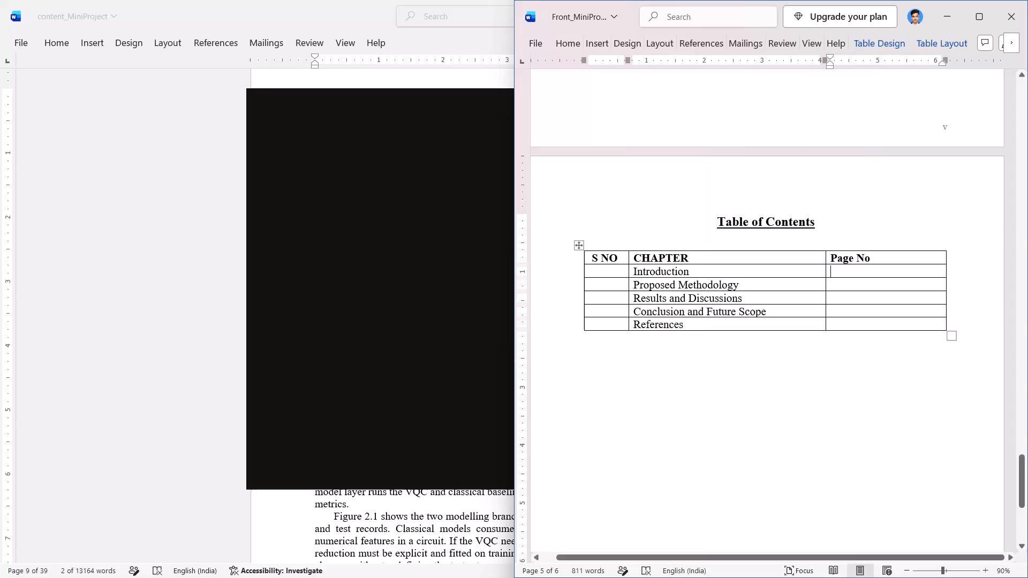
# Fill the Page No column of the Table of Contents with 1 for Introduction and 9 for Proposed Methodology.
pyautogui.press('1')
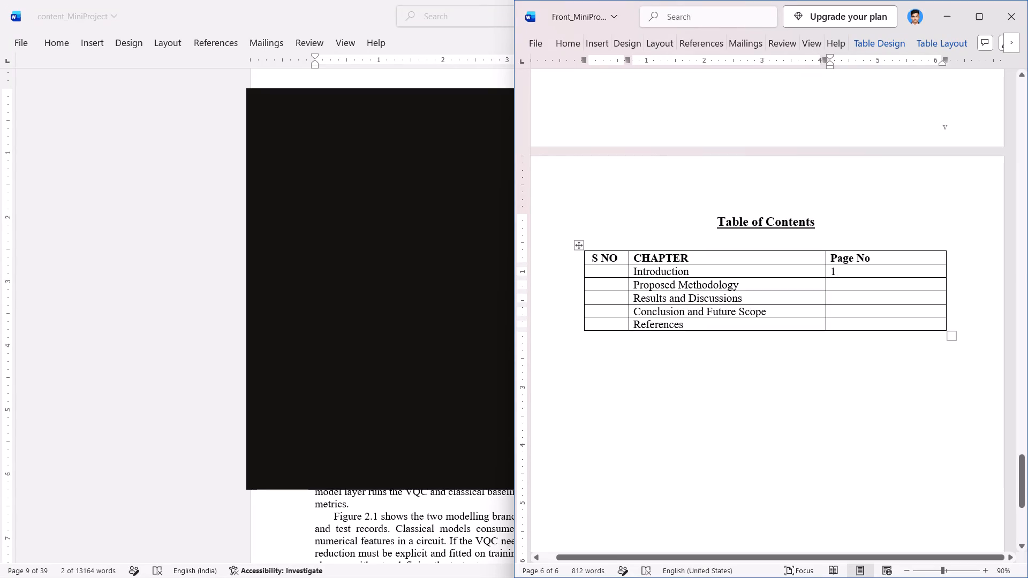
pyautogui.click(853, 285)
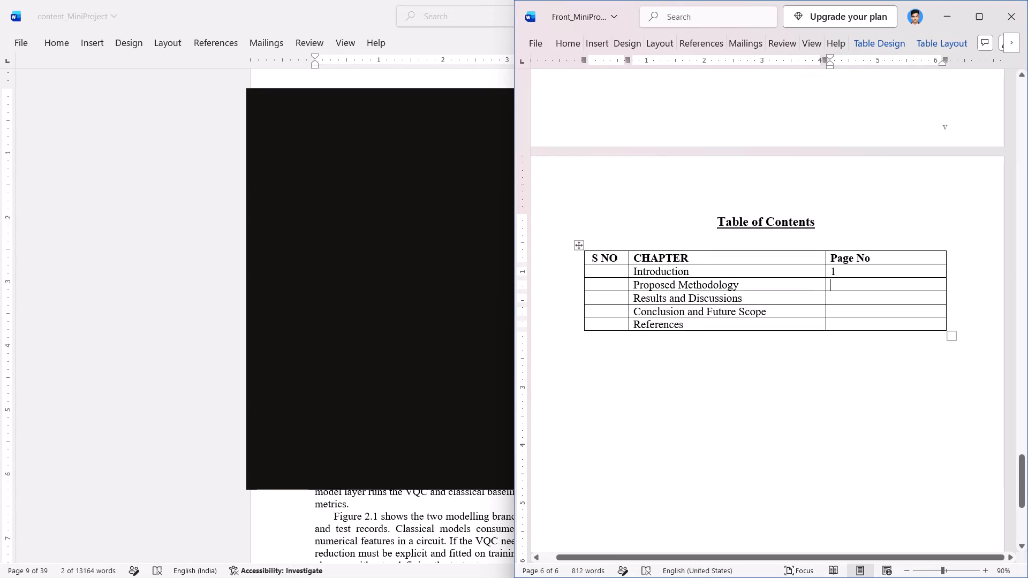
pyautogui.press('9')
pyautogui.click(856, 297)
# Switch to the content_MiniProject document and nudge the VQC circuit picture of Figure 2.3 rightward, closer to the left text margin.
pyautogui.click(101, 349)
pyautogui.click(297, 366)
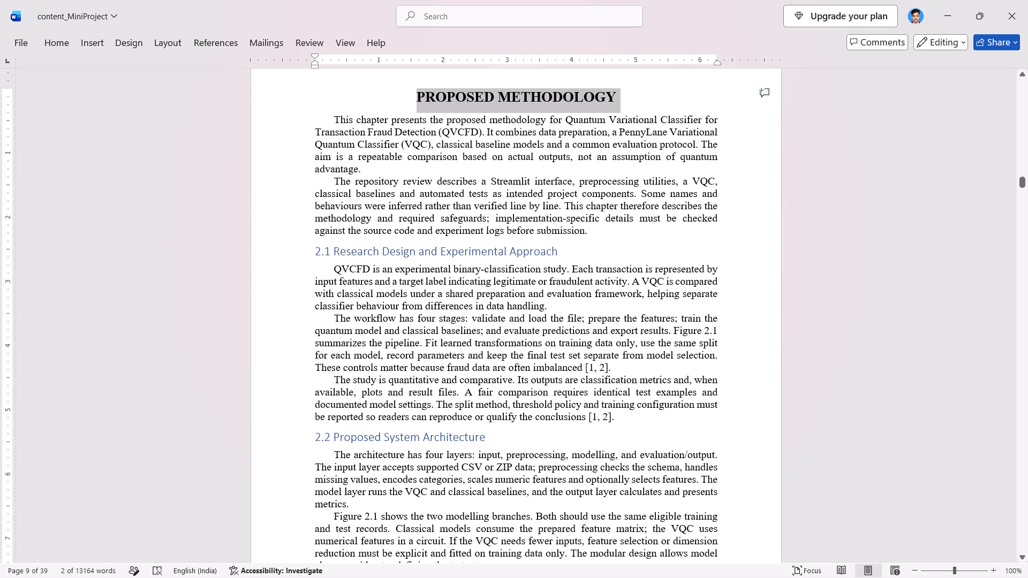
pyautogui.scroll(-14, 432, 363)
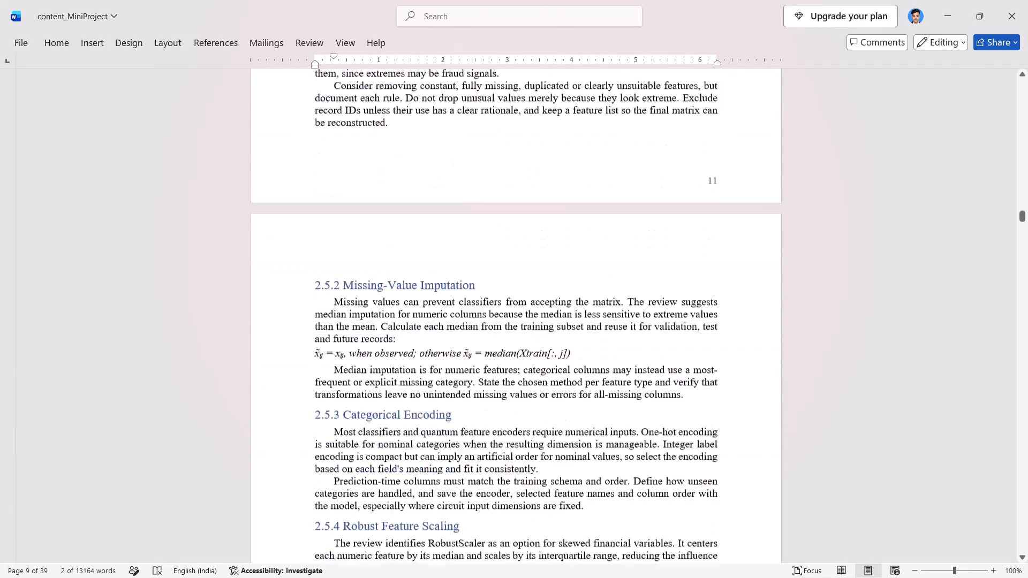
pyautogui.scroll(-5, 432, 363)
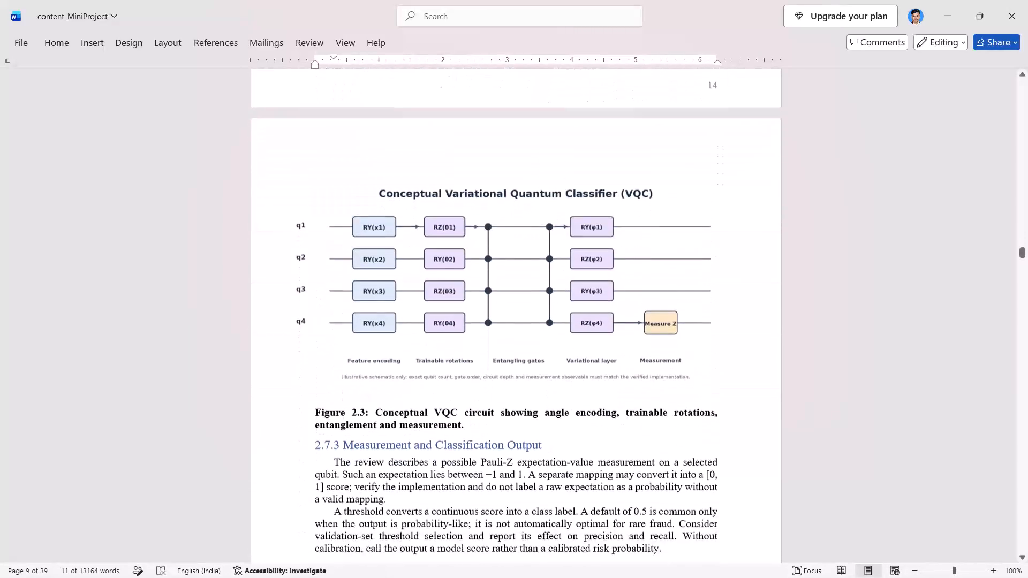
pyautogui.scroll(-2, 432, 363)
pyautogui.scroll(1, 432, 363)
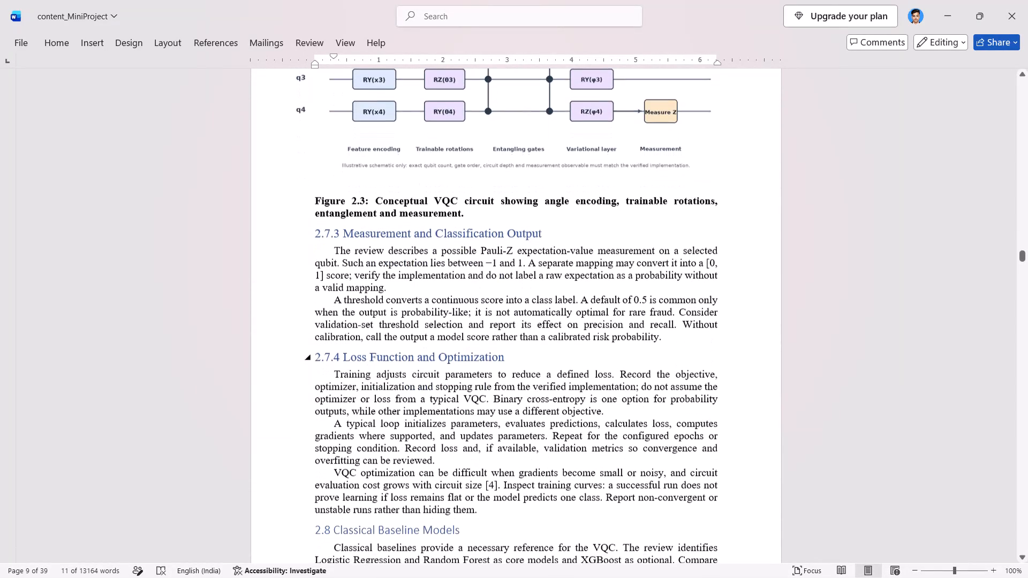
pyautogui.scroll(1, 432, 363)
pyautogui.click(442, 237)
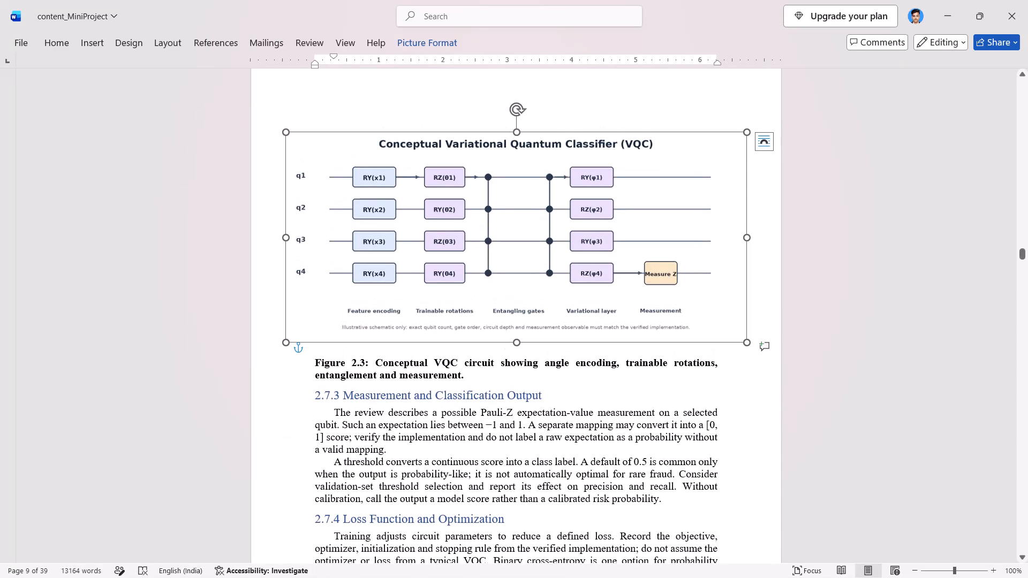
pyautogui.press('Right')
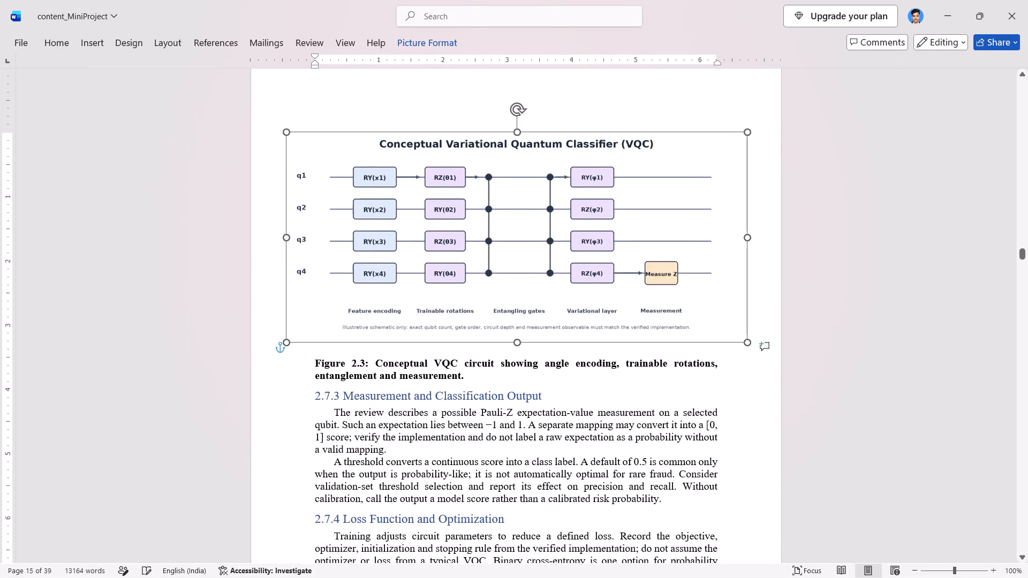
pyautogui.press('Right')
pyautogui.press('Right')
pyautogui.press('Right')
pyautogui.press('Right')
pyautogui.press('Right')
pyautogui.press('Right')
pyautogui.press('Right')
pyautogui.press('Right')
pyautogui.press('Right')
pyautogui.press('Right')
pyautogui.press('Right')
pyautogui.press('Right')
pyautogui.press('Right')
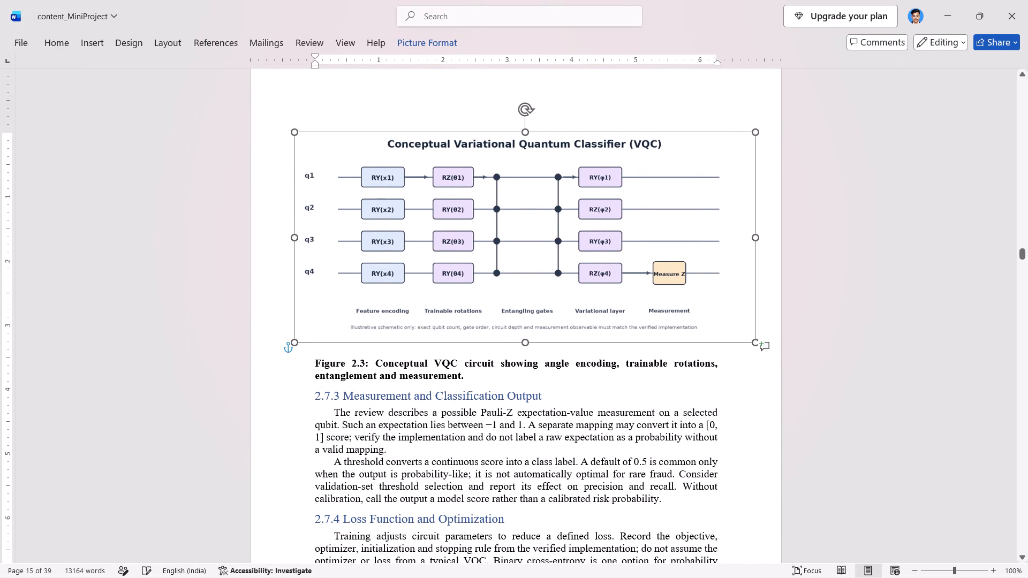
pyautogui.press('Right')
pyautogui.press('Right')
pyautogui.press('Right')
pyautogui.press('Right')
pyautogui.press('Right')
pyautogui.press('Right')
pyautogui.press('Right')
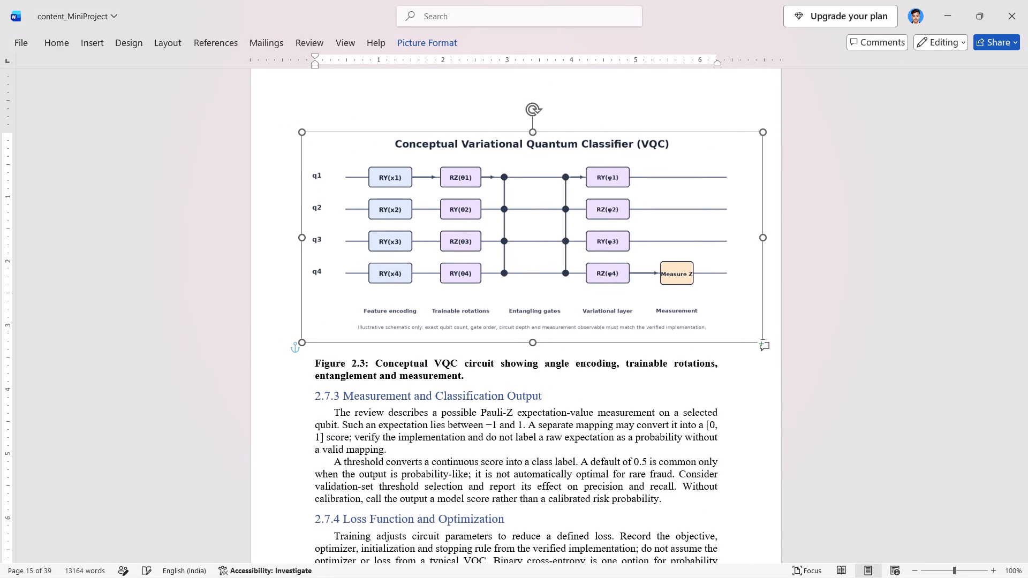
pyautogui.press('Right')
pyautogui.press('Right')
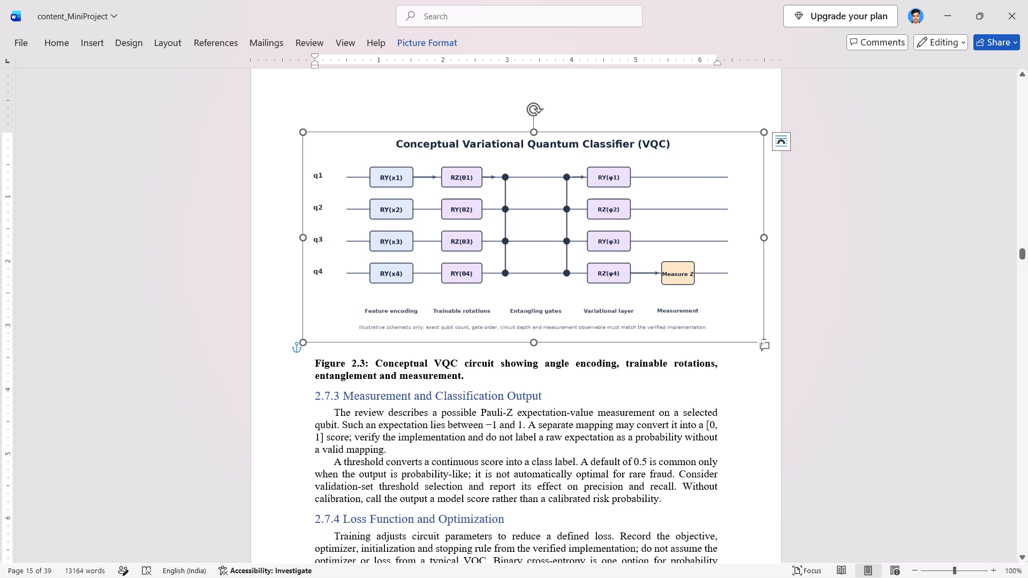
pyautogui.click(857, 247)
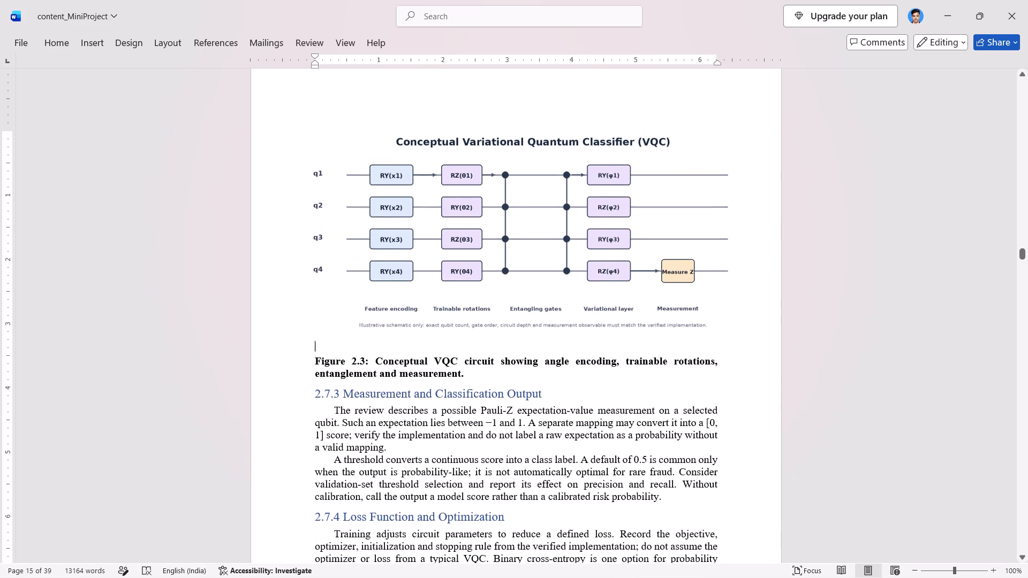
# Shrink the VQC circuit picture from its upper-left corner so its left edge meets the left text margin.
pyautogui.click(563, 103)
pyautogui.click(563, 157)
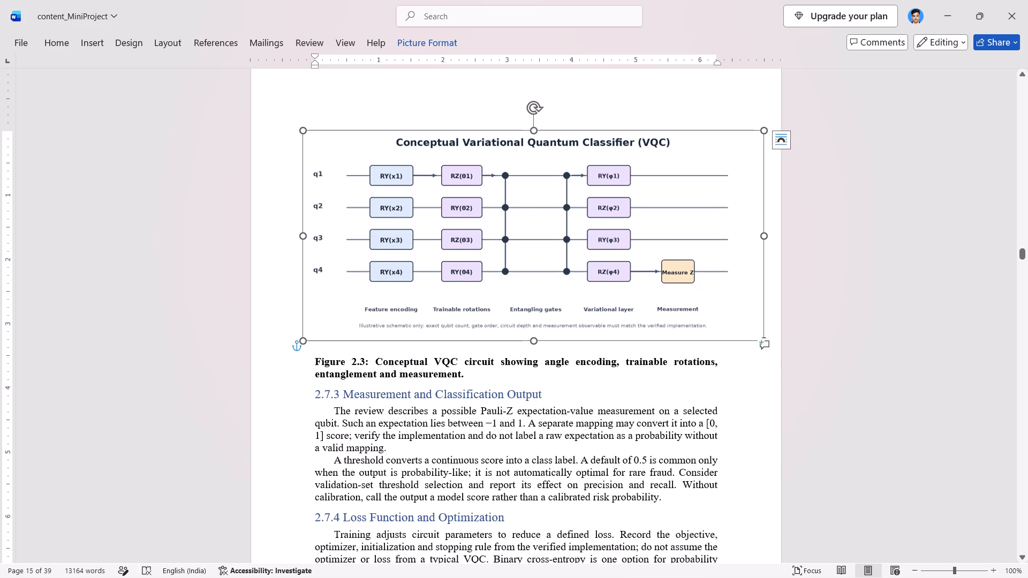
pyautogui.moveTo(304, 127); pyautogui.dragTo(313, 135)
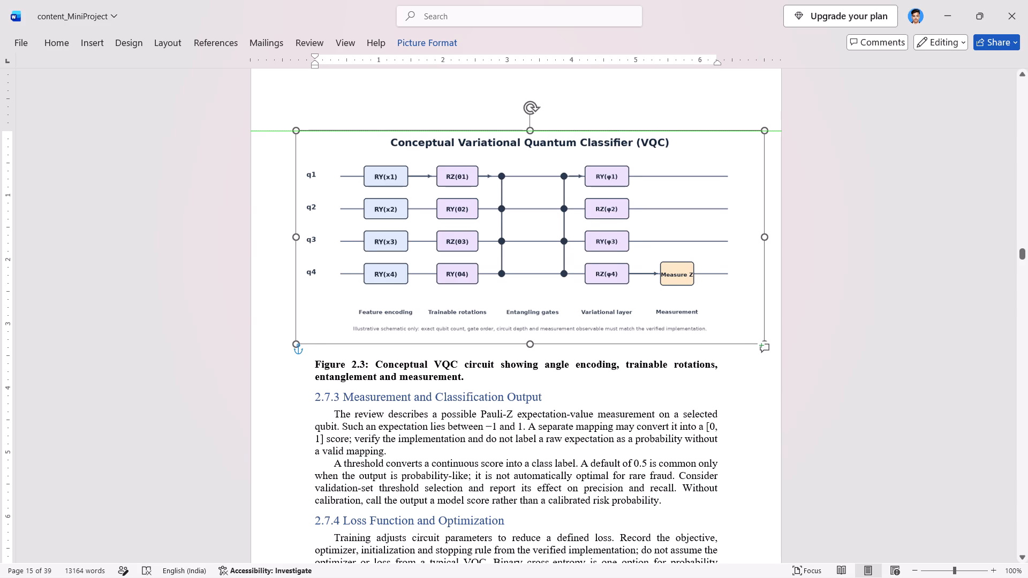
pyautogui.moveTo(313, 135); pyautogui.dragTo(318, 139)
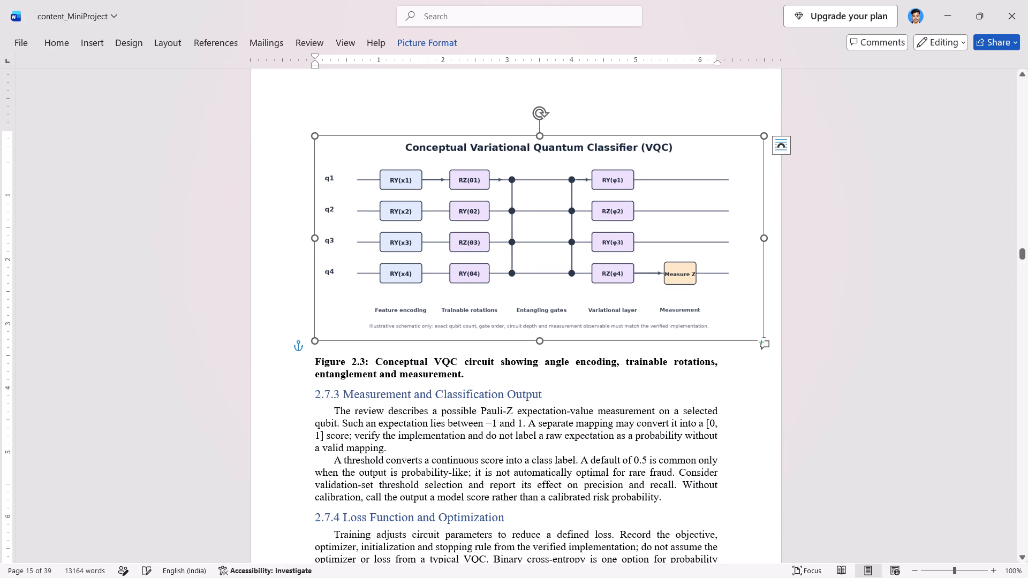
pyautogui.click(880, 242)
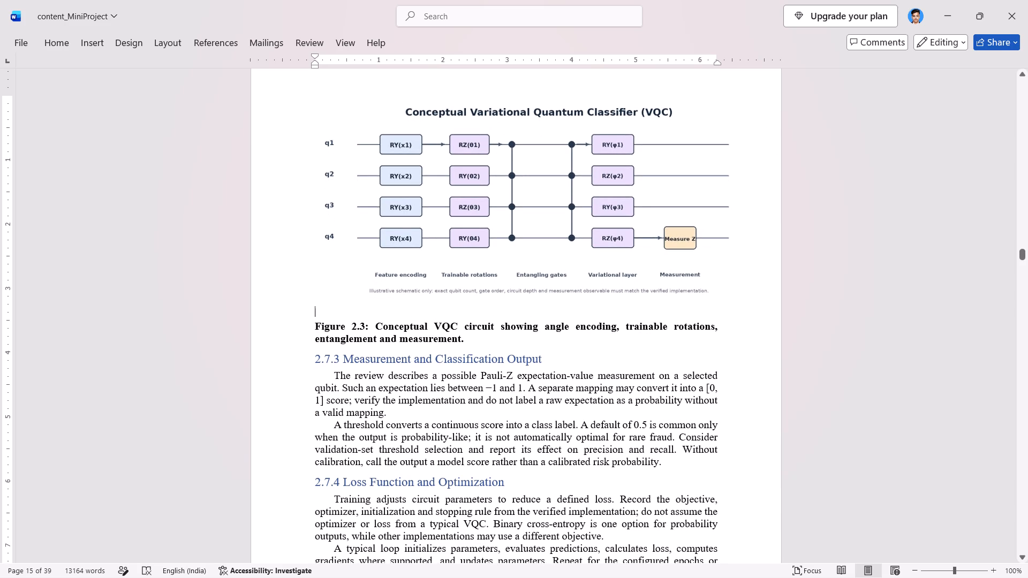
# Nudge the VQC circuit picture slightly leftward along the text margin.
pyautogui.click(559, 219)
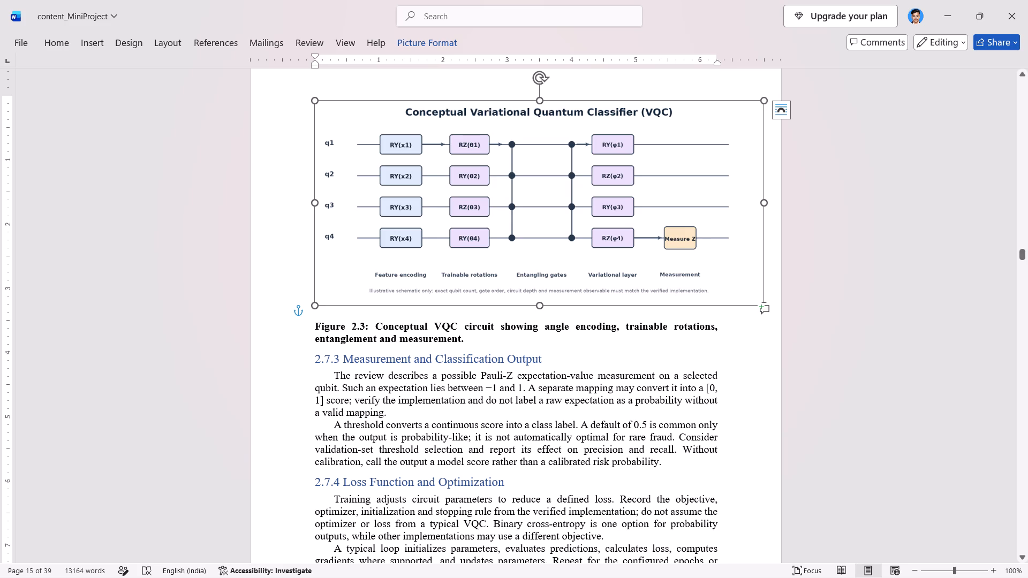
pyautogui.press('Left')
pyautogui.press('Left')
pyautogui.press('Left')
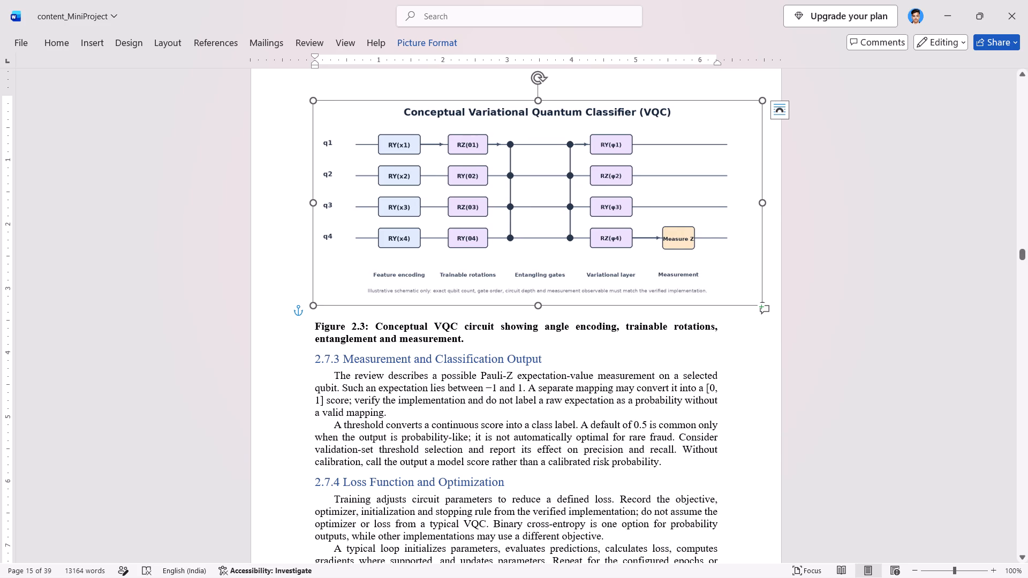
pyautogui.press('Left')
pyautogui.press('Left')
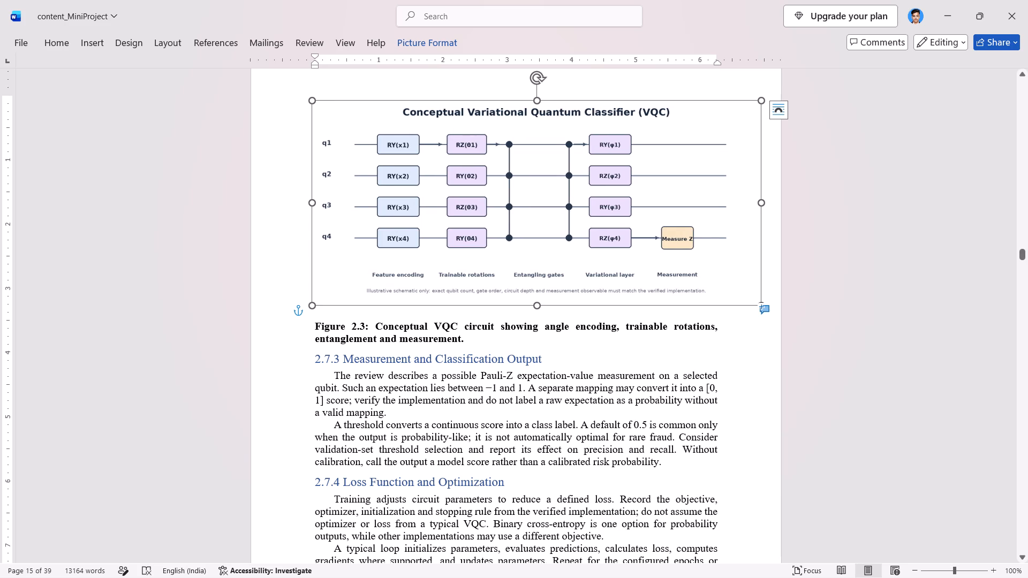
# Shrink the VQC circuit picture from its upper-right corner so its right edge aligns with the right text margin.
pyautogui.moveTo(762, 95); pyautogui.dragTo(756, 97)
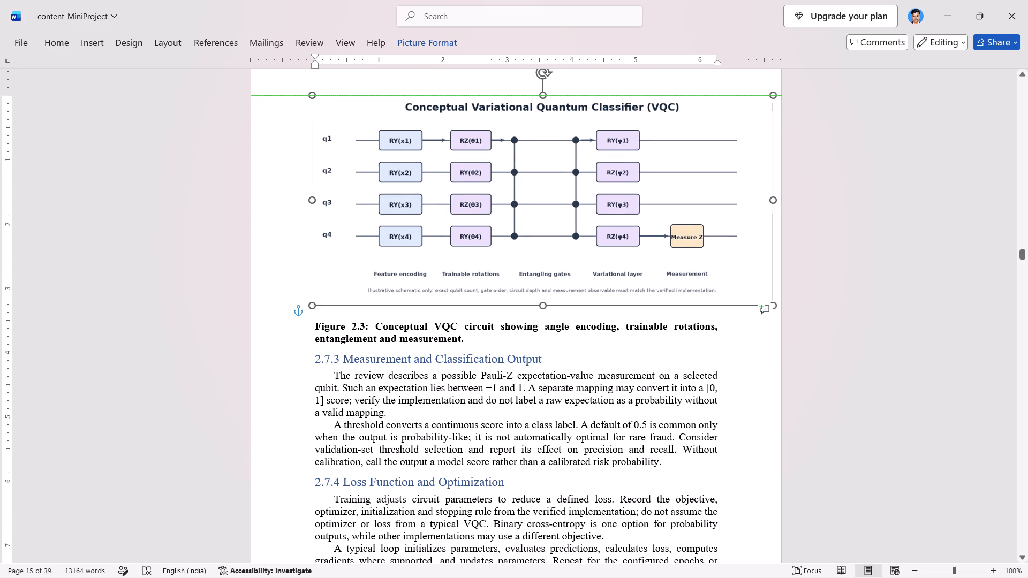
pyautogui.moveTo(756, 97); pyautogui.dragTo(728, 127)
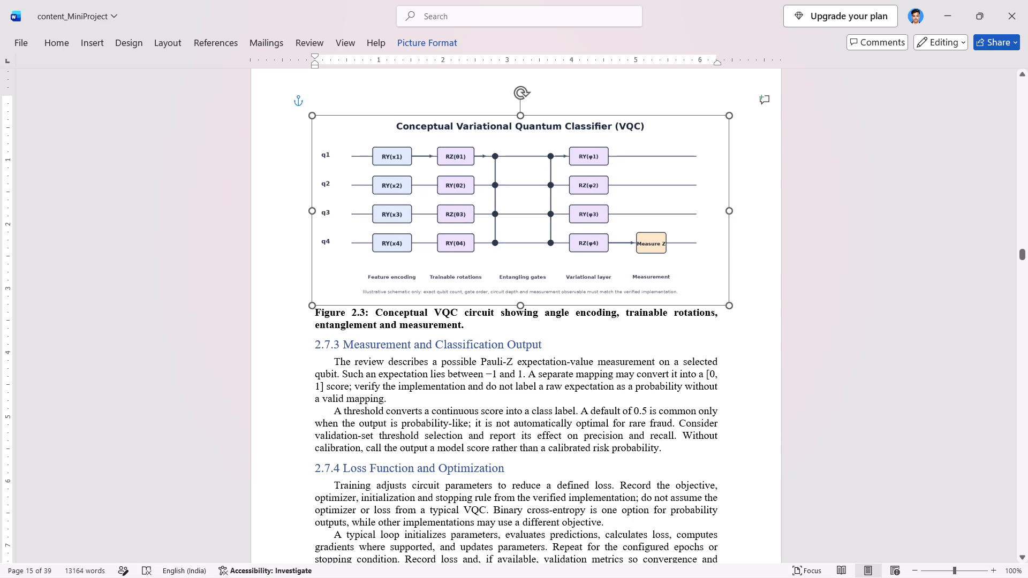
pyautogui.moveTo(728, 127); pyautogui.dragTo(713, 137)
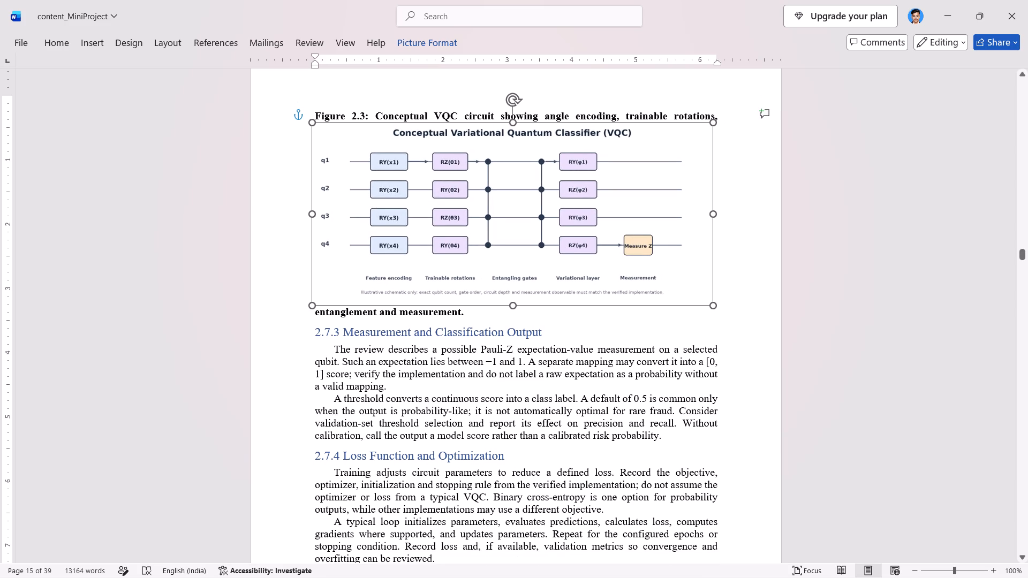
pyautogui.moveTo(713, 137); pyautogui.dragTo(708, 122)
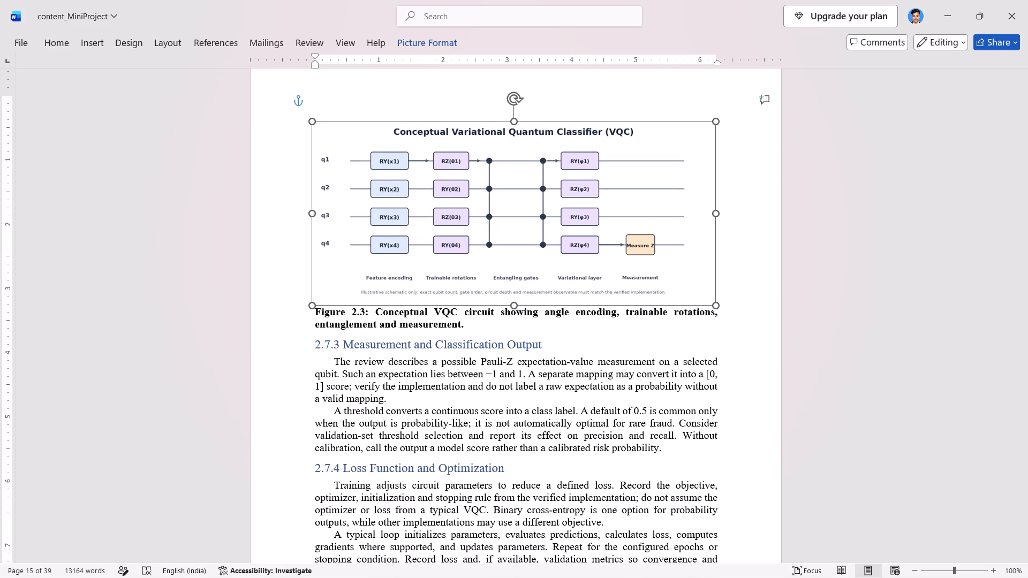
pyautogui.moveTo(708, 122); pyautogui.dragTo(715, 120)
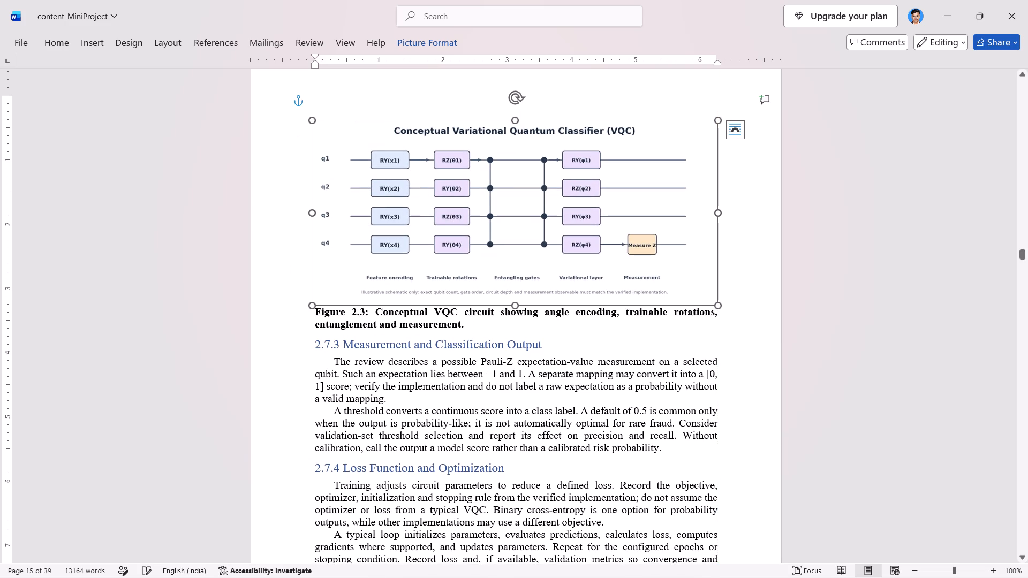
# Reposition the VQC circuit picture vertically so it sits directly above the complete Figure 2.3 caption.
pyautogui.moveTo(552, 173); pyautogui.dragTo(553, 187)
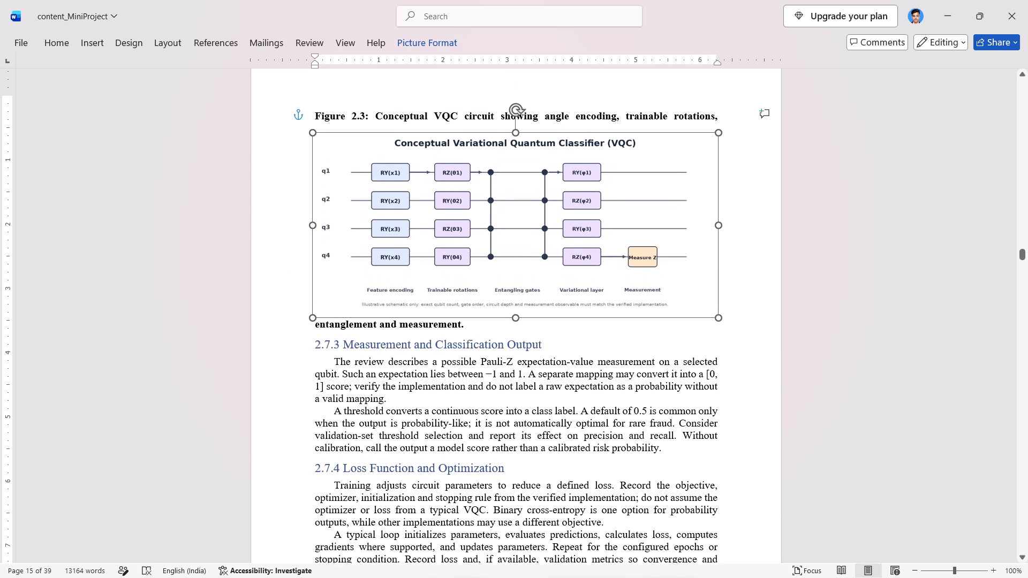
pyautogui.moveTo(553, 187); pyautogui.dragTo(552, 165)
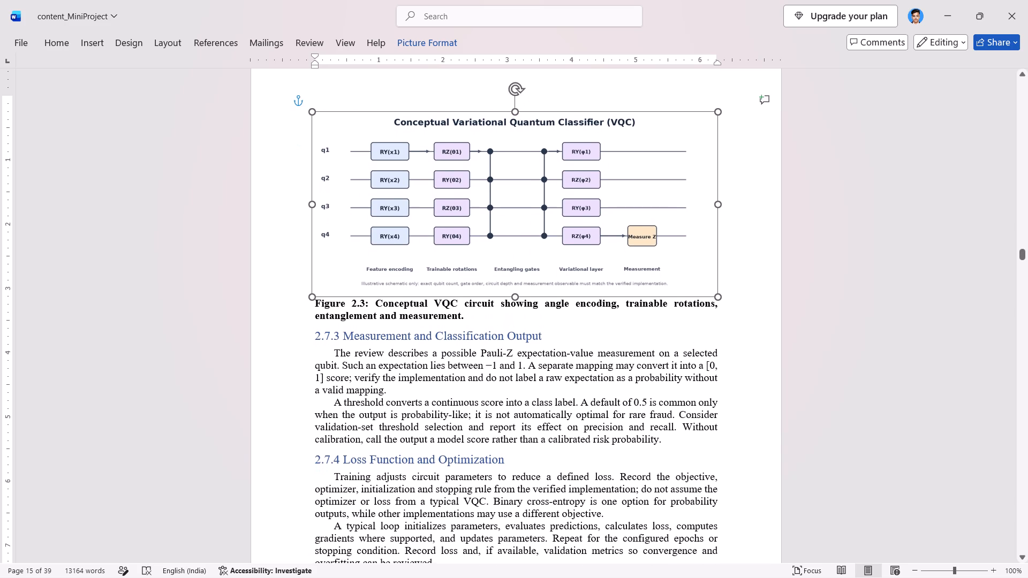
pyautogui.moveTo(552, 165); pyautogui.dragTo(553, 169)
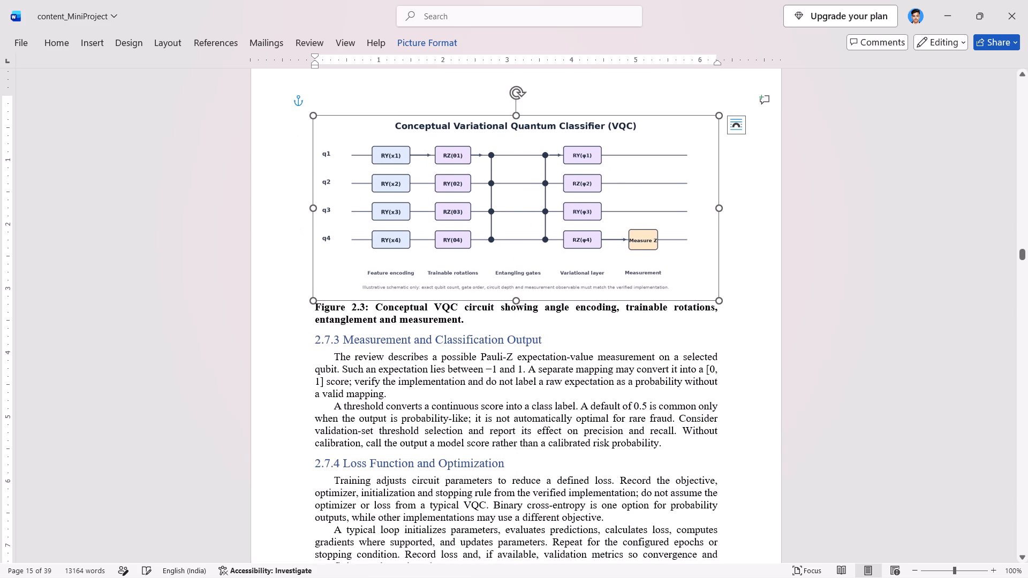
# Remove the underline from the CHAPTER 3: RESULTS AND DISCUSSIONS heading.
pyautogui.scroll(-1, 706, 300)
pyautogui.click(706, 300)
pyautogui.scroll(-2, 706, 300)
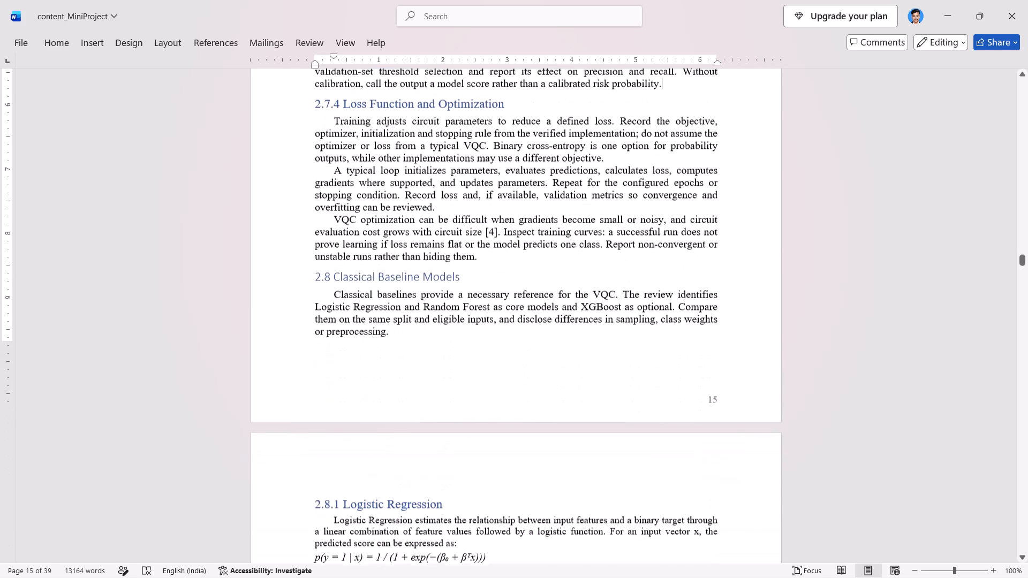
pyautogui.scroll(-1, 706, 300)
pyautogui.scroll(1, 706, 300)
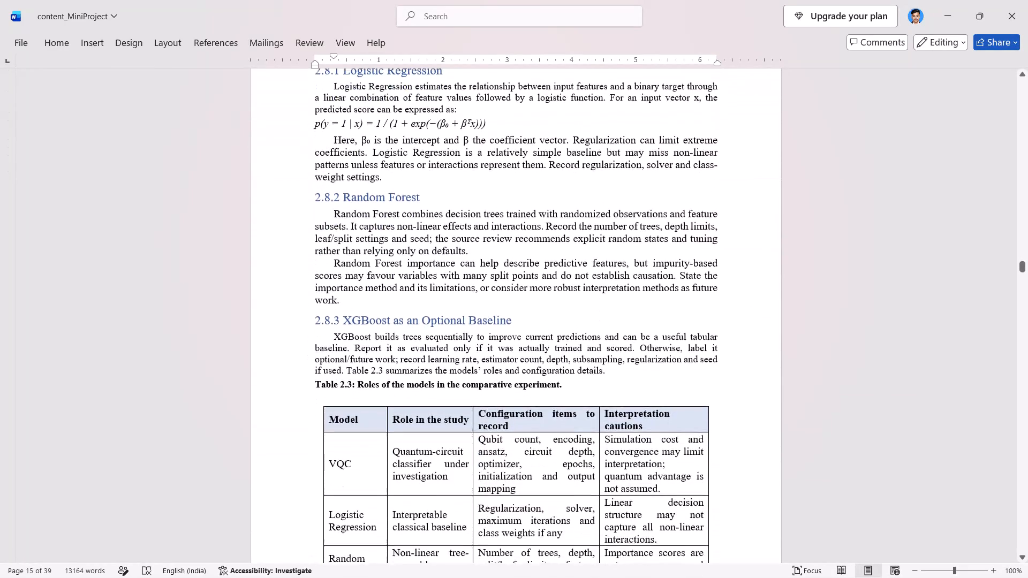
pyautogui.scroll(1, 706, 300)
pyautogui.scroll(-11, 706, 300)
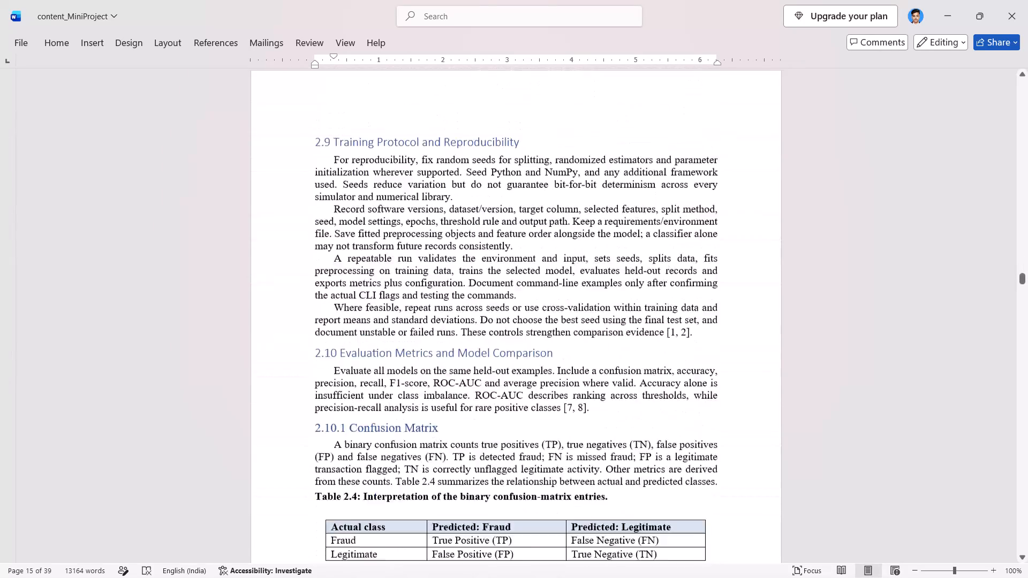
pyautogui.scroll(-14, 706, 300)
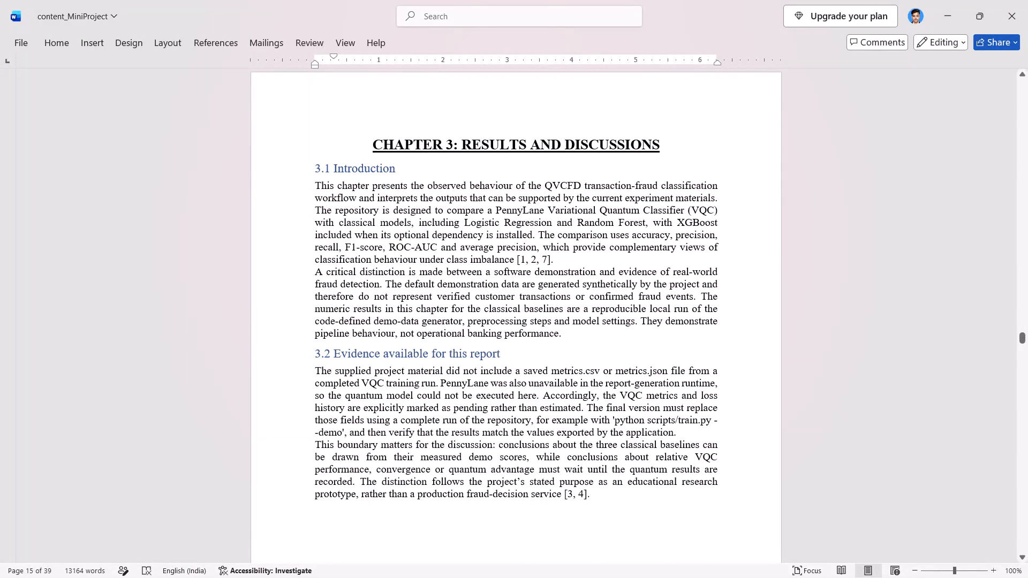
pyautogui.tripleClick(555, 140)
pyautogui.hotkey('ctrl', 'u')
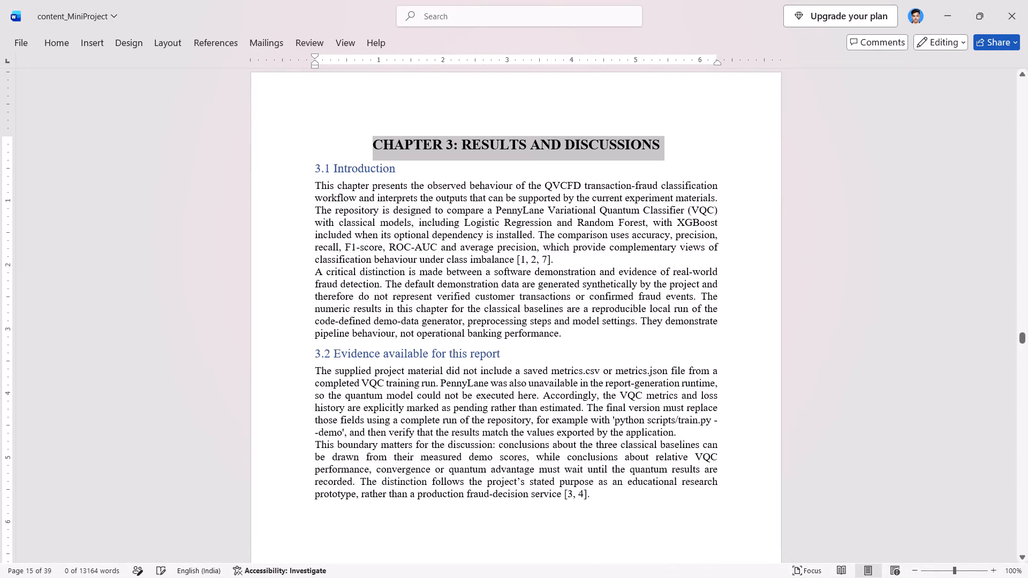
# Delete the "CHAPTER 3:" prefix from the chapter heading, leaving only RESULTS AND DISCUSSIONS.
pyautogui.click(456, 143)
pyautogui.moveTo(456, 143); pyautogui.dragTo(400, 143)
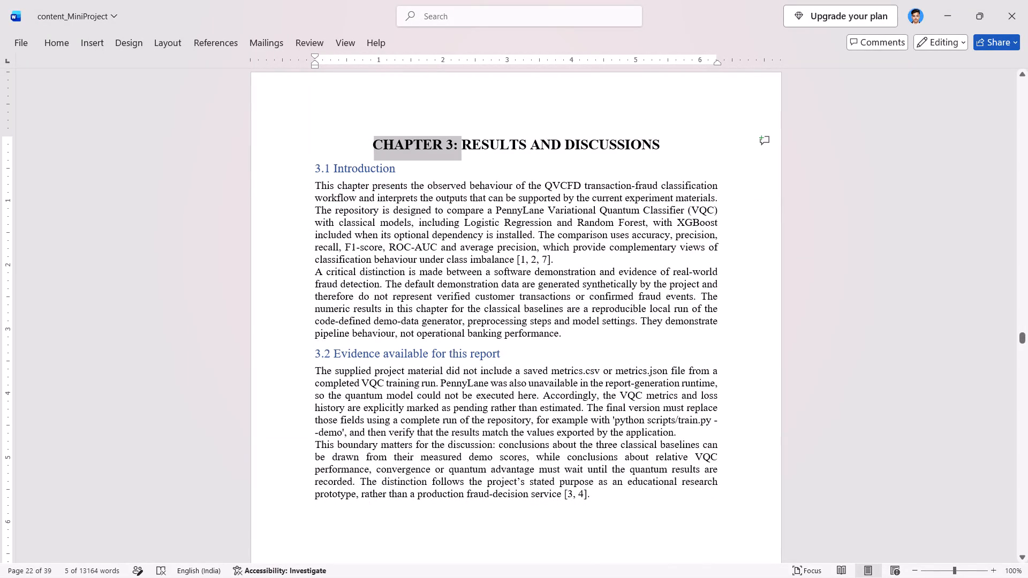
pyautogui.moveTo(400, 143); pyautogui.dragTo(399, 142)
pyautogui.press('BackSpace')
pyautogui.press('Right')
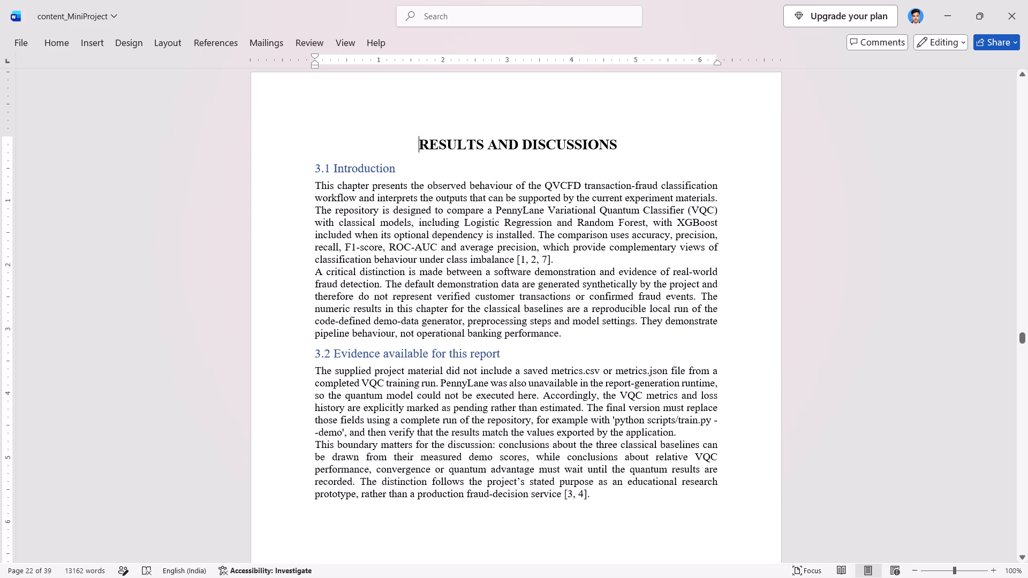
# Remove the leftover space in front of the RESULTS AND DISCUSSIONS heading.
pyautogui.press('BackSpace')
# Check the Results and Discussions chapter's starting page and enter 22 as its page number in the front document's Table of Contents.
pyautogui.hotkey('alt', 'Tab')
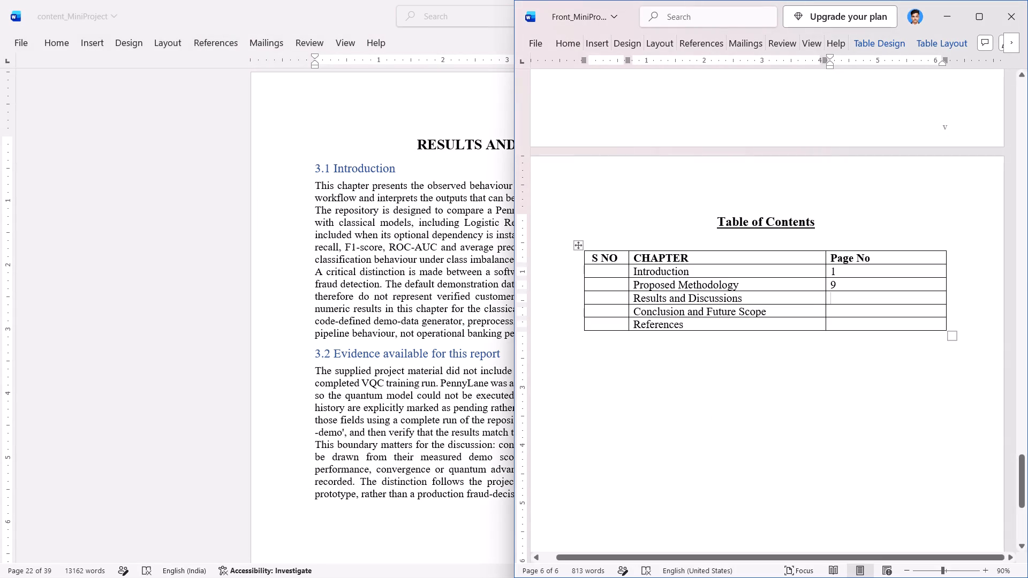
pyautogui.click(388, 232)
pyautogui.scroll(-1, 541, 223)
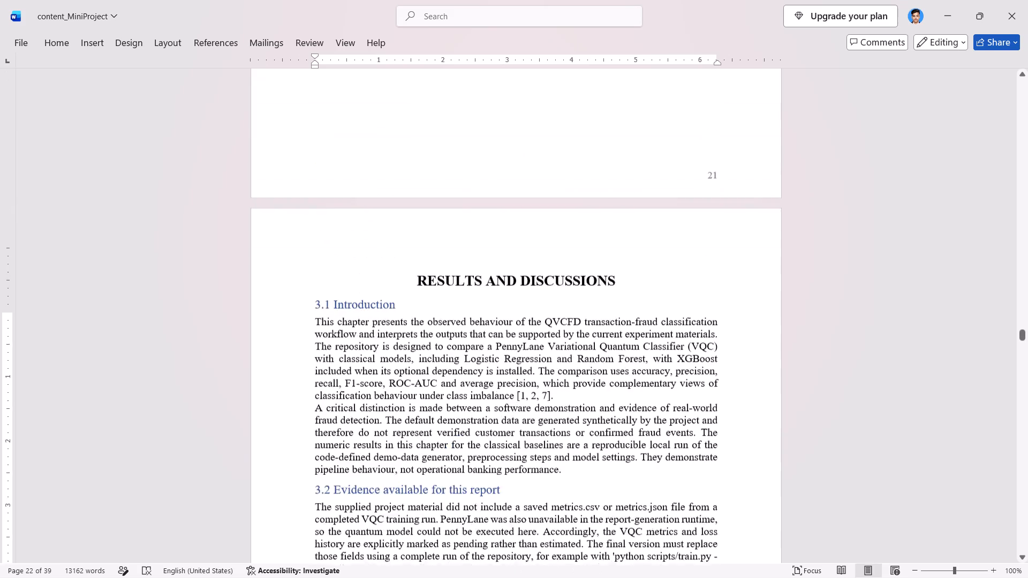
pyautogui.scroll(-1, 541, 223)
pyautogui.keyDown('alt'); pyautogui.rightClick(541, 223); pyautogui.keyUp('alt')
pyautogui.hotkey('alt', 'Tab')
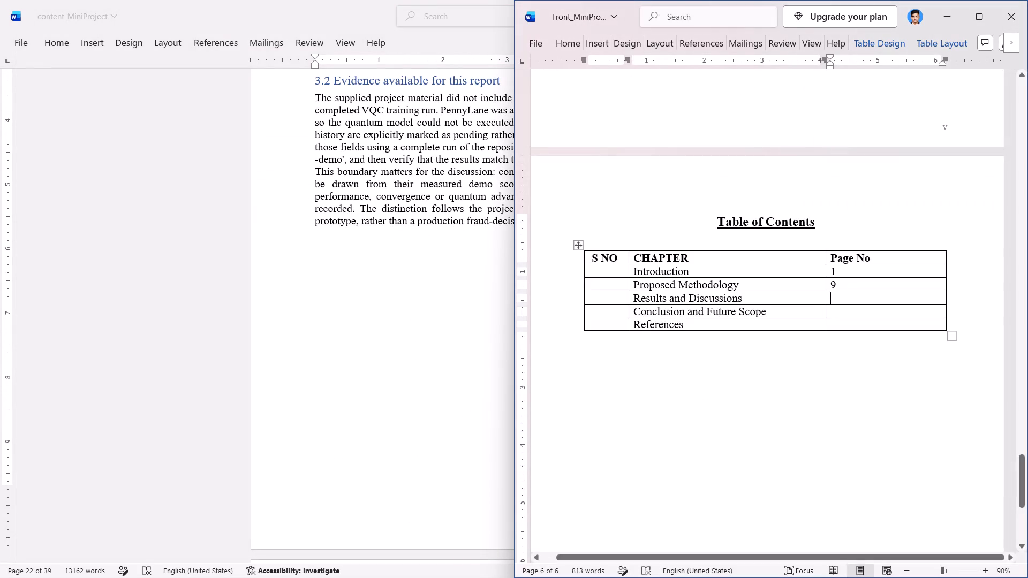
pyautogui.write('22')
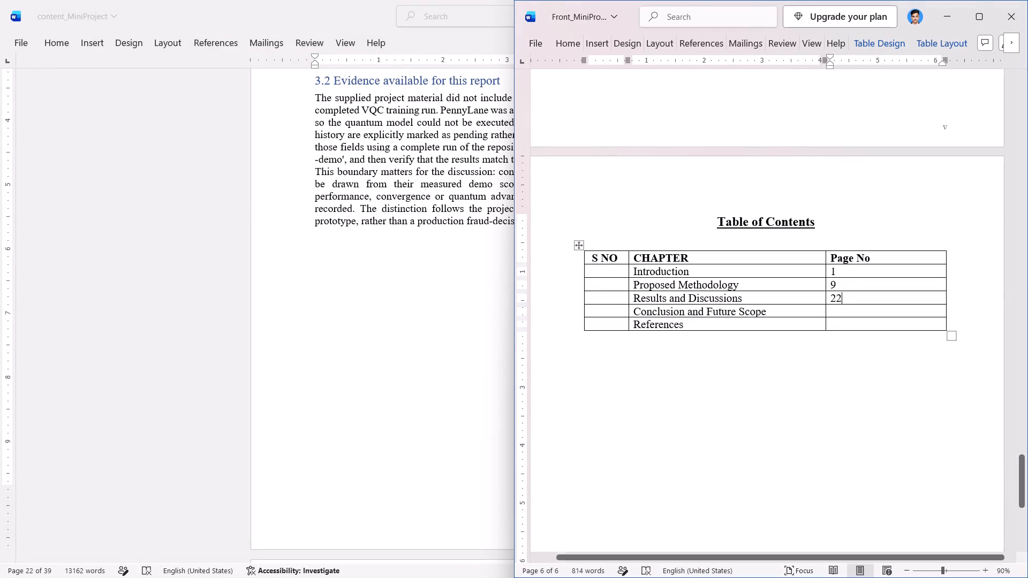
# Delete the "CHAPTER 4:" prefix from the chapter heading in the content document, leaving only CONCLUSION AND FUTURE SCOPE.
pyautogui.click(413, 354)
pyautogui.scroll(-4, 413, 354)
pyautogui.scroll(4, 403, 313)
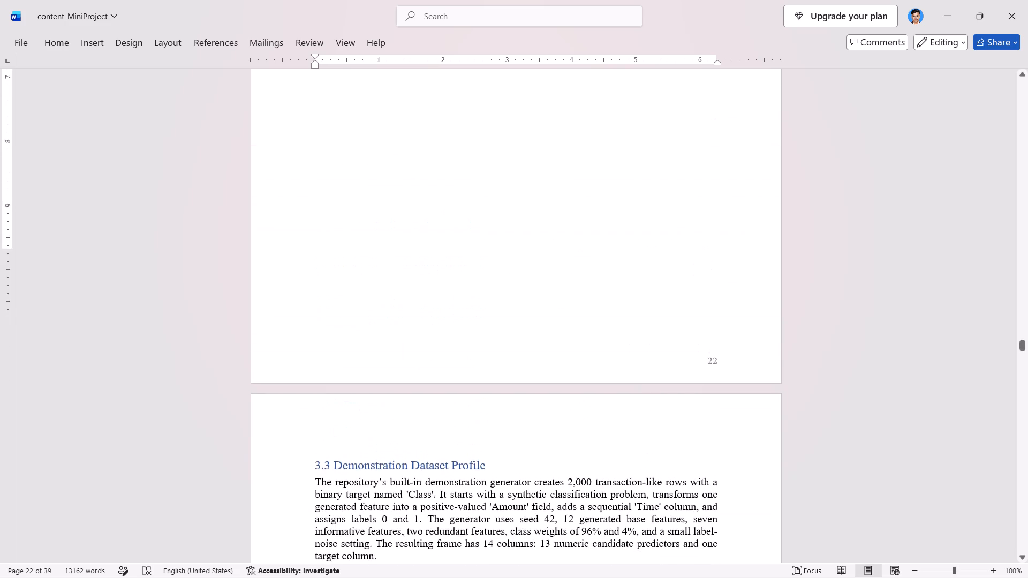
pyautogui.scroll(1, 403, 313)
pyautogui.scroll(-6, 403, 313)
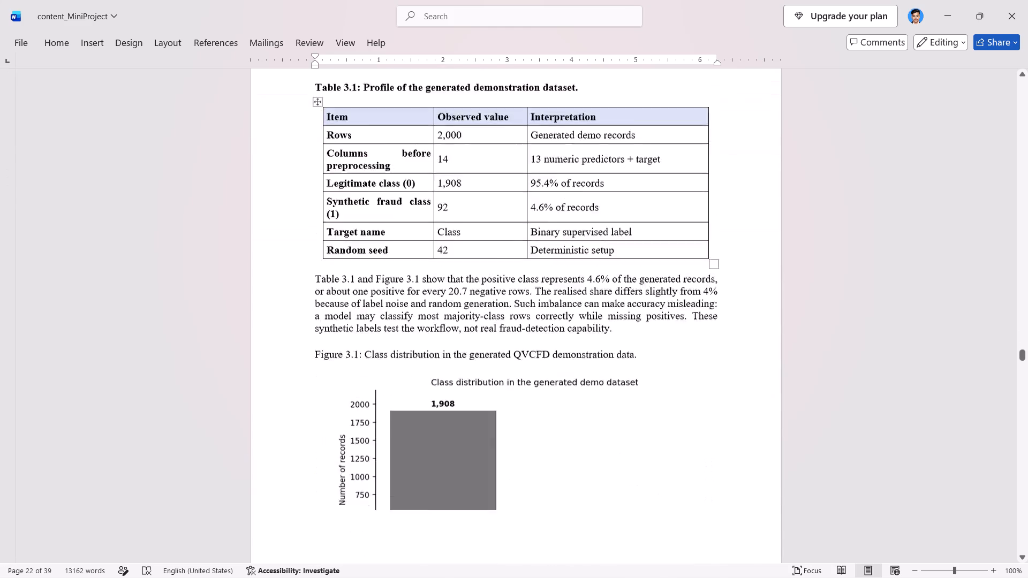
pyautogui.scroll(-7, 403, 313)
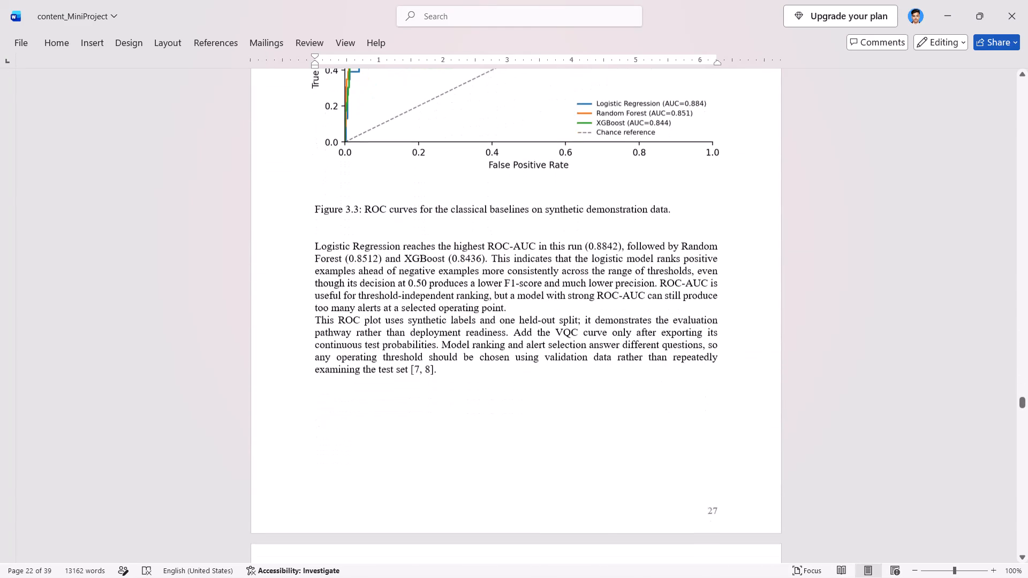
pyautogui.scroll(-6, 403, 313)
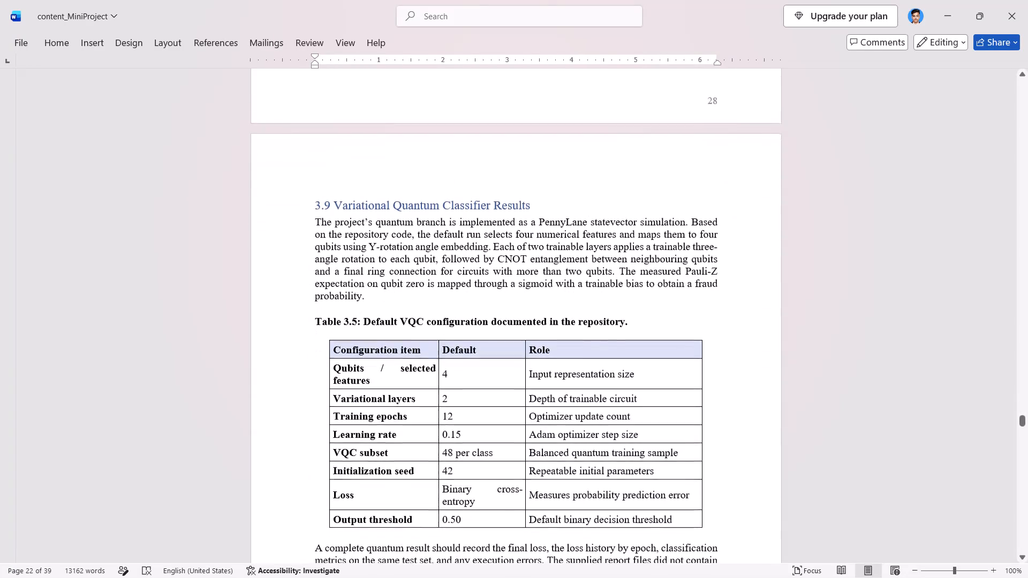
pyautogui.scroll(-6, 403, 313)
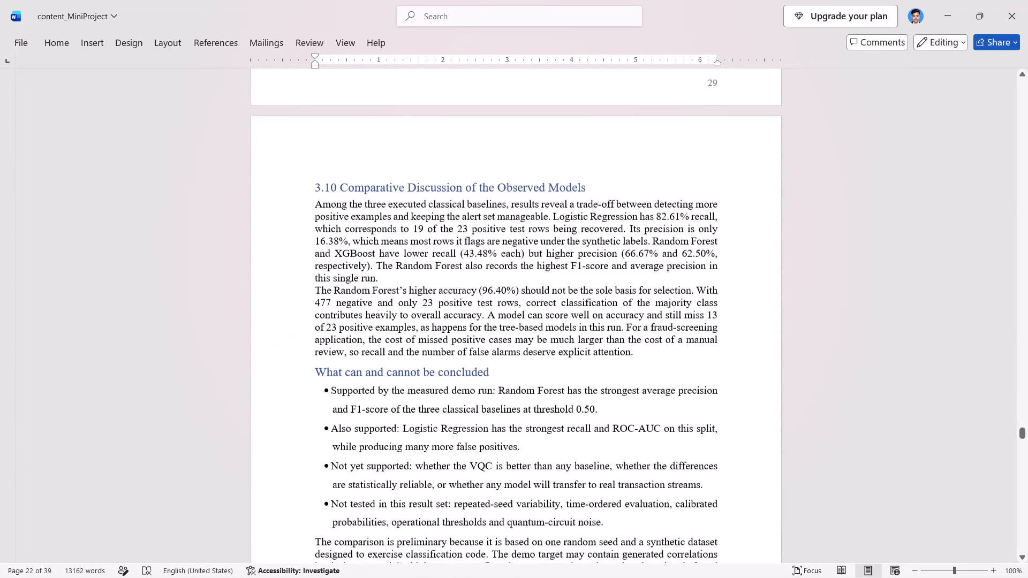
pyautogui.scroll(-7, 403, 313)
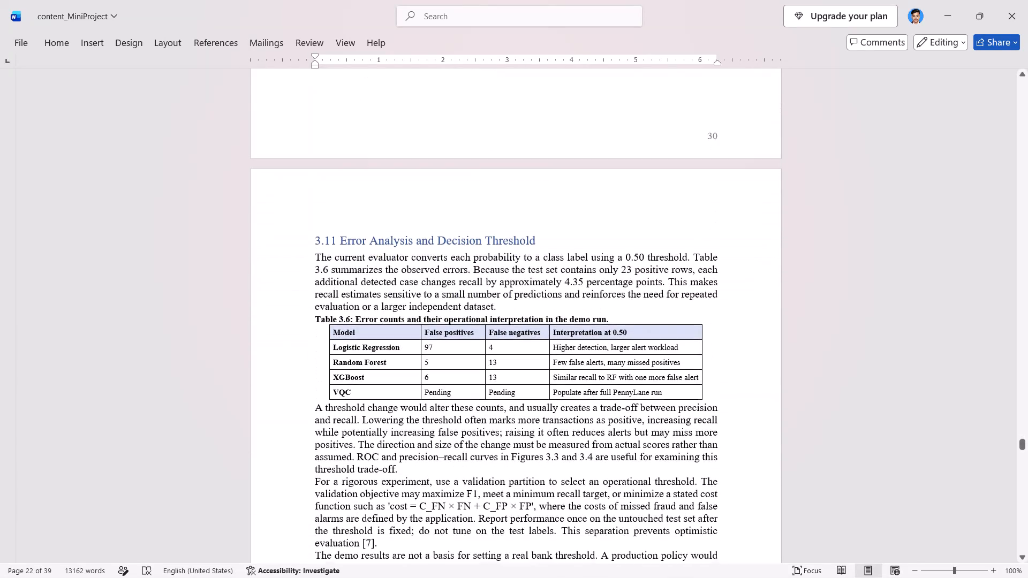
pyautogui.scroll(-5, 403, 313)
pyautogui.scroll(1, 403, 313)
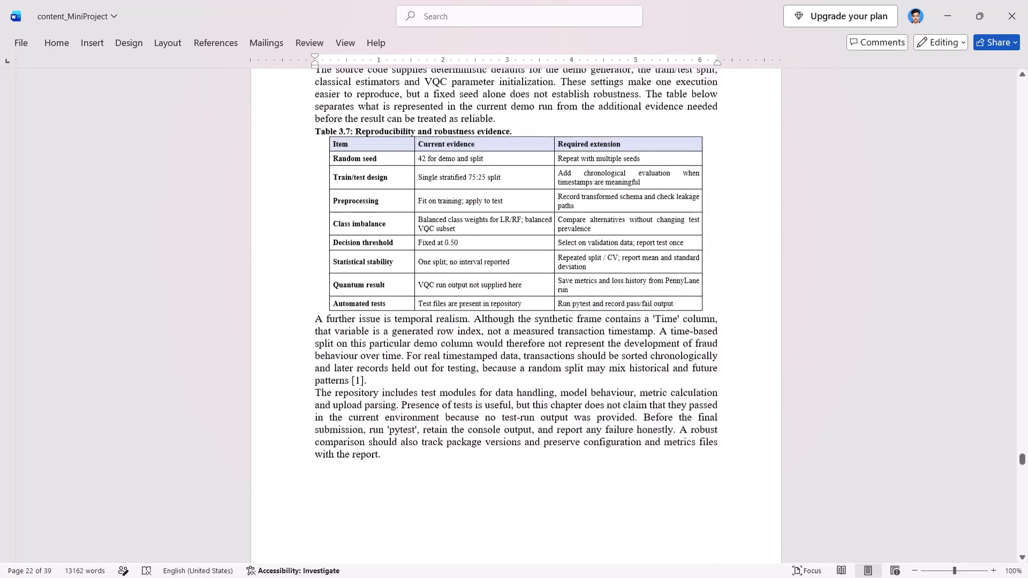
pyautogui.scroll(-7, 403, 313)
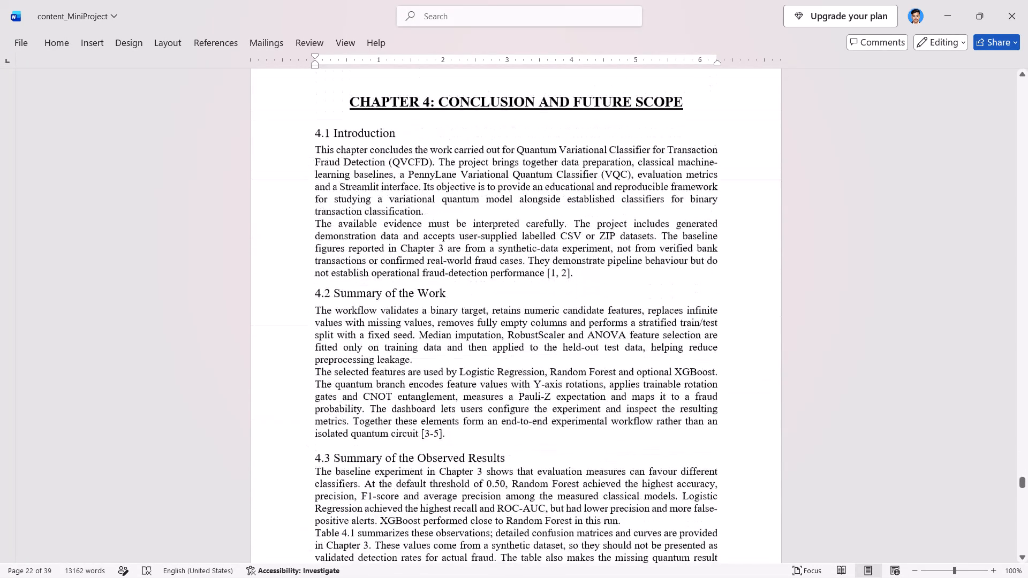
pyautogui.scroll(-1, 403, 313)
pyautogui.scroll(8, 403, 313)
pyautogui.moveTo(437, 449); pyautogui.dragTo(377, 450)
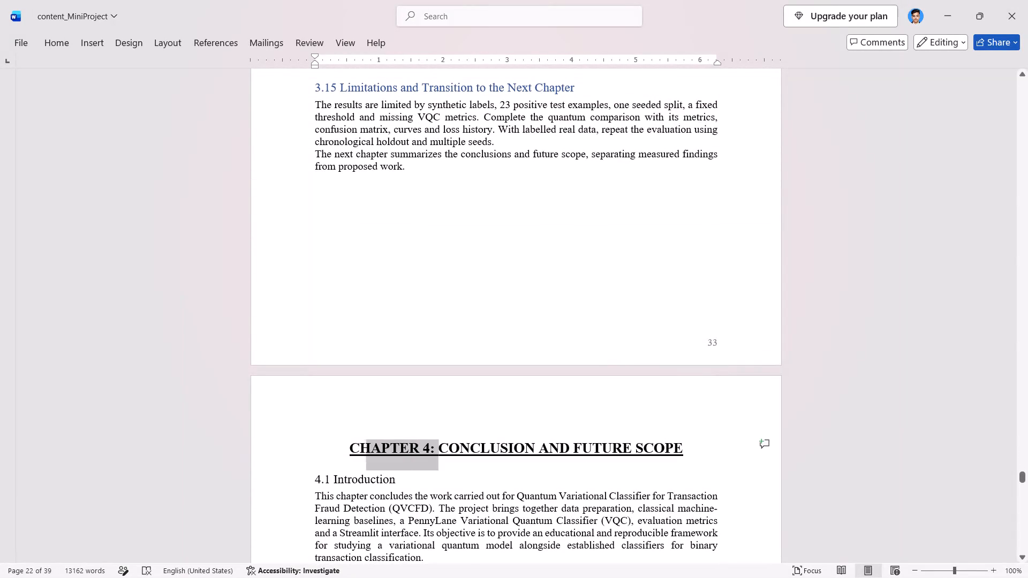
pyautogui.moveTo(377, 450); pyautogui.dragTo(362, 451)
pyautogui.press('BackSpace')
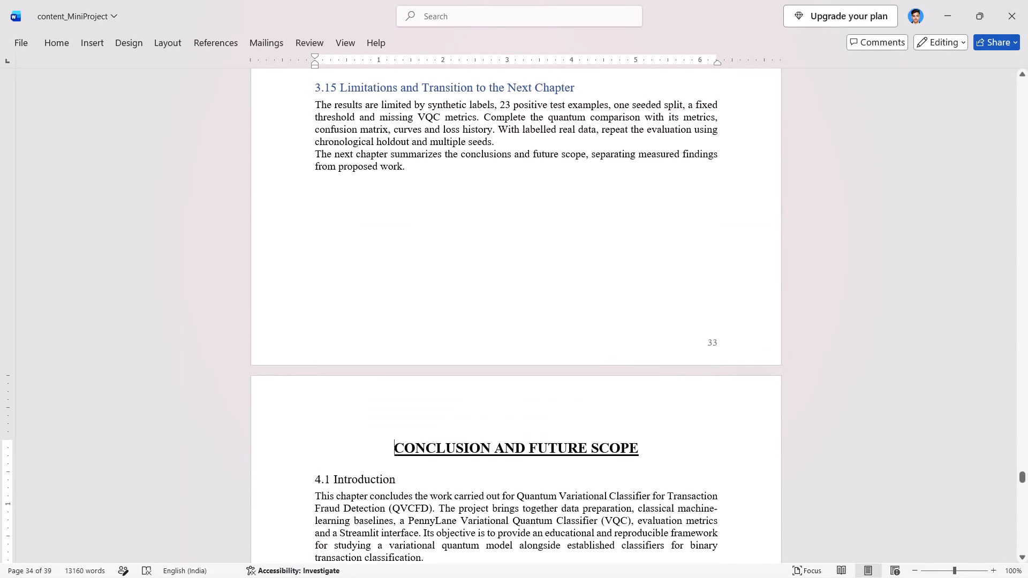
# Remove the underline from the CONCLUSION AND FUTURE SCOPE heading.
pyautogui.tripleClick(433, 447)
pyautogui.hotkey('ctrl', 'u')
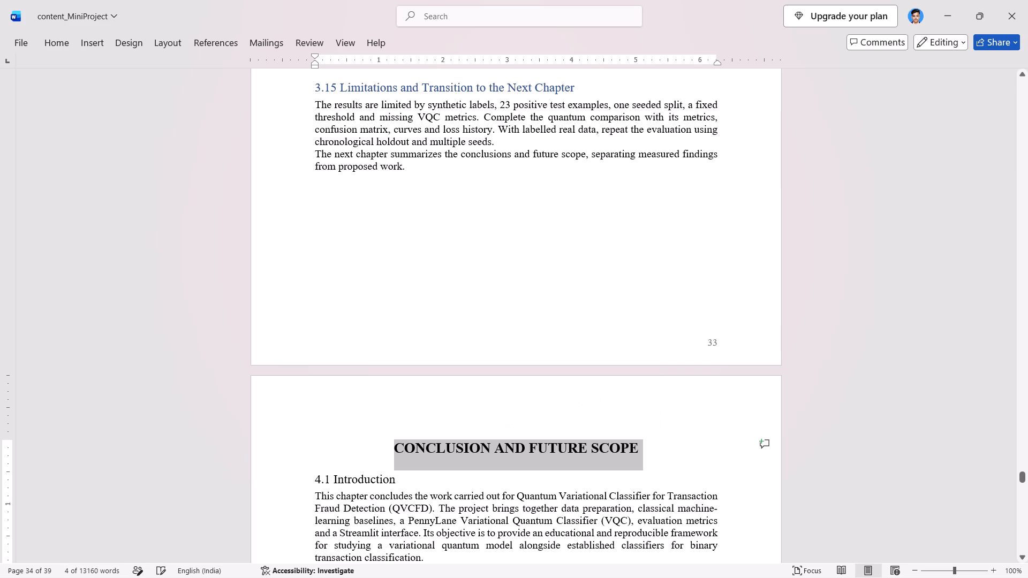
pyautogui.click(629, 444)
# Check the Conclusion and Future Scope chapter's starting page and enter 34 in its Page No cell of the Table of Contents.
pyautogui.scroll(-5, 659, 433)
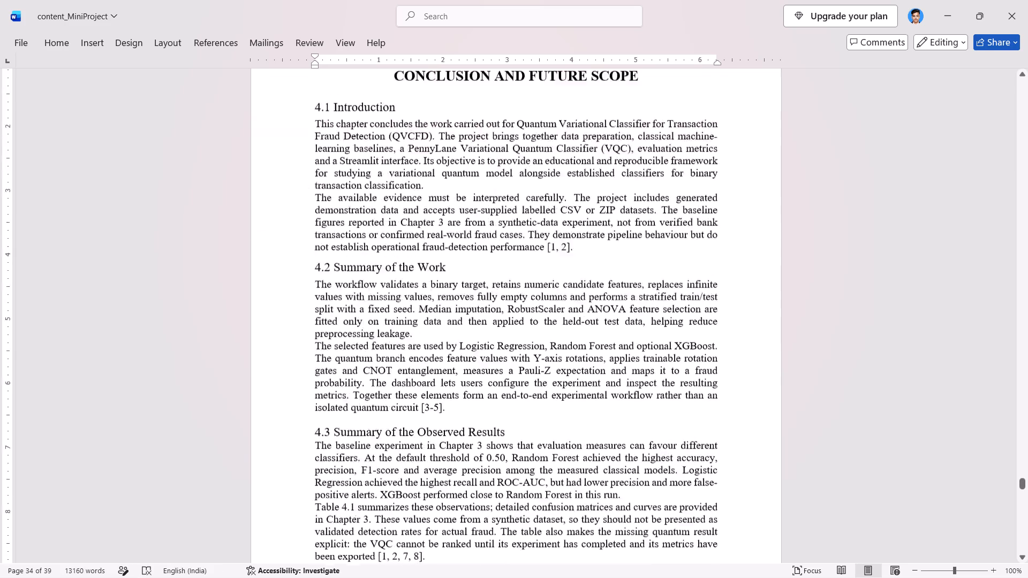
pyautogui.scroll(-1, 659, 433)
pyautogui.hotkey('alt', 'Tab')
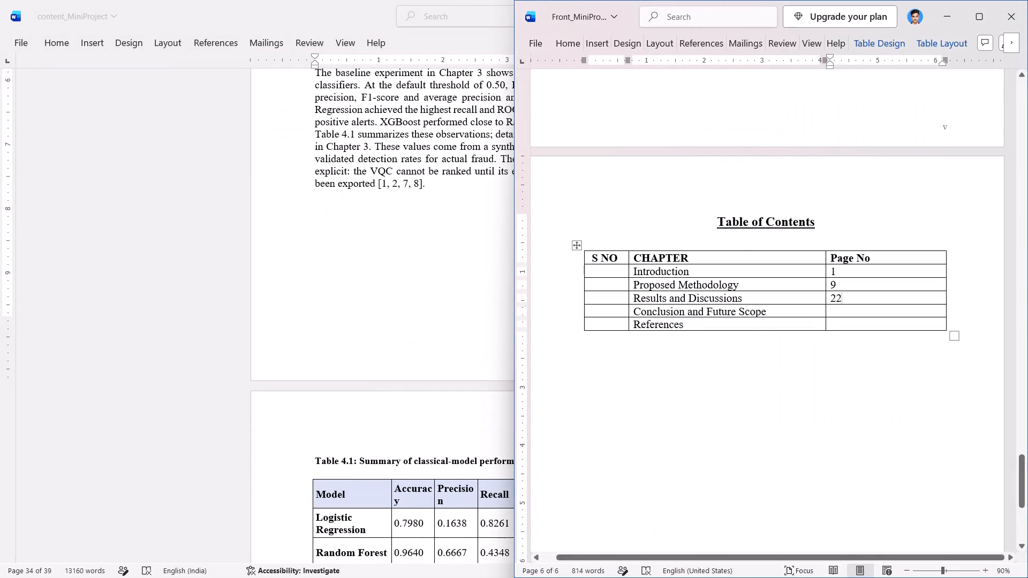
pyautogui.click(840, 314)
pyautogui.write('34')
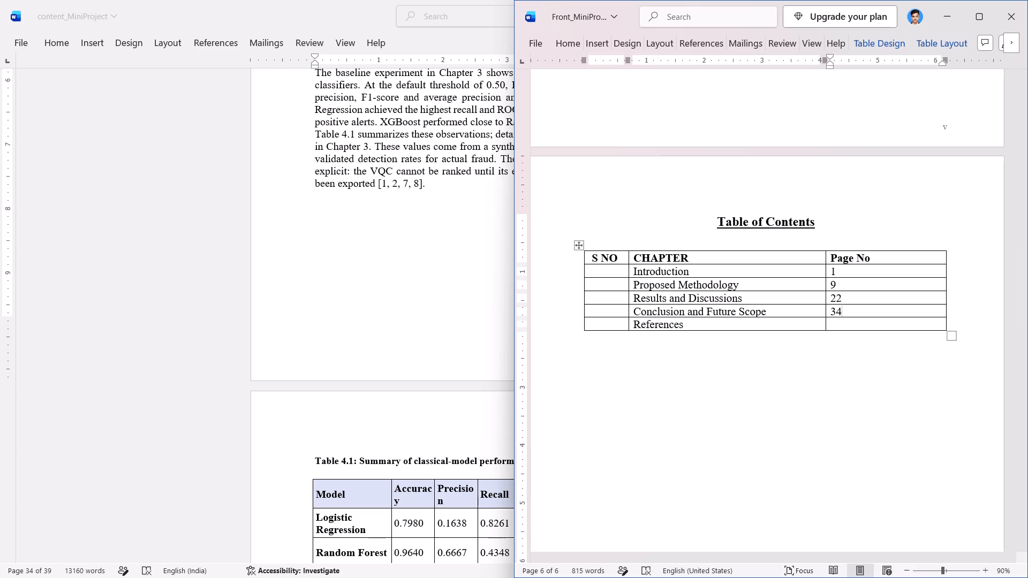
# Locate the references pages in the content document and enter 38 as the References page number in the Table of Contents.
pyautogui.click(417, 262)
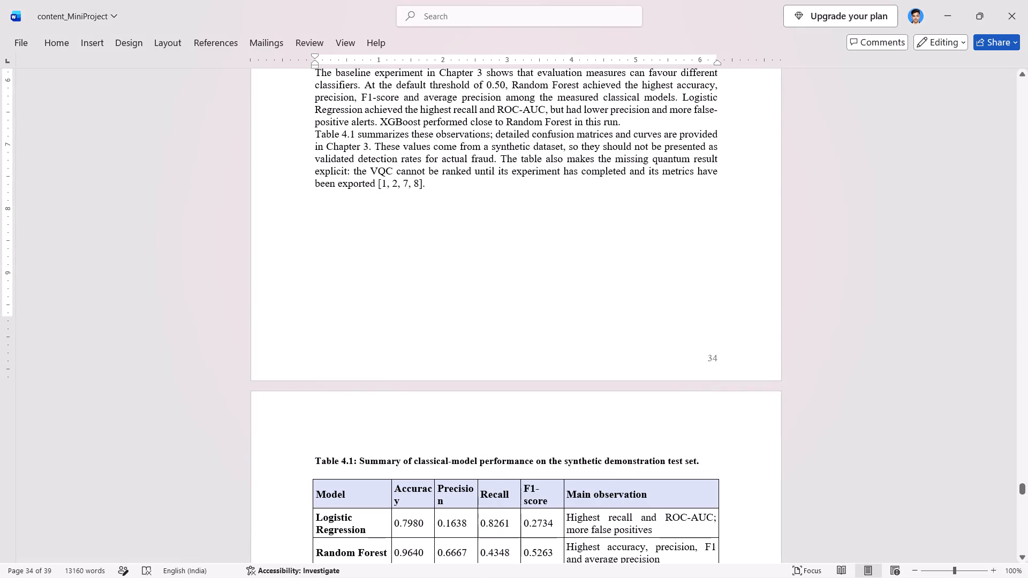
pyautogui.scroll(-11, 615, 346)
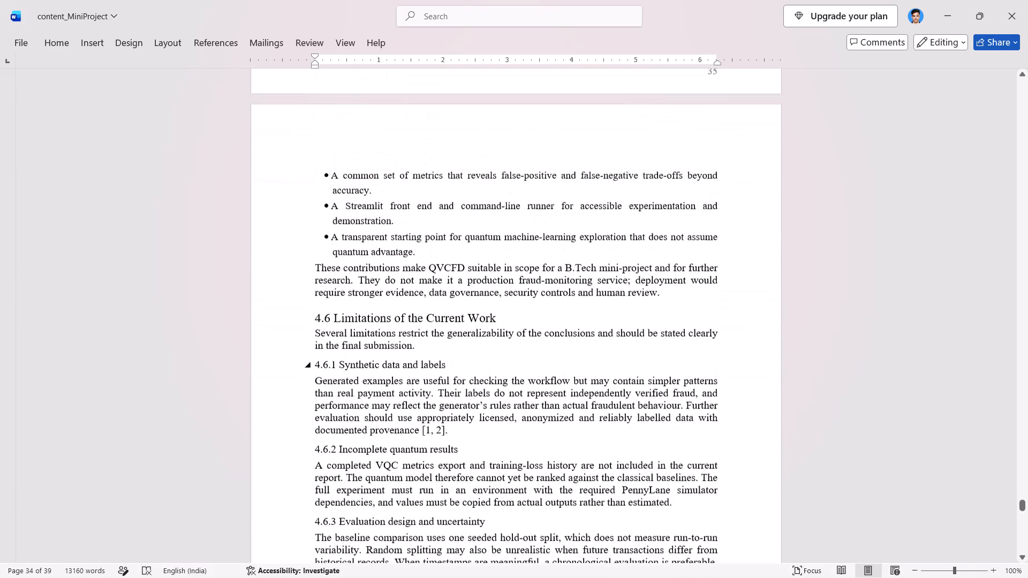
pyautogui.scroll(-15, 615, 346)
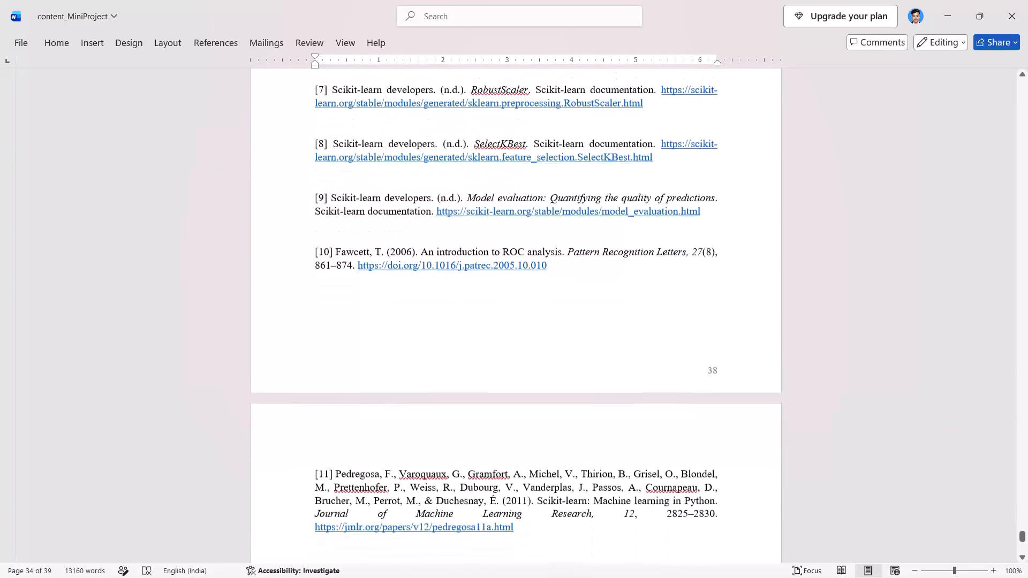
pyautogui.scroll(-7, 615, 346)
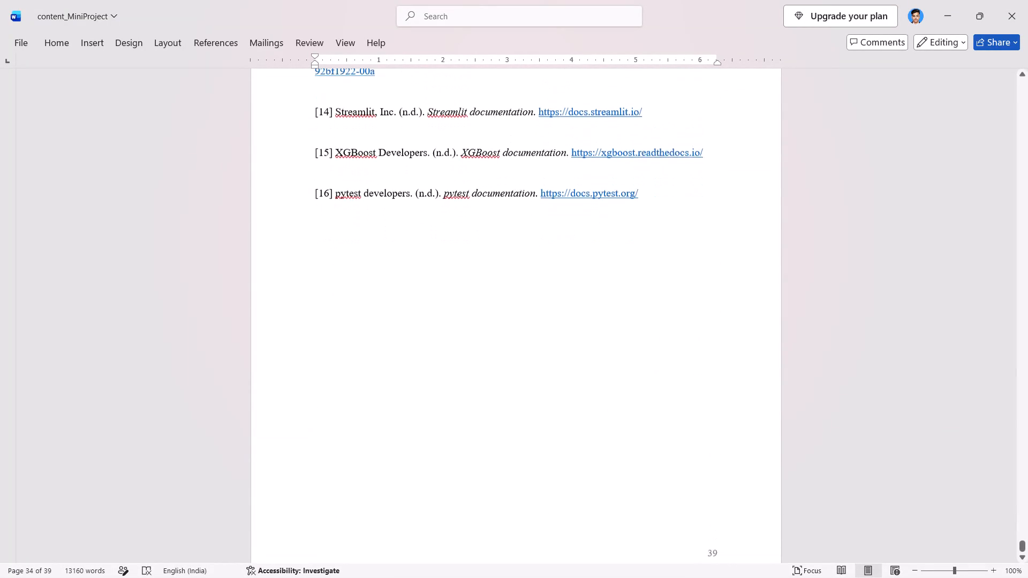
pyautogui.scroll(3, 615, 346)
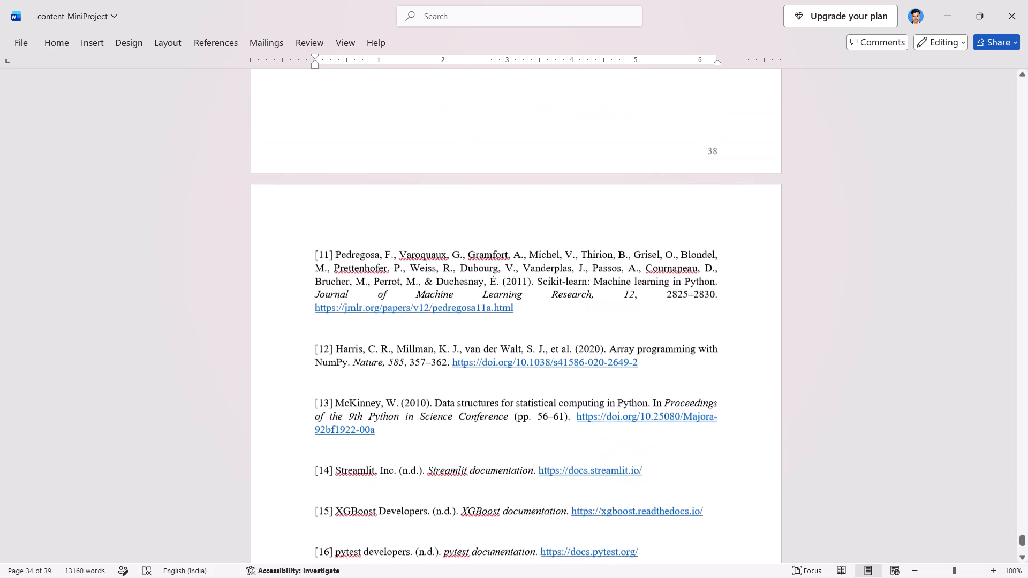
pyautogui.scroll(3, 615, 346)
pyautogui.hotkey('alt', 'Tab')
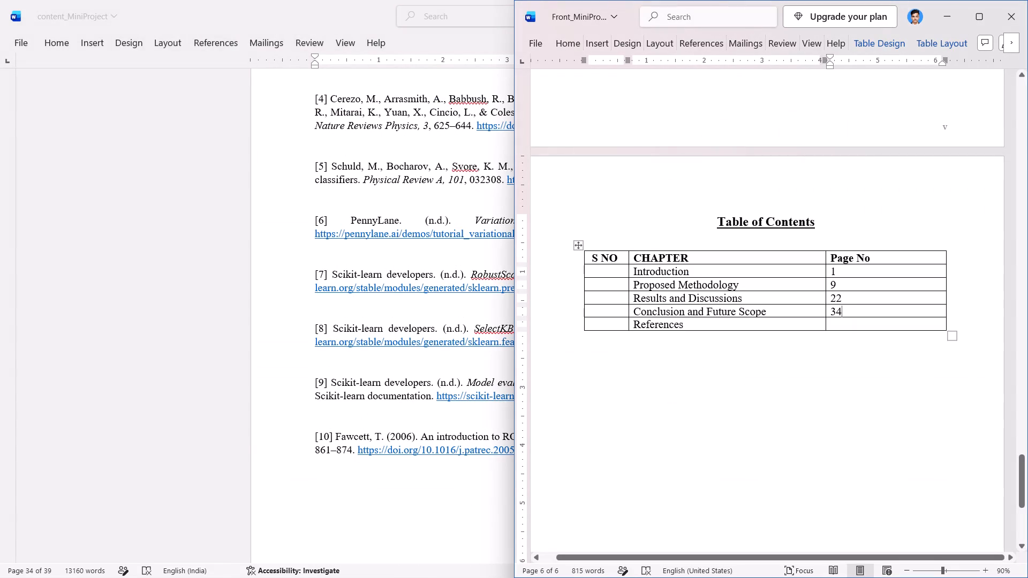
pyautogui.click(841, 323)
pyautogui.write('38')
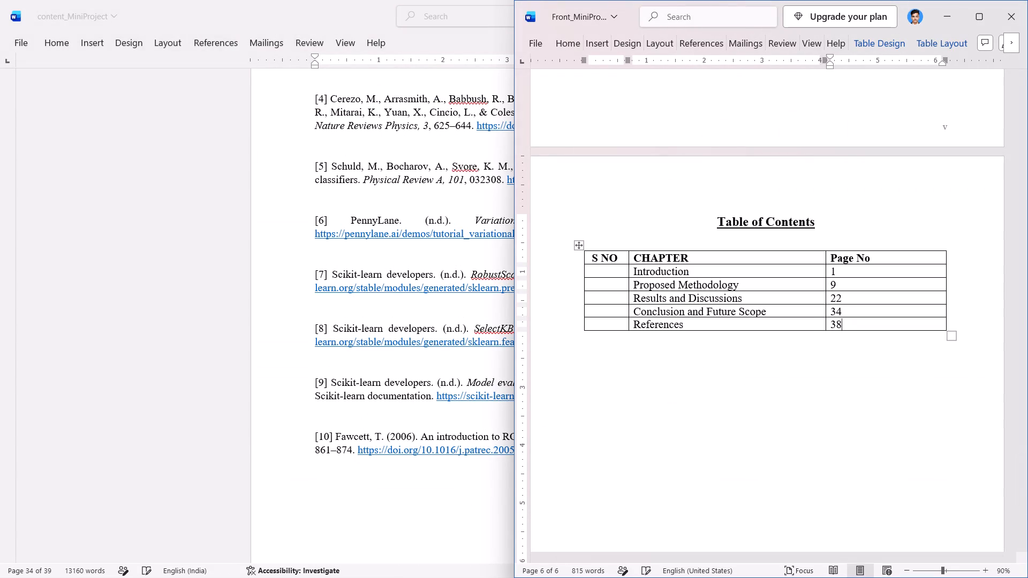
# Review the 4.7 Future Scope and 4.8 Final Conclusion sections in the content document.
pyautogui.click(414, 483)
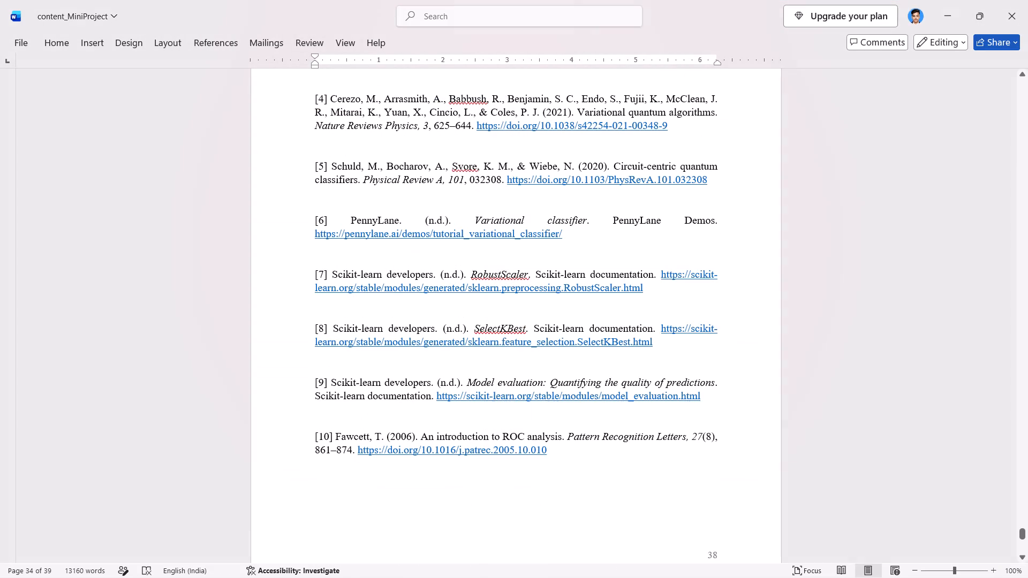
pyautogui.scroll(9, 558, 355)
pyautogui.scroll(-1, 558, 355)
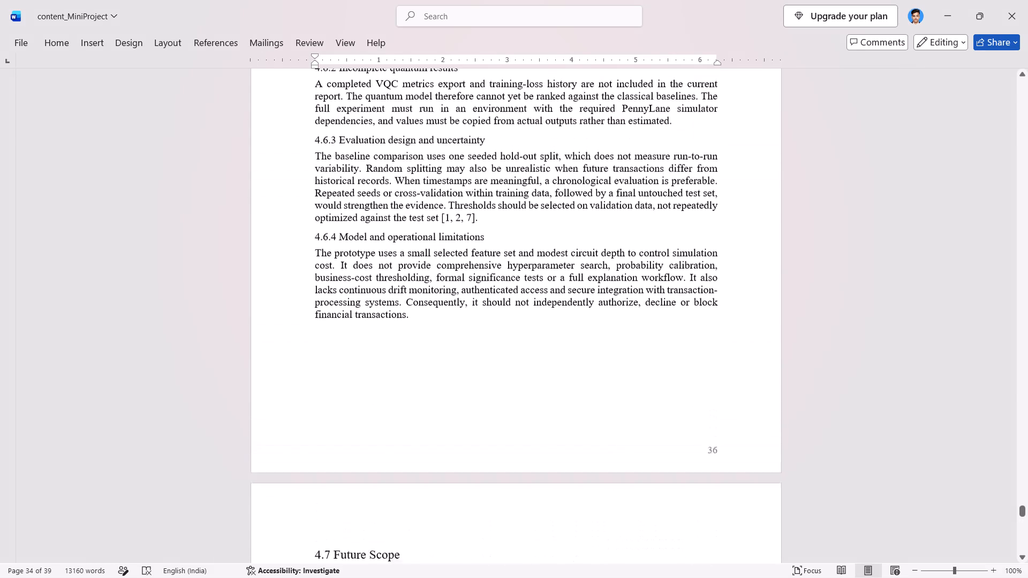
pyautogui.scroll(-1, 558, 355)
pyautogui.scroll(-3, 473, 386)
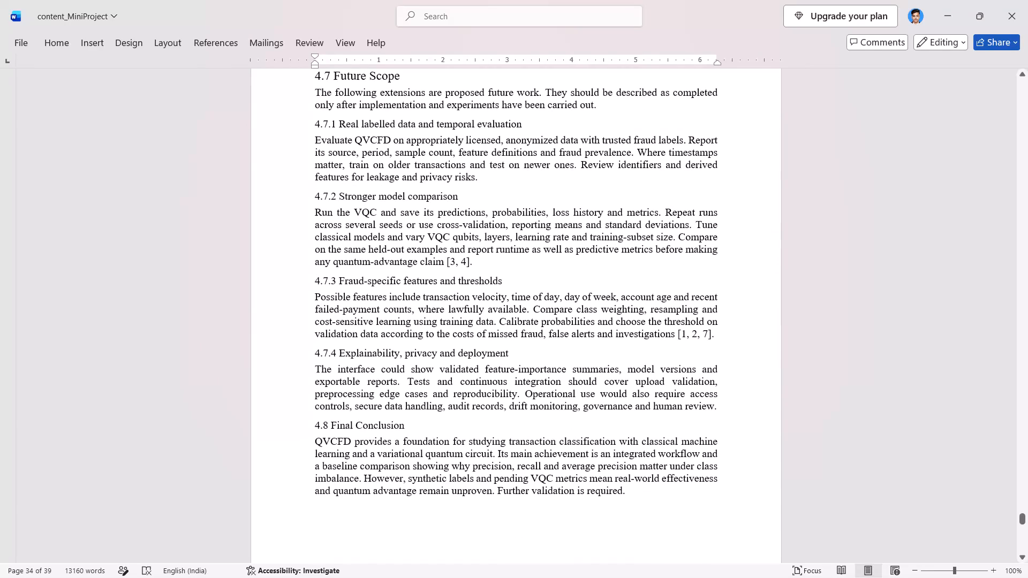
pyautogui.tripleClick(455, 371)
pyautogui.click(428, 390)
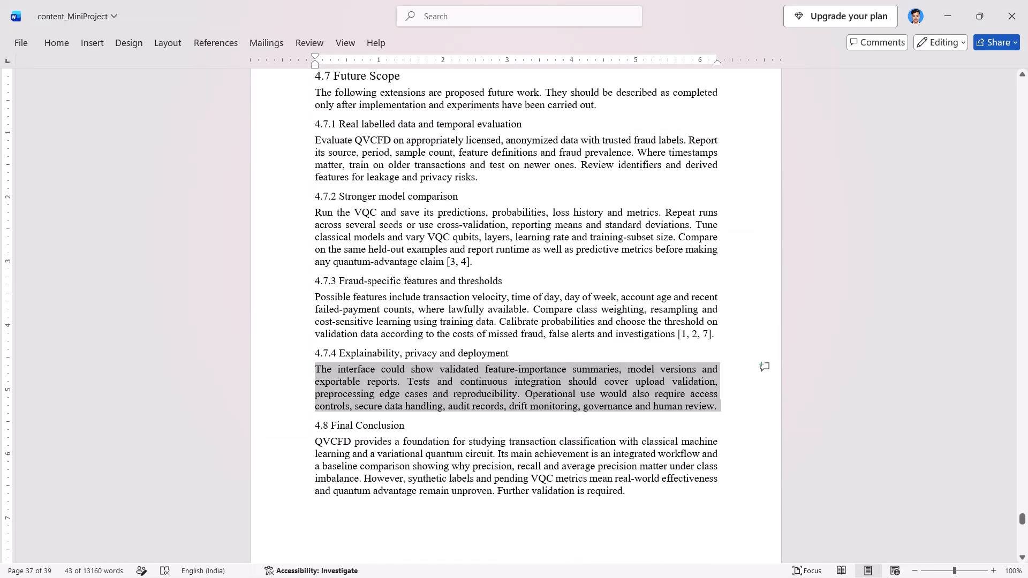
# Review the content document from chapter 4 back to the Introduction, examining the paragraph layout through section 1.3 Major Challenges in Fraud Detection.
pyautogui.scroll(11, 428, 390)
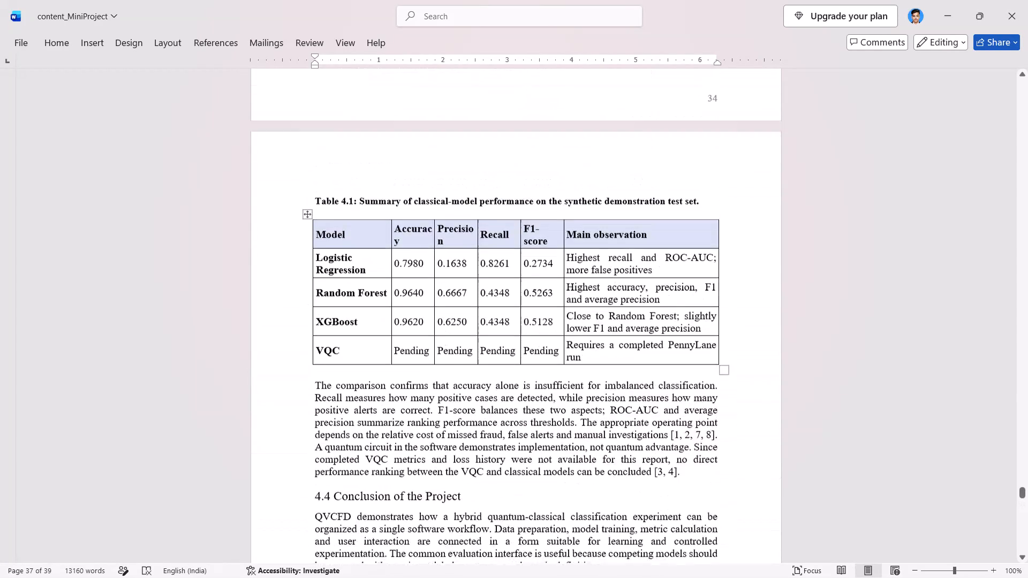
pyautogui.scroll(14, 428, 390)
pyautogui.scroll(11, 428, 390)
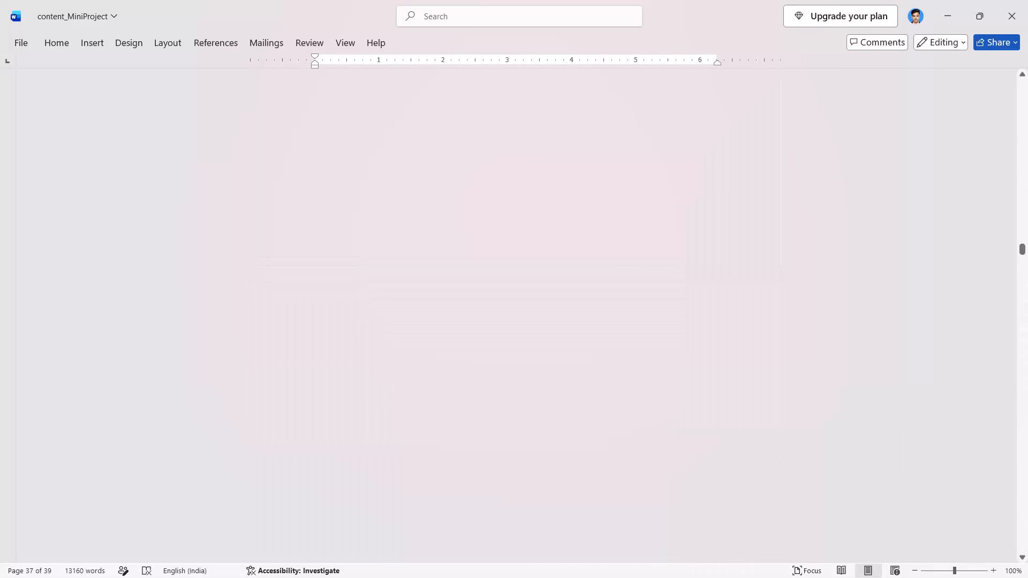
pyautogui.scroll(5, 428, 390)
pyautogui.scroll(-1, 428, 390)
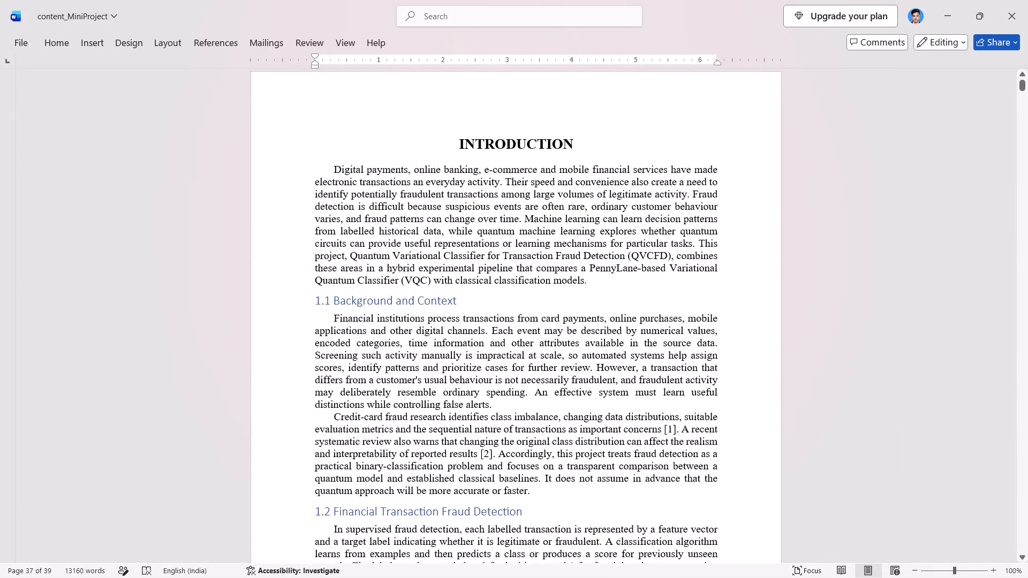
pyautogui.scroll(-2, 428, 390)
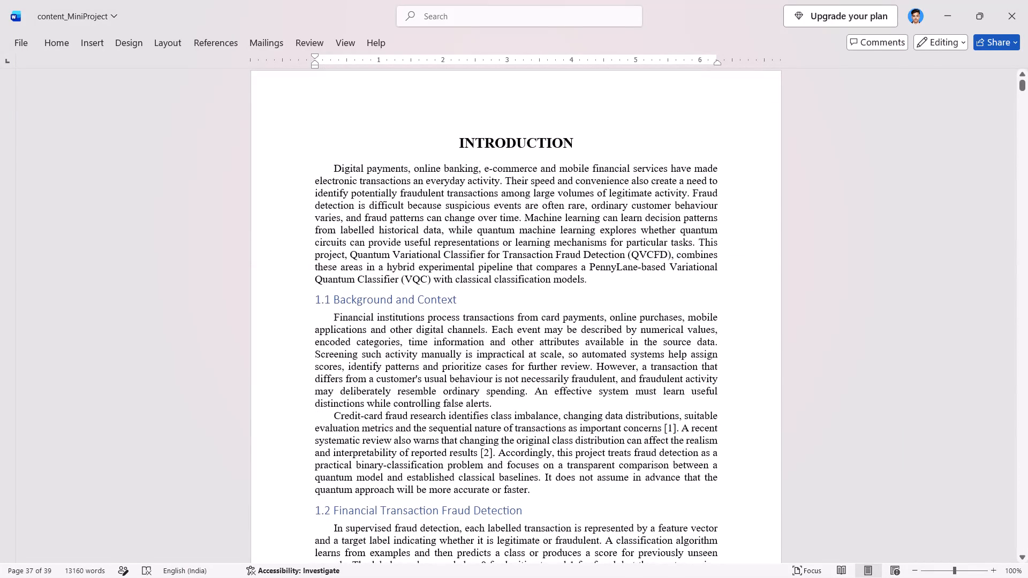
pyautogui.scroll(-6, 428, 390)
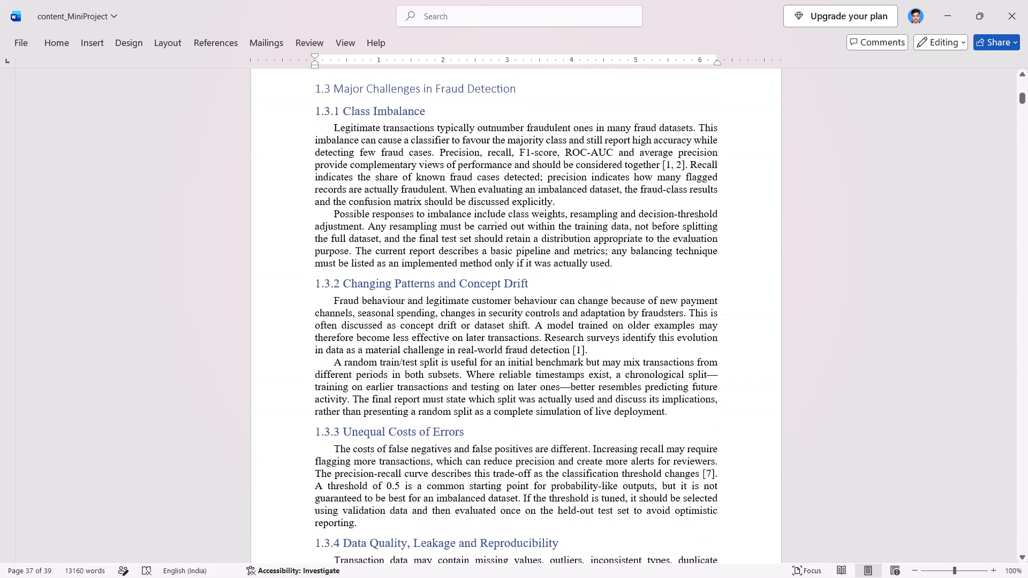
pyautogui.scroll(2, 428, 390)
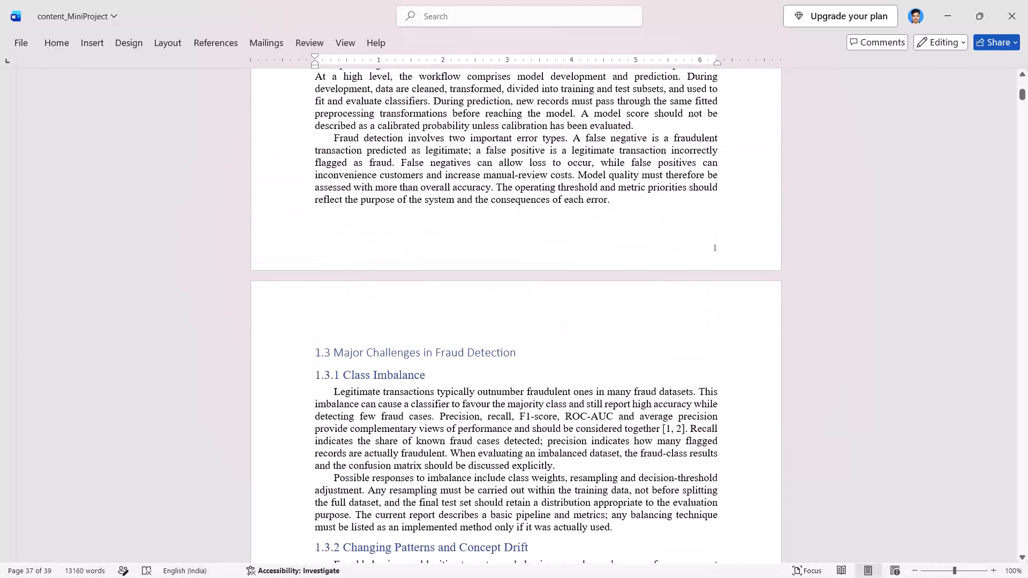
pyautogui.scroll(-1, 428, 390)
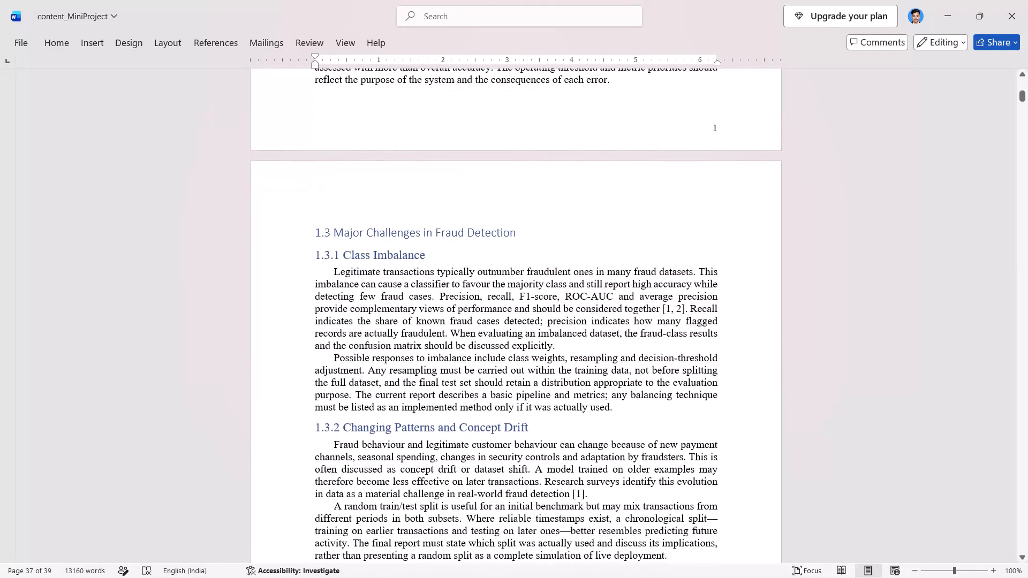
pyautogui.scroll(-2, 428, 390)
pyautogui.scroll(1, 428, 390)
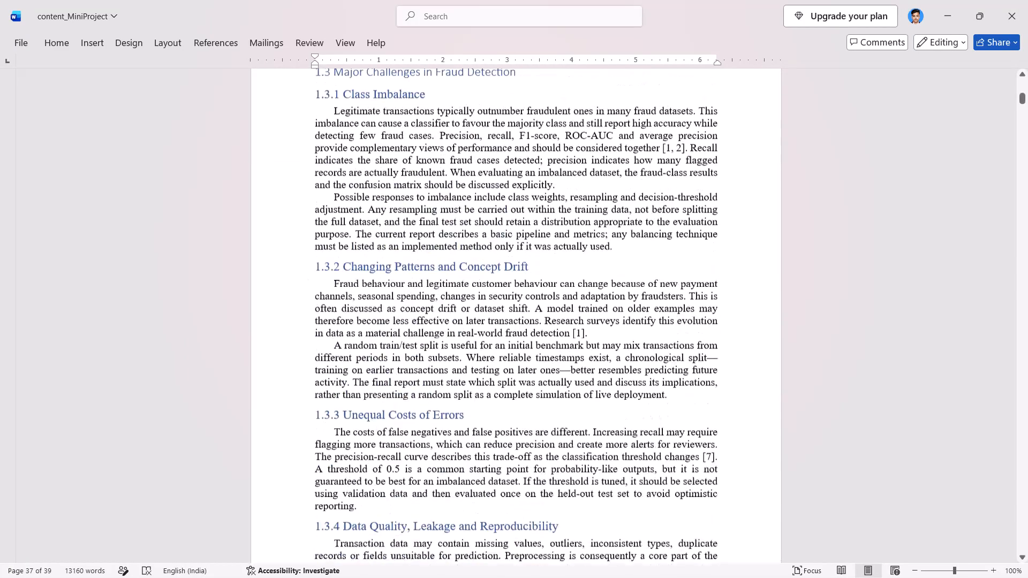
pyautogui.scroll(1, 428, 390)
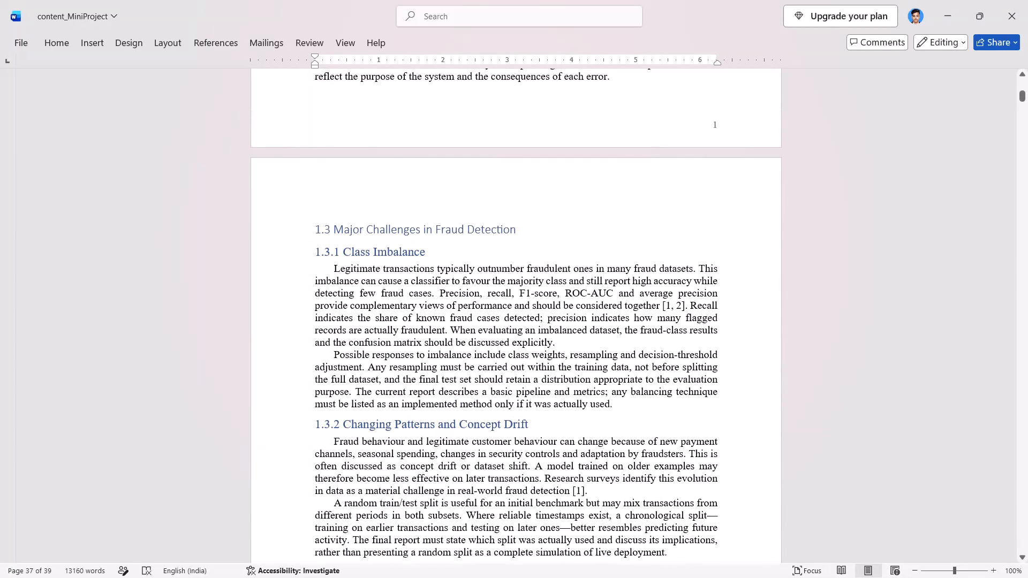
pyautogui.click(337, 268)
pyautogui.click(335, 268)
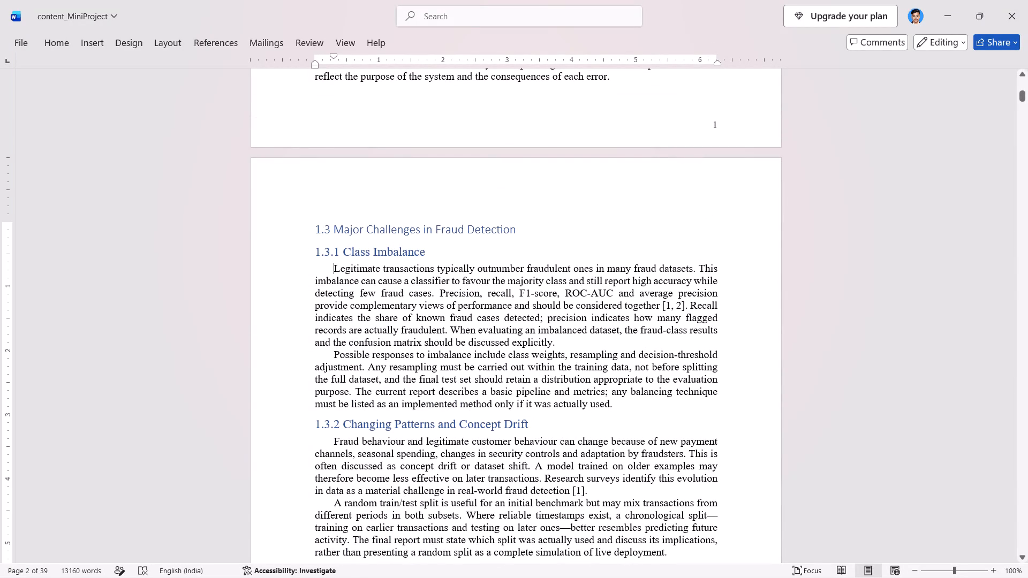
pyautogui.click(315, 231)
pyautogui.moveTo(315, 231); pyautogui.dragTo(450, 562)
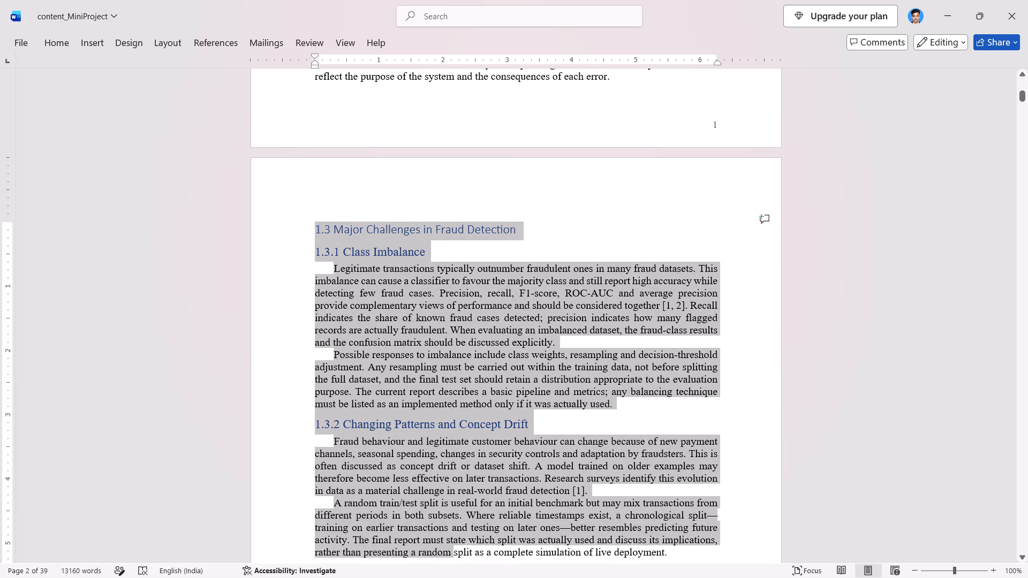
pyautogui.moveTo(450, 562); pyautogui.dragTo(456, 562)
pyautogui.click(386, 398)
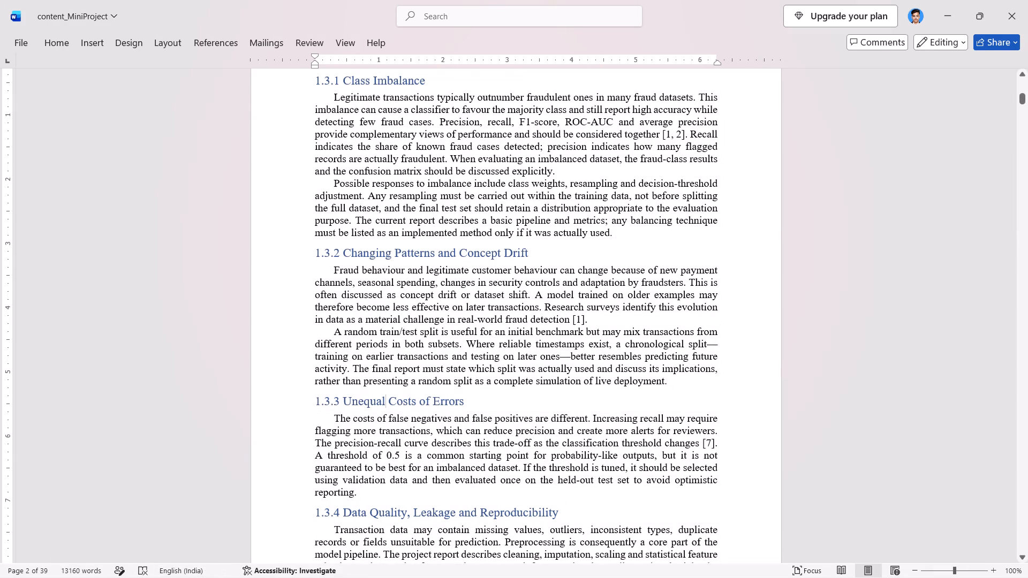
# Remove the first-line indent from the opening paragraphs of sections 1.3.2, 1.3.3 and 1.3.4 and from both paragraphs of 1.3.1 Class Imbalance.
pyautogui.click(332, 417)
pyautogui.press('BackSpace')
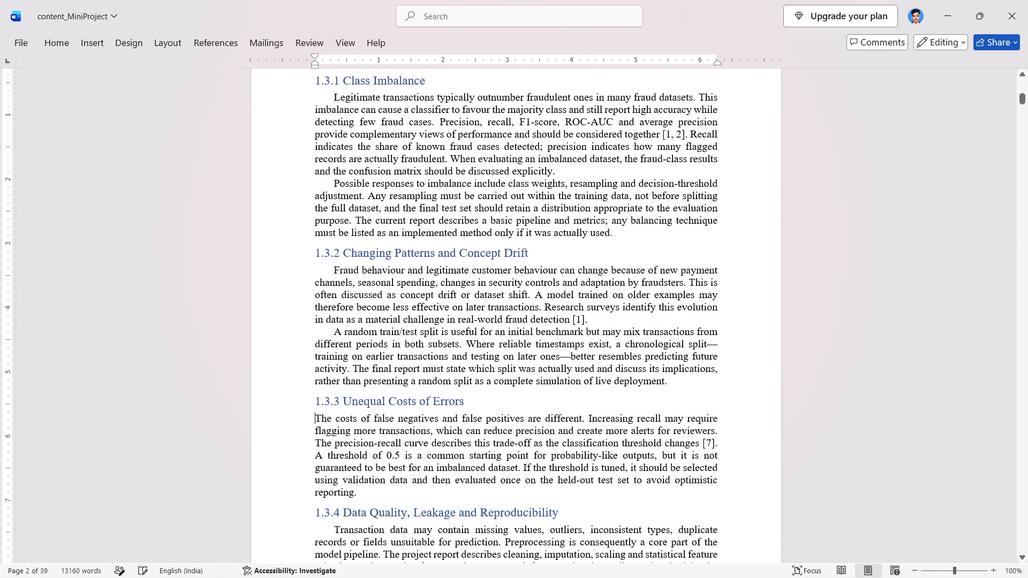
pyautogui.click(334, 271)
pyautogui.press('BackSpace')
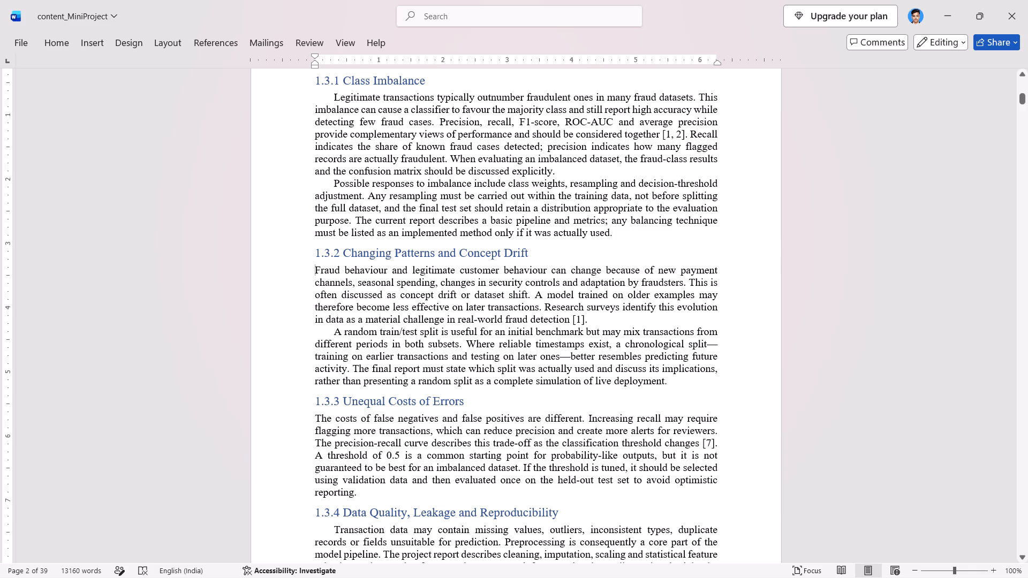
pyautogui.click(335, 181)
pyautogui.press('BackSpace')
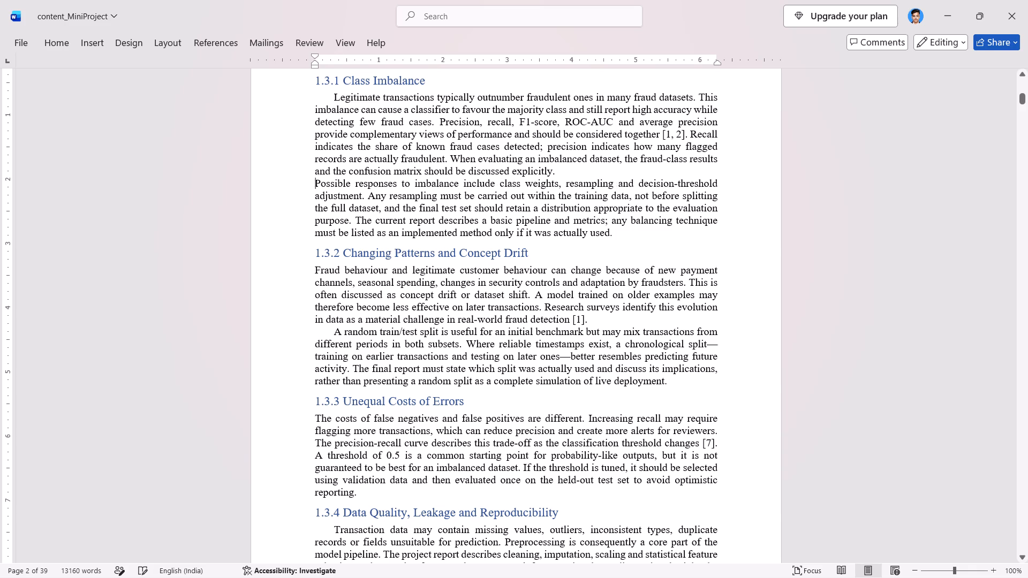
pyautogui.click(336, 94)
pyautogui.press('BackSpace')
pyautogui.scroll(-1, 400, 191)
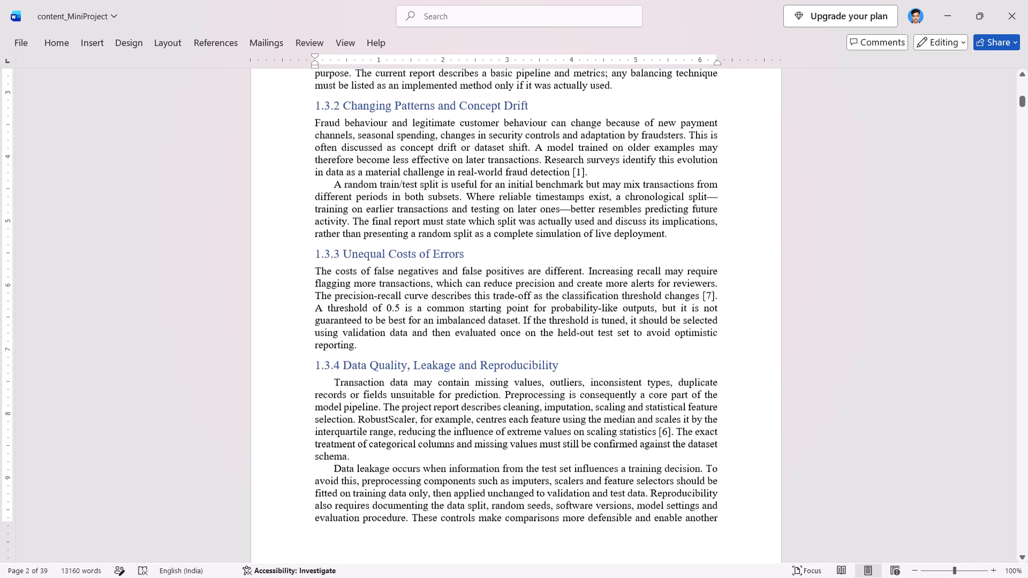
pyautogui.click(336, 379)
pyautogui.press('BackSpace')
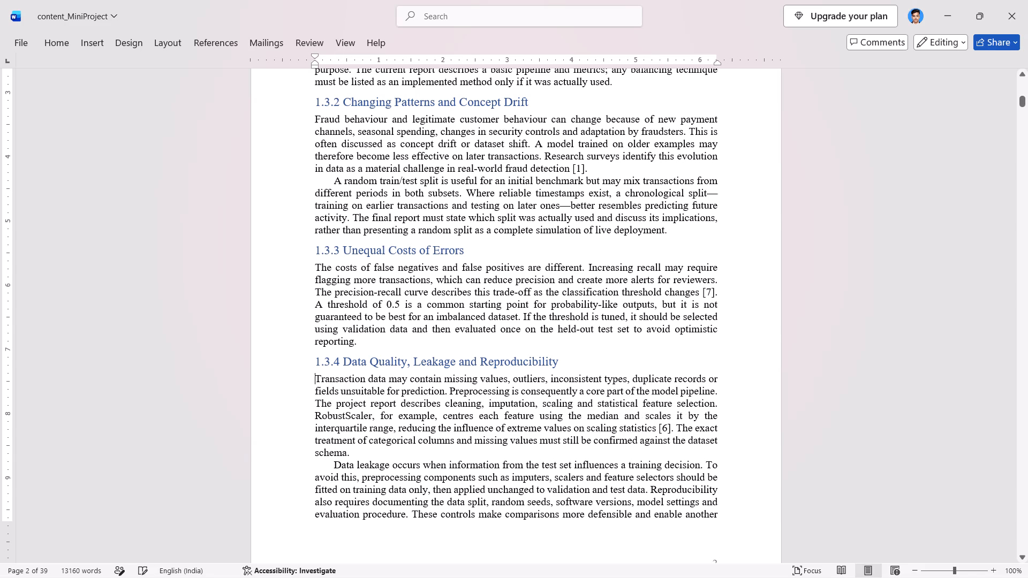
# Remove the first-line indent from the opening paragraph under the INTRODUCTION heading.
pyautogui.scroll(10, 404, 322)
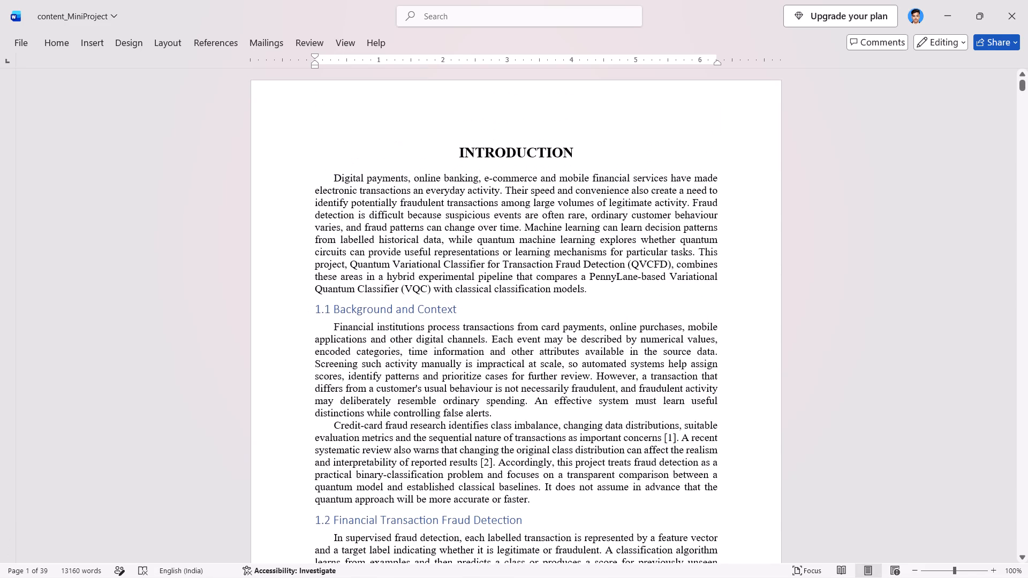
pyautogui.click(332, 175)
pyautogui.press('BackSpace')
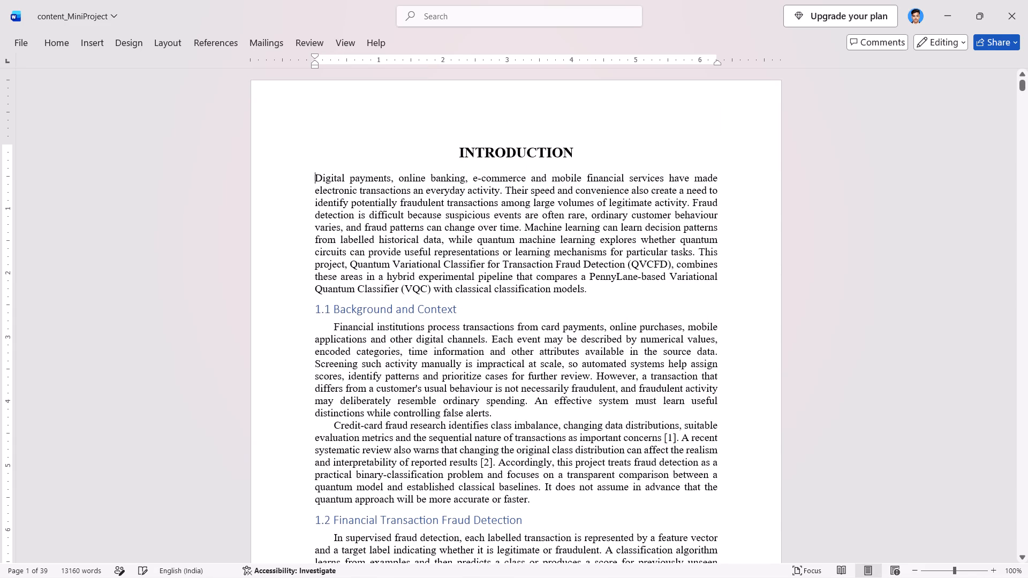
# Switch to check_final_report_merged.pdf in Chrome to examine its Introduction's paragraph formatting, and return to the content document.
pyautogui.hotkey('alt', 'Tab')
pyautogui.hotkey('alt', 'Tab')
pyautogui.hotkey('alt', 'Tab')
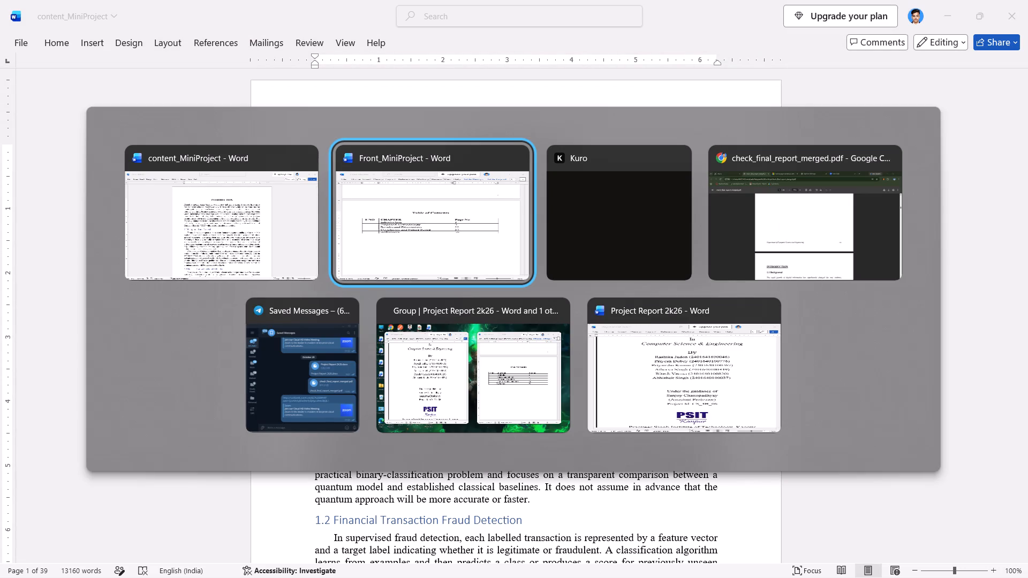
pyautogui.hotkey('alt', 'Tab')
pyautogui.hotkey('alt', 'Tab')
pyautogui.scroll(-4, 371, 245)
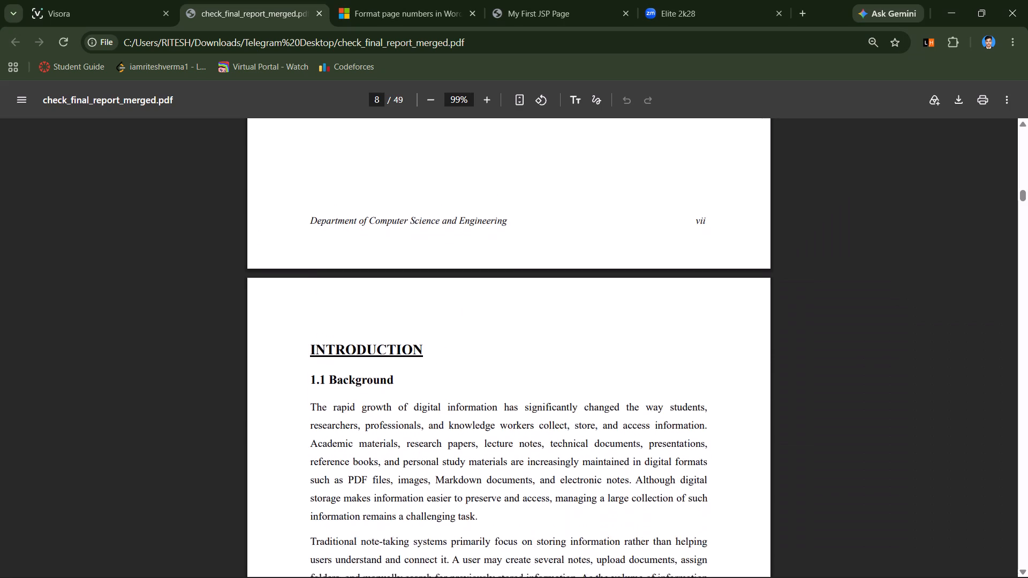
pyautogui.scroll(-3, 371, 245)
pyautogui.hotkey('alt', 'Tab')
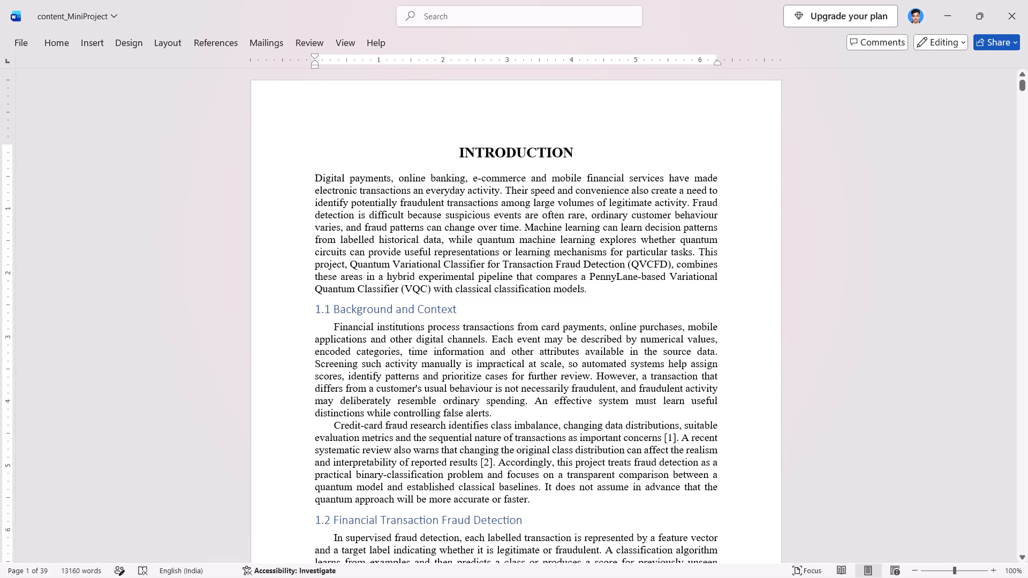
# Remove the first-line indent from both paragraphs of section 1.1 Background and Context.
pyautogui.scroll(-1, 361, 281)
pyautogui.click(332, 181)
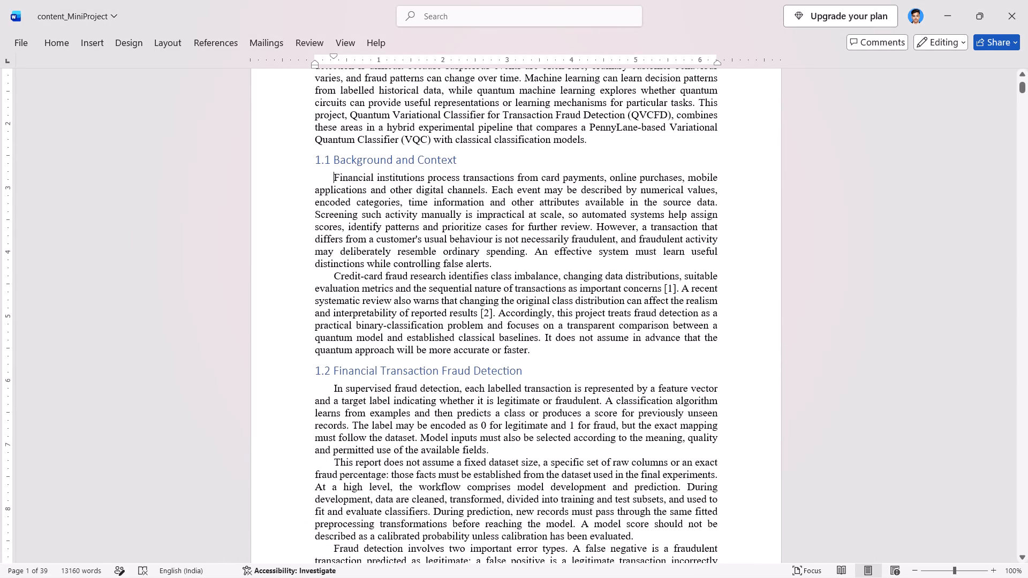
pyautogui.keyDown('ctrl'); pyautogui.click(333, 278); pyautogui.keyUp('ctrl')
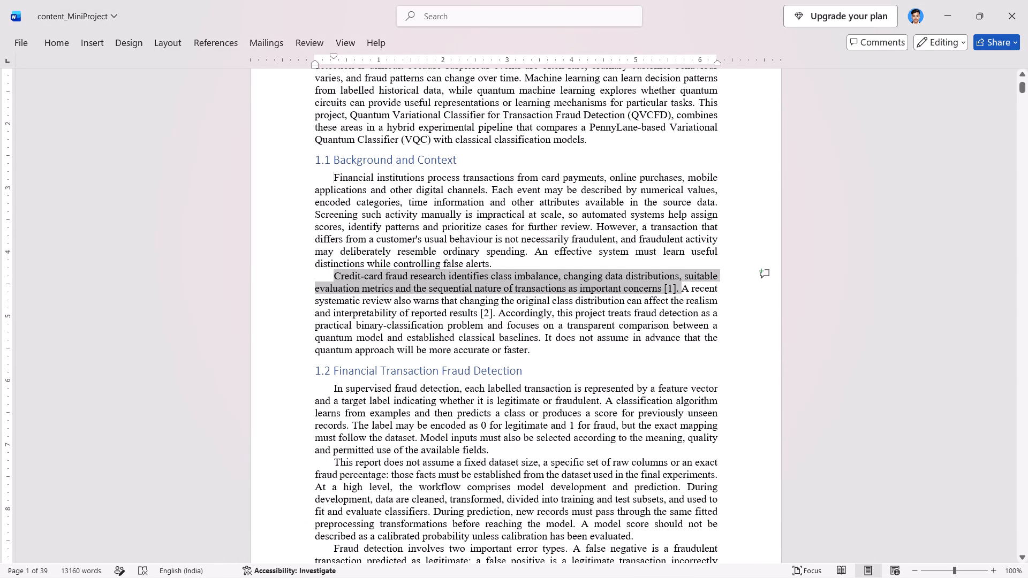
pyautogui.click(331, 276)
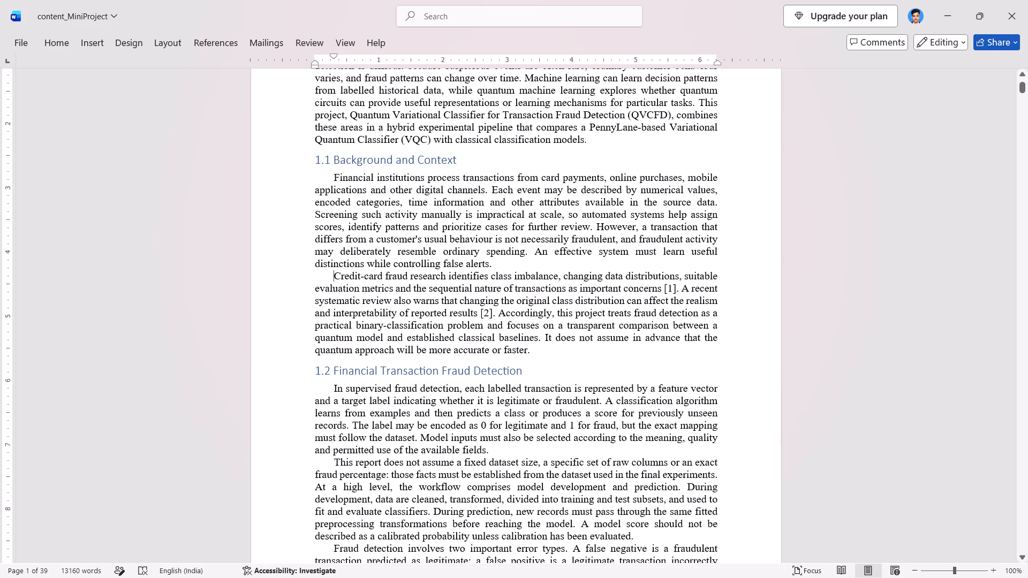
pyautogui.keyDown('alt'); pyautogui.click(333, 178); pyautogui.keyUp('alt')
pyautogui.press('BackSpace')
pyautogui.click(335, 273)
pyautogui.press('BackSpace')
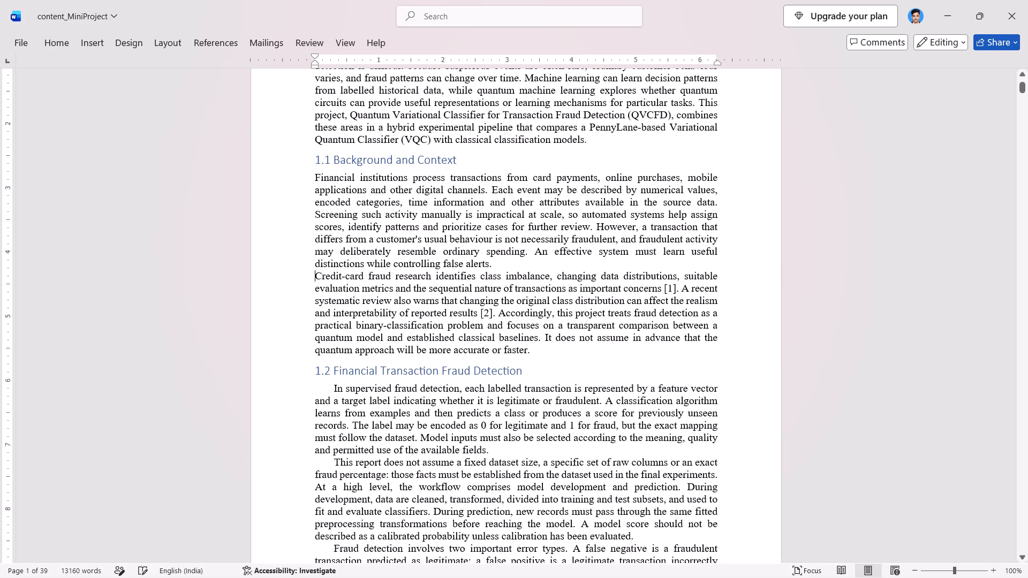
# Remove the first-line indent from all three paragraphs of section 1.2 Financial Transaction Fraud Detection.
pyautogui.scroll(-1, 335, 273)
pyautogui.click(334, 247)
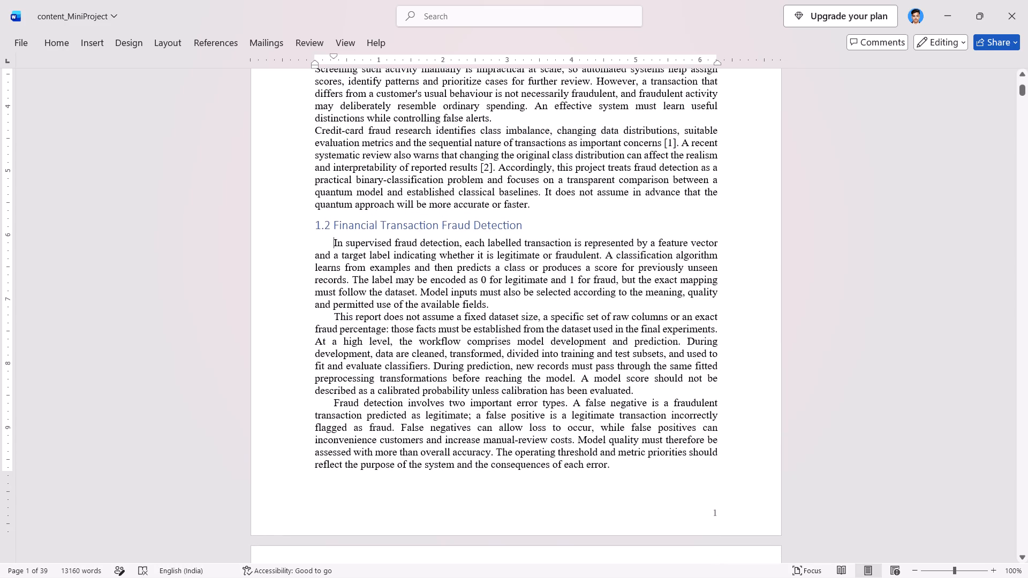
pyautogui.press('BackSpace')
pyautogui.click(333, 316)
pyautogui.press('BackSpace')
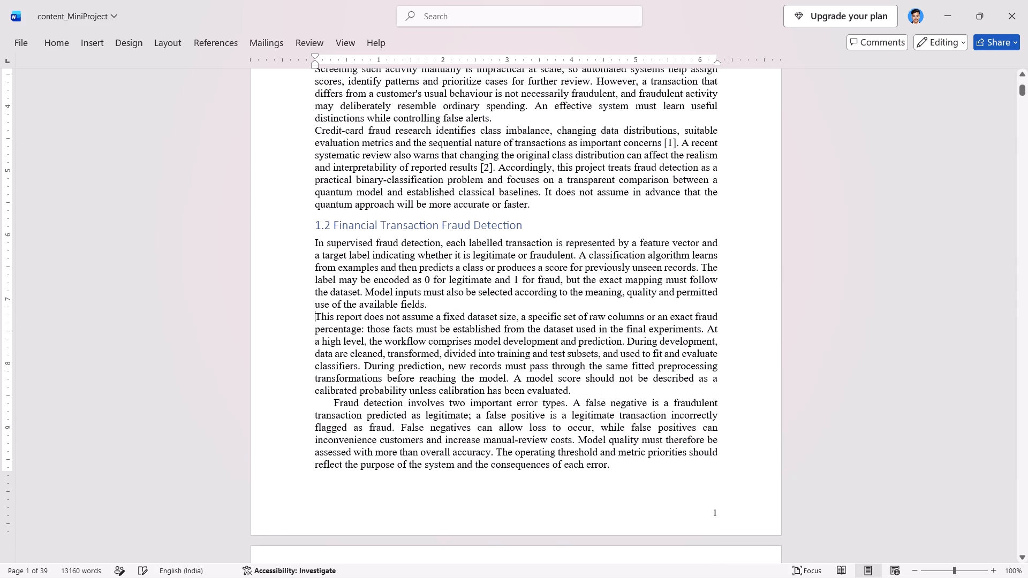
pyautogui.click(332, 405)
pyautogui.press('BackSpace')
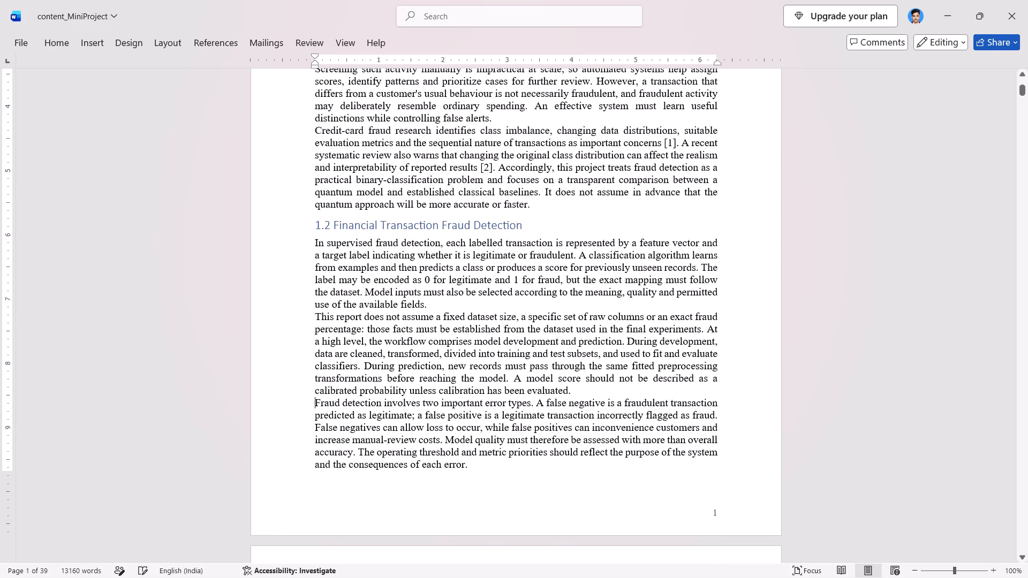
# Remove the first-line indent from the second paragraph of section 1.3.2 Changing Patterns and Concept Drift.
pyautogui.scroll(-5, 332, 405)
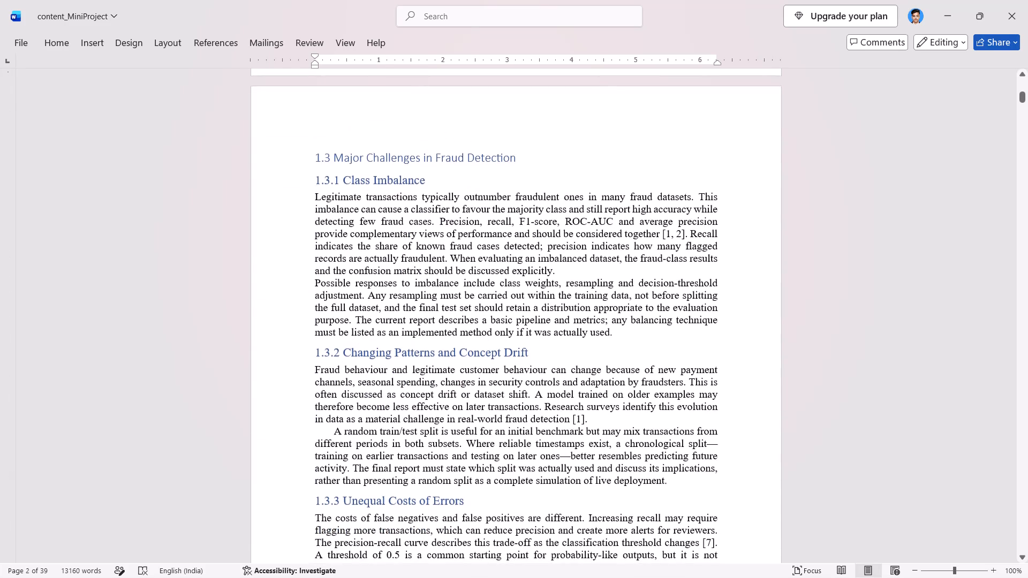
pyautogui.click(335, 430)
pyautogui.press('BackSpace')
# Remove the first-line indent from the second paragraph of section 1.3.4 Data Quality, Leakage and Reproducibility.
pyautogui.scroll(-1, 335, 430)
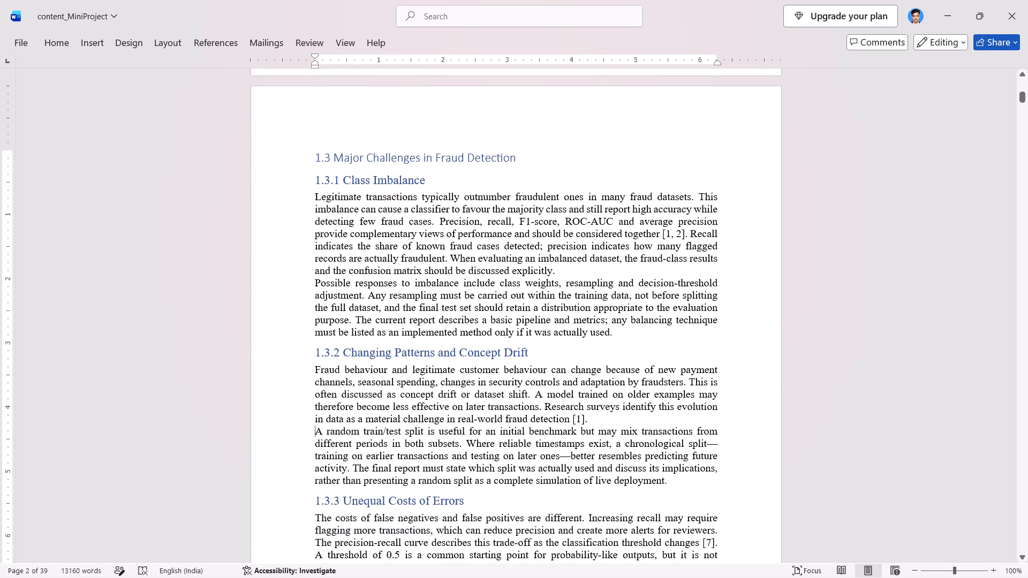
pyautogui.scroll(-3, 335, 430)
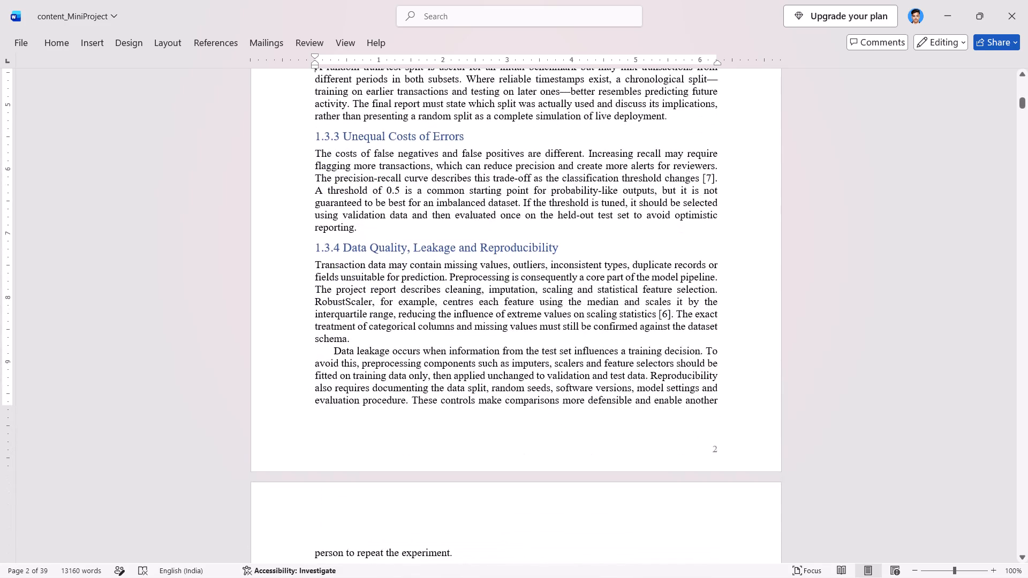
pyautogui.scroll(-1, 330, 416)
pyautogui.click(332, 271)
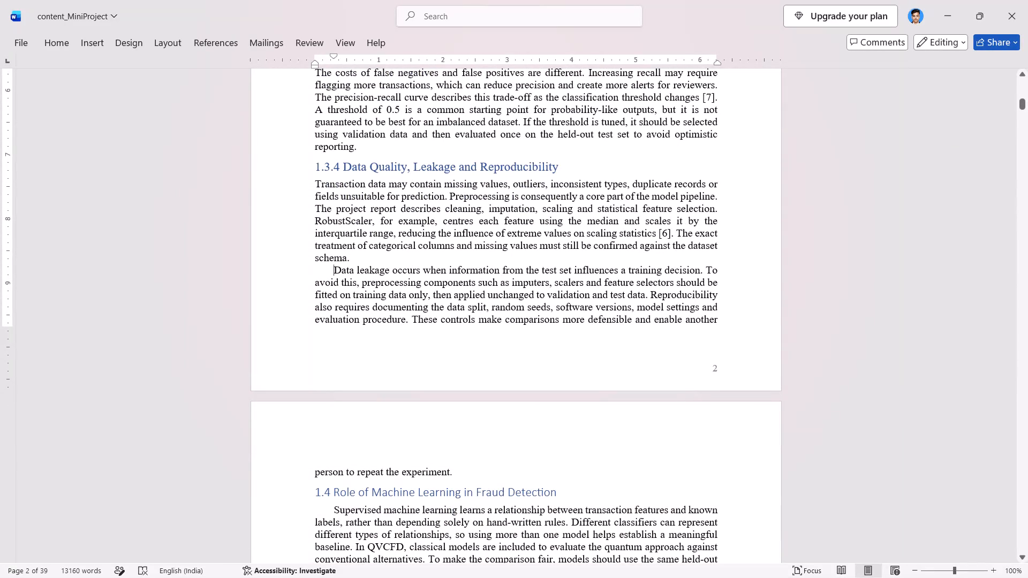
pyautogui.press('BackSpace')
# Remove the paragraph indents from the introduction of section 1.4 and from subsections 1.4.1 Logistic Regression, 1.4.2 Random Forest and 1.4.3 XGBoost.
pyautogui.scroll(-2, 332, 271)
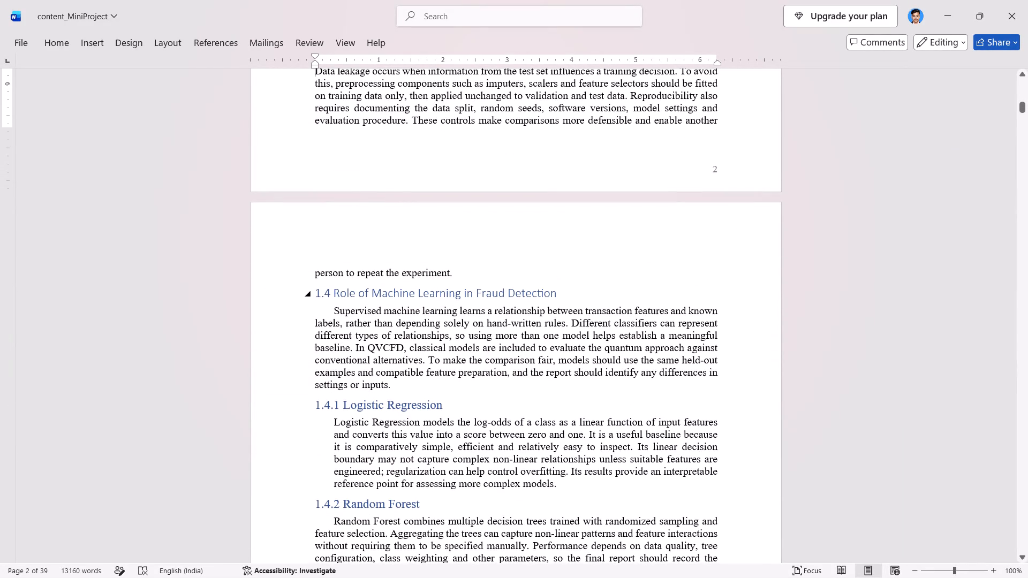
pyautogui.click(332, 304)
pyautogui.press('BackSpace')
pyautogui.scroll(-2, 332, 304)
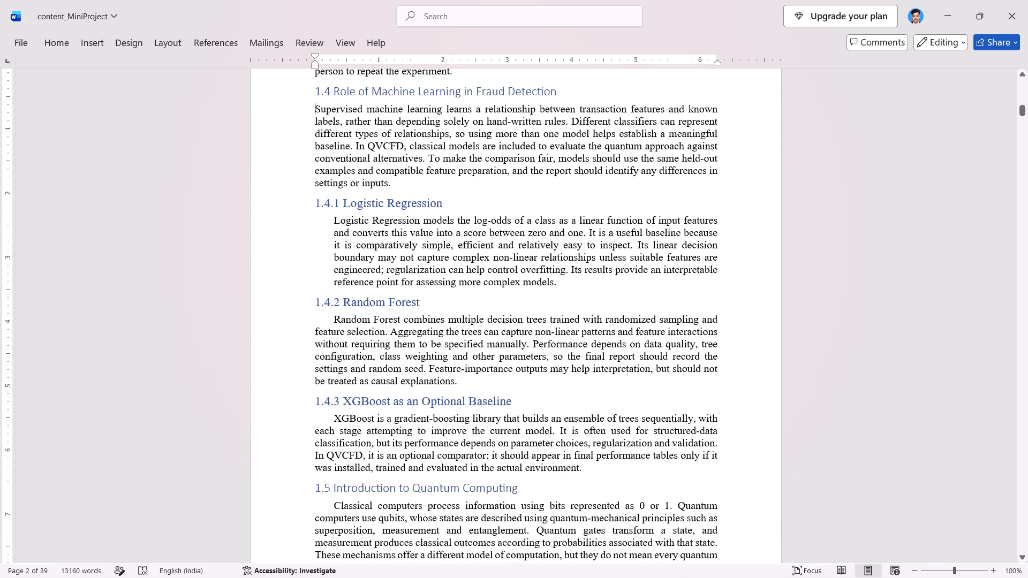
pyautogui.click(332, 220)
pyautogui.press('BackSpace')
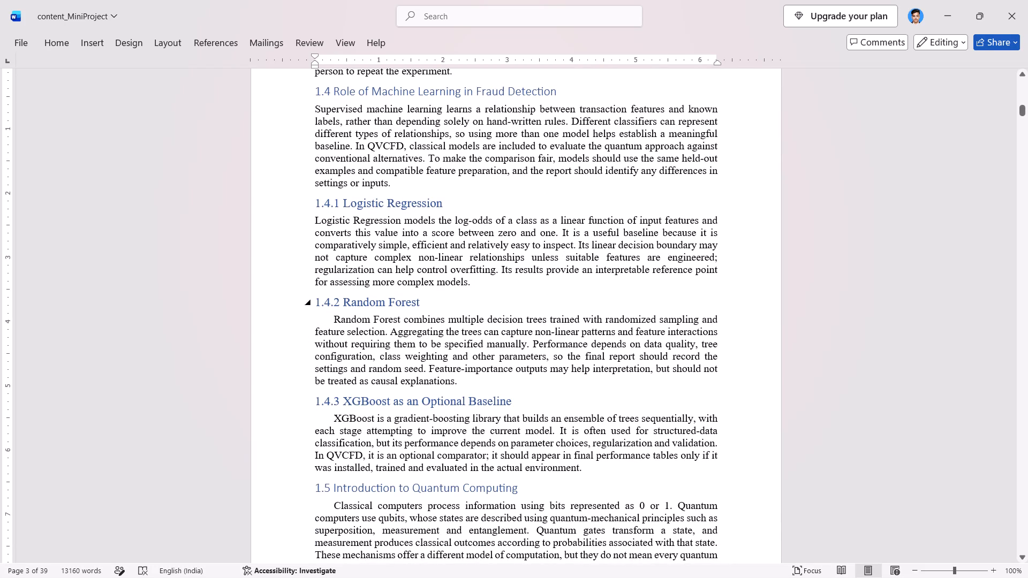
pyautogui.click(332, 314)
pyautogui.press('BackSpace')
pyautogui.scroll(-1, 332, 314)
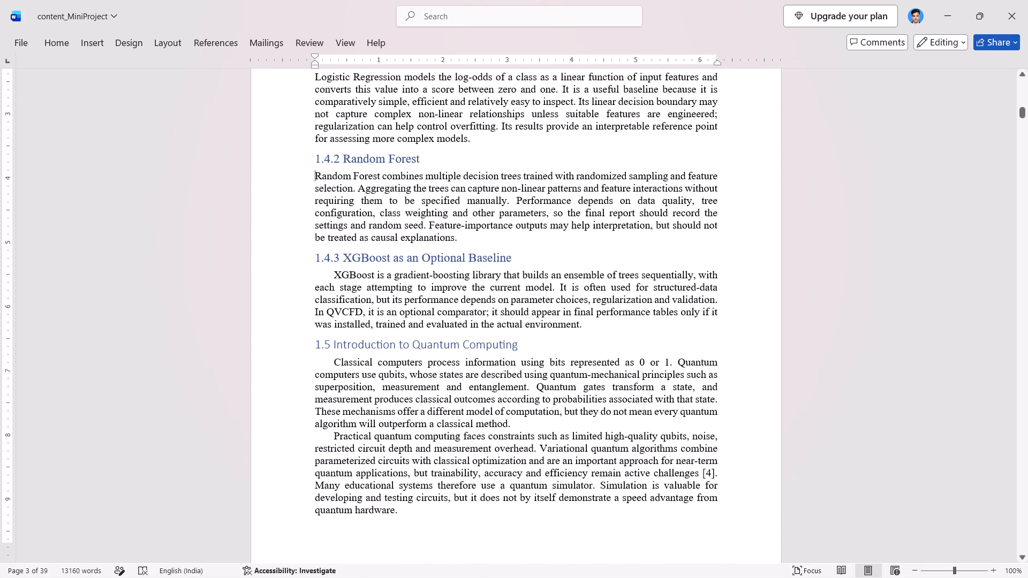
pyautogui.click(334, 276)
pyautogui.press('BackSpace')
# Remove the first-line indent from both paragraphs of section 1.5 Introduction to Quantum Computing.
pyautogui.scroll(-1, 334, 276)
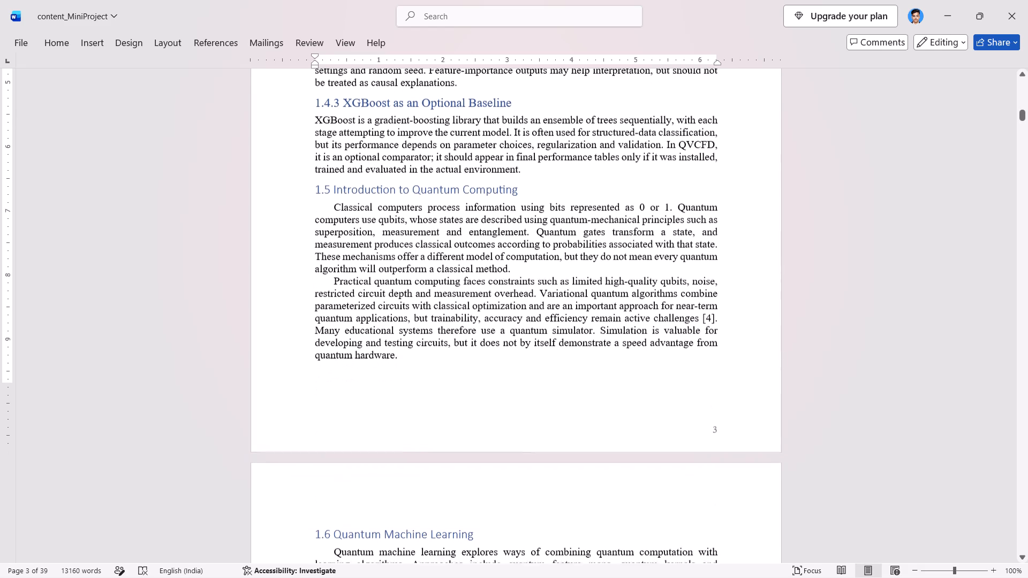
pyautogui.click(330, 201)
pyautogui.press('BackSpace')
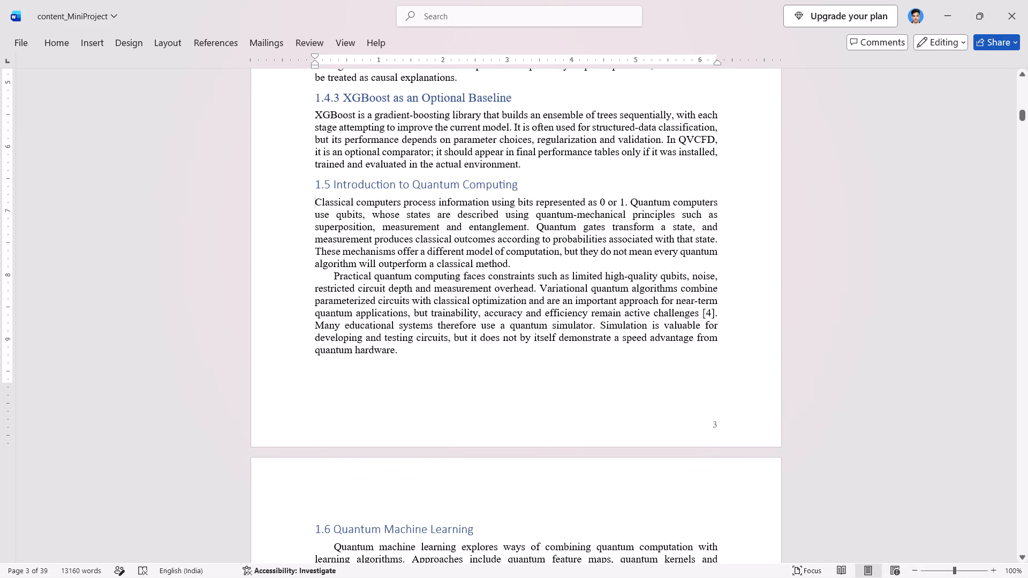
pyautogui.click(337, 267)
pyautogui.press('Down')
pyautogui.press('Left')
pyautogui.press('BackSpace')
# Remove the first-line indent from both paragraphs of section 1.6 Quantum Machine Learning.
pyautogui.scroll(-6, 337, 267)
pyautogui.scroll(3, 337, 267)
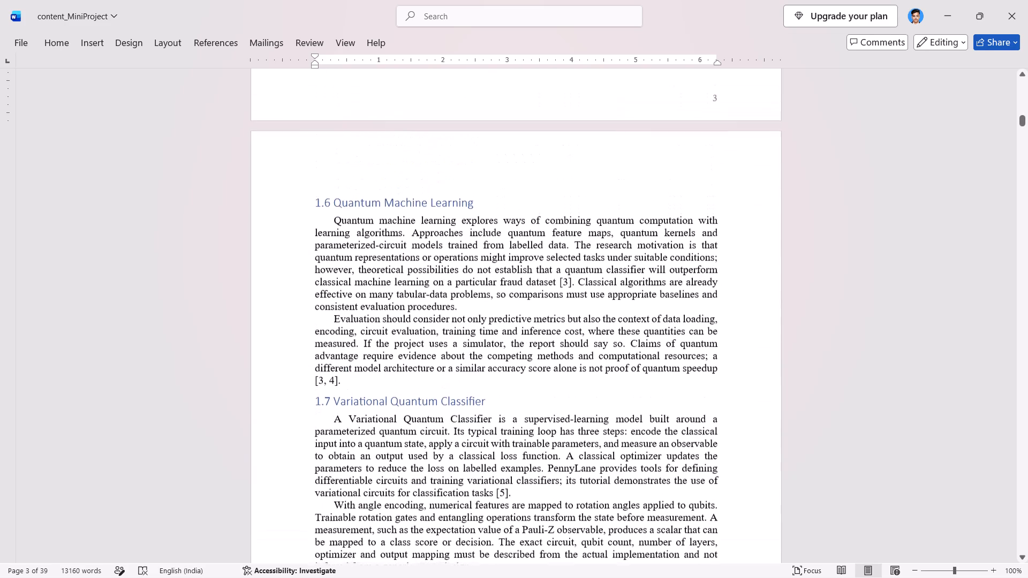
pyautogui.click(335, 228)
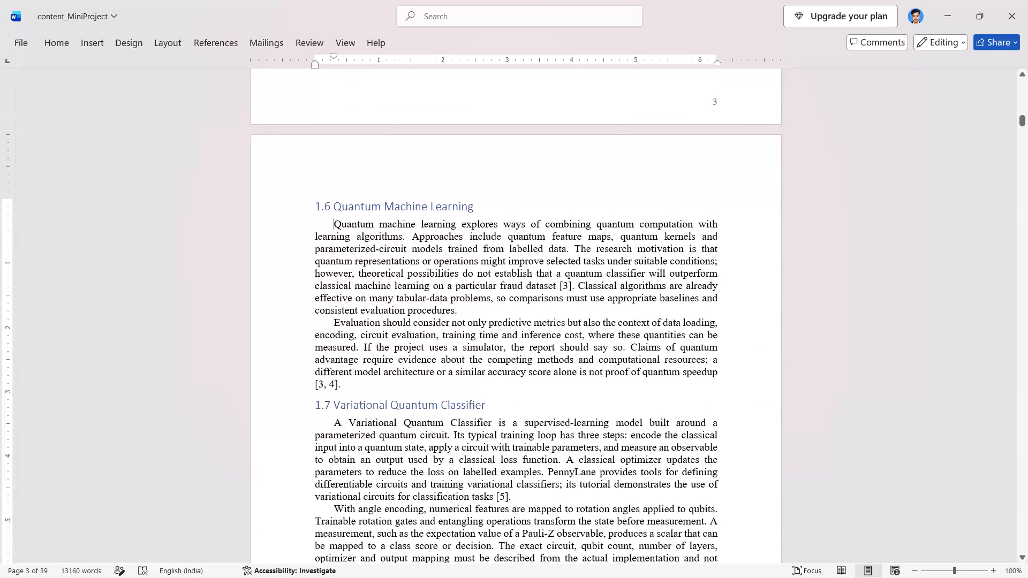
pyautogui.press('BackSpace')
pyautogui.hotkey('ctrl', 'Down')
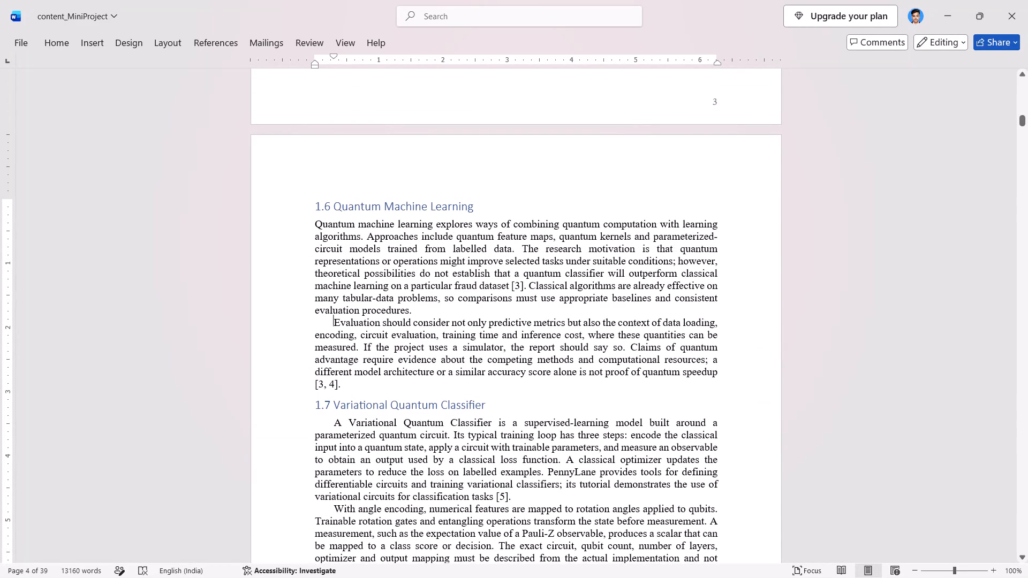
pyautogui.press('BackSpace')
# Remove the first-line indent from all four paragraphs of section 1.7 Variational Quantum Classifier.
pyautogui.hotkey('ctrl', 'Down')
pyautogui.press('Down')
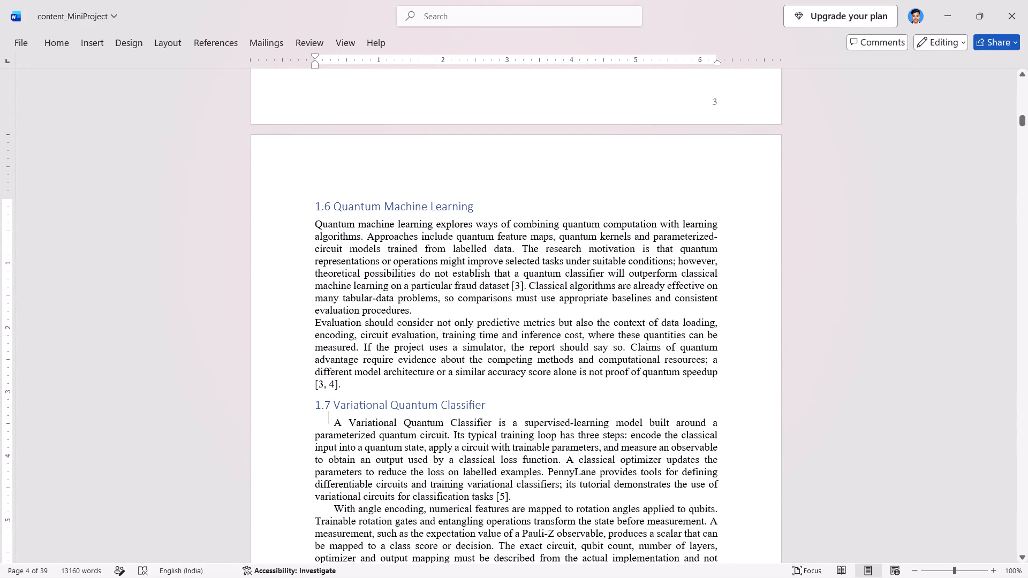
pyautogui.press('BackSpace')
pyautogui.hotkey('ctrl', 'Down')
pyautogui.press('BackSpace')
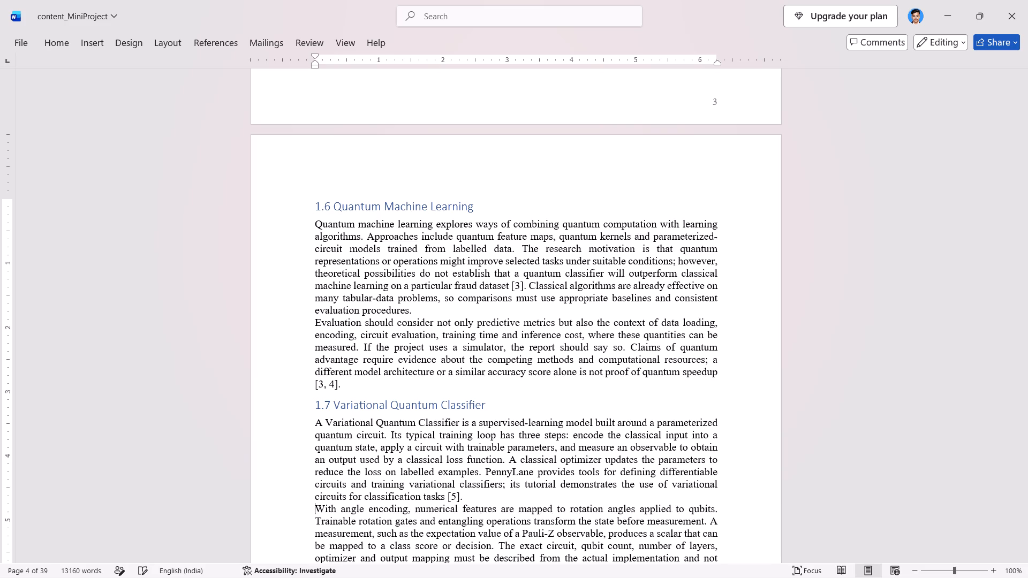
pyautogui.scroll(-1, 335, 228)
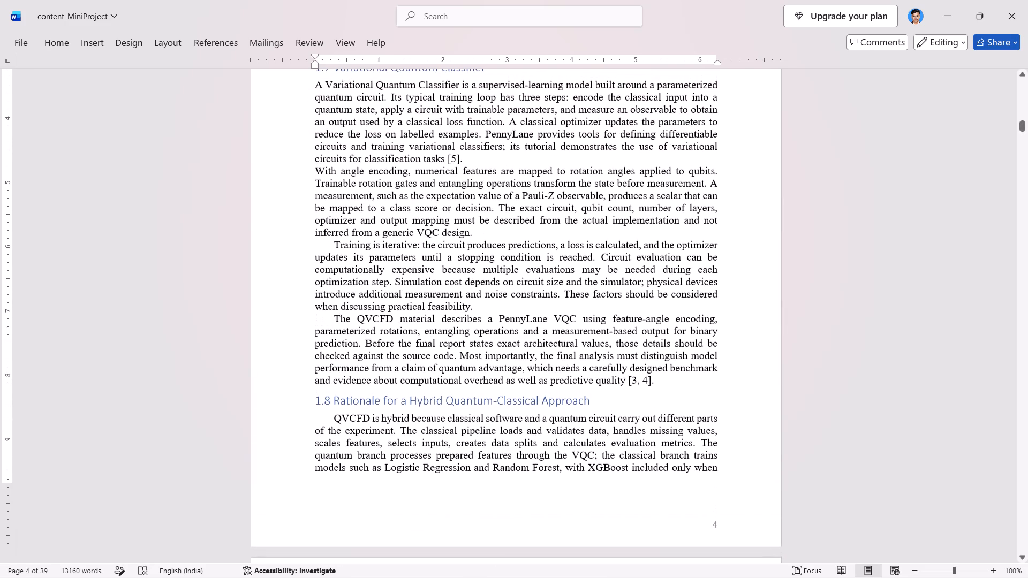
pyautogui.click(331, 242)
pyautogui.press('BackSpace')
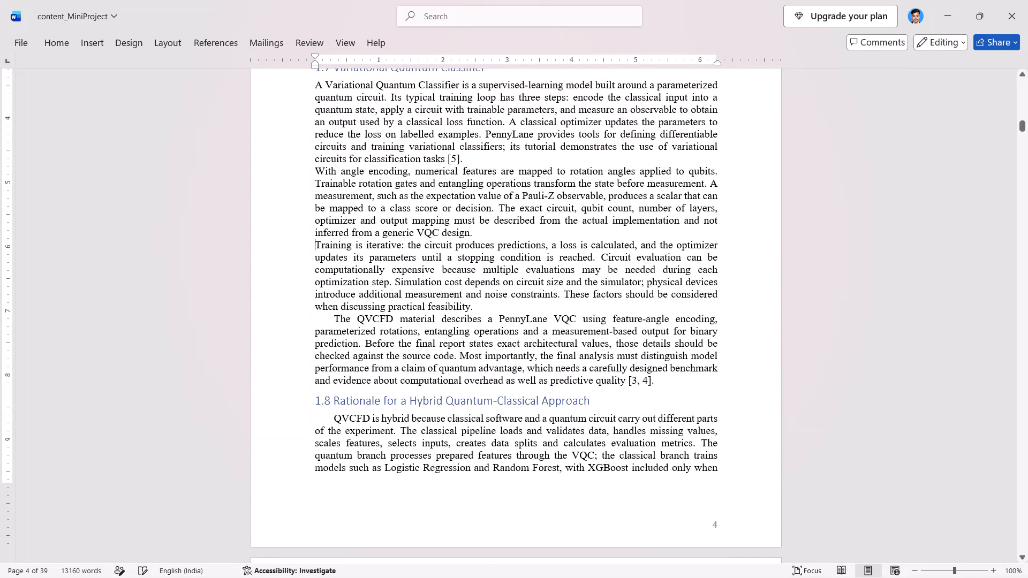
pyautogui.hotkey('ctrl', 'Down')
pyautogui.press('BackSpace')
# Remove the first-line indent from both paragraphs of section 1.8 Rationale for a Hybrid Quantum-Classical Approach, keeping them as separate paragraphs.
pyautogui.hotkey('ctrl', 'Down')
pyautogui.press('Down')
pyautogui.press('BackSpace')
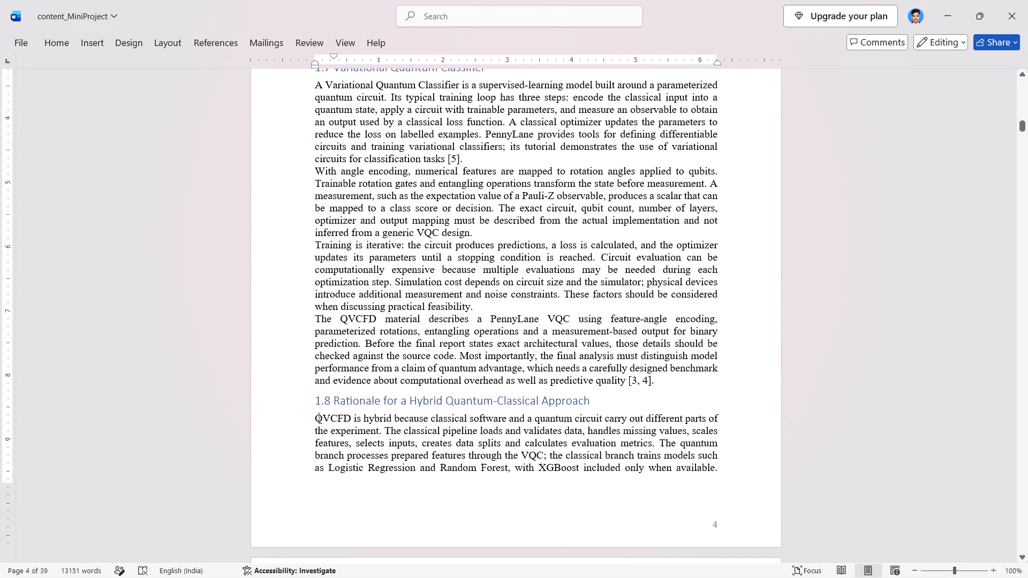
pyautogui.press('Down')
pyautogui.scroll(-2, 331, 242)
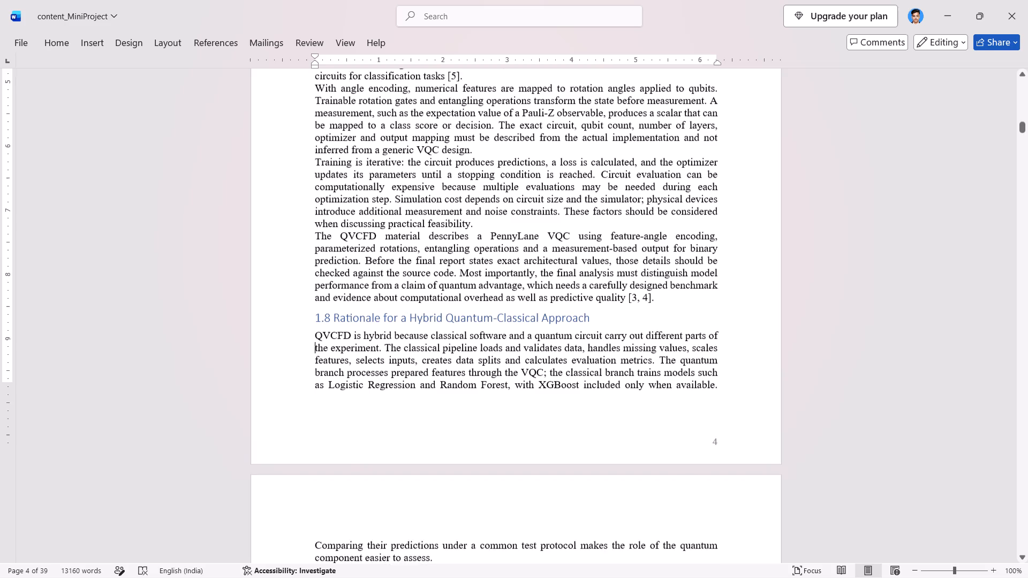
pyautogui.scroll(-1, 331, 242)
pyautogui.click(333, 476)
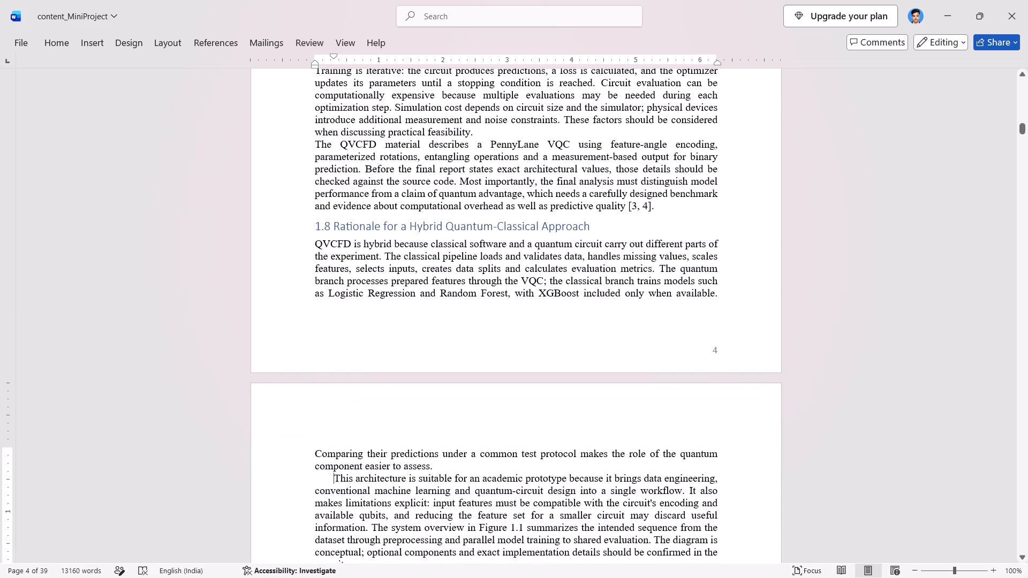
pyautogui.hotkey('ctrl', 'BackSpace')
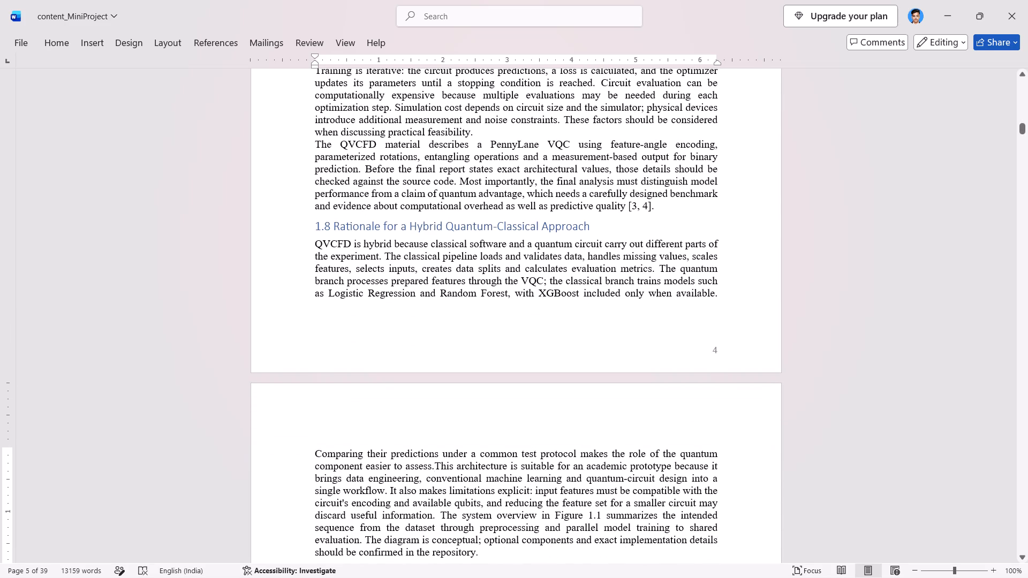
pyautogui.press('Return')
# Remove the first-line indent from both paragraphs of section 1.9 Problem Statement.
pyautogui.scroll(-1, 333, 476)
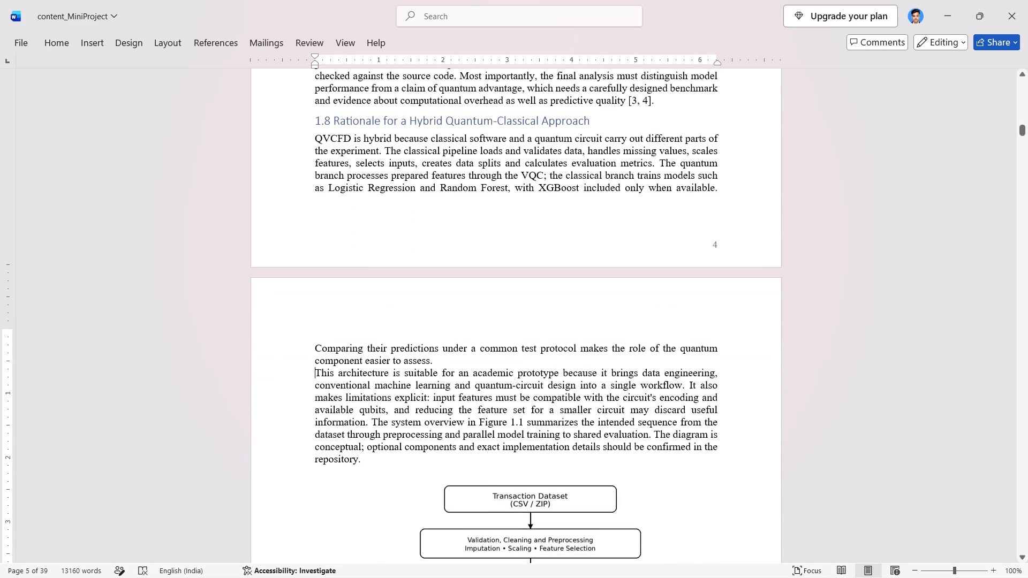
pyautogui.scroll(-5, 333, 476)
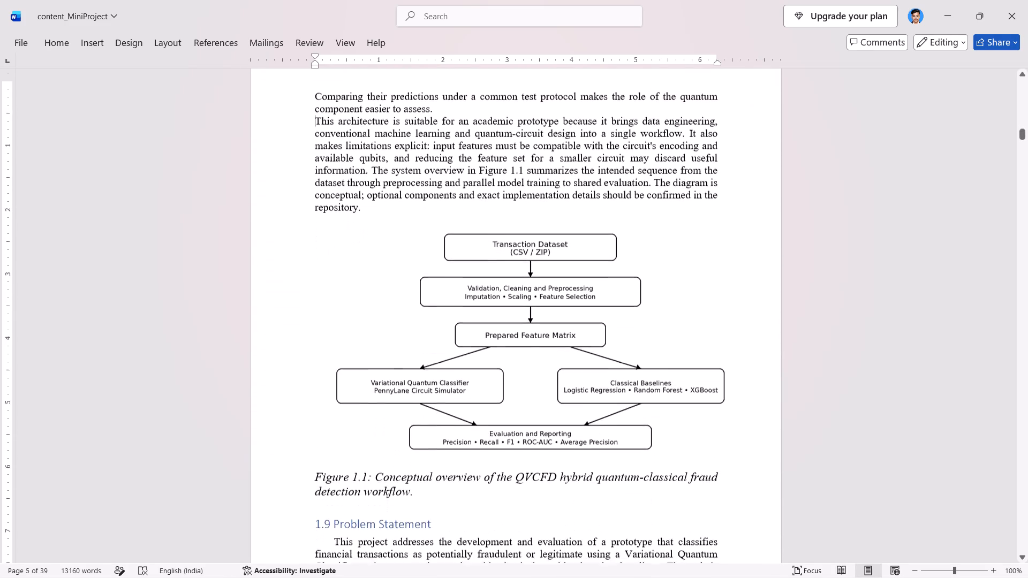
pyautogui.scroll(-2, 333, 476)
pyautogui.scroll(-1, 336, 361)
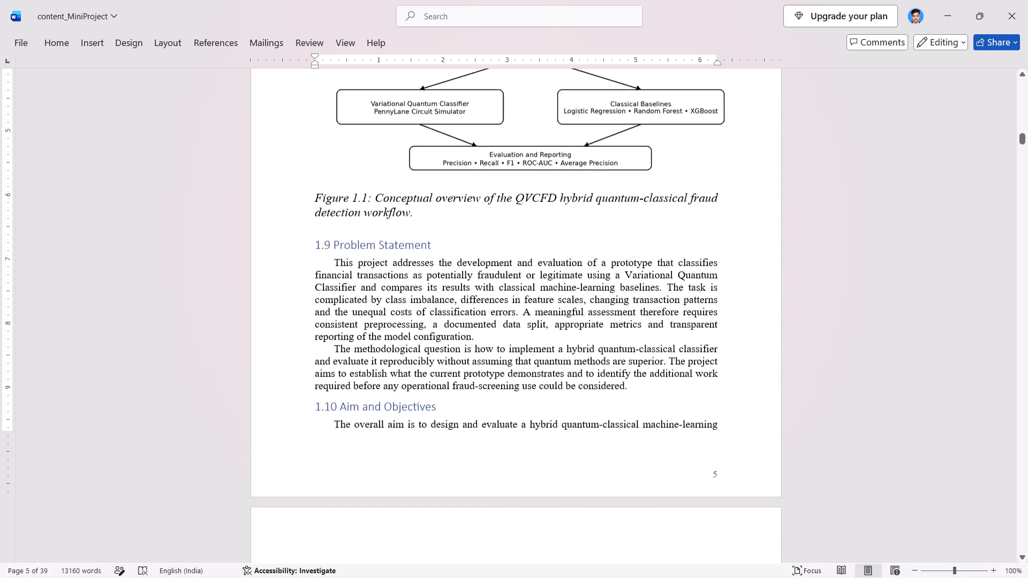
pyautogui.click(332, 257)
pyautogui.press('BackSpace')
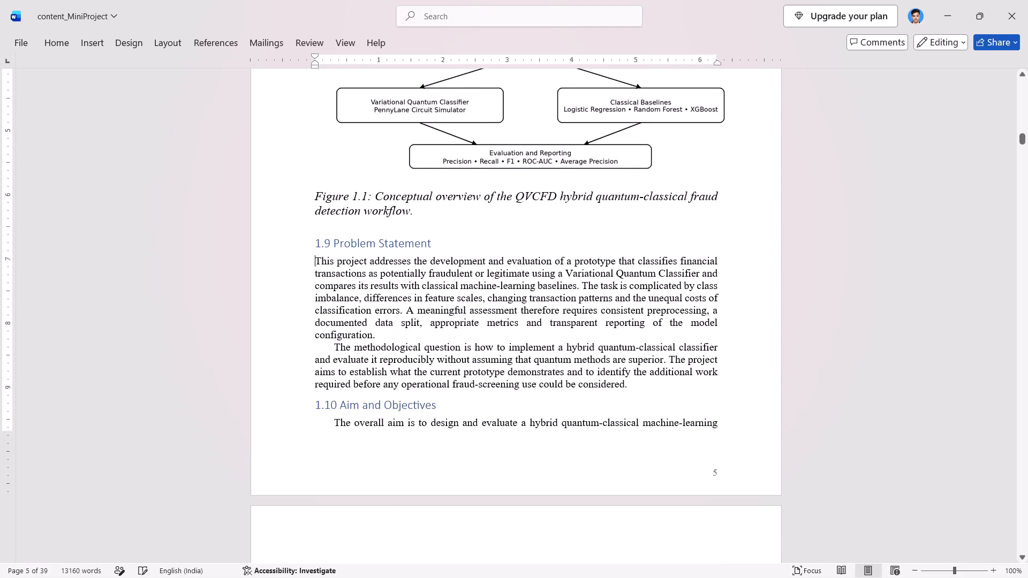
pyautogui.hotkey('ctrl', 'Down')
pyautogui.press('BackSpace')
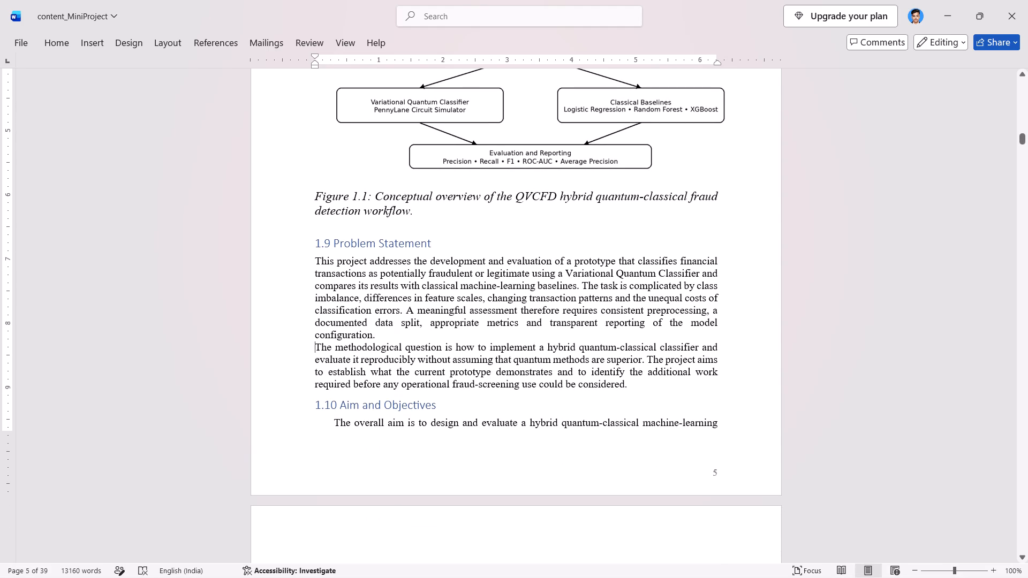
# Remove the first-line indent from the overall aim paragraph and the "The specific objectives are:" line in section 1.10 Aim and Objectives.
pyautogui.hotkey('ctrl', 'Down')
pyautogui.press('Down')
pyautogui.press('BackSpace')
pyautogui.hotkey('ctrl', 'Down')
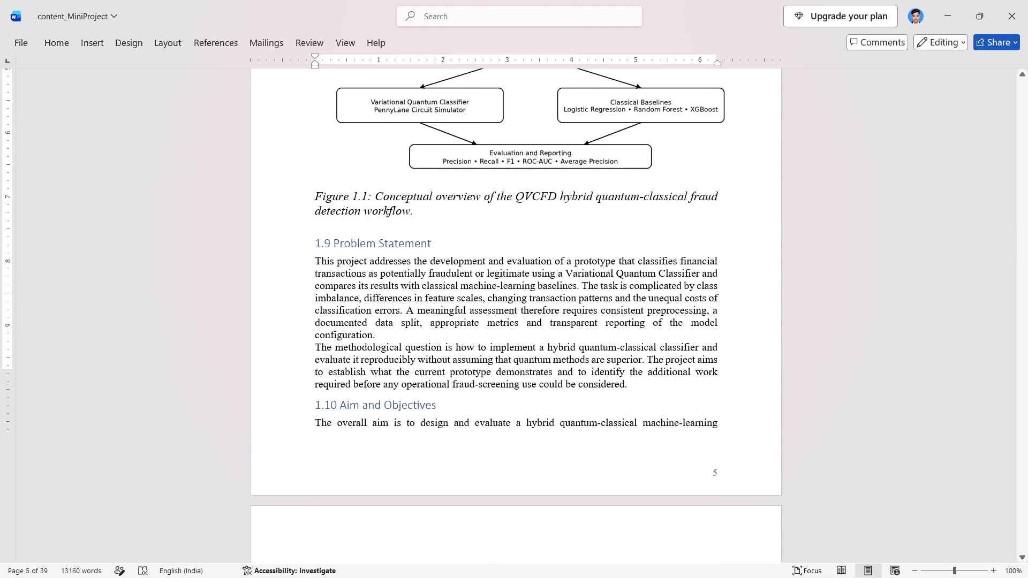
pyautogui.press('BackSpace')
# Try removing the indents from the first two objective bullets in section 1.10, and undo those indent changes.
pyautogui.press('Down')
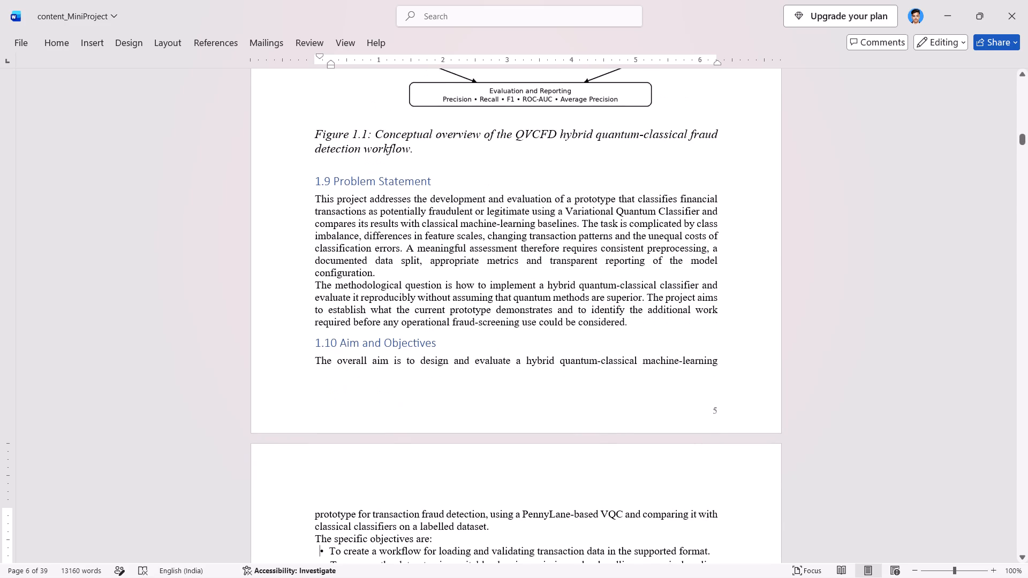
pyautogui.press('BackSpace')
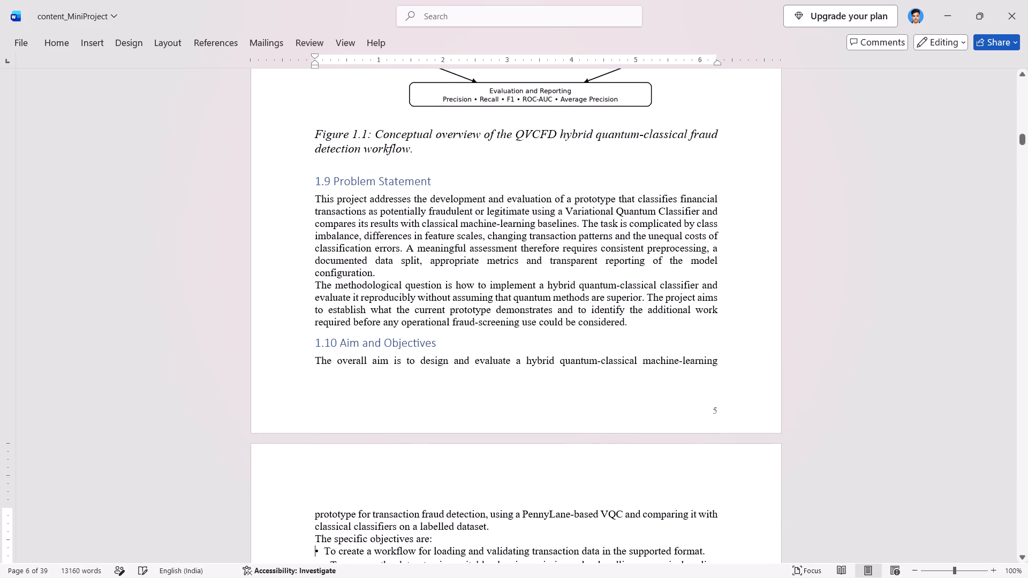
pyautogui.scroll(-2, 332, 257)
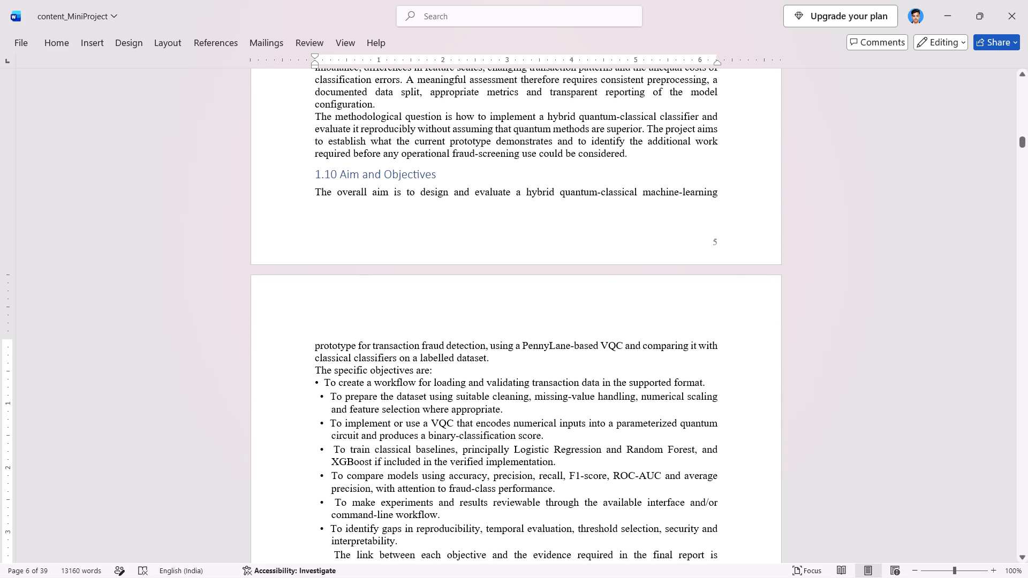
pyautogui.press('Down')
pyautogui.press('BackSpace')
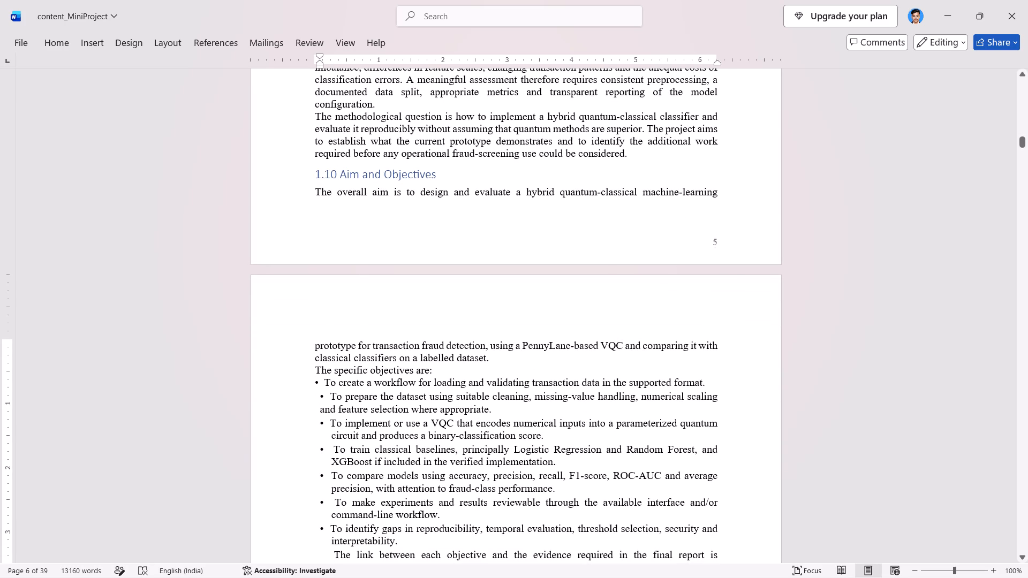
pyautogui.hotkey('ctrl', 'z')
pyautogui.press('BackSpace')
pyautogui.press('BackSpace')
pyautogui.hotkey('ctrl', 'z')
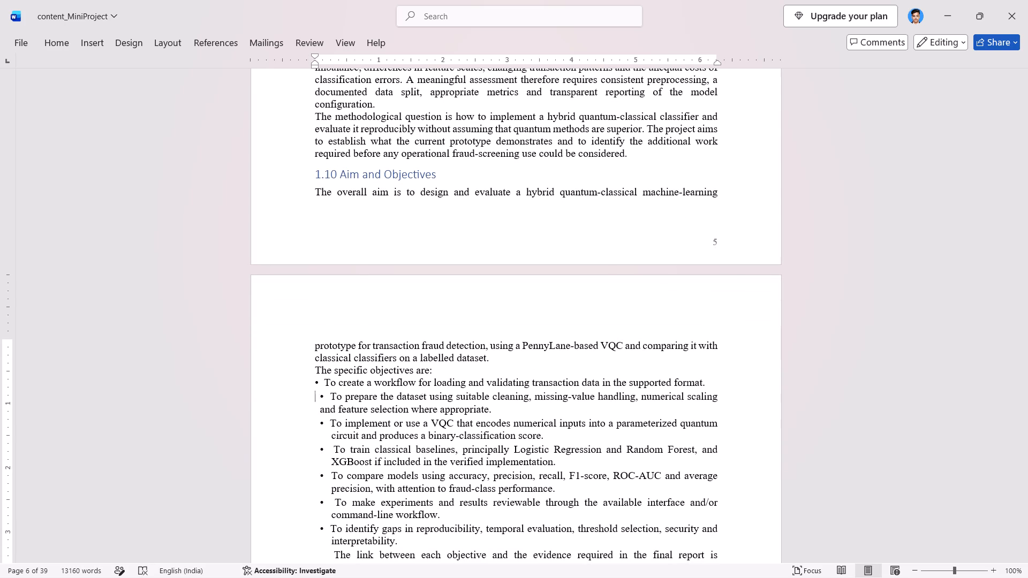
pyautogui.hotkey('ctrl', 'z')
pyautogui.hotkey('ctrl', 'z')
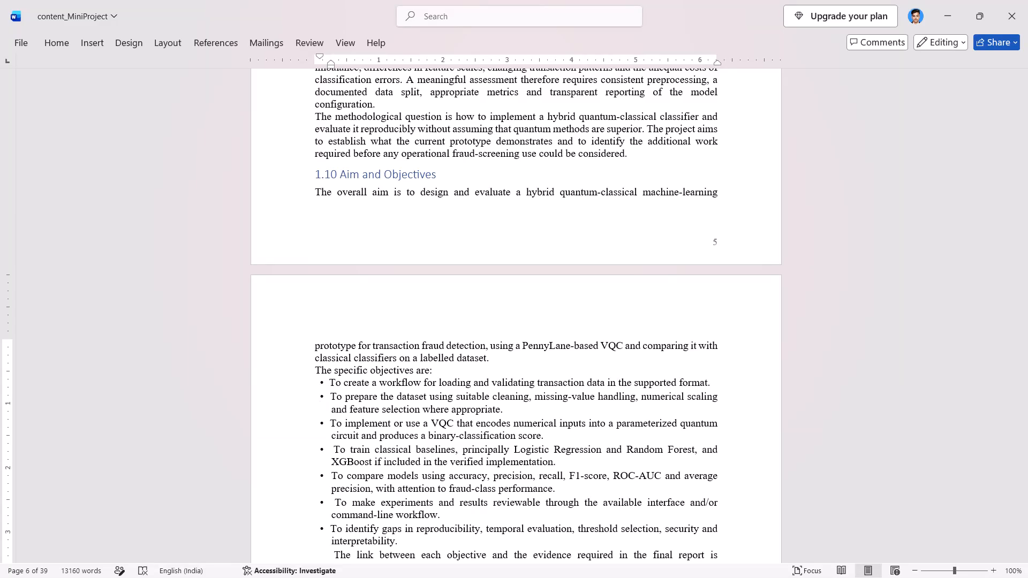
# Remove the first-line indent from the paragraphs directly before and after Table 1.1 in section 1.10, leaving the objective bullets as they are.
pyautogui.press('Down')
pyautogui.press('Down')
pyautogui.press('Down')
pyautogui.press('Down')
pyautogui.press('Down')
pyautogui.press('Down')
pyautogui.press('Down')
pyautogui.press('Down')
pyautogui.press('Down')
pyautogui.press('Down')
pyautogui.press('Down')
pyautogui.press('Down')
pyautogui.press('Down')
pyautogui.press('Down')
pyautogui.scroll(-1, 313, 332)
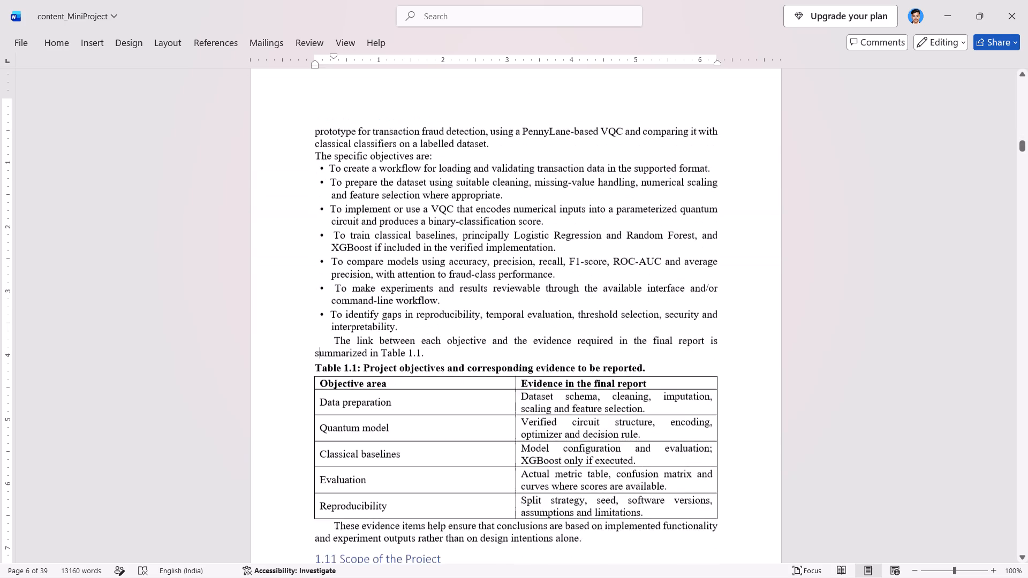
pyautogui.scroll(-1, 313, 332)
pyautogui.click(331, 312)
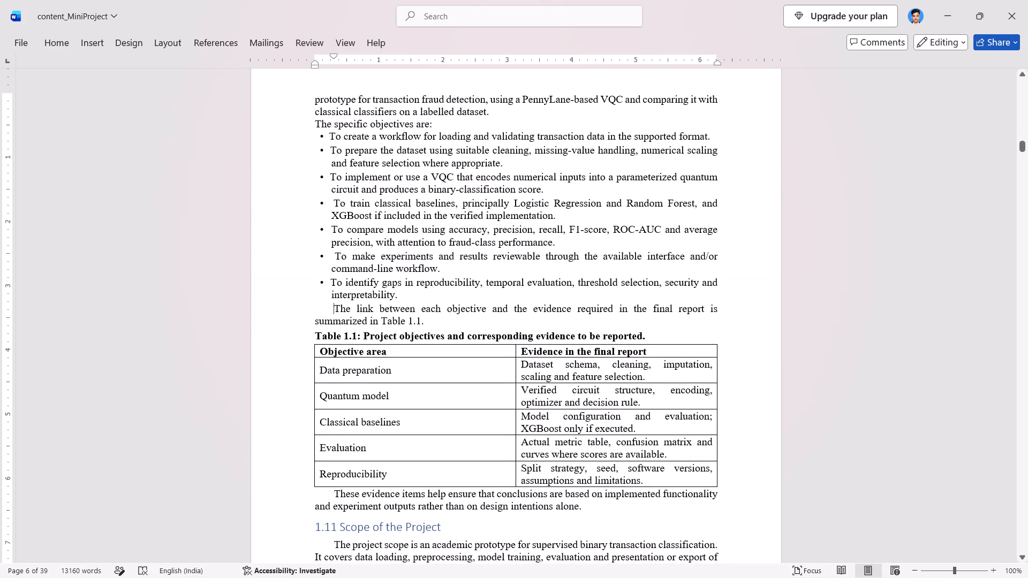
pyautogui.press('BackSpace')
pyautogui.hotkey('ctrl', 'Down')
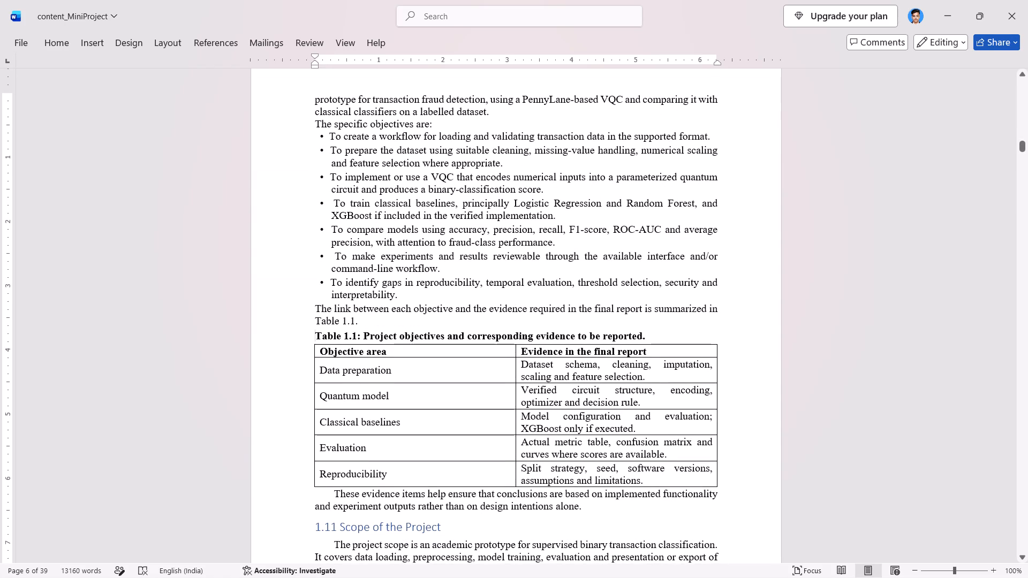
pyautogui.scroll(-1, 331, 312)
pyautogui.click(336, 409)
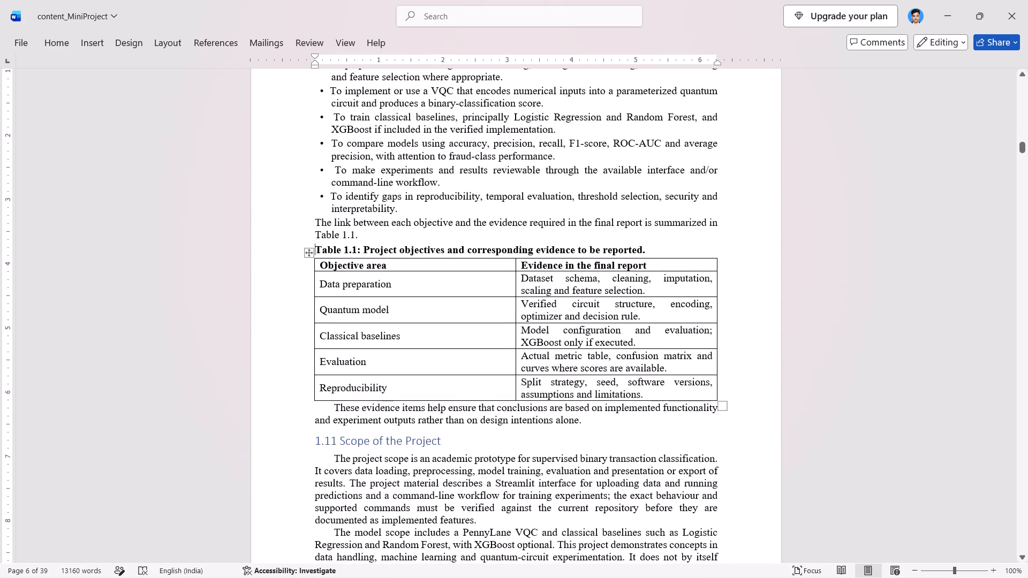
pyautogui.press('BackSpace')
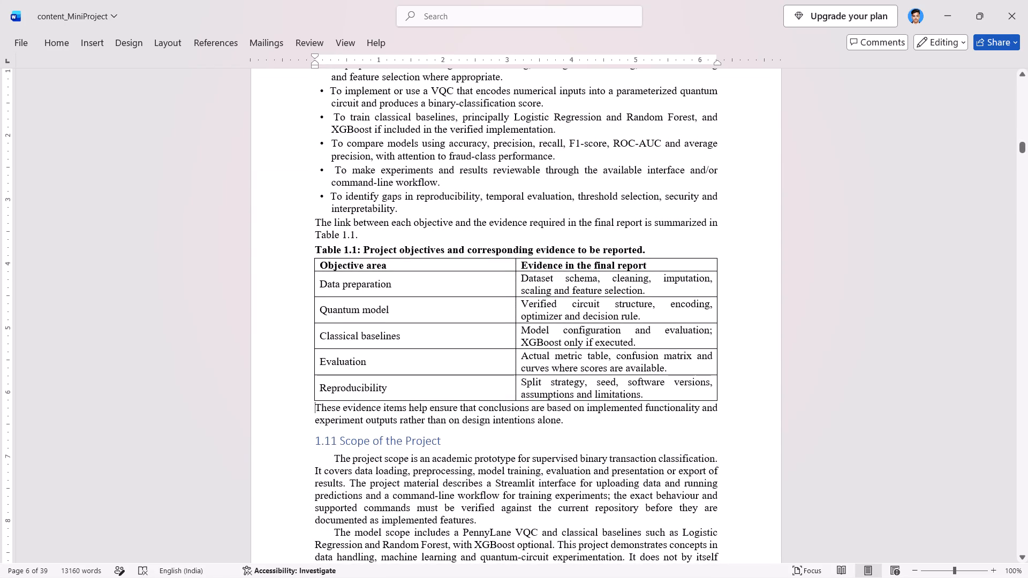
# Remove the first-line indent from both paragraphs of section 1.11 Scope of the Project, keeping the heading on its own line.
pyautogui.click(339, 457)
pyautogui.press('Left')
pyautogui.hotkey('ctrl', 'BackSpace')
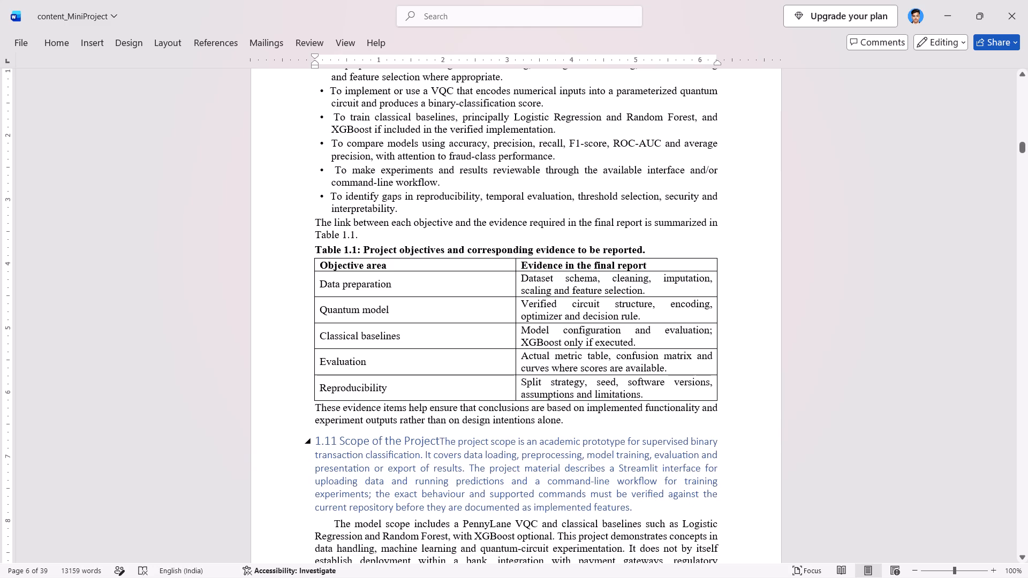
pyautogui.hotkey('ctrl', 'z')
pyautogui.press('BackSpace')
pyautogui.hotkey('ctrl', 'Down')
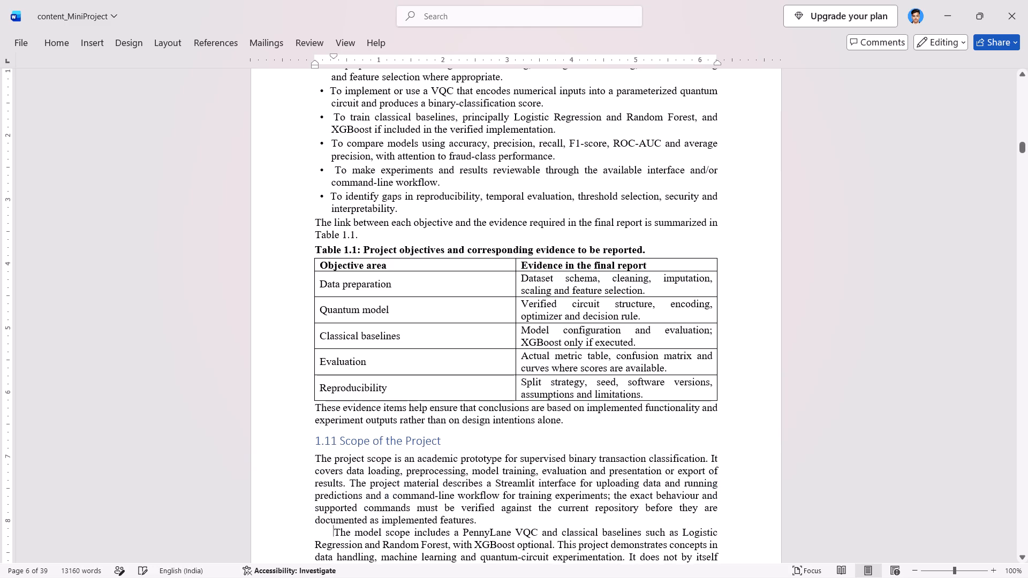
pyautogui.press('BackSpace')
# Remove the first-line indent from all three paragraphs of section 1.12 Evaluation Principles.
pyautogui.hotkey('ctrl', 'Down')
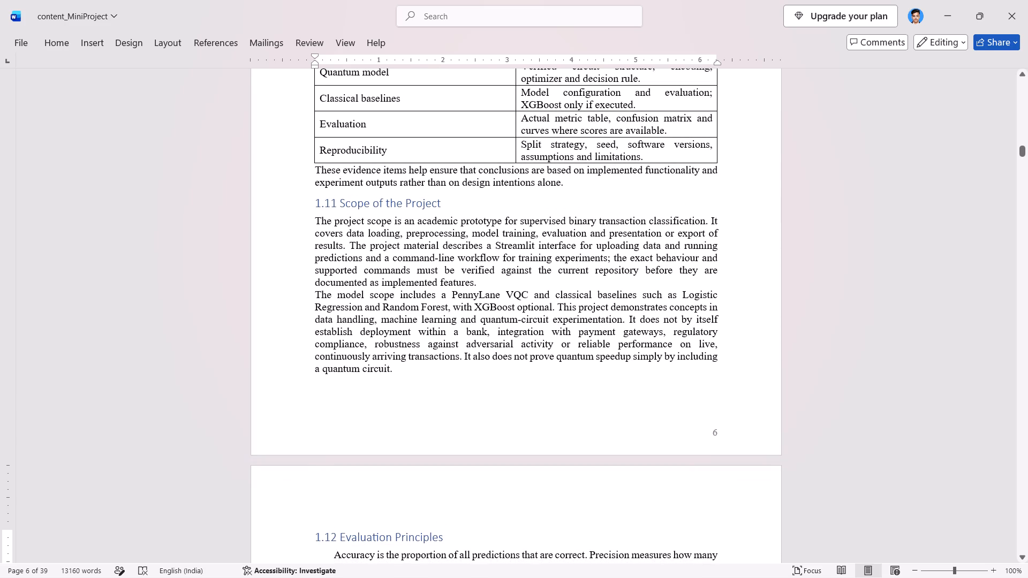
pyautogui.press('Down')
pyautogui.press('BackSpace')
pyautogui.hotkey('ctrl', 'Down')
pyautogui.press('BackSpace')
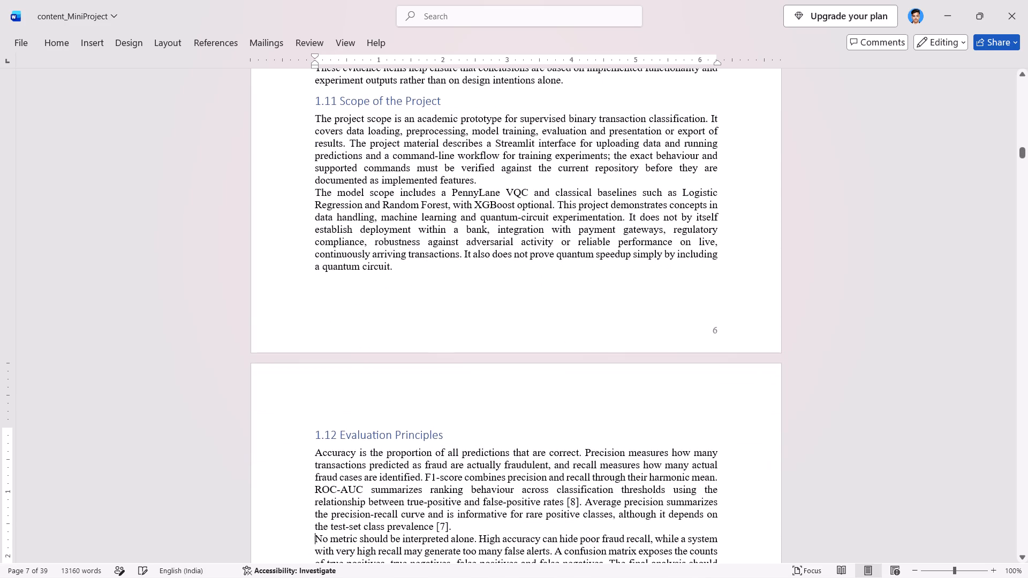
pyautogui.hotkey('ctrl', 'Down')
pyautogui.press('BackSpace')
# Remove the first-line indent from both paragraphs of section 1.13 Significance and Expected Contribution.
pyautogui.hotkey('ctrl', 'Down')
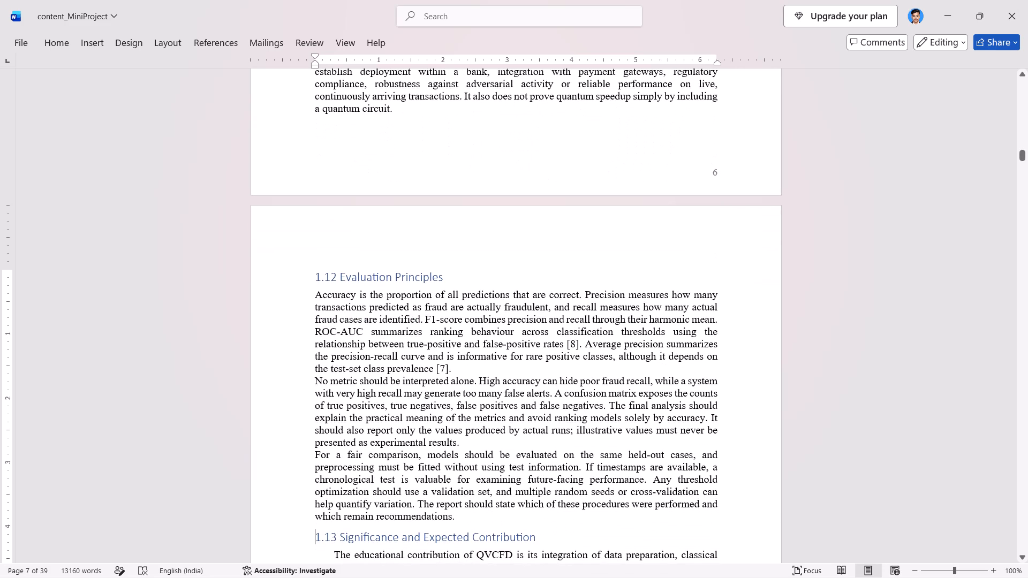
pyautogui.press('Down')
pyautogui.press('BackSpace')
pyautogui.hotkey('ctrl', 'Down')
pyautogui.press('BackSpace')
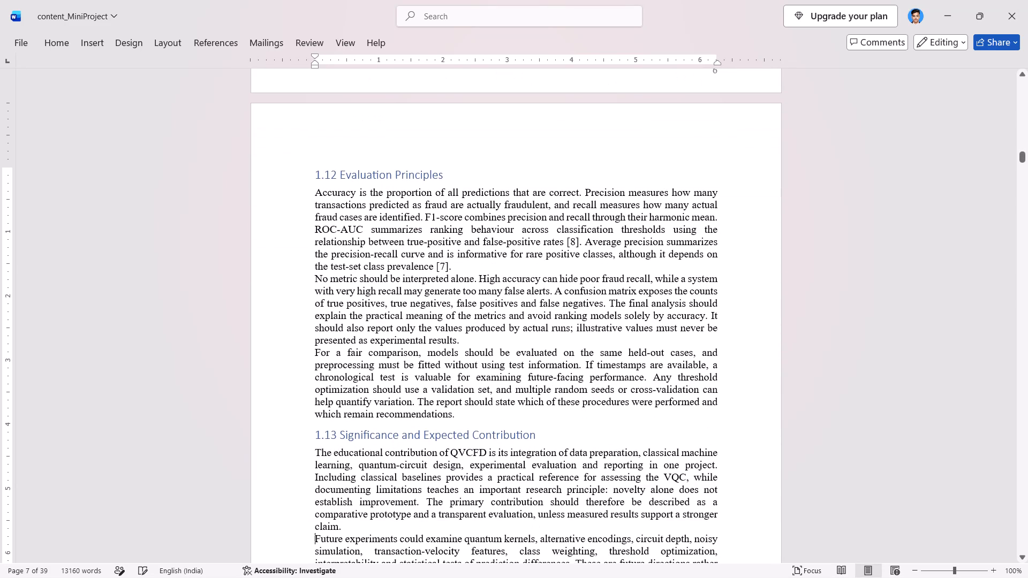
# Remove the first-line indent from both paragraphs of section 1.14 Assumptions and Limitations, keeping its heading separate from section 1.13.
pyautogui.hotkey('ctrl', 'Down')
pyautogui.press('BackSpace')
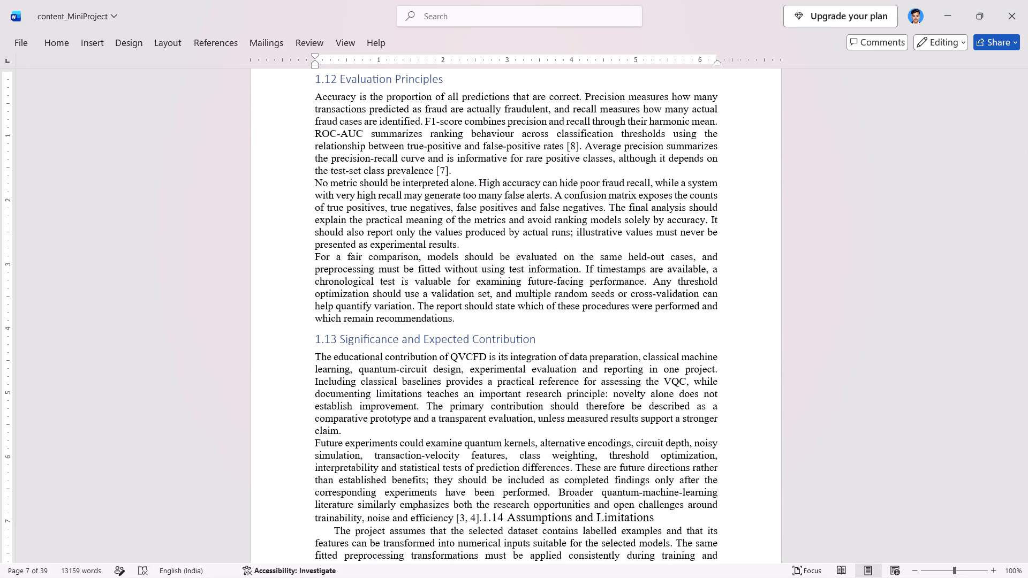
pyautogui.hotkey('ctrl', 'z')
pyautogui.press('Down')
pyautogui.press('BackSpace')
pyautogui.hotkey('ctrl', 'Down')
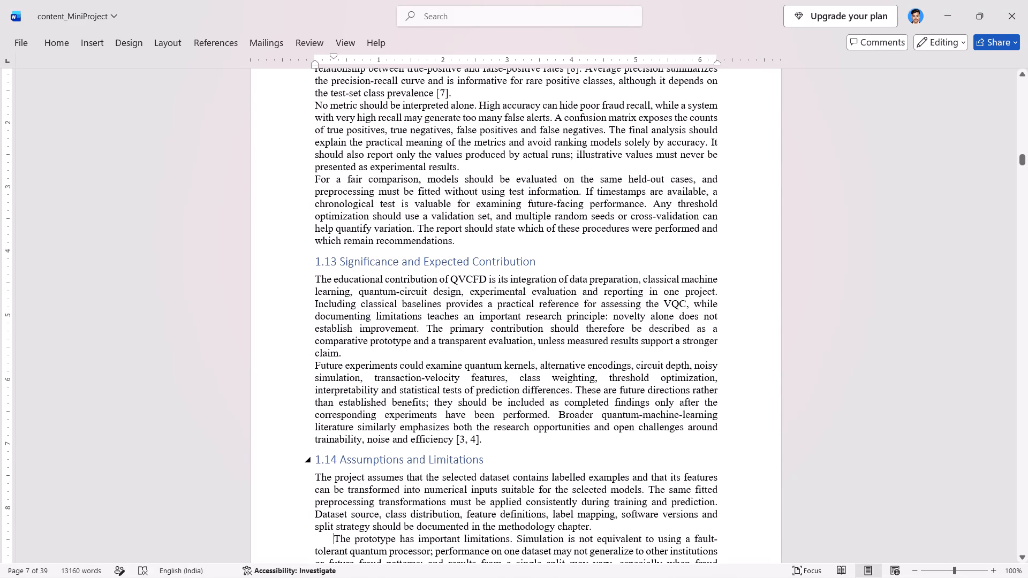
pyautogui.press('BackSpace')
# Remove the first-line indent from both paragraphs of section 1.15 Organization of the Report.
pyautogui.hotkey('ctrl', 'Down')
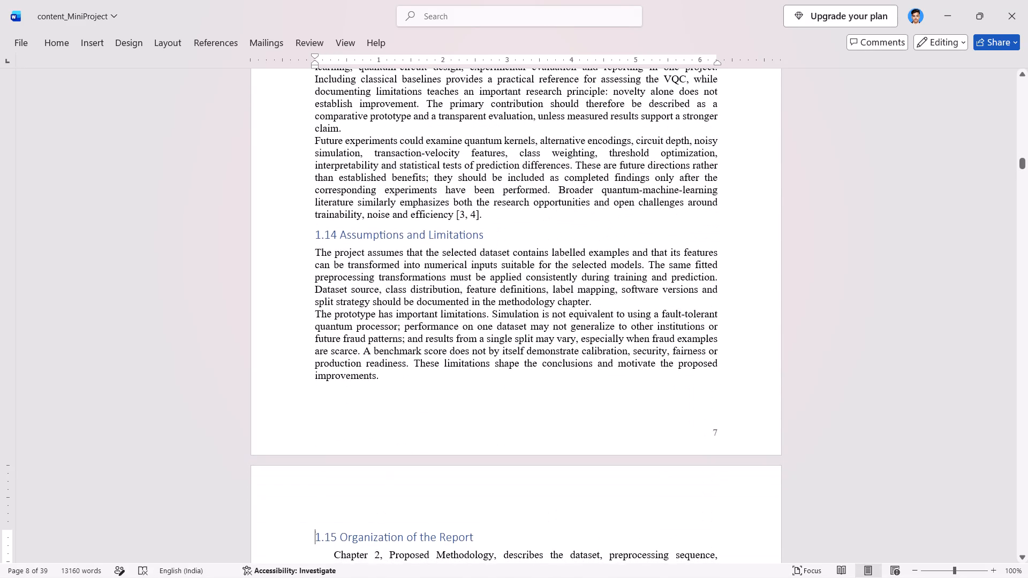
pyautogui.press('Down')
pyautogui.press('BackSpace')
pyautogui.hotkey('ctrl', 'Down')
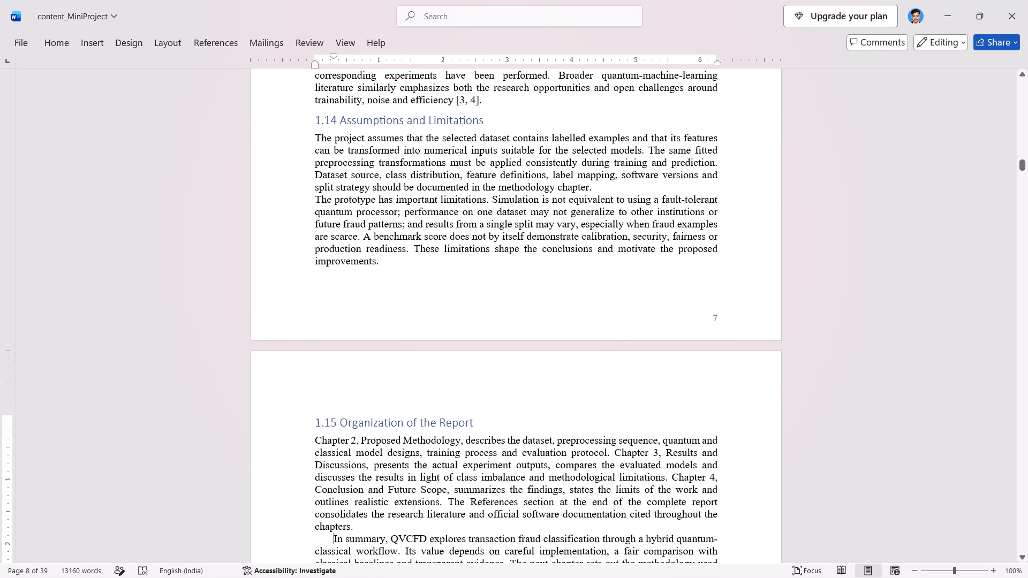
pyautogui.press('BackSpace')
# Remove the first-line indent from the two introductory paragraphs under the PROPOSED METHODOLOGY chapter heading.
pyautogui.hotkey('ctrl', 'Down')
pyautogui.press('Down')
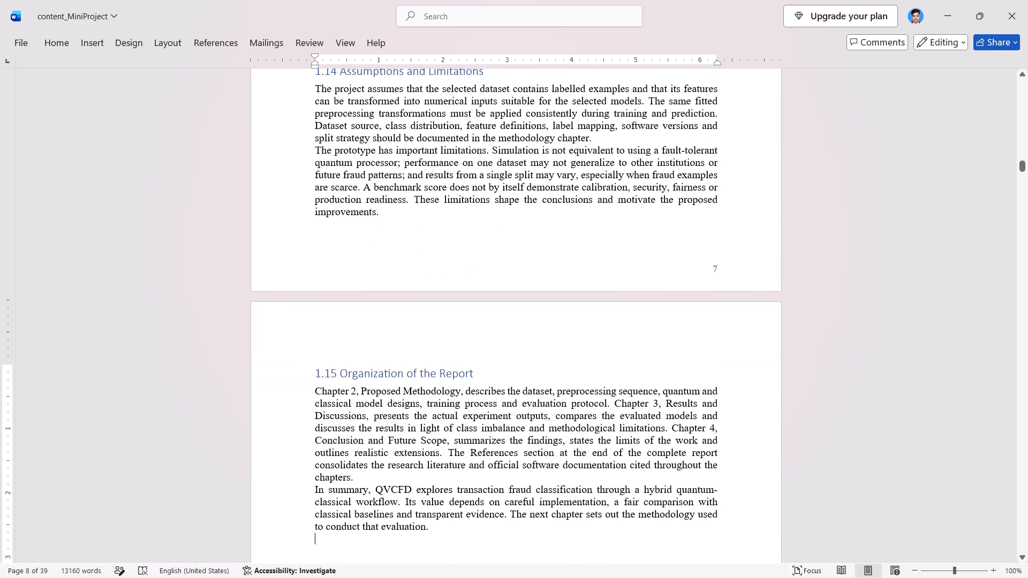
pyautogui.press('Down')
pyautogui.scroll(4, 339, 457)
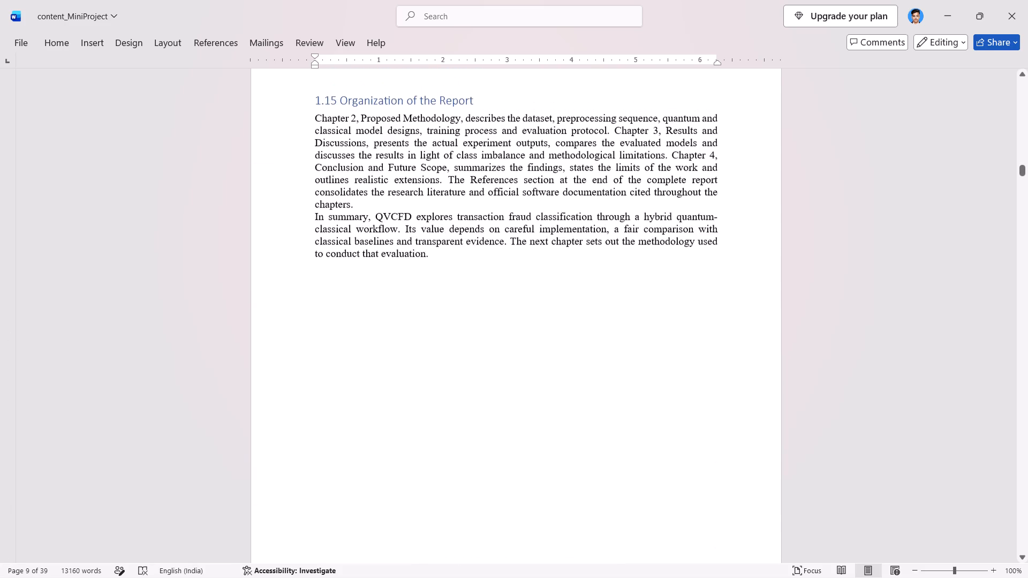
pyautogui.scroll(-5, 339, 457)
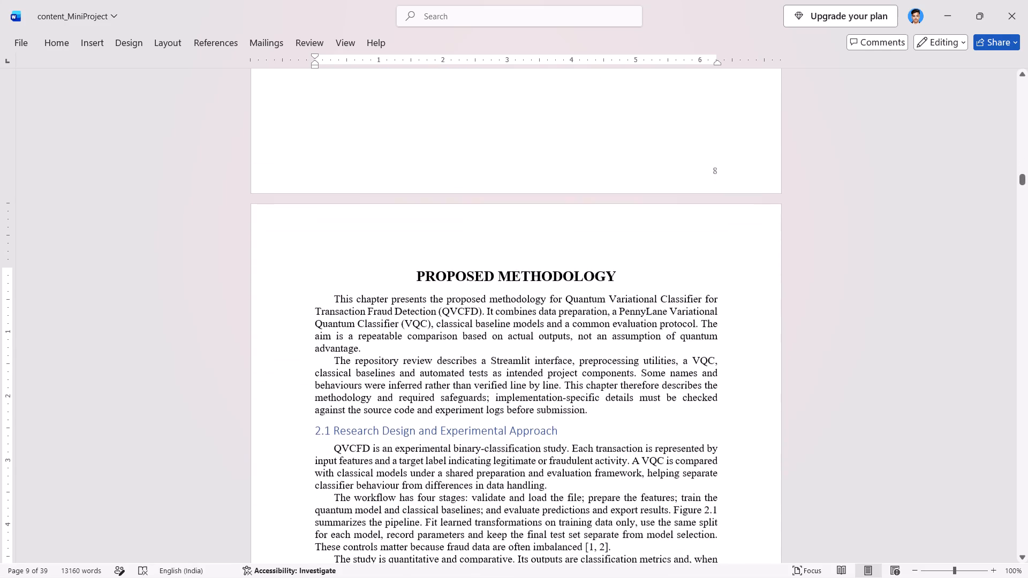
pyautogui.click(335, 295)
pyautogui.press('BackSpace')
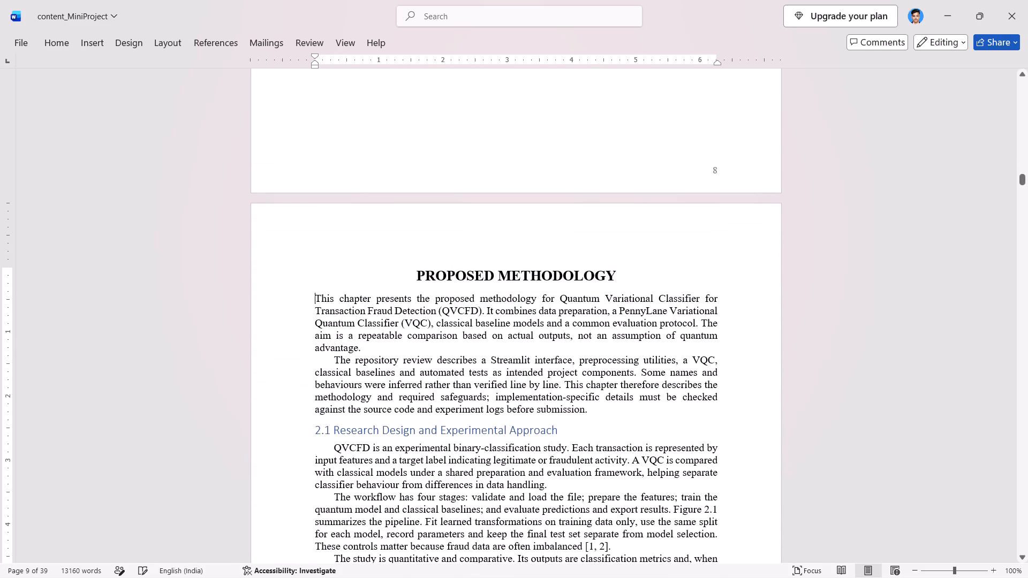
pyautogui.hotkey('ctrl', 'Down')
pyautogui.press('BackSpace')
# Remove the first-line indent from all three paragraphs of section 2.1 Research Design and Experimental Approach.
pyautogui.hotkey('ctrl', 'Down')
pyautogui.press('Down')
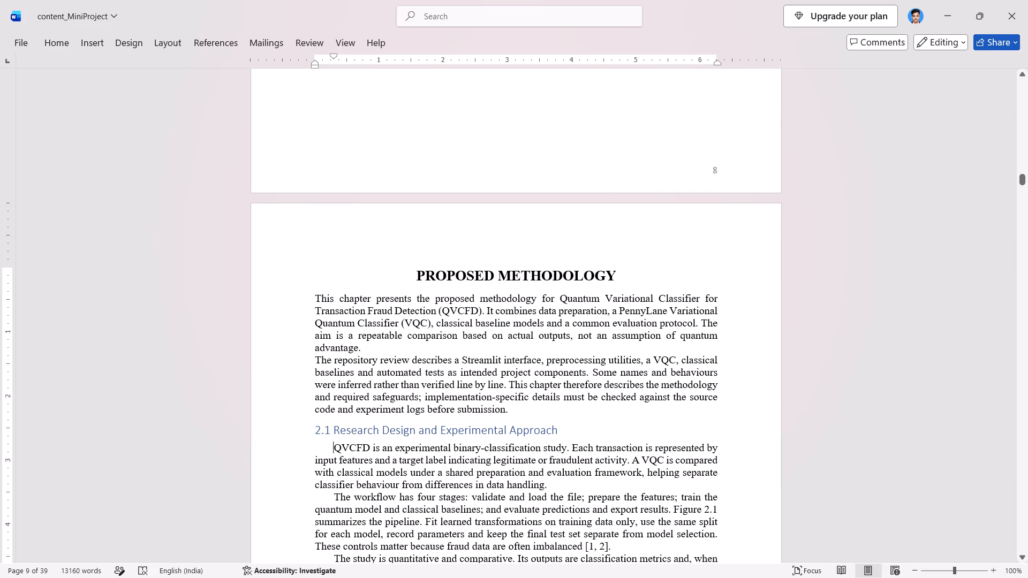
pyautogui.press('BackSpace')
pyautogui.hotkey('ctrl', 'Down')
pyautogui.press('BackSpace')
pyautogui.hotkey('ctrl', 'Down')
pyautogui.press('BackSpace')
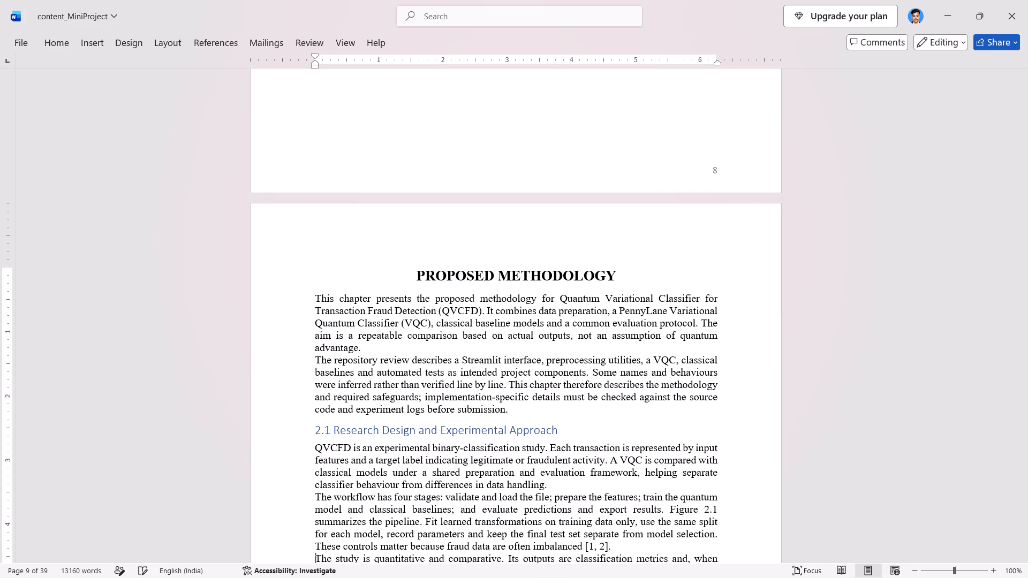
# Remove the first-line indent from all three paragraphs of section 2.2 Proposed System Architecture.
pyautogui.scroll(-4, 335, 295)
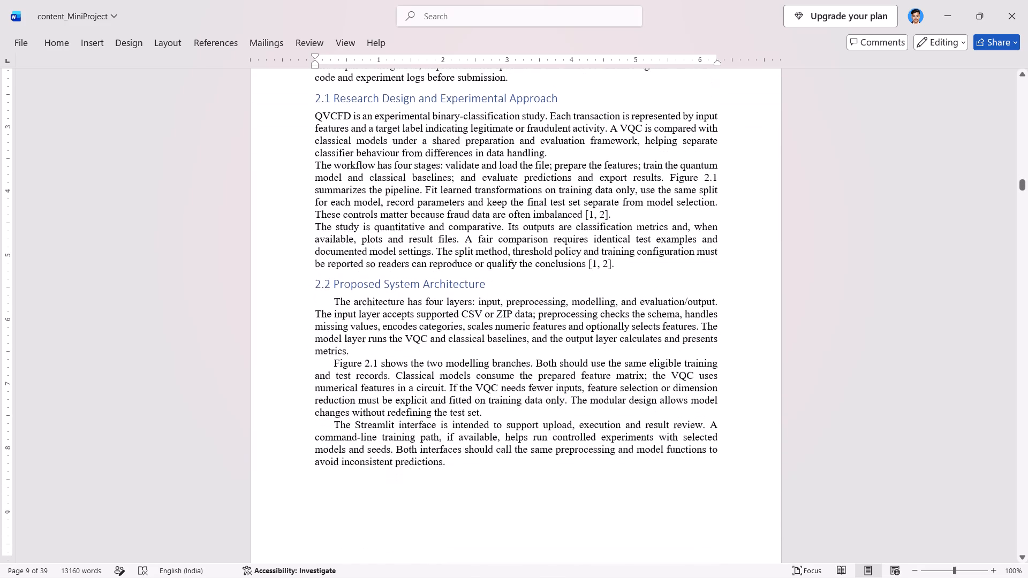
pyautogui.click(335, 301)
pyautogui.press('BackSpace')
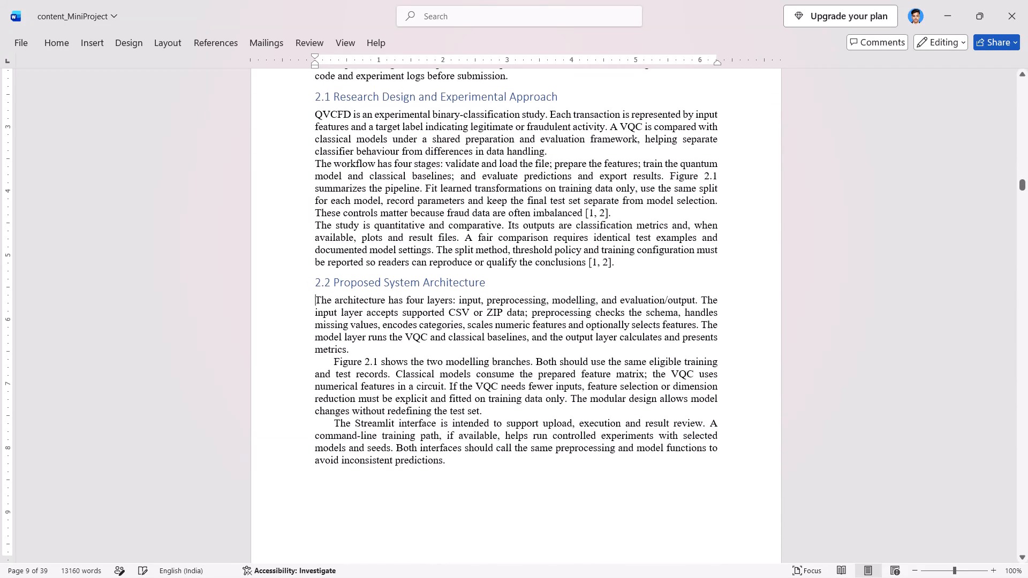
pyautogui.hotkey('ctrl', 'Down')
pyautogui.press('BackSpace')
pyautogui.hotkey('ctrl', 'Down')
pyautogui.press('BackSpace')
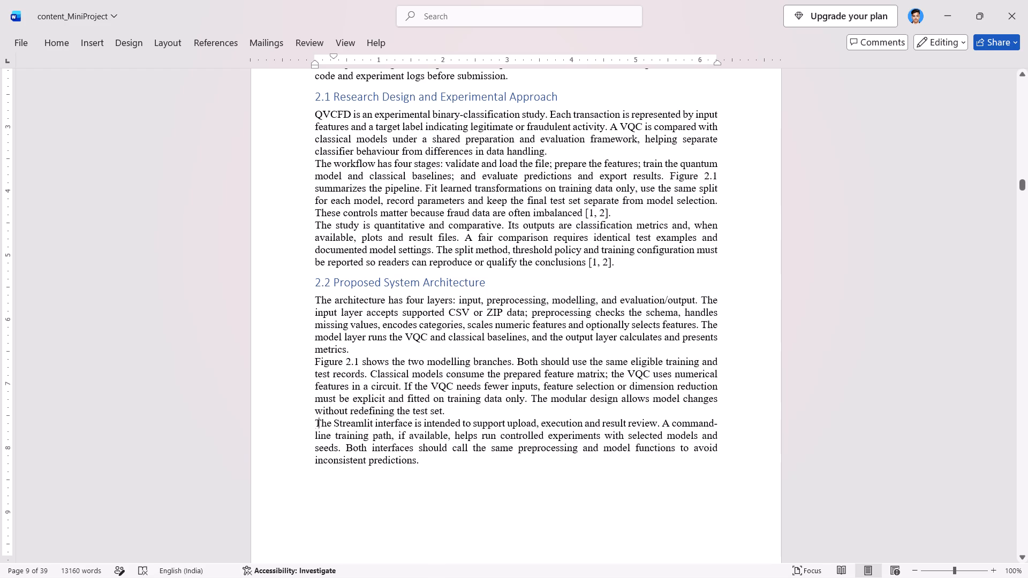
pyautogui.hotkey('ctrl', 'Down')
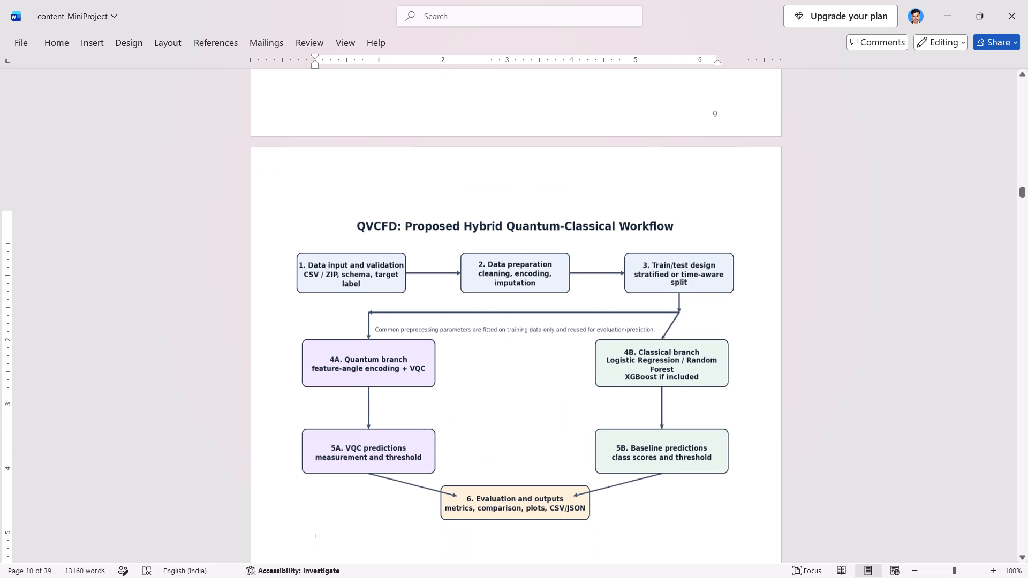
# Switch to the Elite 2k28 Zoom meeting in Chrome and dismiss its microphone/camera access and recording notices.
pyautogui.hotkey('alt', 'Tab')
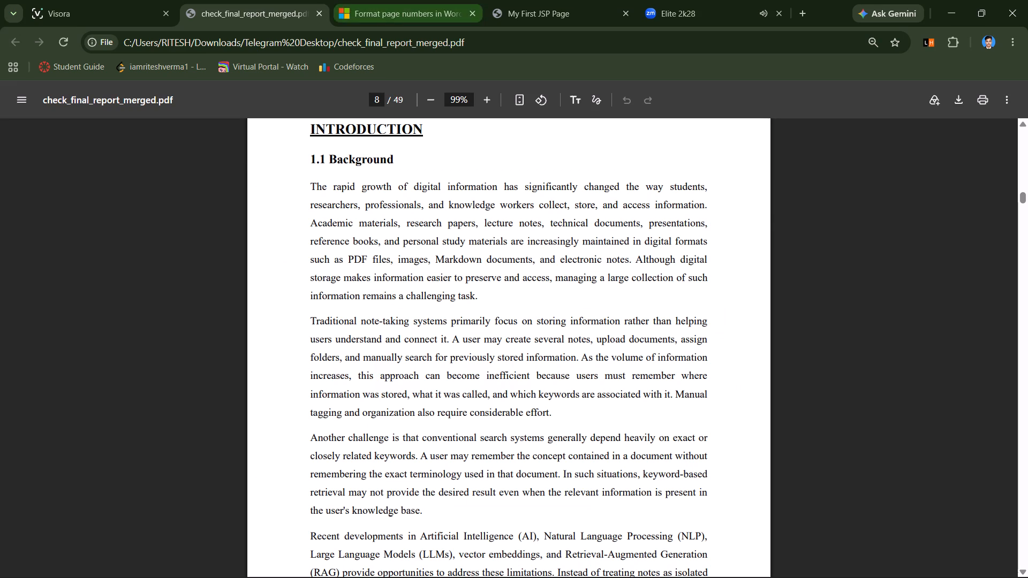
pyautogui.click(687, 1)
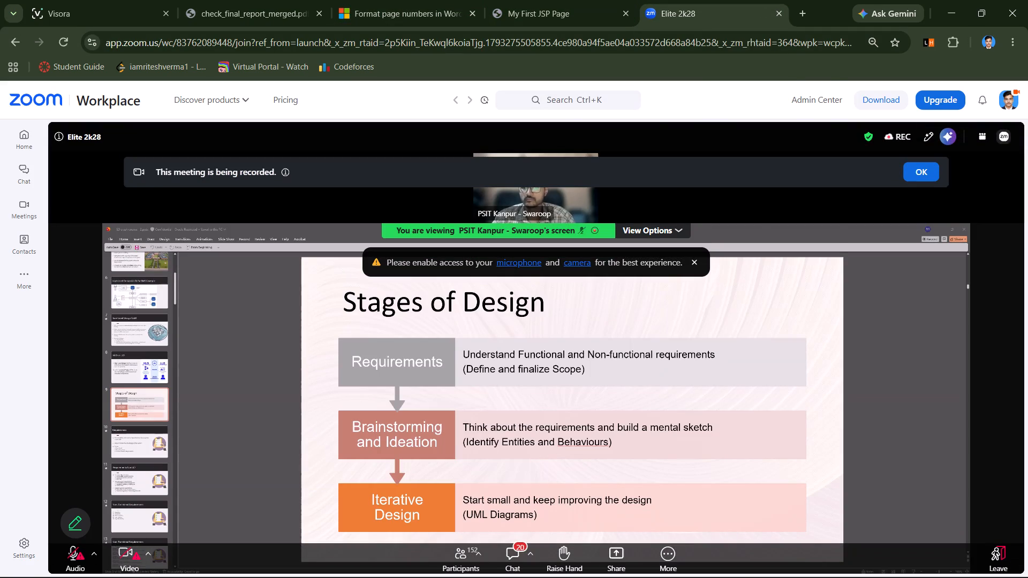
pyautogui.rightClick(667, 5)
pyautogui.click(516, 310)
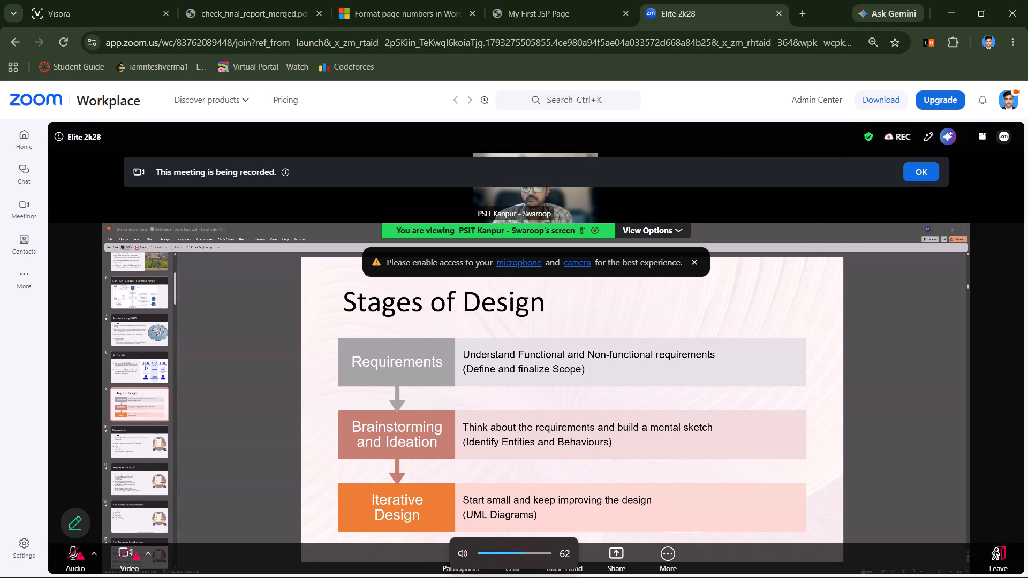
pyautogui.click(694, 262)
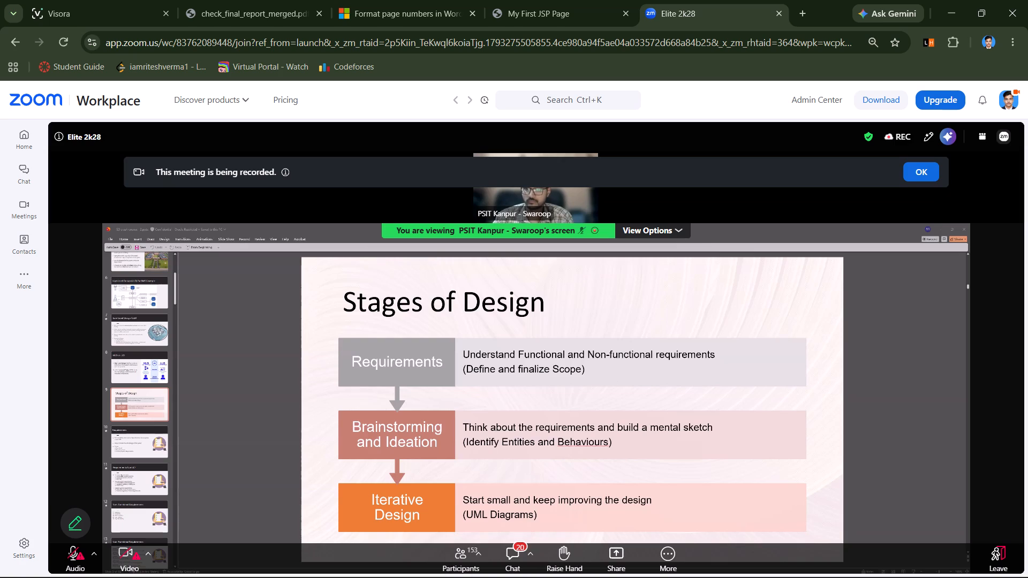
pyautogui.click(916, 171)
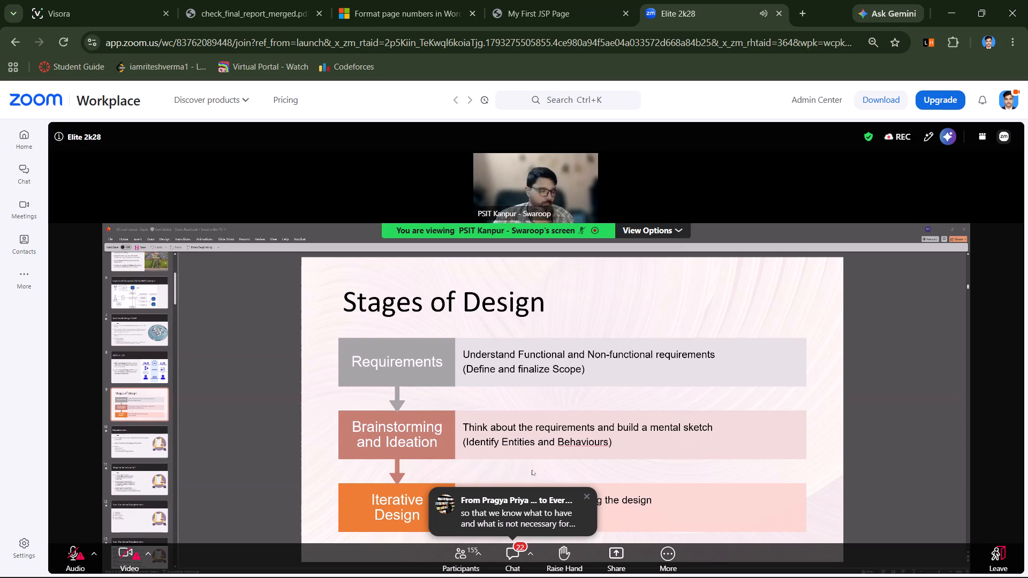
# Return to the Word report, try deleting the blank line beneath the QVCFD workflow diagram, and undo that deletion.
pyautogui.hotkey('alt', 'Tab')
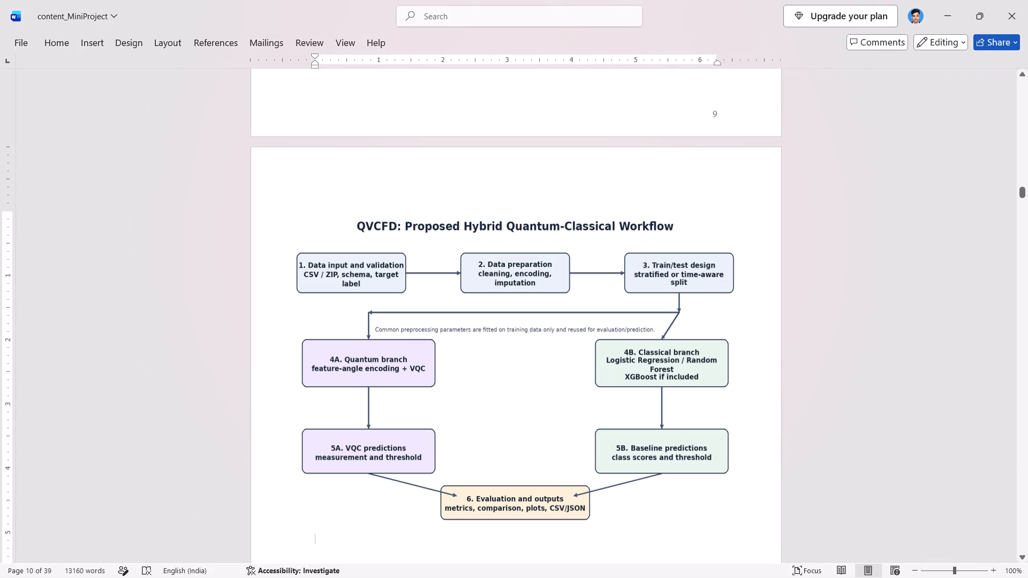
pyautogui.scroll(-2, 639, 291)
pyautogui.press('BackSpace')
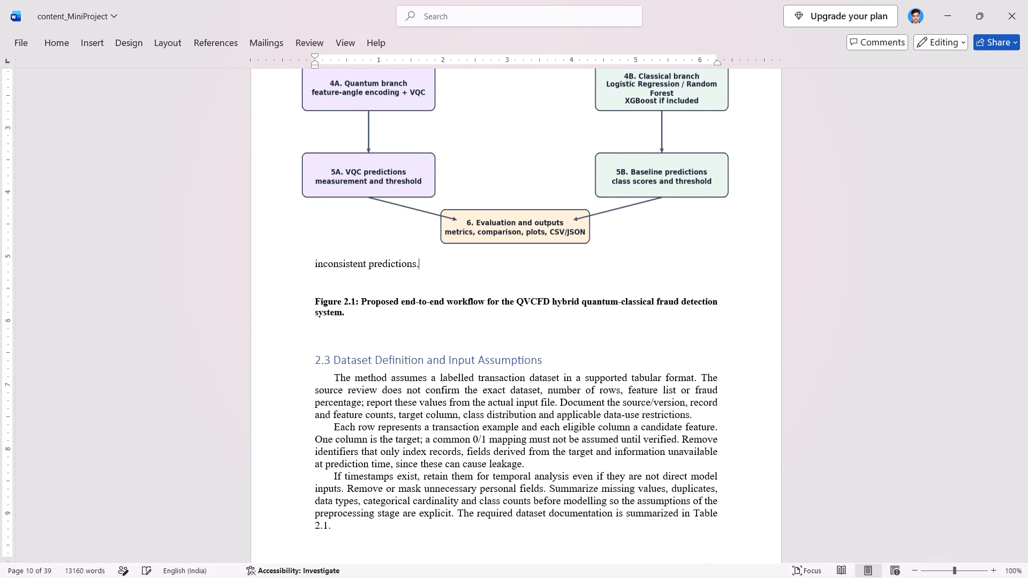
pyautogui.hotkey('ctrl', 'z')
# Delete the extra blank lines between the QVCFD workflow diagram and the Figure 2.1 caption.
pyautogui.scroll(4, 546, 316)
pyautogui.scroll(-1, 546, 316)
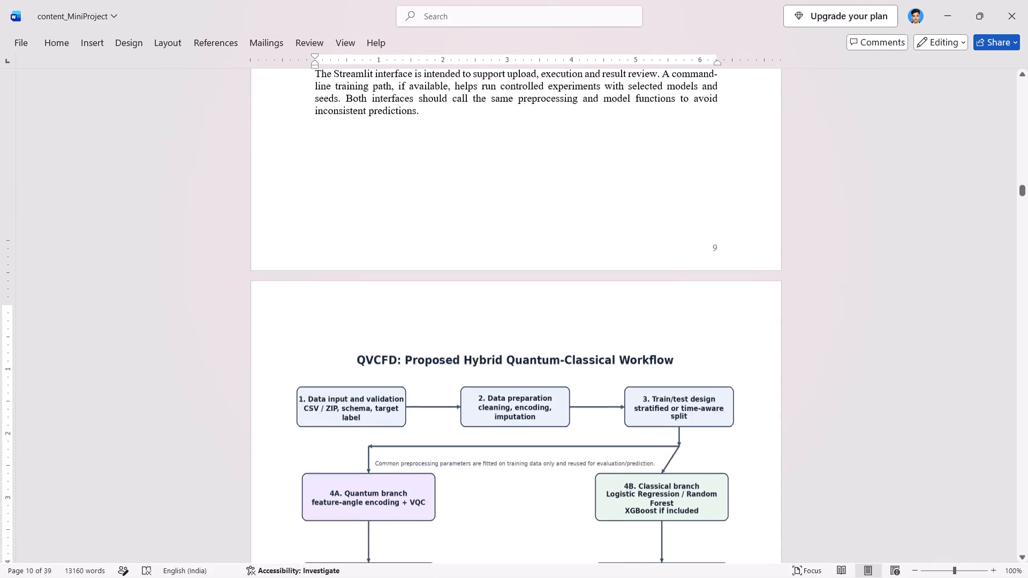
pyautogui.scroll(-3, 546, 316)
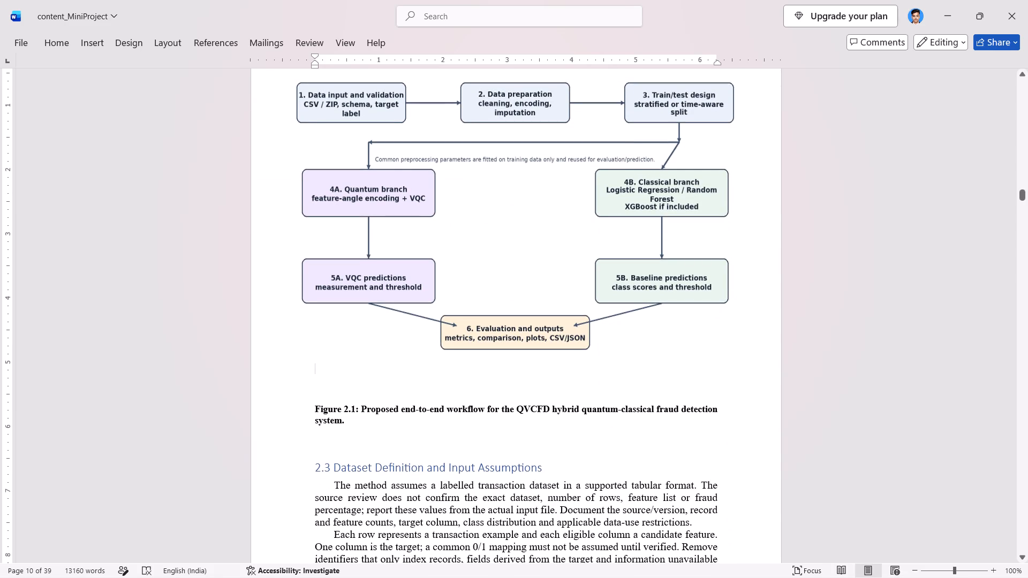
pyautogui.click(360, 399)
pyautogui.press('BackSpace')
pyautogui.press('BackSpace')
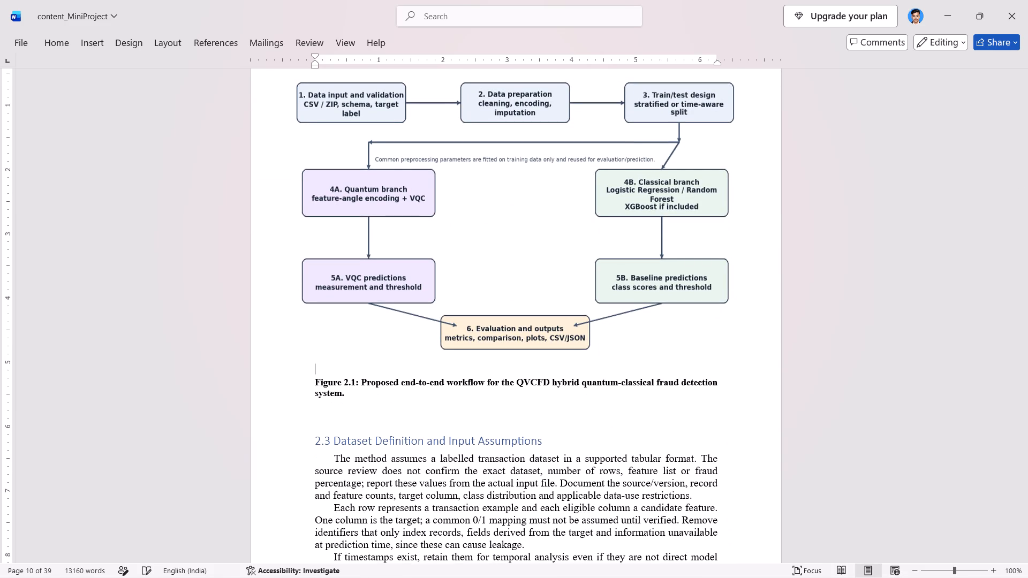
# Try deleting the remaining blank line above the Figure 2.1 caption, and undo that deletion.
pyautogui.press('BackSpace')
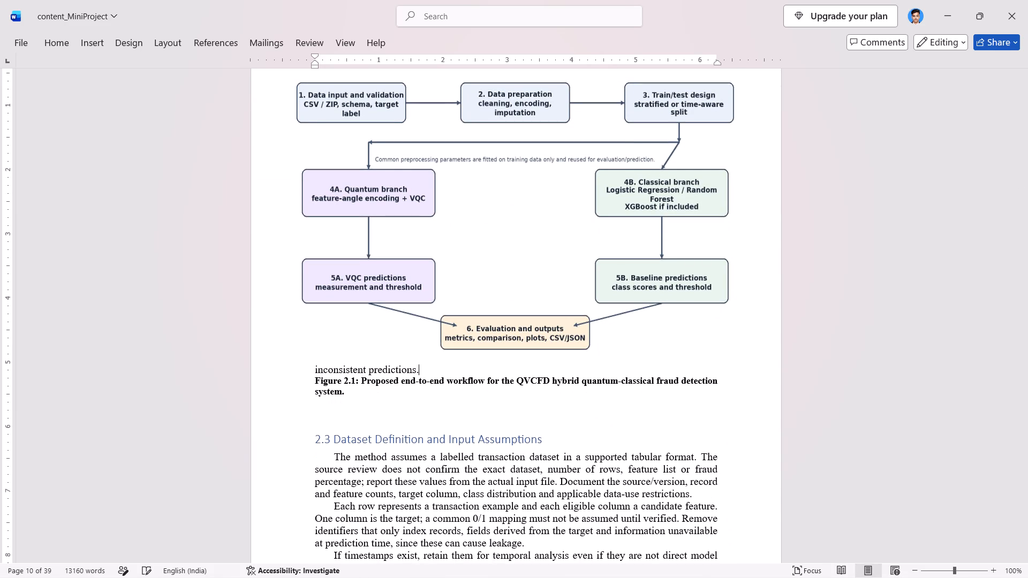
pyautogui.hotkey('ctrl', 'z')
# Delete the blank lines between the Figure 2.1 caption and the 2.3 Dataset Definition and Input Assumptions heading.
pyautogui.scroll(-1, 360, 399)
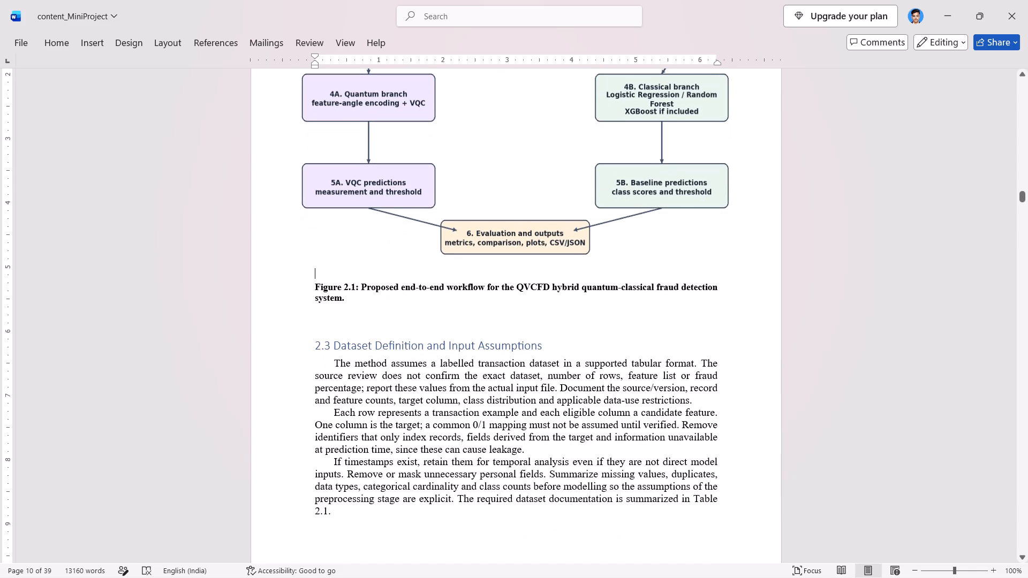
pyautogui.click(339, 322)
pyautogui.press('BackSpace')
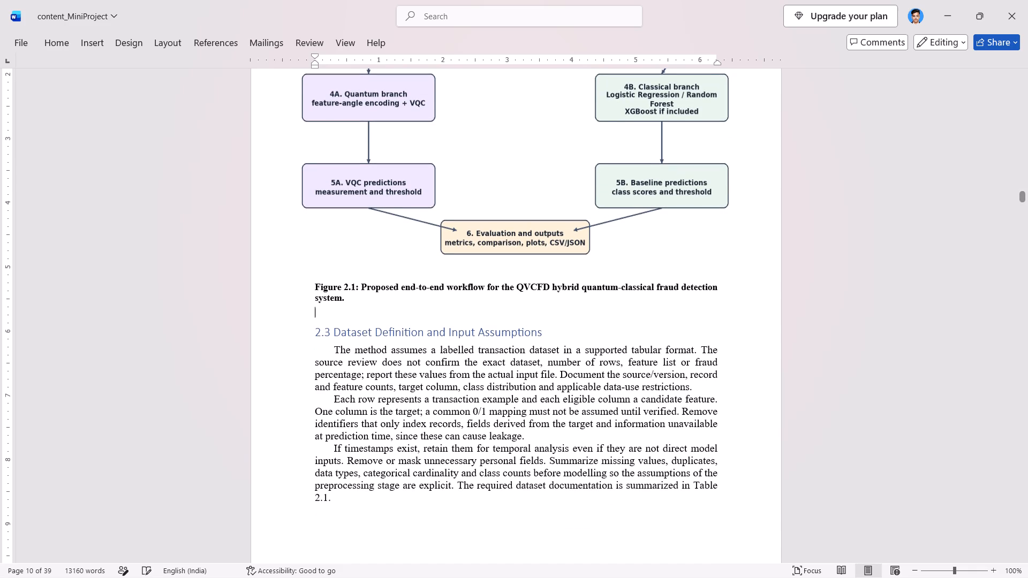
pyautogui.press('BackSpace')
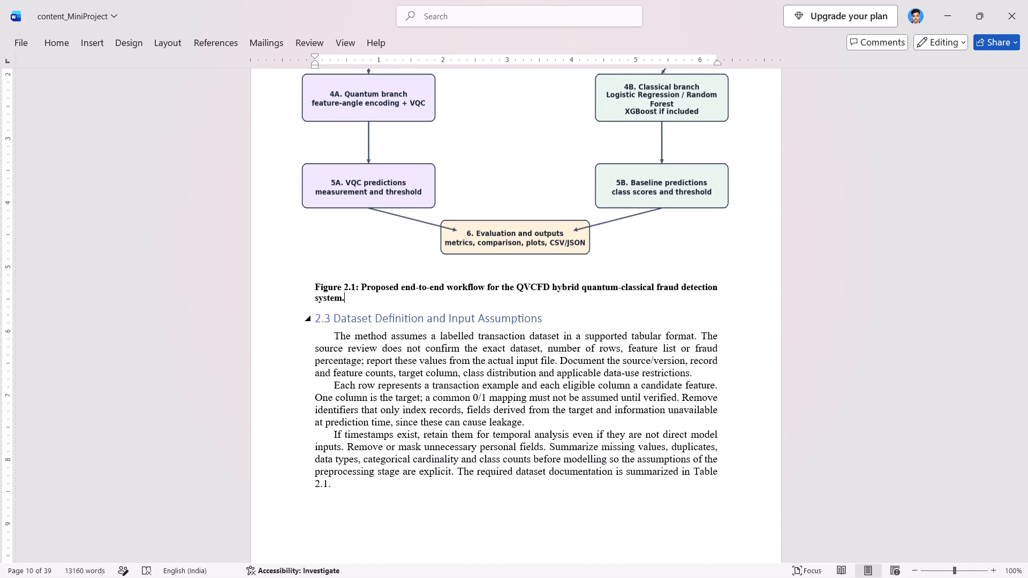
# Remove the first-line indent from all three paragraphs of section 2.3 Dataset Definition and Input Assumptions.
pyautogui.scroll(-1, 339, 322)
pyautogui.click(331, 272)
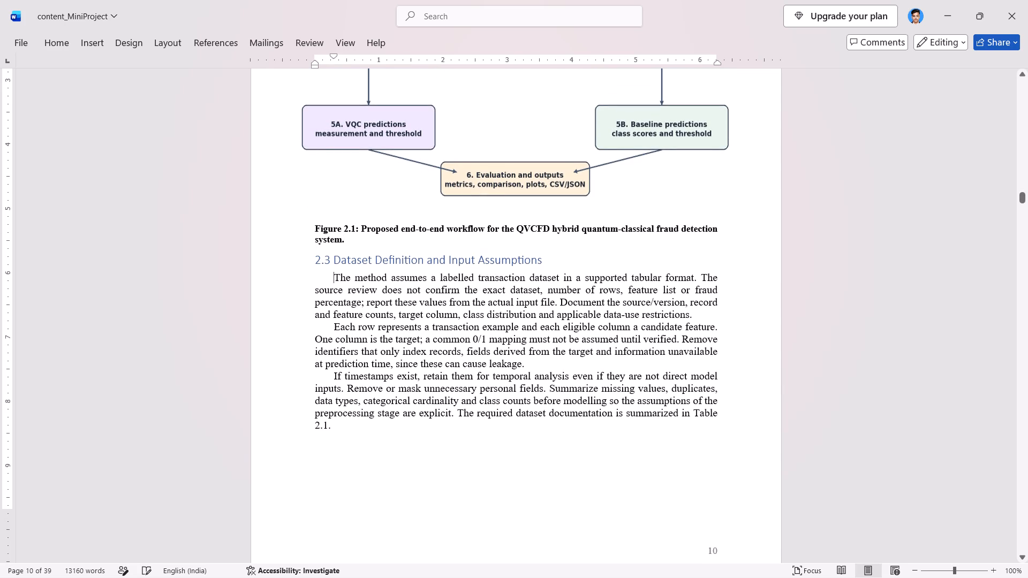
pyautogui.press('BackSpace')
pyautogui.hotkey('ctrl', 'Down')
pyautogui.press('BackSpace')
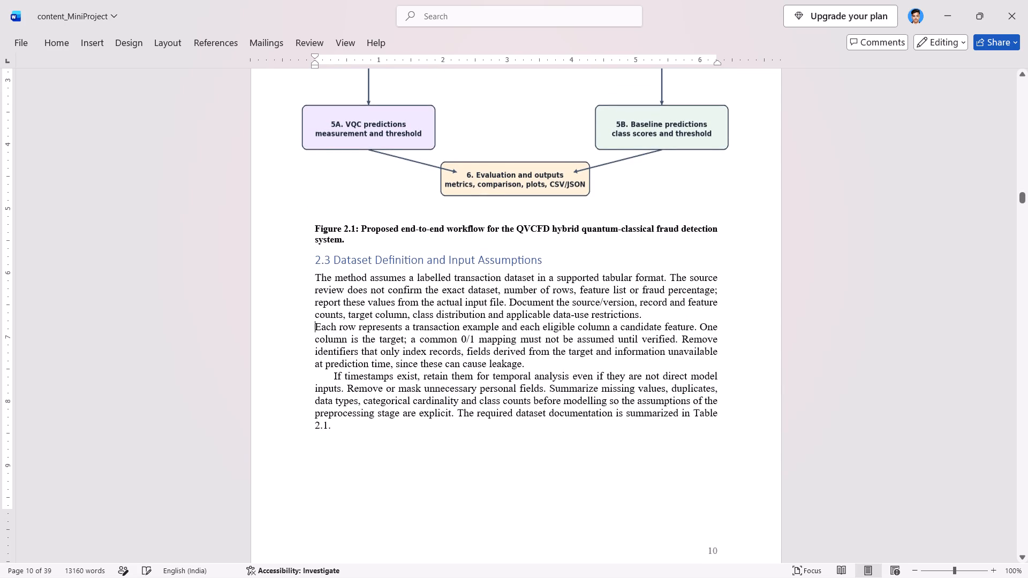
pyautogui.hotkey('ctrl', 'Down')
pyautogui.press('BackSpace')
pyautogui.press('Down')
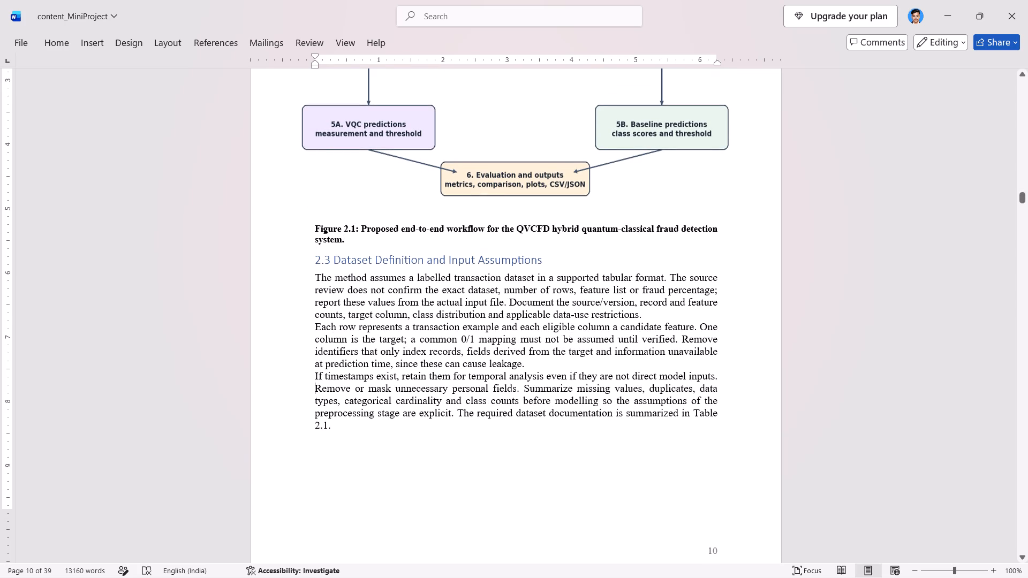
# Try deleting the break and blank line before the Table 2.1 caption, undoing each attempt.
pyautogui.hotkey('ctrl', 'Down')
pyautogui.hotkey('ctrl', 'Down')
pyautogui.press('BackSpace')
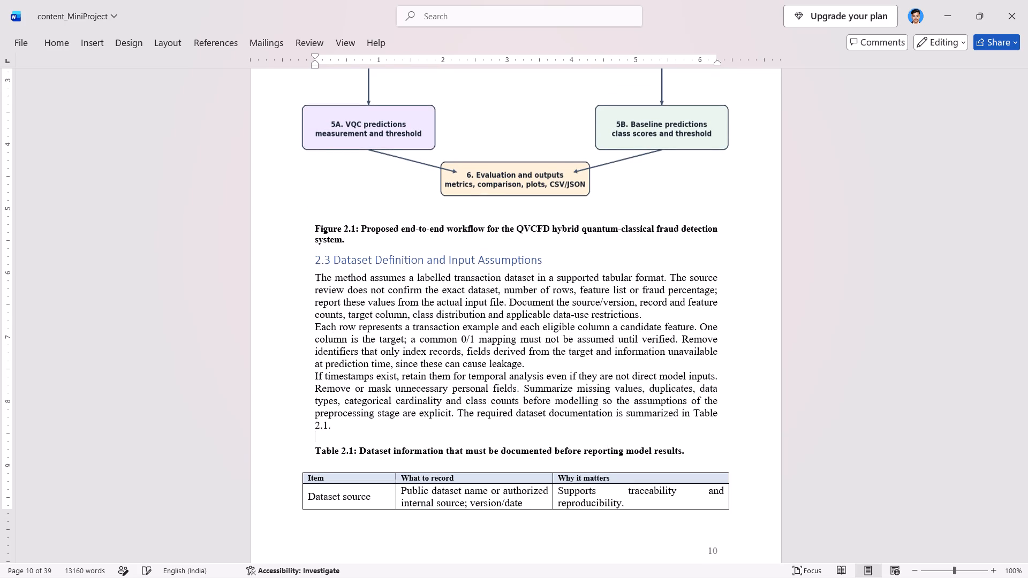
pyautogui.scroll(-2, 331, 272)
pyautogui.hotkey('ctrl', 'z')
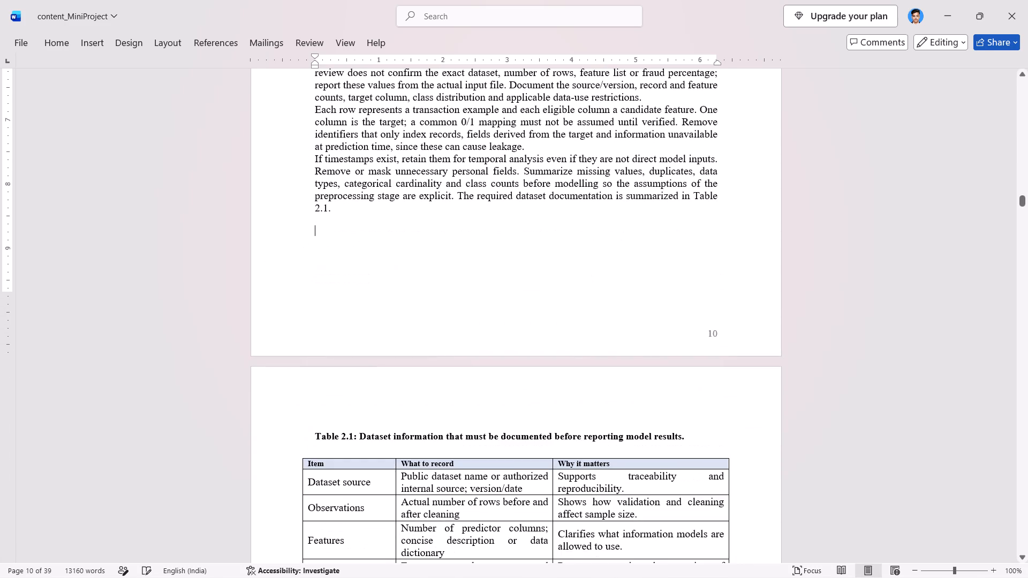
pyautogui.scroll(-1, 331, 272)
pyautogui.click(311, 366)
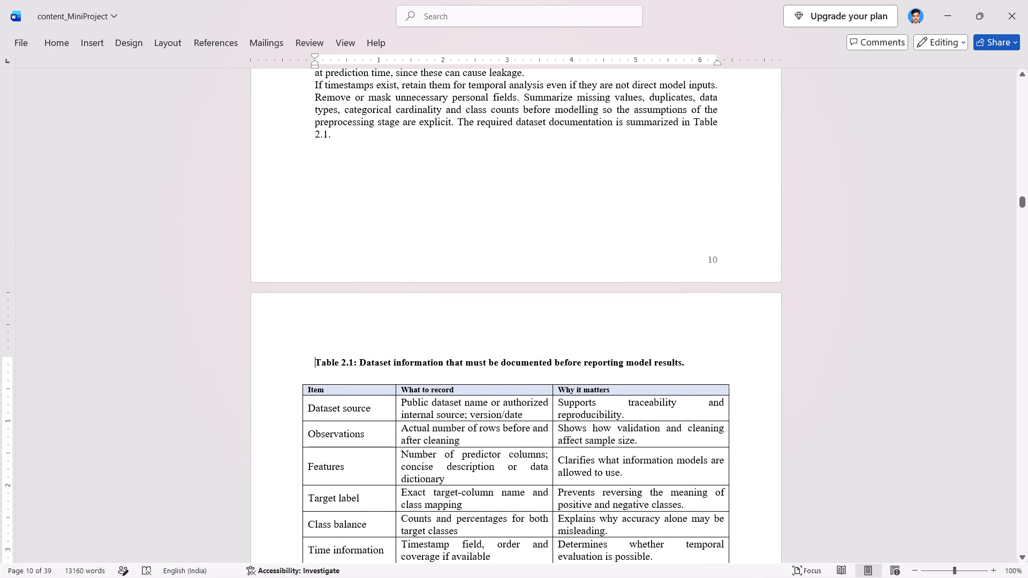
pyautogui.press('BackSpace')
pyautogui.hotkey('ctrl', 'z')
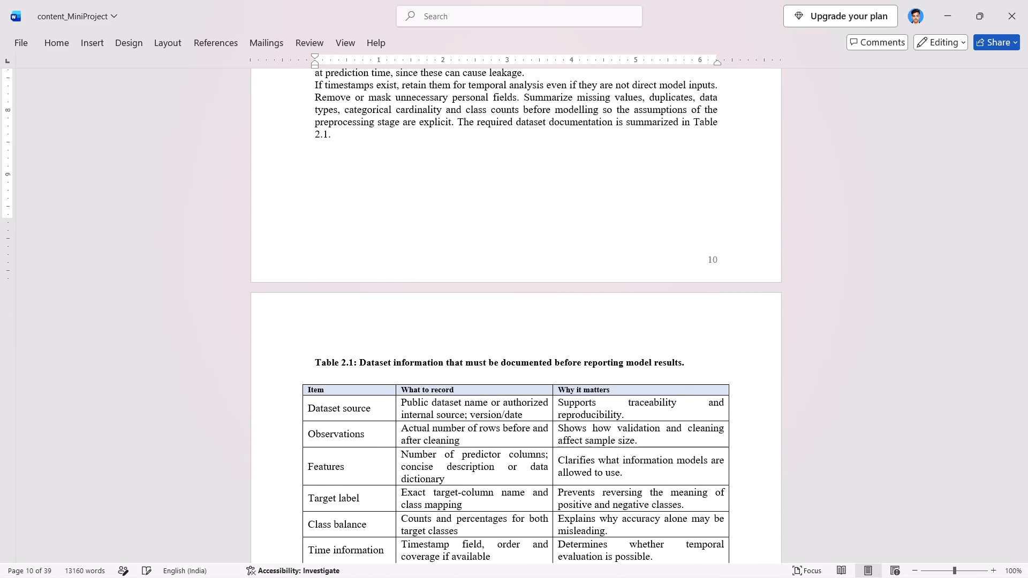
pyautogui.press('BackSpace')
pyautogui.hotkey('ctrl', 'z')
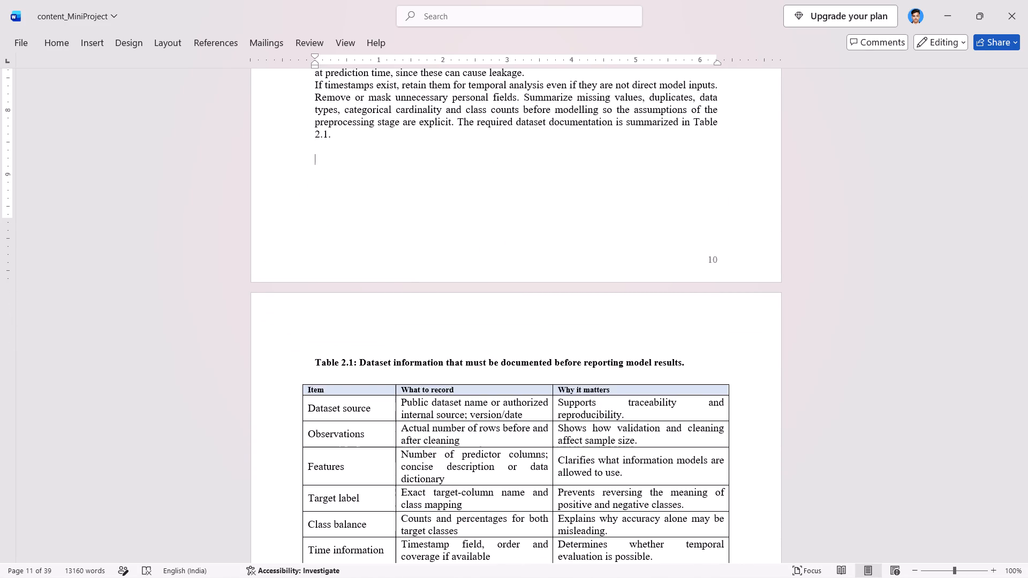
# Remove the first-line indent from the first paragraph of section 2.4 Data Ingestion and Validation.
pyautogui.scroll(-4, 311, 366)
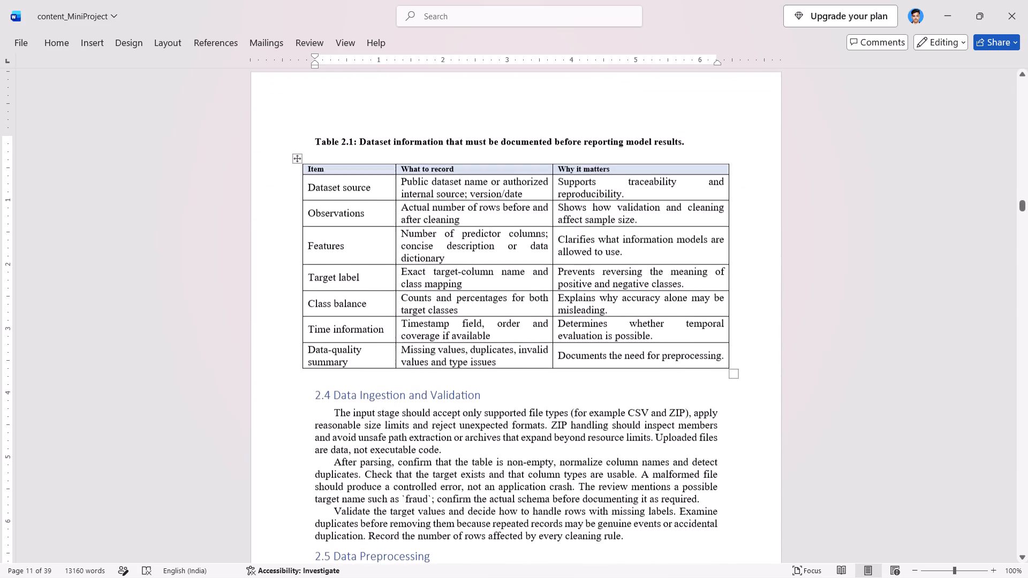
pyautogui.click(331, 407)
pyautogui.hotkey('ctrl', 'BackSpace')
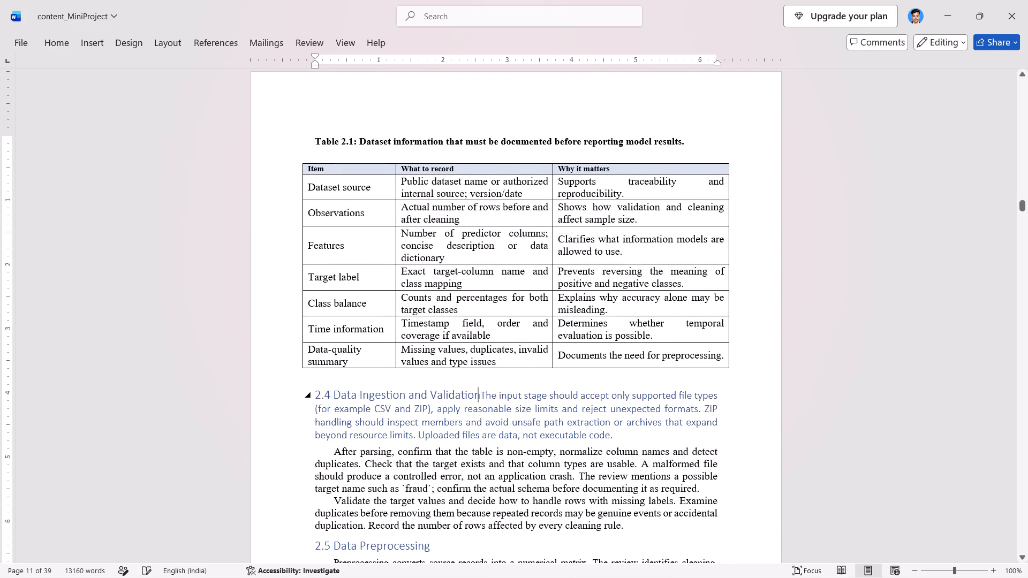
pyautogui.hotkey('ctrl', 'z')
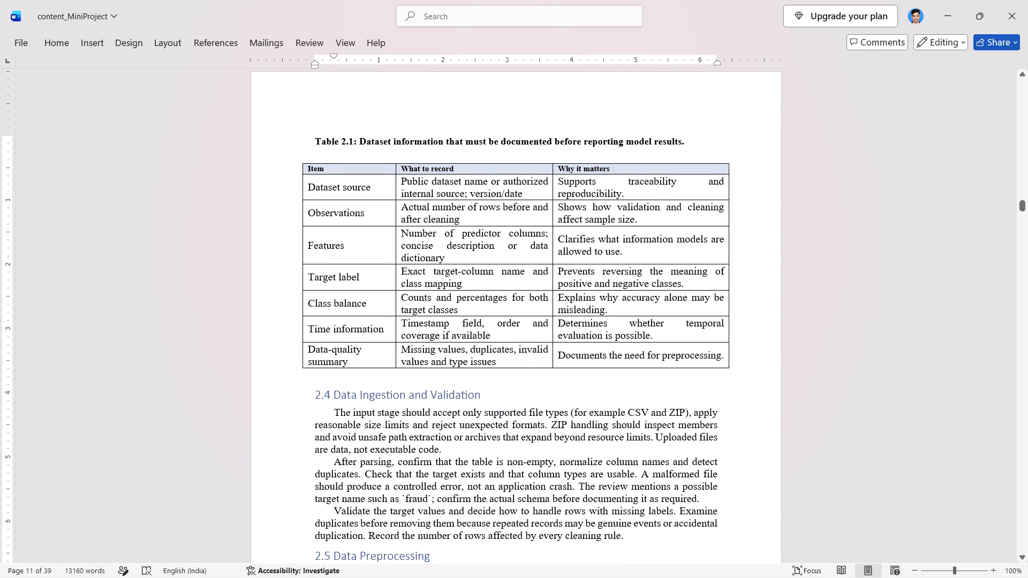
pyautogui.press('BackSpace')
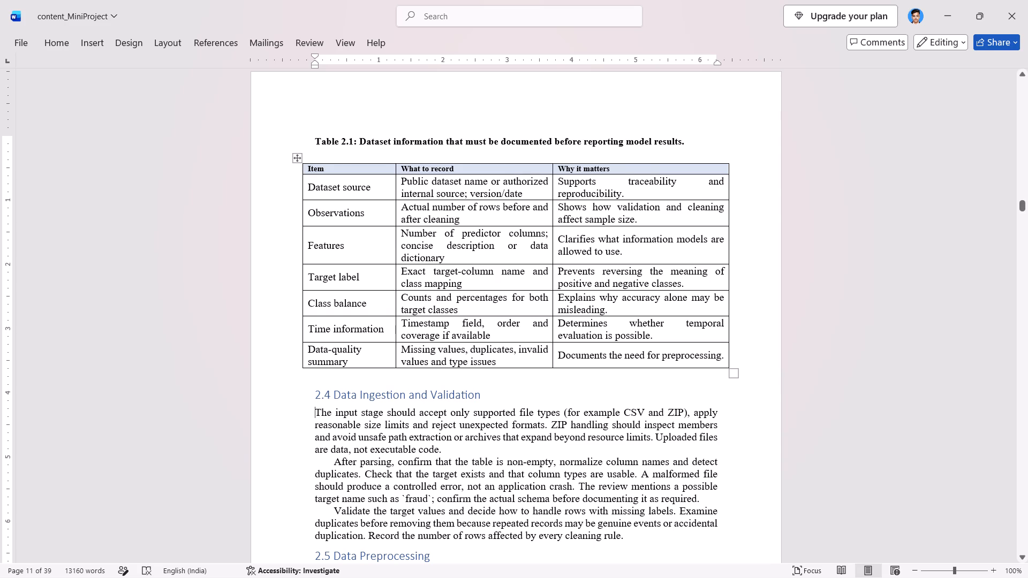
# Narrow Table 2.1 proportionally so it fits inside the page's text margins.
pyautogui.click(721, 174)
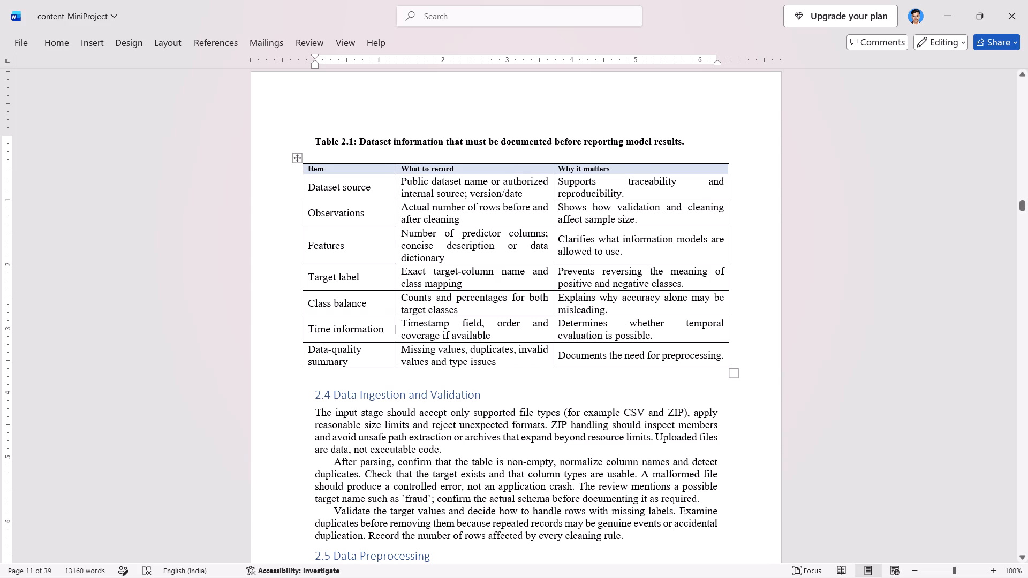
pyautogui.click(737, 375)
pyautogui.moveTo(737, 375); pyautogui.dragTo(717, 375)
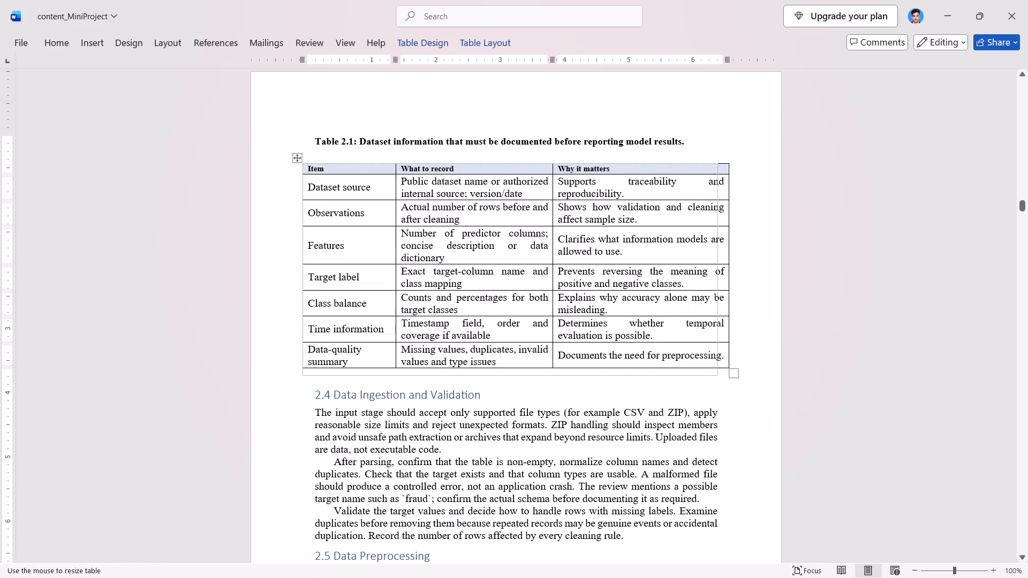
pyautogui.moveTo(717, 375); pyautogui.dragTo(710, 375)
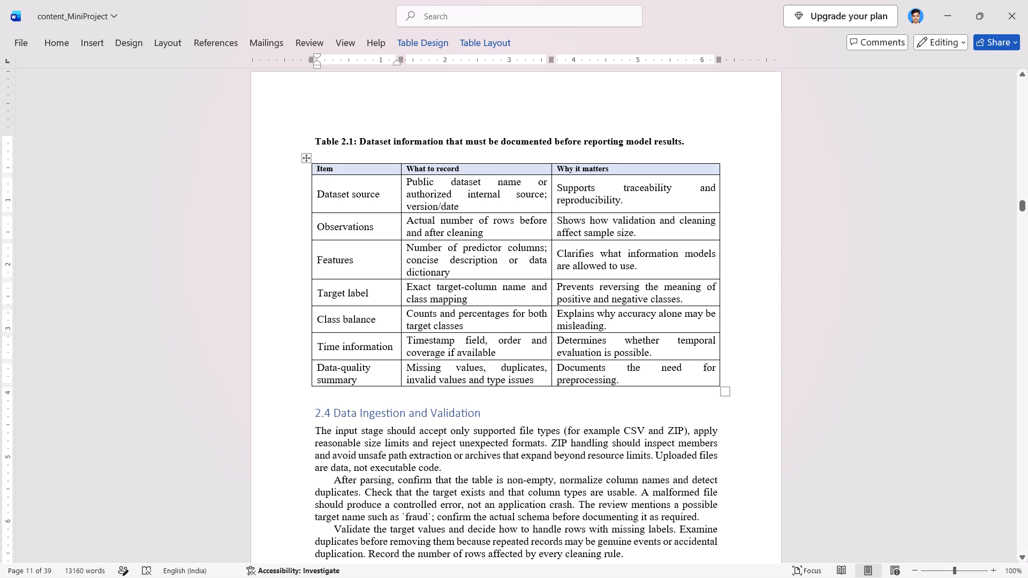
pyautogui.moveTo(720, 389); pyautogui.dragTo(687, 387)
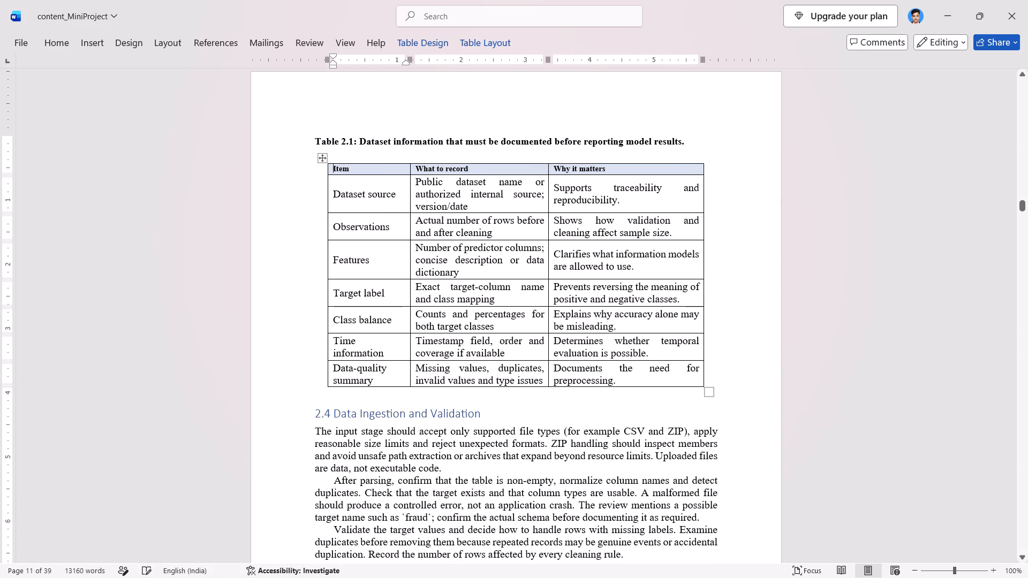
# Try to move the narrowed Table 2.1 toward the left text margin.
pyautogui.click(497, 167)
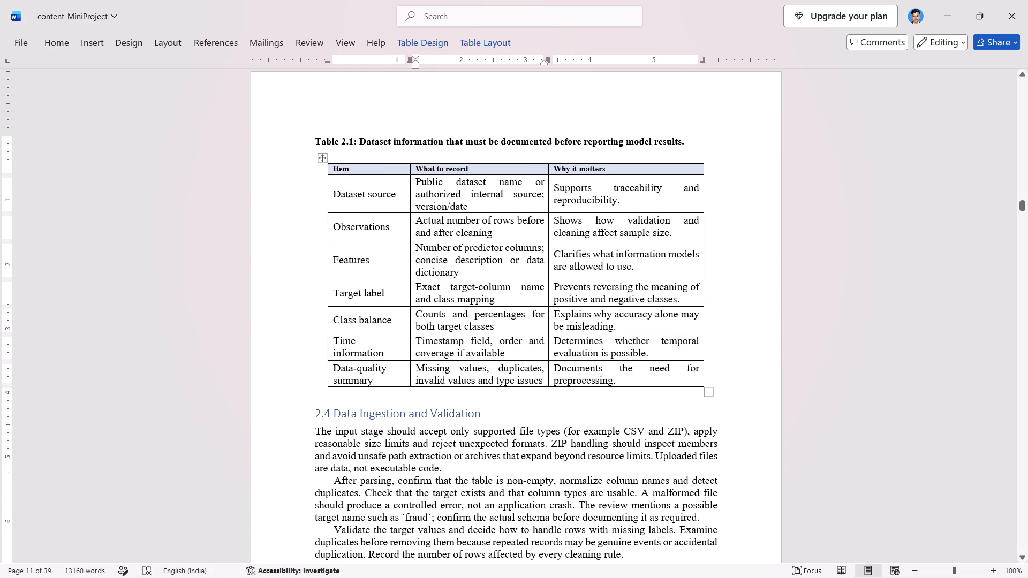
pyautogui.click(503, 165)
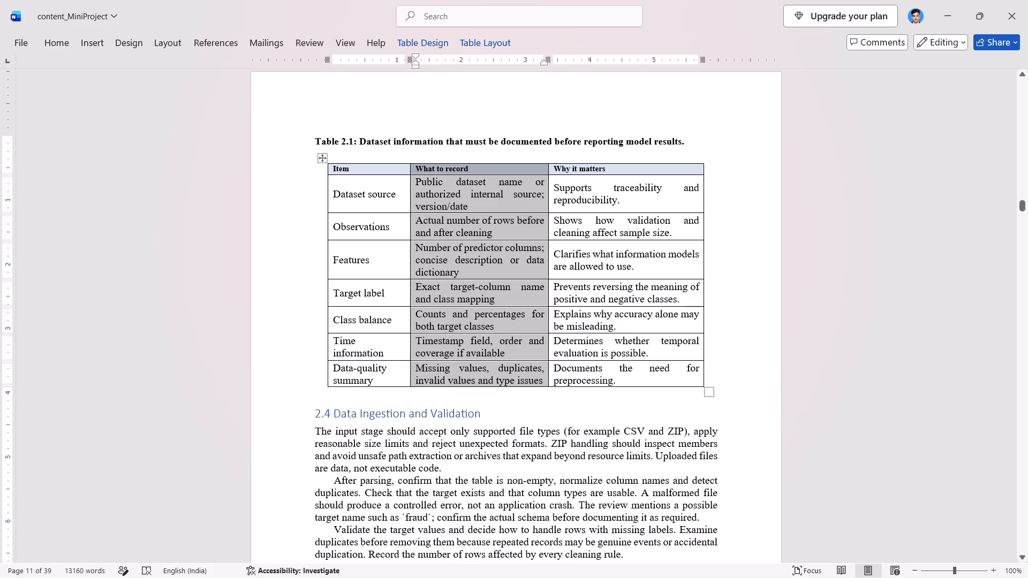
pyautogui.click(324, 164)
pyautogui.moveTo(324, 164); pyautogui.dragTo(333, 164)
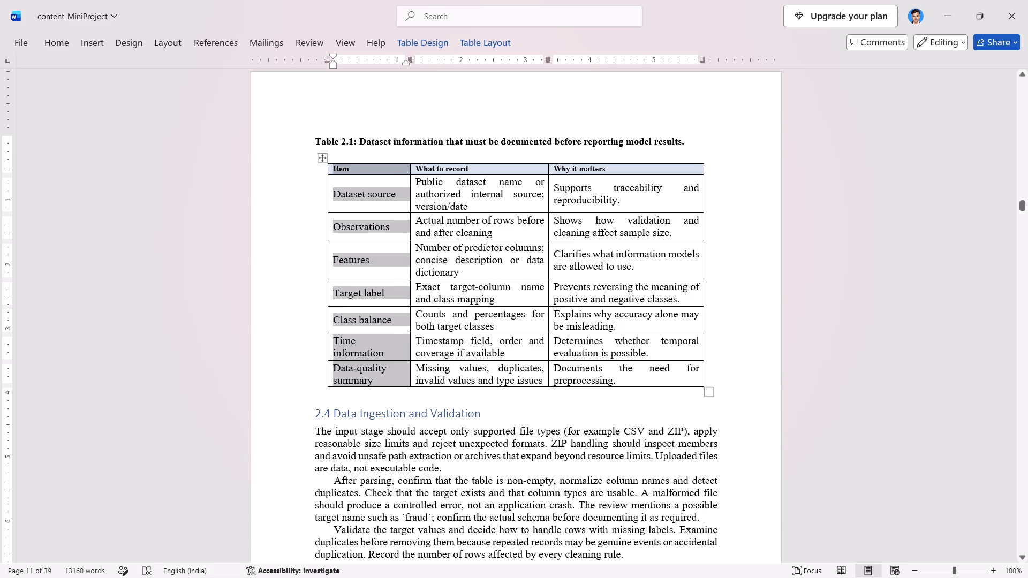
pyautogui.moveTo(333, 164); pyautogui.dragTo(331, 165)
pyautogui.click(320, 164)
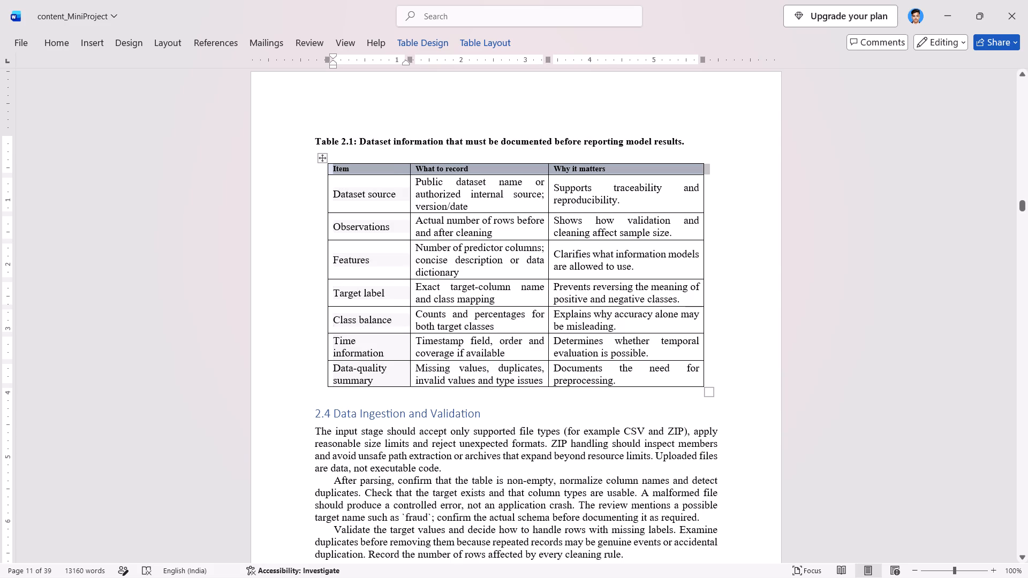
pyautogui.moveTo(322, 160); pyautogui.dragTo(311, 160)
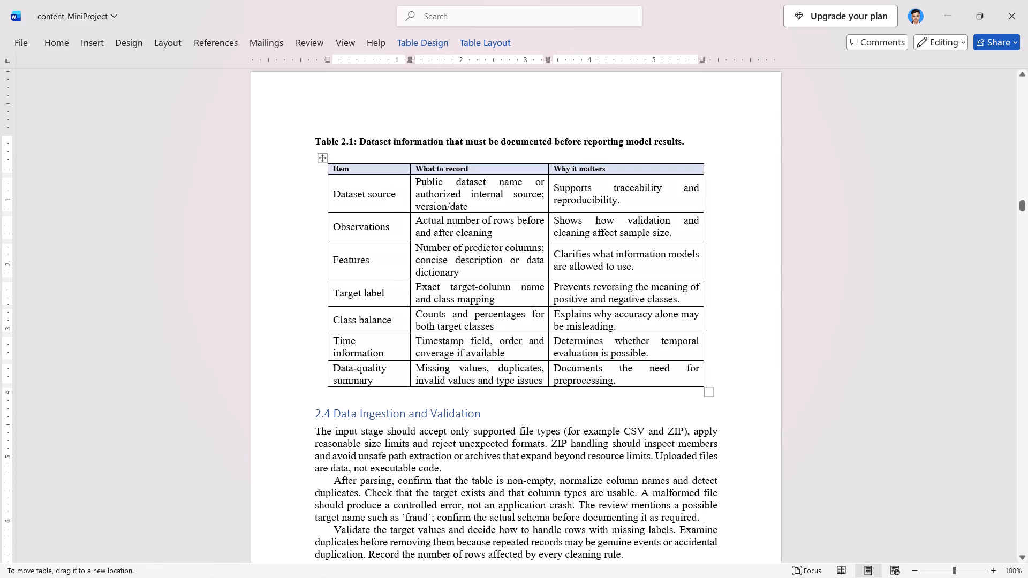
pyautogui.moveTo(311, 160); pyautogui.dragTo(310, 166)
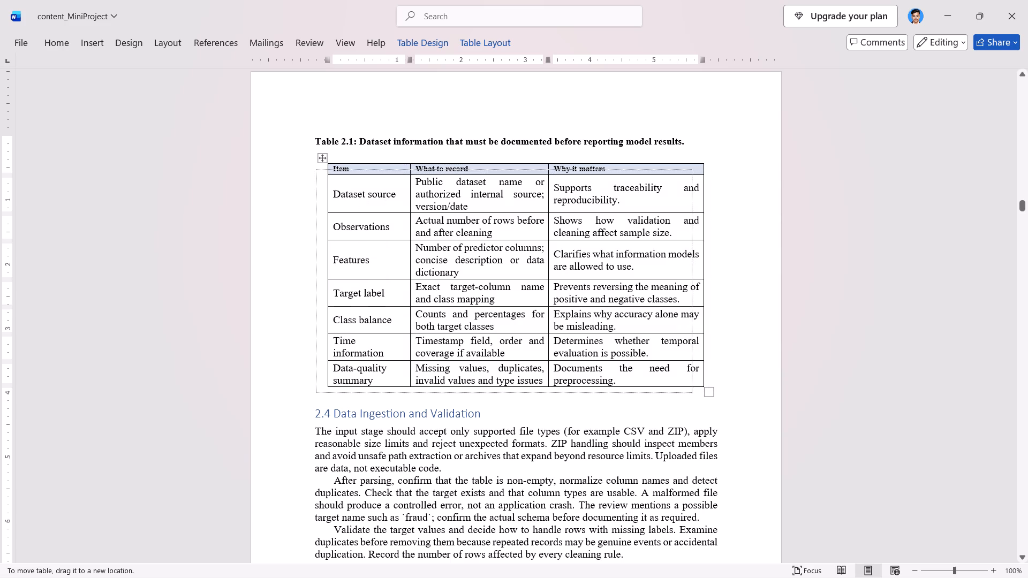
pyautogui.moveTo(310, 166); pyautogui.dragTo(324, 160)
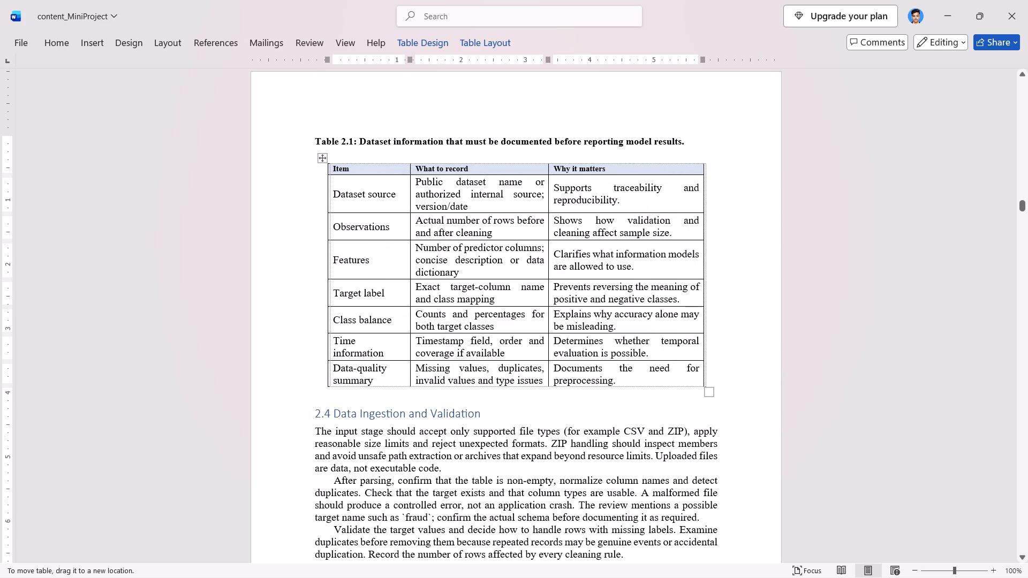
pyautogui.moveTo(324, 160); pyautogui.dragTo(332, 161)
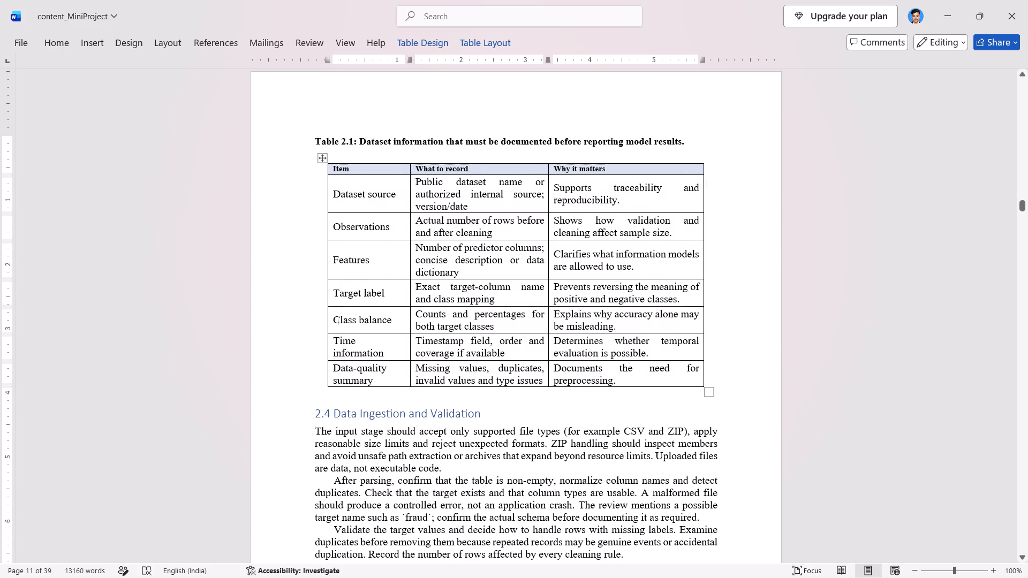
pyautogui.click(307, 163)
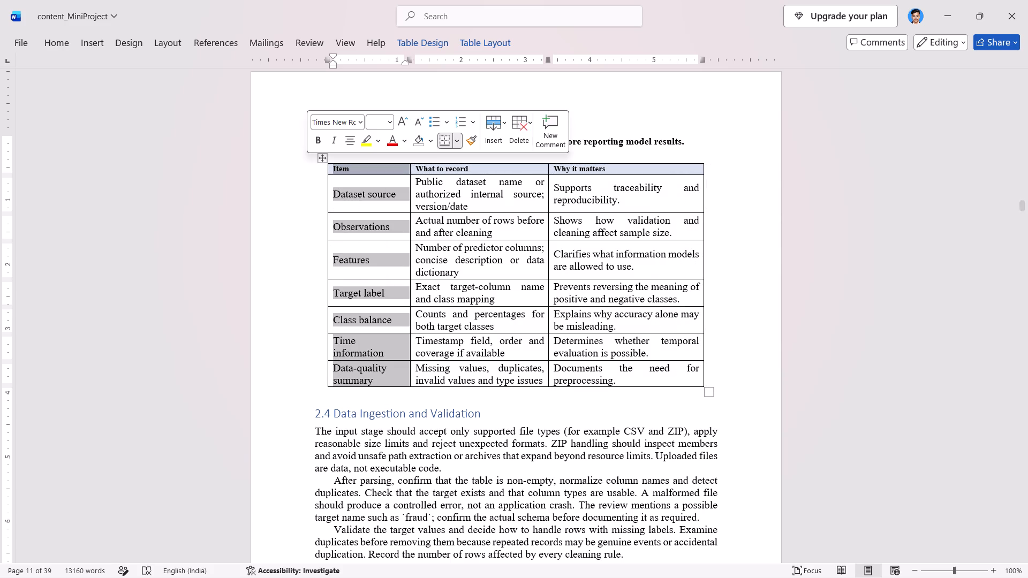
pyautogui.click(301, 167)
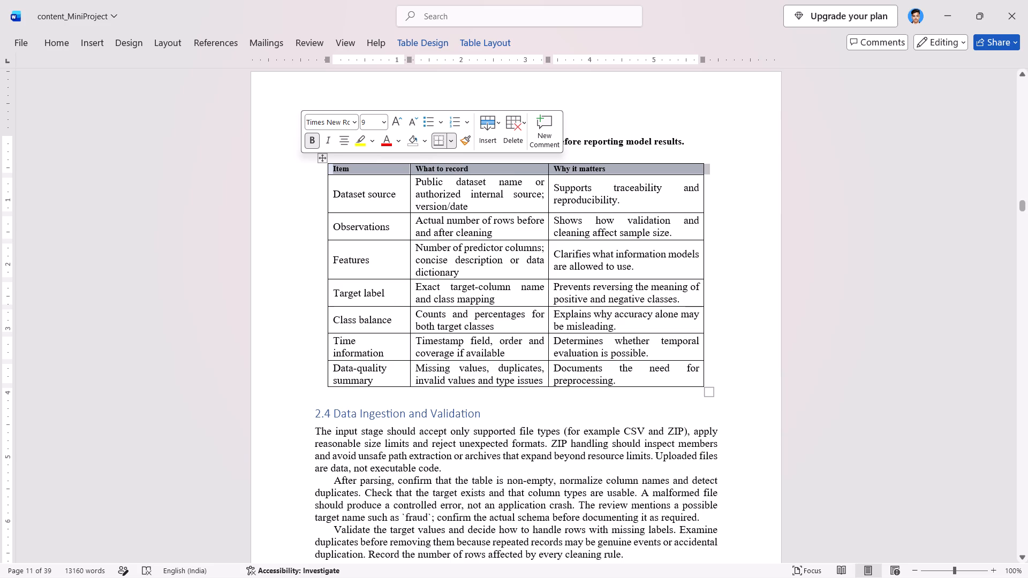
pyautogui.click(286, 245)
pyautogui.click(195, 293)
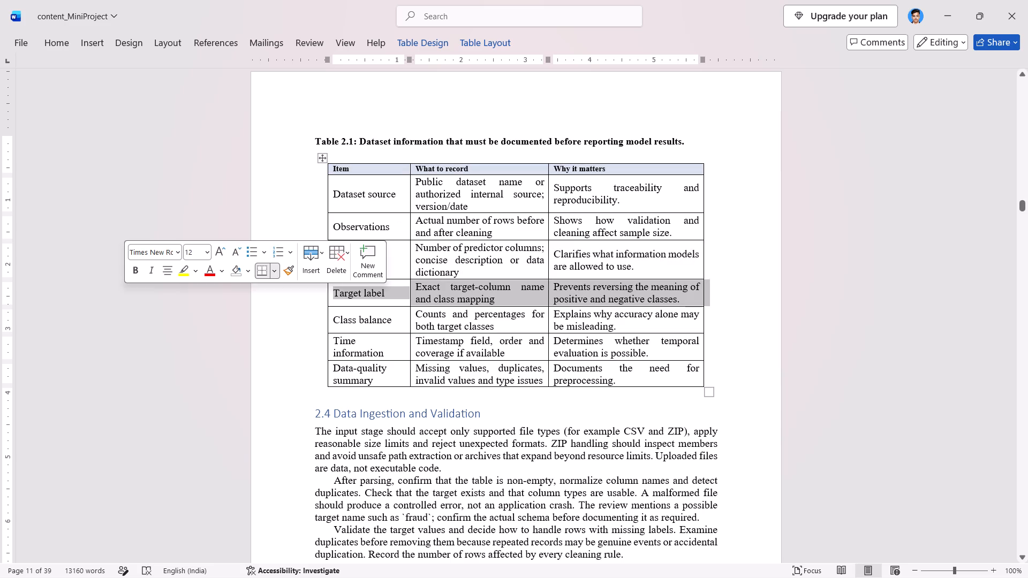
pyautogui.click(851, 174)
# Remove the first-line indents from the second and third paragraphs of section 2.4 Data Ingestion and Validation.
pyautogui.scroll(-1, 639, 372)
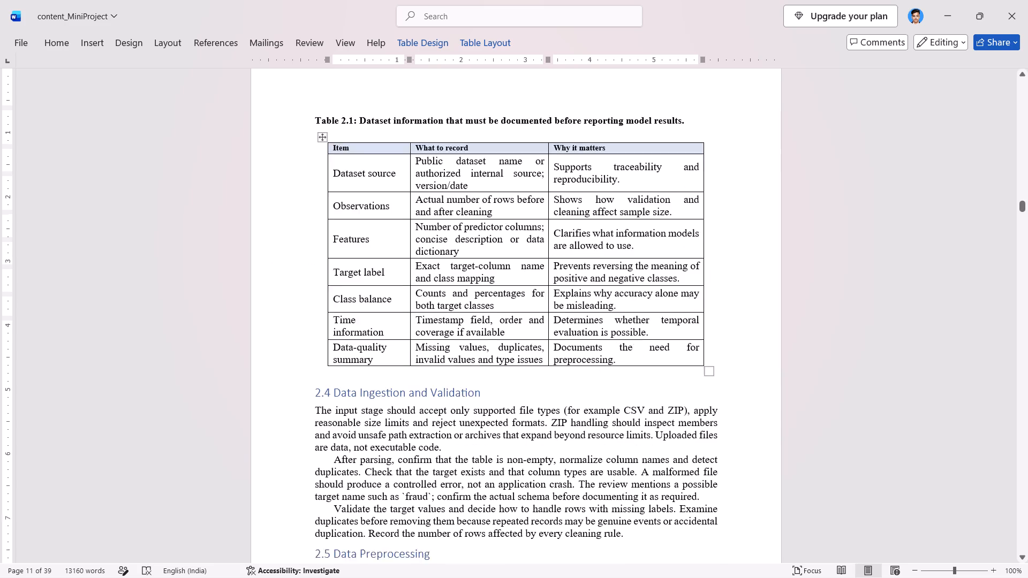
pyautogui.scroll(-1, 639, 372)
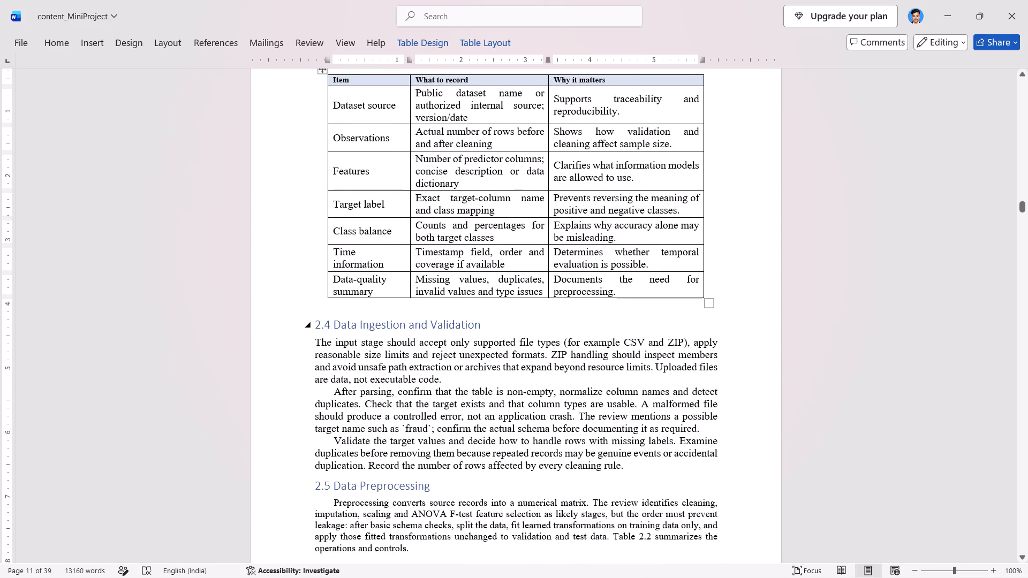
pyautogui.click(334, 391)
pyautogui.press('BackSpace')
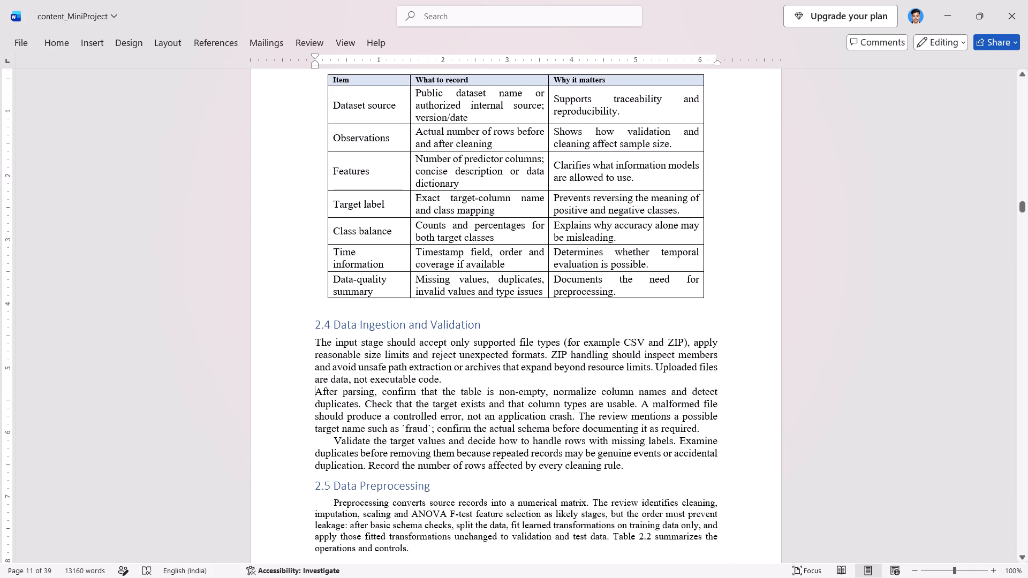
pyautogui.hotkey('ctrl', 'Down')
pyautogui.press('BackSpace')
# Remove the first-line indents from the 2.5 Data Preprocessing introduction and both paragraphs of 2.5.1 Data Cleaning and Type Normalization.
pyautogui.hotkey('ctrl', 'Down')
pyautogui.press('Down')
pyautogui.press('BackSpace')
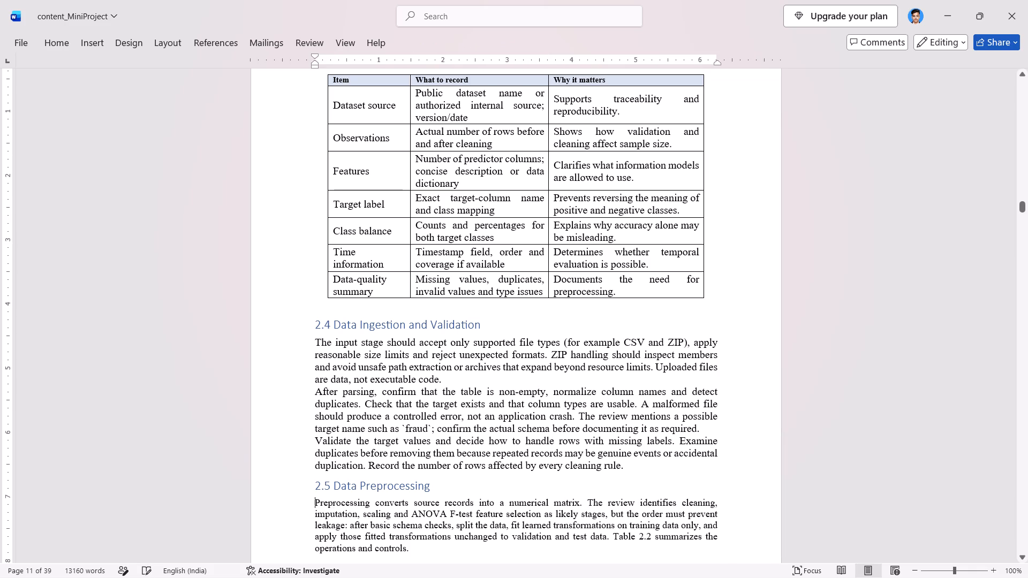
pyautogui.hotkey('ctrl', 'Down')
pyautogui.press('Down')
pyautogui.press('BackSpace')
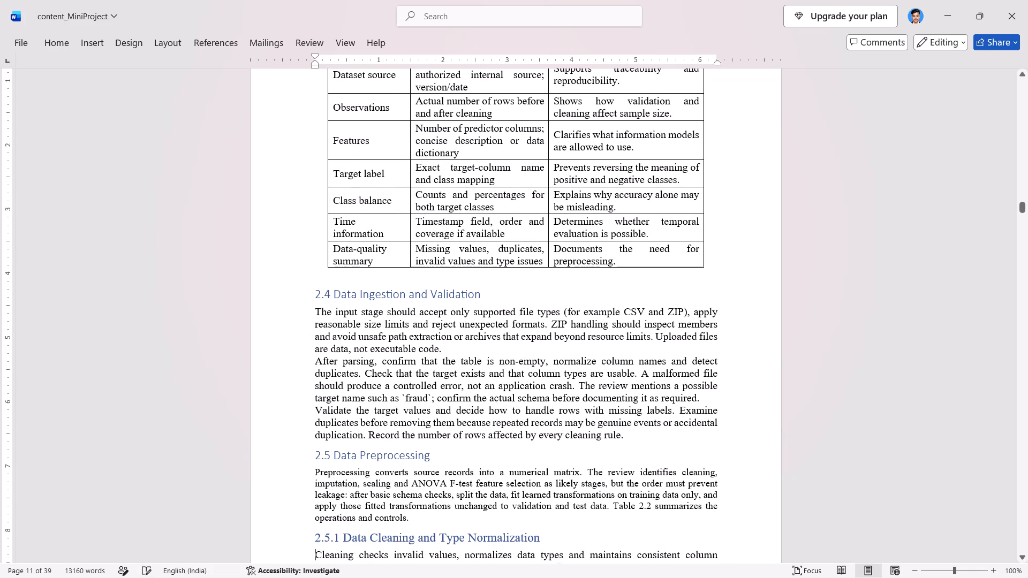
pyautogui.hotkey('ctrl', 'Down')
pyautogui.press('BackSpace')
# Remove the first-line indents from the paragraphs before and after the formula in 2.5.2 Missing-Value Imputation.
pyautogui.hotkey('ctrl', 'Down')
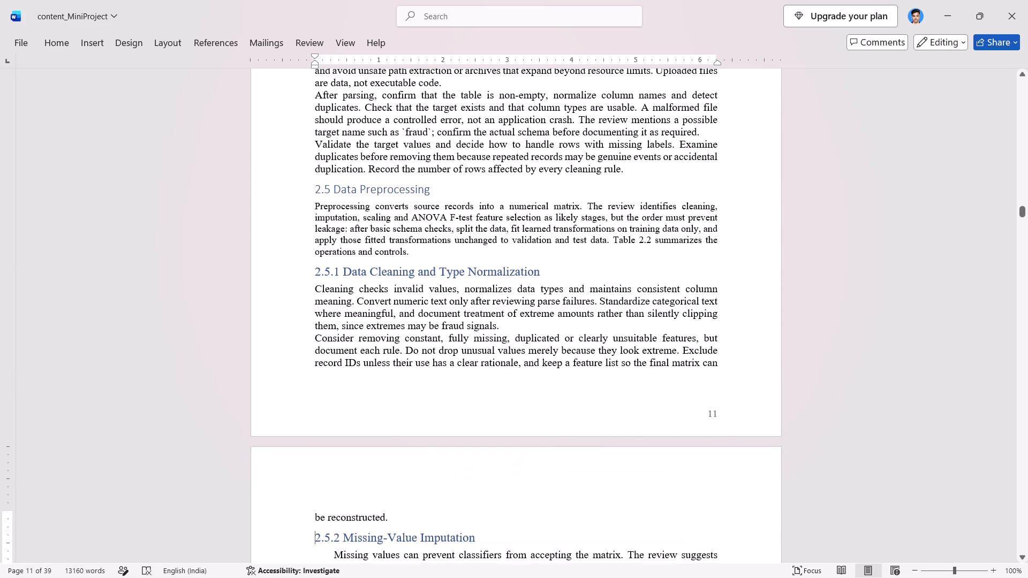
pyautogui.press('Down')
pyautogui.press('BackSpace')
pyautogui.hotkey('ctrl', 'Down')
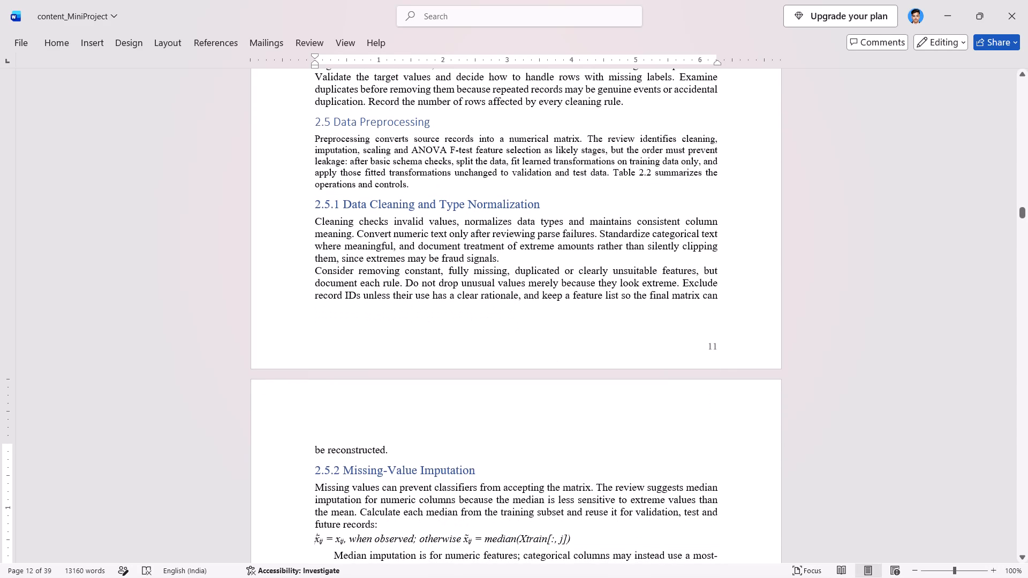
pyautogui.press('Down')
pyautogui.press('BackSpace')
# Remove the first-line indents from both paragraphs of section 2.5.3 Categorical Encoding.
pyautogui.hotkey('ctrl', 'Down')
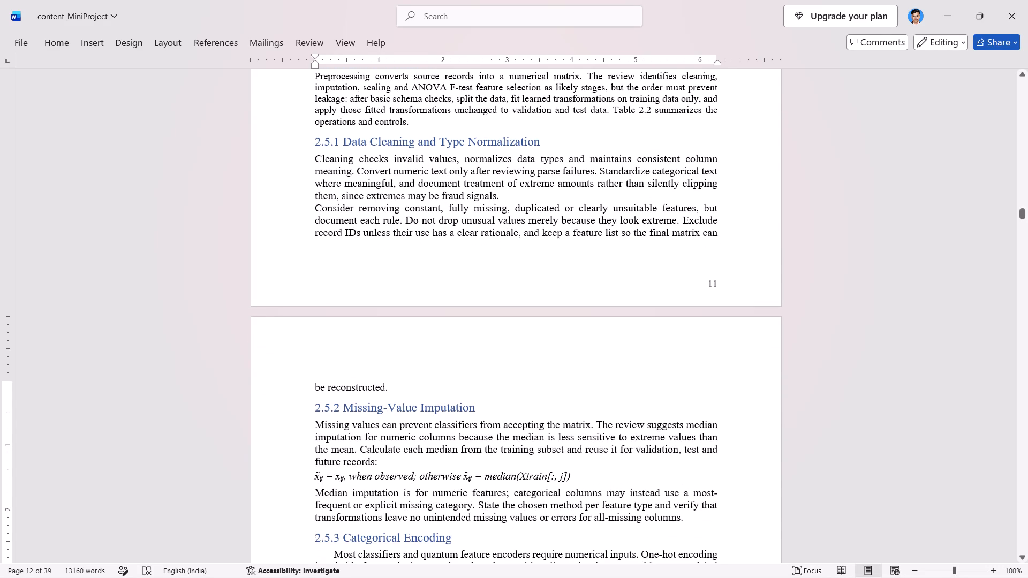
pyautogui.press('Down')
pyautogui.press('BackSpace')
pyautogui.hotkey('ctrl', 'Down')
pyautogui.press('BackSpace')
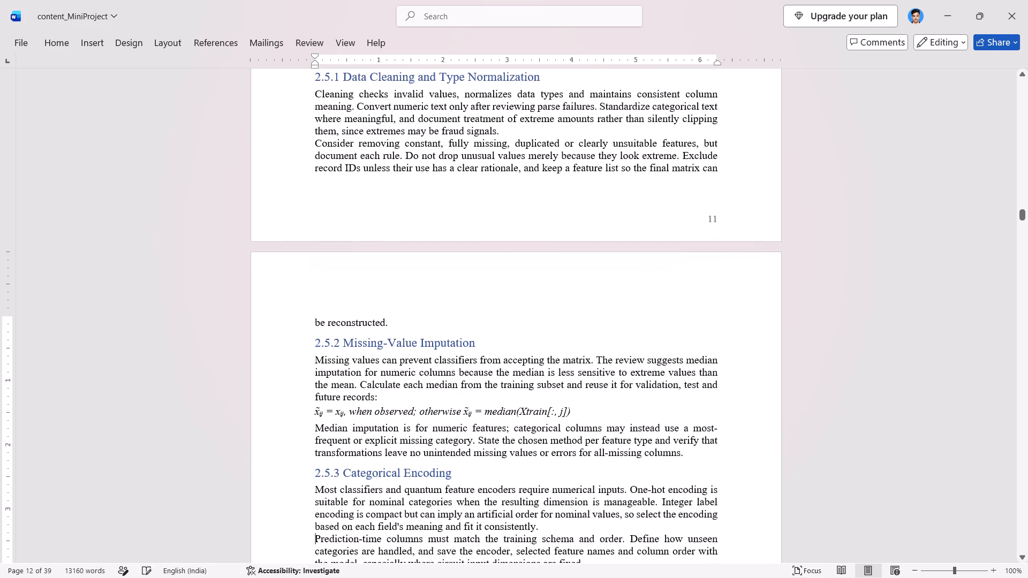
# Remove the first-line indents from the paragraphs before and after the formula in 2.5.4 Robust Feature Scaling.
pyautogui.hotkey('ctrl', 'Down')
pyautogui.press('Down')
pyautogui.press('BackSpace')
pyautogui.hotkey('ctrl', 'Down')
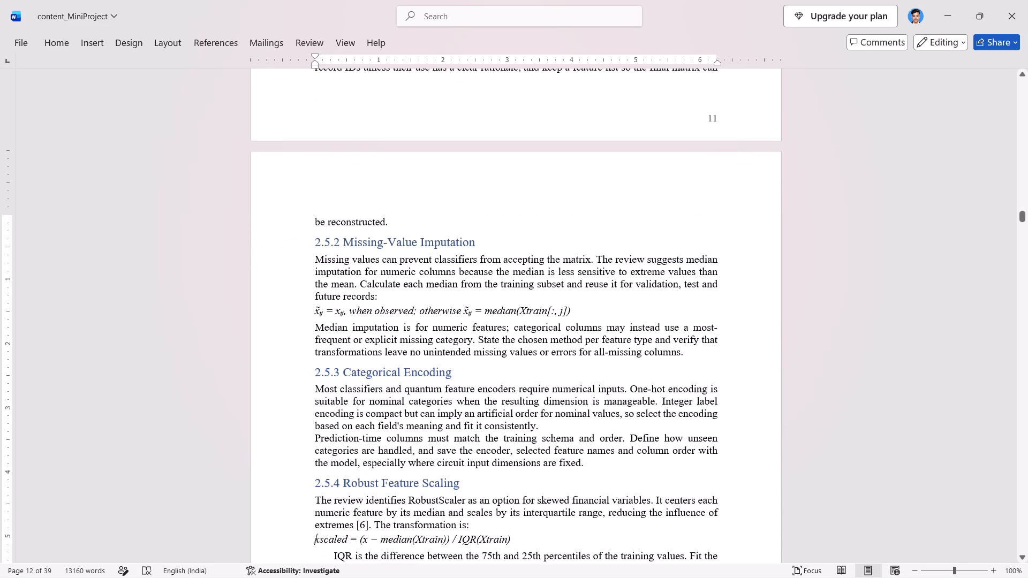
pyautogui.press('Down')
pyautogui.press('BackSpace')
# Remove the first-line indents from the three body paragraphs of section 2.5.5 Feature Selection.
pyautogui.hotkey('ctrl', 'Down')
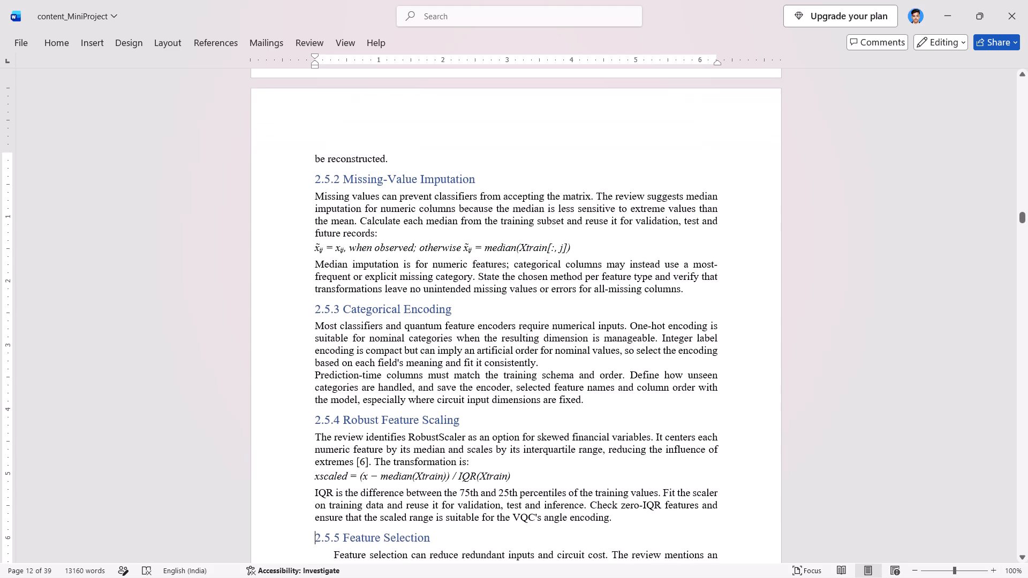
pyautogui.press('Down')
pyautogui.press('BackSpace')
pyautogui.hotkey('ctrl', 'Down')
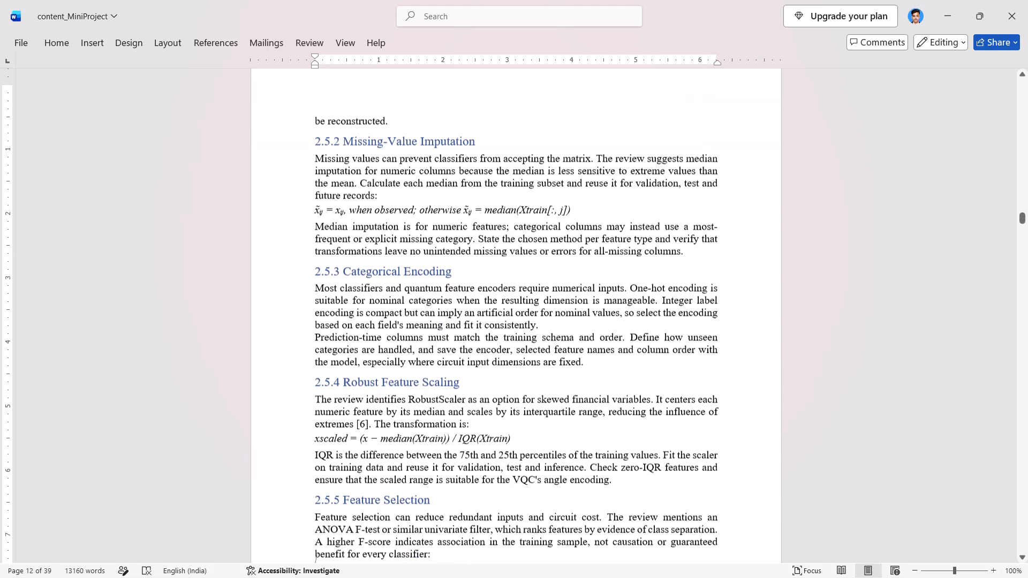
pyautogui.press('Down')
pyautogui.press('BackSpace')
pyautogui.press('Down')
pyautogui.hotkey('ctrl', 'Down')
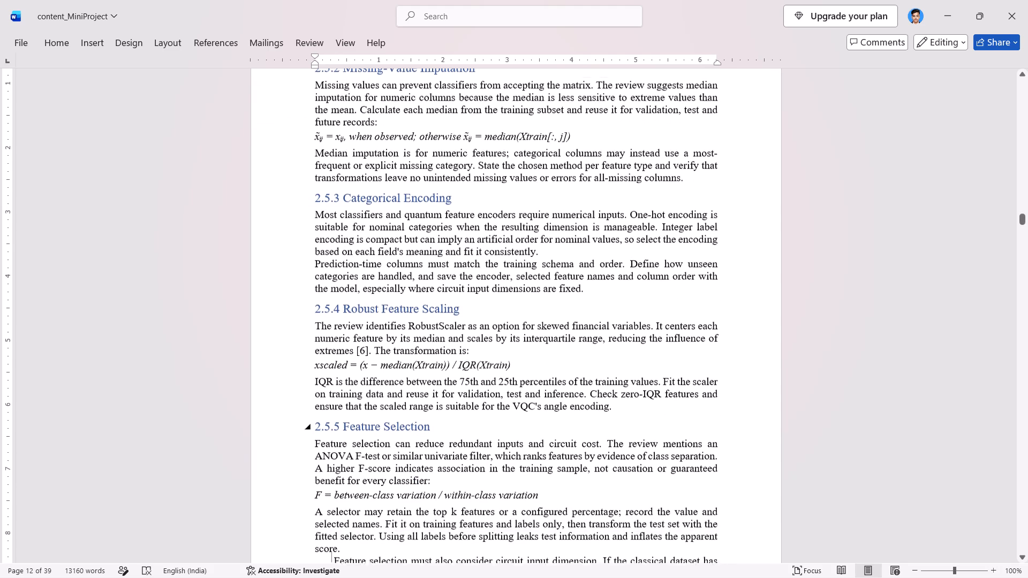
pyautogui.press('BackSpace')
# Indent the Table 2.2 caption by half an inch so it sits more centrally above its table.
pyautogui.hotkey('ctrl', 'Down')
pyautogui.press('Down')
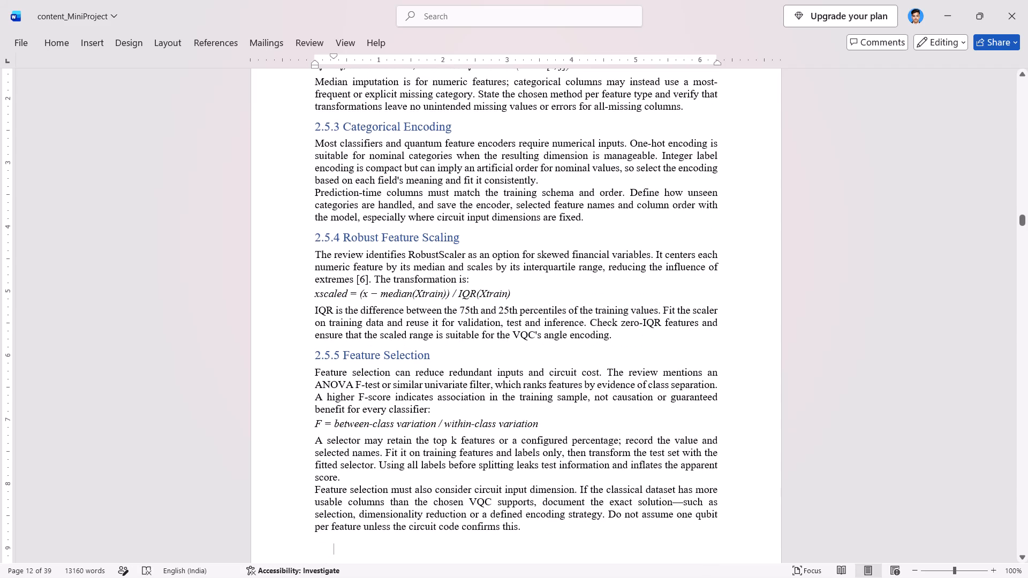
pyautogui.scroll(-4, 334, 391)
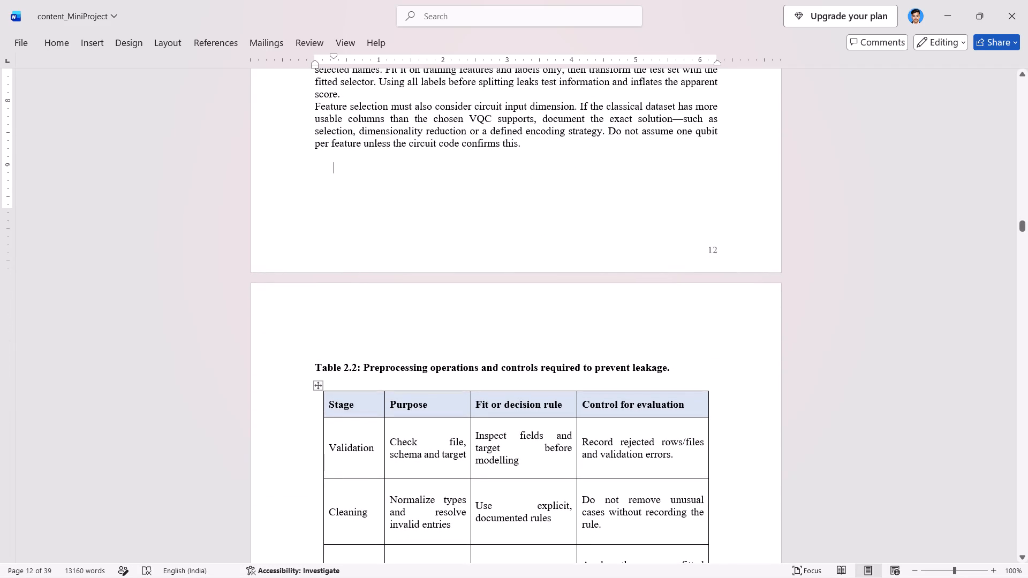
pyautogui.click(315, 369)
pyautogui.press('Tab')
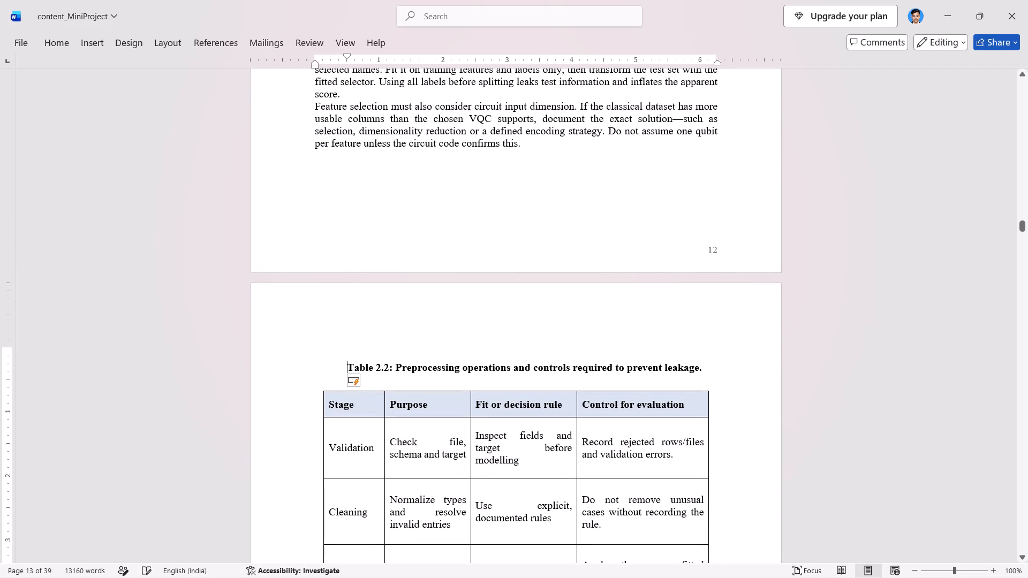
# Remove the first-line indents from the first three paragraphs of section 2.6 Training, Validation and Test Design.
pyautogui.scroll(-3, 362, 380)
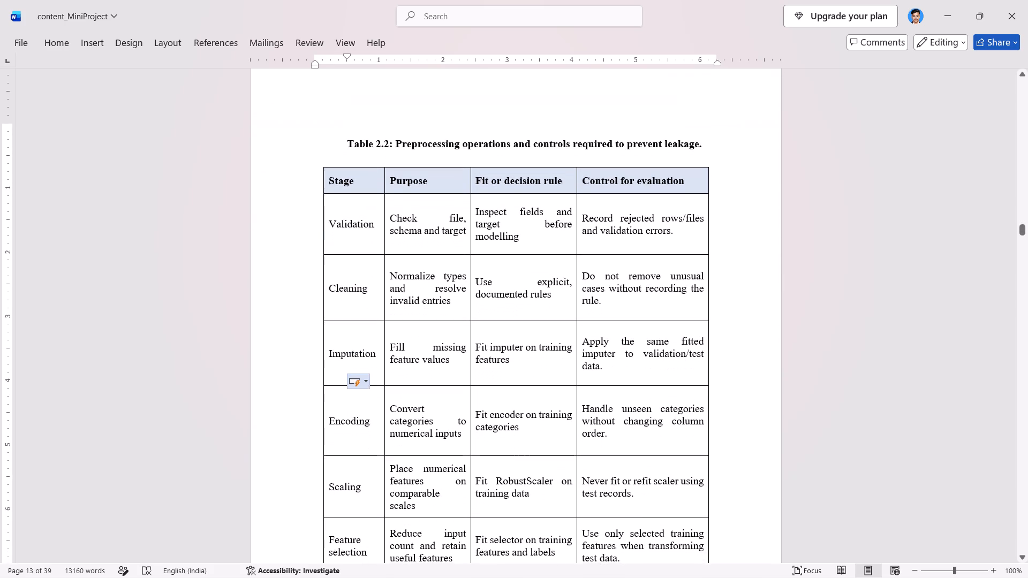
pyautogui.scroll(-3, 366, 376)
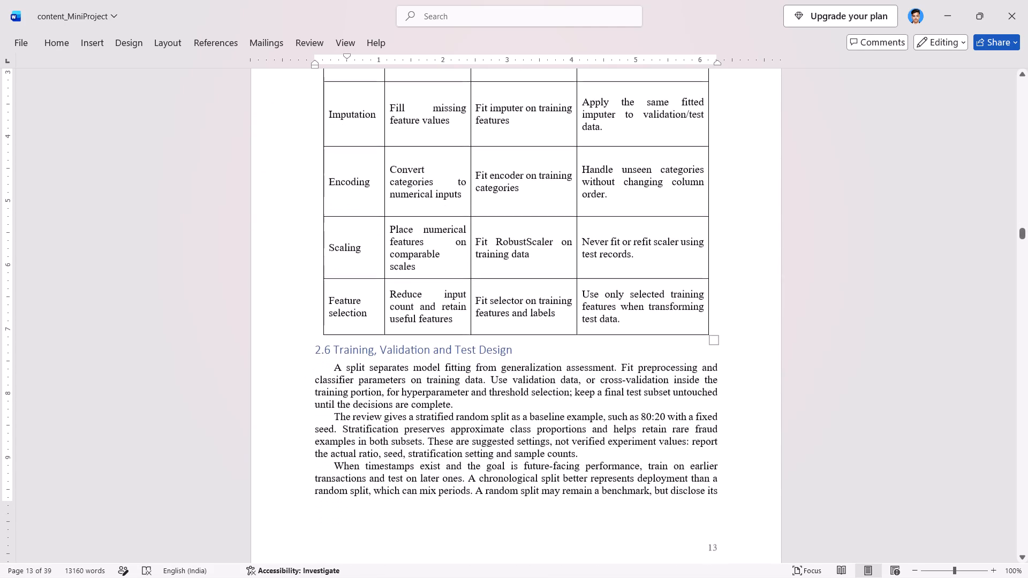
pyautogui.scroll(-1, 366, 376)
pyautogui.click(335, 364)
pyautogui.press('BackSpace')
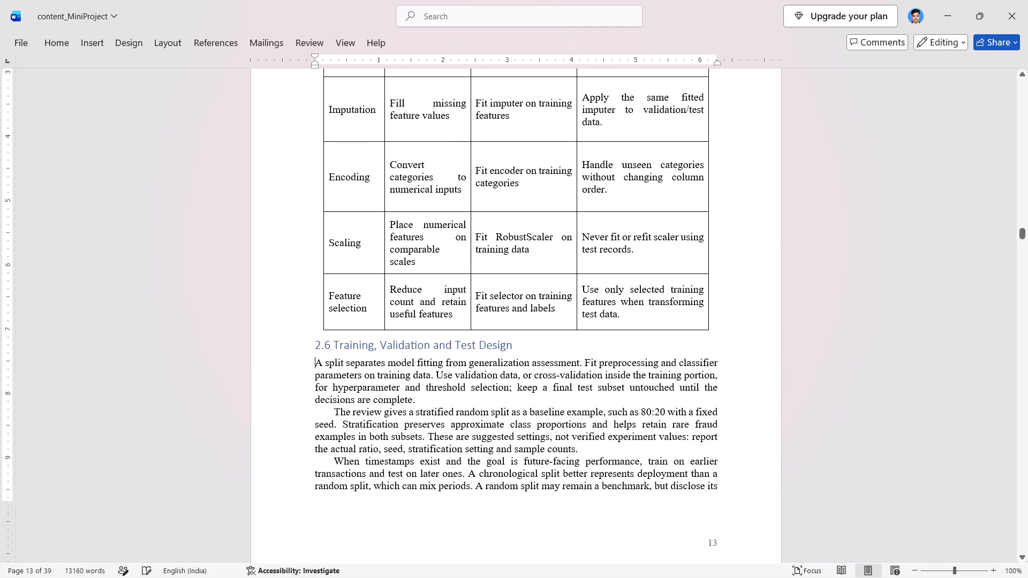
pyautogui.hotkey('ctrl', 'Down')
pyautogui.press('BackSpace')
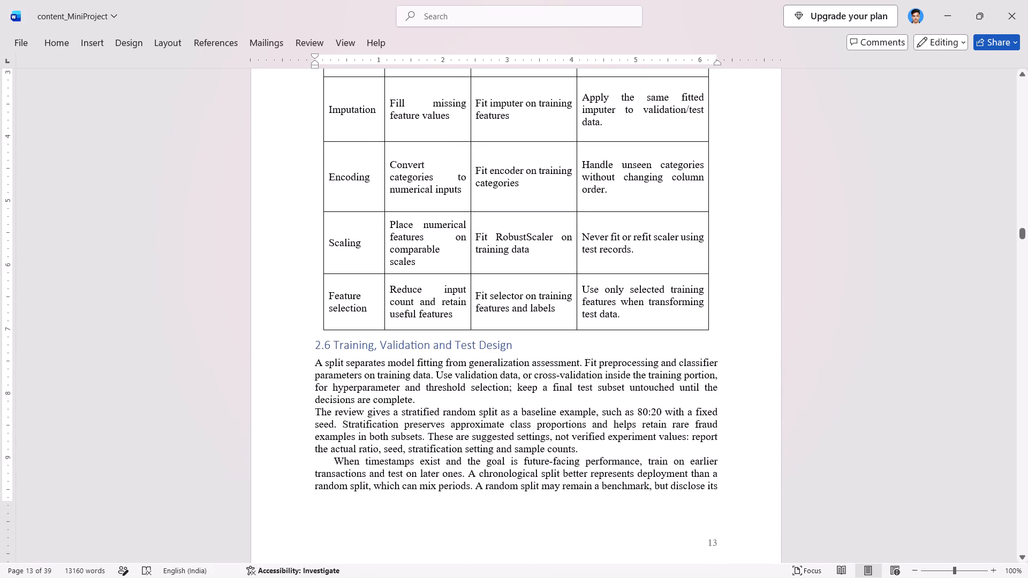
pyautogui.hotkey('ctrl', 'Down')
pyautogui.press('BackSpace')
# Remove the first-line indent from the paragraph below the Figure 2.2 caption, starting "Do not repeatedly use the final test metric".
pyautogui.scroll(1, 335, 364)
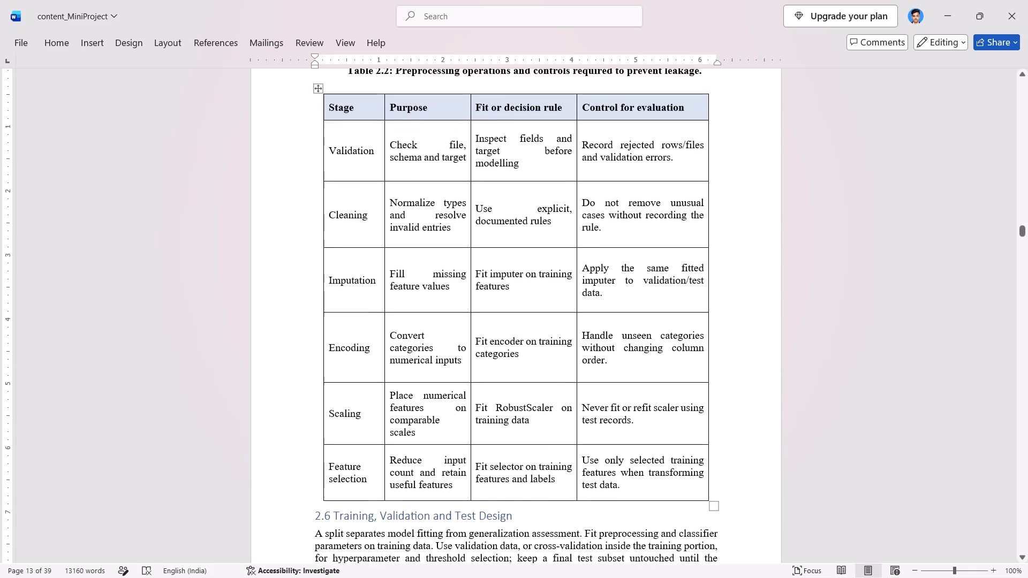
pyautogui.scroll(1, 335, 364)
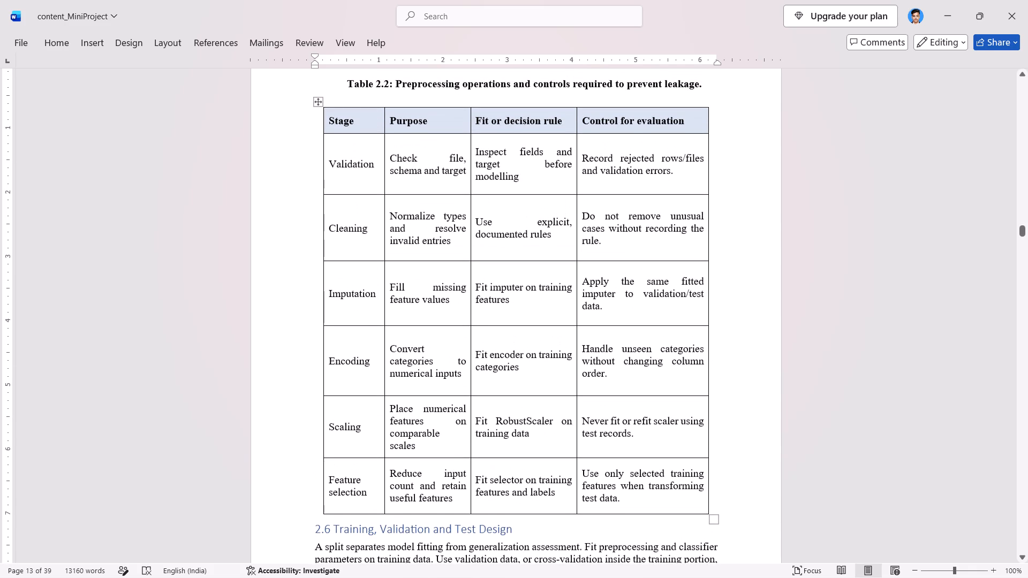
pyautogui.scroll(-5, 335, 364)
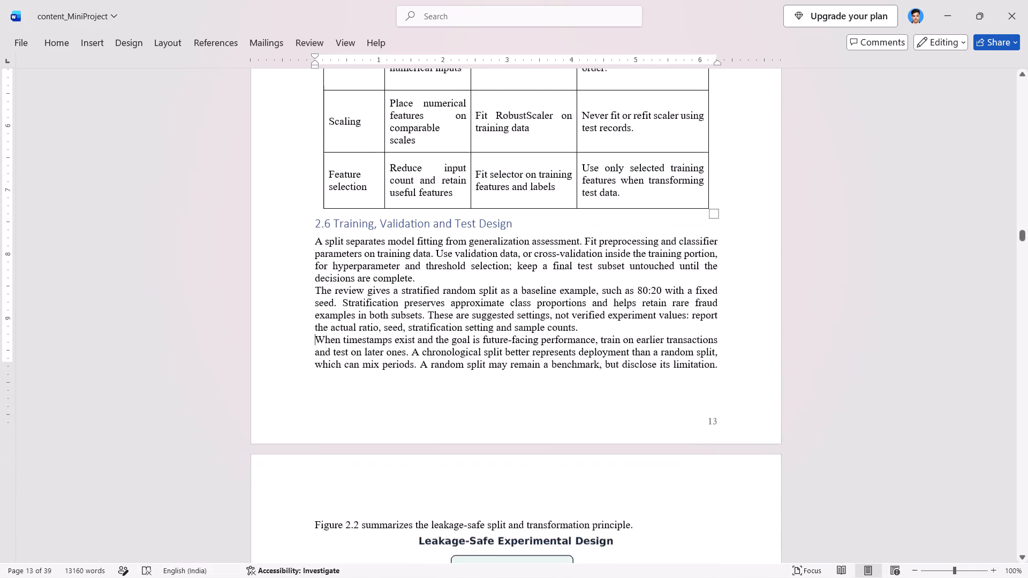
pyautogui.scroll(-1, 326, 459)
pyautogui.click(331, 445)
pyautogui.press('BackSpace')
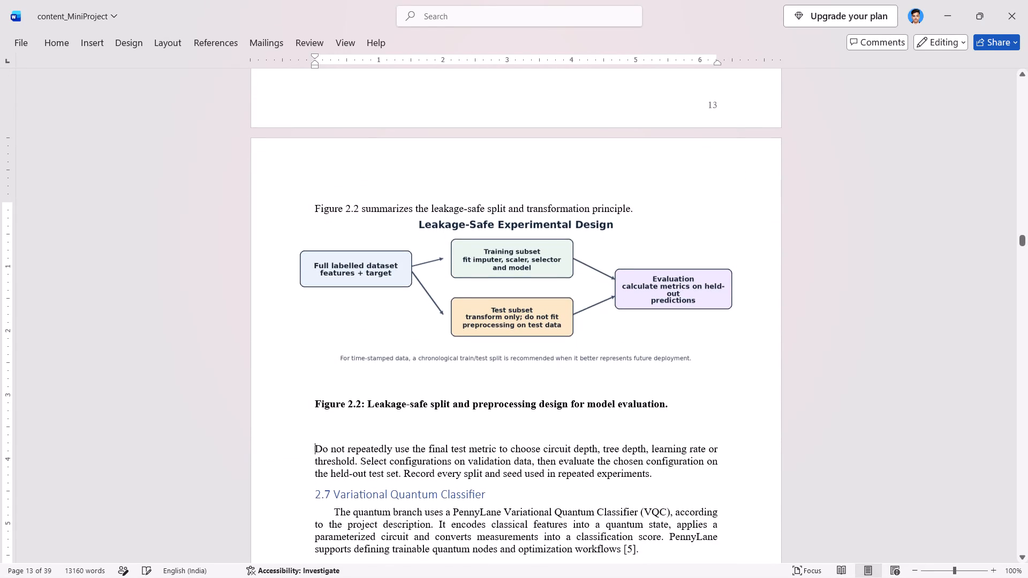
# Remove the first-line indent from the 2.7 Variational Quantum Classifier introduction, keeping the heading on its own line.
pyautogui.hotkey('ctrl', 'Down')
pyautogui.press('Down')
pyautogui.hotkey('ctrl', 'BackSpace')
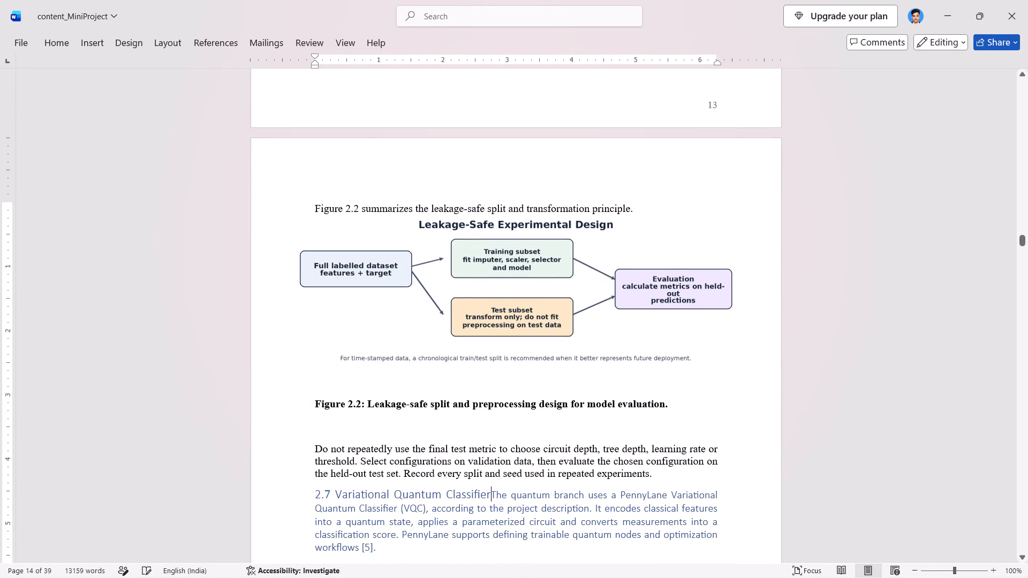
pyautogui.hotkey('ctrl', 'z')
pyautogui.press('BackSpace')
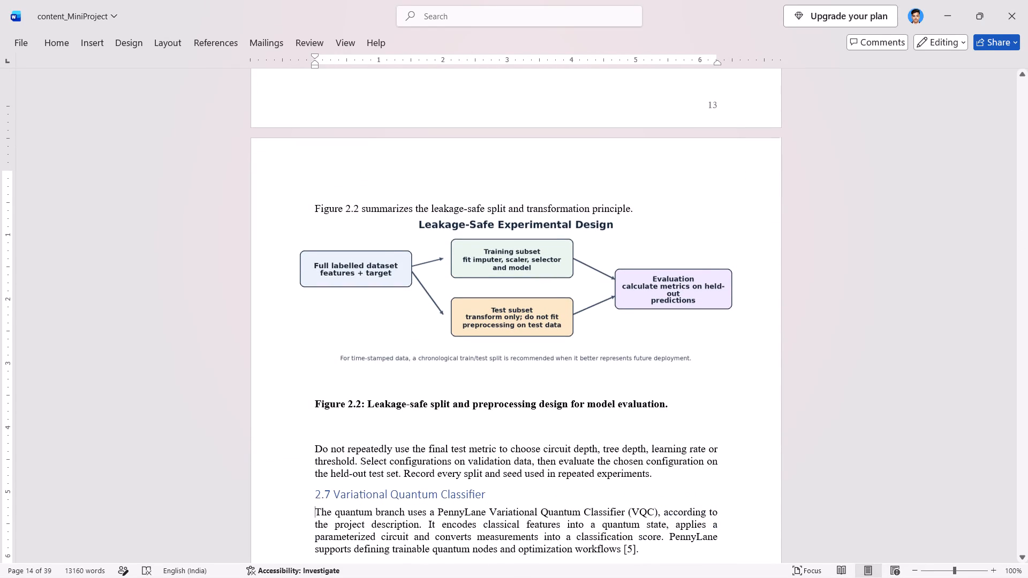
# Remove the first-line indents from both paragraphs of section 2.7.1 Feature Encoding.
pyautogui.hotkey('ctrl', 'Down')
pyautogui.press('Down')
pyautogui.press('BackSpace')
pyautogui.hotkey('ctrl', 'Down')
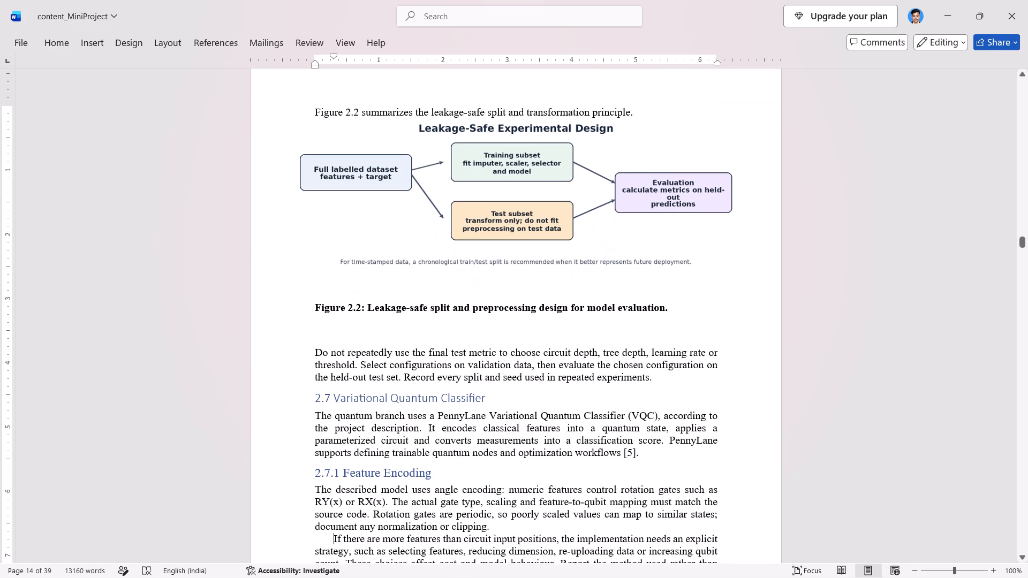
pyautogui.press('BackSpace')
# Remove the first-line indents from both paragraphs of section 2.7.2 Trainable and Entangling Layers.
pyautogui.hotkey('ctrl', 'Down')
pyautogui.press('Down')
pyautogui.press('BackSpace')
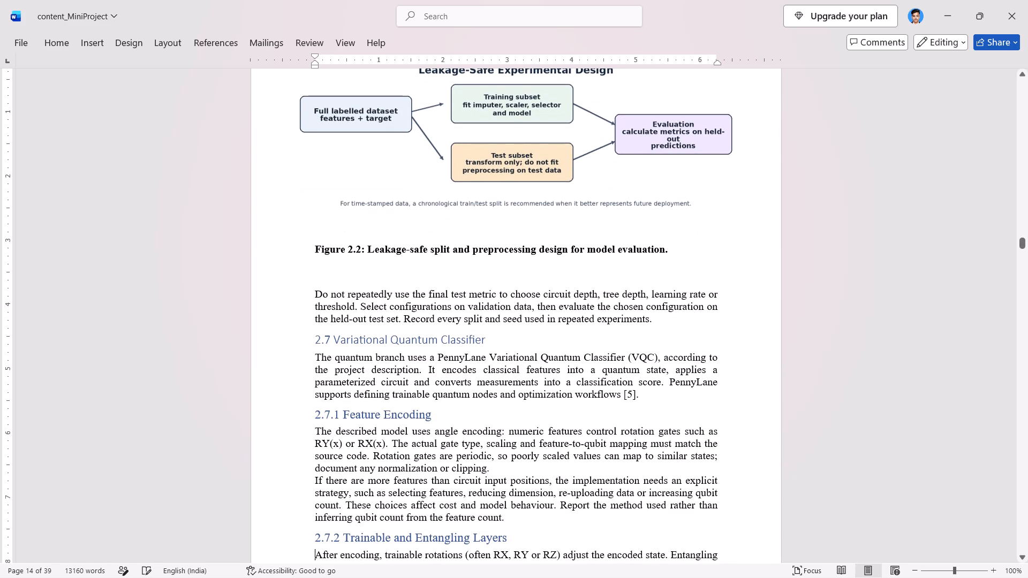
pyautogui.hotkey('ctrl', 'Down')
pyautogui.press('BackSpace')
# Delete the space inside the "[0, 1]" score range in the first paragraph of section 2.7.3.
pyautogui.hotkey('ctrl', 'Down')
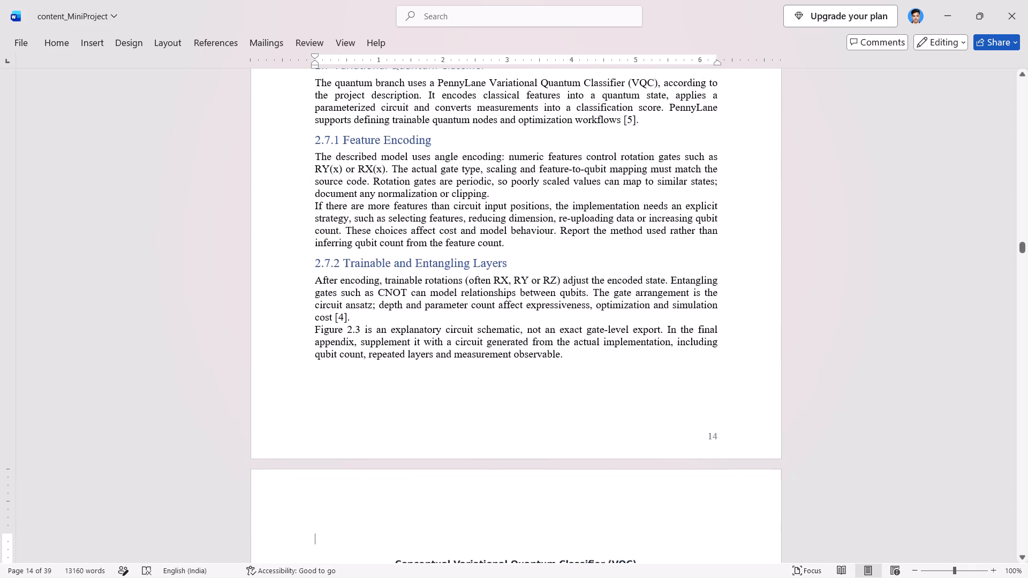
pyautogui.press('Down')
pyautogui.press('Down')
pyautogui.press('Down')
pyautogui.press('Down')
pyautogui.press('Down')
pyautogui.press('Down')
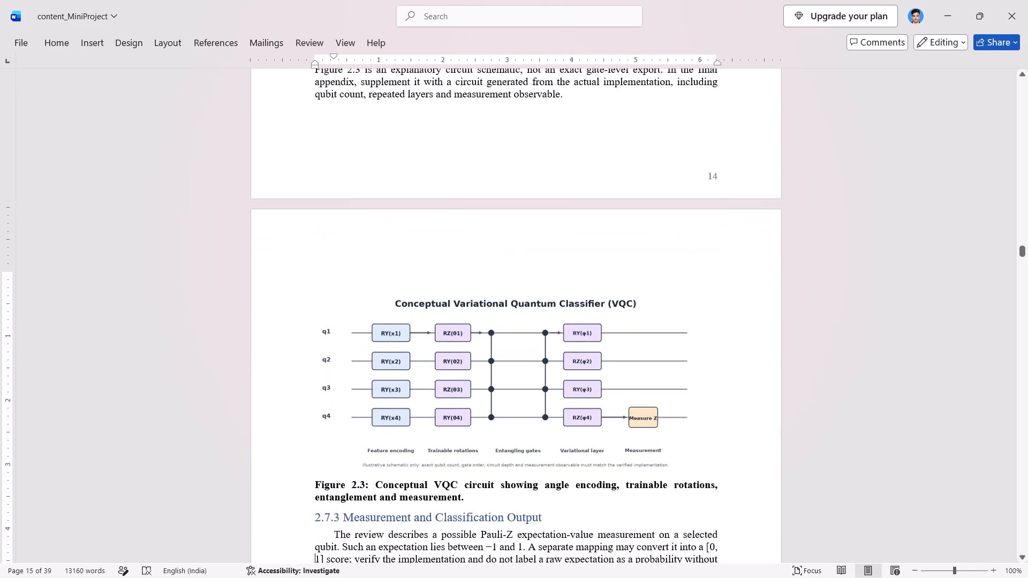
pyautogui.press('BackSpace')
# Remove the first-line indents from both paragraphs of section 2.7.3 Measurement and Classification Output.
pyautogui.press('Up')
pyautogui.press('Up')
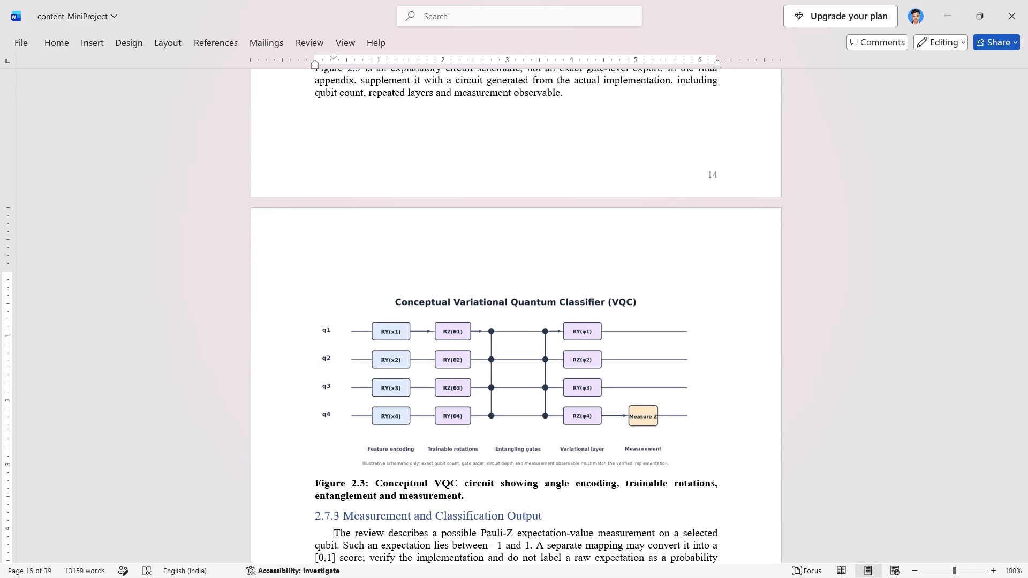
pyautogui.press('BackSpace')
pyautogui.hotkey('ctrl', 'Down')
pyautogui.press('BackSpace')
# Remove the first-line indents from the first three paragraphs of section 2.7.4 Loss Function and Optimization.
pyautogui.press('Down')
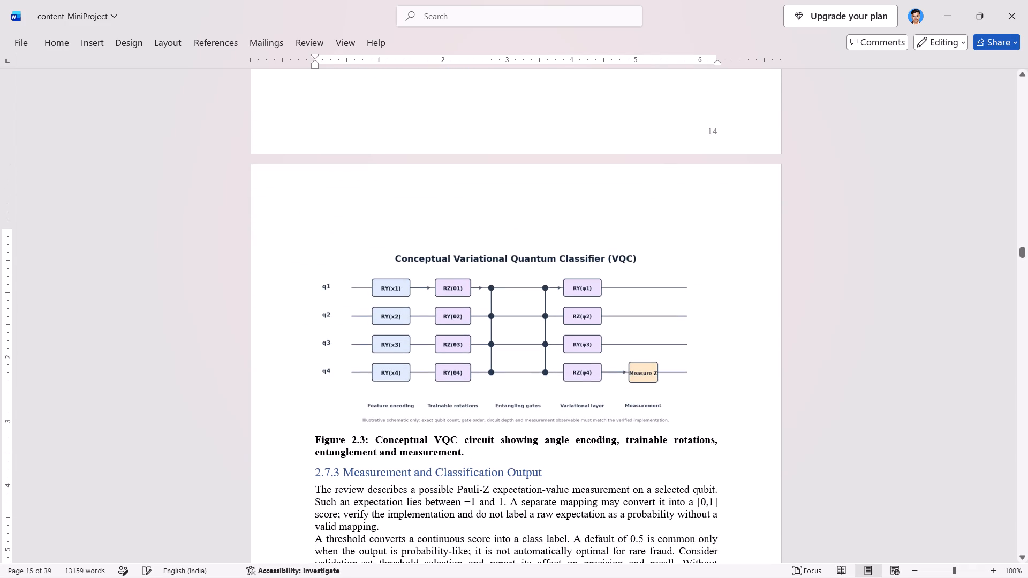
pyautogui.hotkey('ctrl', 'Down')
pyautogui.press('Down')
pyautogui.press('BackSpace')
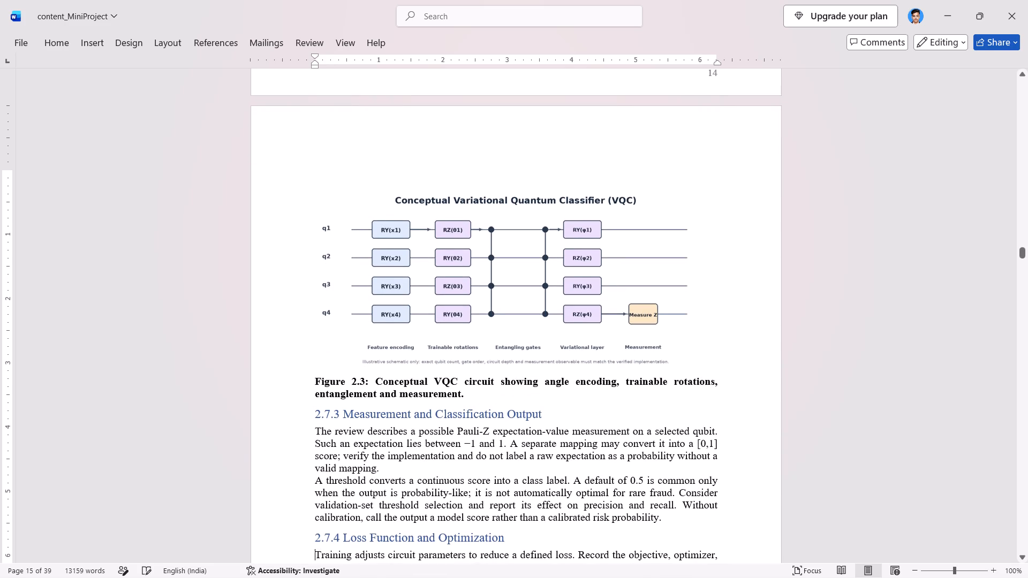
pyautogui.hotkey('ctrl', 'Down')
pyautogui.press('BackSpace')
pyautogui.hotkey('ctrl', 'Down')
pyautogui.press('BackSpace')
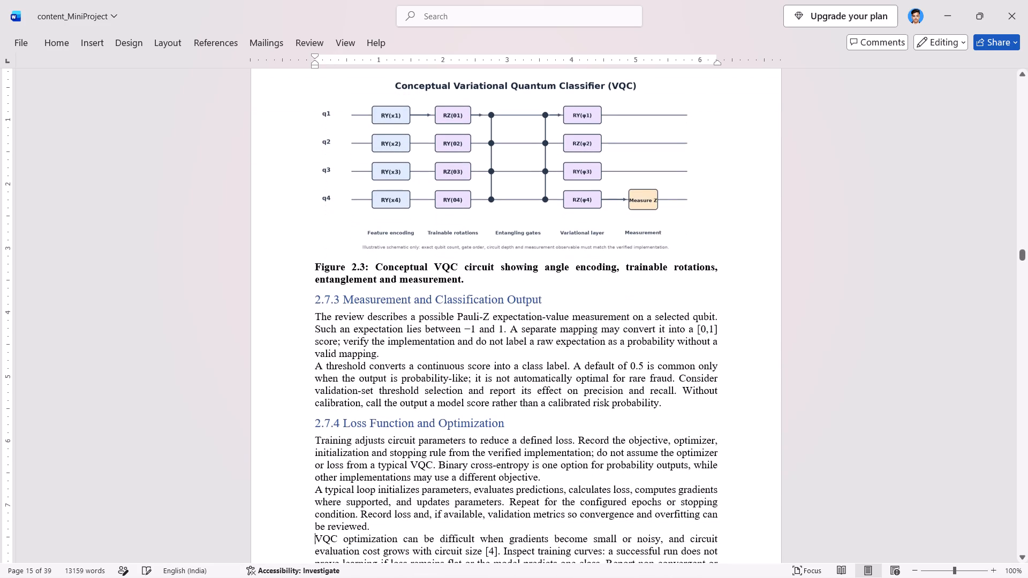
# Remove the first-line indent from the opening paragraph of section 2.8 Classical Baseline Models.
pyautogui.hotkey('ctrl', 'Down')
pyautogui.press('Down')
pyautogui.press('BackSpace')
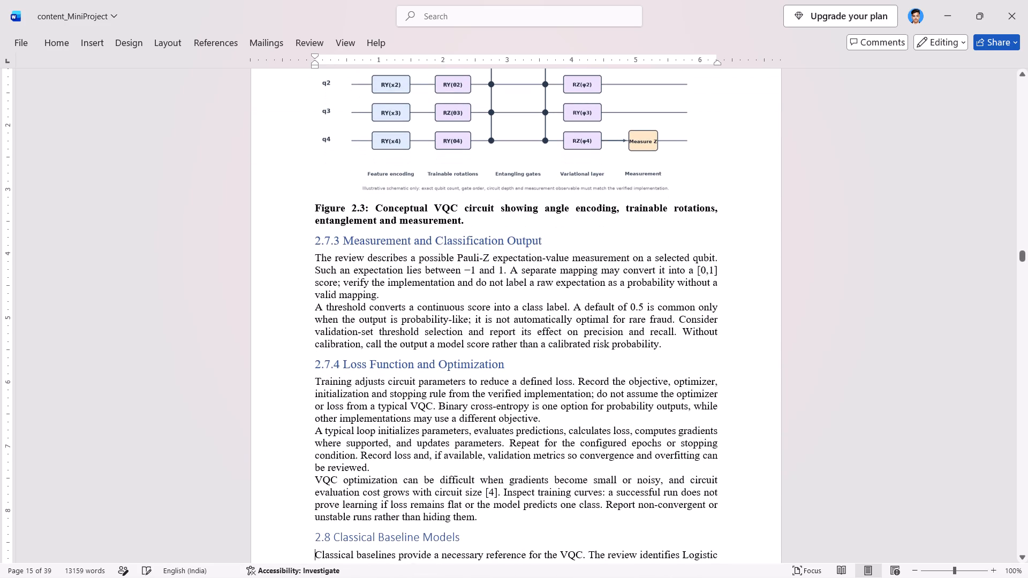
pyautogui.hotkey('ctrl', 'Down')
# Switch to check_final_report_merged.pdf in Chrome and compare its body paragraph layout and spacing in chapter 1 with the content document.
pyautogui.hotkey('alt', 'Tab')
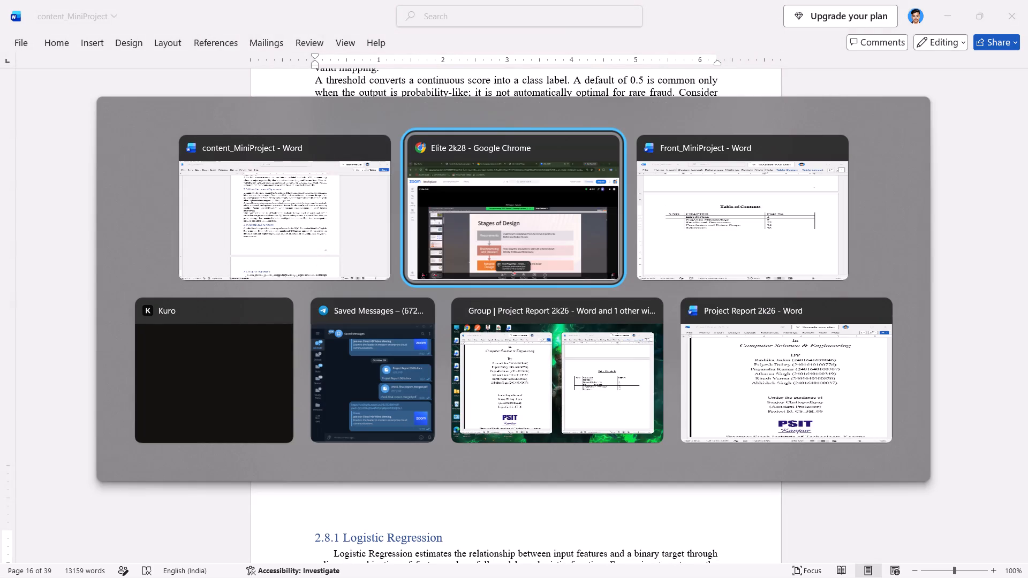
pyautogui.hotkey('alt', 'Tab')
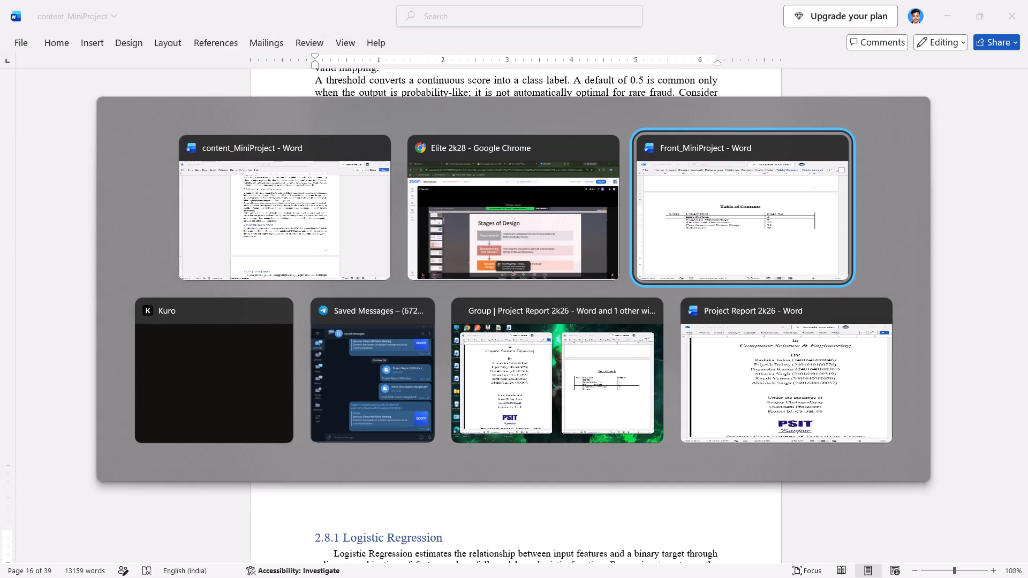
pyautogui.hotkey('alt', 'Left')
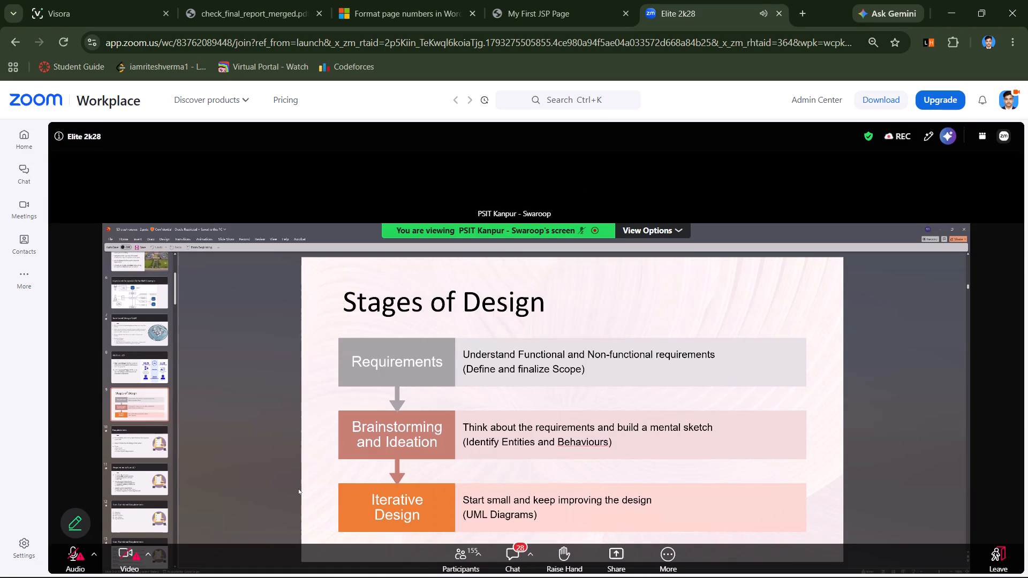
pyautogui.click(255, 0)
pyautogui.click(438, 358)
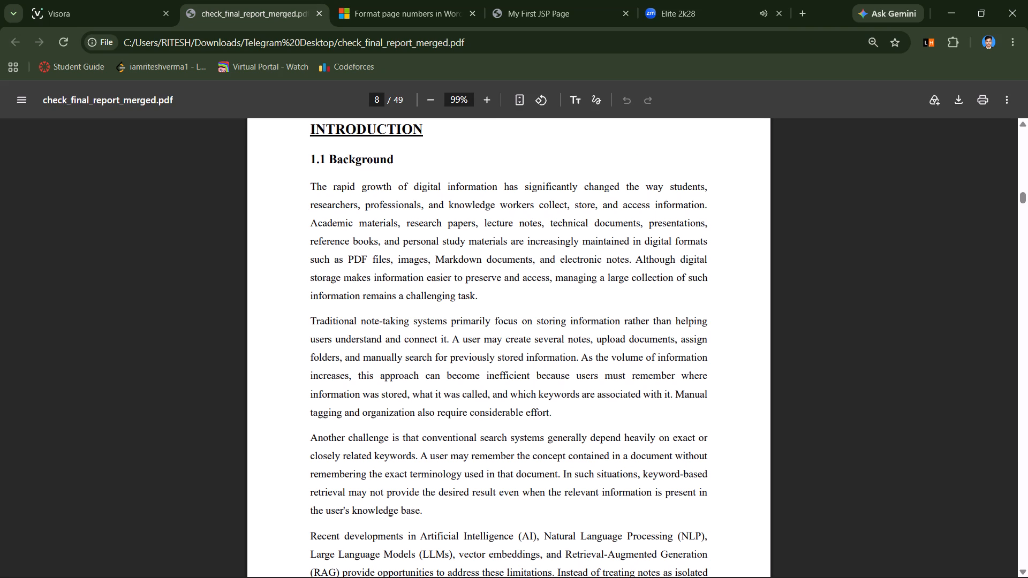
pyautogui.click(572, 415)
pyautogui.moveTo(552, 417); pyautogui.dragTo(311, 187)
pyautogui.click(311, 187)
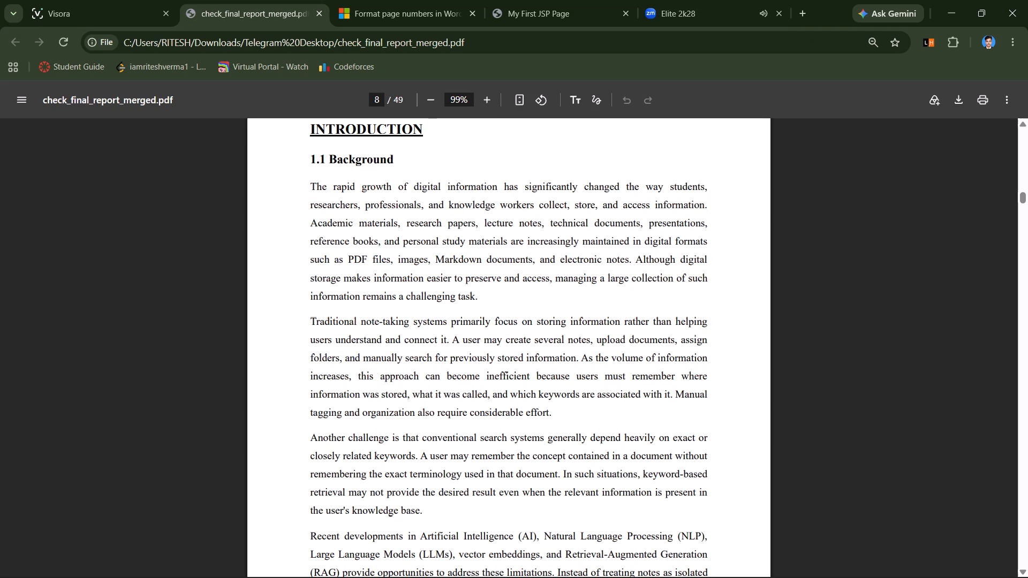
pyautogui.scroll(-2, 384, 326)
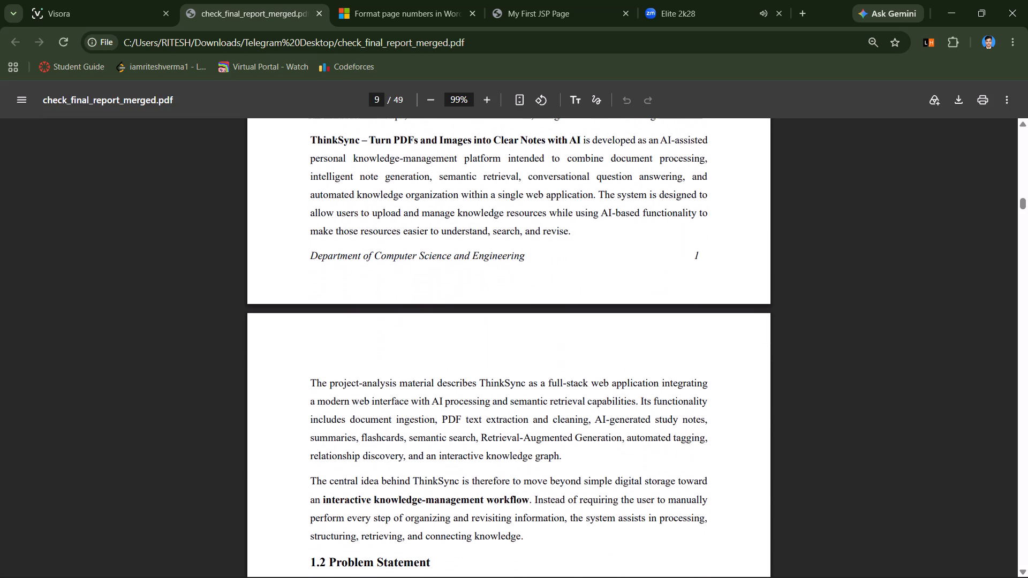
pyautogui.hotkey('alt', 'Tab')
pyautogui.scroll(1, 421, 308)
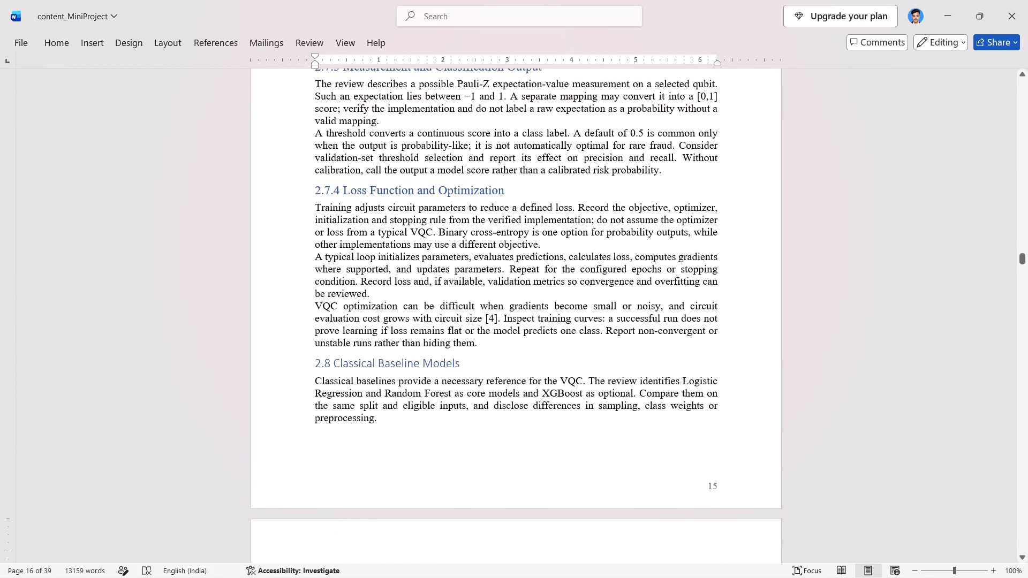
pyautogui.scroll(1, 421, 308)
pyautogui.hotkey('alt', 'Tab')
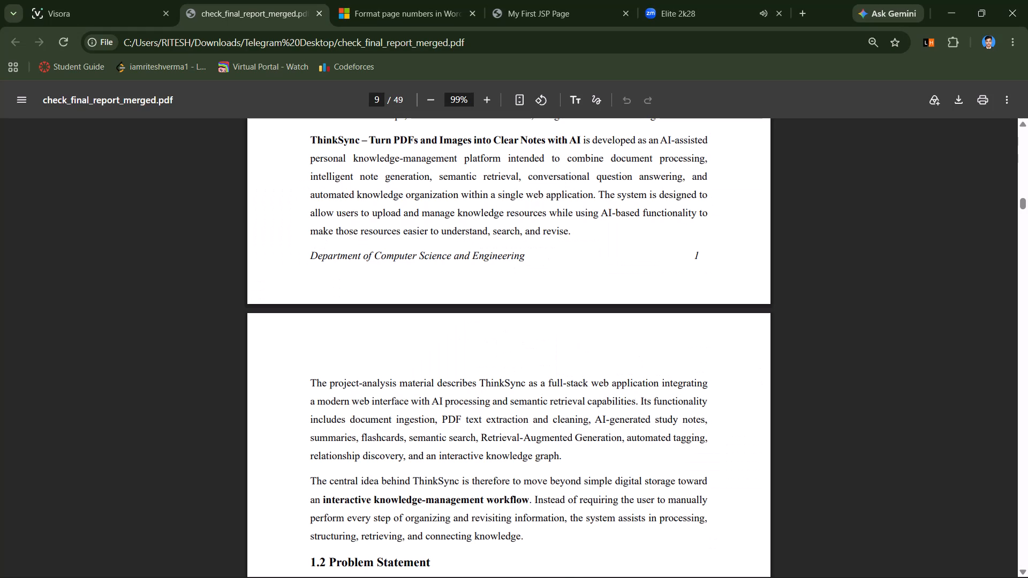
pyautogui.scroll(-3, 421, 308)
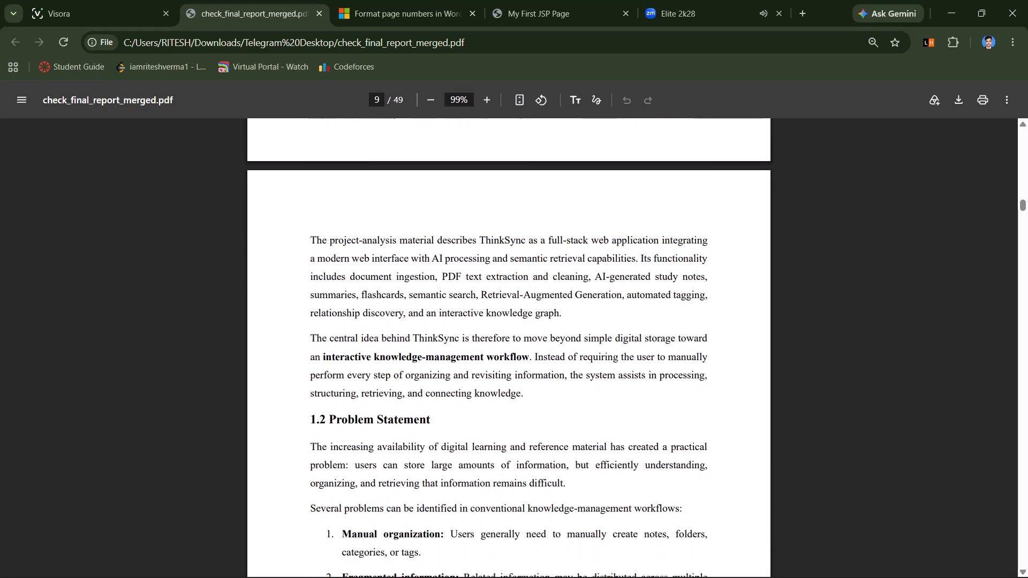
pyautogui.scroll(-1, 421, 308)
pyautogui.hotkey('alt', 'Tab')
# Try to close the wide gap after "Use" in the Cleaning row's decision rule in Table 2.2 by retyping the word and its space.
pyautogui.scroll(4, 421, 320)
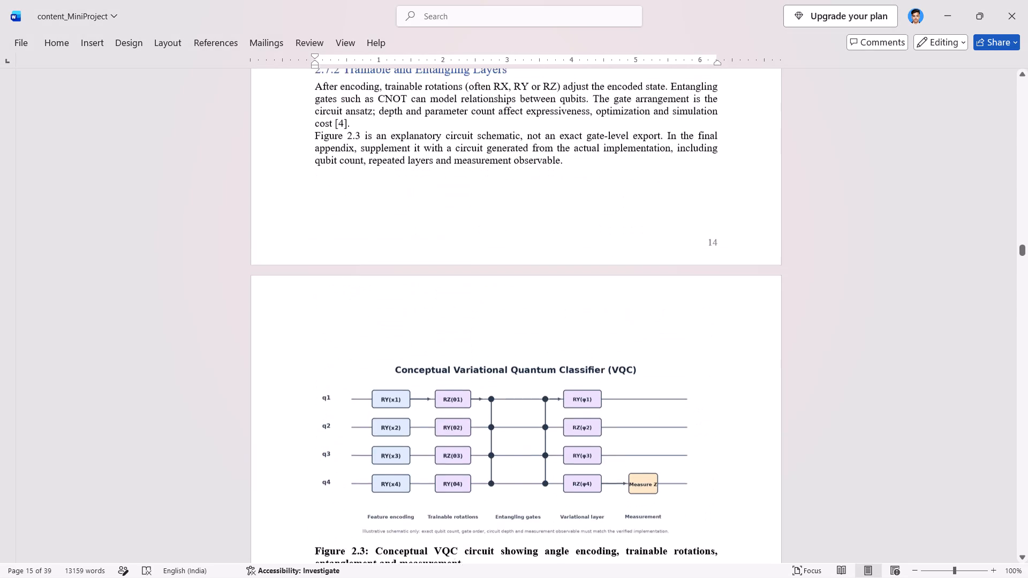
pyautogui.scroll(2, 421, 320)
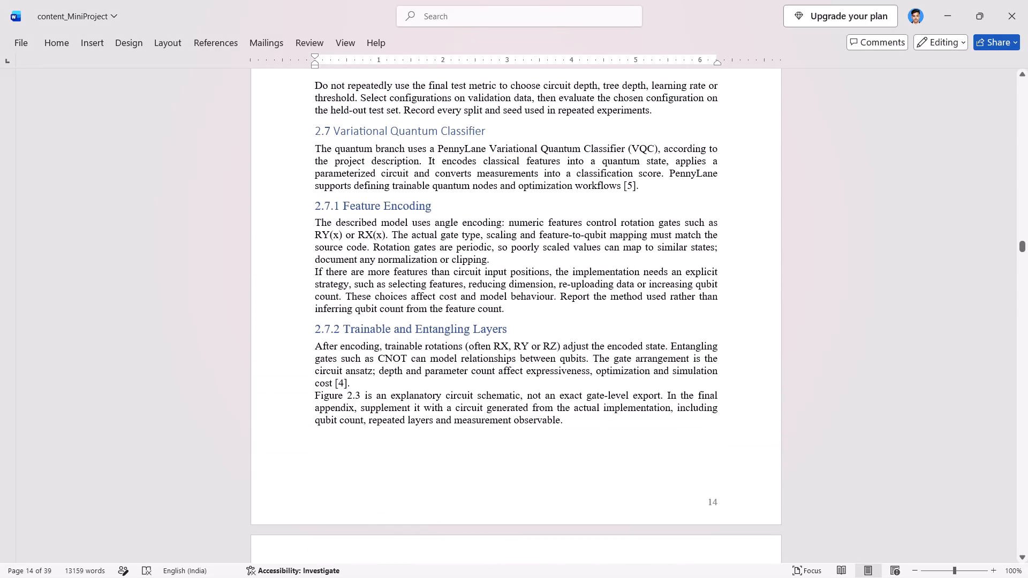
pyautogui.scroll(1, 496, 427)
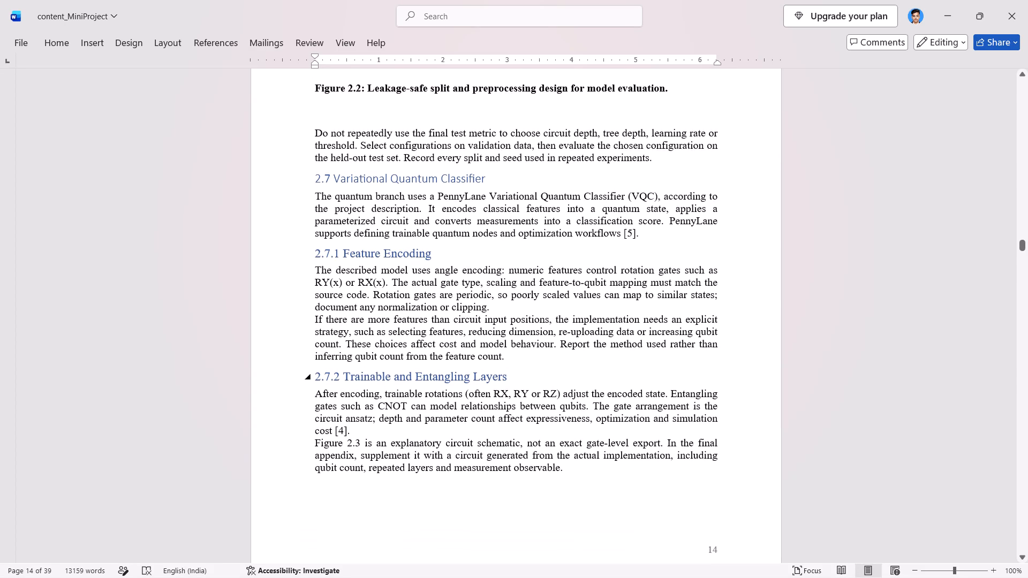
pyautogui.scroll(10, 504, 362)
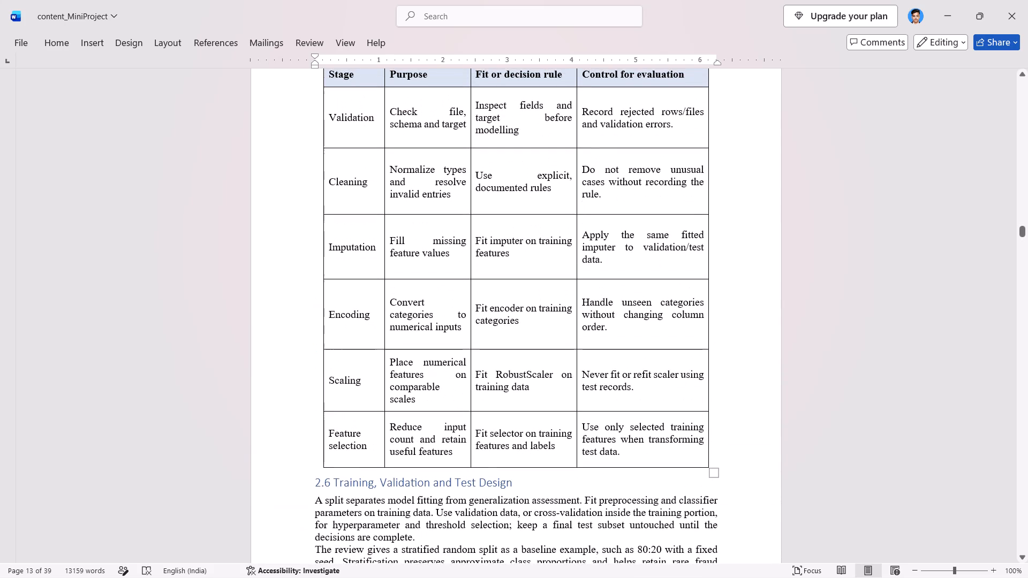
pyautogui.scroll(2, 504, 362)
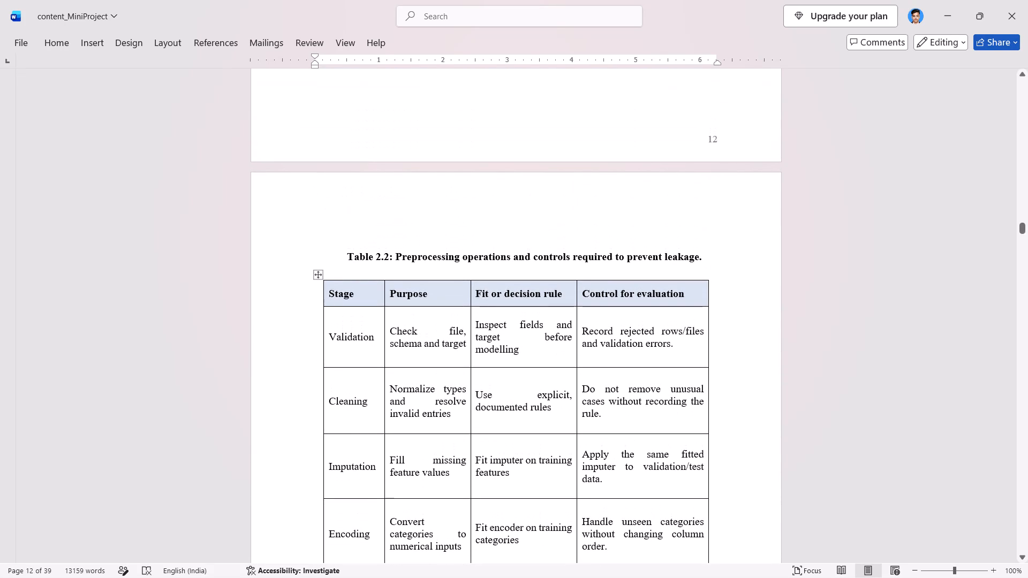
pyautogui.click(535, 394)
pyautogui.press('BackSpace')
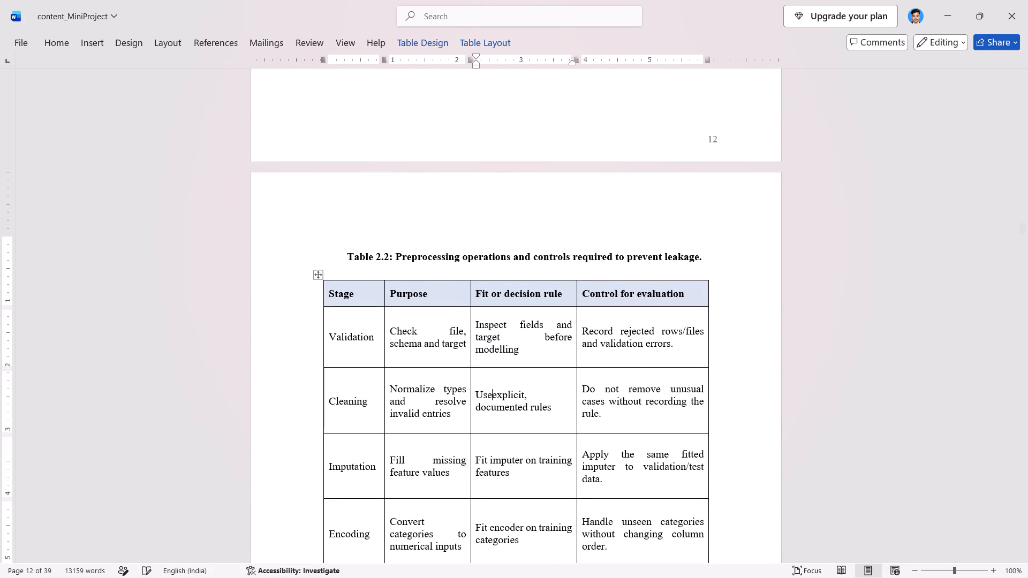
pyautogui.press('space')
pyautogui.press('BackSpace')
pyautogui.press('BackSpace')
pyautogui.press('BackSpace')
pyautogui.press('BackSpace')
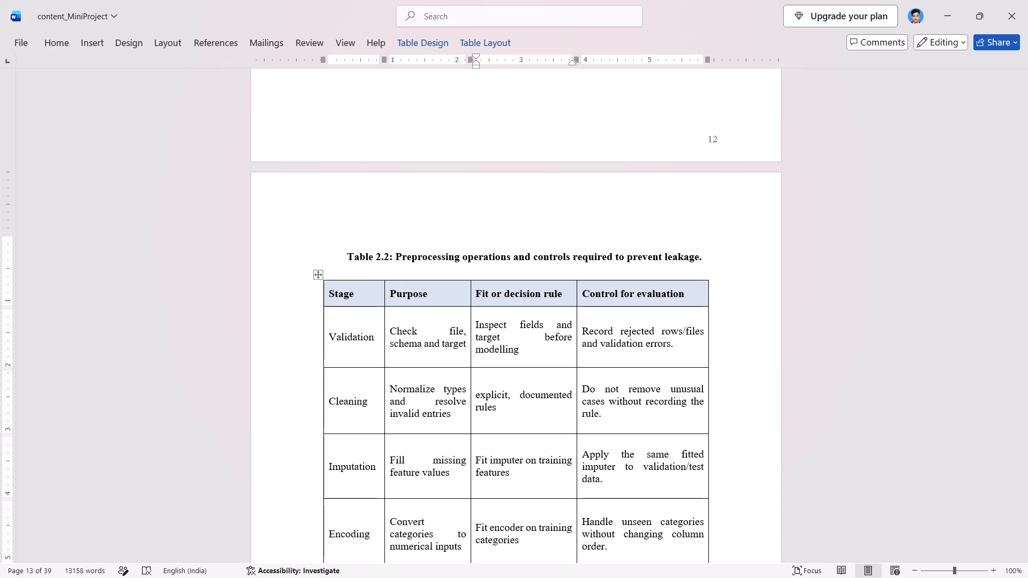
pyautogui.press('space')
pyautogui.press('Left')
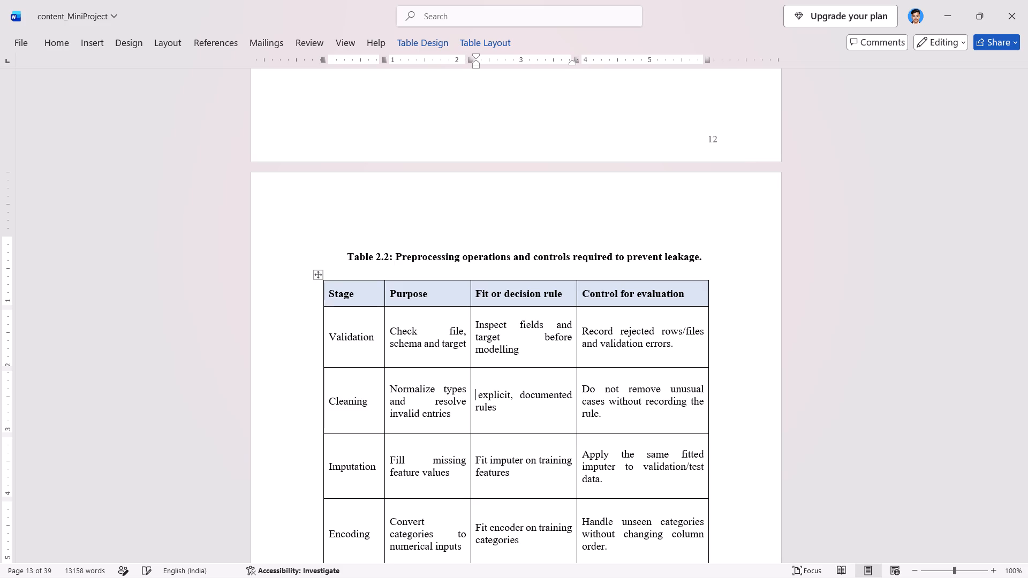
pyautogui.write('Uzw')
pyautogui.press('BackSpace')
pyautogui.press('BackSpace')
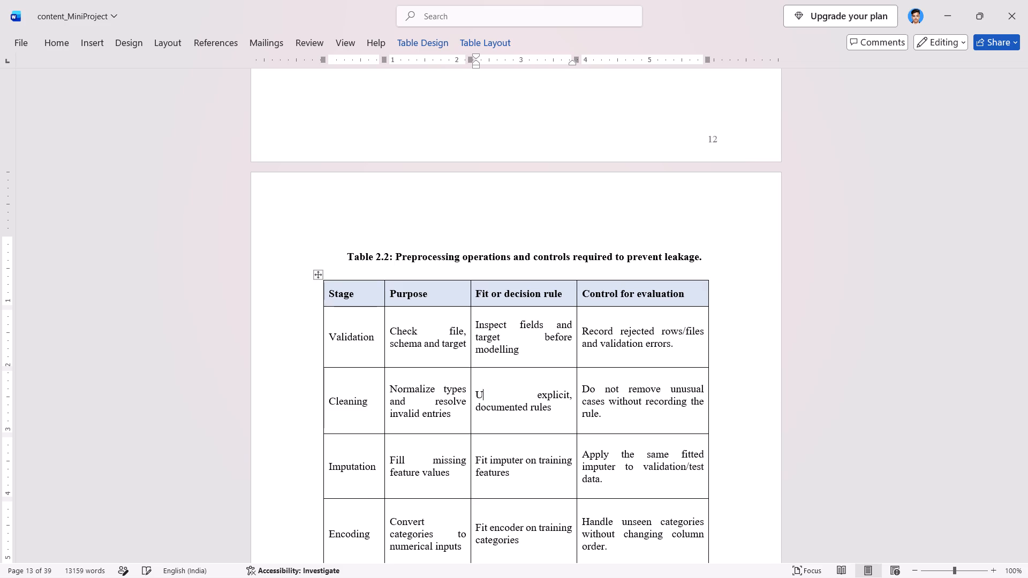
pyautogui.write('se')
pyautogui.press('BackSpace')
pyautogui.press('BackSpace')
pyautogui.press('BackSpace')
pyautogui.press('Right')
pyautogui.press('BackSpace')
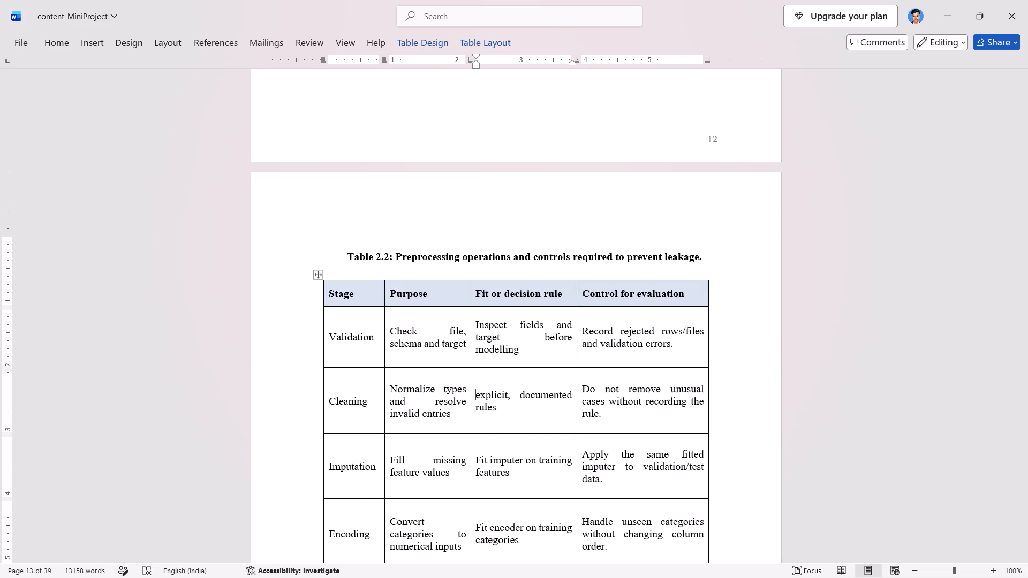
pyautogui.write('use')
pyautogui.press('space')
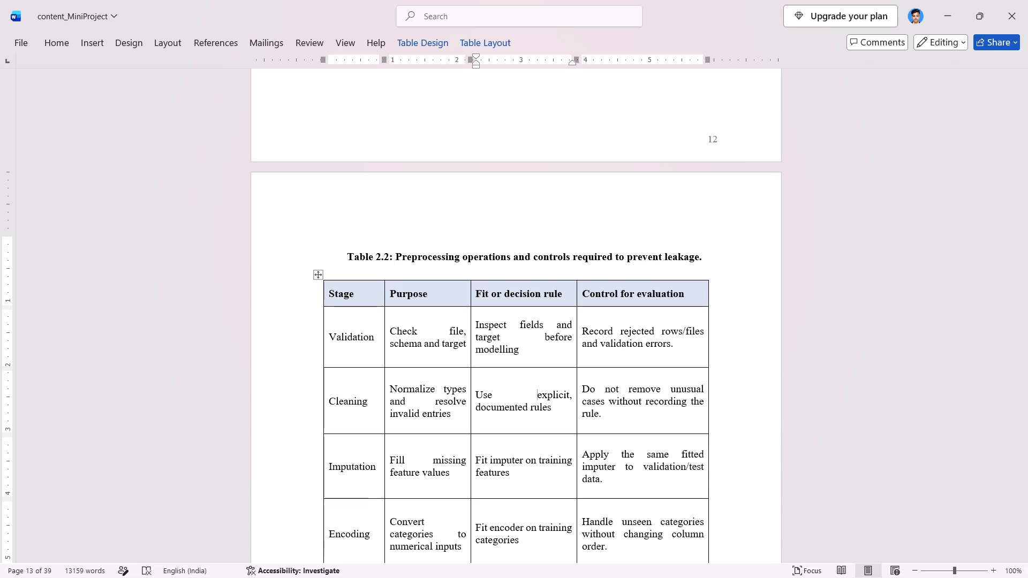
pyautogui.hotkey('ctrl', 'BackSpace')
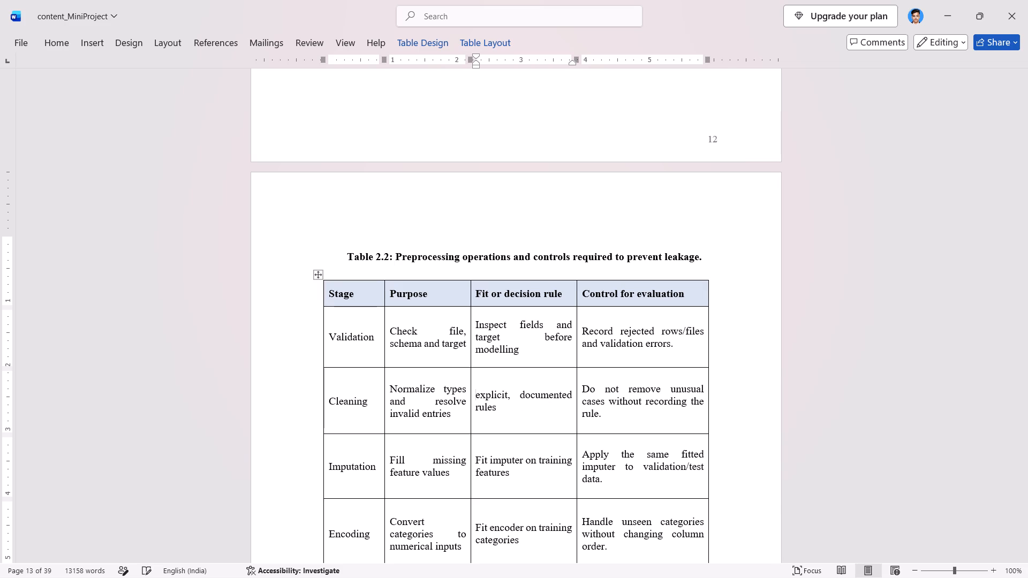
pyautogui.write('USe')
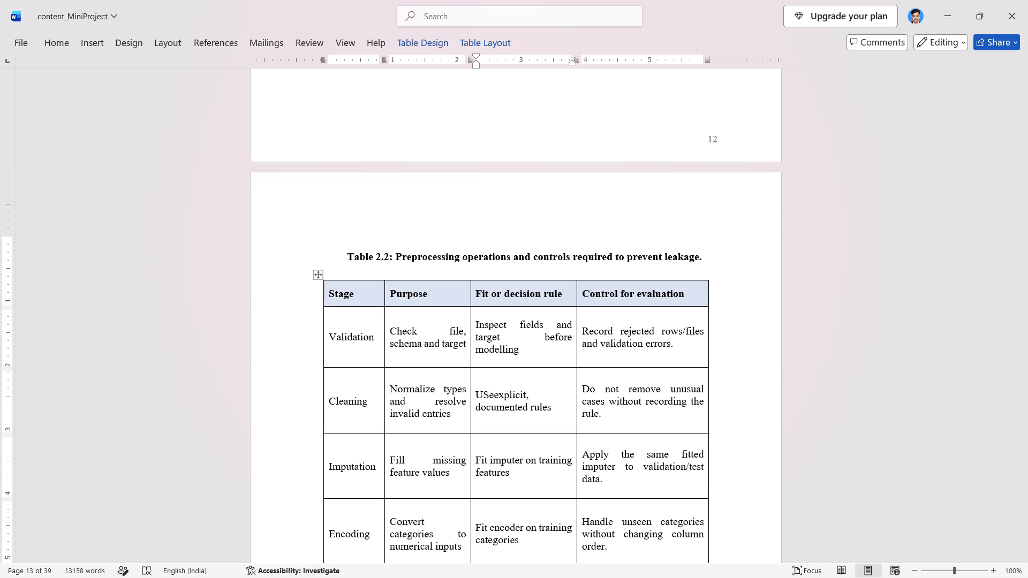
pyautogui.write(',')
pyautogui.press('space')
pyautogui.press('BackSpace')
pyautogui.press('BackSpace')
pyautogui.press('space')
# Center the "Use explicit, documented rules" text in the Cleaning row of Table 2.2.
pyautogui.scroll(-2, 577, 361)
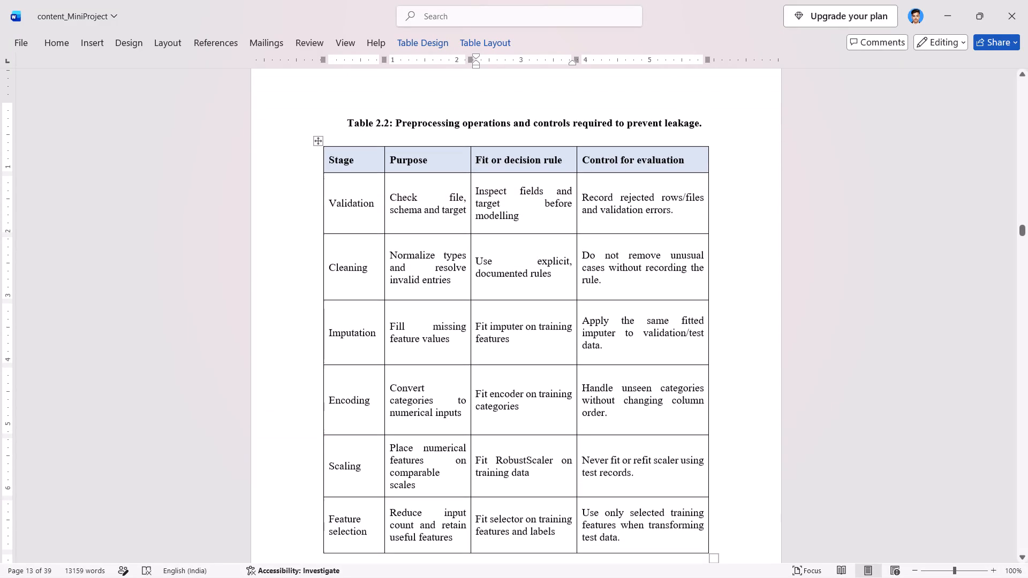
pyautogui.scroll(-1, 577, 361)
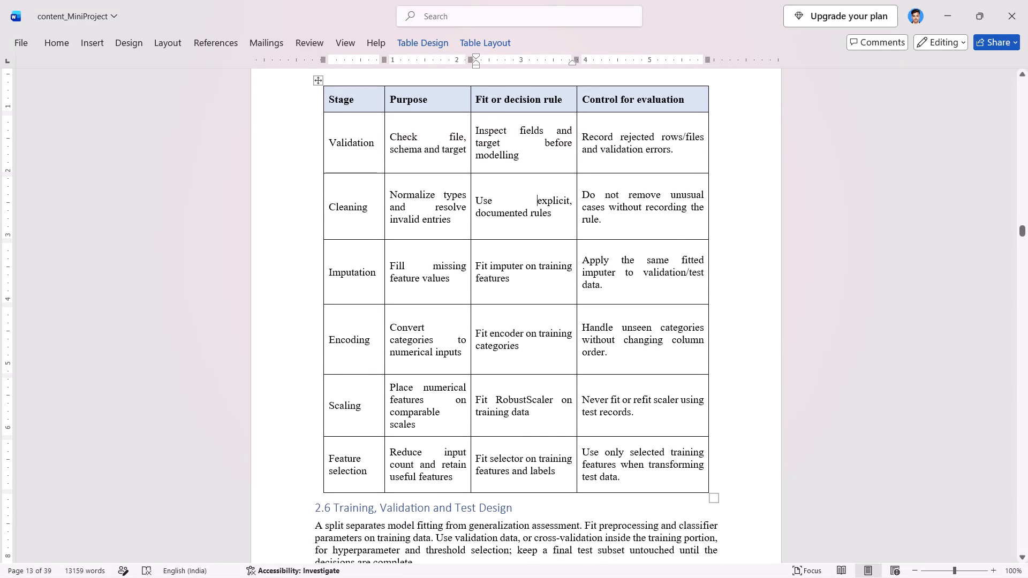
pyautogui.moveTo(564, 213); pyautogui.dragTo(554, 213)
pyautogui.moveTo(554, 213); pyautogui.dragTo(479, 202)
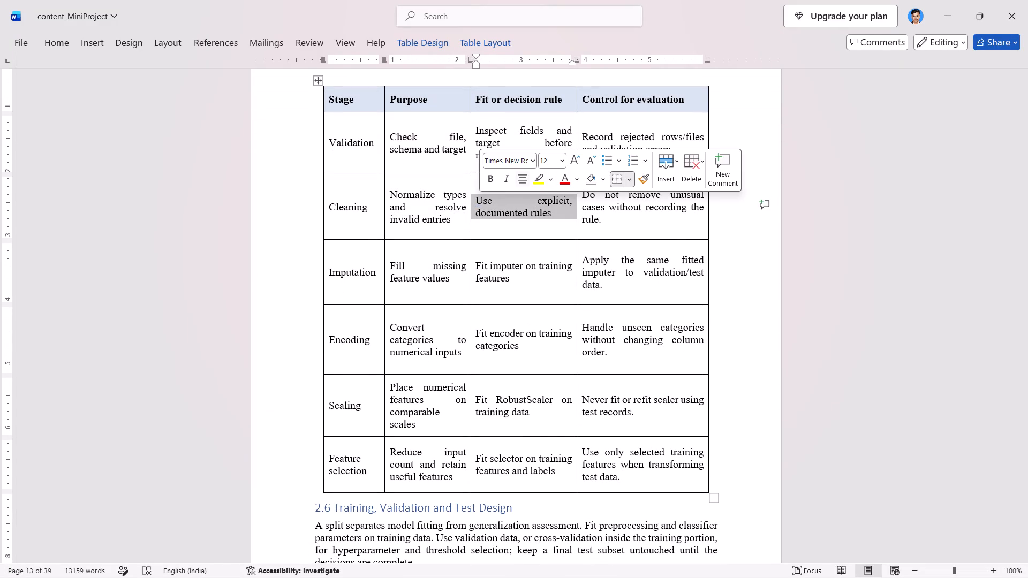
pyautogui.click(516, 178)
pyautogui.click(468, 222)
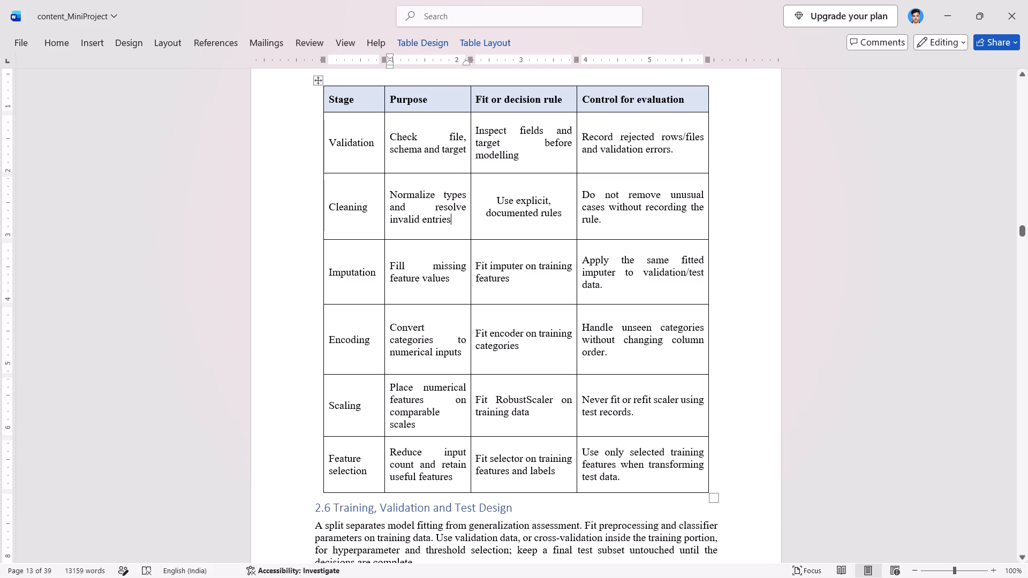
# Left-align the text in all body rows of Table 2.2, from Validation to Feature selection.
pyautogui.moveTo(447, 234); pyautogui.dragTo(395, 200)
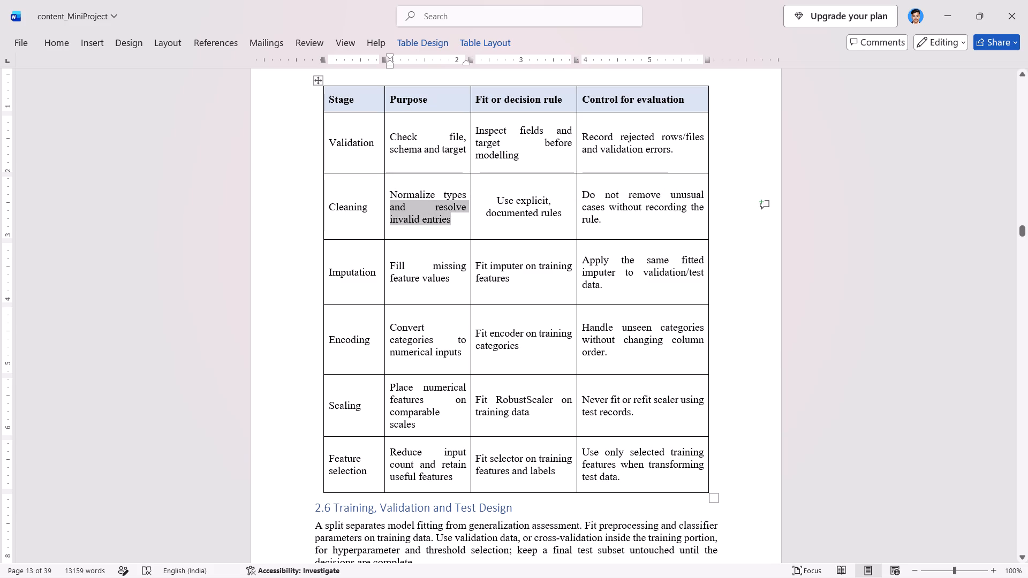
pyautogui.moveTo(664, 475); pyautogui.dragTo(319, 143)
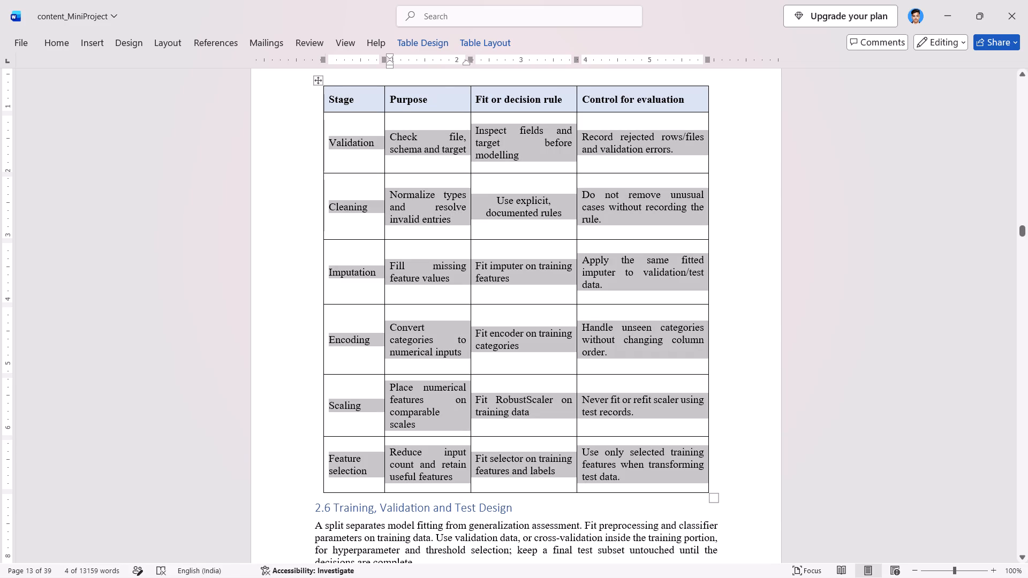
pyautogui.click(66, 44)
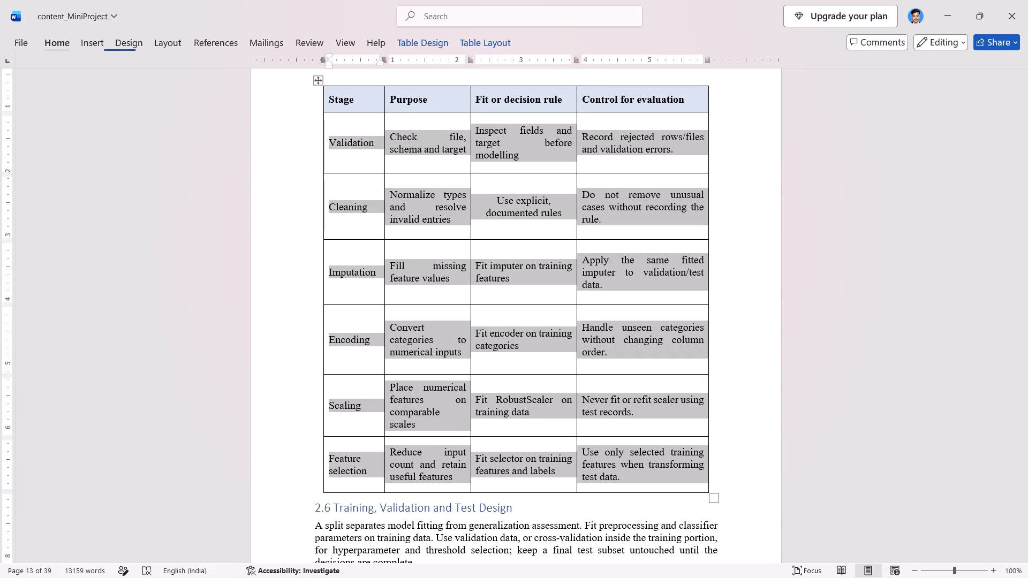
pyautogui.click(390, 88)
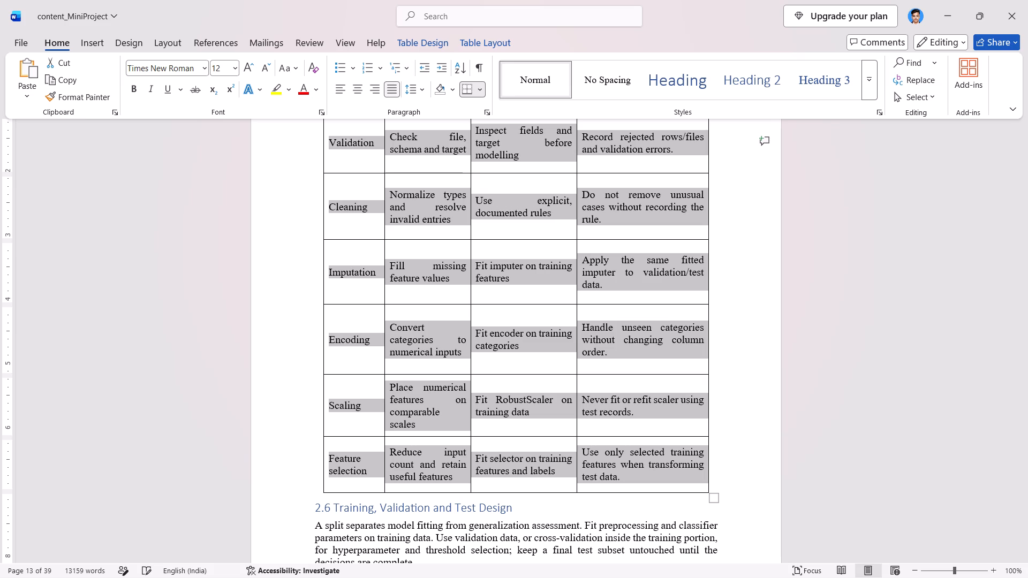
pyautogui.click(354, 91)
pyautogui.click(343, 91)
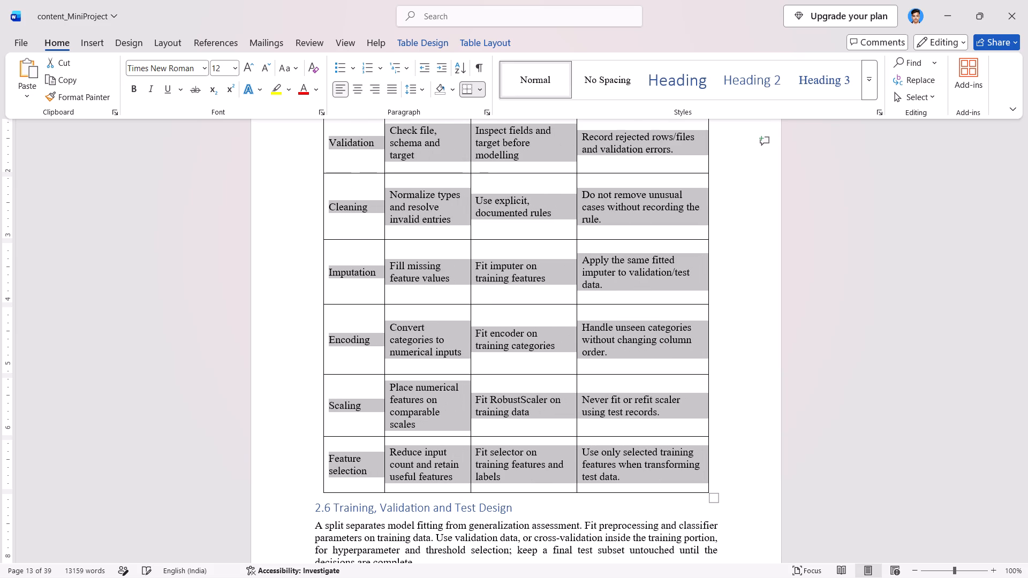
pyautogui.click(264, 310)
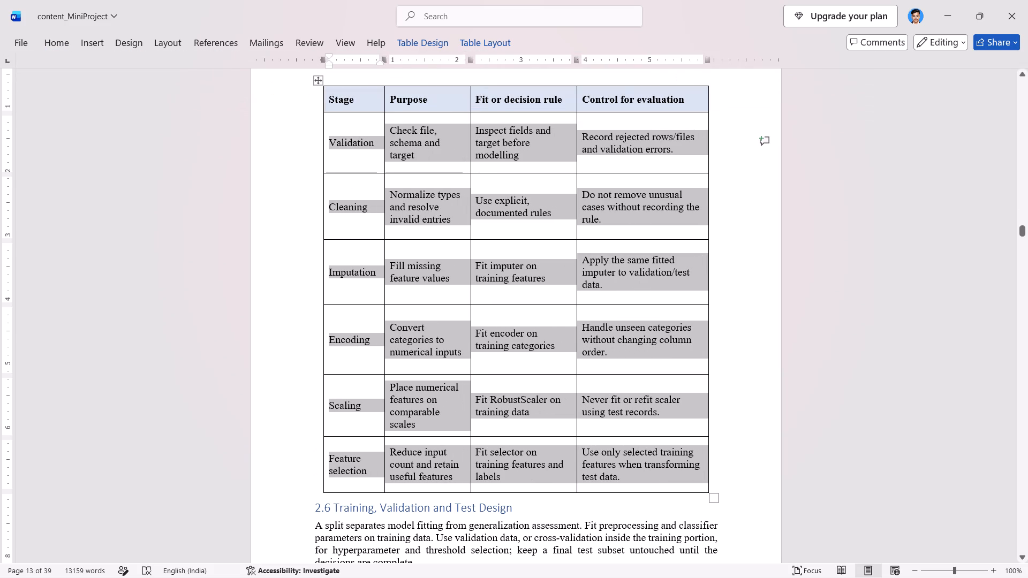
pyautogui.click(772, 295)
# Review the page layout and paragraph spacing around section 2.6 and back through the document to the Introduction.
pyautogui.scroll(-1, 541, 345)
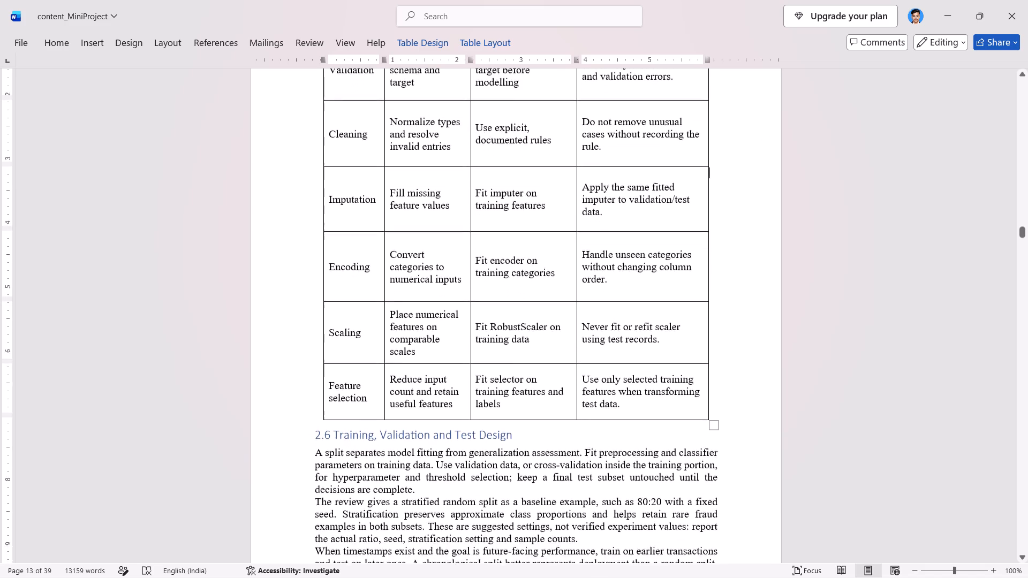
pyautogui.scroll(-3, 541, 345)
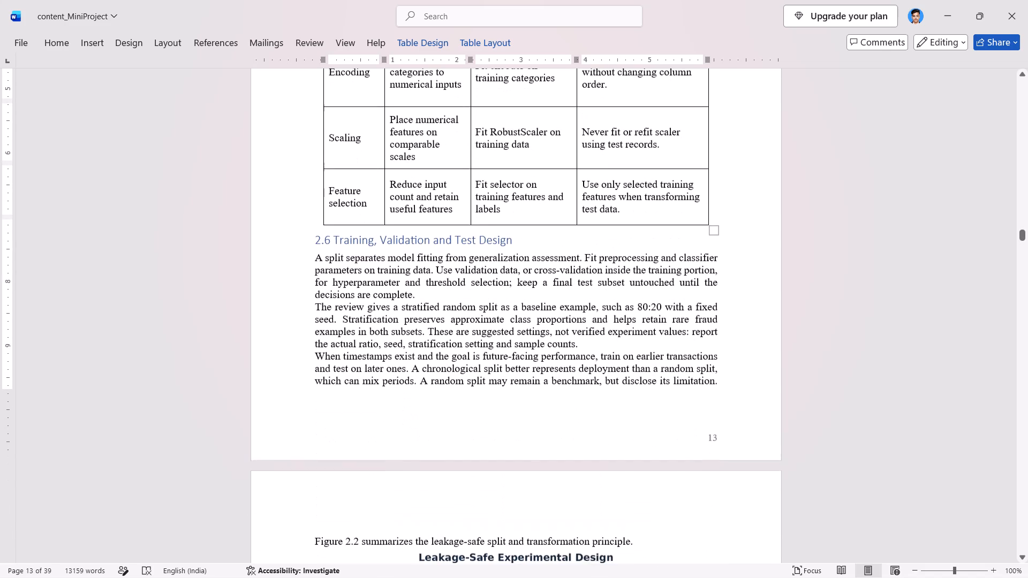
pyautogui.scroll(10, 616, 369)
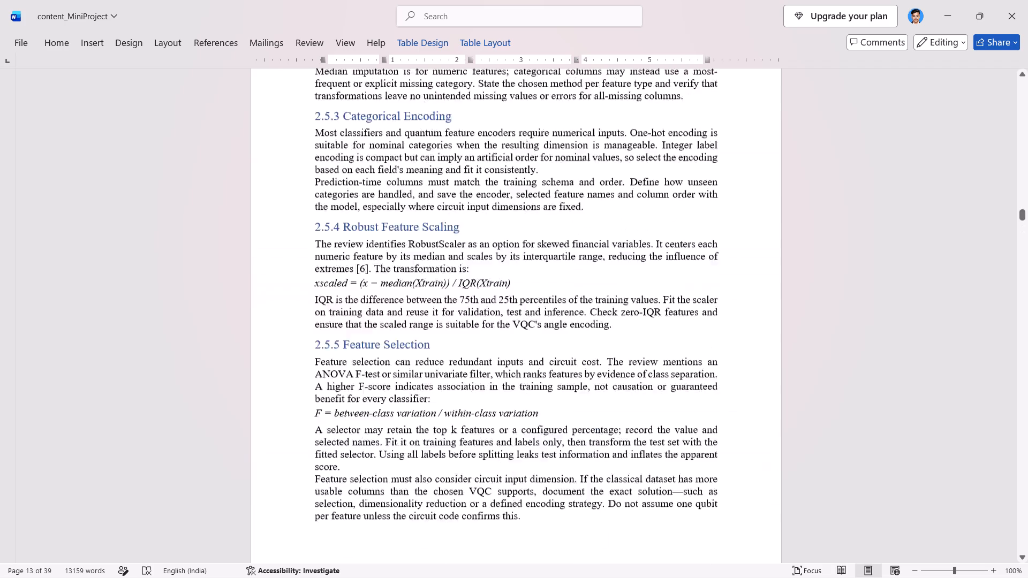
pyautogui.scroll(5, 616, 369)
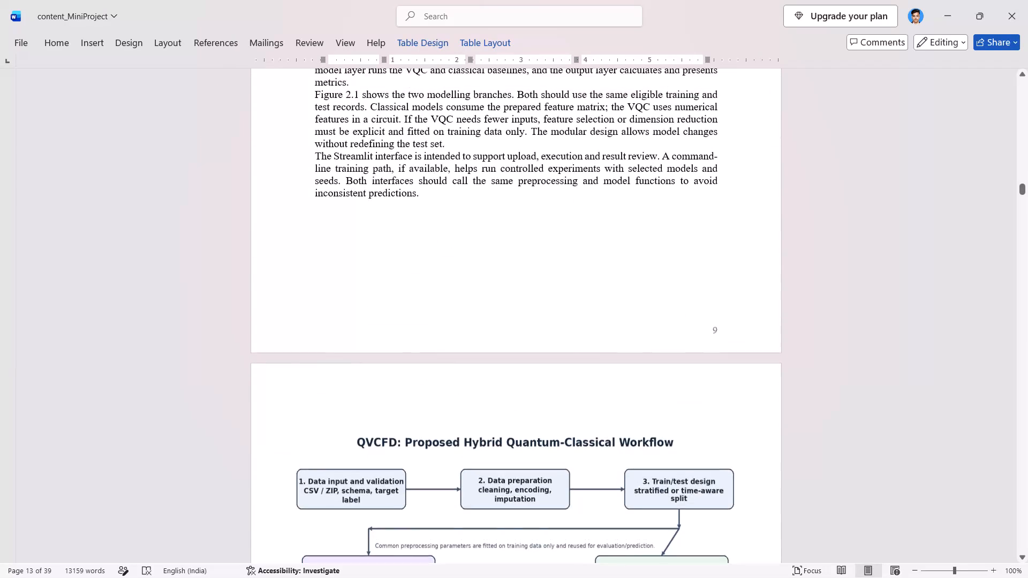
pyautogui.scroll(8, 616, 369)
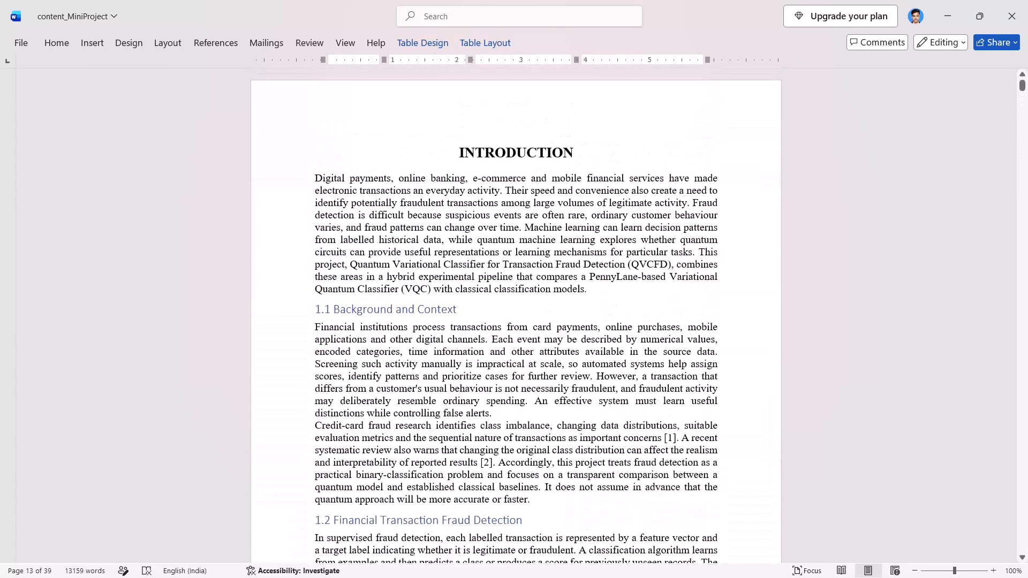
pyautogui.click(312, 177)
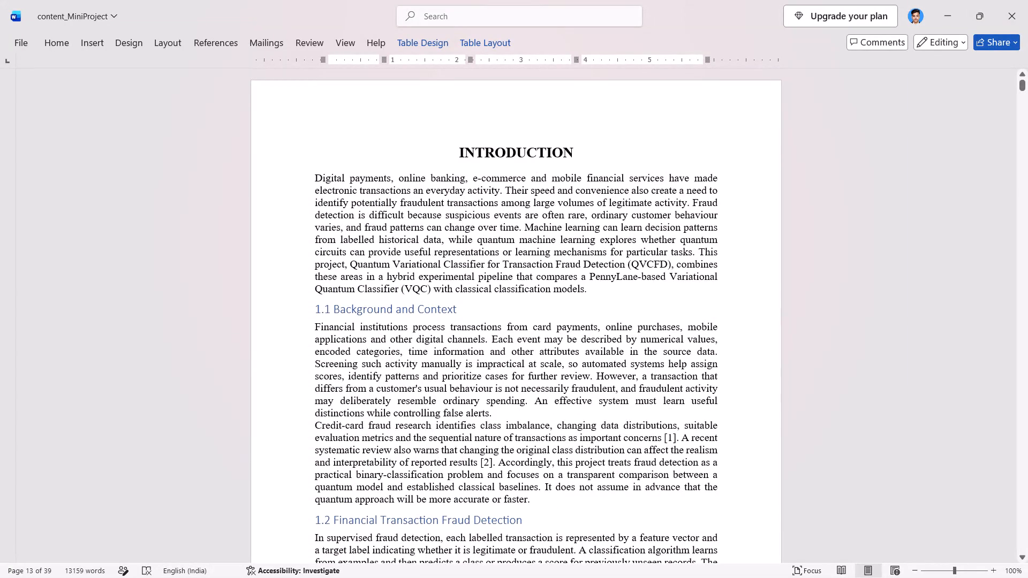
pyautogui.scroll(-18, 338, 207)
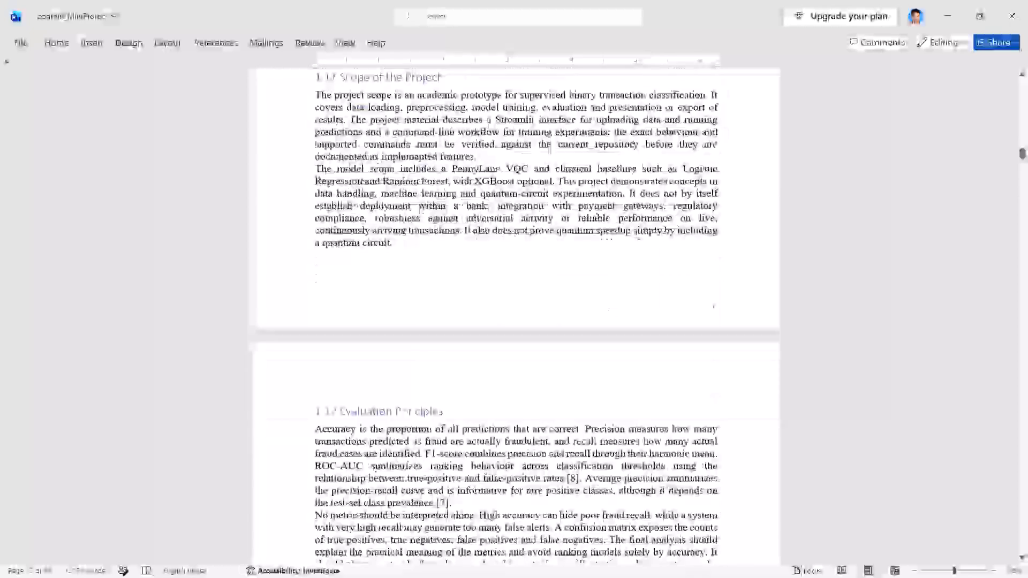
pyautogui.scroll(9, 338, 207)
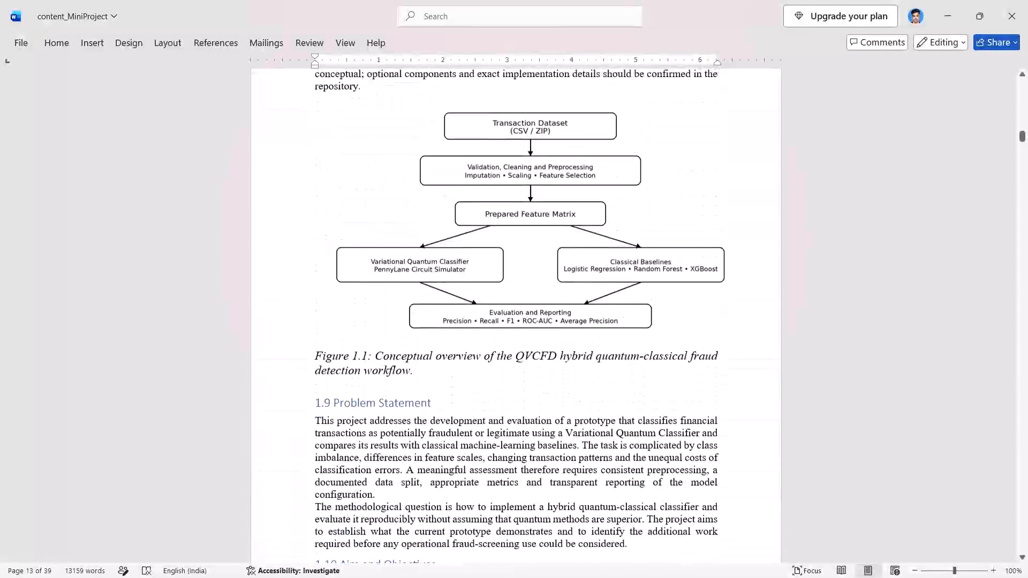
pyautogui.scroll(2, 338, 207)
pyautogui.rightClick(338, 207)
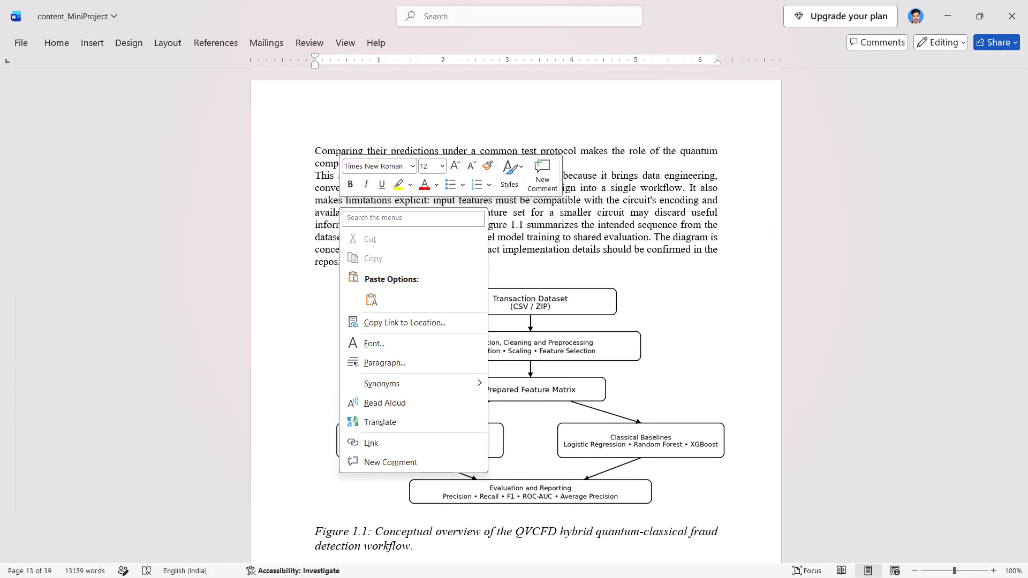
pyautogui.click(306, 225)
# Apply Multiple line spacing at 1 to the text from the Introduction's opening paragraph through the paragraph above Figure 1.1.
pyautogui.scroll(8, 306, 225)
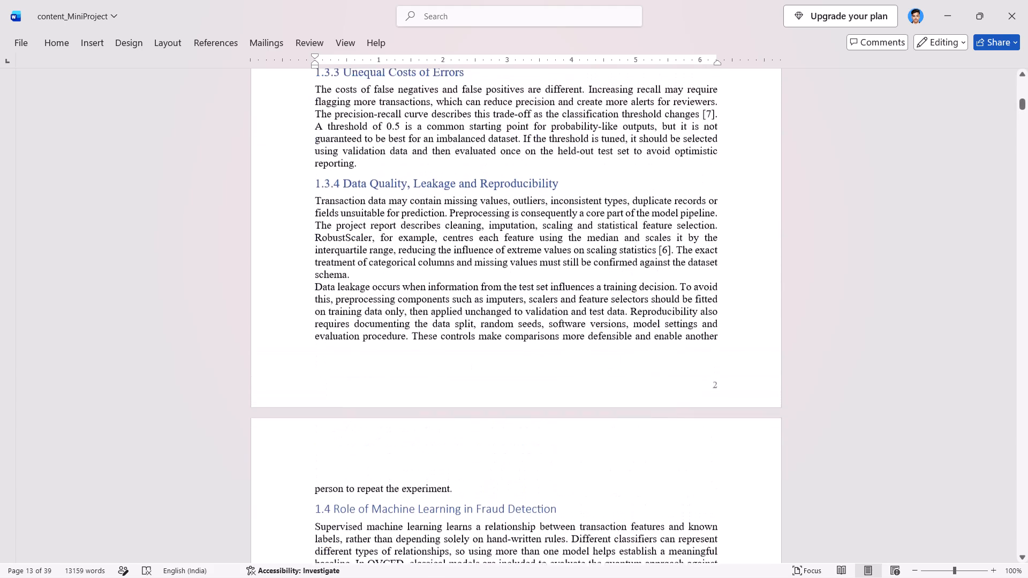
pyautogui.scroll(7, 306, 225)
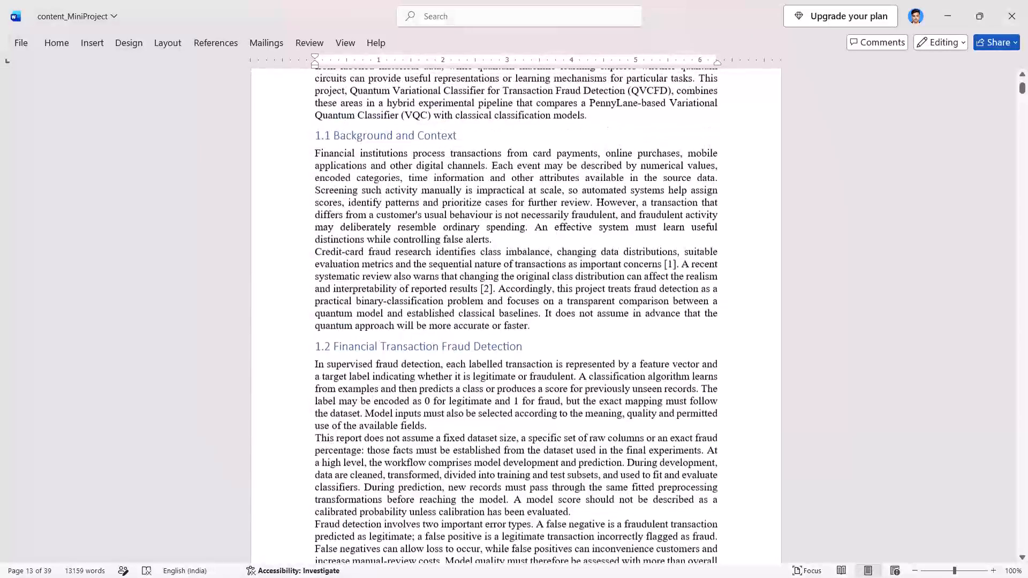
pyautogui.scroll(4, 306, 225)
pyautogui.click(315, 177)
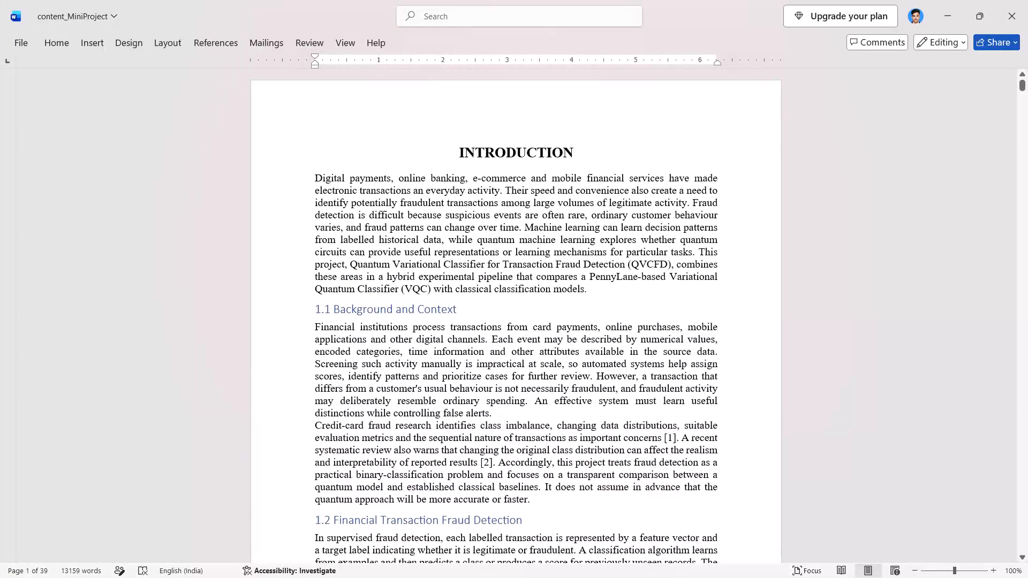
pyautogui.scroll(-12, 315, 177)
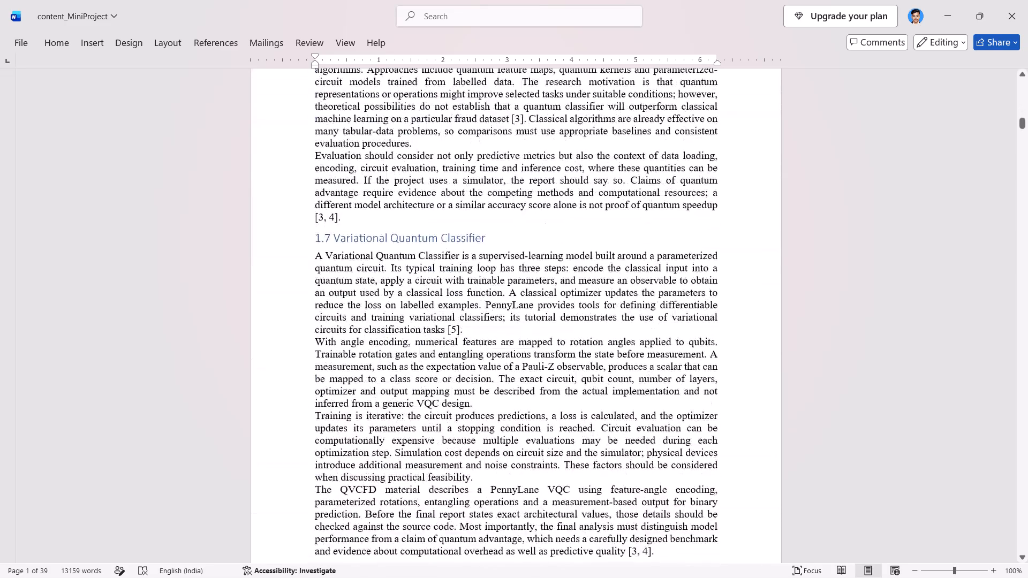
pyautogui.scroll(-1, 315, 177)
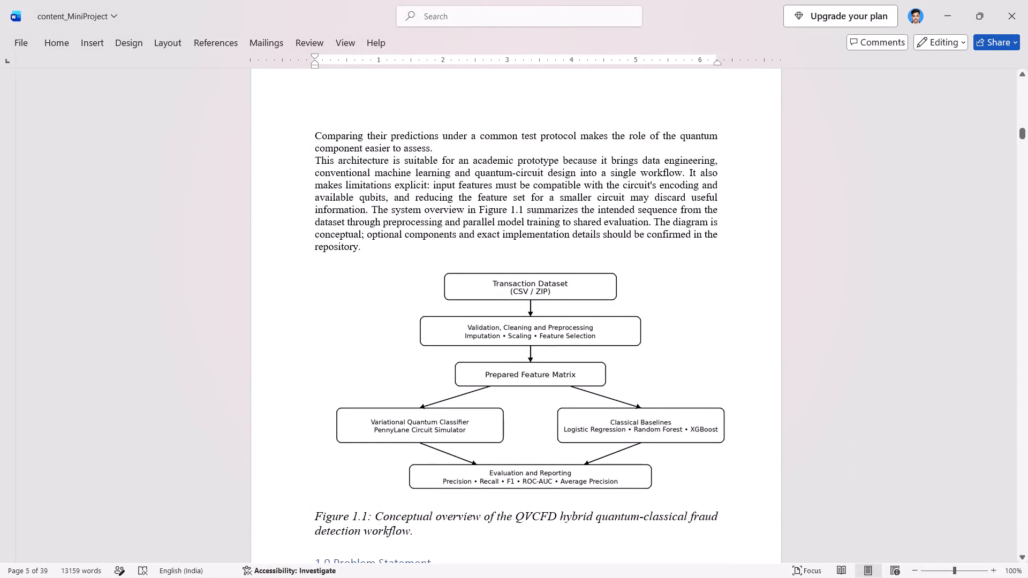
pyautogui.keyDown('shift'); pyautogui.click(364, 248); pyautogui.keyUp('shift')
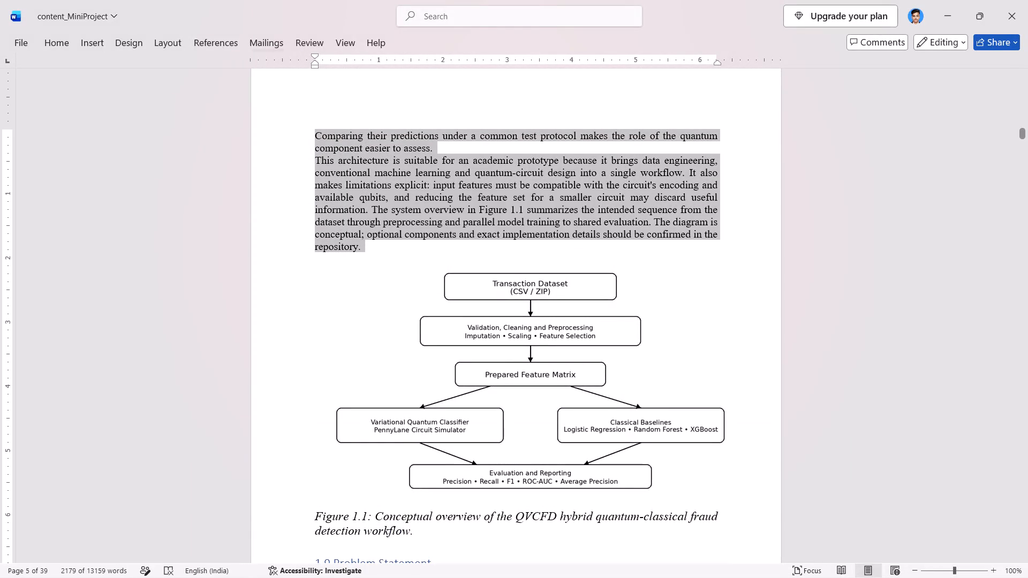
pyautogui.rightClick(365, 127)
pyautogui.rightClick(415, 177)
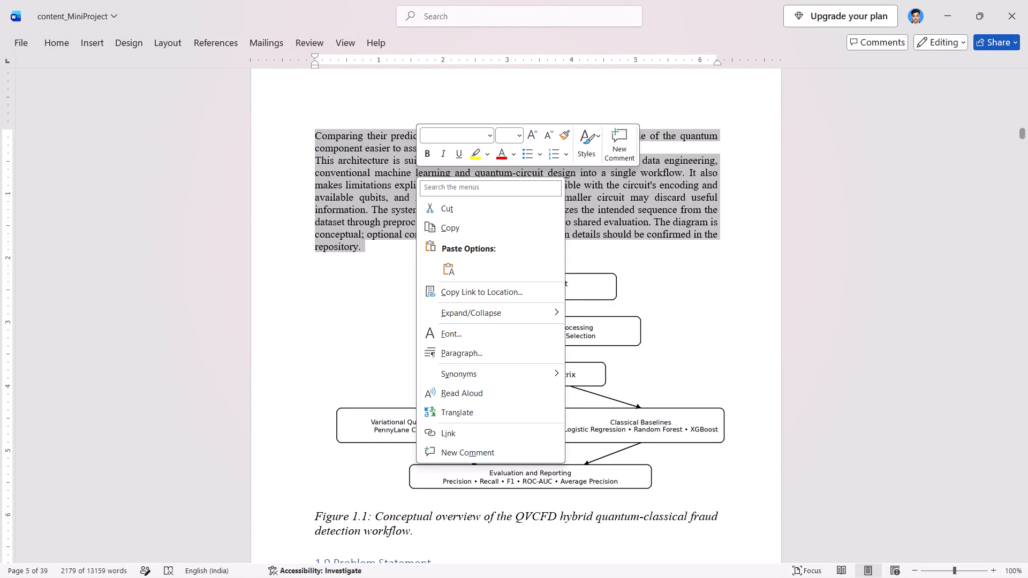
pyautogui.click(476, 357)
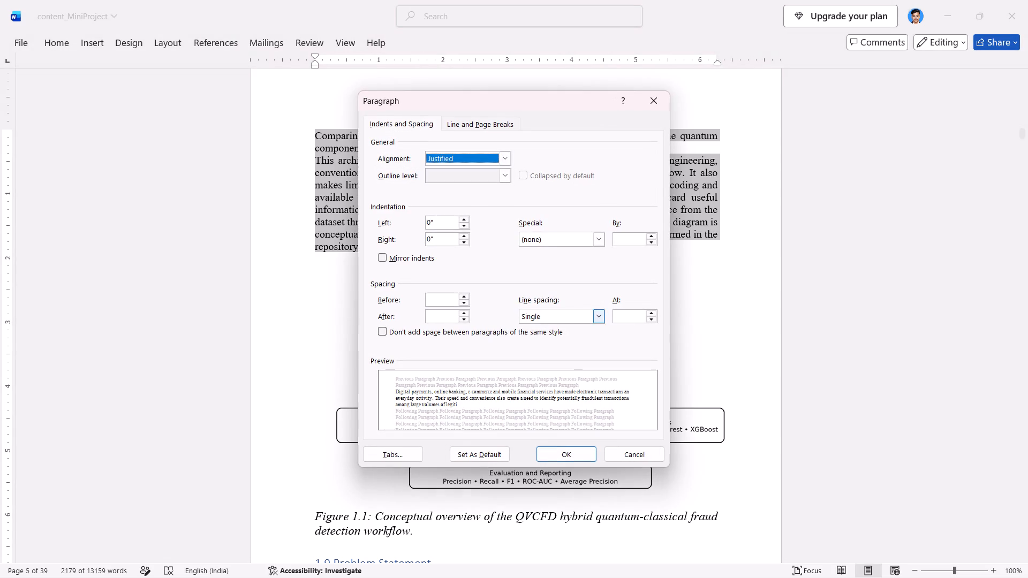
pyautogui.click(622, 320)
pyautogui.press('1')
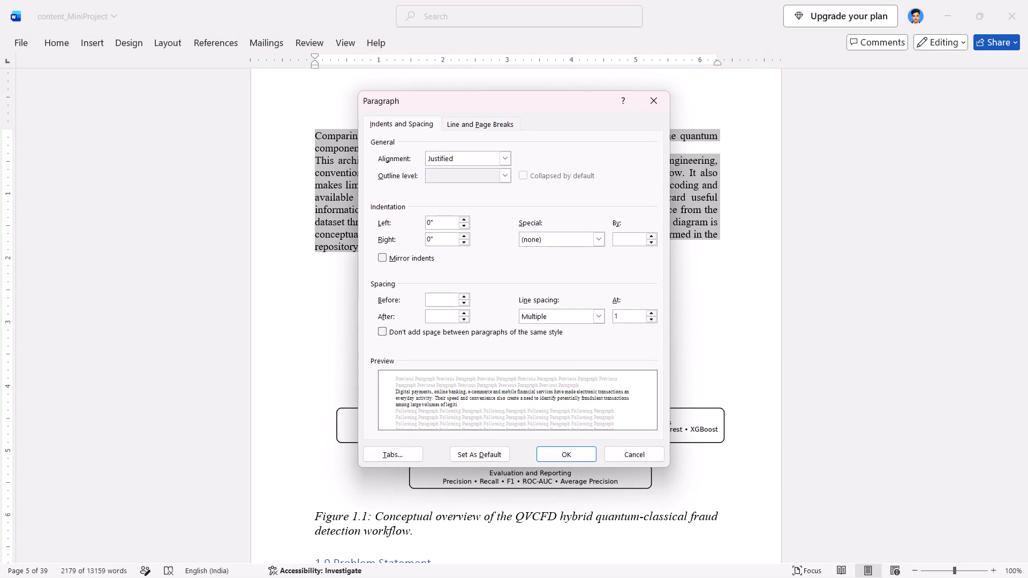
pyautogui.press('Return')
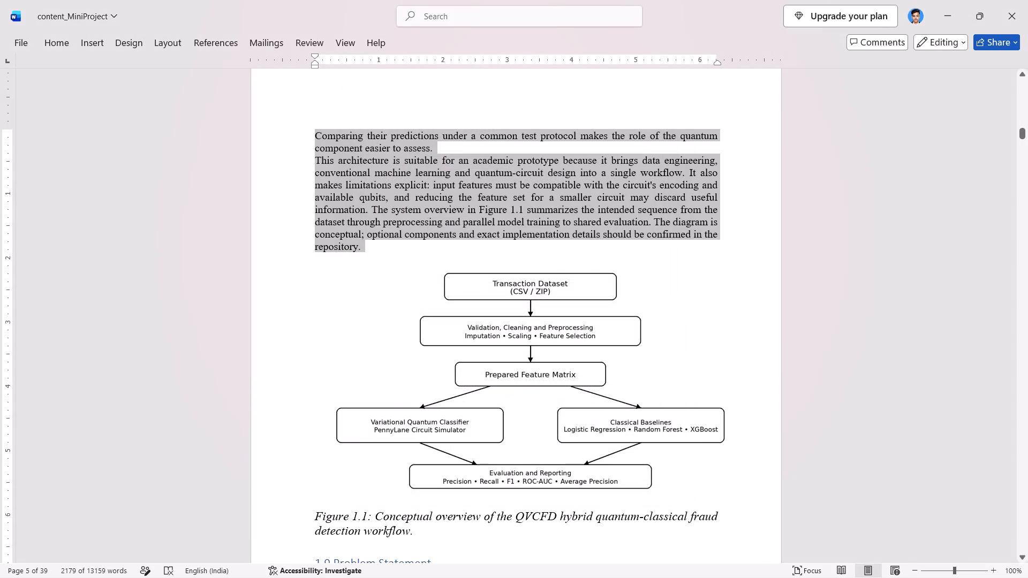
# Set the line spacing of the selected text, from the Introduction through section 1.8, to 1.5 lines.
pyautogui.rightClick(524, 198)
pyautogui.click(585, 374)
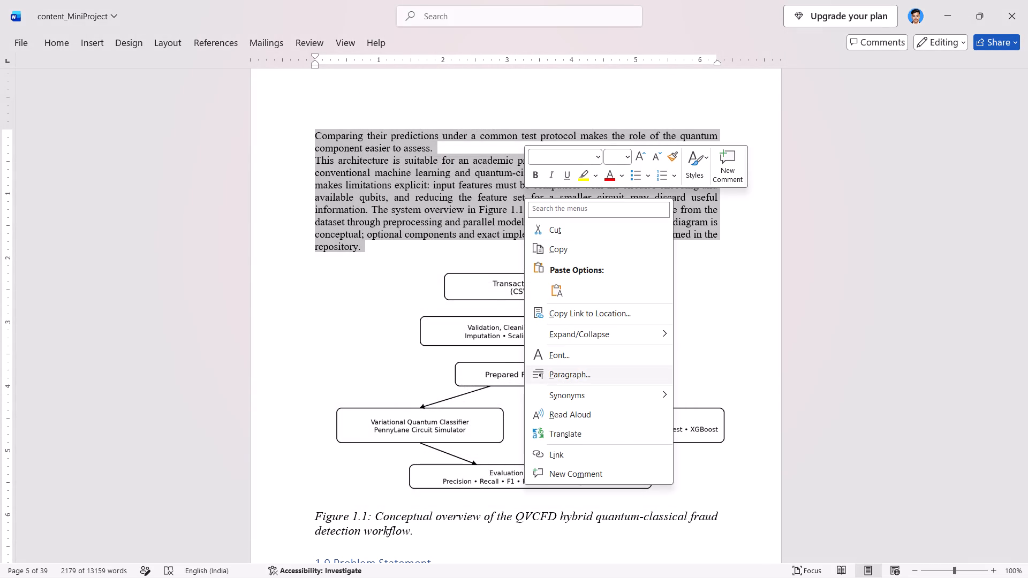
pyautogui.click(592, 317)
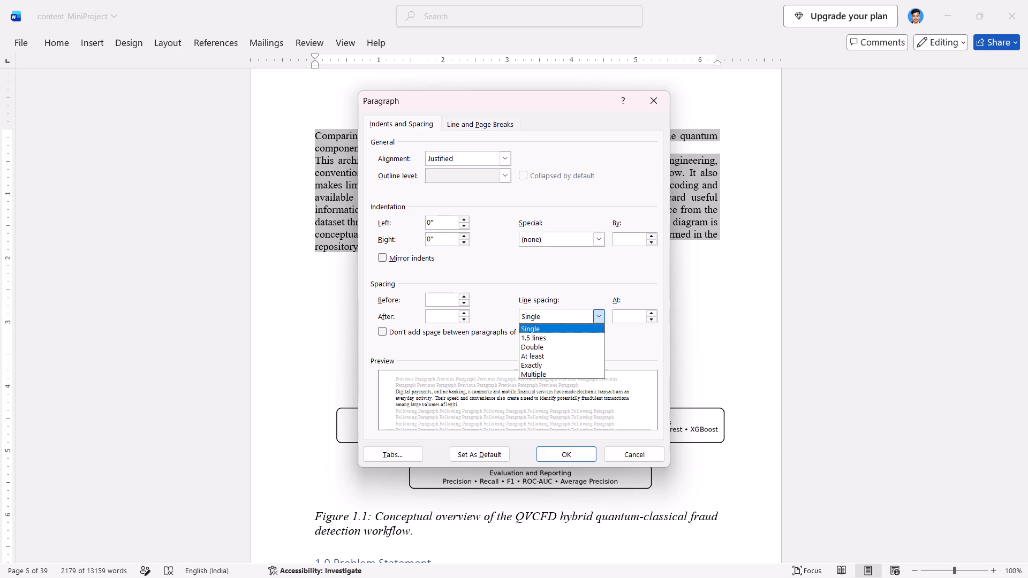
pyautogui.click(553, 341)
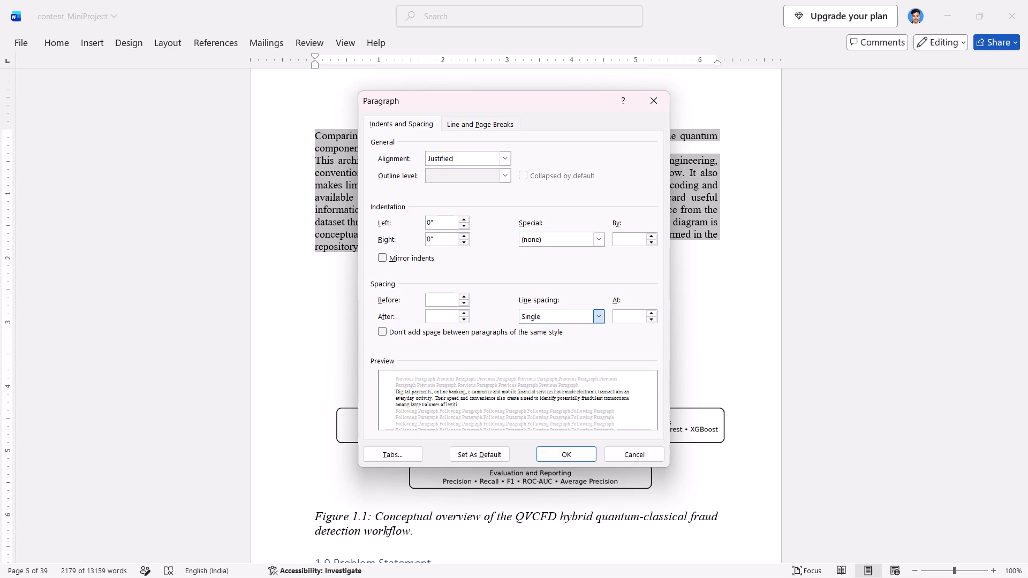
pyautogui.click(566, 451)
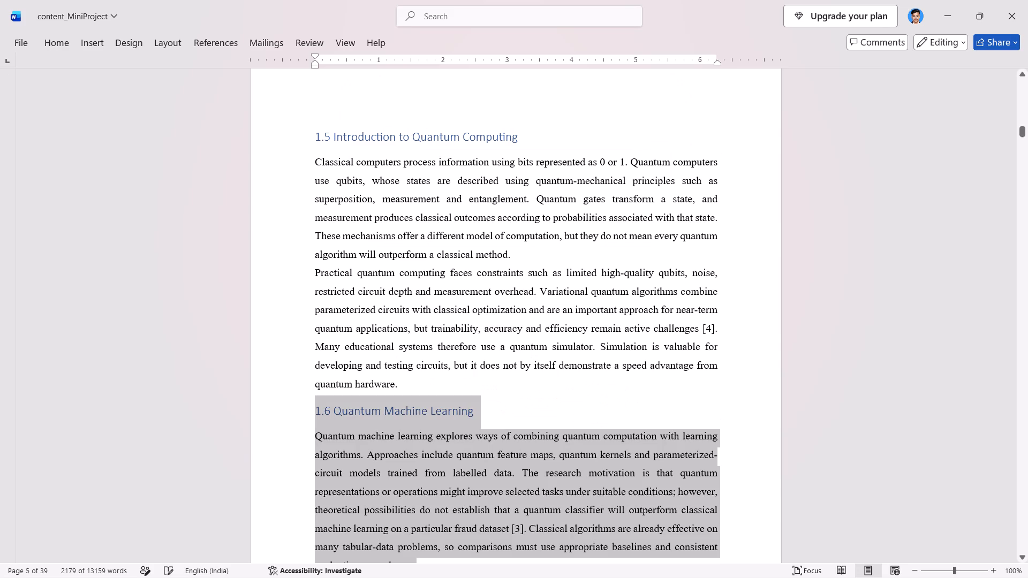
pyautogui.click(493, 404)
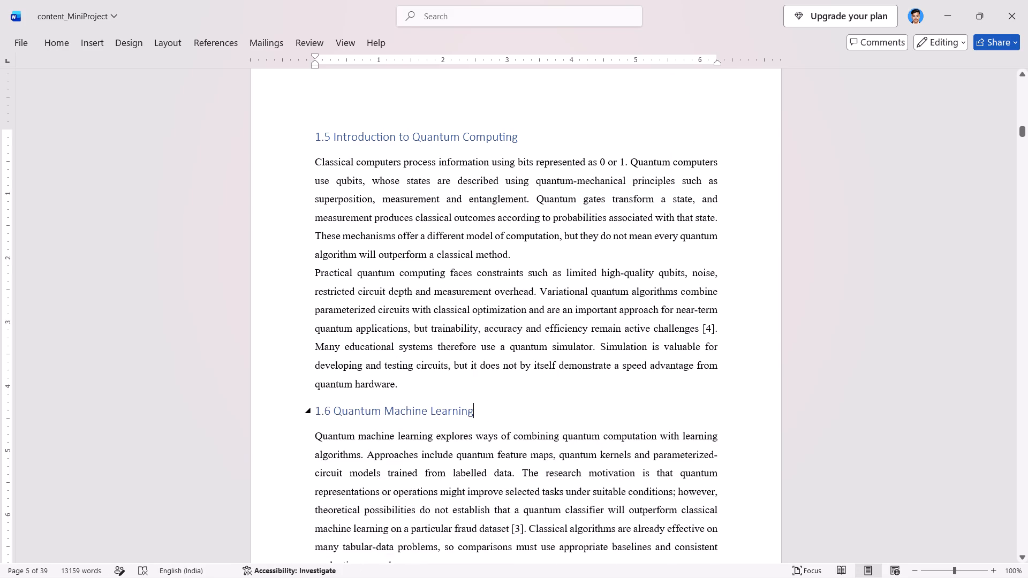
# Set the line spacing to 1.5 lines from the first paragraph of section 1.9 Problem Statement through the end of section 1.15.
pyautogui.scroll(-5, 520, 402)
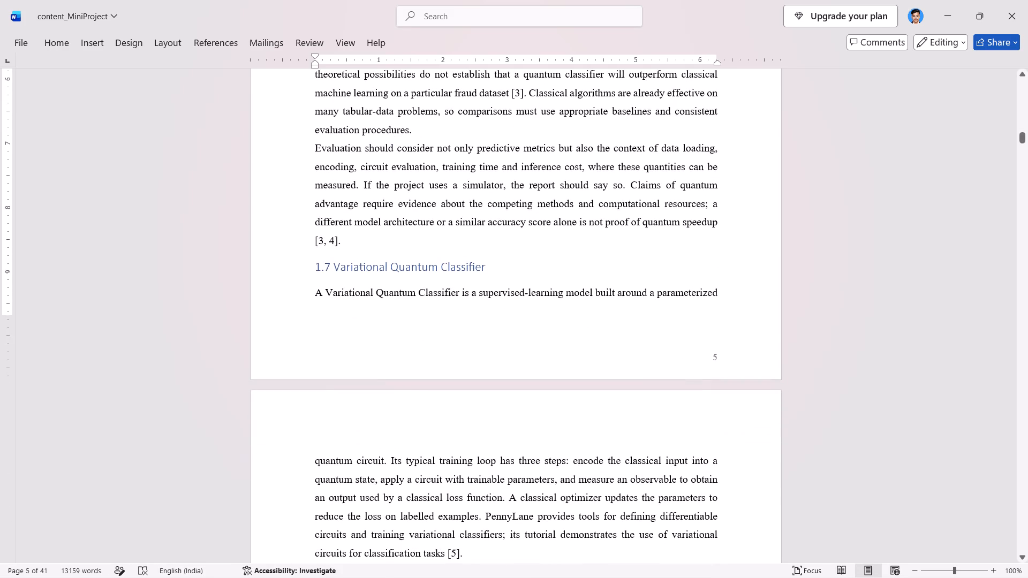
pyautogui.scroll(-7, 417, 313)
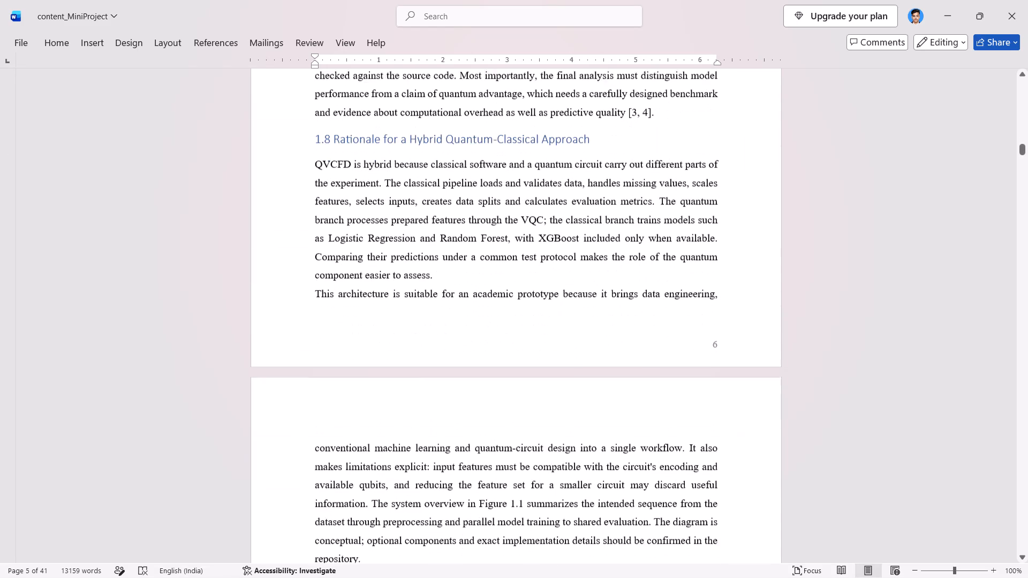
pyautogui.scroll(-4, 417, 313)
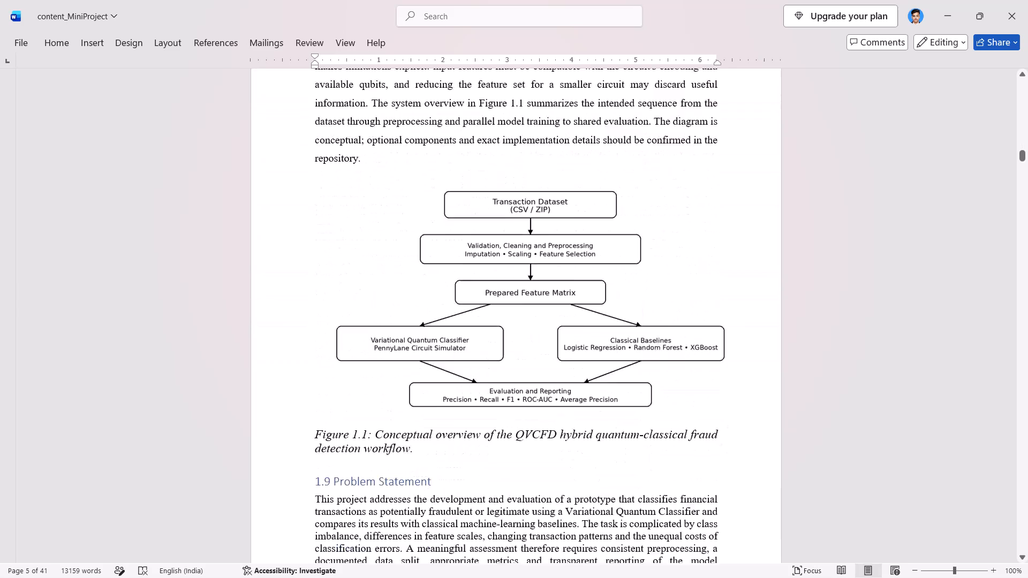
pyautogui.scroll(-2, 417, 313)
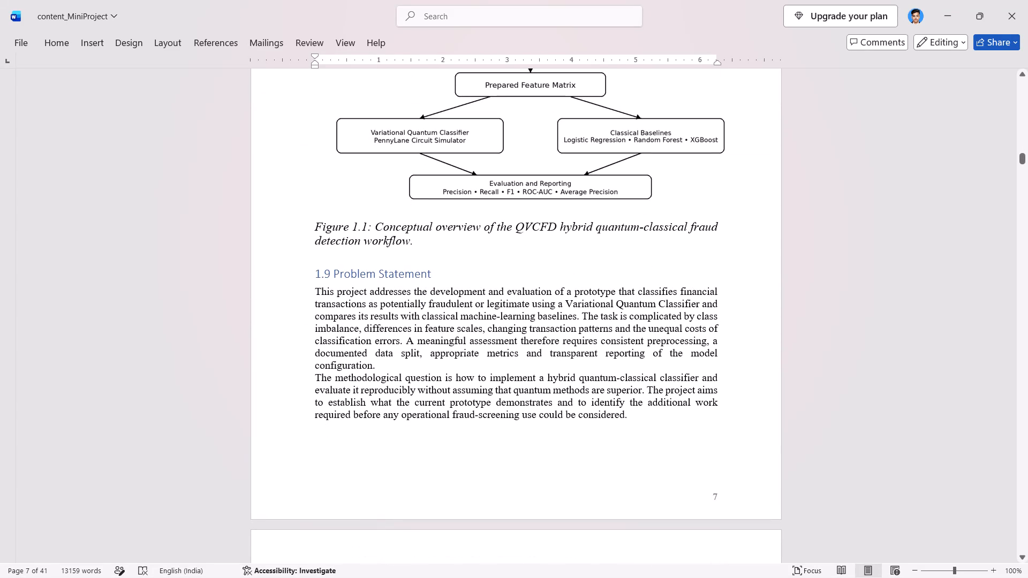
pyautogui.click(319, 296)
pyautogui.click(316, 294)
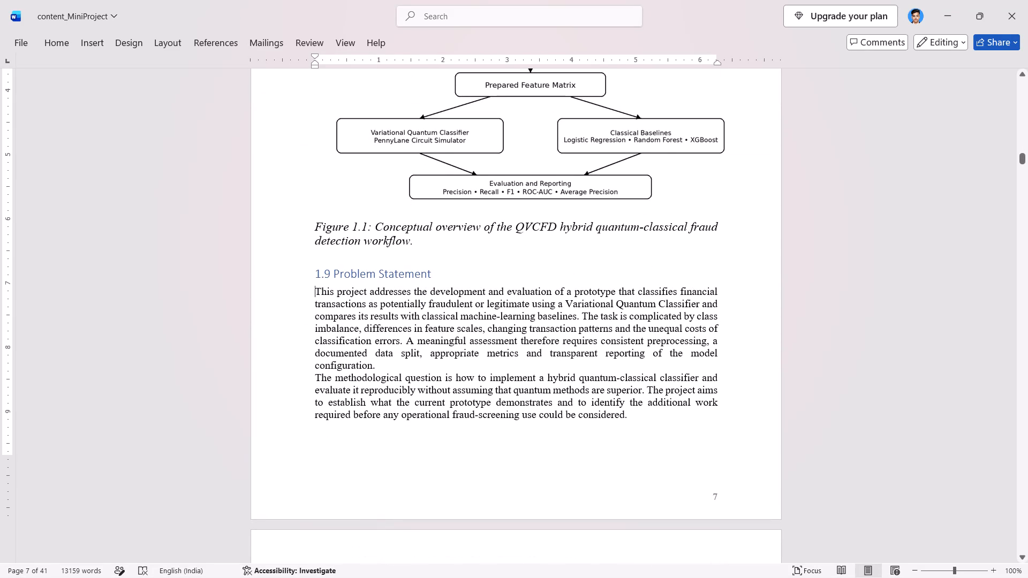
pyautogui.scroll(-3, 368, 310)
pyautogui.scroll(1, 368, 310)
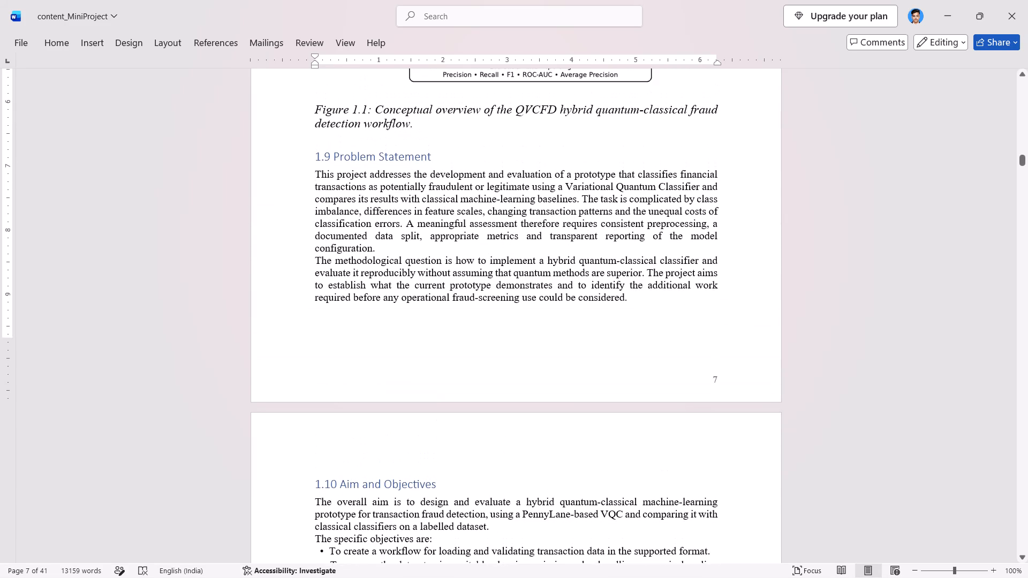
pyautogui.scroll(-7, 426, 406)
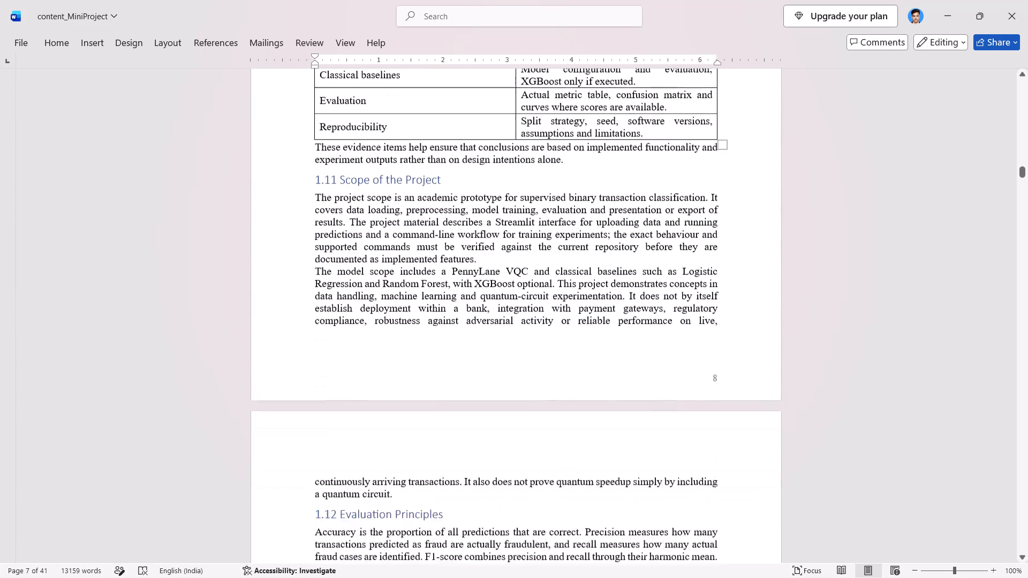
pyautogui.scroll(-7, 426, 406)
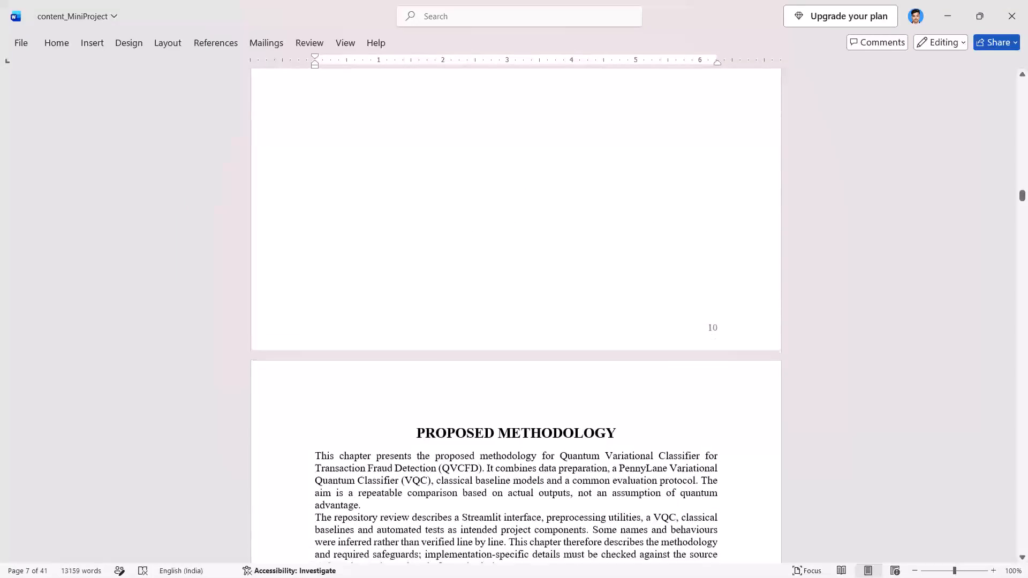
pyautogui.scroll(1, 426, 406)
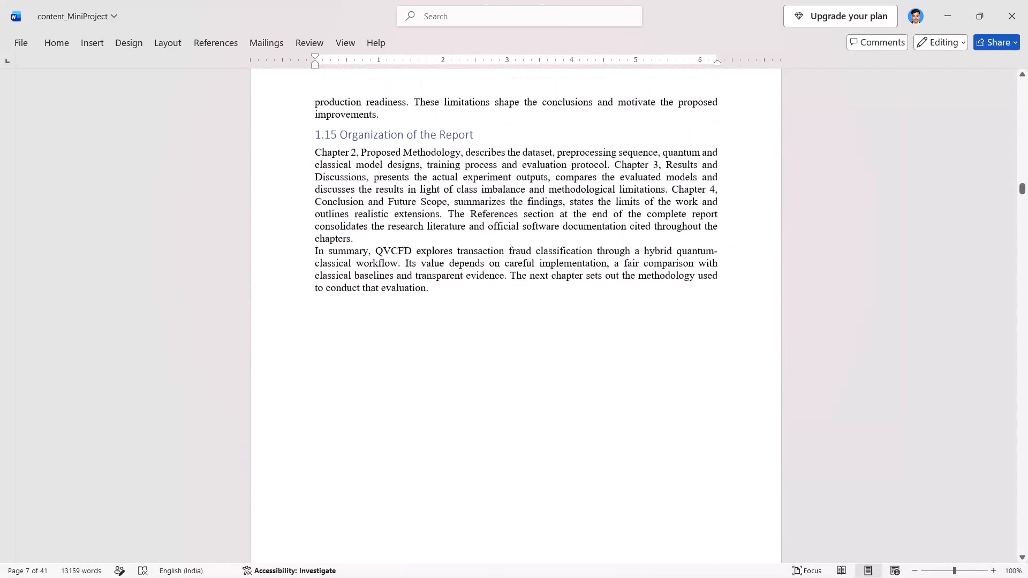
pyautogui.keyDown('shift'); pyautogui.click(426, 294); pyautogui.keyUp('shift')
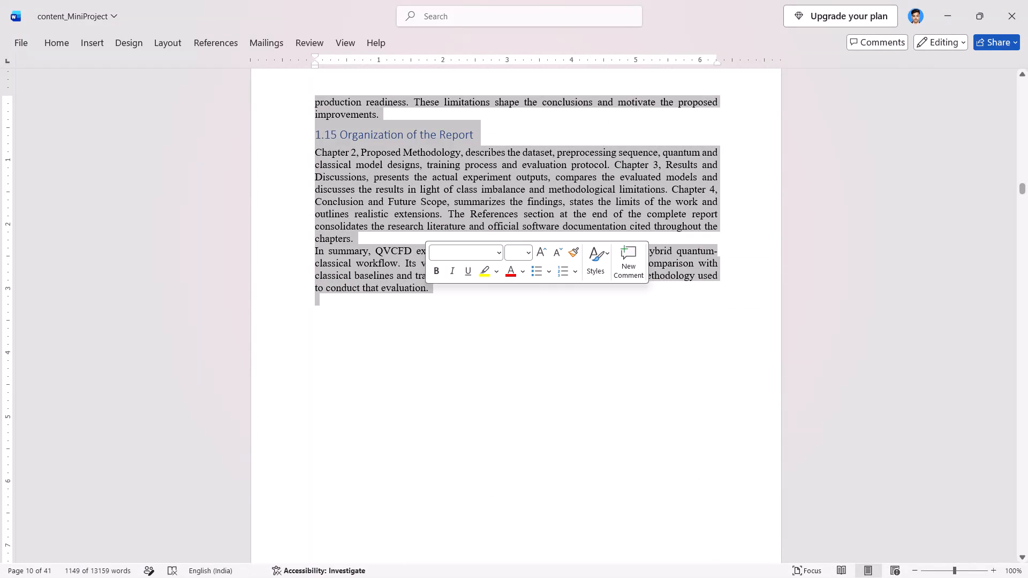
pyautogui.rightClick(372, 207)
pyautogui.click(426, 383)
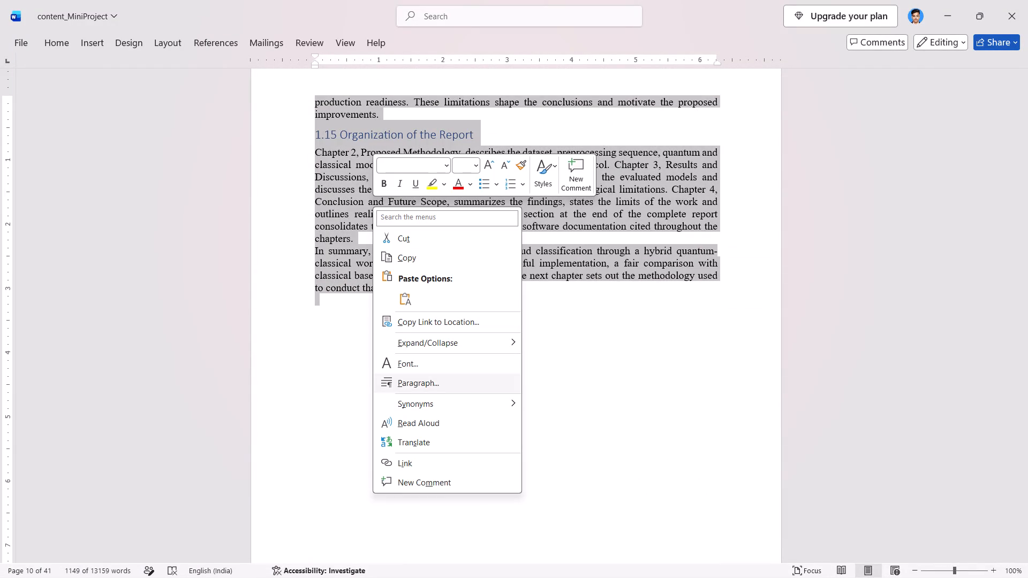
pyautogui.click(571, 324)
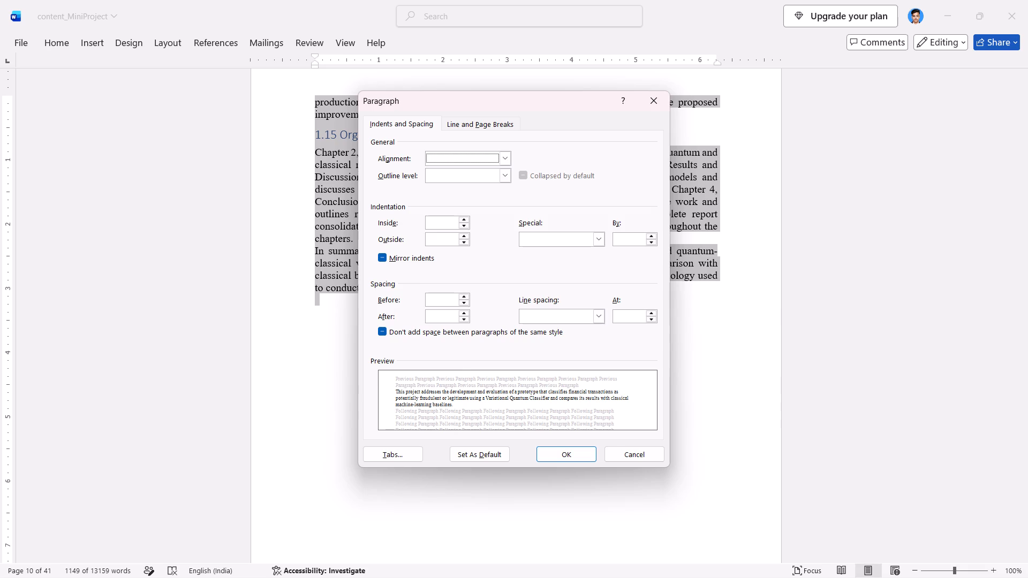
pyautogui.click(593, 324)
pyautogui.click(562, 323)
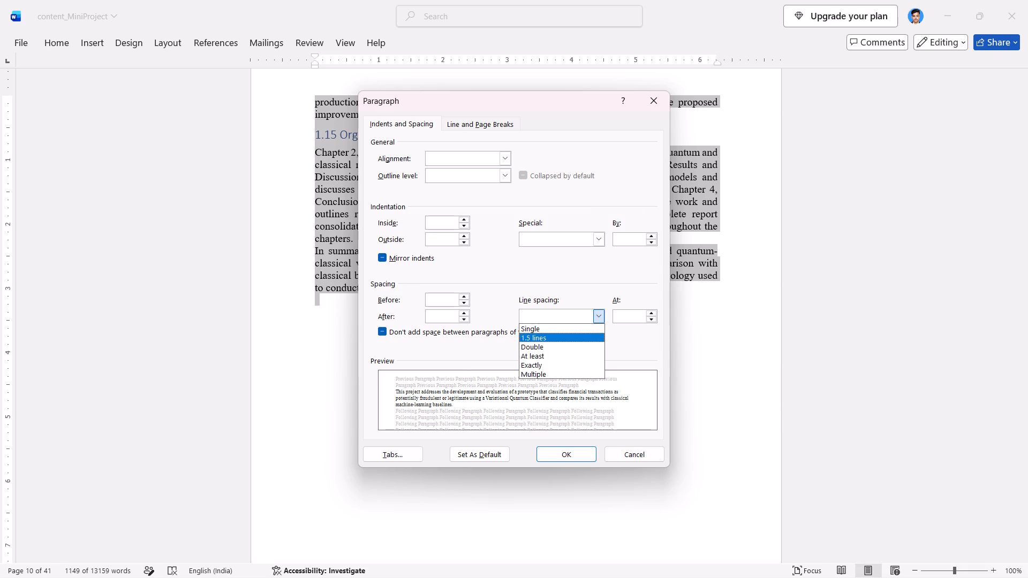
pyautogui.click(545, 334)
pyautogui.doubleClick(569, 450)
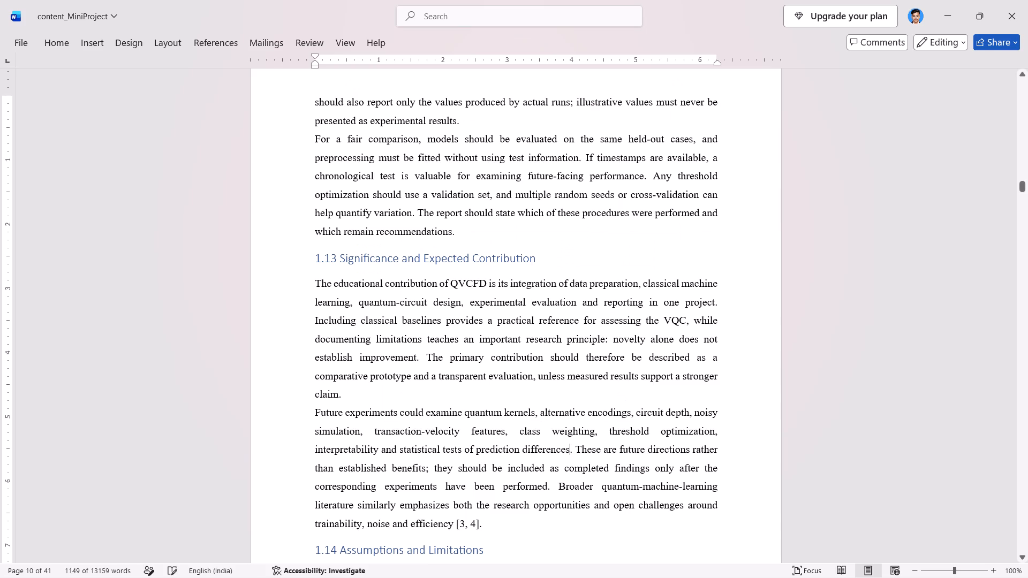
# Select the Proposed Methodology chapter's text from its opening paragraph through the last paragraph of section 2.18 Chapter Summary.
pyautogui.scroll(-3, 569, 450)
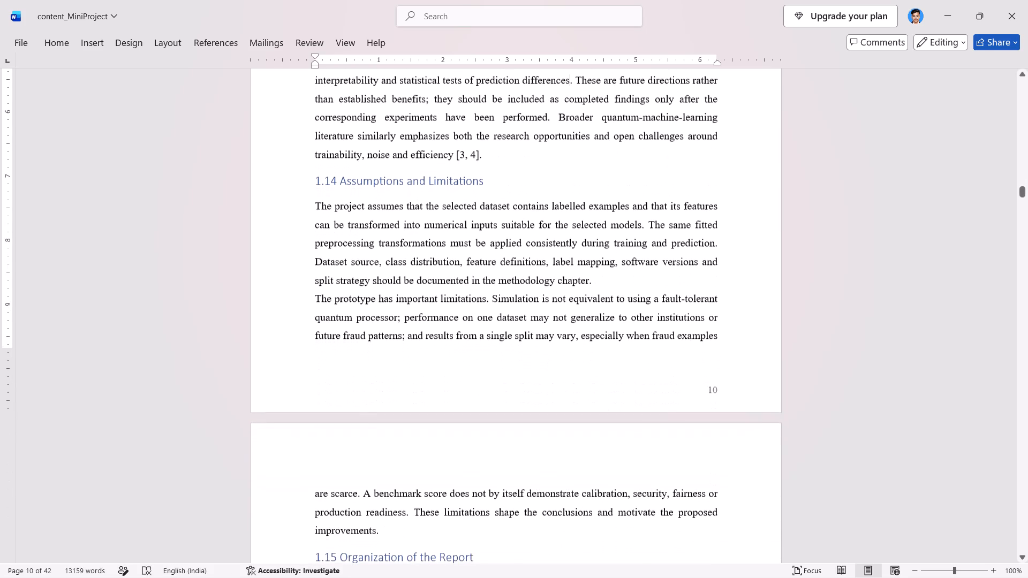
pyautogui.tripleClick(515, 336)
pyautogui.click(515, 336)
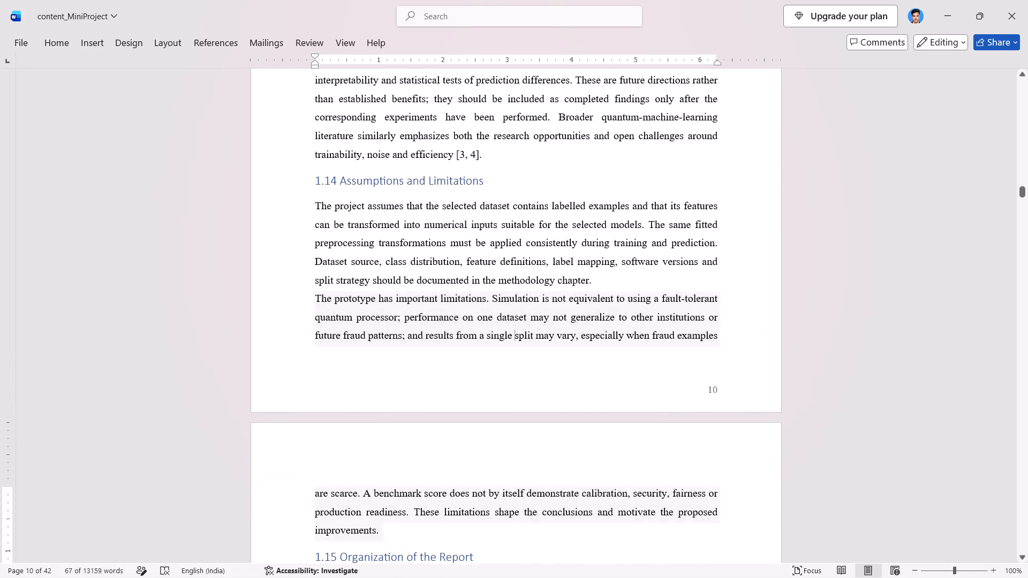
pyautogui.scroll(-8, 515, 336)
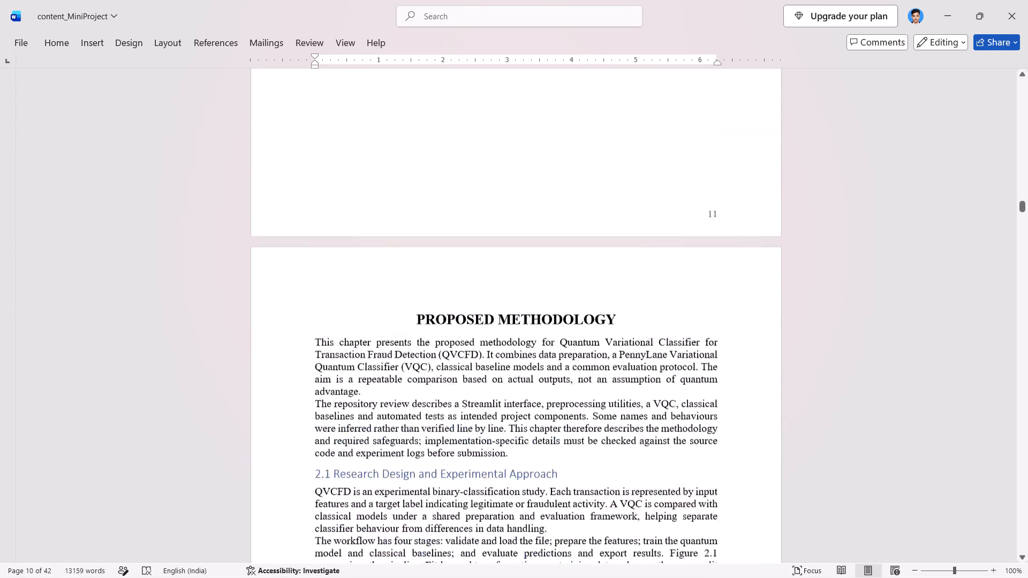
pyautogui.scroll(-1, 515, 336)
pyautogui.scroll(1, 430, 180)
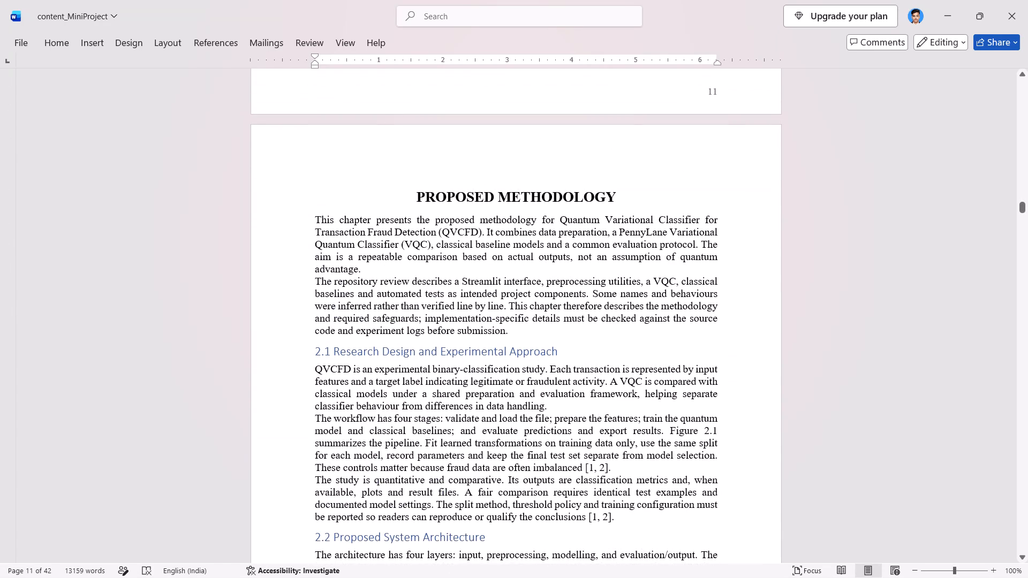
pyautogui.click(318, 216)
pyautogui.scroll(-5, 390, 239)
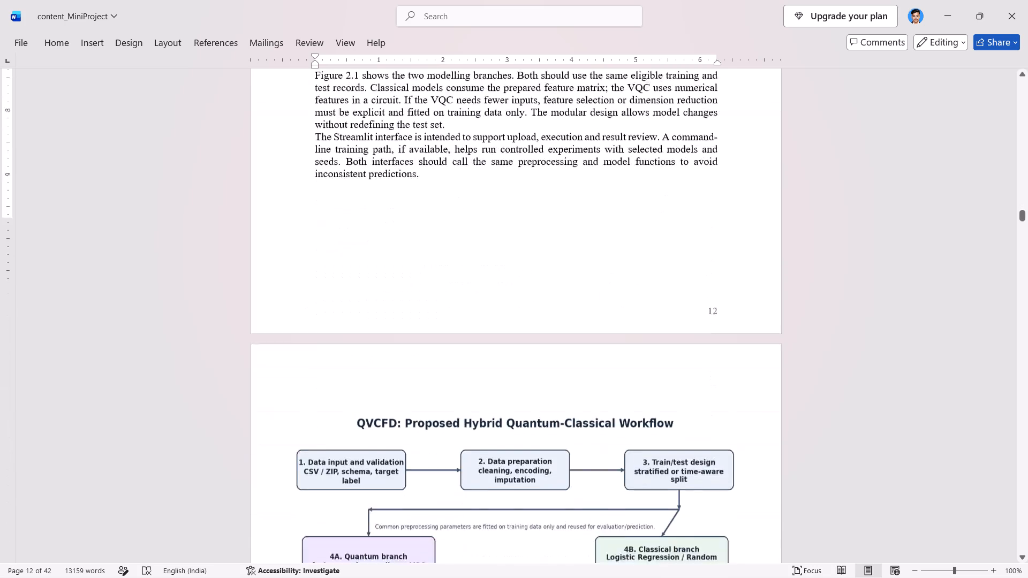
pyautogui.scroll(-6, 390, 239)
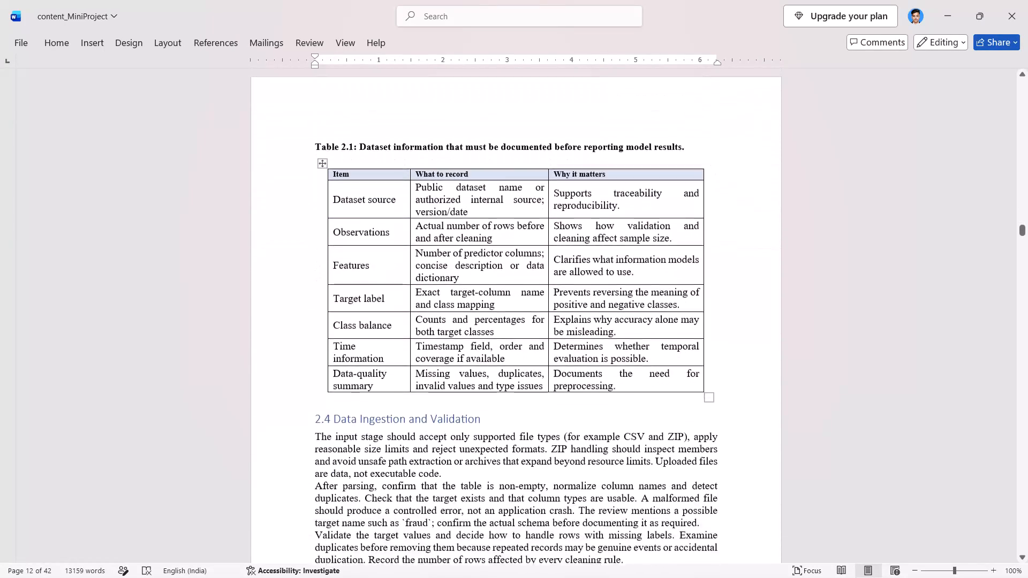
pyautogui.scroll(-7, 390, 239)
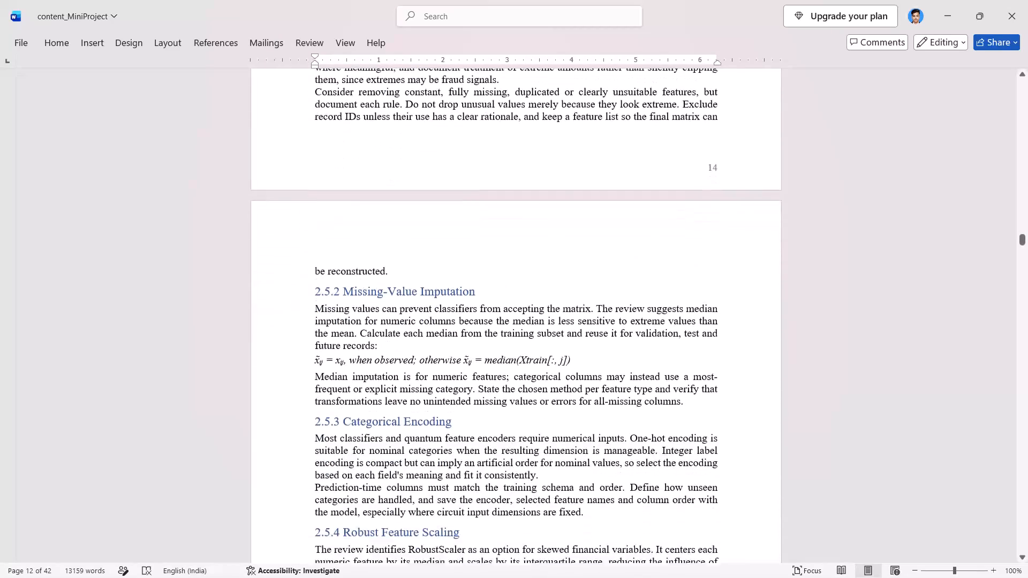
pyautogui.scroll(-8, 390, 239)
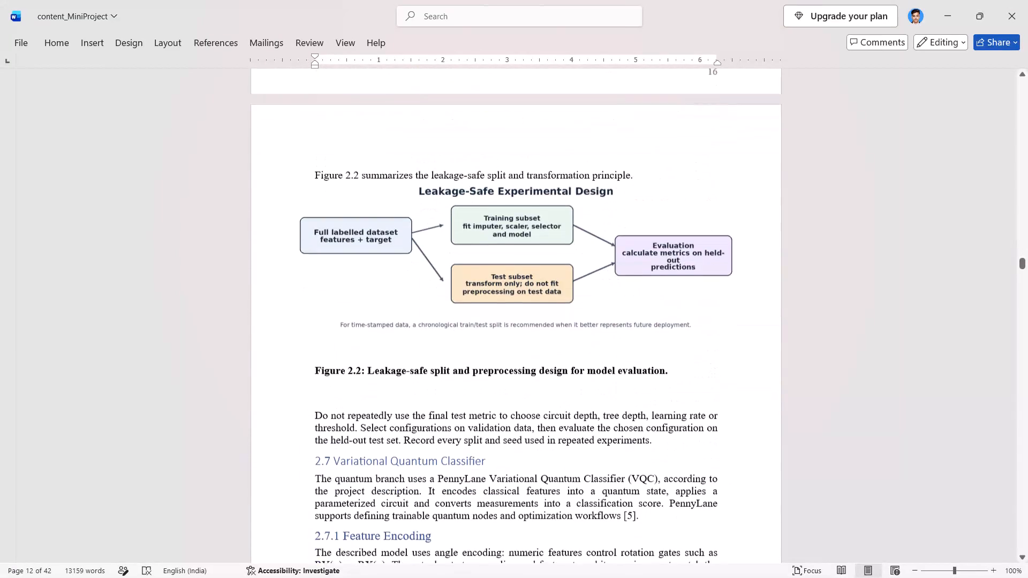
pyautogui.scroll(-8, 390, 239)
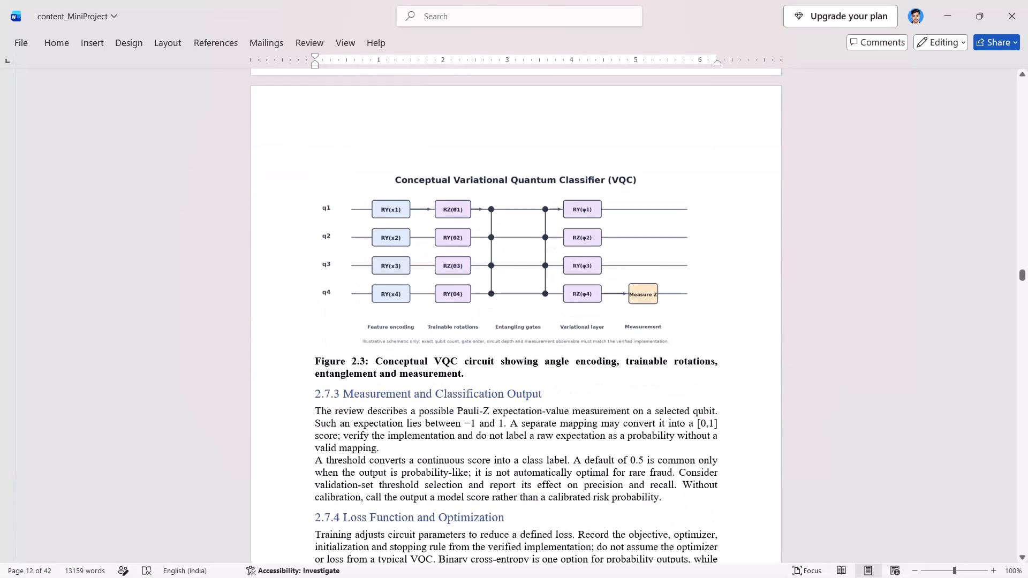
pyautogui.scroll(-6, 390, 239)
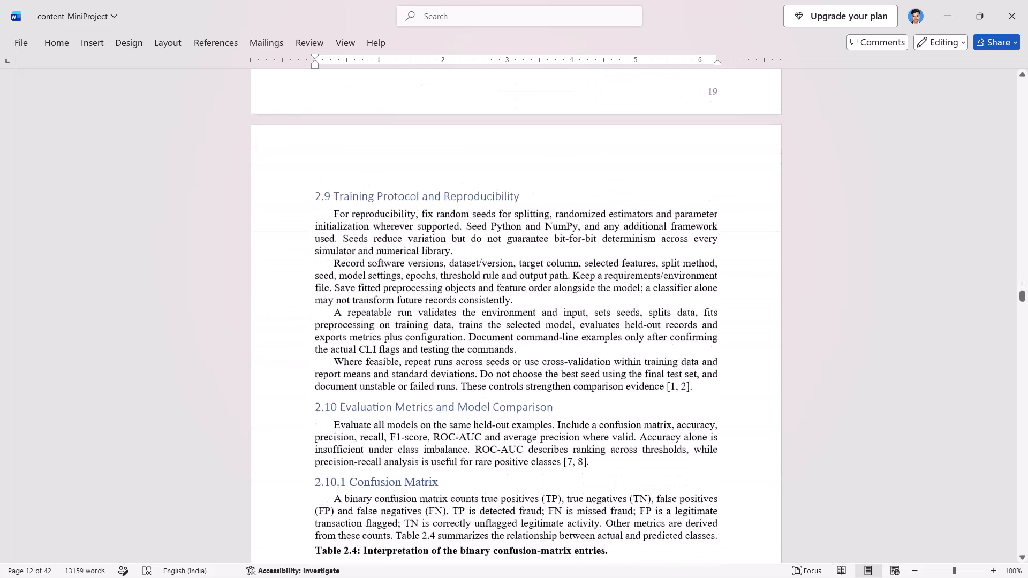
pyautogui.scroll(-9, 390, 239)
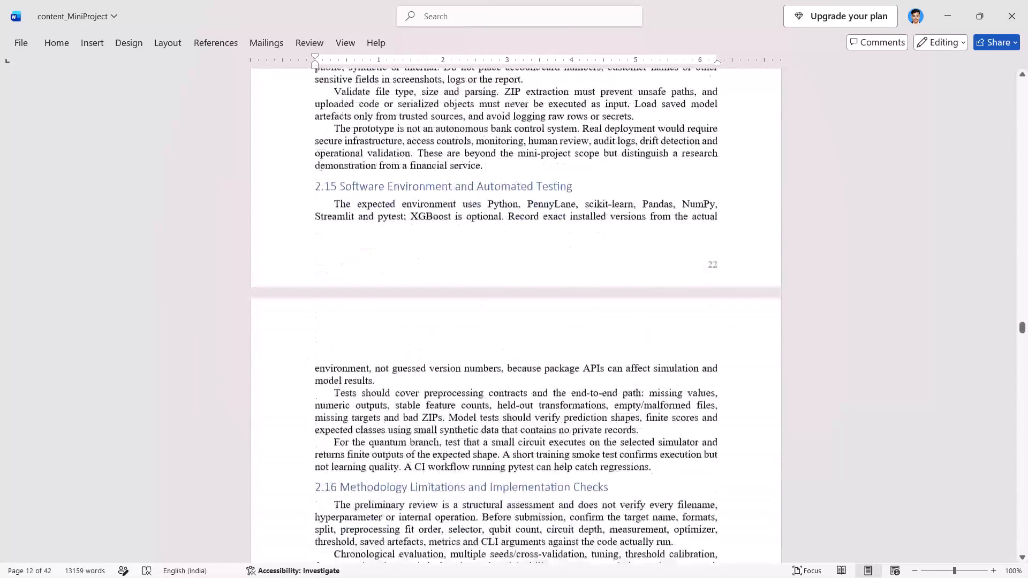
pyautogui.scroll(-7, 390, 239)
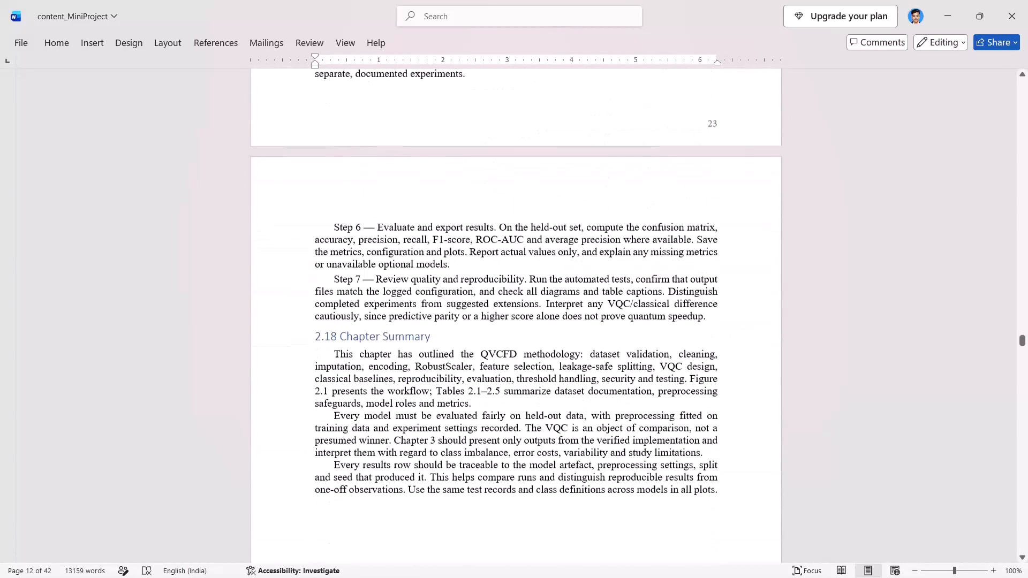
pyautogui.scroll(-1, 390, 239)
pyautogui.scroll(3, 390, 239)
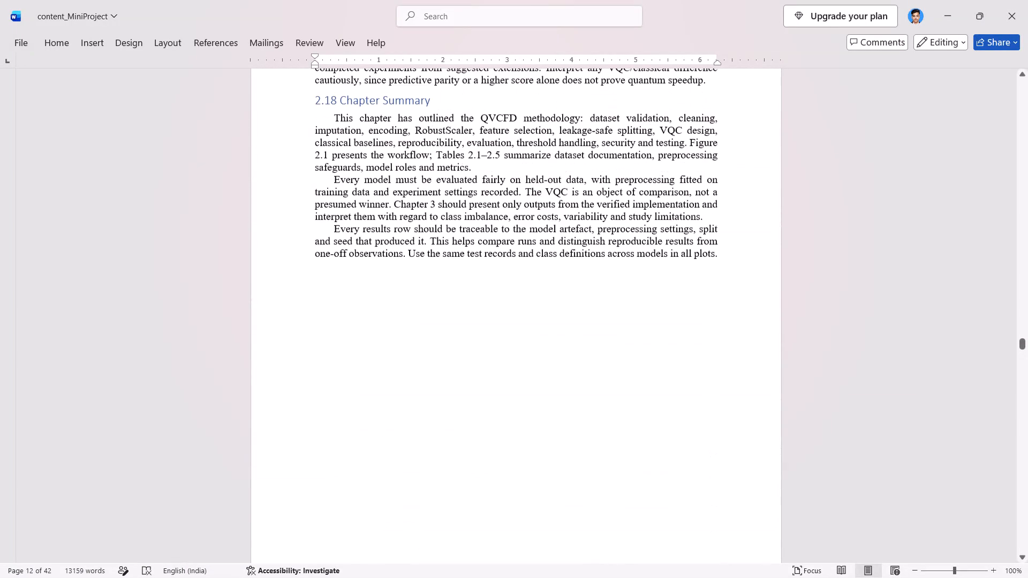
pyautogui.scroll(1, 390, 239)
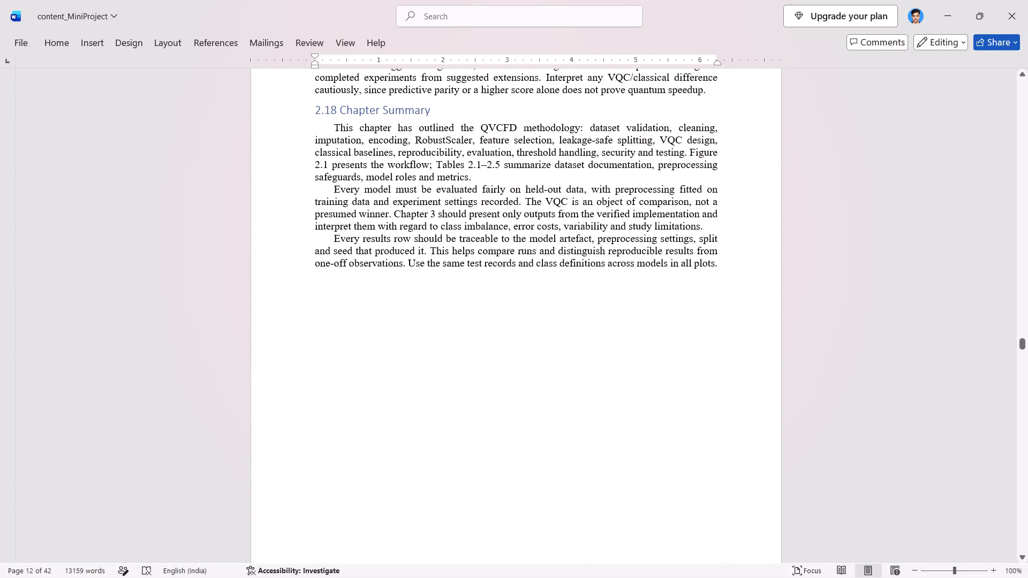
pyautogui.keyDown('shift'); pyautogui.click(721, 265); pyautogui.keyUp('shift')
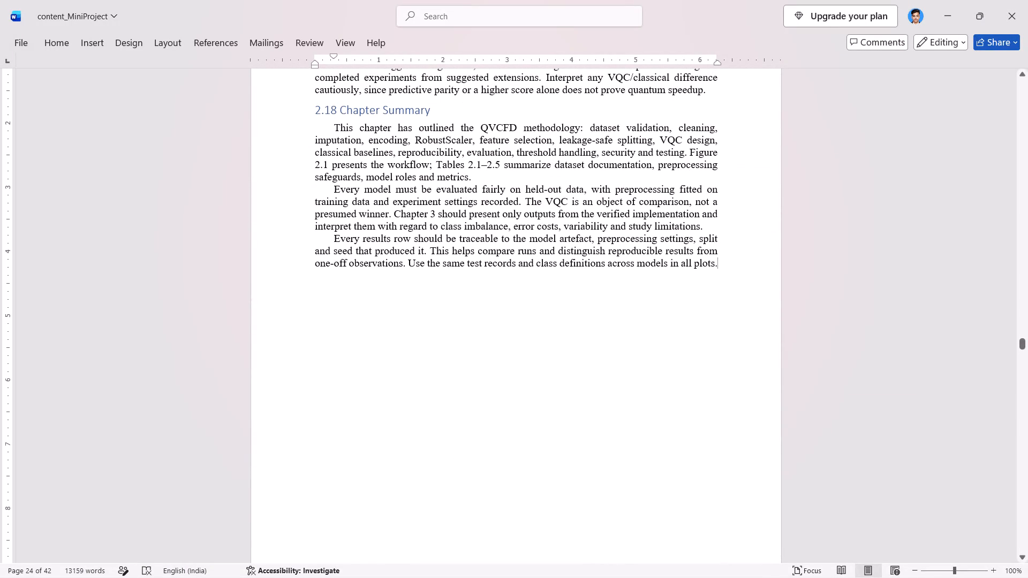
pyautogui.keyDown('shift'); pyautogui.click(719, 265); pyautogui.keyUp('shift')
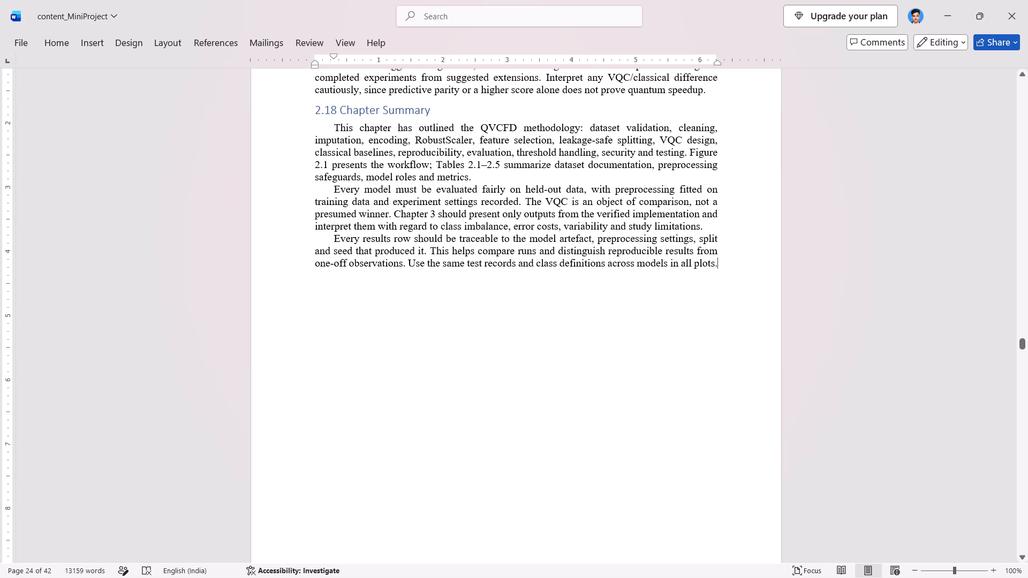
pyautogui.click(723, 264)
pyautogui.scroll(14, 723, 264)
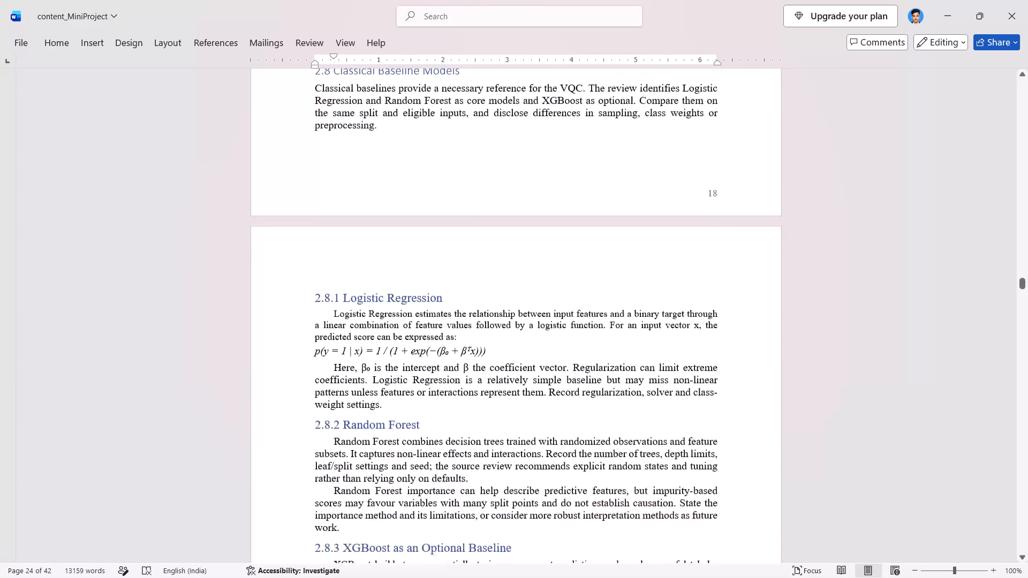
pyautogui.scroll(18, 723, 264)
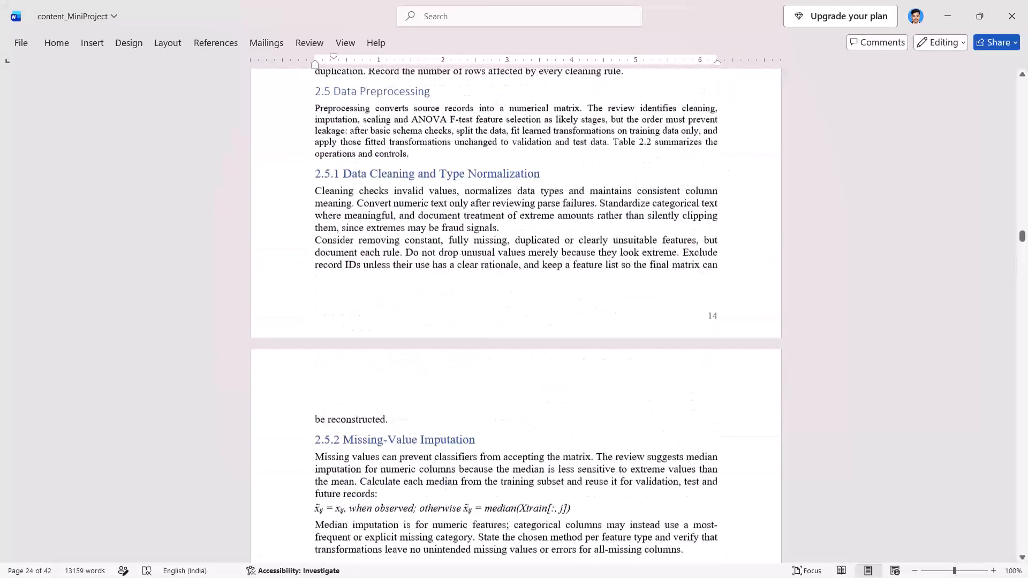
pyautogui.scroll(9, 723, 264)
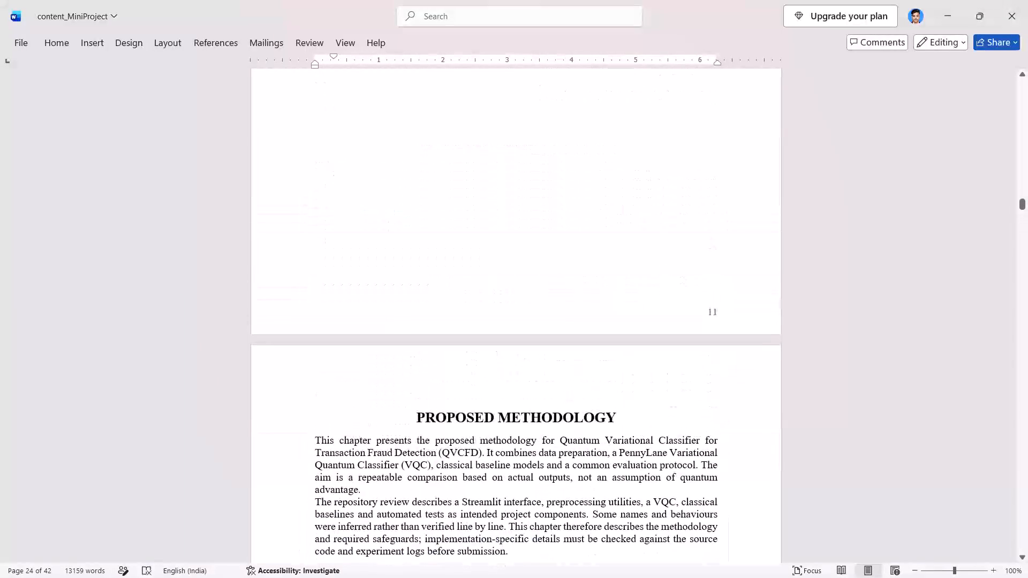
pyautogui.keyDown('shift'); pyautogui.click(318, 432); pyautogui.keyUp('shift')
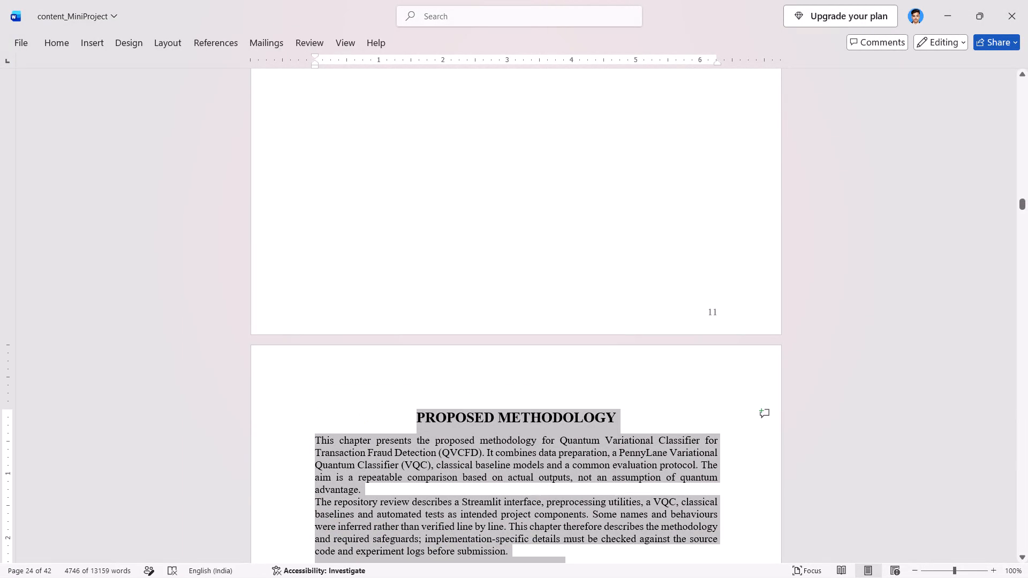
pyautogui.keyDown('shift'); pyautogui.click(314, 440); pyautogui.keyUp('shift')
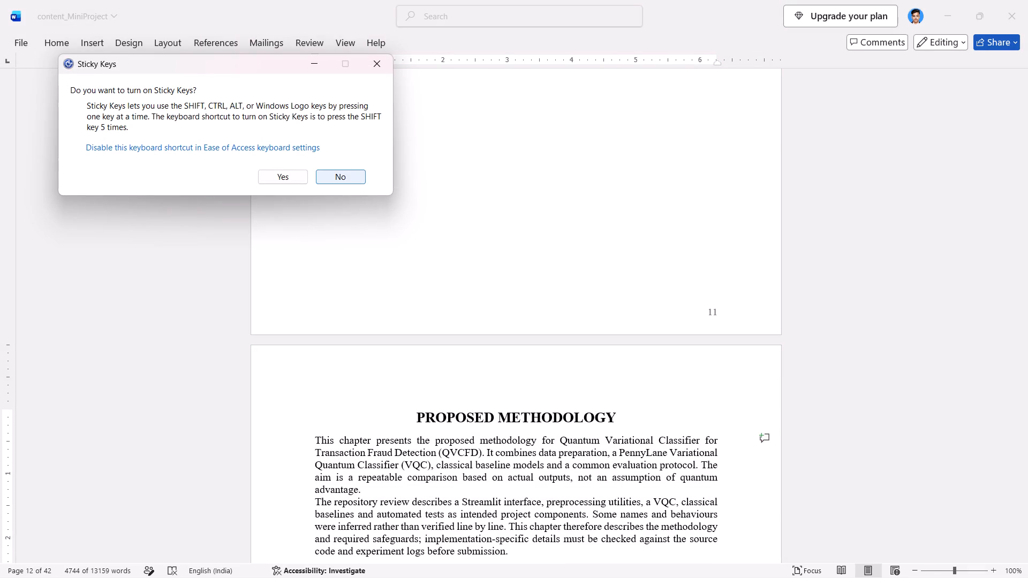
# Set the line spacing of the selected Proposed Methodology chapter text to 1.5 lines.
pyautogui.rightClick(359, 453)
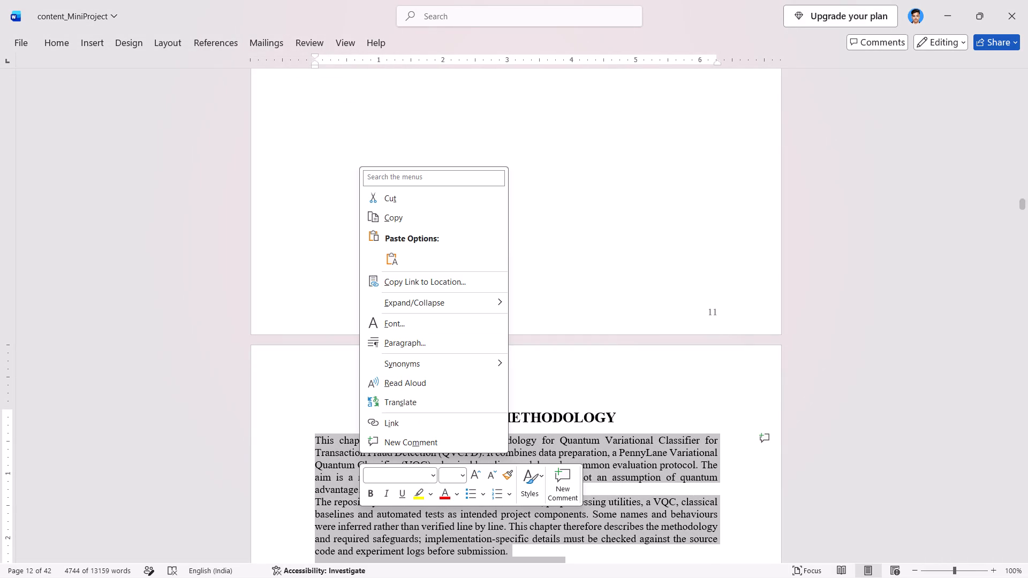
pyautogui.click(443, 341)
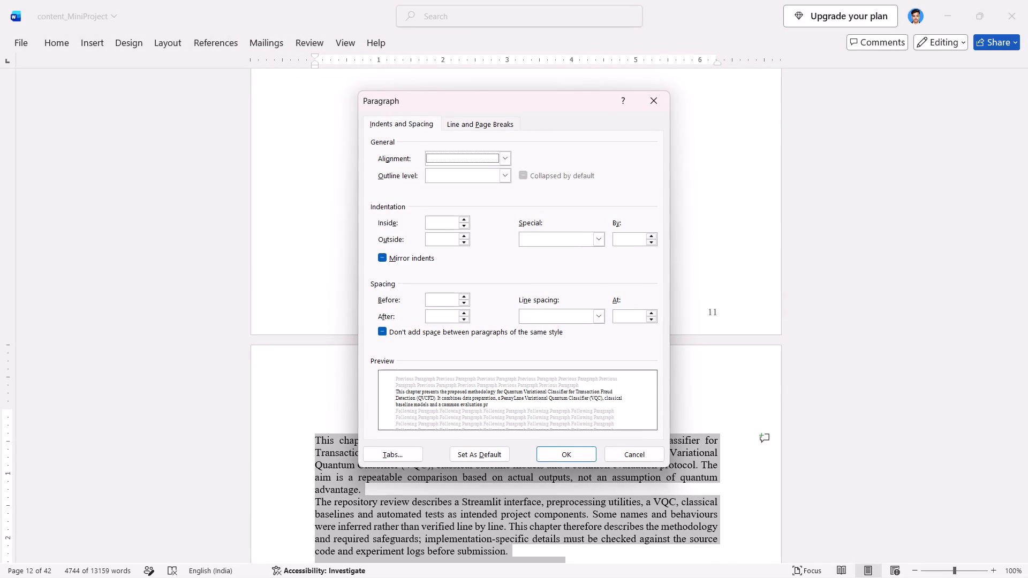
pyautogui.click(580, 314)
pyautogui.click(562, 339)
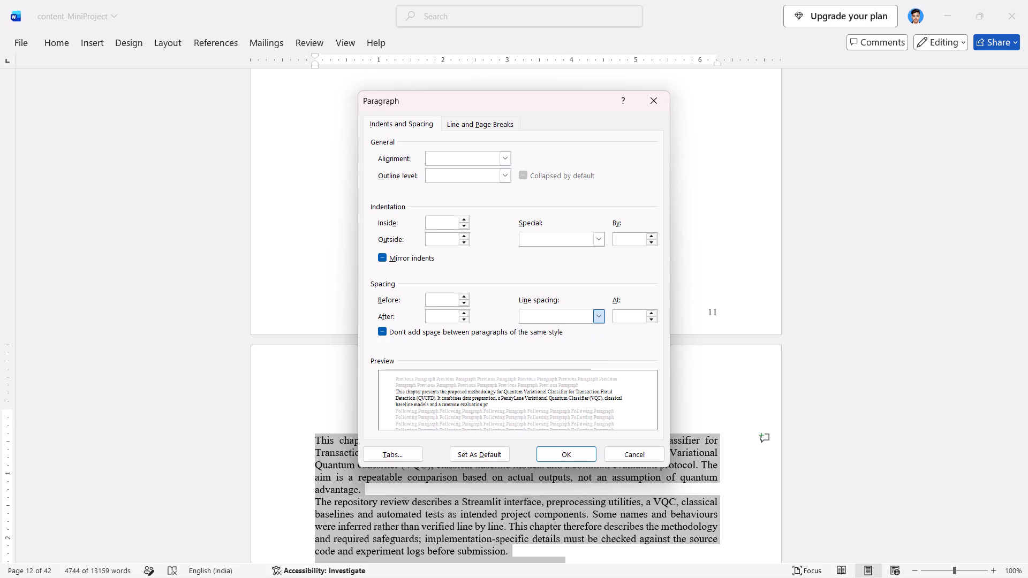
pyautogui.click(562, 459)
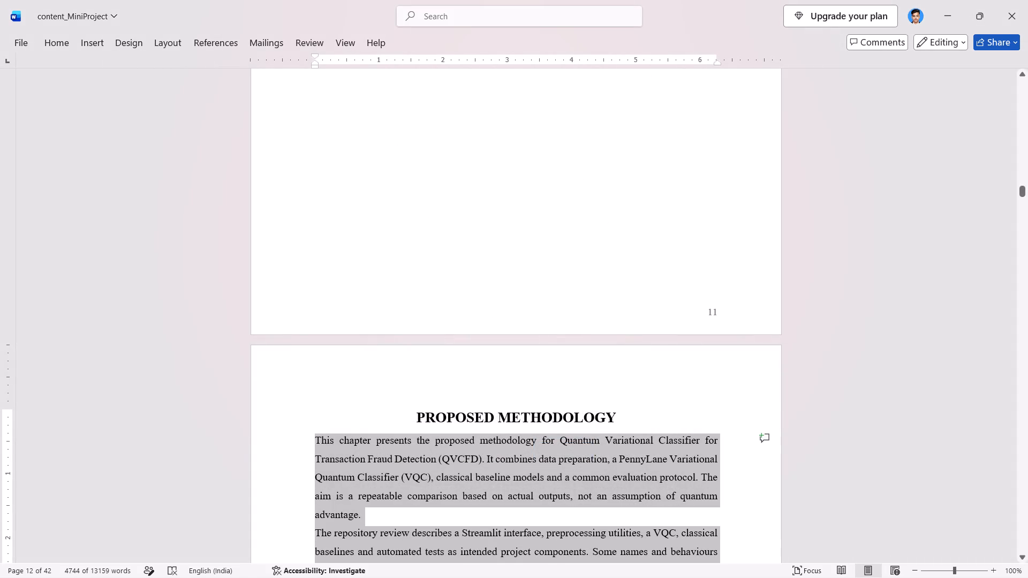
pyautogui.click(562, 459)
# Examine the layout of text, figures and tables from section 2.1 through the start of the Results and Discussions chapter.
pyautogui.scroll(-7, 562, 459)
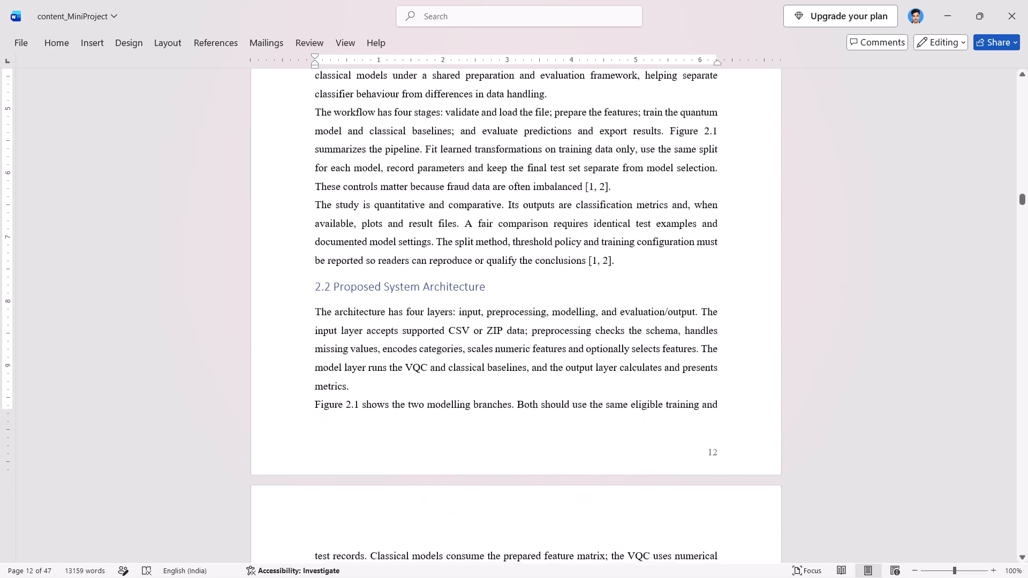
pyautogui.scroll(-7, 562, 459)
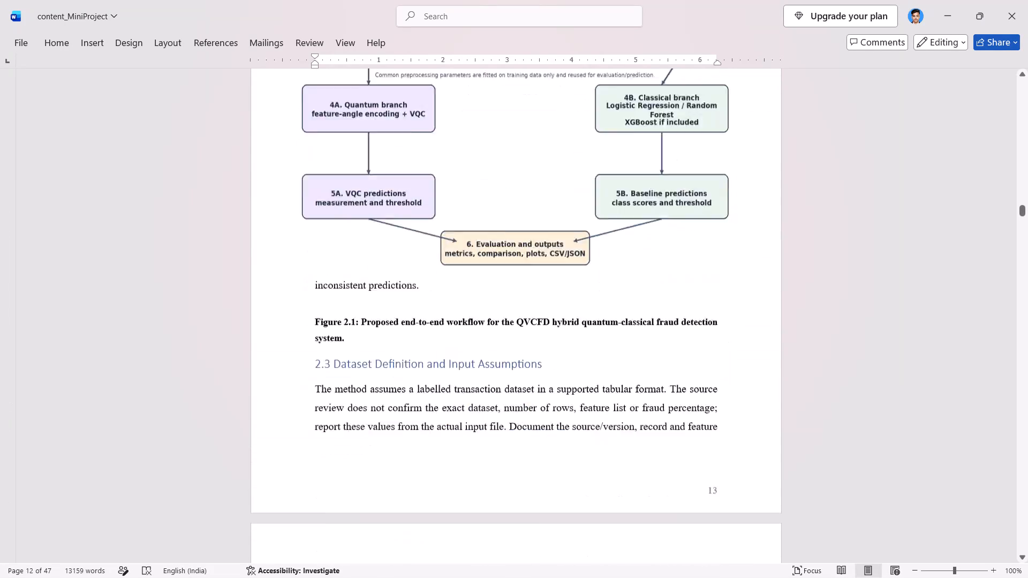
pyautogui.scroll(-5, 562, 459)
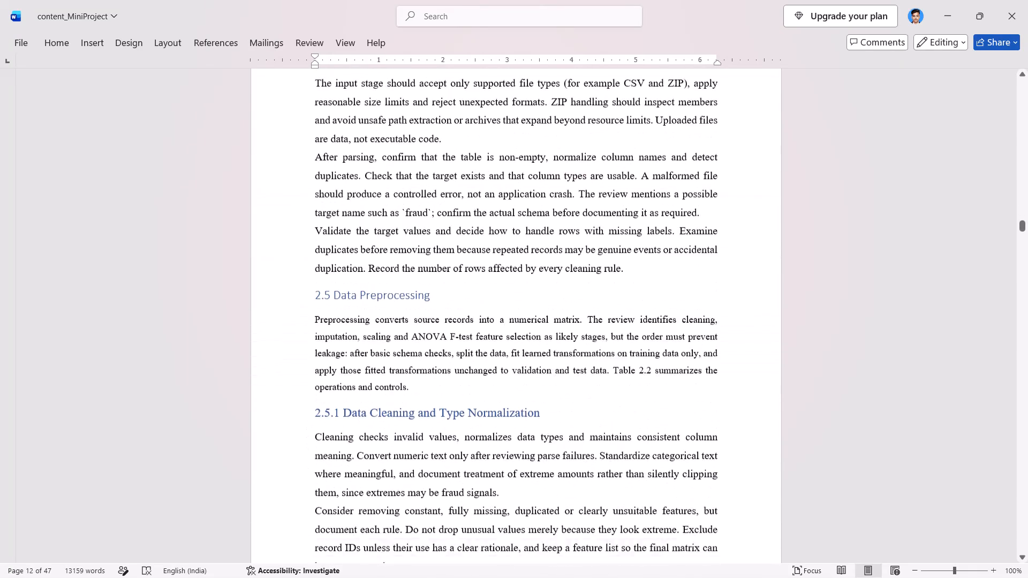
pyautogui.scroll(-7, 562, 459)
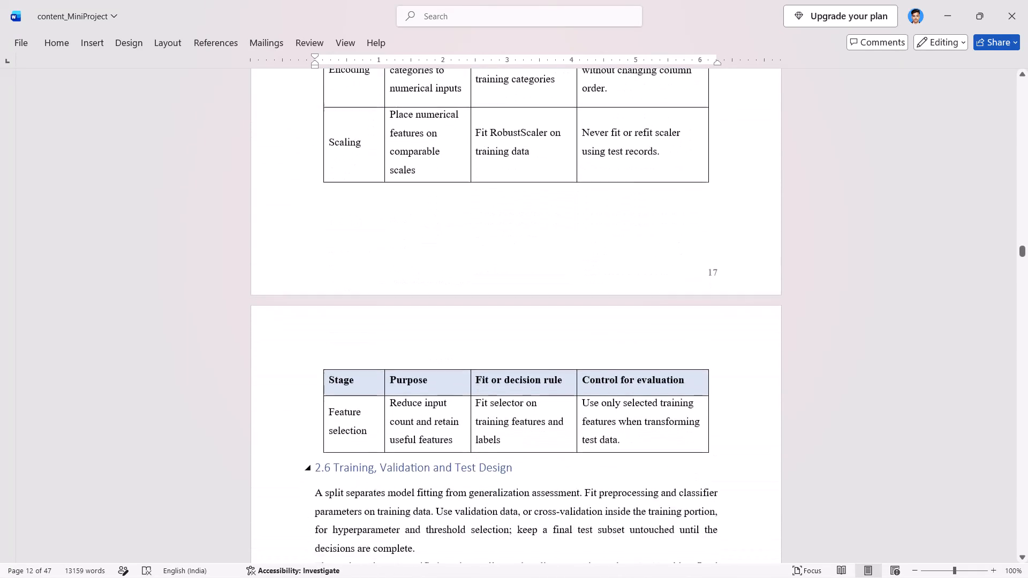
pyautogui.scroll(-3, 562, 459)
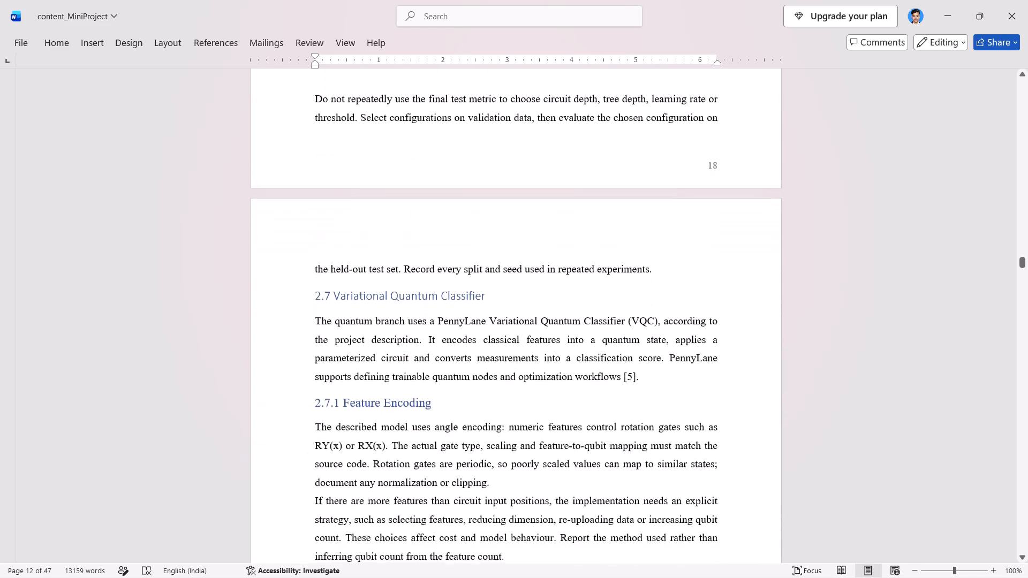
pyautogui.scroll(-2, 562, 459)
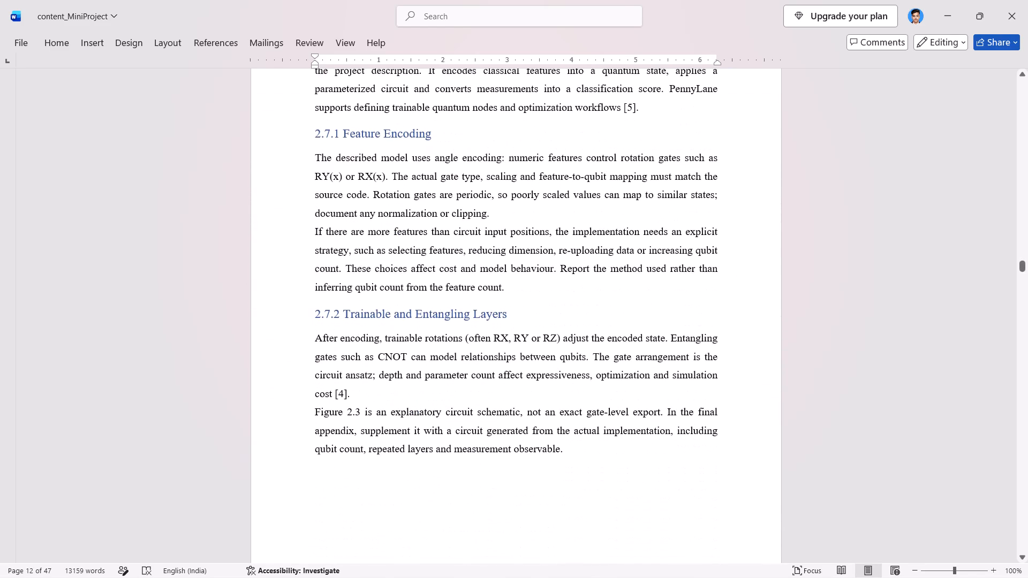
pyautogui.scroll(-10, 562, 459)
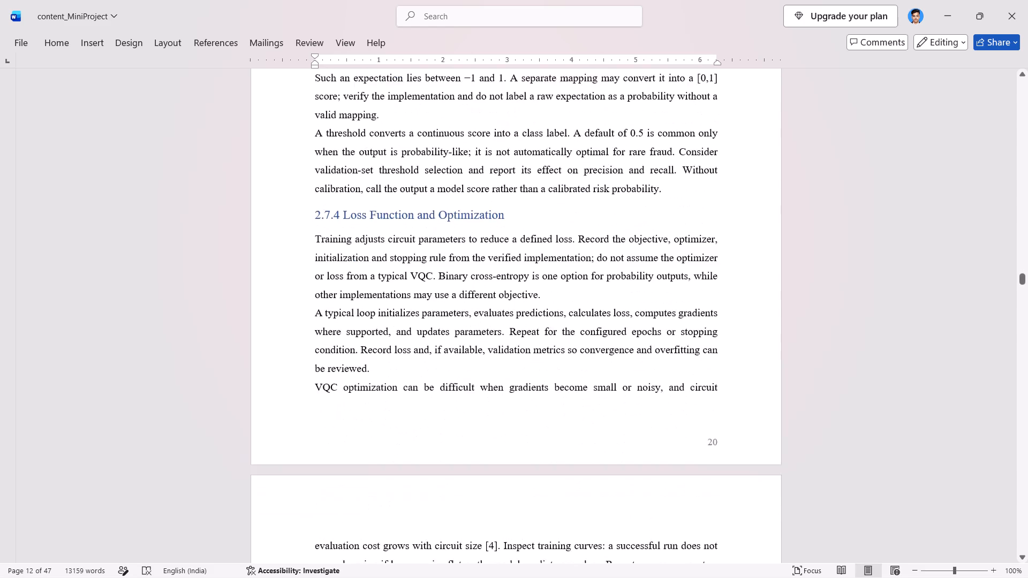
pyautogui.scroll(-9, 562, 459)
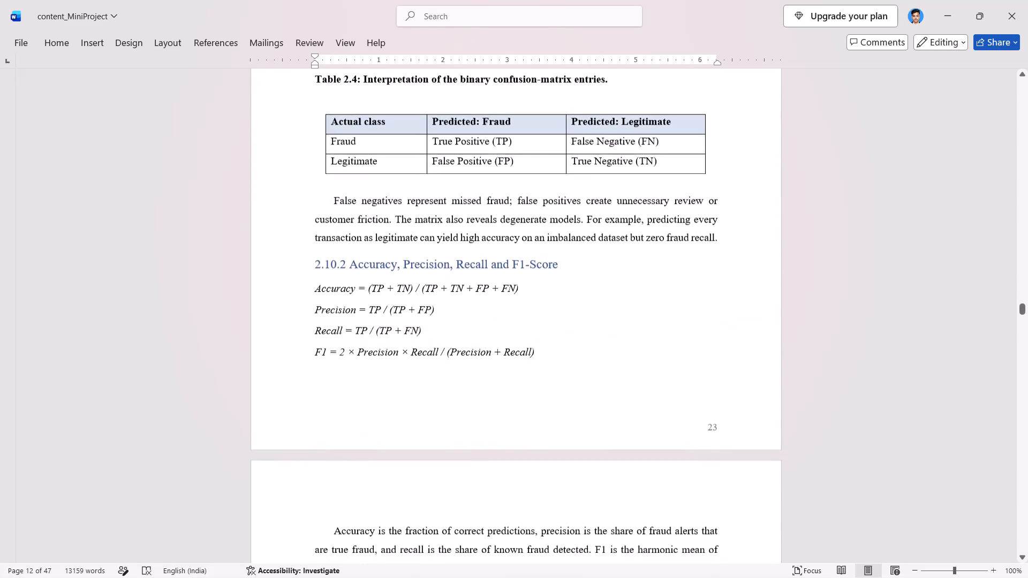
pyautogui.scroll(-7, 562, 459)
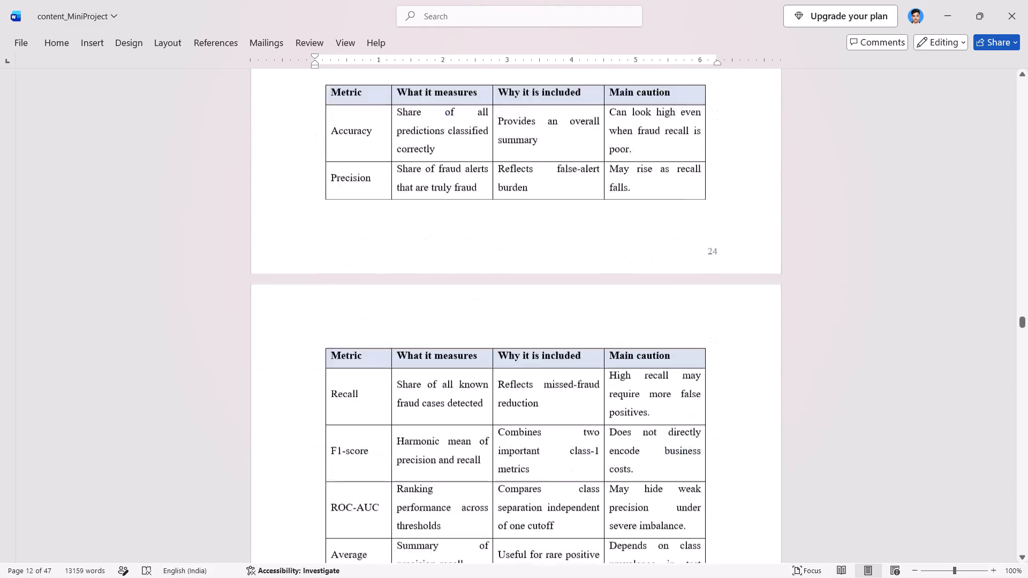
pyautogui.scroll(-8, 562, 459)
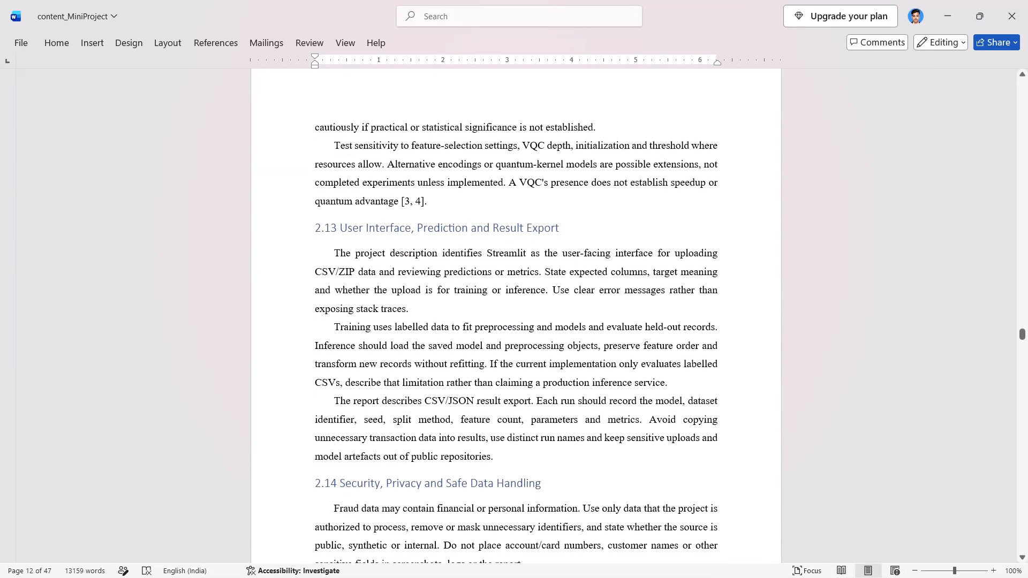
pyautogui.scroll(-10, 562, 459)
pyautogui.scroll(-15, 562, 459)
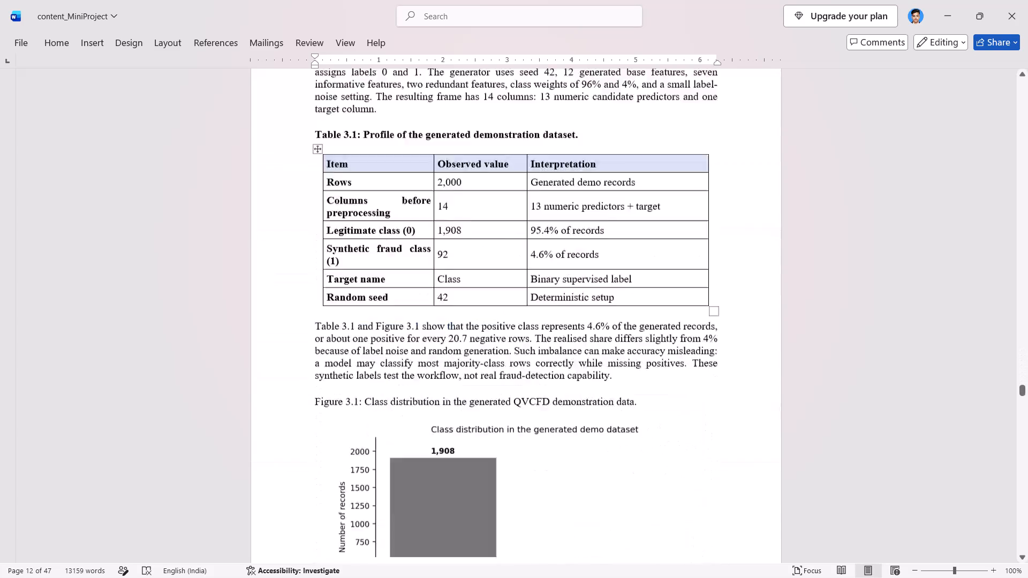
# Remove the page gap before heading 3.3 Demonstration Dataset Profile so it follows section 3.2 after one blank line.
pyautogui.scroll(10, 562, 459)
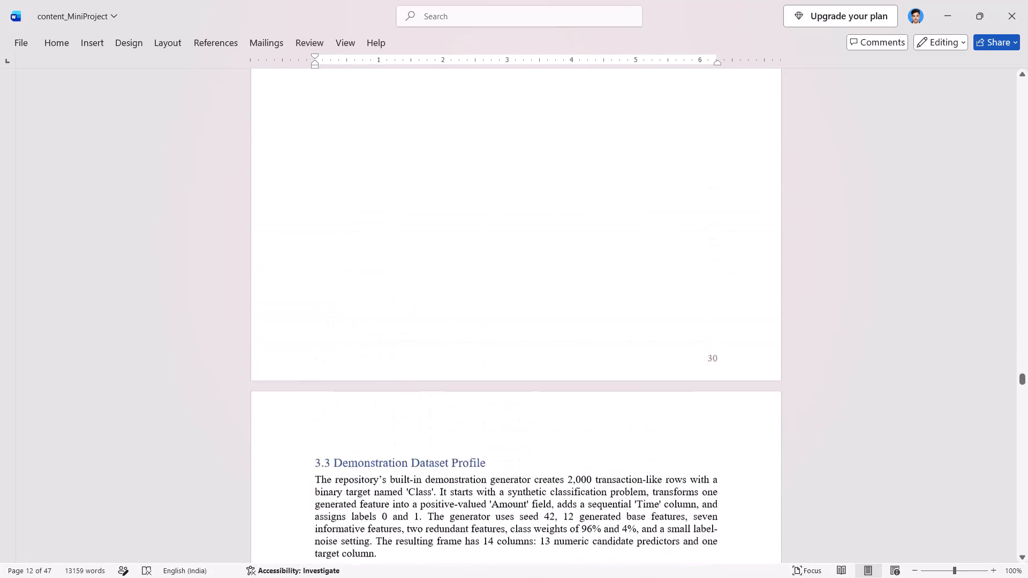
pyautogui.scroll(4, 562, 459)
pyautogui.scroll(-5, 562, 459)
pyautogui.scroll(1, 562, 459)
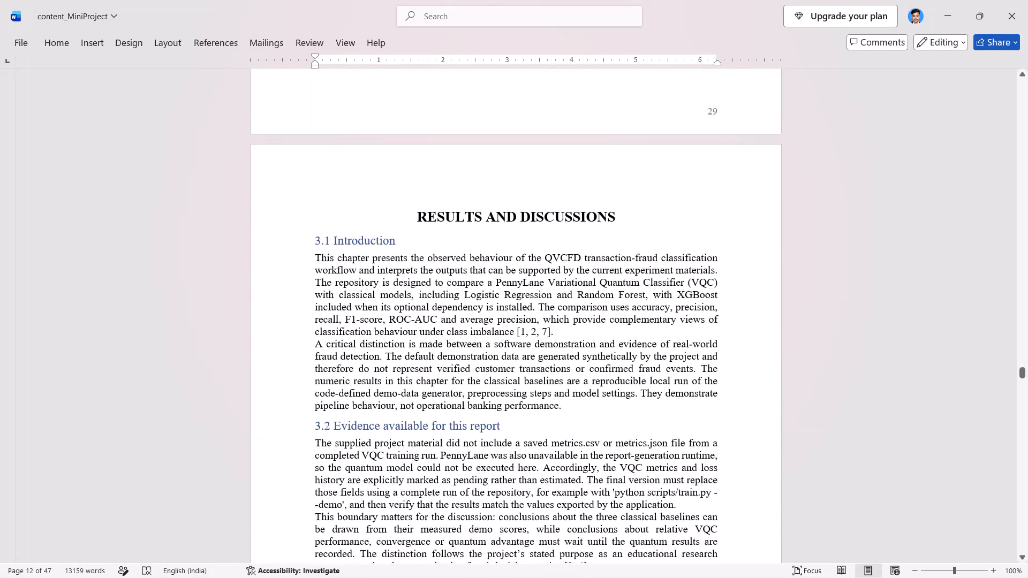
pyautogui.scroll(-7, 562, 459)
pyautogui.scroll(2, 562, 459)
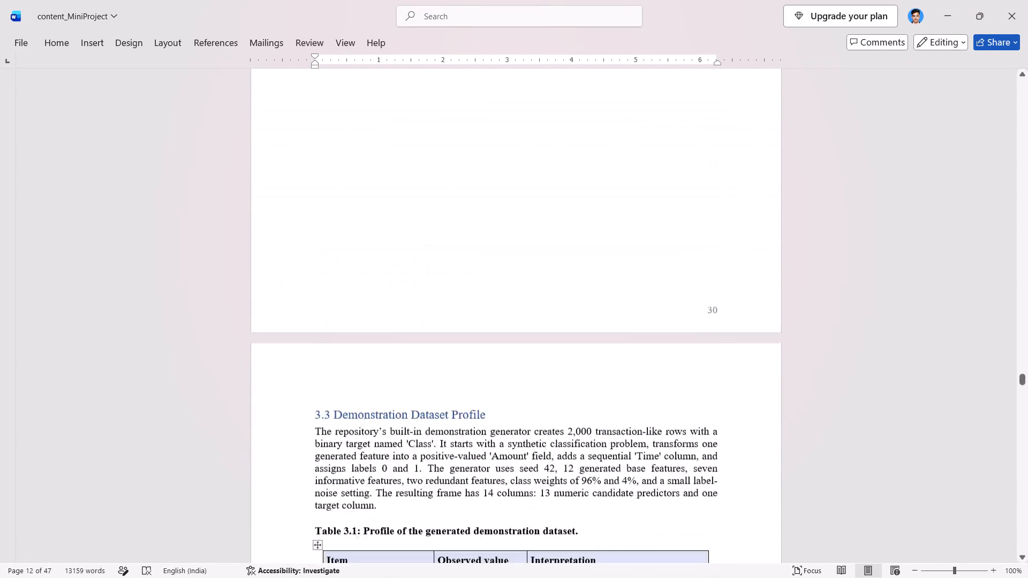
pyautogui.scroll(2, 562, 459)
pyautogui.scroll(-5, 562, 459)
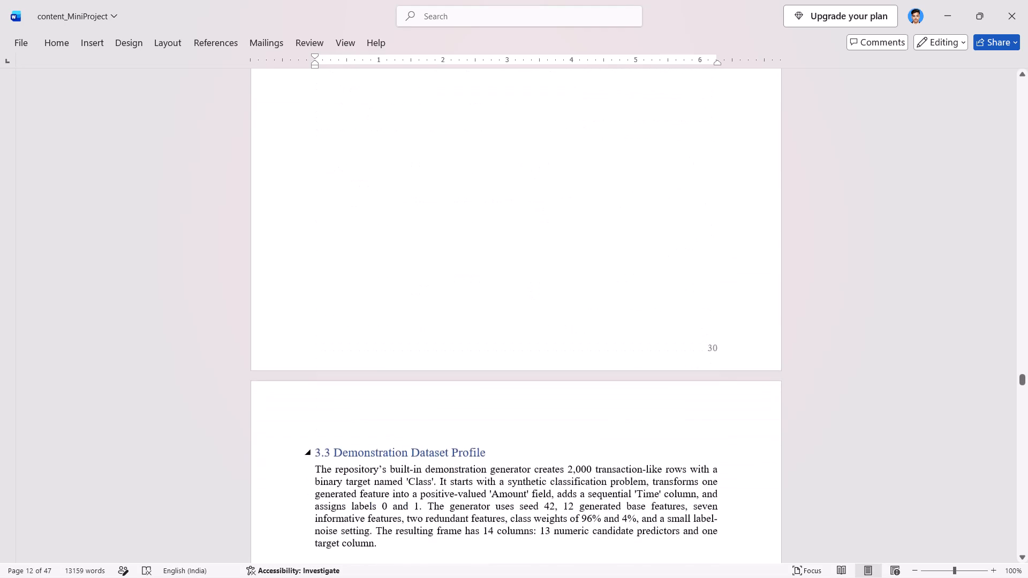
pyautogui.scroll(-1, 562, 459)
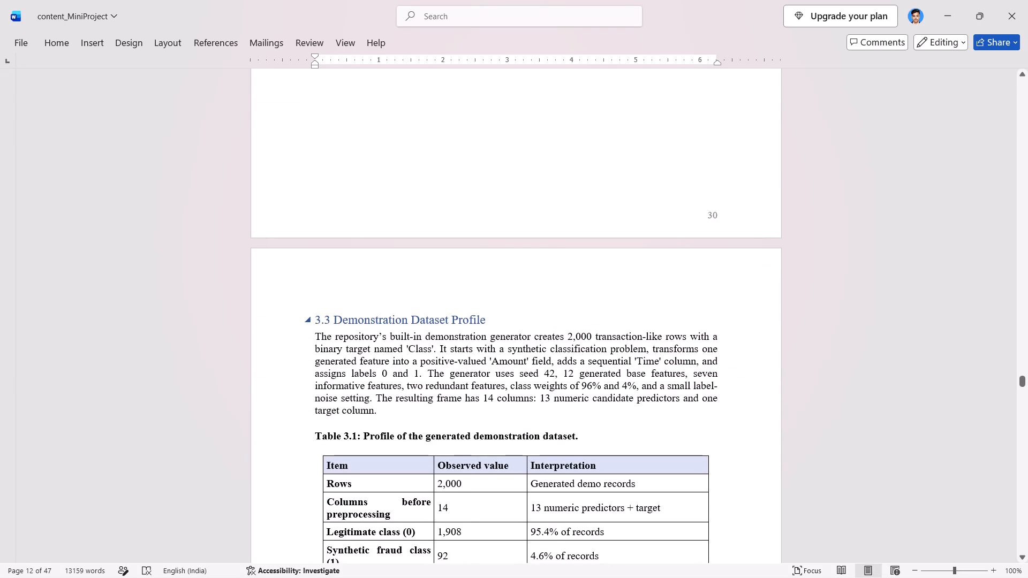
pyautogui.click(303, 318)
pyautogui.click(319, 305)
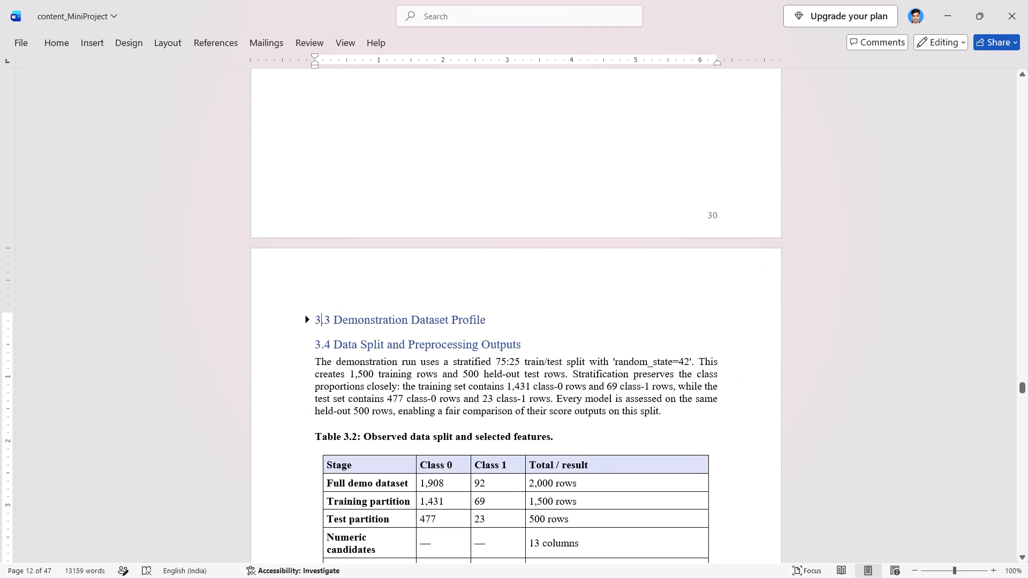
pyautogui.press('Left')
pyautogui.press('Left')
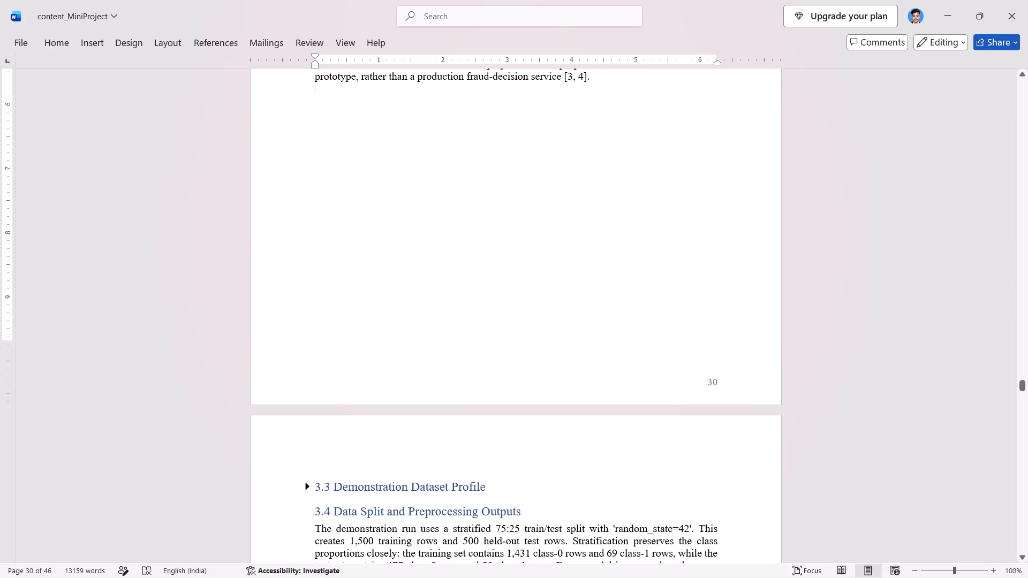
pyautogui.press('Down')
pyautogui.press('BackSpace')
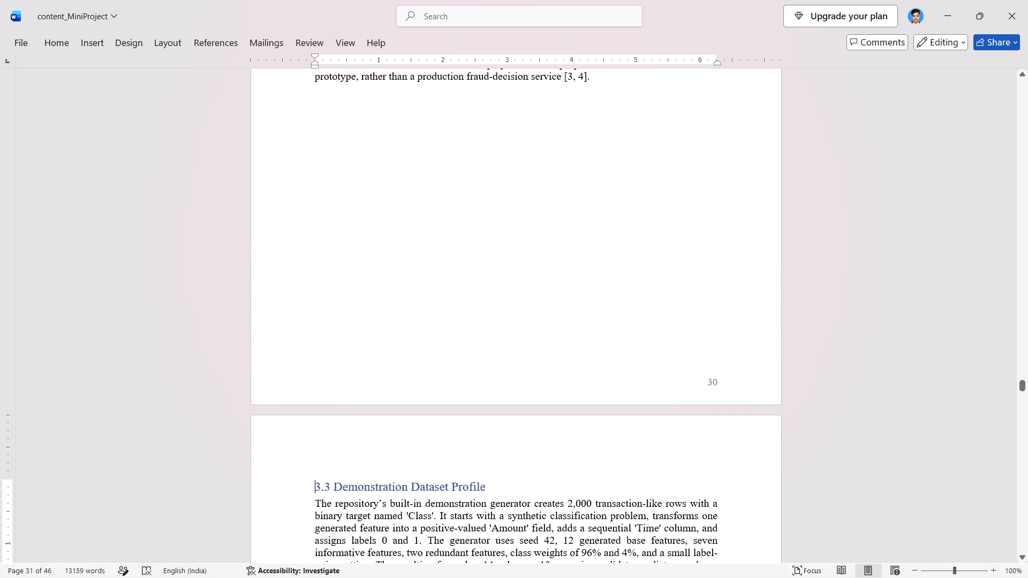
pyautogui.press('BackSpace')
pyautogui.press('BackSpace')
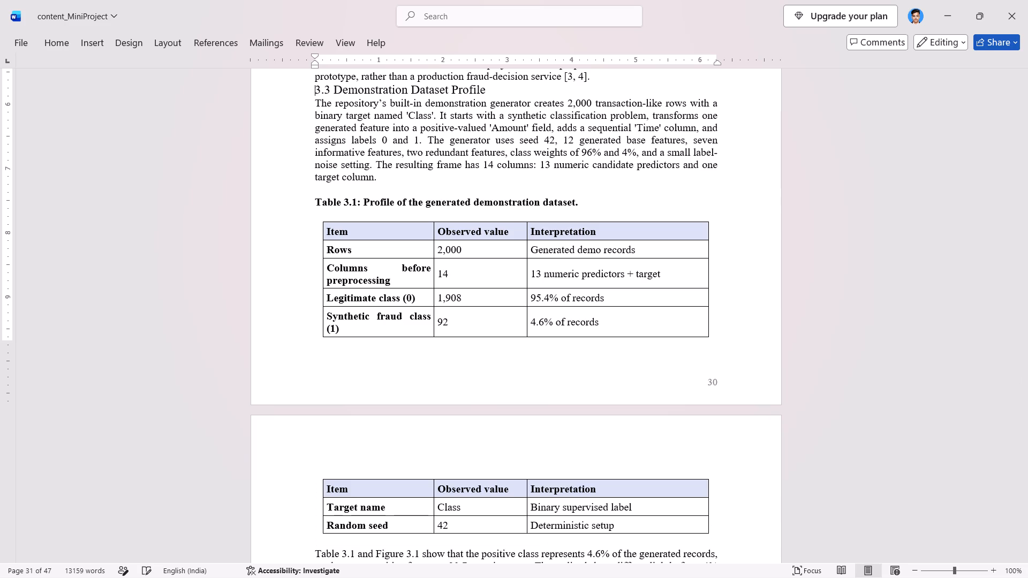
pyautogui.press('Return')
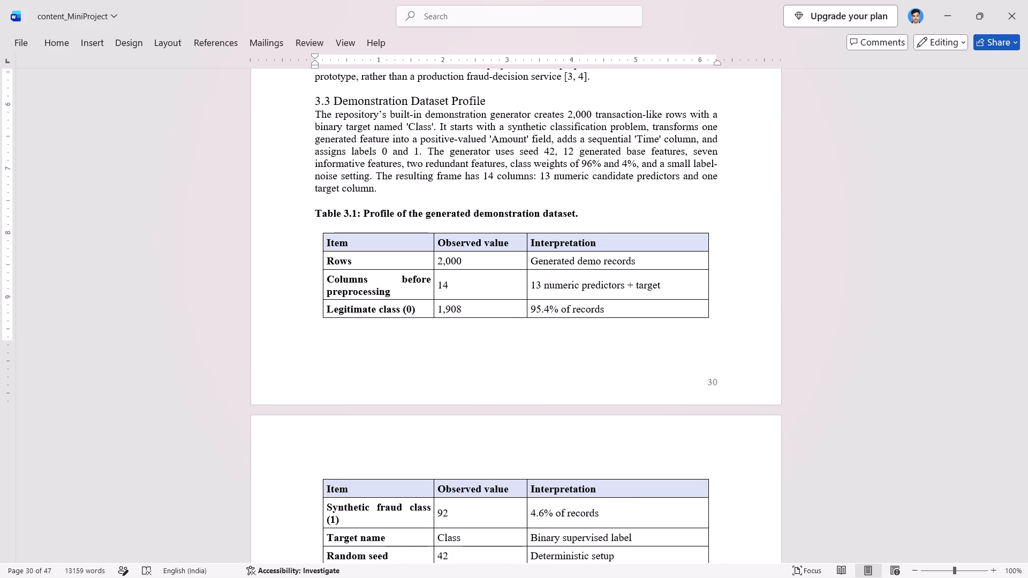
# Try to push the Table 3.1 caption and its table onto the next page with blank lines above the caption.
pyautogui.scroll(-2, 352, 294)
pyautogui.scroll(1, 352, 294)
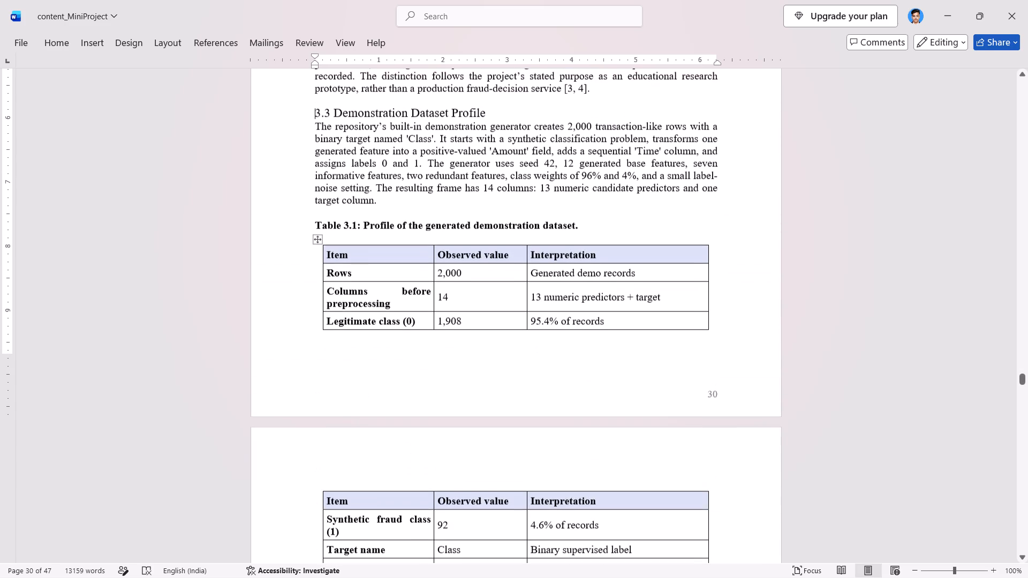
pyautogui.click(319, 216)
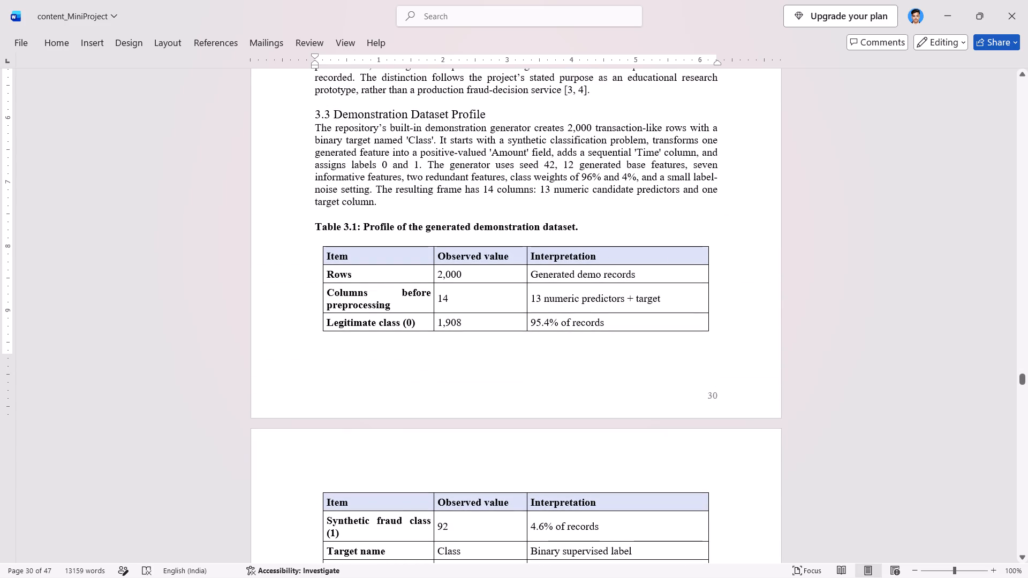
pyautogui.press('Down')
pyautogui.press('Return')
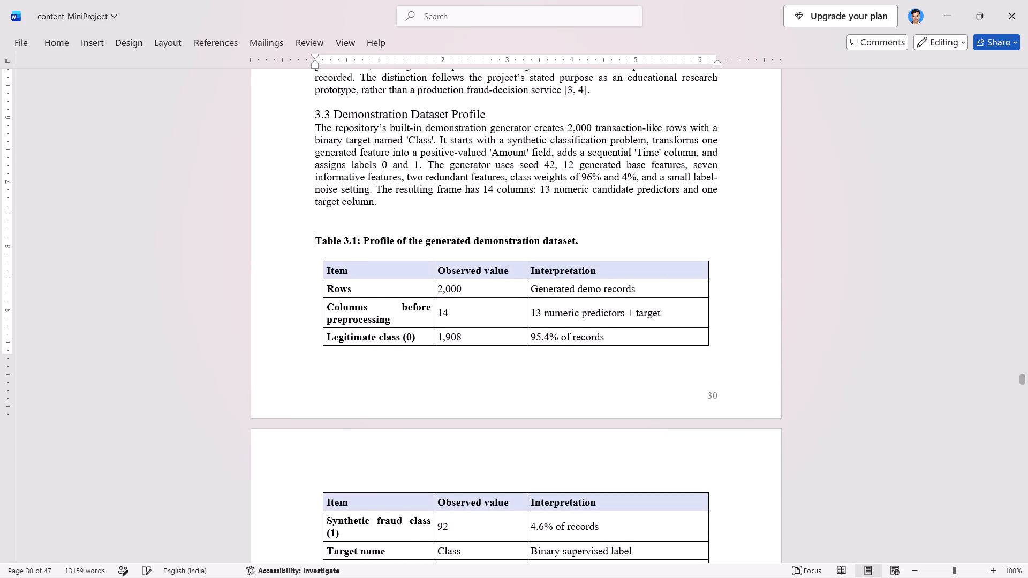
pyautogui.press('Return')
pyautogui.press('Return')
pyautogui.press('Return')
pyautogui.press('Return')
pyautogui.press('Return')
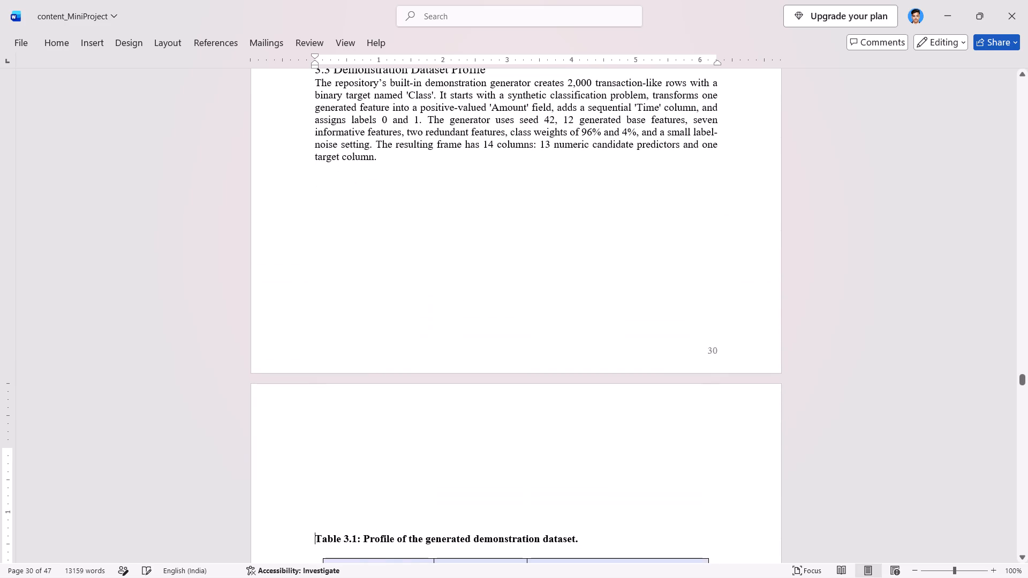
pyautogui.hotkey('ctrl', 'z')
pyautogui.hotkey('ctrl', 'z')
# Reinsert one blank line between the last paragraph of section 3.2 and heading 3.3 Demonstration Dataset Profile.
pyautogui.scroll(1, 319, 216)
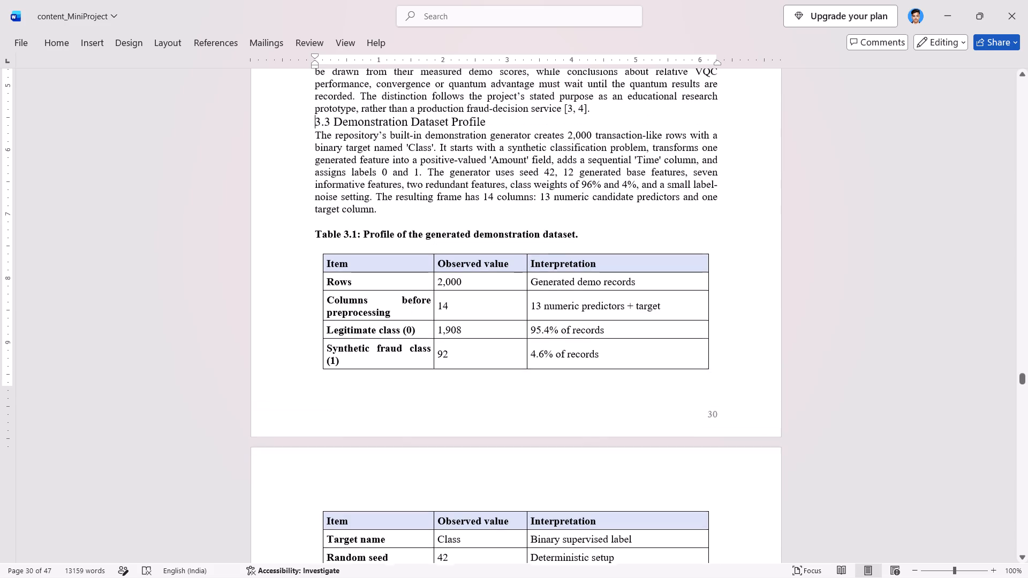
pyautogui.scroll(1, 319, 216)
pyautogui.press('Return')
# Strip the blue heading style from 3.1 Introduction by merging it into the chapter title and splitting it back onto its own left-aligned line.
pyautogui.scroll(1, 328, 194)
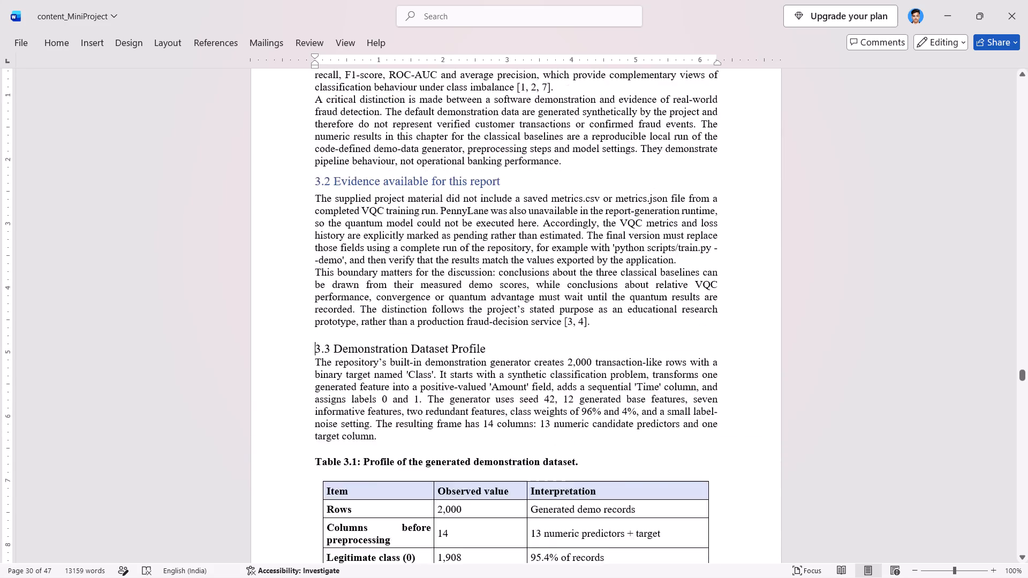
pyautogui.scroll(2, 328, 194)
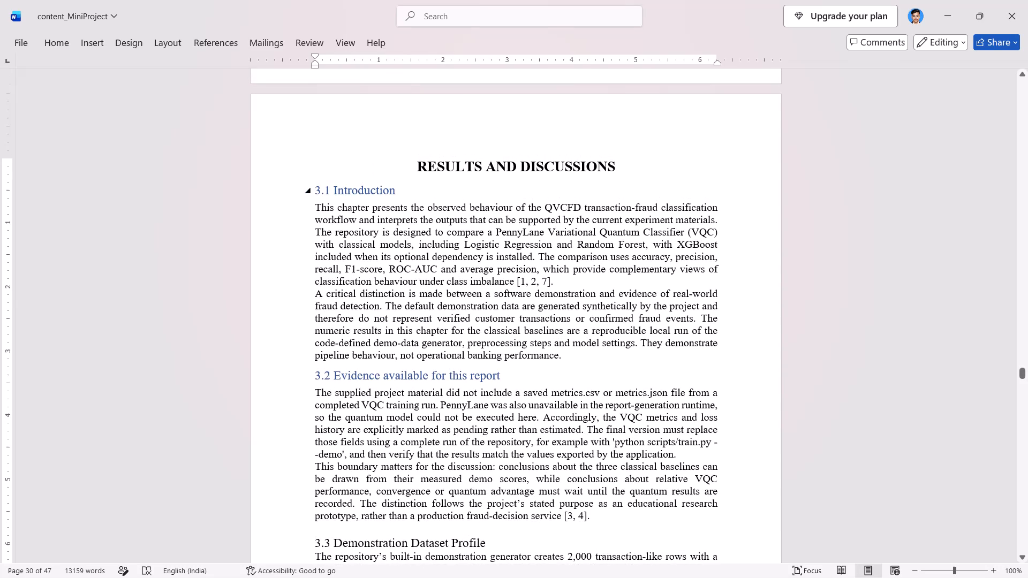
pyautogui.click(314, 192)
pyautogui.press('BackSpace')
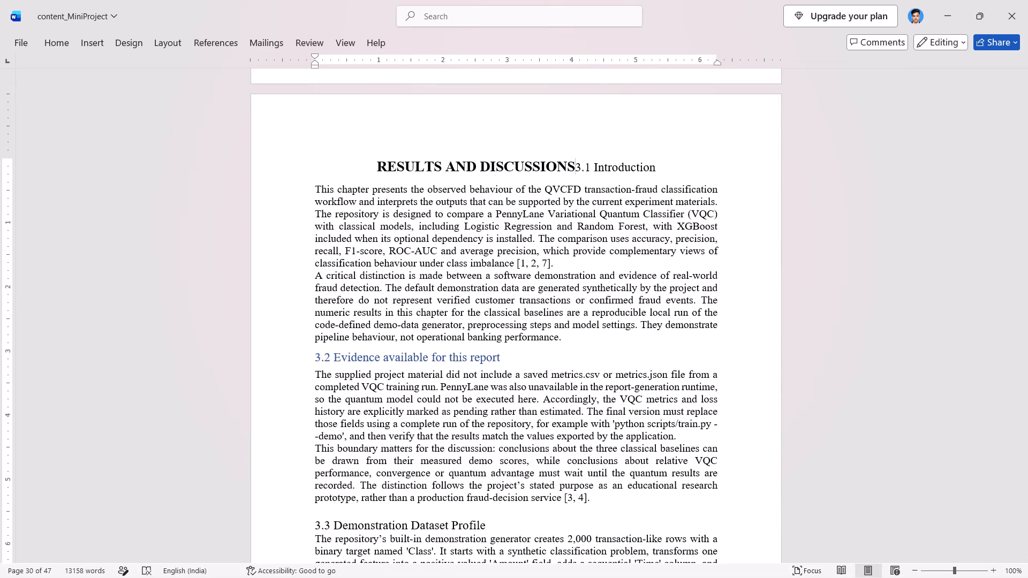
pyautogui.hotkey('ctrl', 'z')
pyautogui.press('BackSpace')
pyautogui.press('Return')
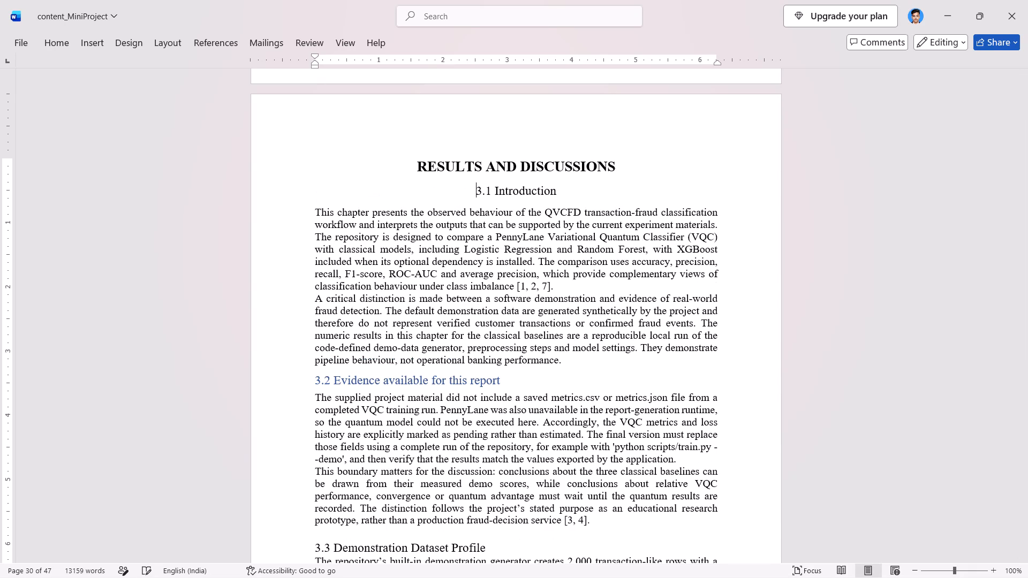
pyautogui.press('BackSpace')
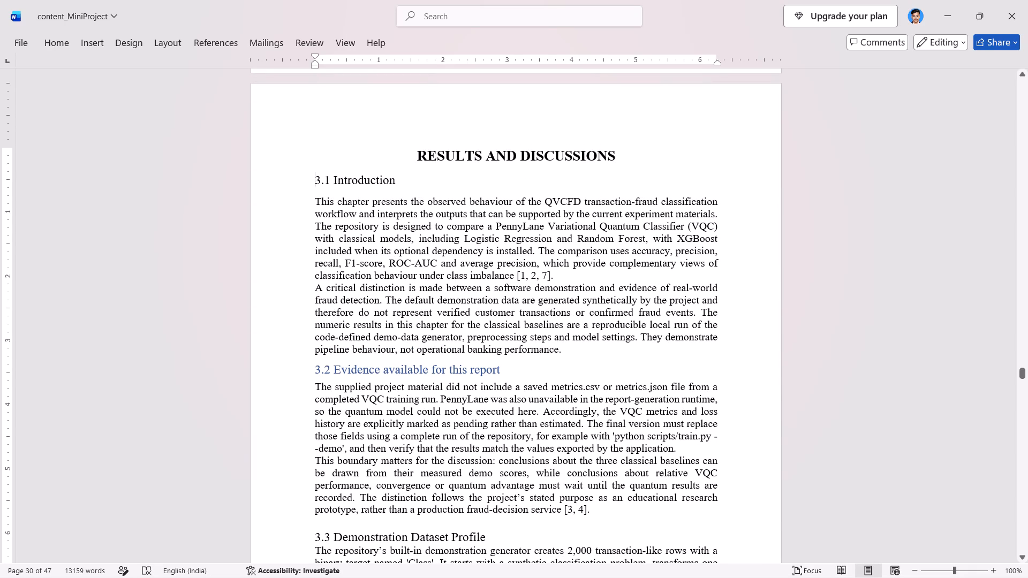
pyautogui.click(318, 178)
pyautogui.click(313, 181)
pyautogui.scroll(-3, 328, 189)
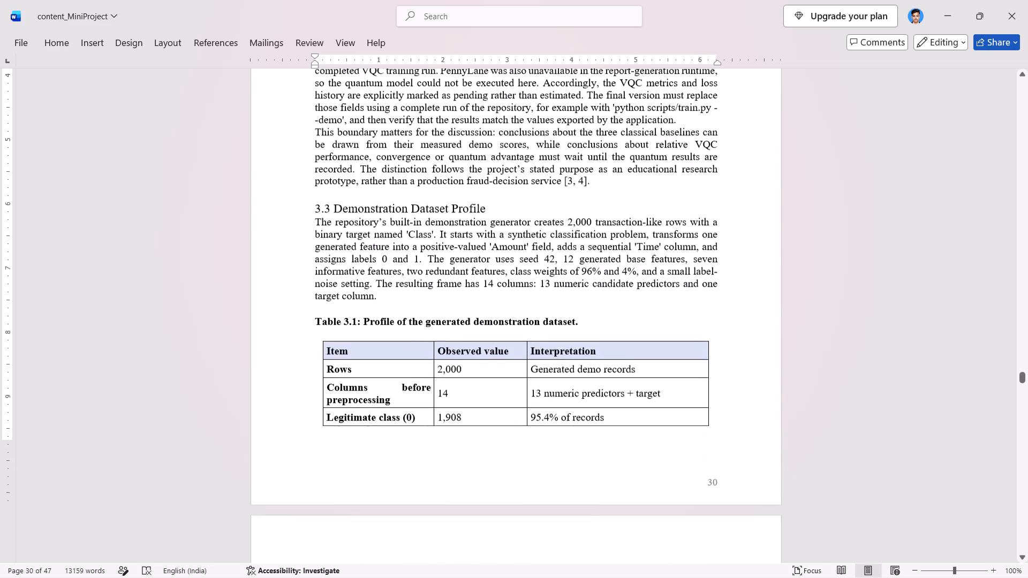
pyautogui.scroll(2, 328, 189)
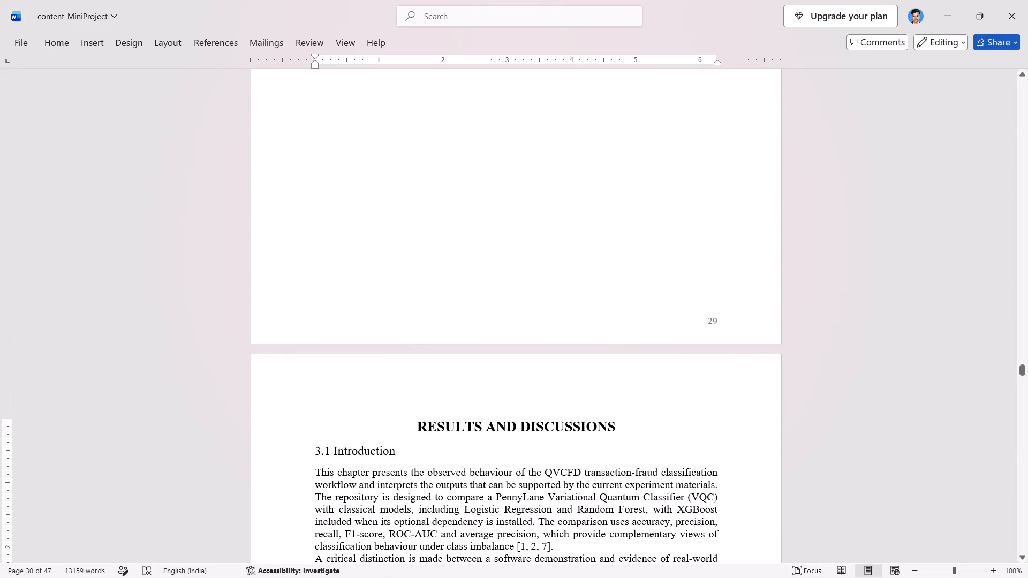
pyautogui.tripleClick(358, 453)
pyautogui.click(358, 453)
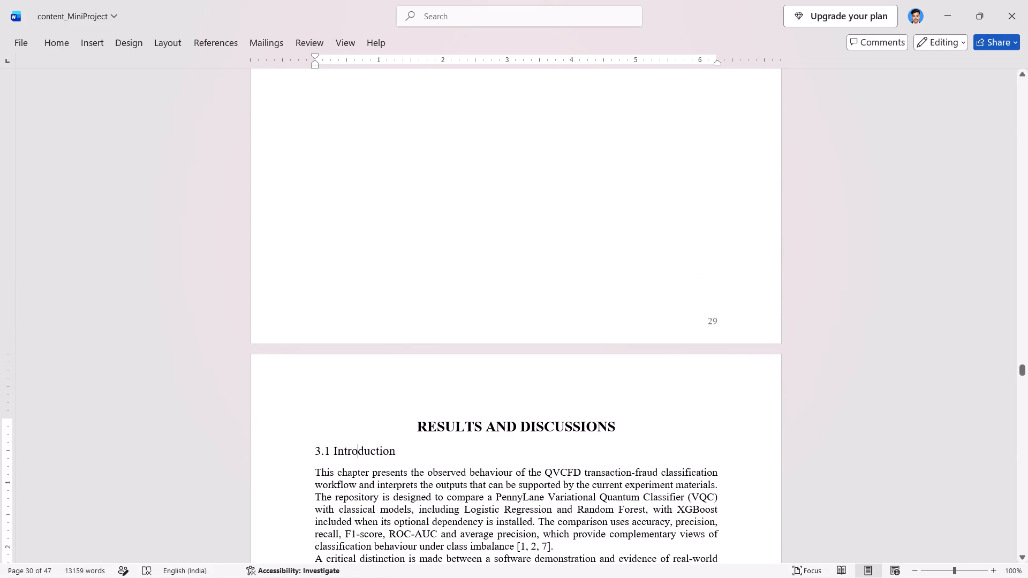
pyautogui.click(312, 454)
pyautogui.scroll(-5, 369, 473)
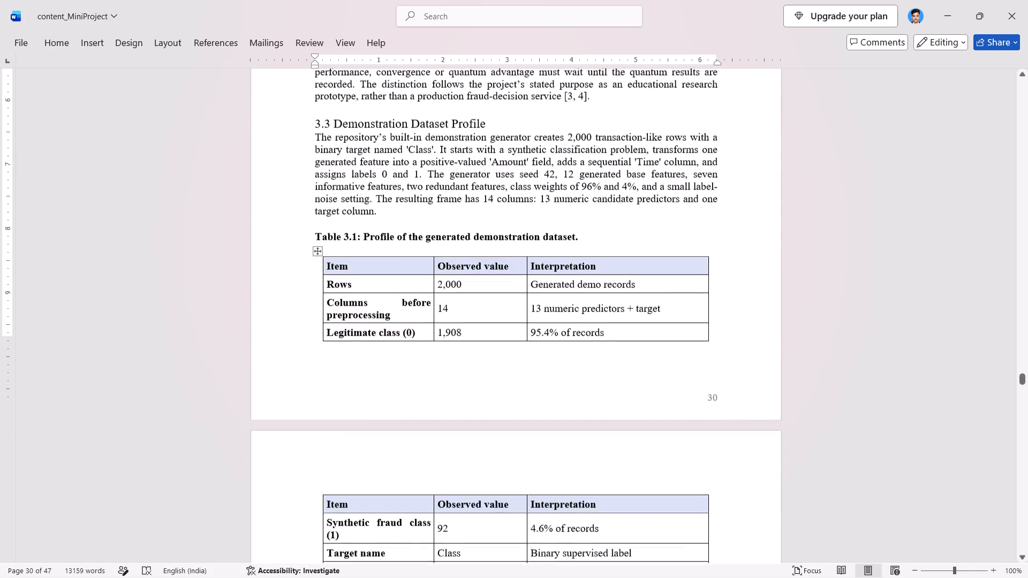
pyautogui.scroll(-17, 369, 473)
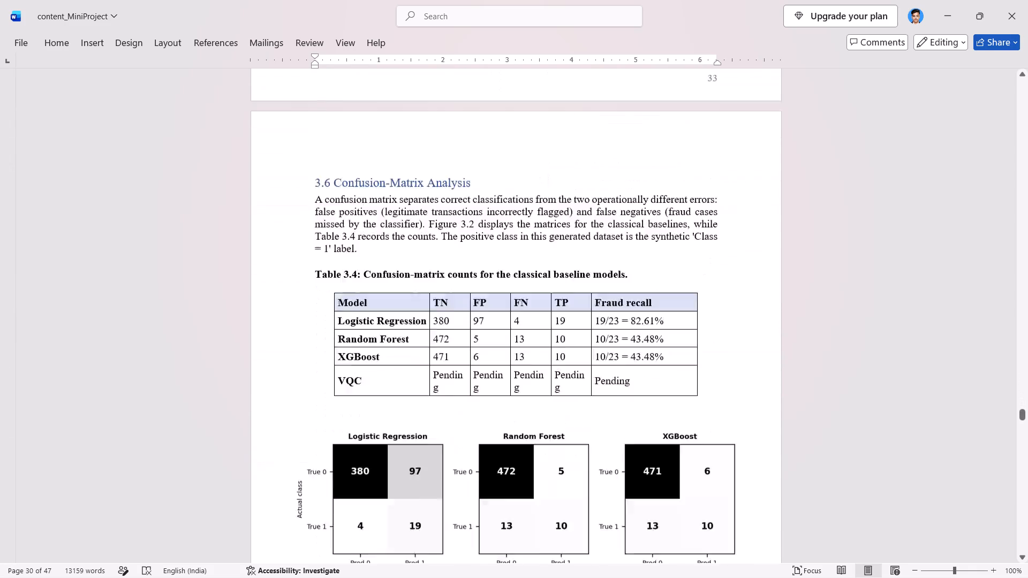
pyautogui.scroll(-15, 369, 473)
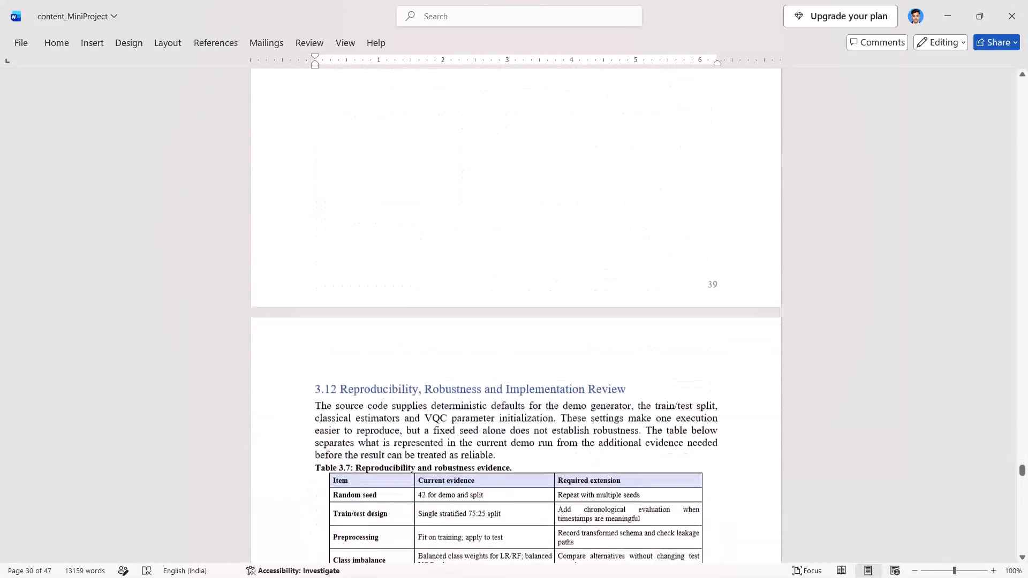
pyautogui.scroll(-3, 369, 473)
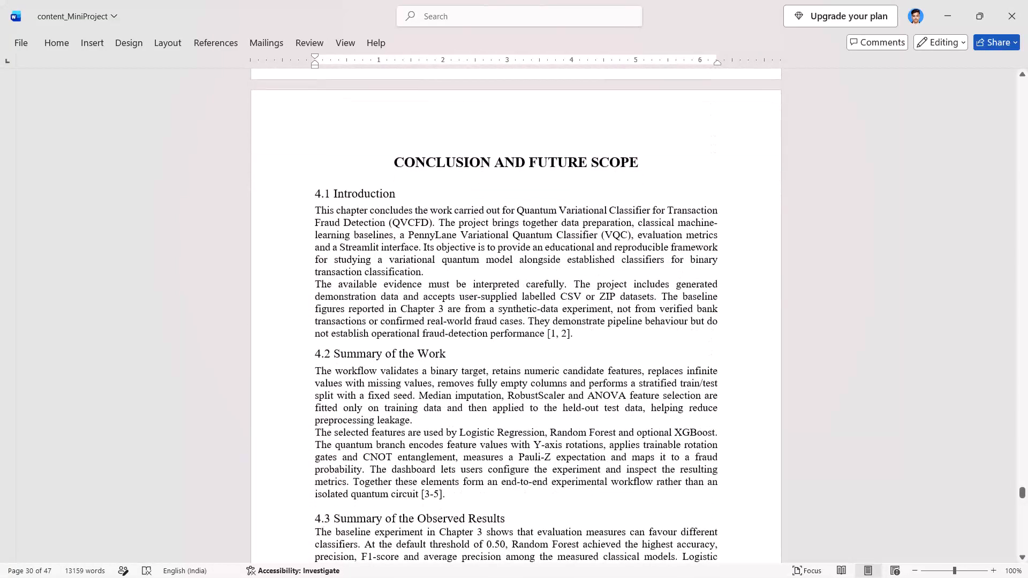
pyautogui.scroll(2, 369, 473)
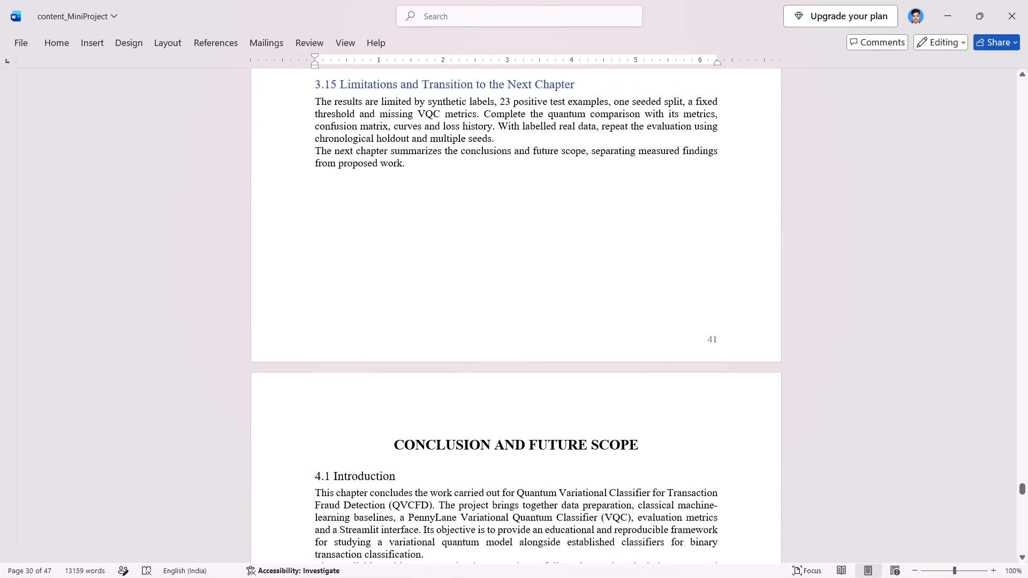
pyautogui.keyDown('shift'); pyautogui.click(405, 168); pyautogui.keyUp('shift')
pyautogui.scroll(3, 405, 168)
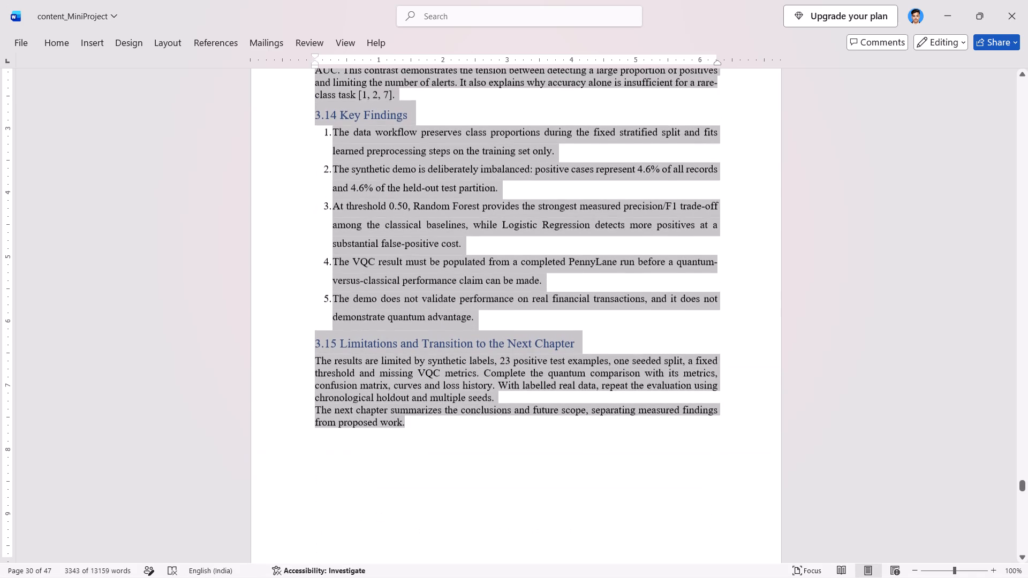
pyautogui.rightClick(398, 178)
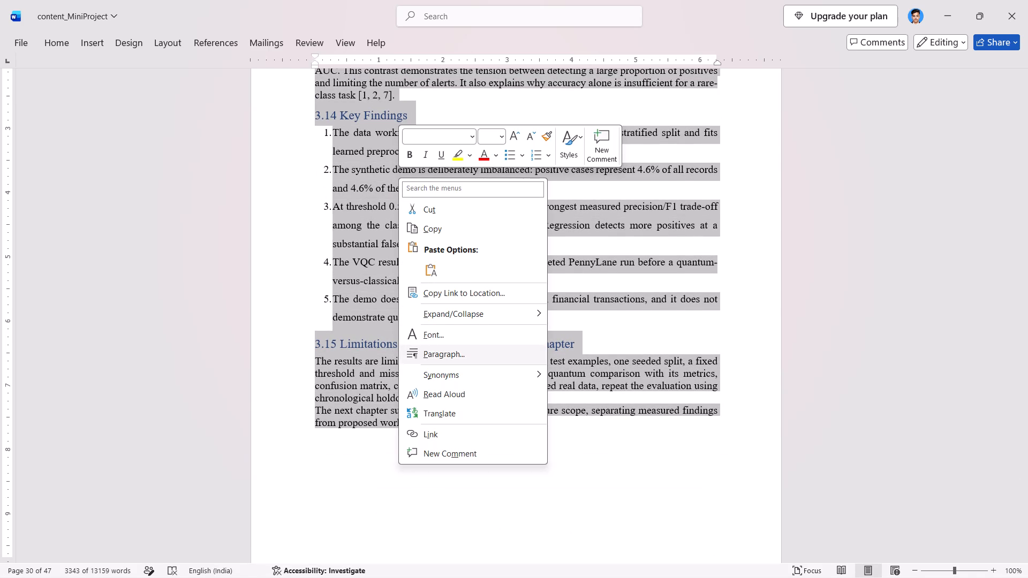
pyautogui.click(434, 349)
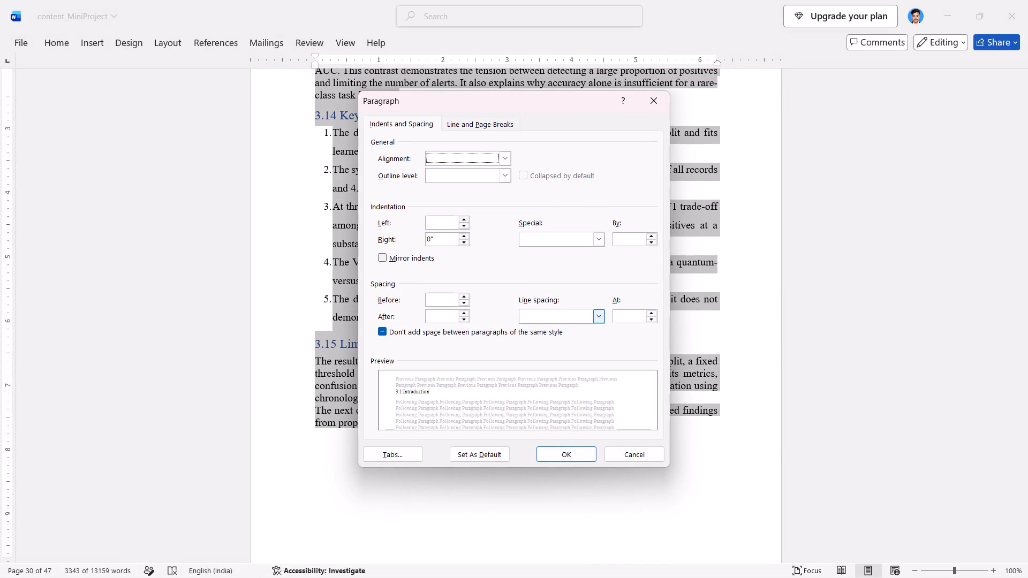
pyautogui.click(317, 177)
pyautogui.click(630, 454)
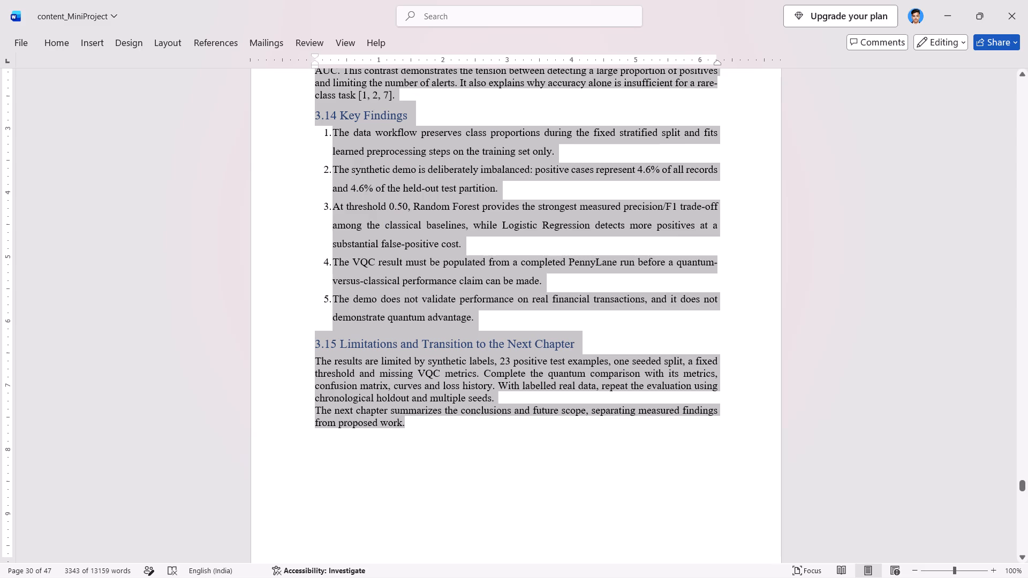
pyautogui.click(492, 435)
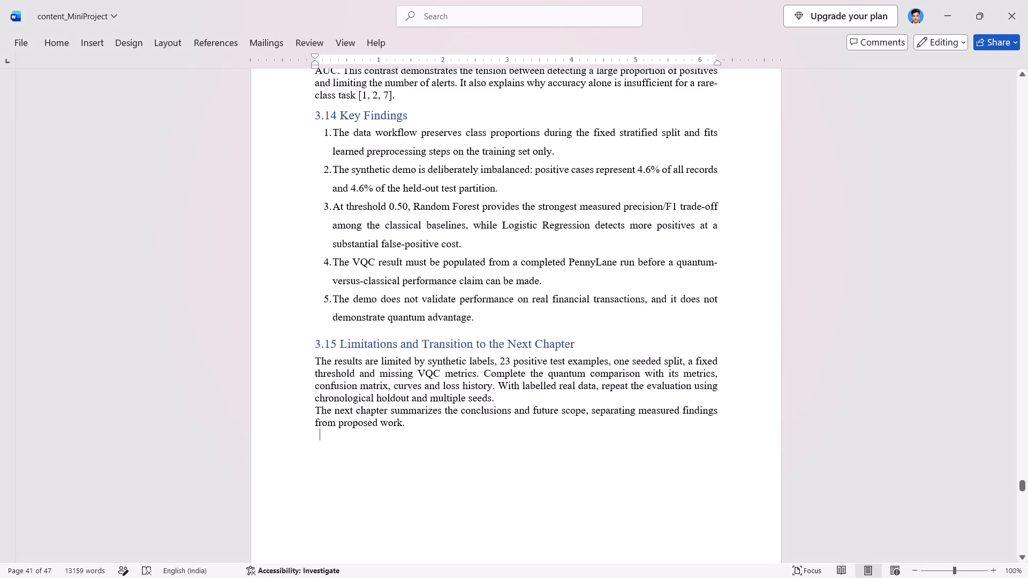
# Look back through the Results and Discussions chapter from its last paragraph to 3.1 Introduction, examining its spacing, tables and figures.
pyautogui.click(406, 416)
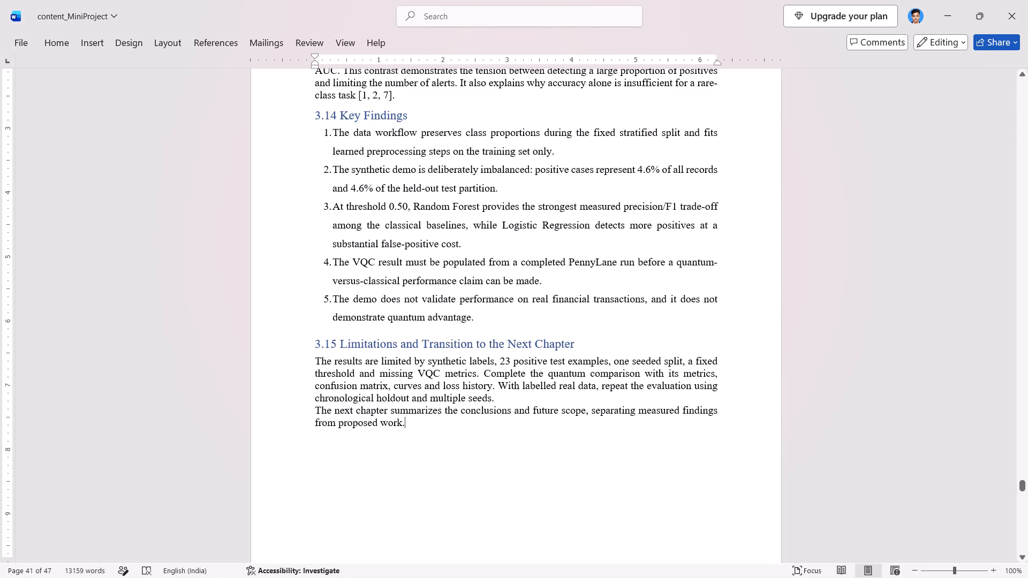
pyautogui.scroll(4, 406, 416)
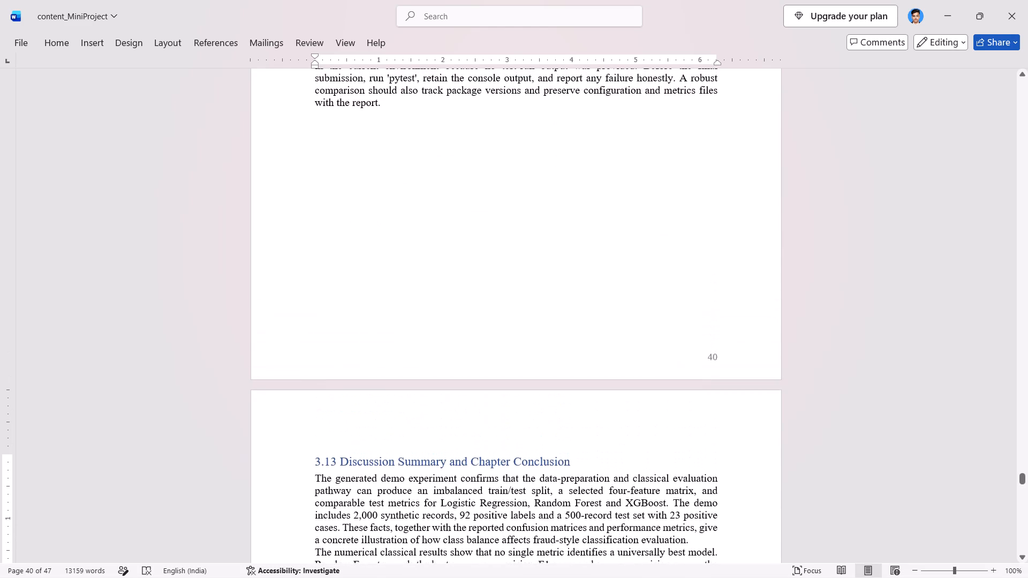
pyautogui.scroll(5, 406, 416)
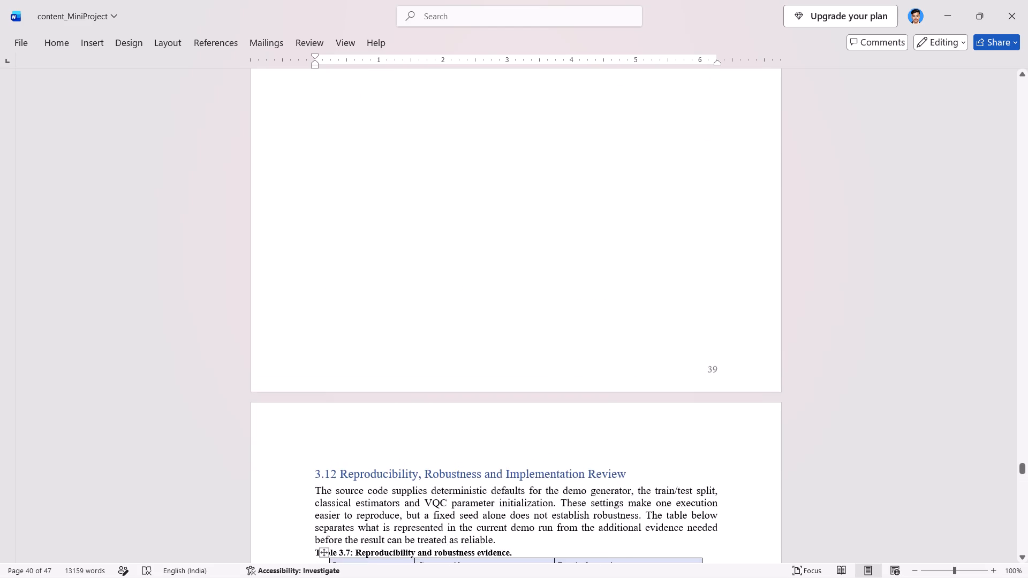
pyautogui.scroll(-2, 406, 416)
pyautogui.scroll(10, 406, 416)
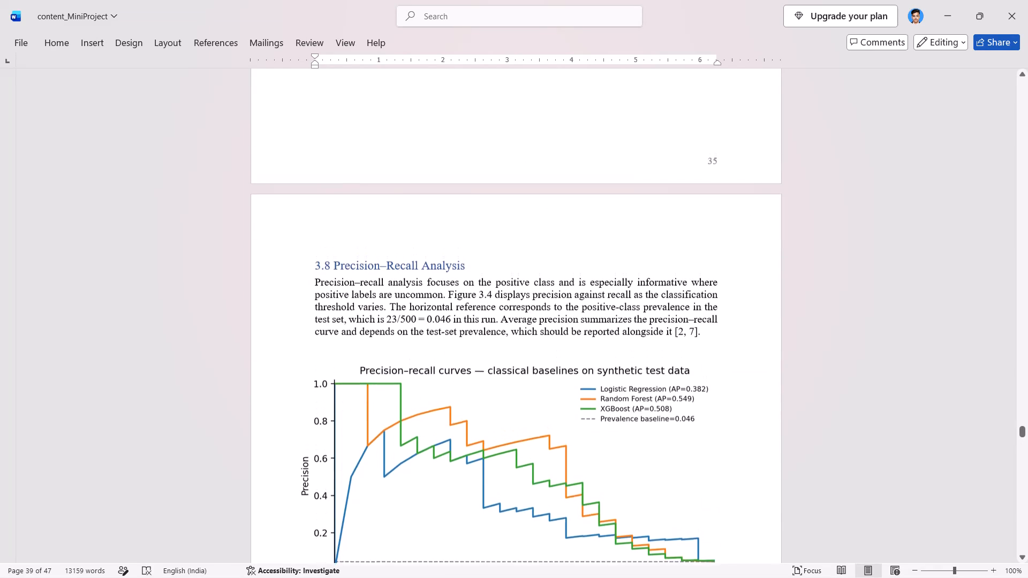
pyautogui.scroll(8, 406, 416)
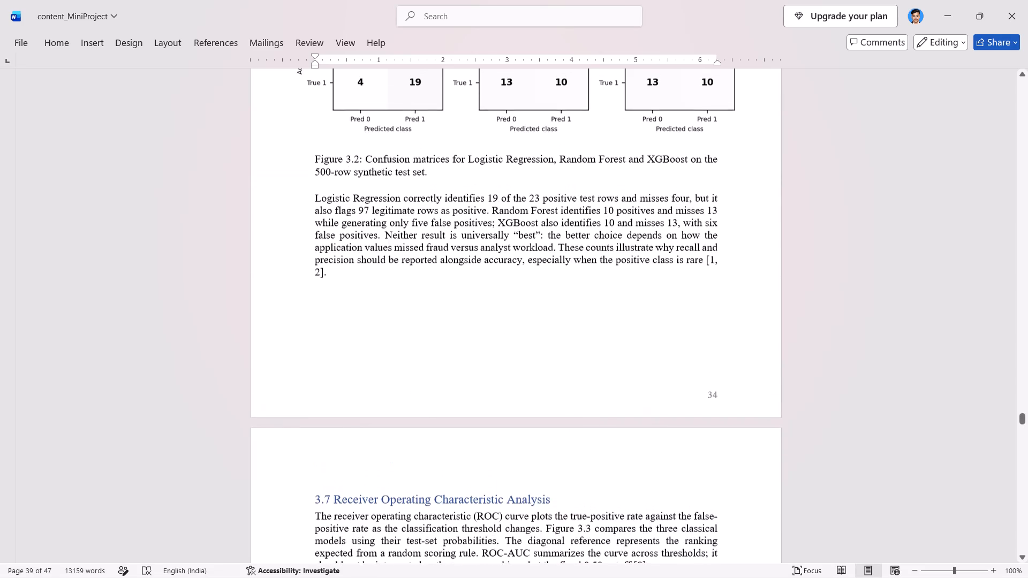
pyautogui.scroll(6, 406, 416)
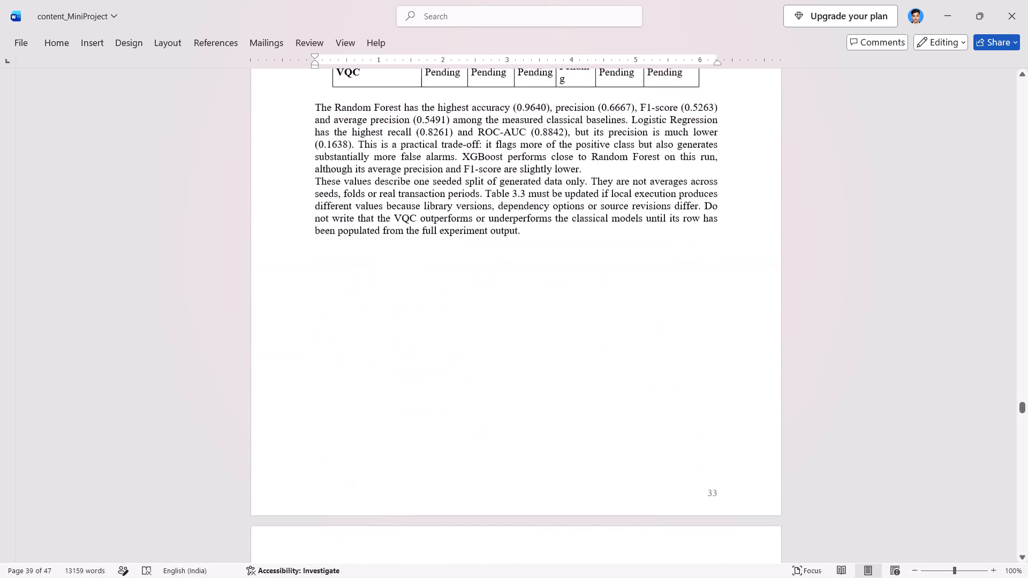
pyautogui.scroll(9, 406, 416)
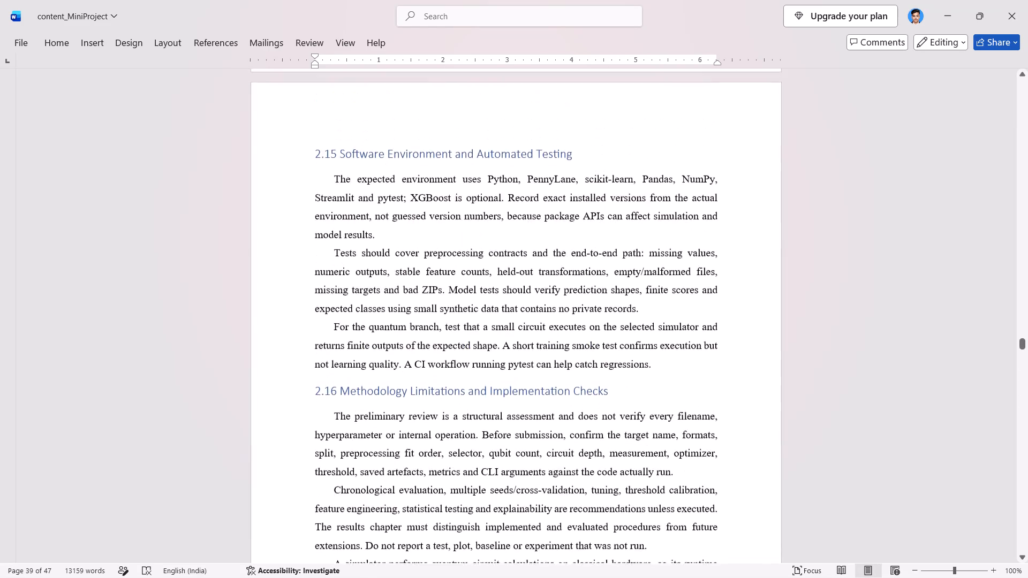
pyautogui.scroll(-2, 406, 416)
pyautogui.scroll(1, 406, 416)
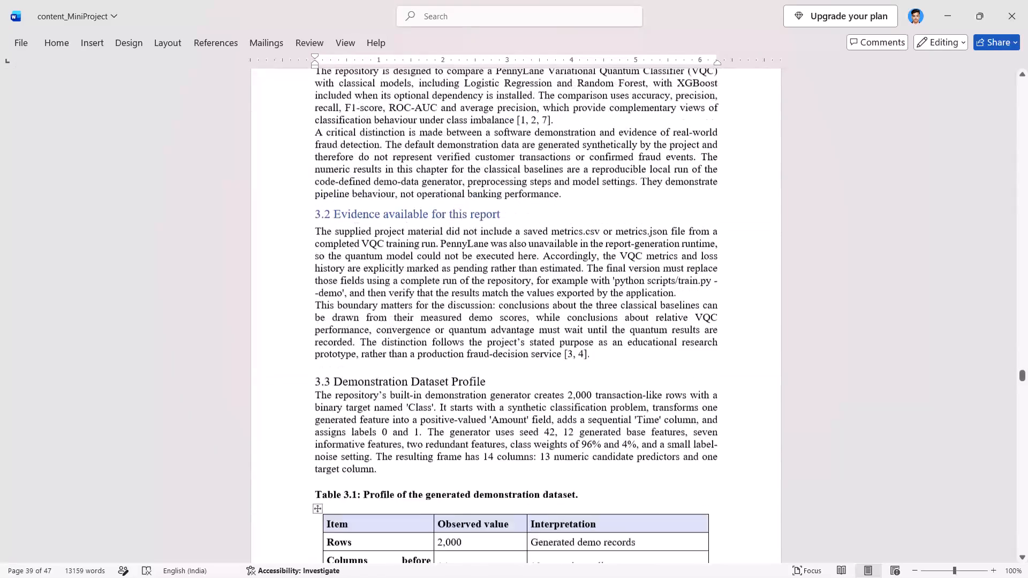
pyautogui.scroll(2, 406, 416)
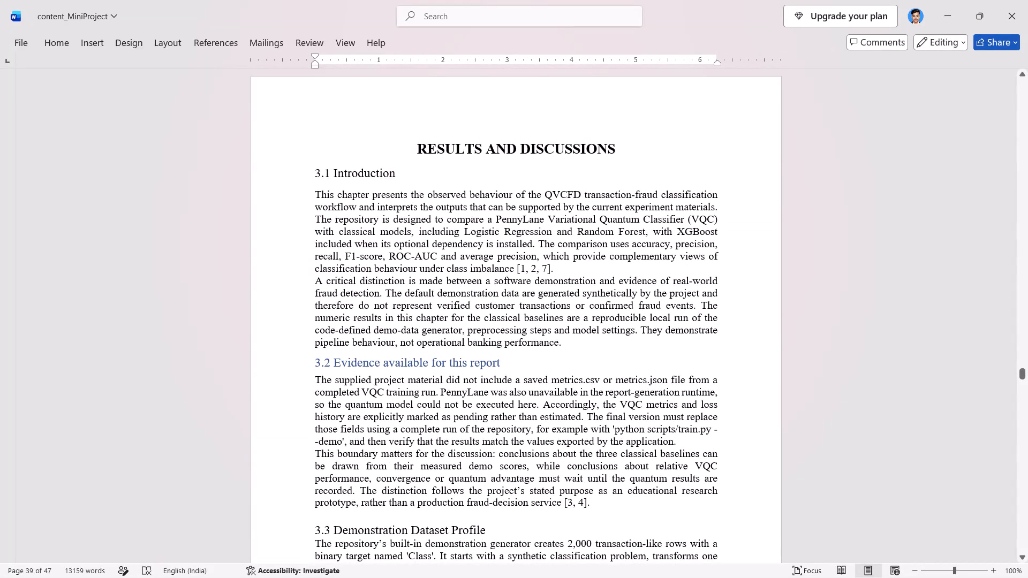
pyautogui.click(315, 171)
pyautogui.scroll(-3, 315, 171)
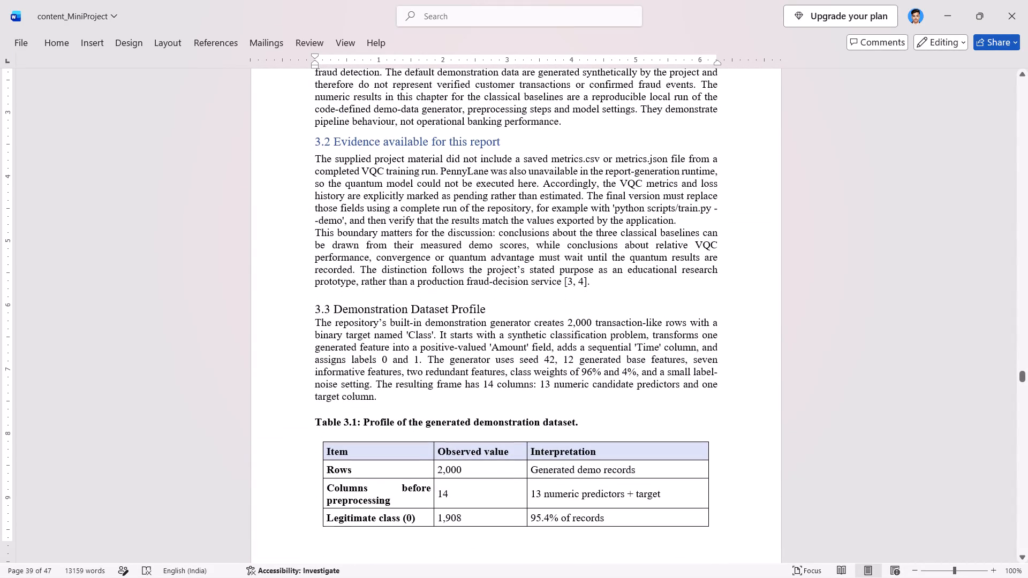
pyautogui.scroll(-7, 396, 454)
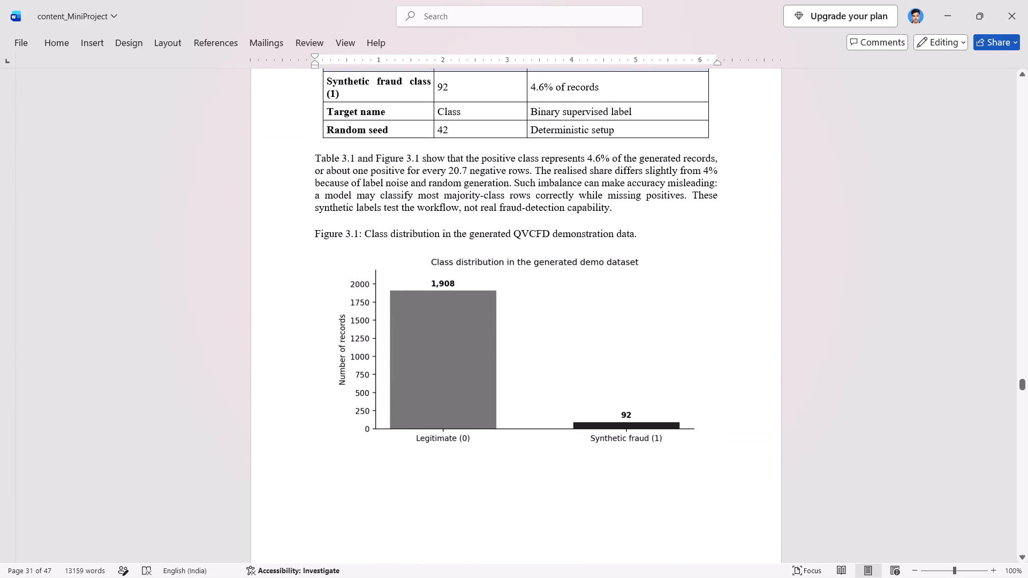
# Set 1.5 line spacing from 3.1 Introduction through the paragraph that follows Table 3.1, just above the Figure 3.1 caption.
pyautogui.keyDown('shift'); pyautogui.click(612, 209); pyautogui.keyUp('shift')
pyautogui.scroll(2, 601, 208)
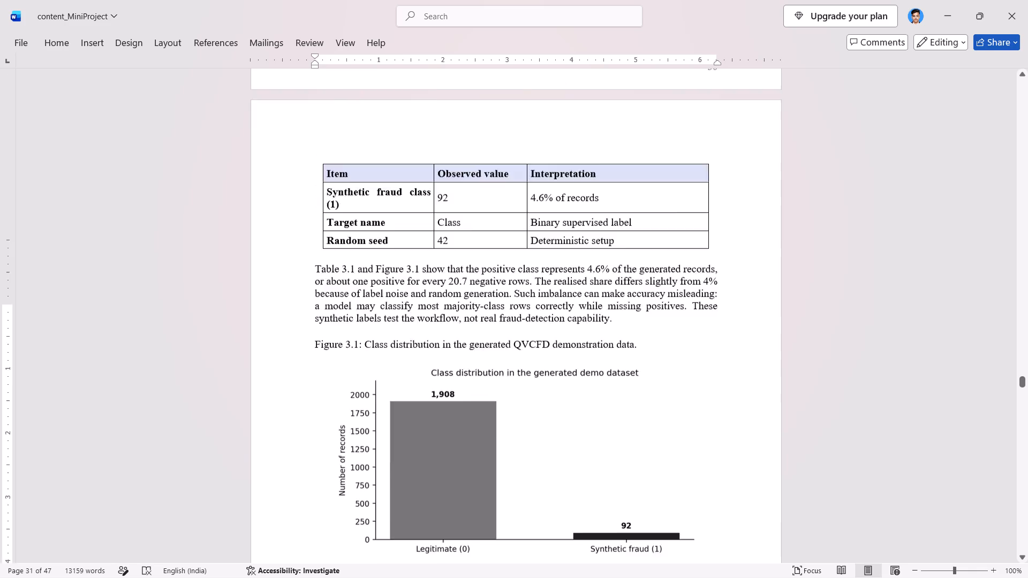
pyautogui.scroll(4, 601, 208)
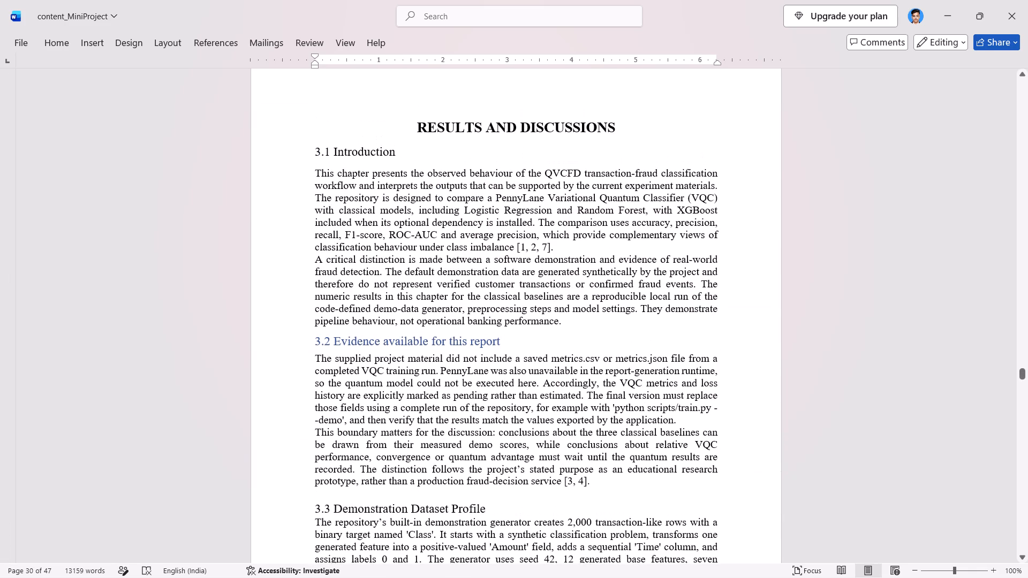
pyautogui.keyDown('shift'); pyautogui.click(316, 149); pyautogui.keyUp('shift')
pyautogui.rightClick(370, 204)
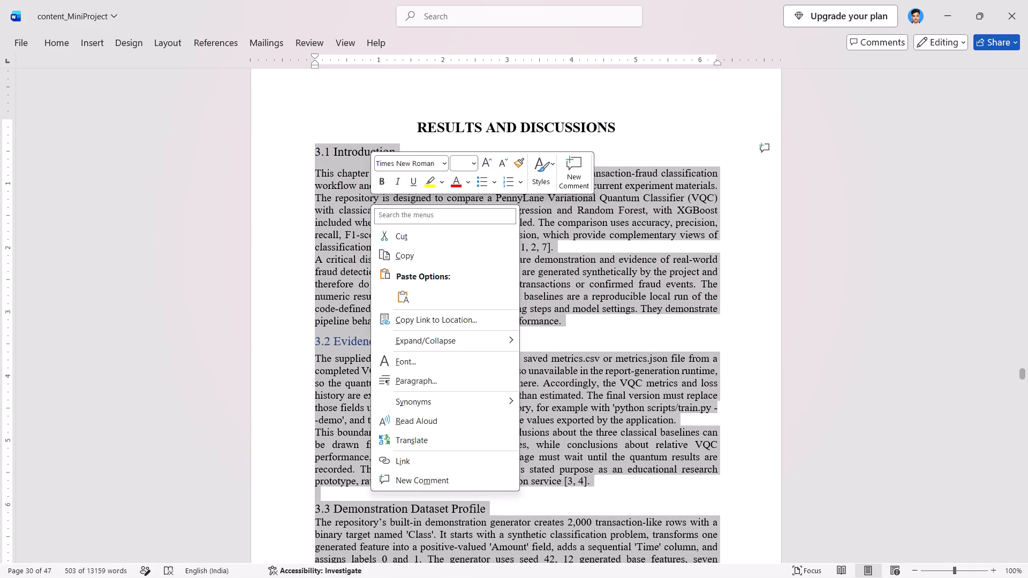
pyautogui.click(429, 384)
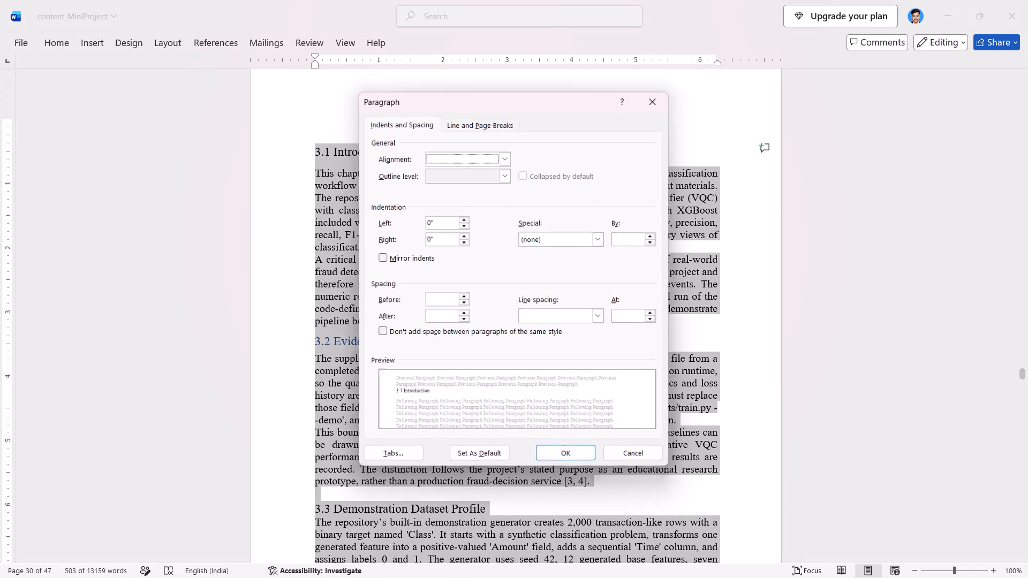
pyautogui.click(554, 306)
pyautogui.click(560, 314)
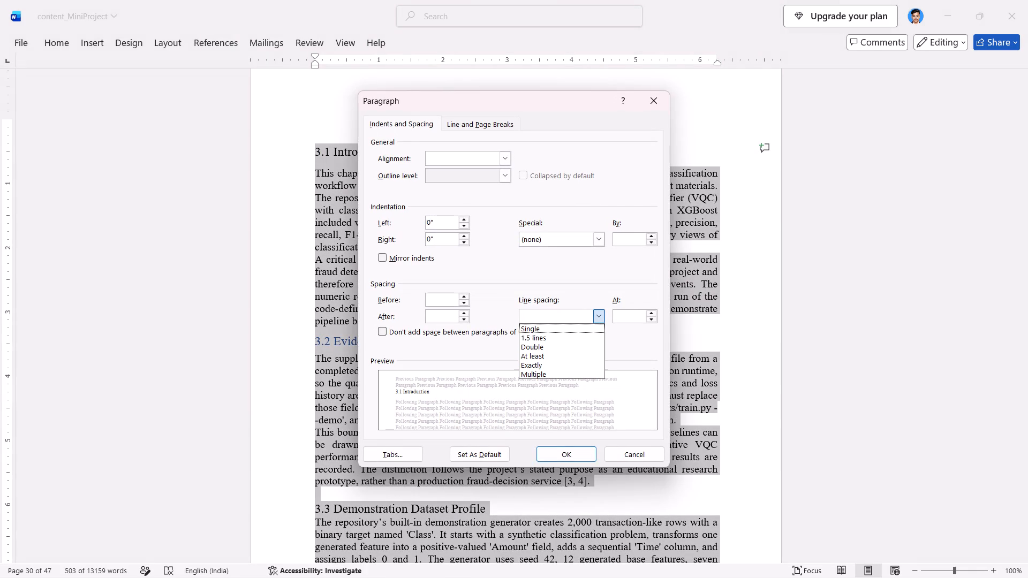
pyautogui.click(544, 338)
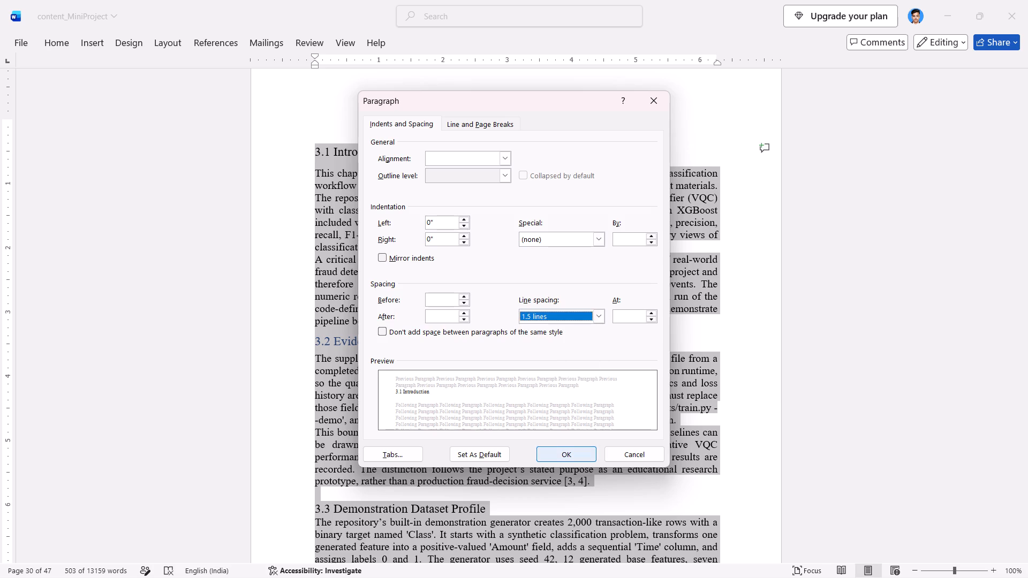
pyautogui.click(569, 453)
pyautogui.click(455, 440)
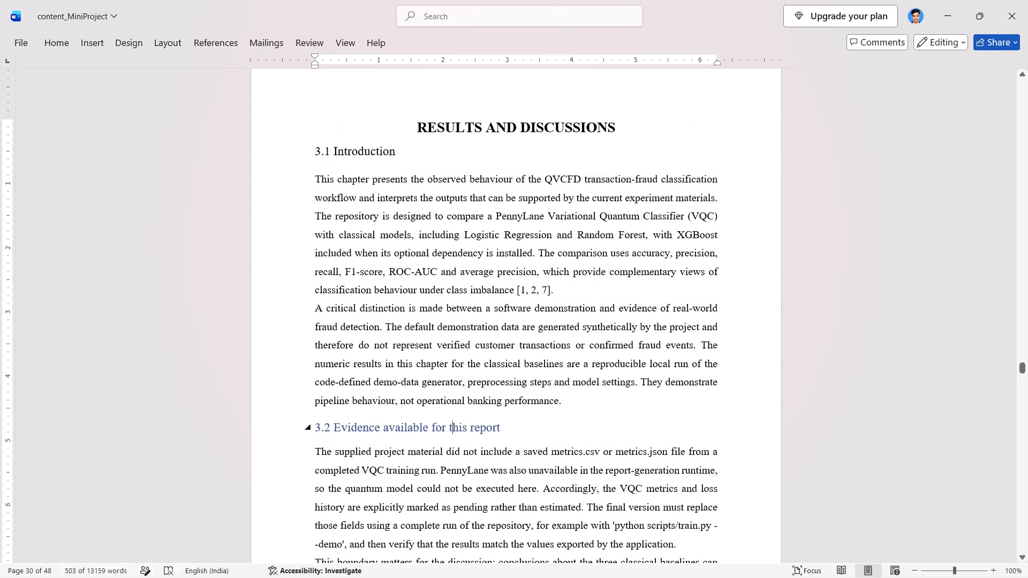
# Delete the blank line between the last paragraph of section 3.2 and heading 3.3 Demonstration Dataset Profile.
pyautogui.scroll(-3, 455, 440)
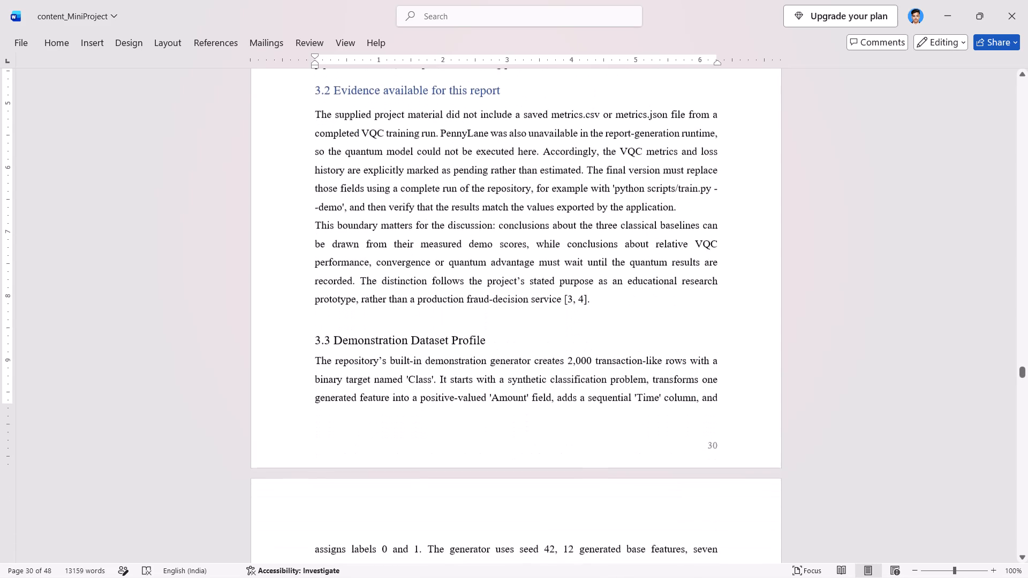
pyautogui.click(368, 347)
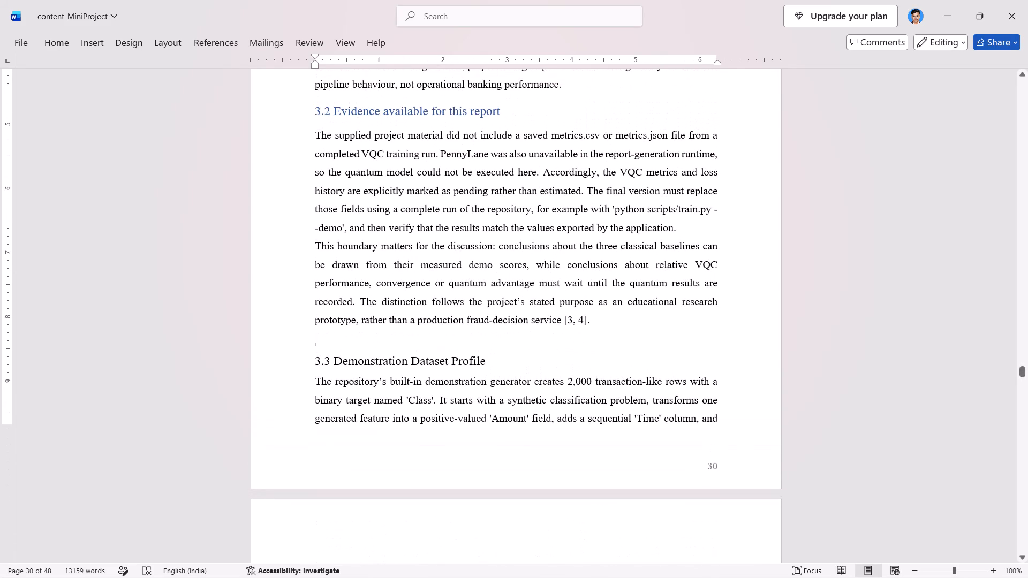
pyautogui.press('BackSpace')
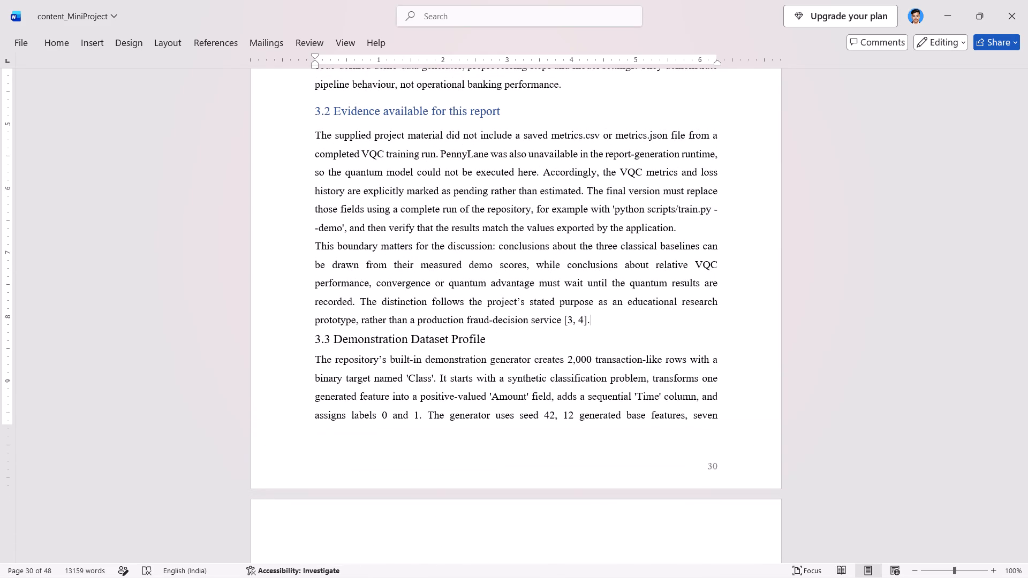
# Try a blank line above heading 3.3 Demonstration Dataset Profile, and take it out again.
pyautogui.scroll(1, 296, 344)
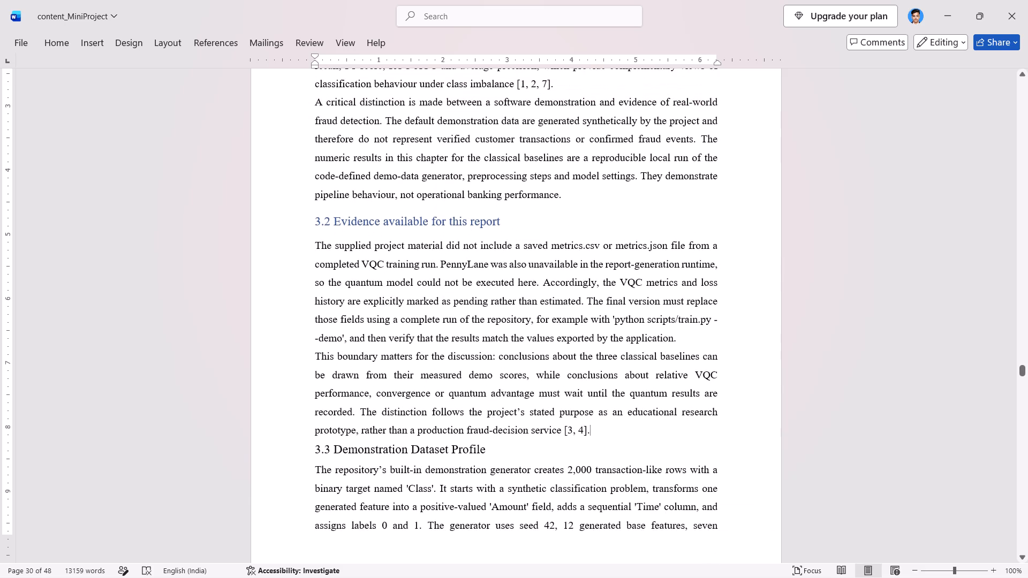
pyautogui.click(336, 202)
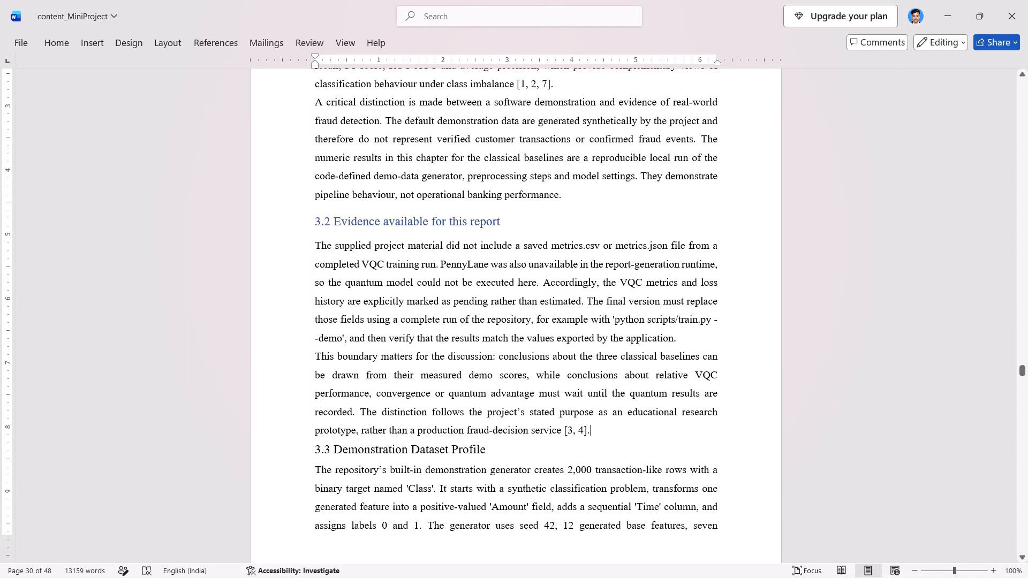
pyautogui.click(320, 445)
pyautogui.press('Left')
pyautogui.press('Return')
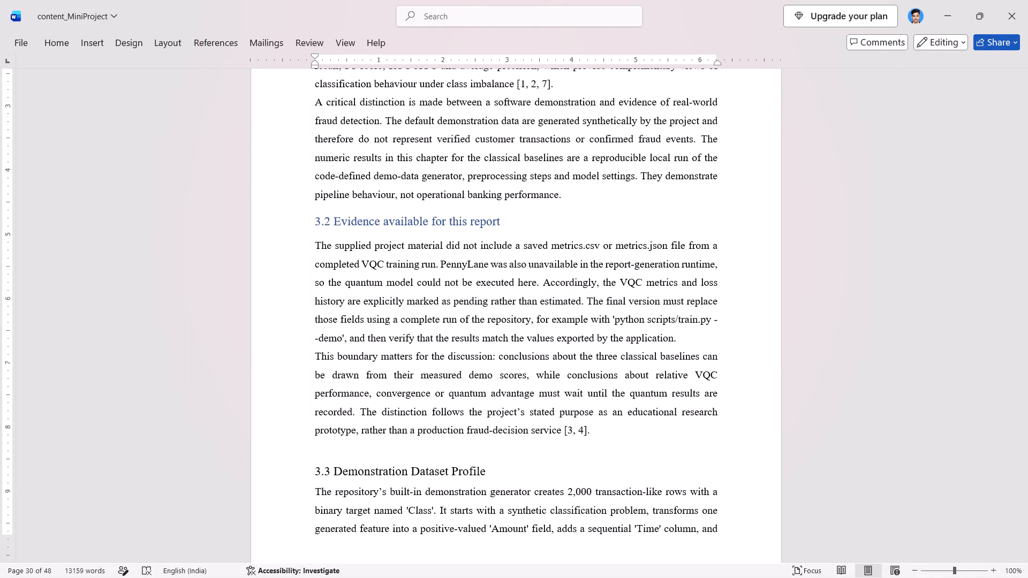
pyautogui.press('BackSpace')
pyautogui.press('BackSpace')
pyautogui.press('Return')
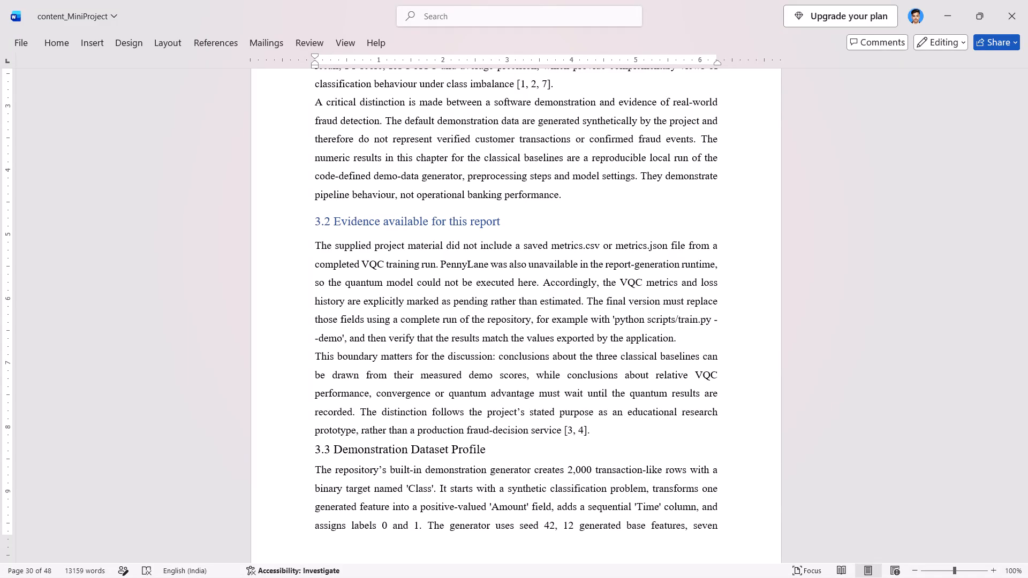
# Compare the spacing around headings 3.1 Introduction, 3.2 Evidence available for this report and 3.3 Demonstration Dataset Profile.
pyautogui.scroll(1, 250, 272)
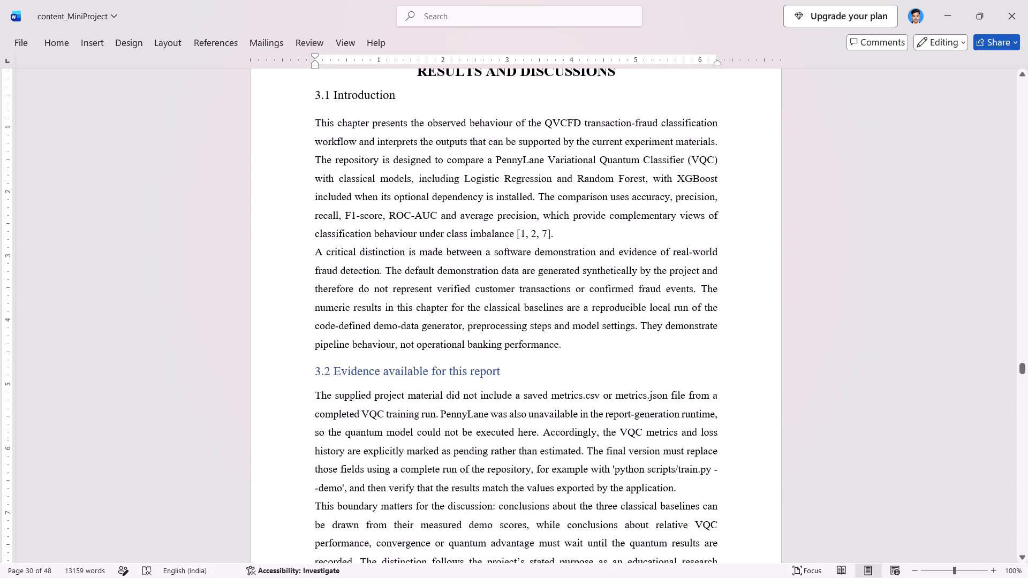
pyautogui.scroll(1, 250, 272)
pyautogui.click(326, 142)
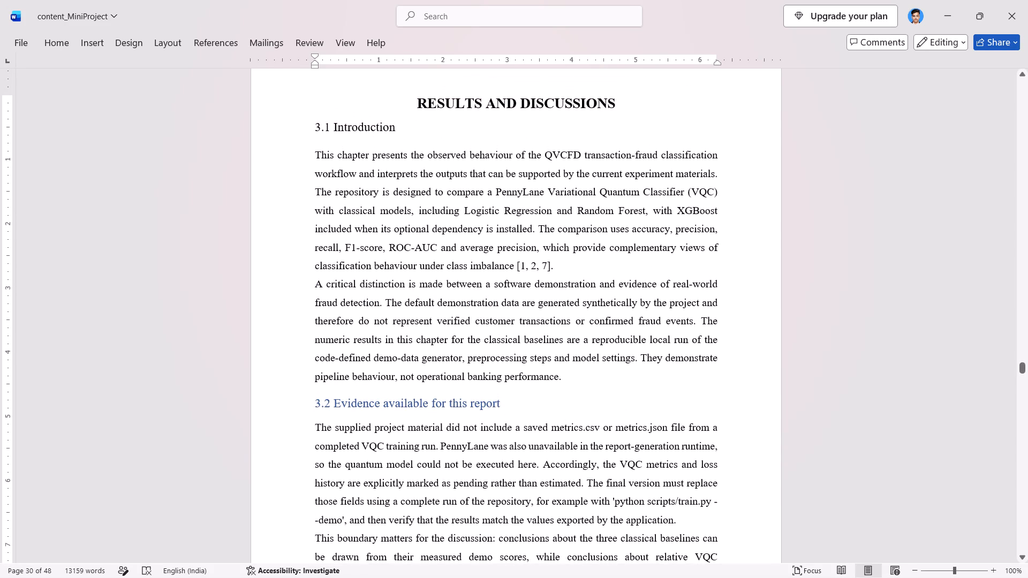
pyautogui.click(320, 149)
pyautogui.scroll(-5, 320, 149)
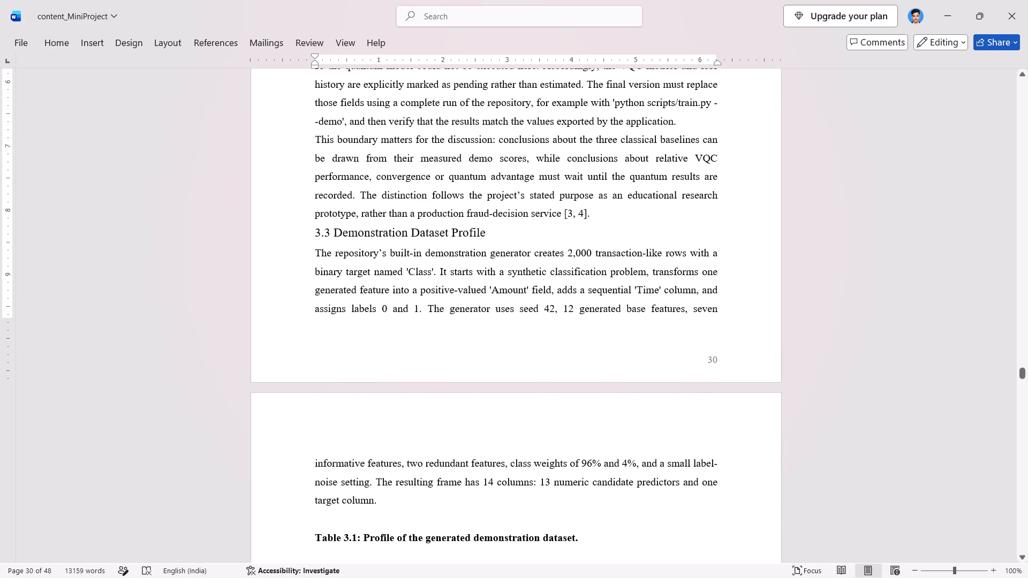
pyautogui.tripleClick(351, 226)
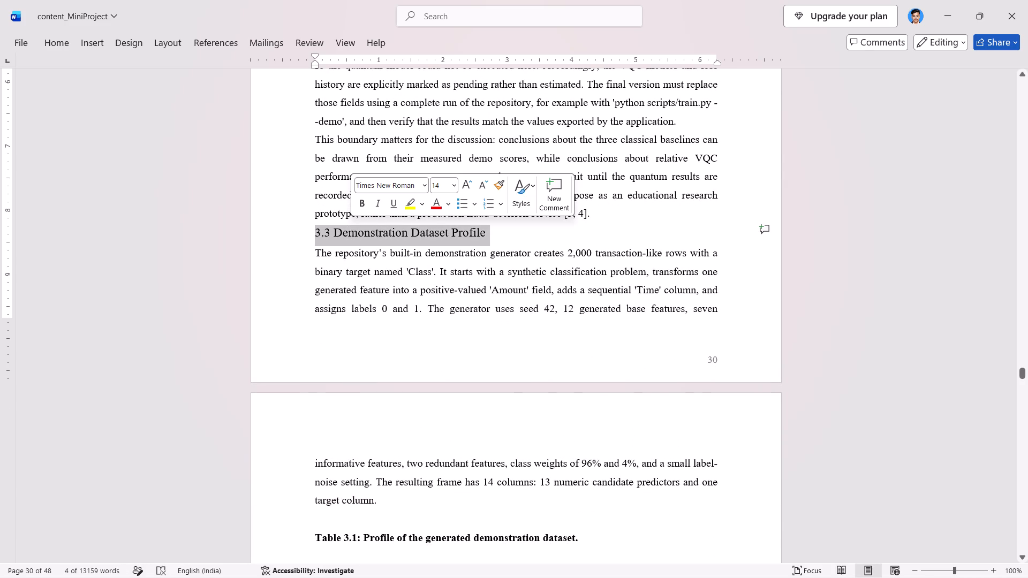
pyautogui.click(316, 248)
pyautogui.scroll(3, 316, 248)
pyautogui.click(348, 298)
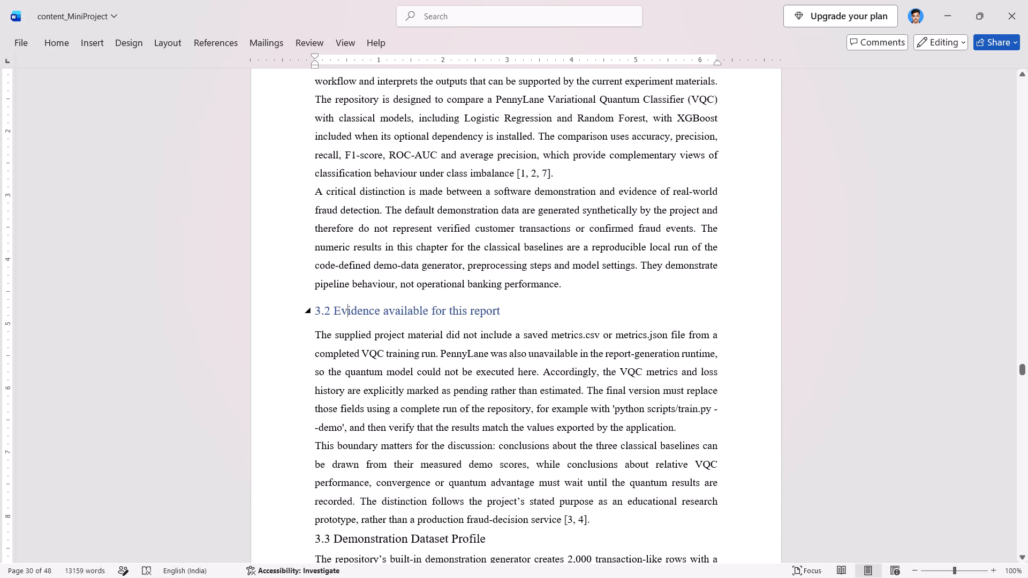
pyautogui.scroll(-2, 359, 294)
# Set the paragraph spacing before and after heading 3.2 Evidence available for this report to 0 pt.
pyautogui.scroll(2, 359, 294)
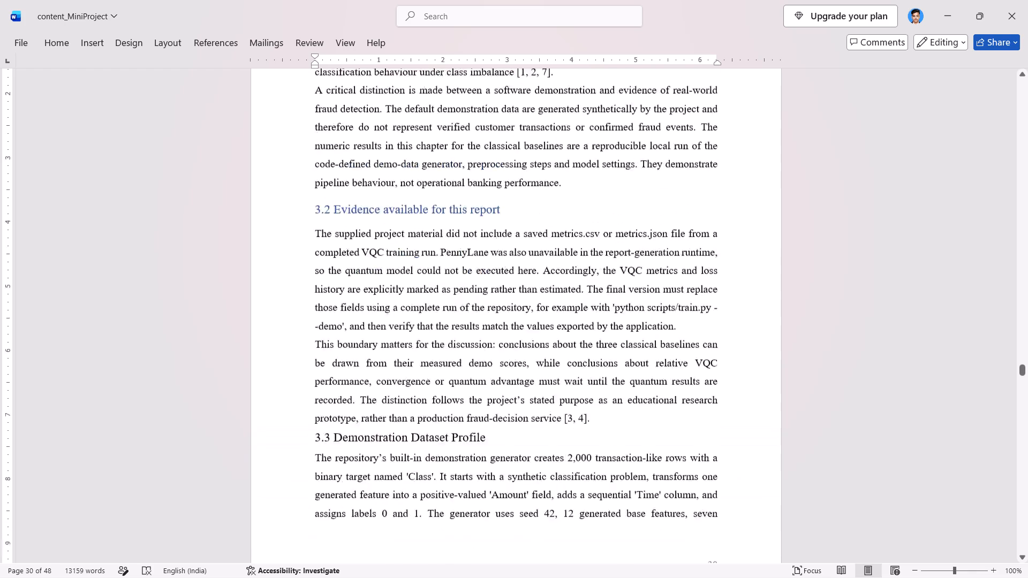
pyautogui.scroll(1, 359, 294)
pyautogui.tripleClick(481, 304)
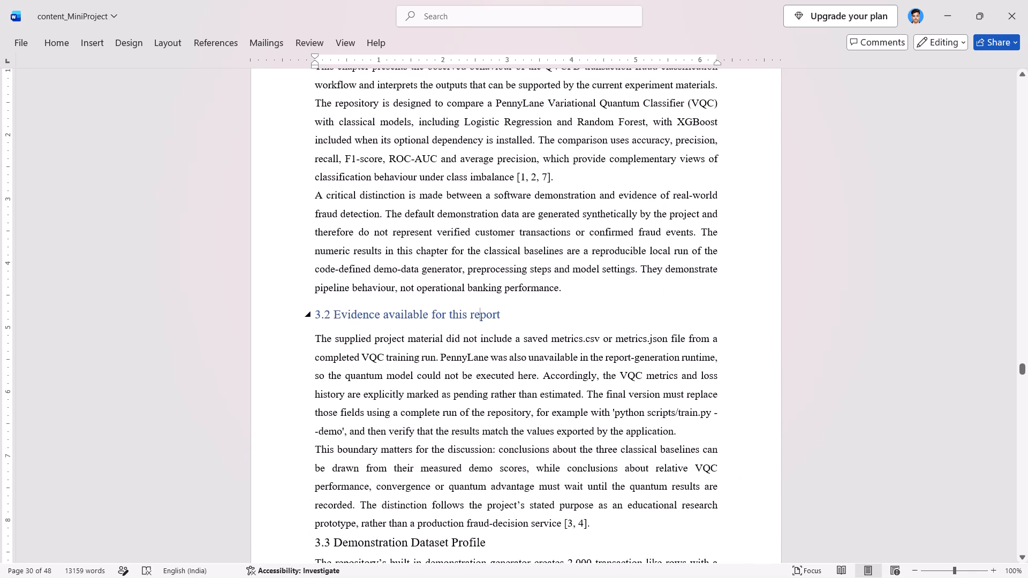
pyautogui.rightClick(455, 299)
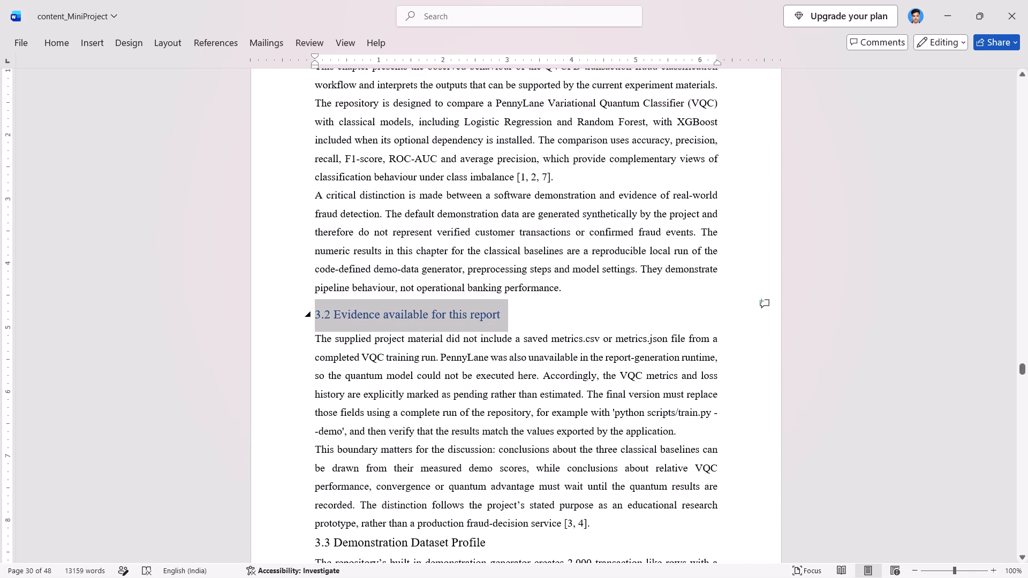
pyautogui.click(517, 196)
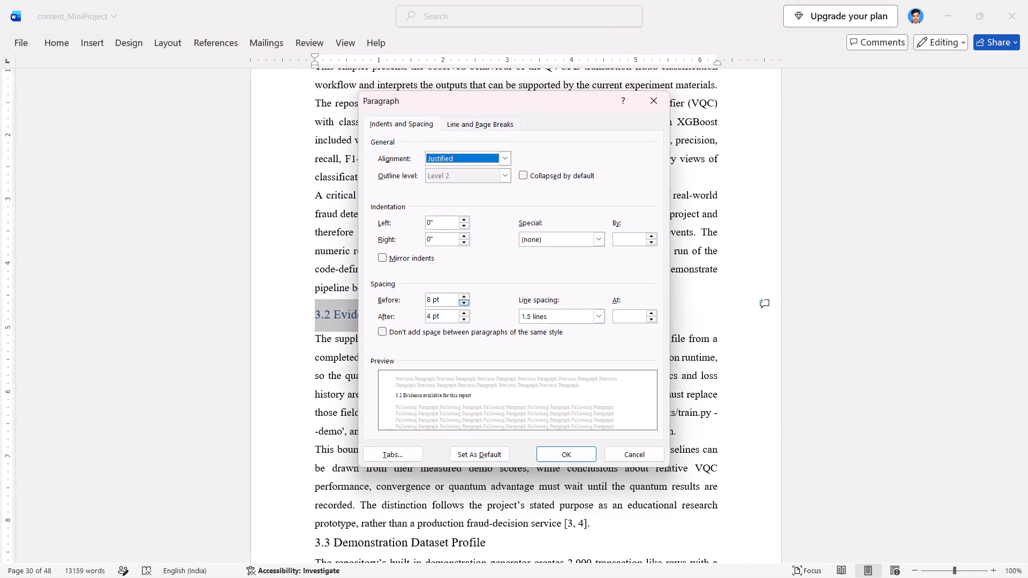
pyautogui.click(433, 295)
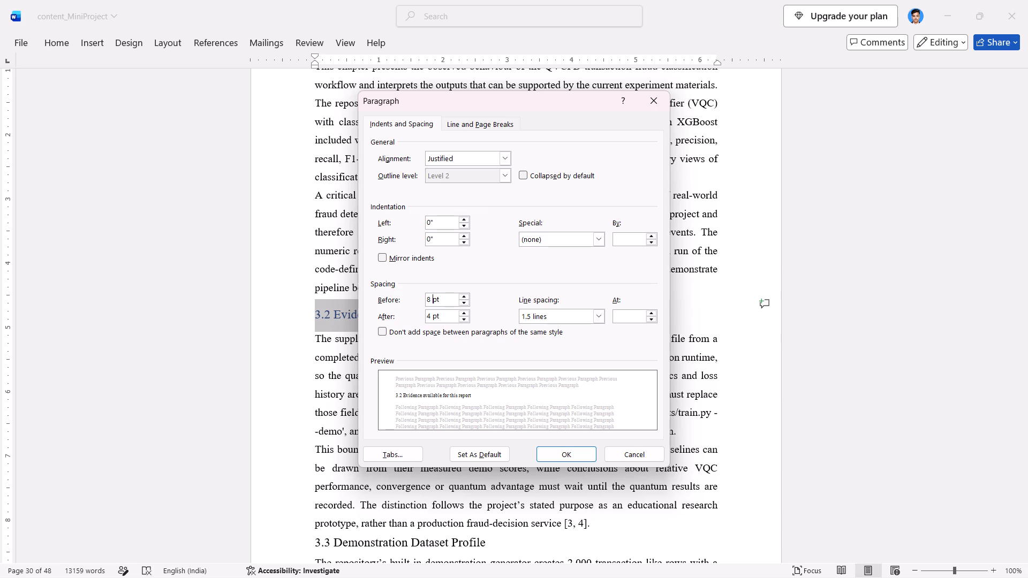
pyautogui.press('BackSpace')
pyautogui.press('BackSpace')
pyautogui.press('0')
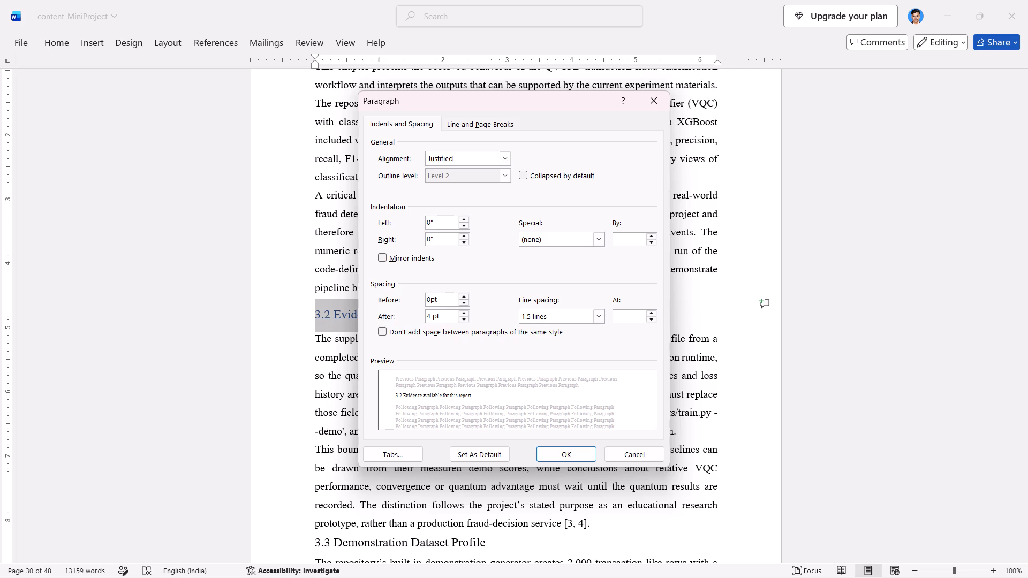
pyautogui.click(432, 318)
pyautogui.press('BackSpace')
pyautogui.press('BackSpace')
pyautogui.press('0')
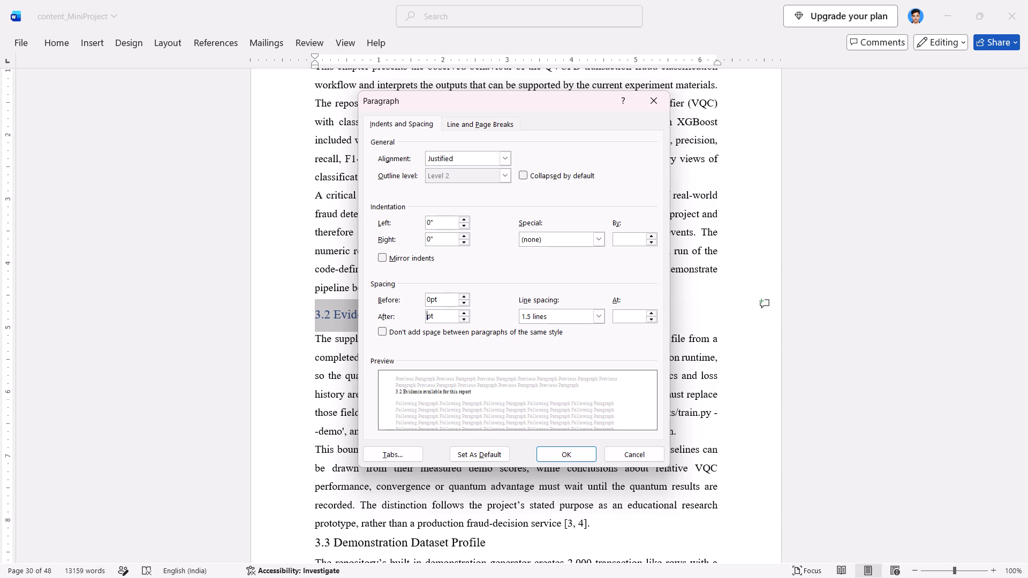
pyautogui.click(578, 453)
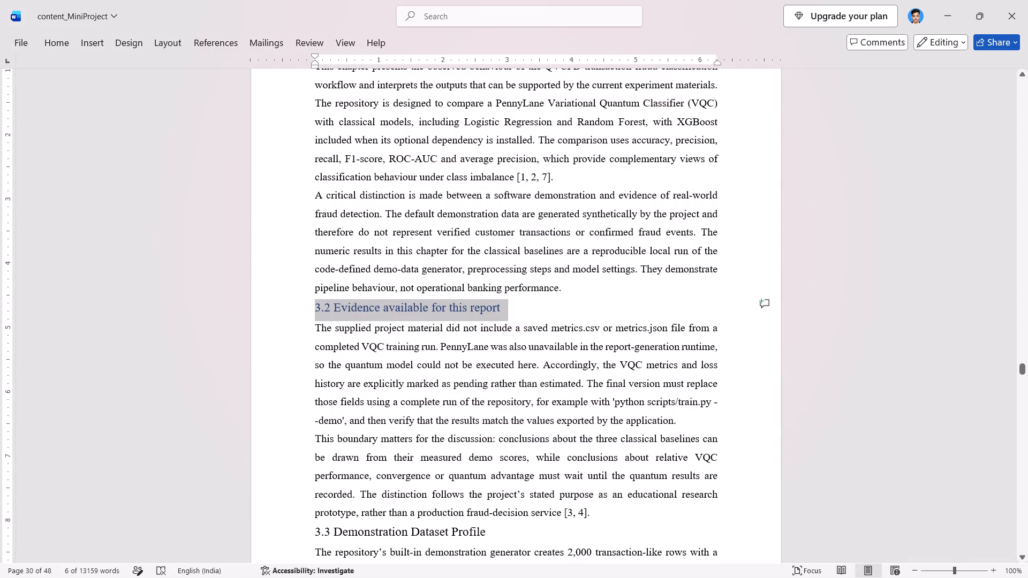
pyautogui.click(481, 300)
# Set the spacing after to 0 for heading 3.1 Introduction and the two body paragraphs under it.
pyautogui.scroll(3, 481, 300)
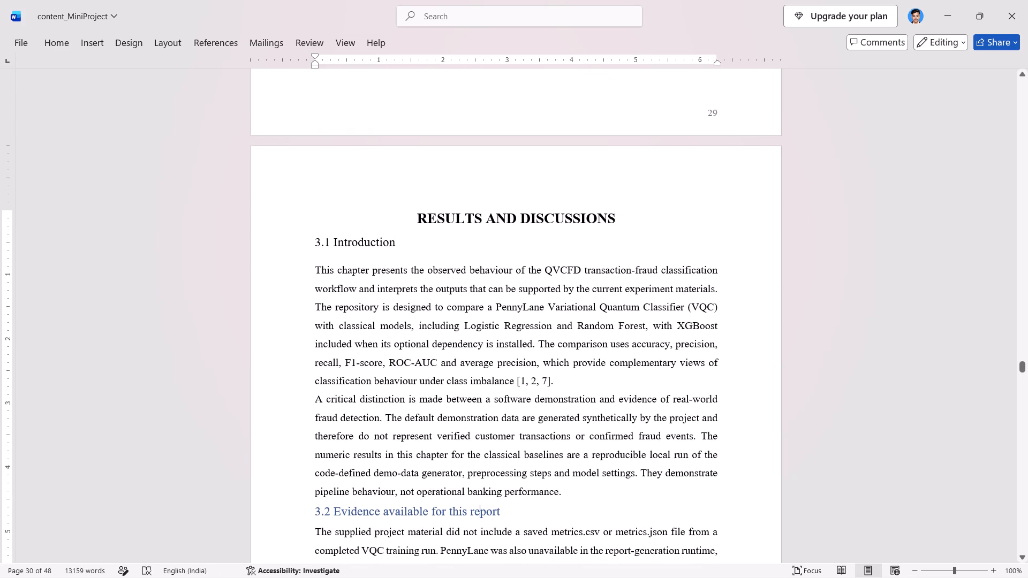
pyautogui.click(389, 243)
pyautogui.moveTo(313, 237); pyautogui.dragTo(368, 272)
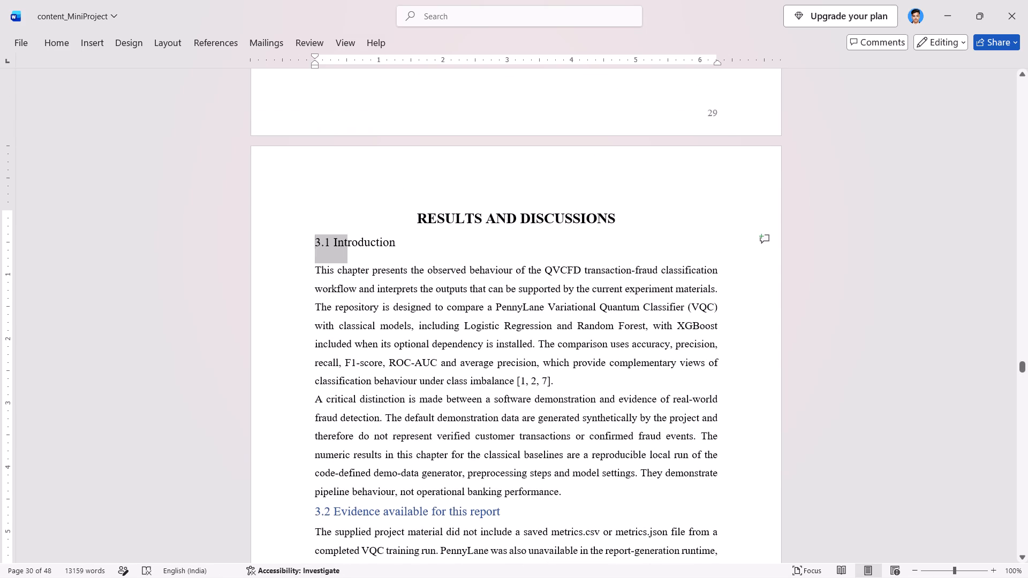
pyautogui.moveTo(368, 272); pyautogui.dragTo(505, 427)
pyautogui.rightClick(470, 359)
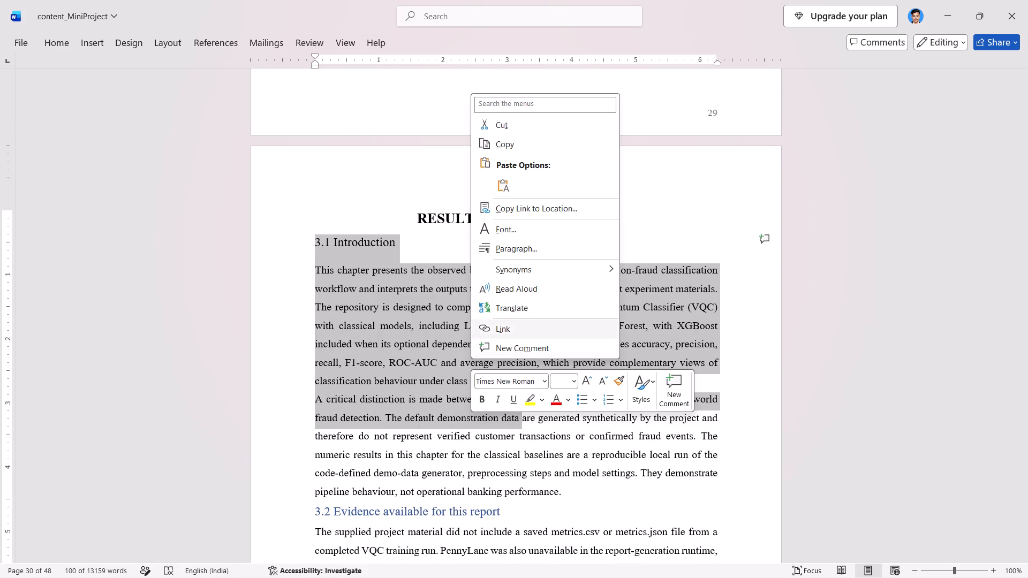
pyautogui.click(520, 253)
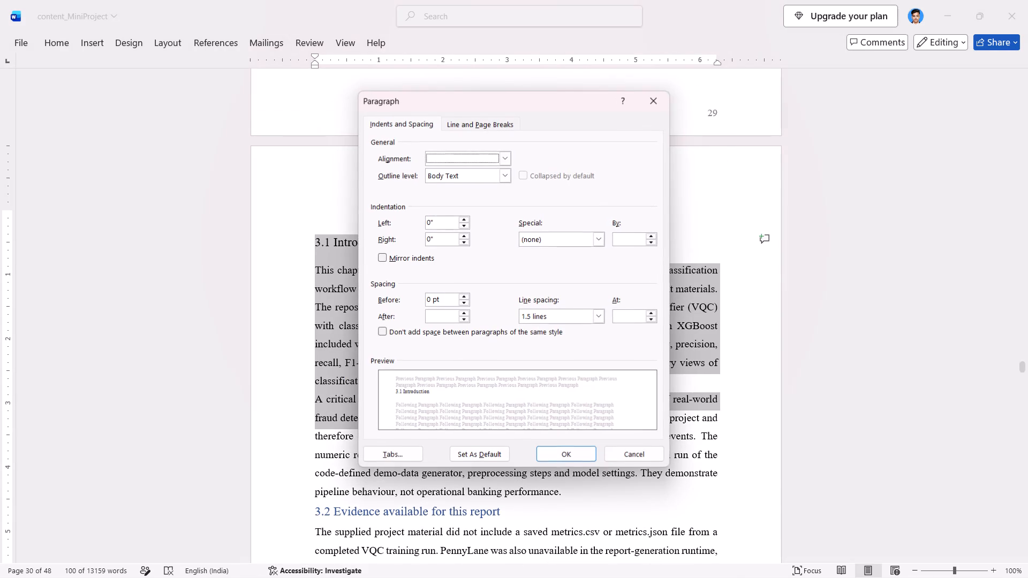
pyautogui.click(436, 319)
pyautogui.press('0')
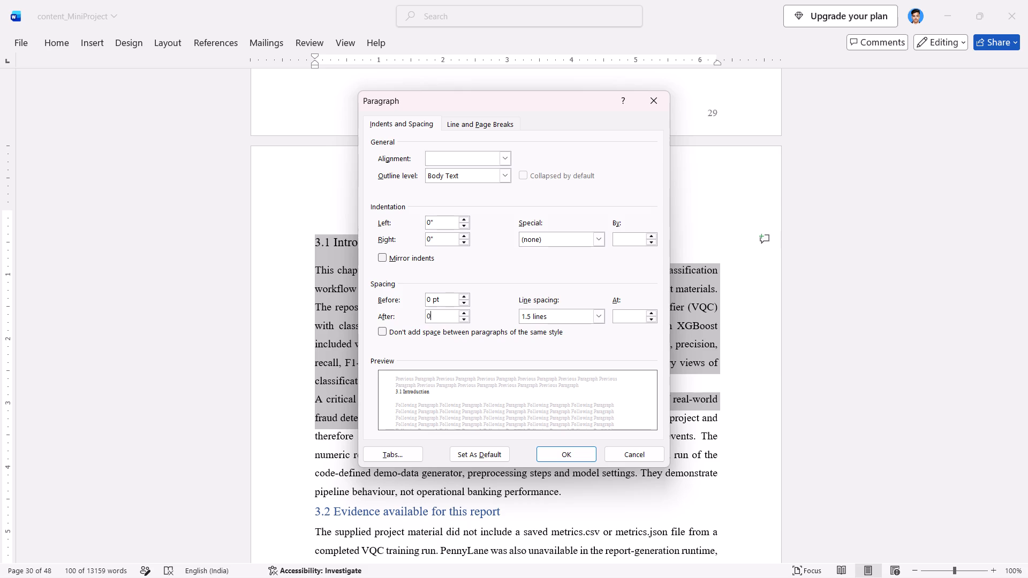
pyautogui.click(570, 457)
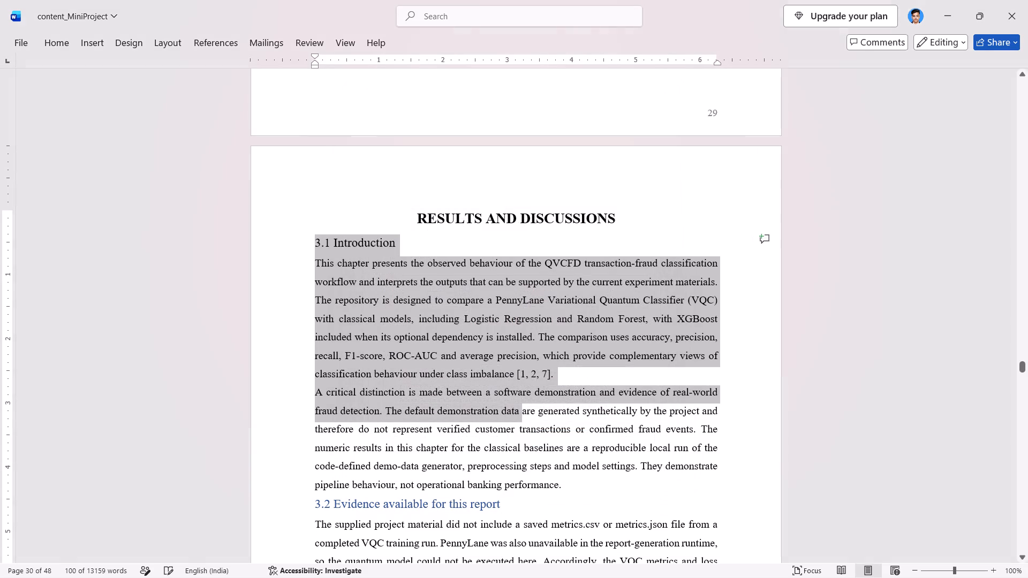
pyautogui.click(457, 342)
# Look through chapter 3 from 3.1 Introduction to heading 3.4 Data Split and Preprocessing Outputs, examining spacing, Table 3.1, Figure 3.1 and page gaps.
pyautogui.scroll(-1, 457, 342)
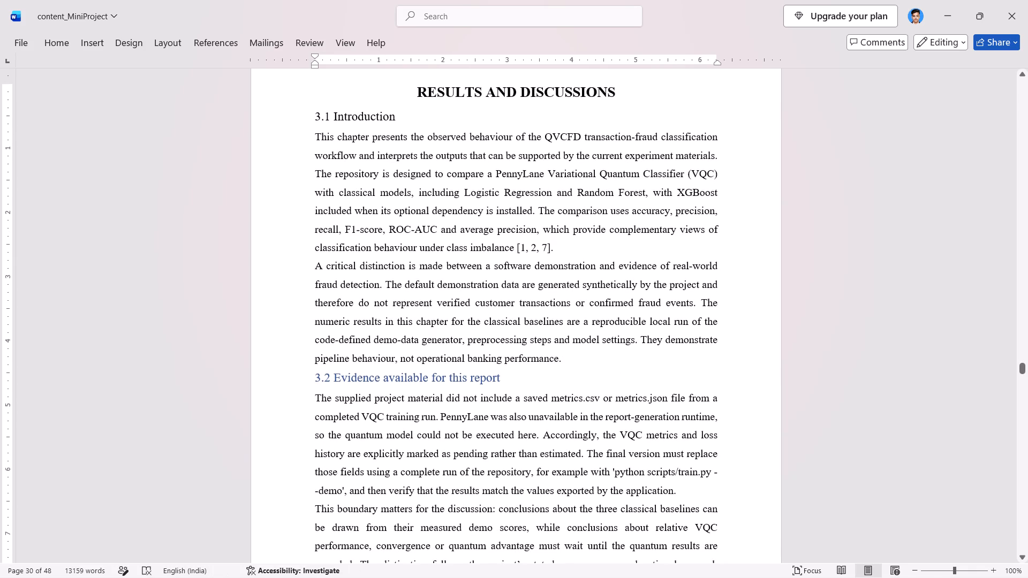
pyautogui.scroll(-4, 457, 342)
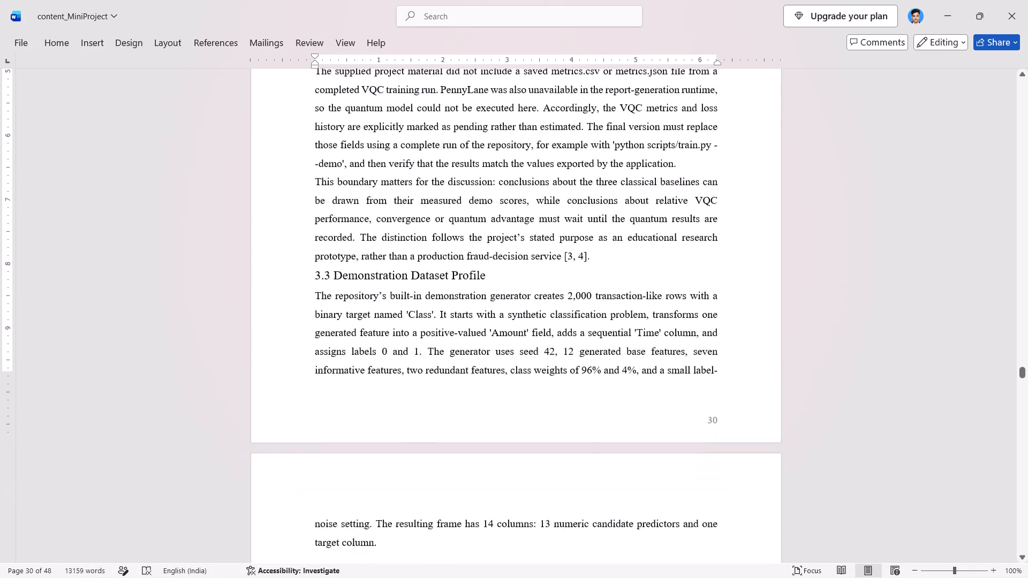
pyautogui.scroll(-3, 457, 342)
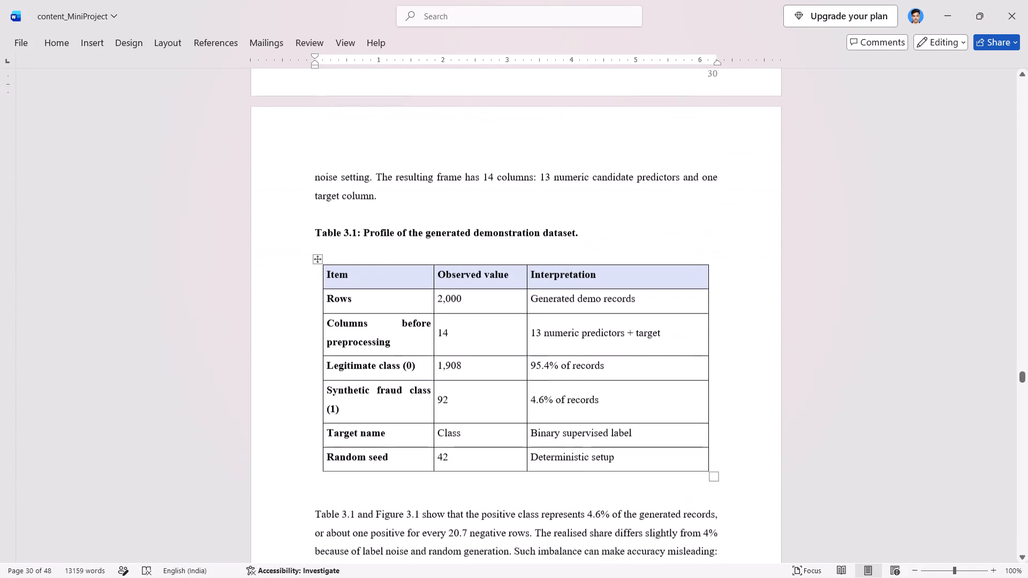
pyautogui.scroll(-1, 457, 342)
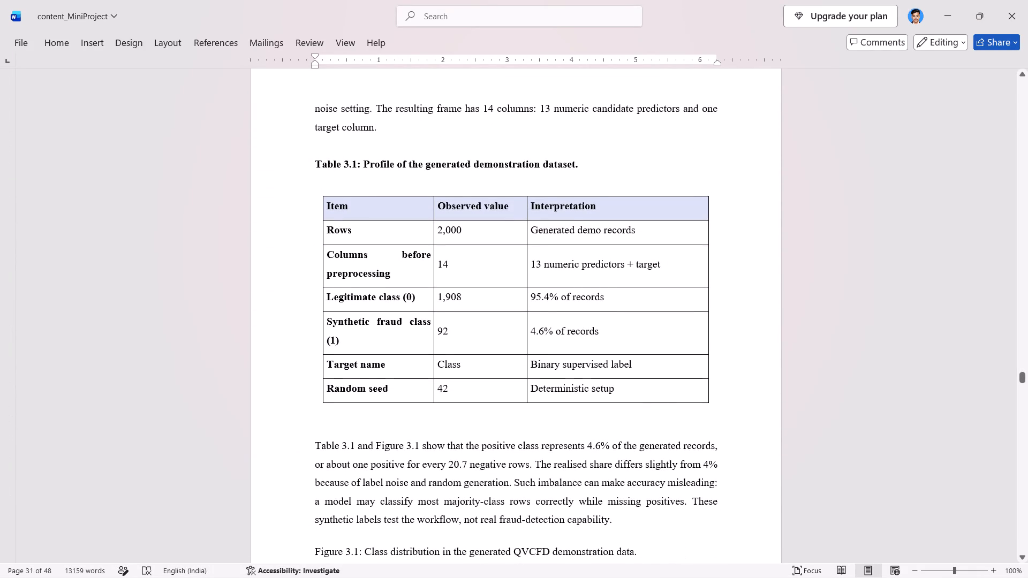
pyautogui.scroll(-2, 316, 169)
pyautogui.scroll(-1, 327, 264)
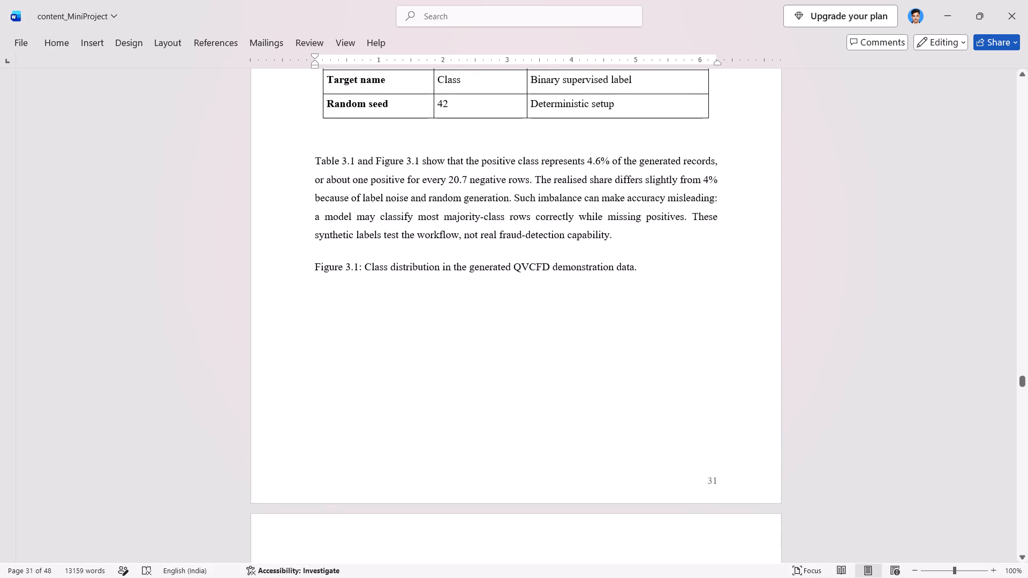
pyautogui.scroll(-5, 327, 264)
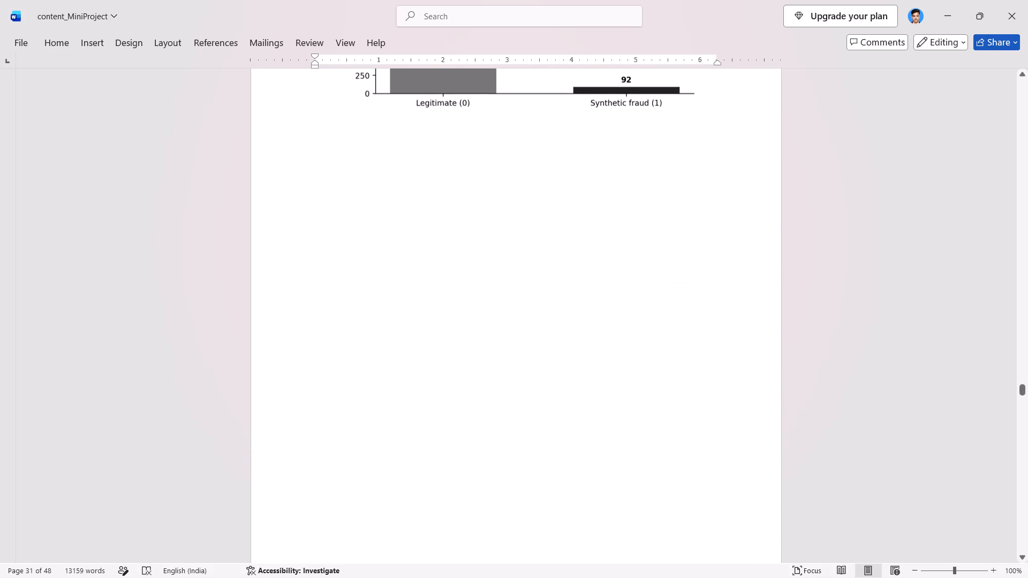
pyautogui.scroll(-2, 327, 264)
pyautogui.click(320, 314)
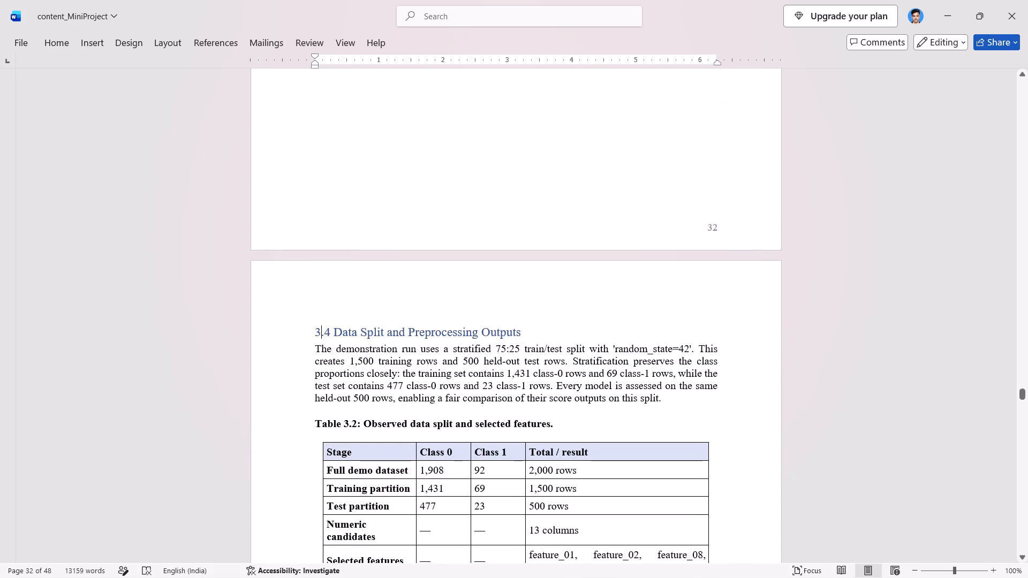
# Close the page gap before heading 3.4 Data Split and Preprocessing Outputs, leaving blank space between it and the chart above.
pyautogui.press('Left')
pyautogui.press('BackSpace')
pyautogui.press('BackSpace')
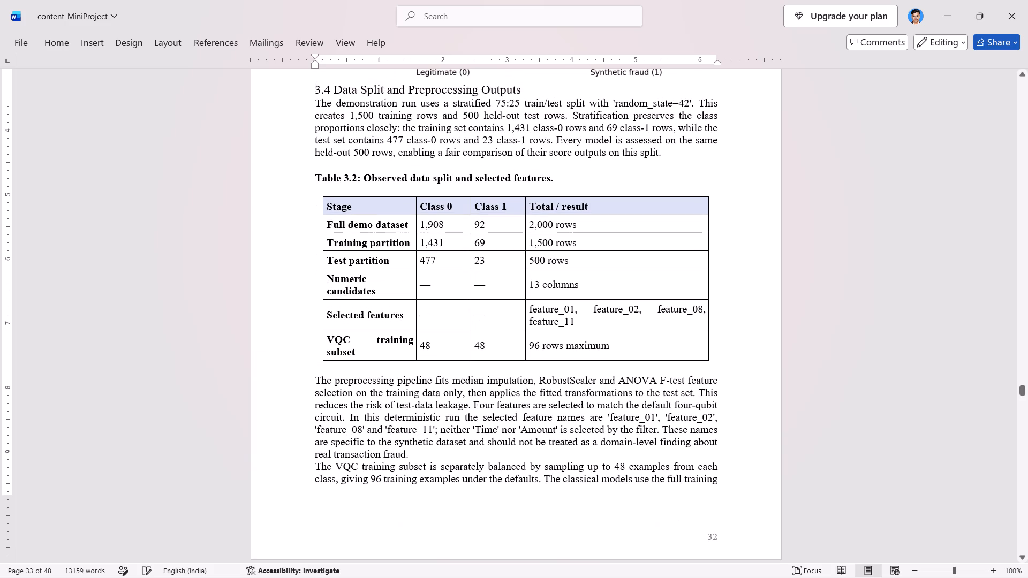
pyautogui.scroll(2, 320, 314)
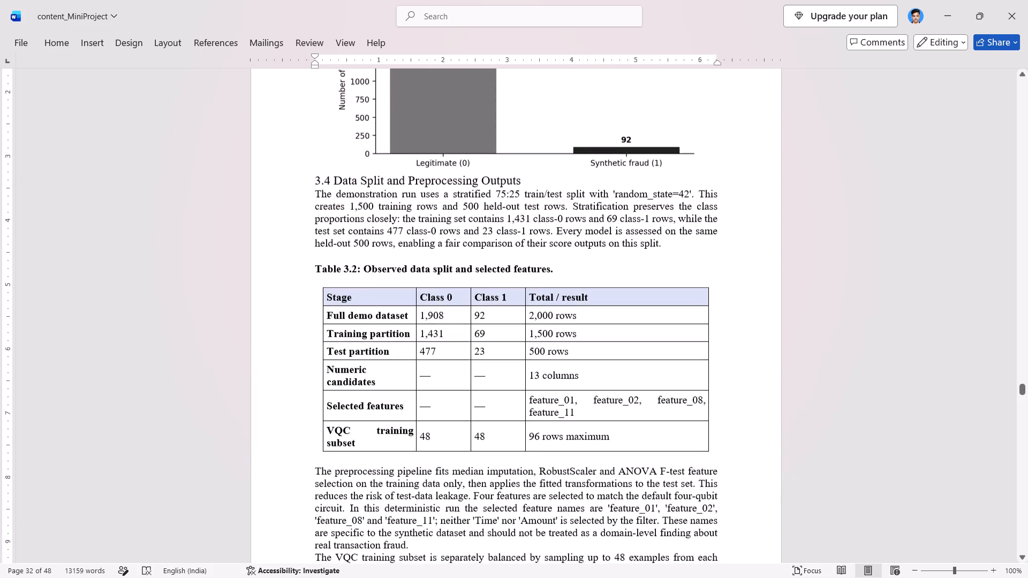
pyautogui.scroll(1, 320, 314)
pyautogui.press('Return')
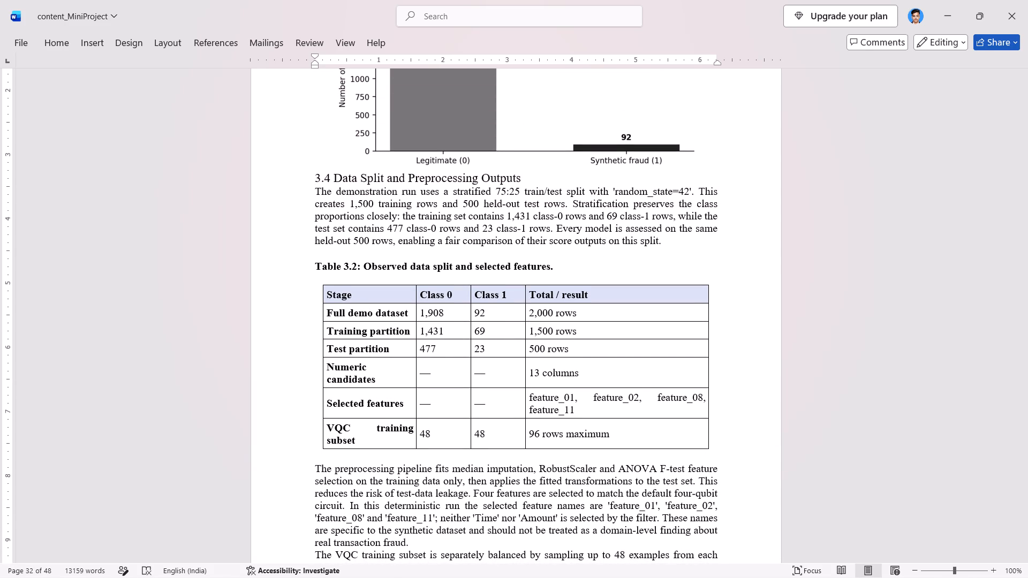
pyautogui.press('Return')
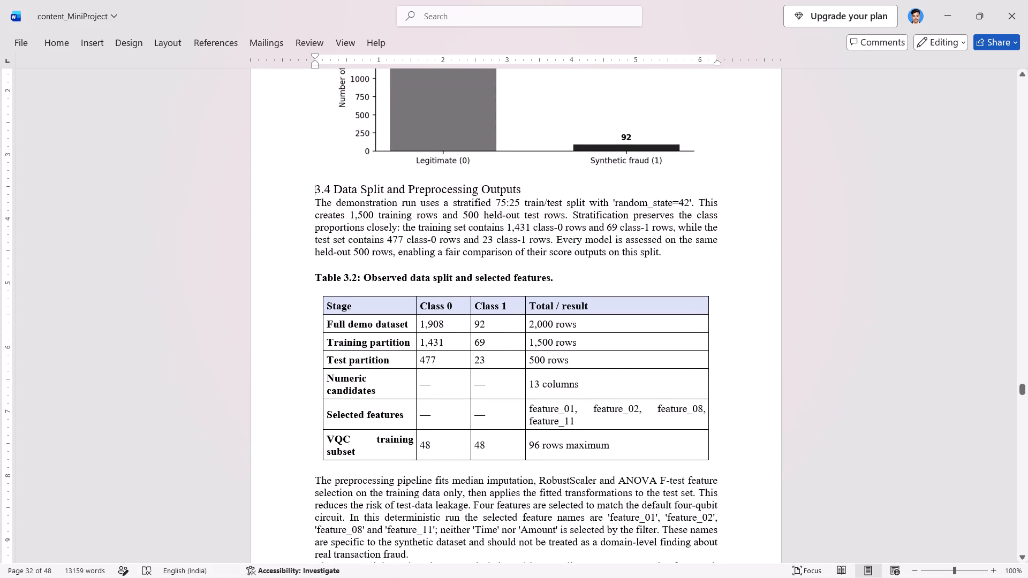
# Set spacing before to 0 and line spacing to 1.5 lines for all of section 3.4, from its heading through the VQC training subset paragraph.
pyautogui.scroll(-4, 315, 186)
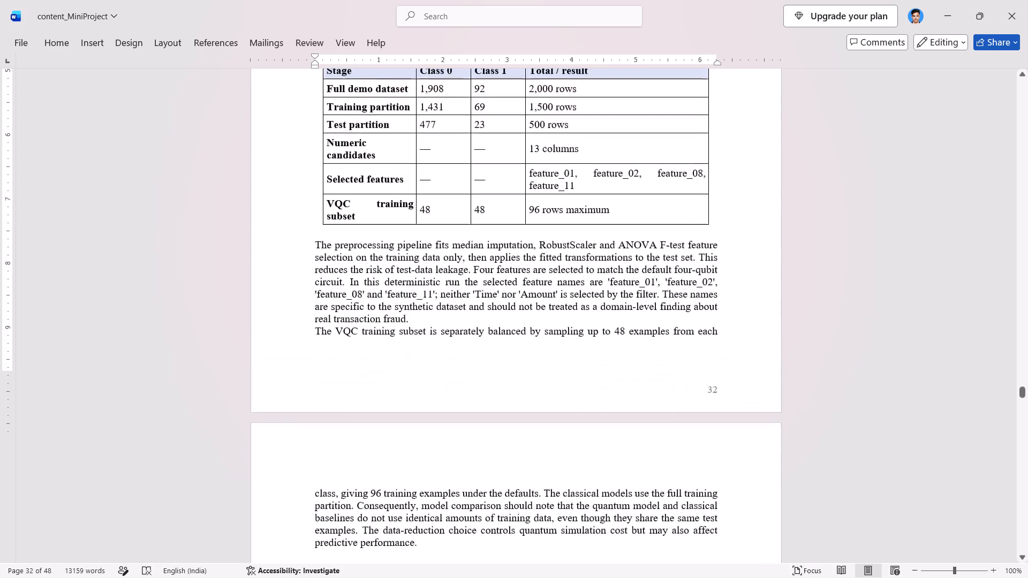
pyautogui.scroll(-4, 315, 186)
pyautogui.scroll(1, 315, 186)
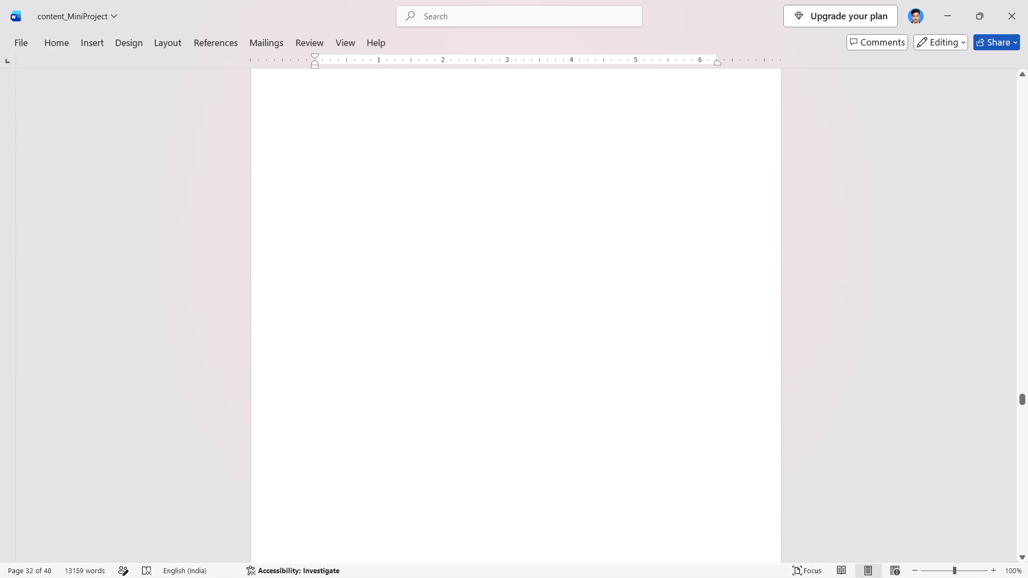
pyautogui.scroll(1, 315, 186)
pyautogui.keyDown('shift'); pyautogui.click(424, 246); pyautogui.keyUp('shift')
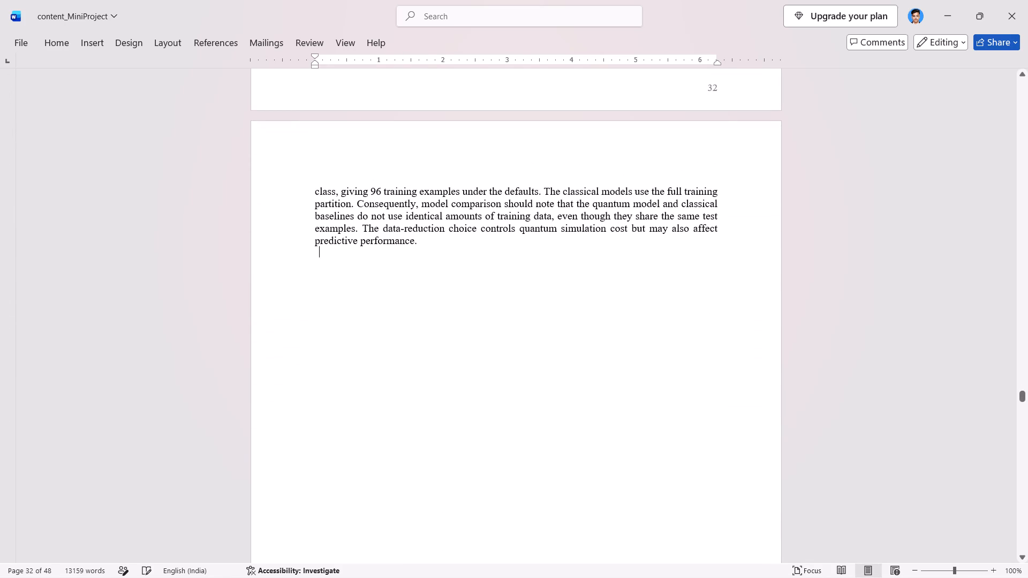
pyautogui.click(420, 242)
pyautogui.scroll(4, 420, 242)
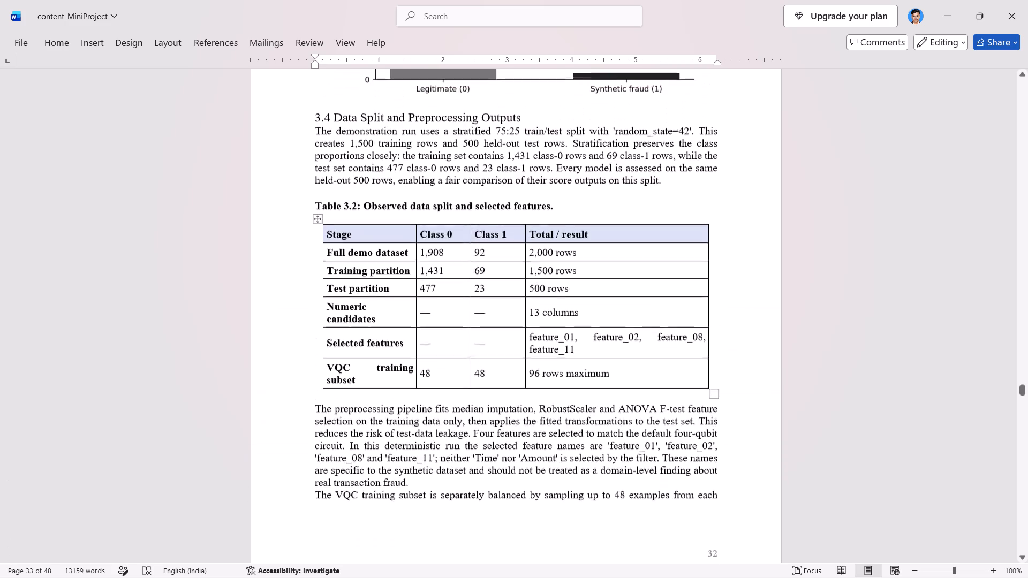
pyautogui.scroll(1, 420, 242)
pyautogui.keyDown('shift'); pyautogui.click(316, 233); pyautogui.keyUp('shift')
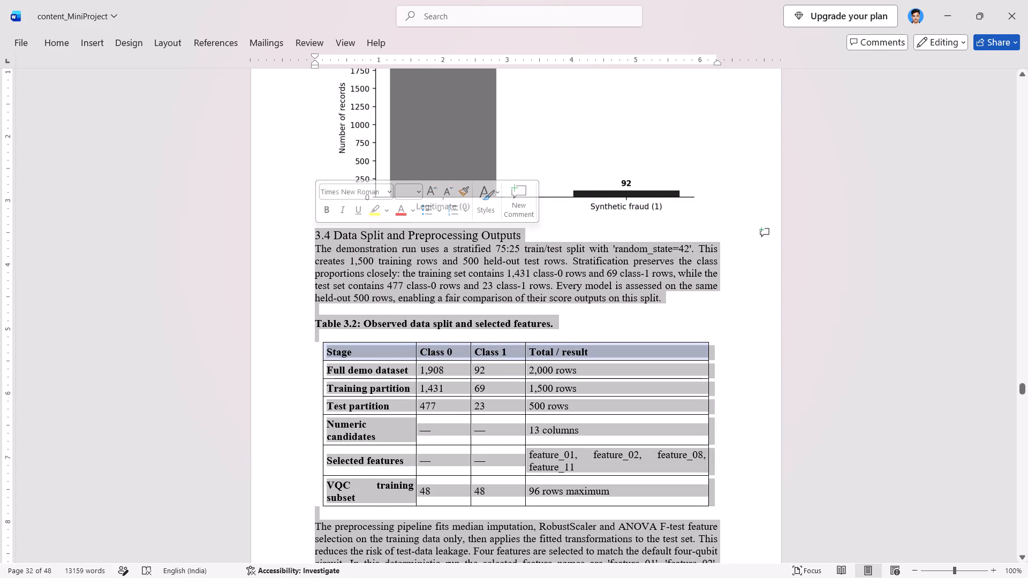
pyautogui.rightClick(351, 257)
pyautogui.click(409, 410)
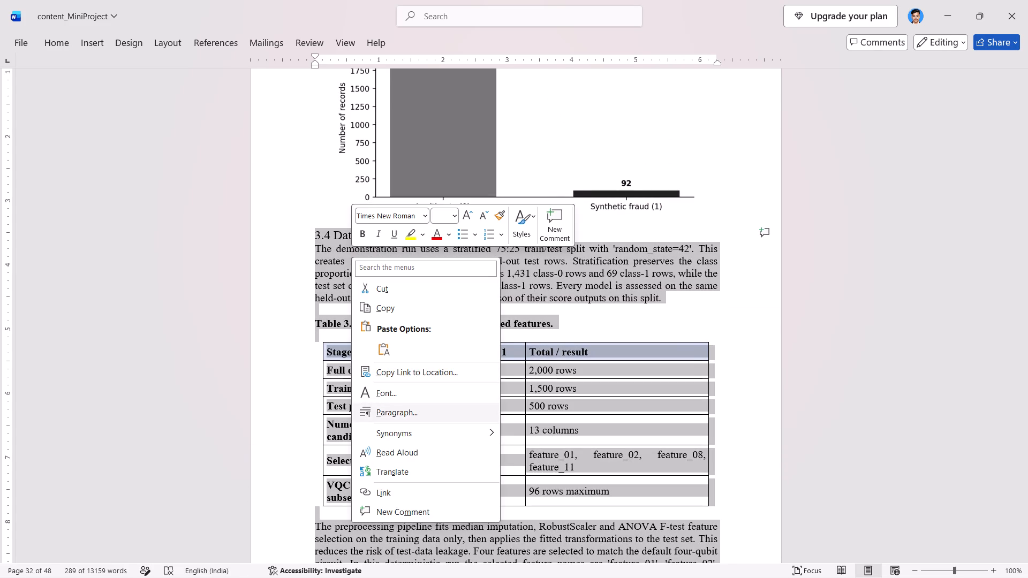
pyautogui.click(430, 304)
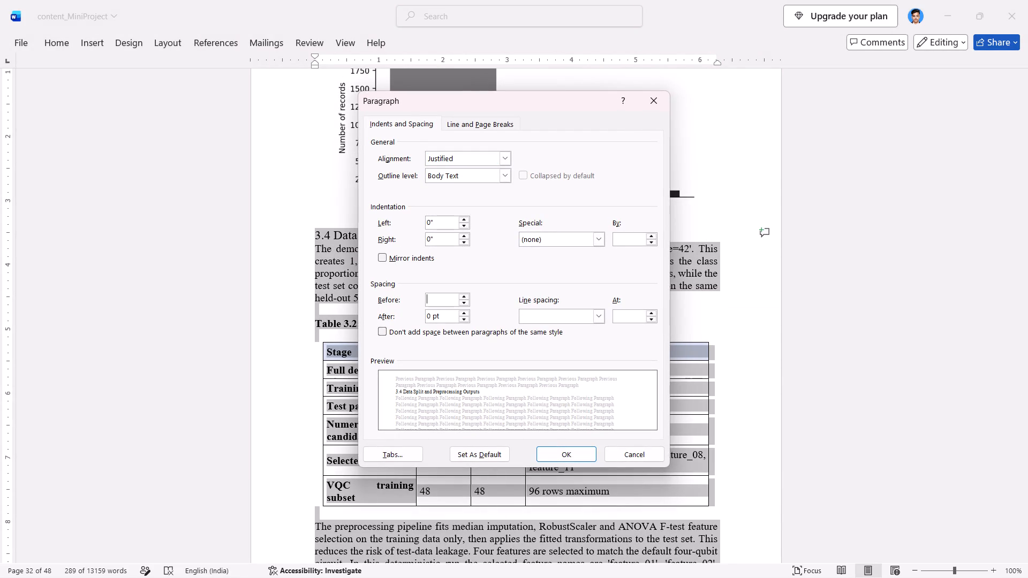
pyautogui.press('0')
pyautogui.moveTo(562, 309); pyautogui.dragTo(549, 334)
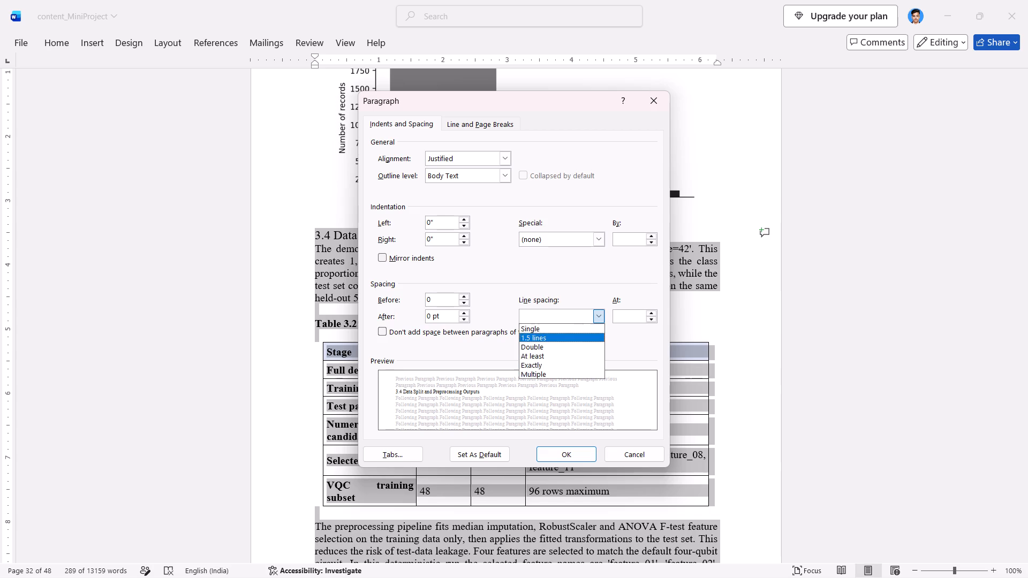
pyautogui.moveTo(549, 334); pyautogui.dragTo(546, 341)
pyautogui.click(546, 341)
pyautogui.click(557, 448)
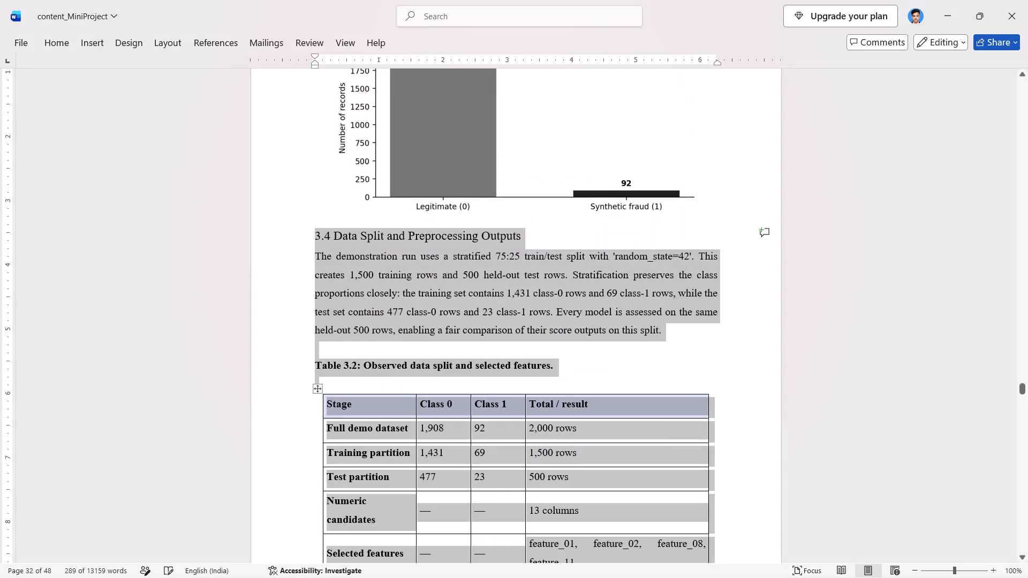
pyautogui.click(470, 354)
# Close the page gap before heading 3.5 Classical Baseline Performance so it directly follows the last paragraph of section 3.4, with no blank line.
pyautogui.scroll(-5, 470, 354)
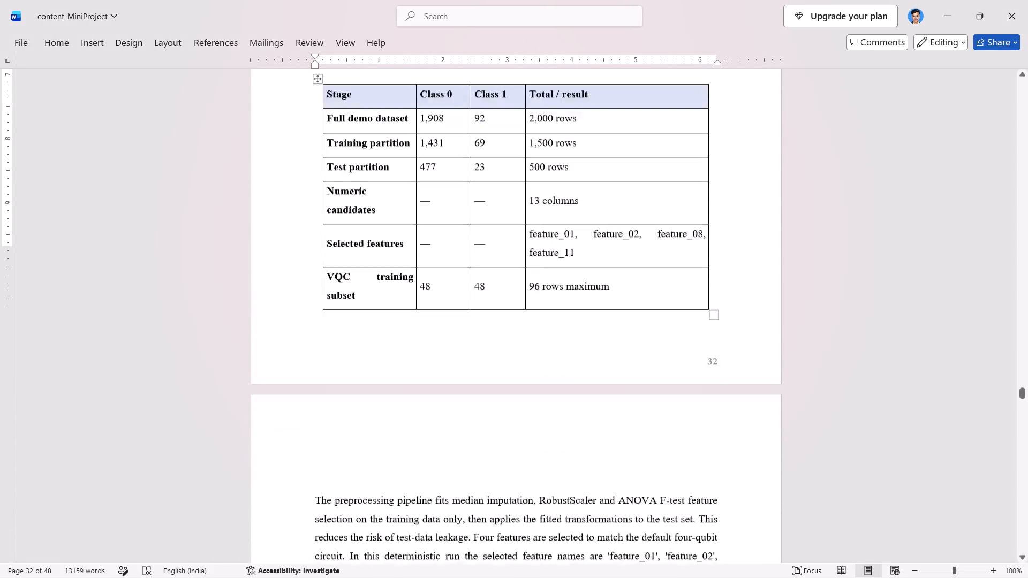
pyautogui.scroll(-5, 470, 354)
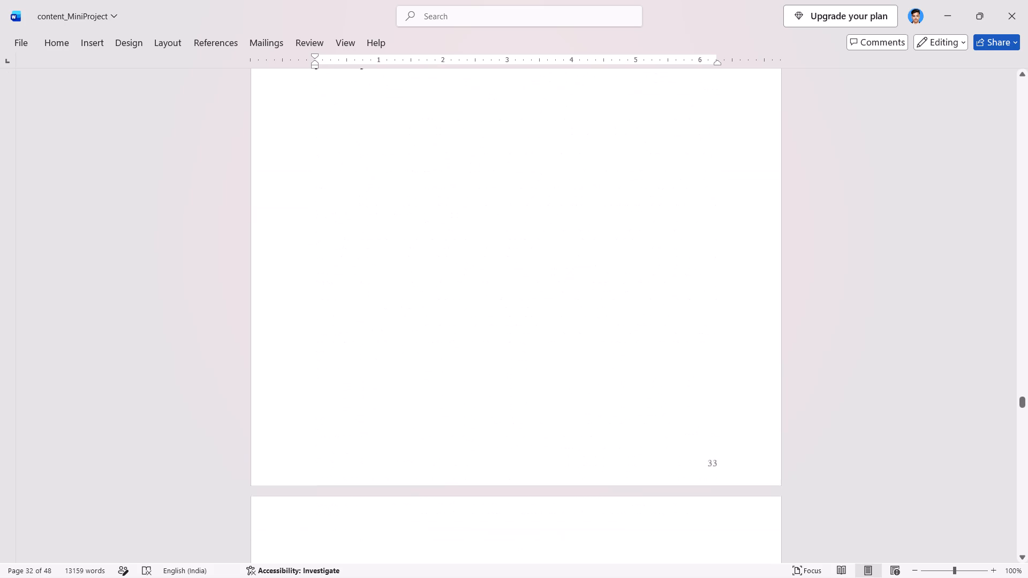
pyautogui.scroll(-1, 470, 354)
pyautogui.click(322, 315)
pyautogui.press('Left')
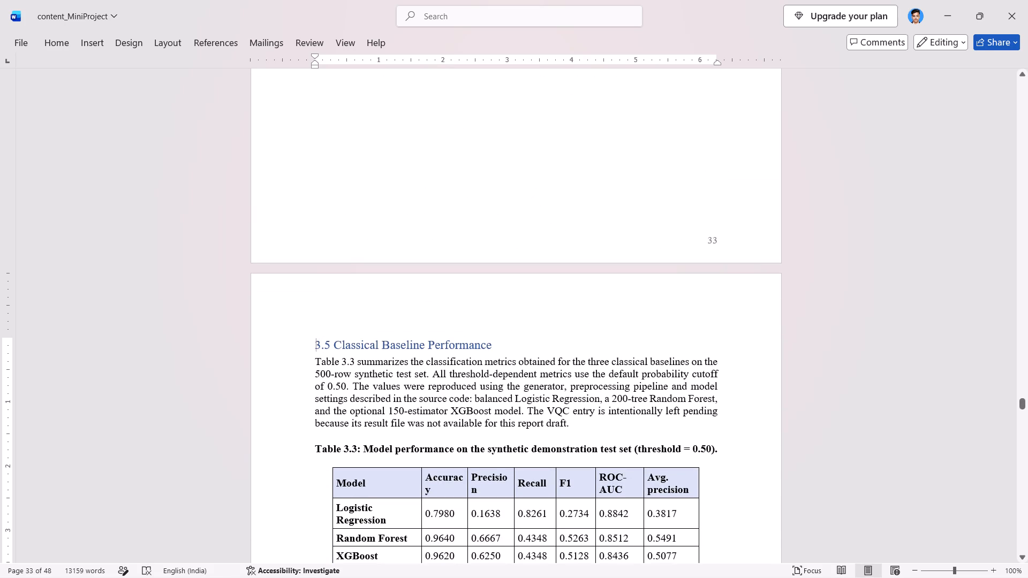
pyautogui.press('BackSpace')
pyautogui.press('BackSpace')
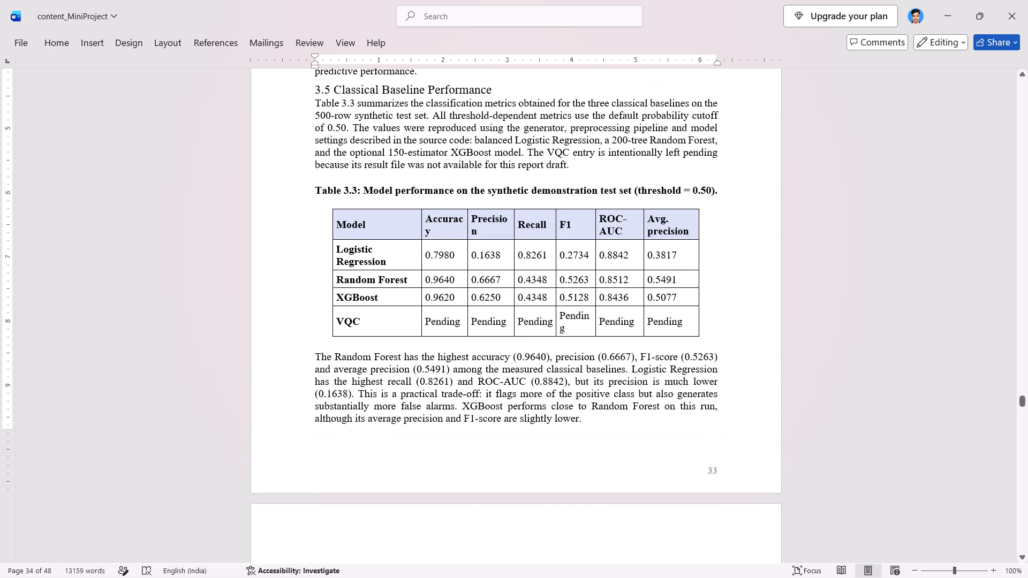
pyautogui.press('Return')
pyautogui.scroll(1, 318, 223)
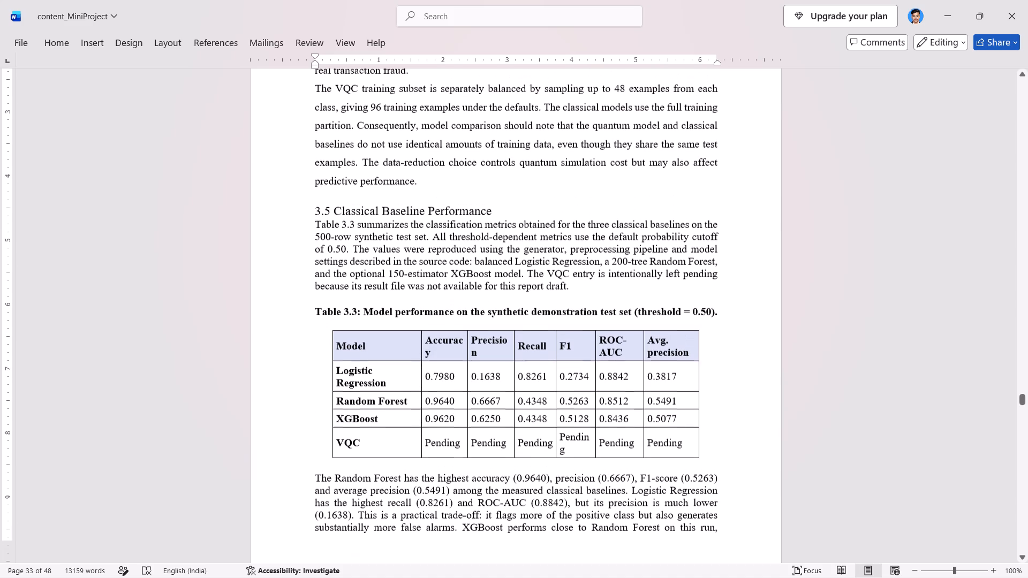
pyautogui.click(329, 201)
pyautogui.press('BackSpace')
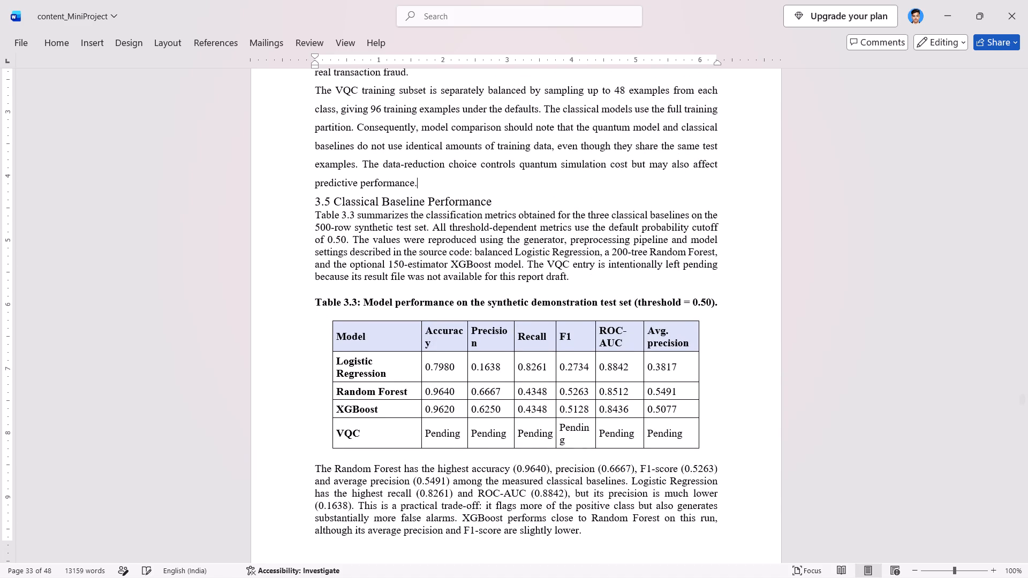
# Set spacing before to 0 and line spacing to 1.5 lines for all of section 3.5, including Table 3.3 and its closing paragraphs.
pyautogui.moveTo(314, 203); pyautogui.dragTo(355, 253)
pyautogui.scroll(-2, 355, 253)
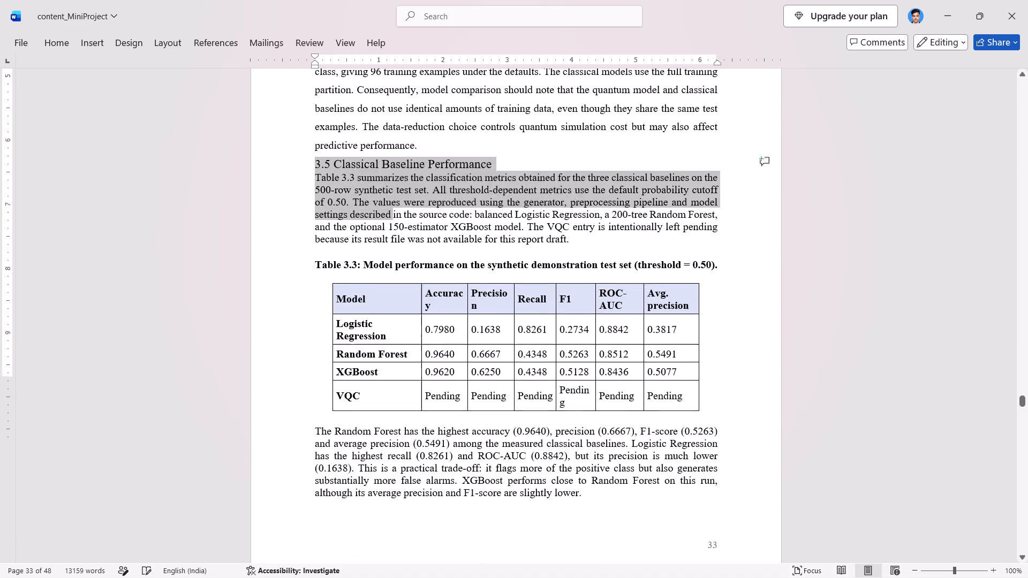
pyautogui.scroll(-3, 355, 253)
pyautogui.keyDown('shift'); pyautogui.click(523, 217); pyautogui.keyUp('shift')
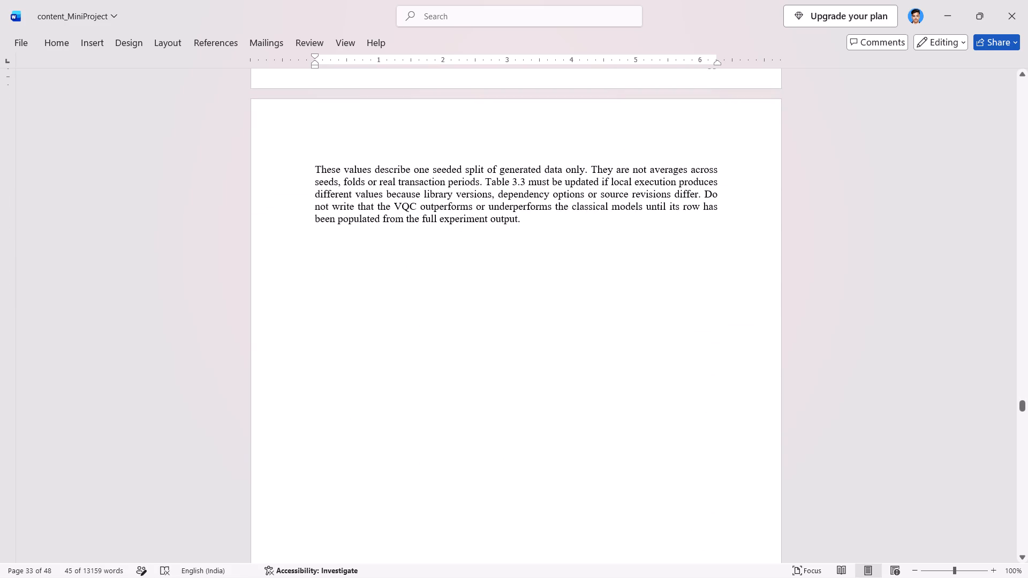
pyautogui.rightClick(480, 208)
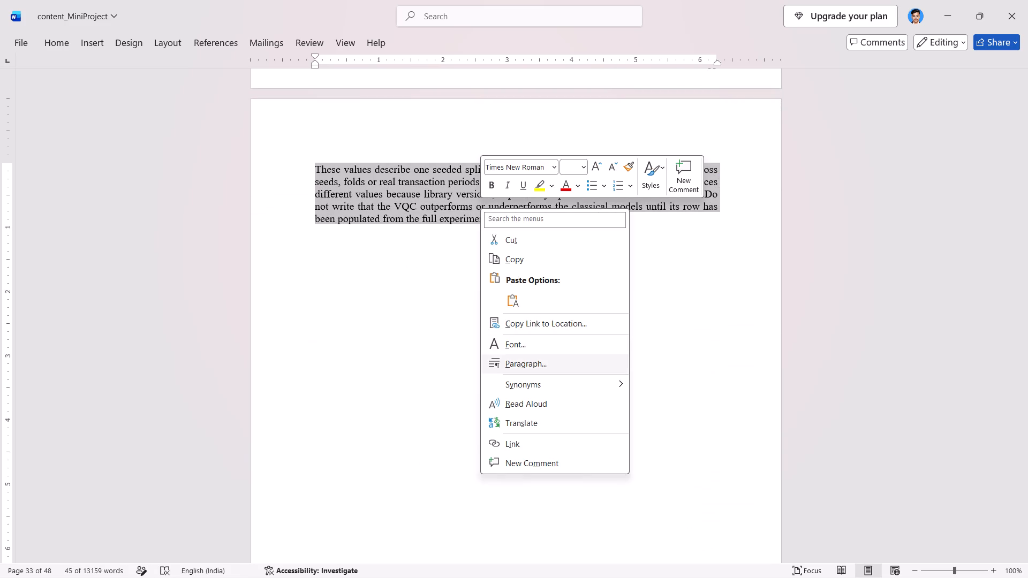
pyautogui.click(524, 360)
pyautogui.click(430, 296)
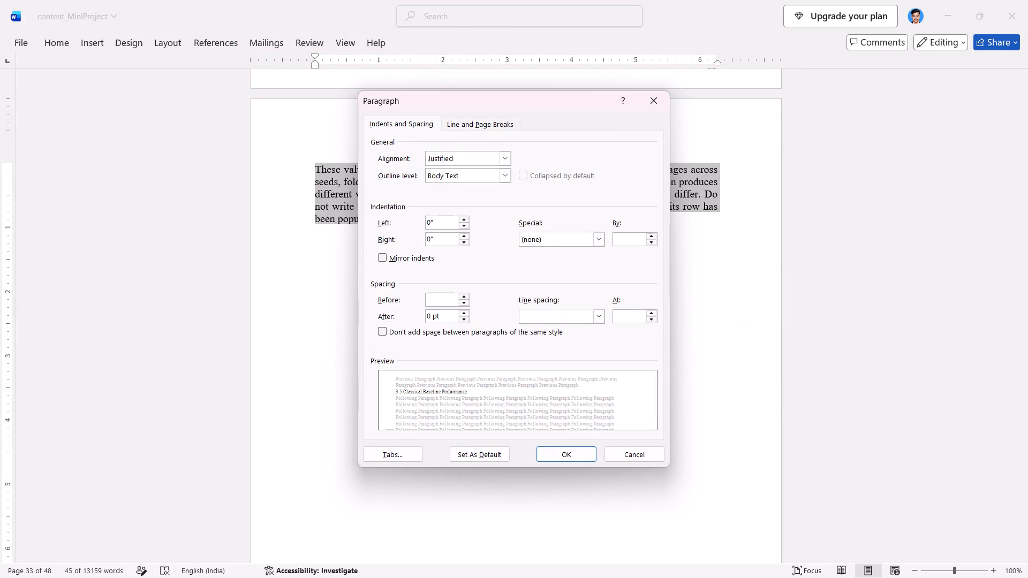
pyautogui.press('0')
pyautogui.click(524, 320)
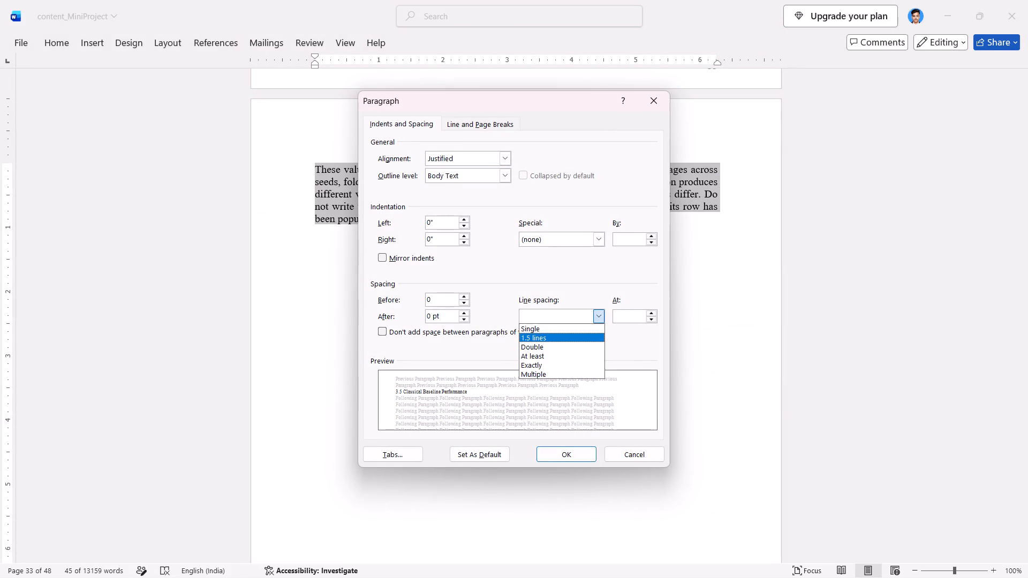
pyautogui.click(531, 336)
pyautogui.click(565, 453)
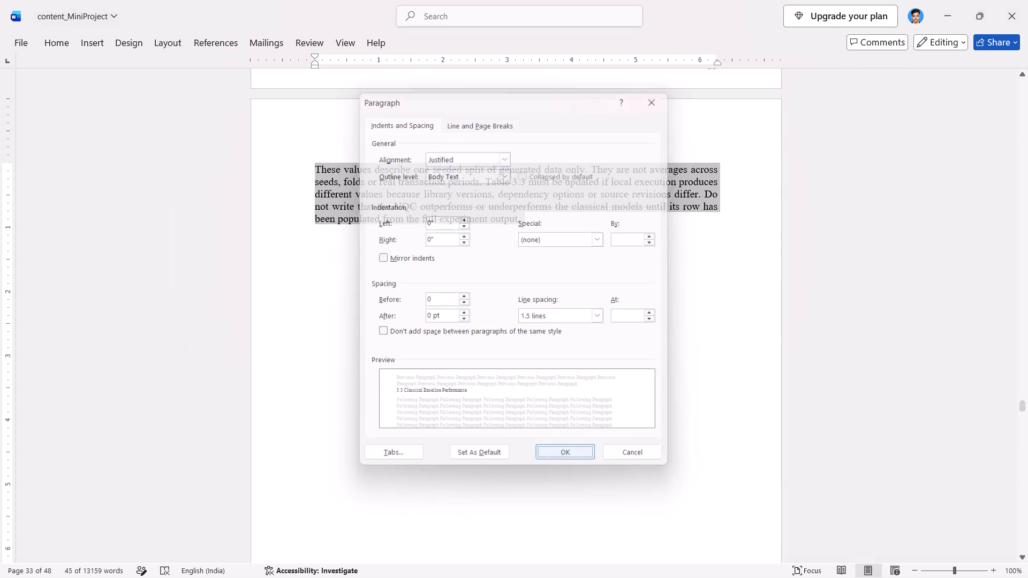
pyautogui.click(463, 412)
# Remove the blank lines below and above the Table 3.3 caption in section 3.5.
pyautogui.scroll(3, 463, 412)
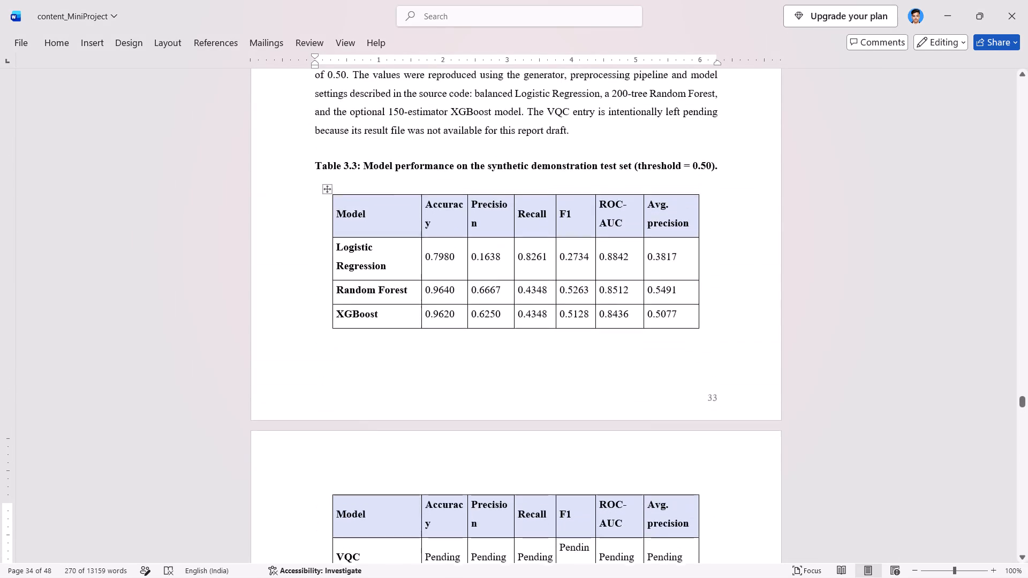
pyautogui.scroll(1, 463, 412)
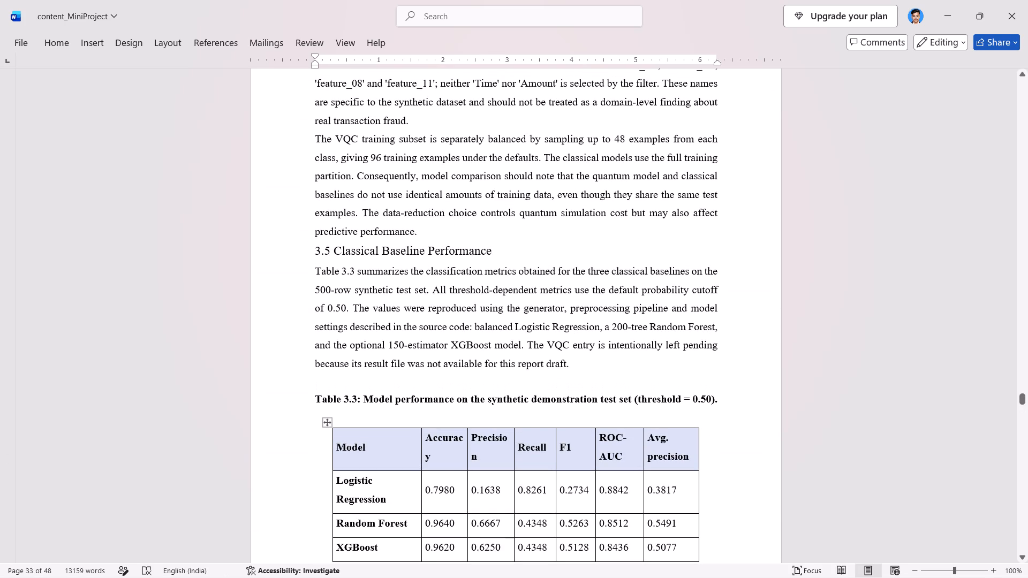
pyautogui.scroll(-2, 317, 396)
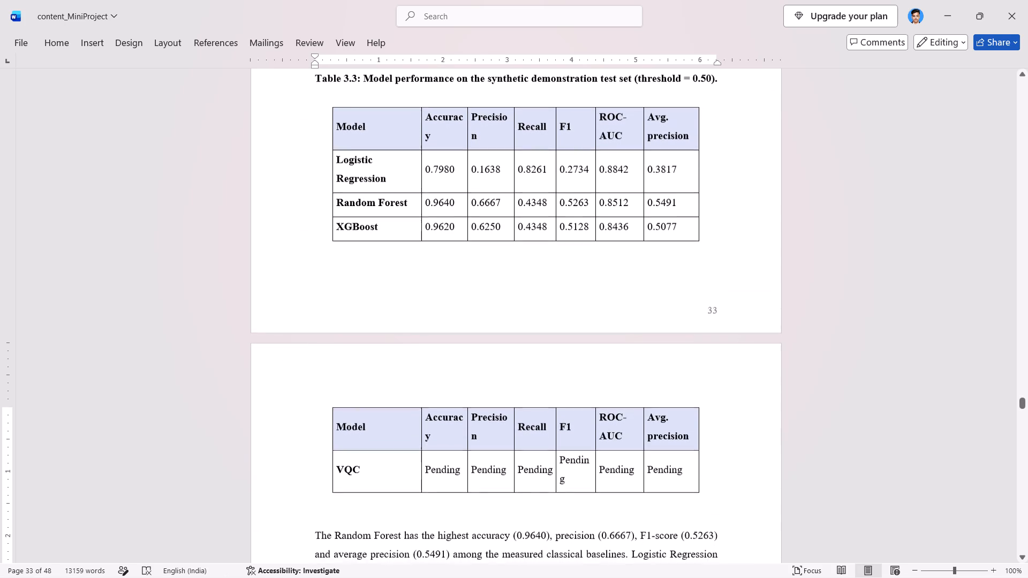
pyautogui.scroll(1, 317, 396)
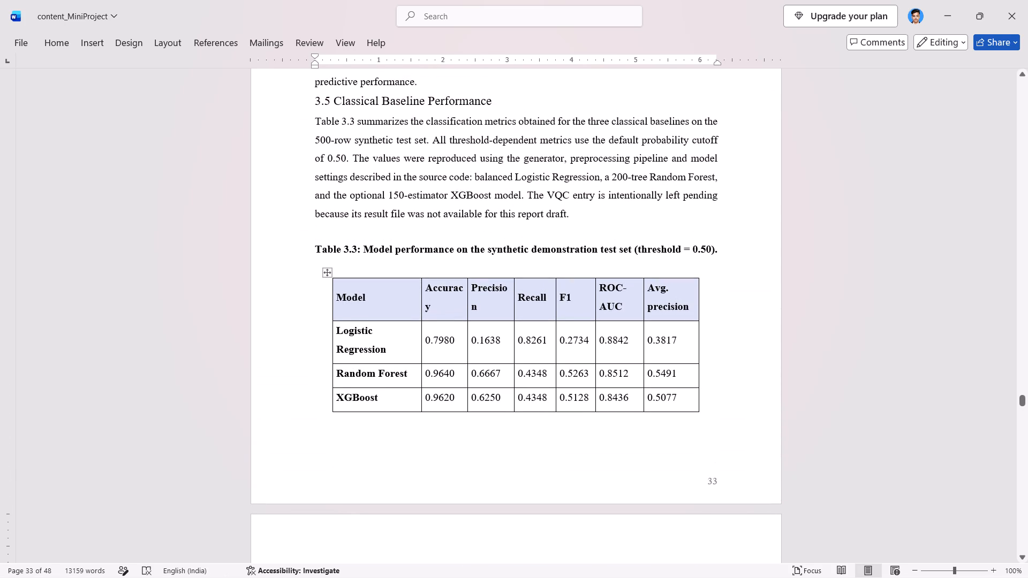
pyautogui.click(344, 260)
pyautogui.click(344, 262)
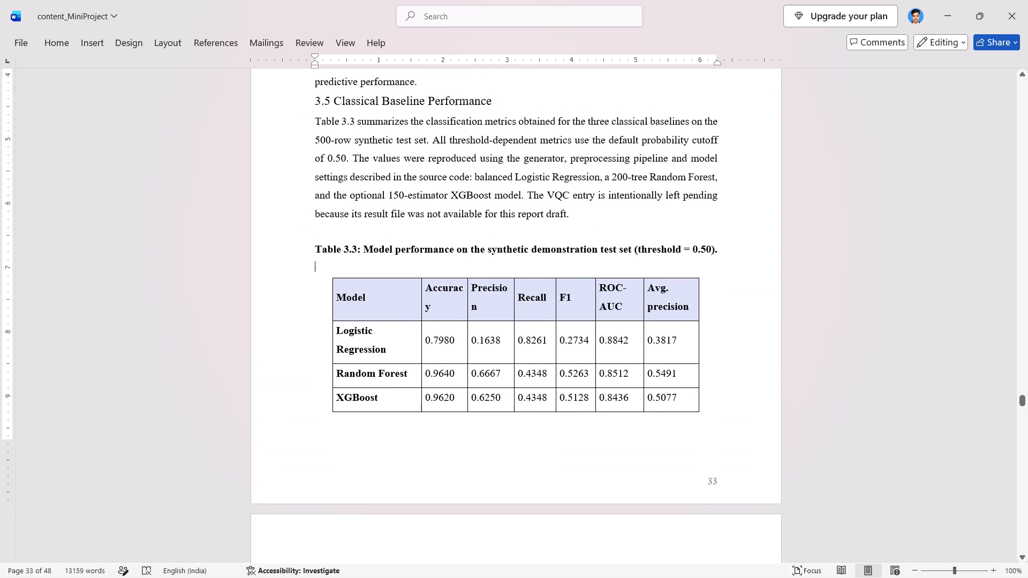
pyautogui.press('BackSpace')
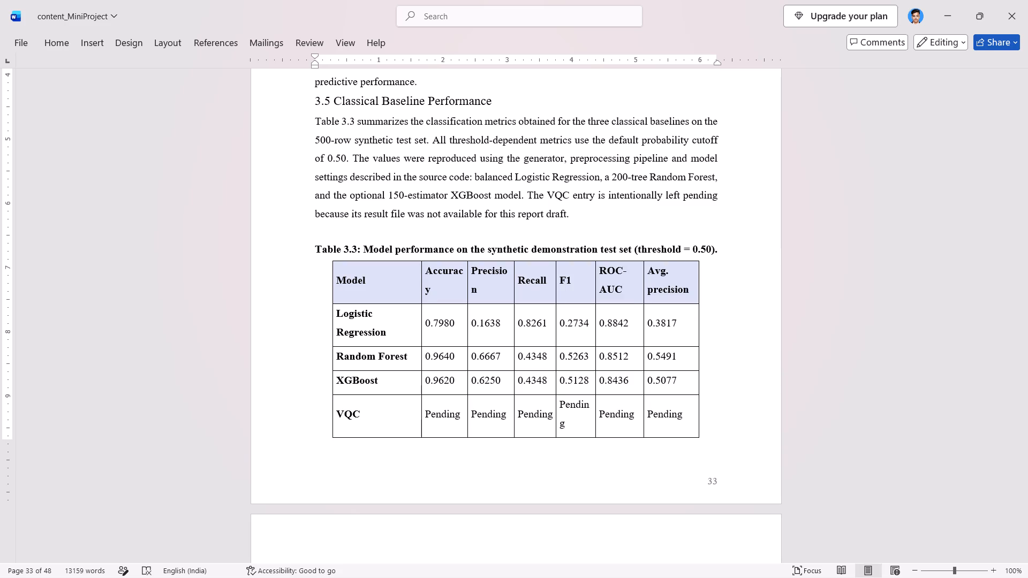
pyautogui.click(323, 219)
pyautogui.click(323, 227)
pyautogui.press('BackSpace')
# Remove the blank line above the paragraph beginning "The Random Forest has the highest accuracy" after Table 3.3.
pyautogui.scroll(-2, 331, 200)
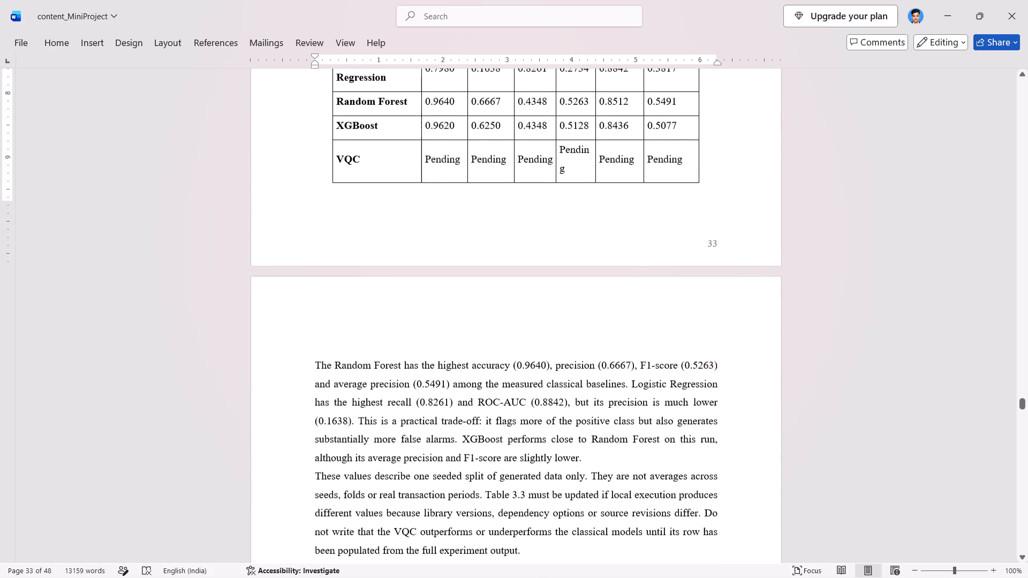
pyautogui.scroll(-1, 331, 200)
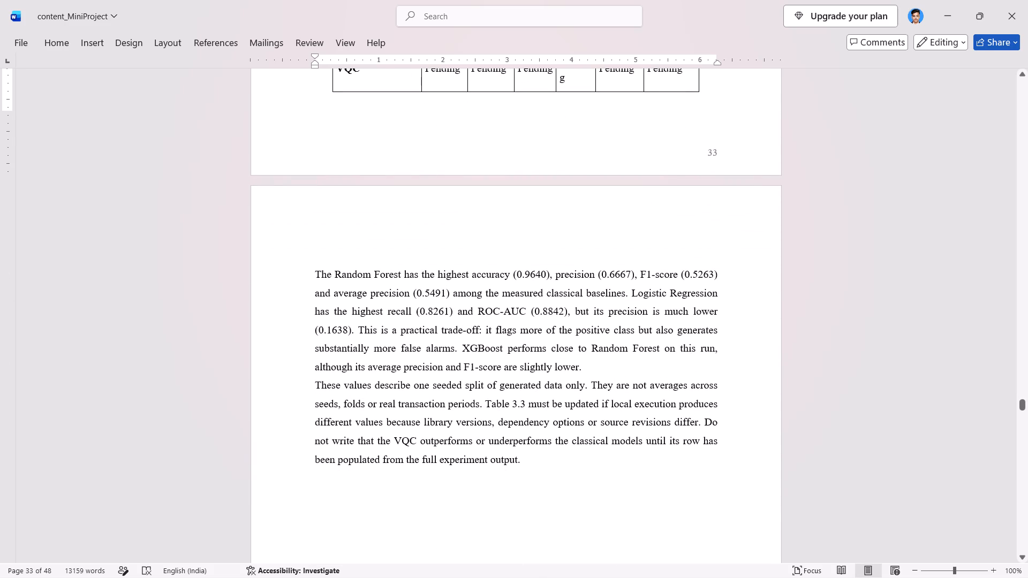
pyautogui.click(335, 254)
pyautogui.press('Down')
pyautogui.press('BackSpace')
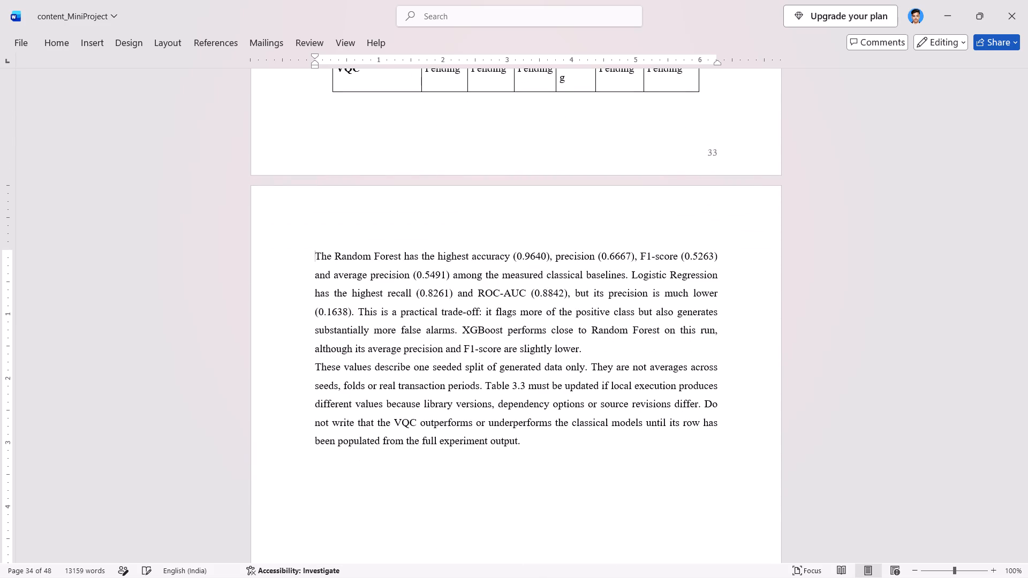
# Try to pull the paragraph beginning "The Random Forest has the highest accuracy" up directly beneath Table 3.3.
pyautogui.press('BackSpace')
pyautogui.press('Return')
# Close the page gap before heading 3.6 Confusion-Matrix Analysis so it follows the end of section 3.5 on the same page.
pyautogui.scroll(-4, 354, 313)
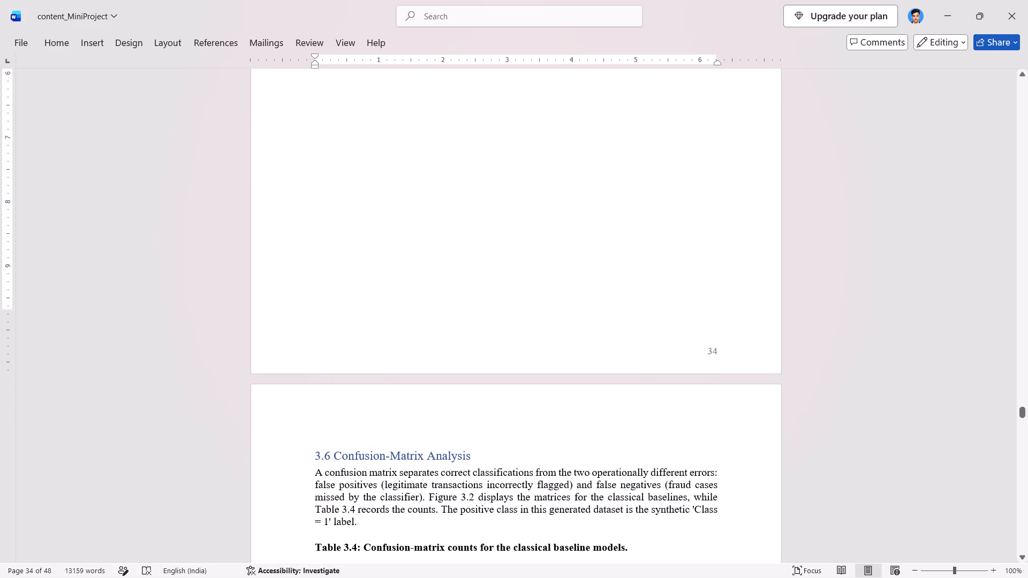
pyautogui.click(319, 443)
pyautogui.press('Left')
pyautogui.press('BackSpace')
pyautogui.press('BackSpace')
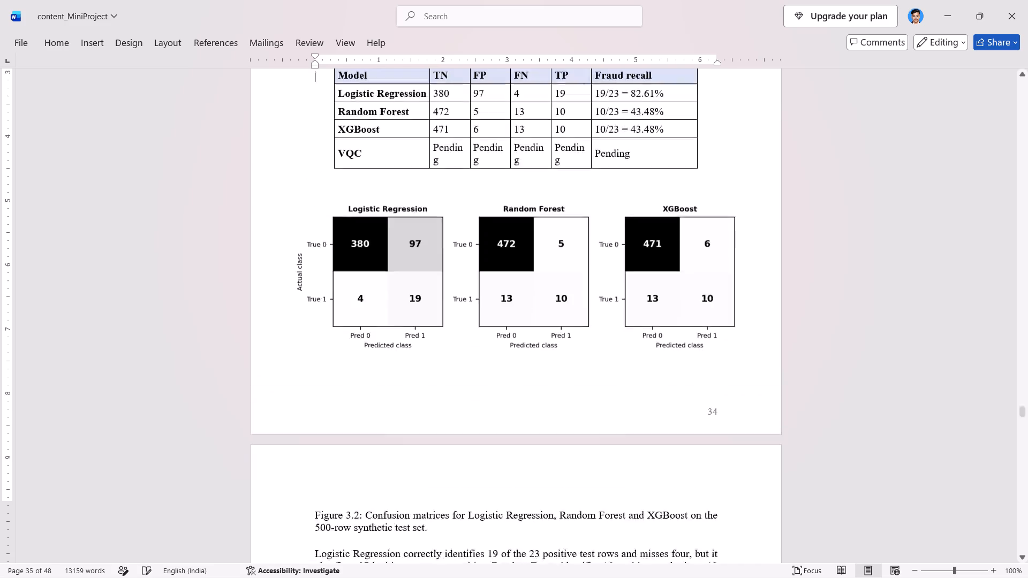
pyautogui.press('Return')
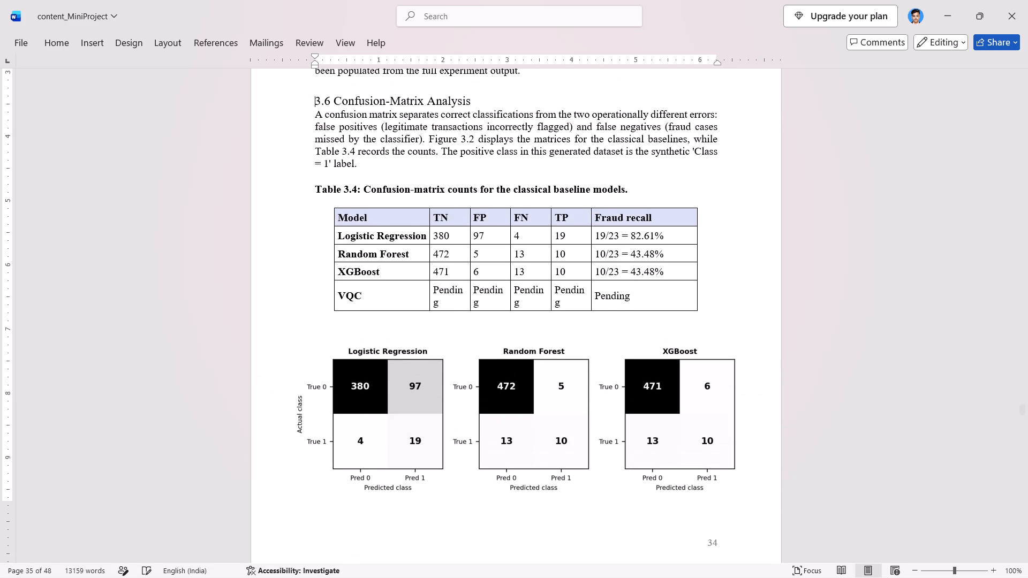
# Set spacing before to 0 and line spacing to 1.5 lines from heading 3.6 through Table 3.4.
pyautogui.scroll(-4, 413, 424)
pyautogui.scroll(1, 413, 424)
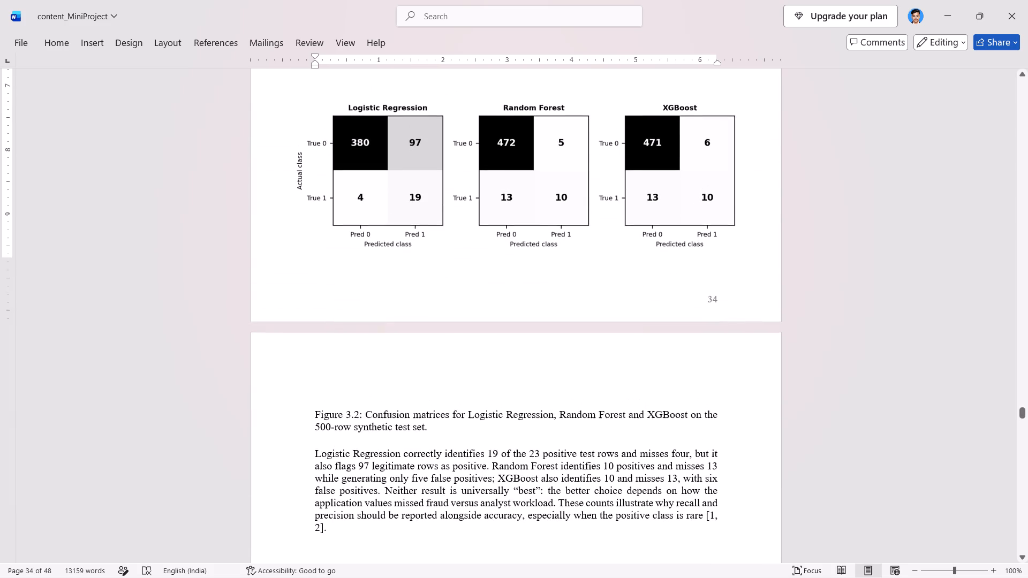
pyautogui.scroll(3, 413, 424)
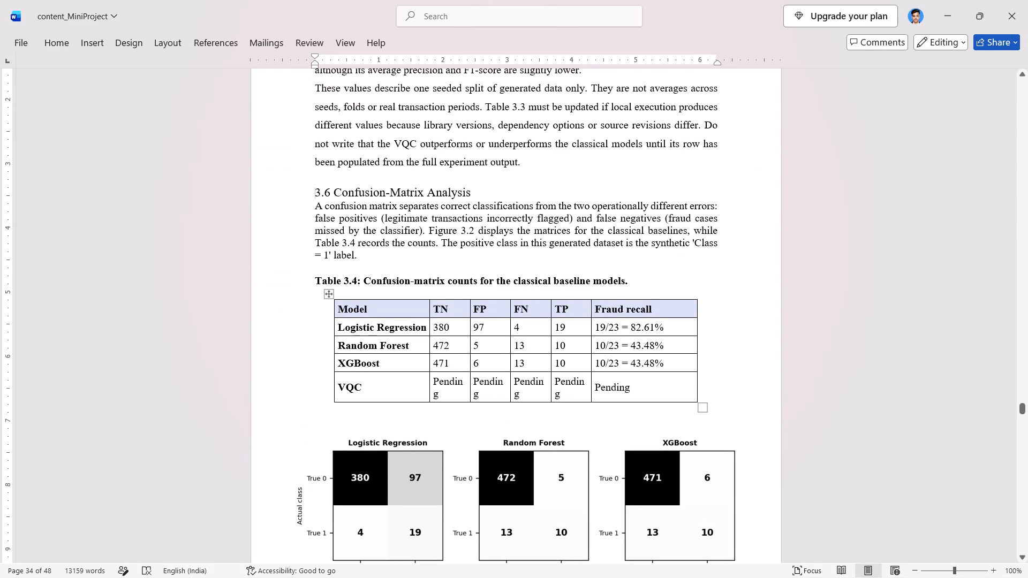
pyautogui.moveTo(314, 190); pyautogui.dragTo(651, 378)
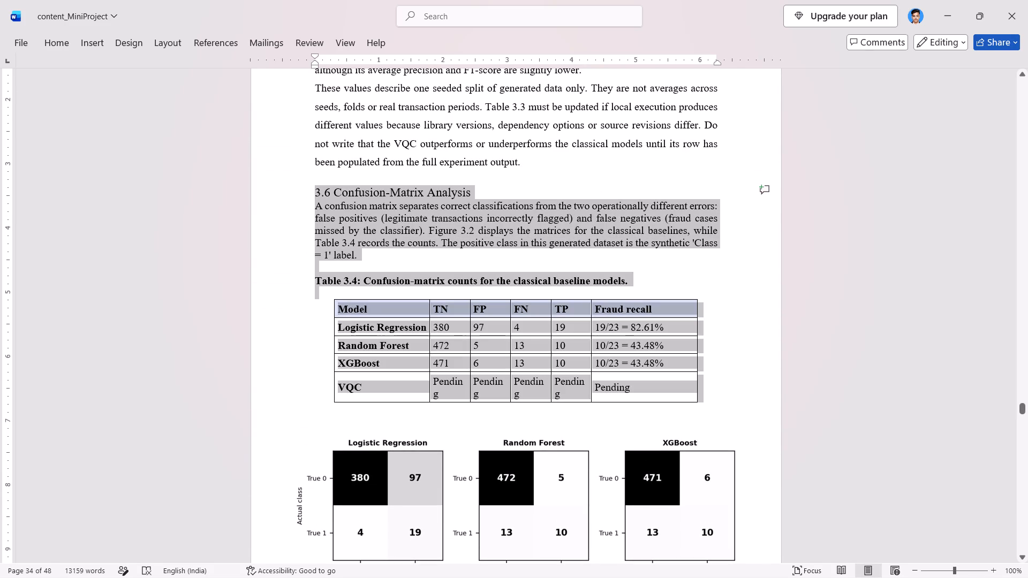
pyautogui.moveTo(651, 378); pyautogui.dragTo(641, 394)
pyautogui.rightClick(462, 204)
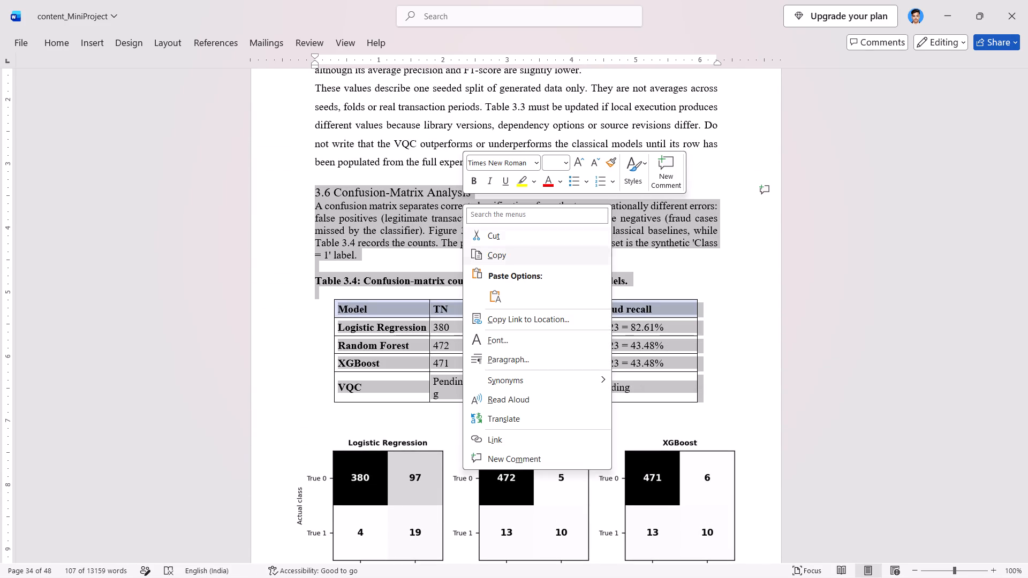
pyautogui.click(524, 356)
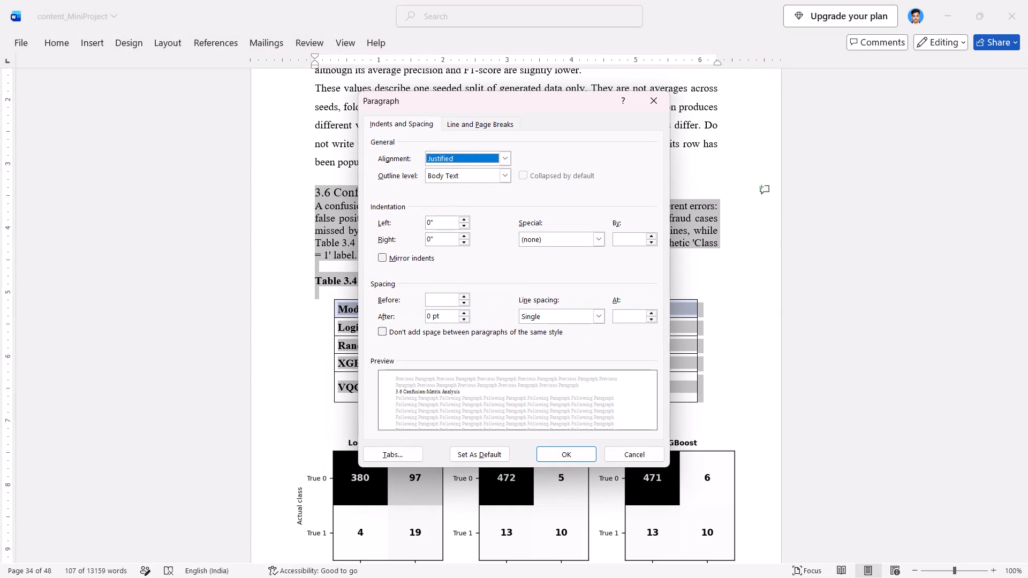
pyautogui.click(433, 299)
pyautogui.press('0')
pyautogui.moveTo(542, 315); pyautogui.dragTo(538, 339)
pyautogui.click(538, 339)
pyautogui.click(571, 458)
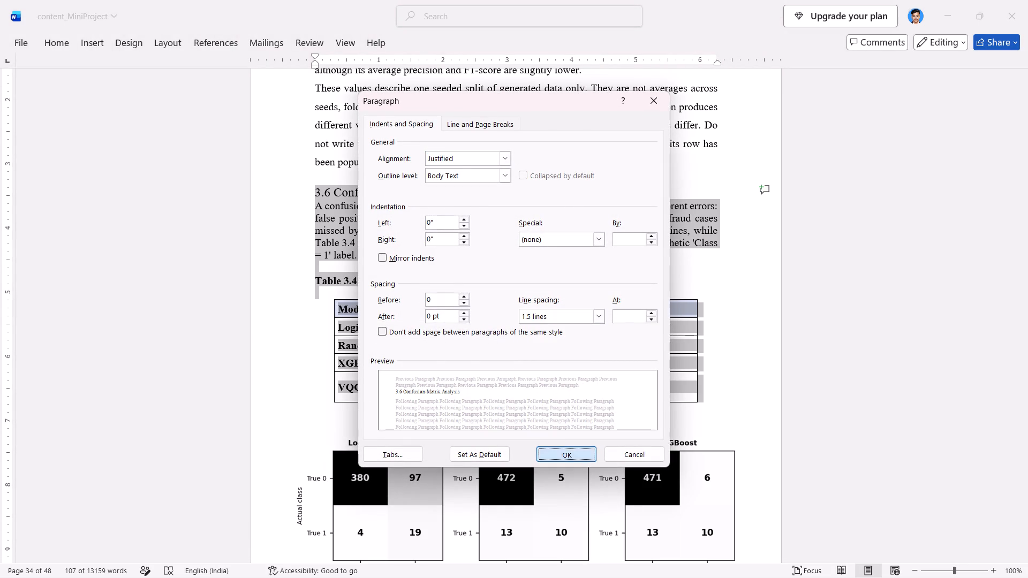
pyautogui.click(556, 301)
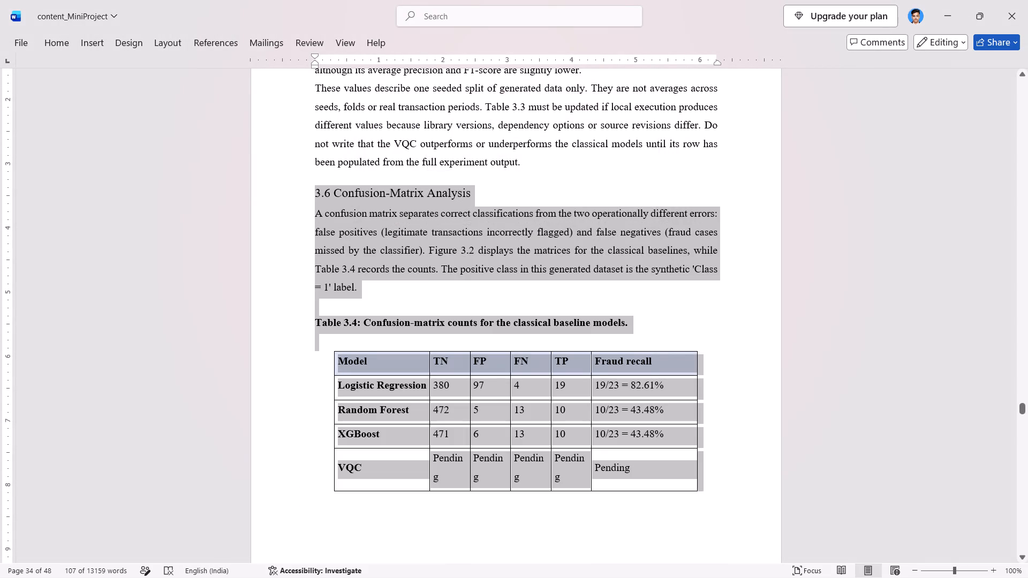
# Set spacing before to 0 and line spacing to 1.5 lines for the Figure 3.2 caption and the paragraph below it.
pyautogui.scroll(-7, 556, 301)
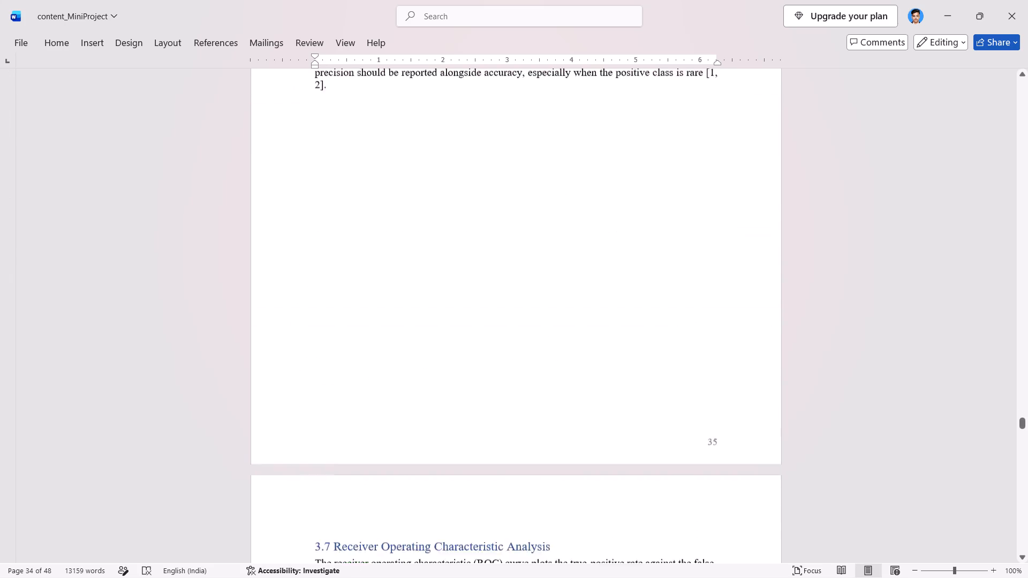
pyautogui.scroll(-1, 556, 301)
pyautogui.scroll(2, 556, 301)
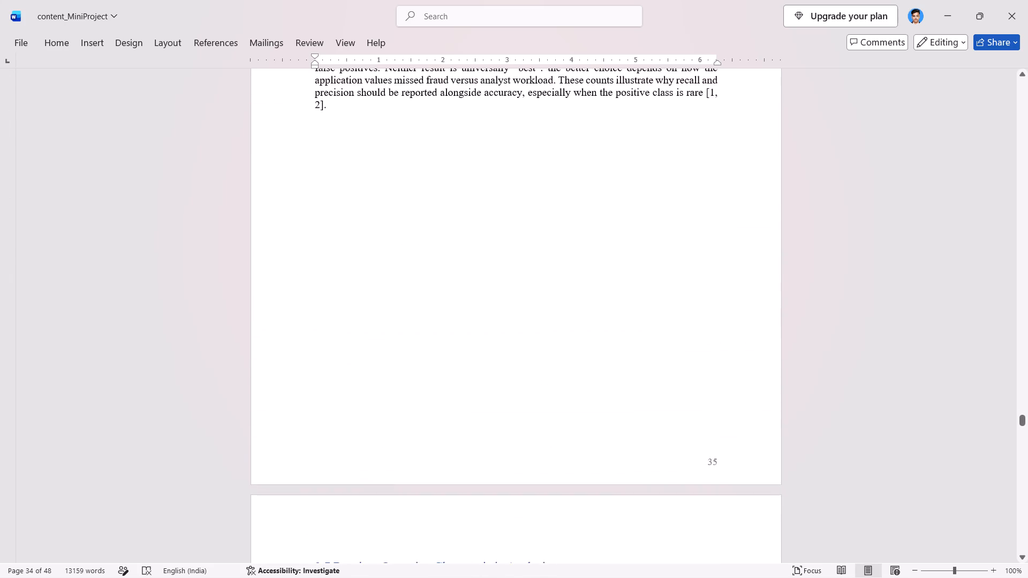
pyautogui.scroll(1, 508, 273)
pyautogui.moveTo(310, 392); pyautogui.dragTo(357, 457)
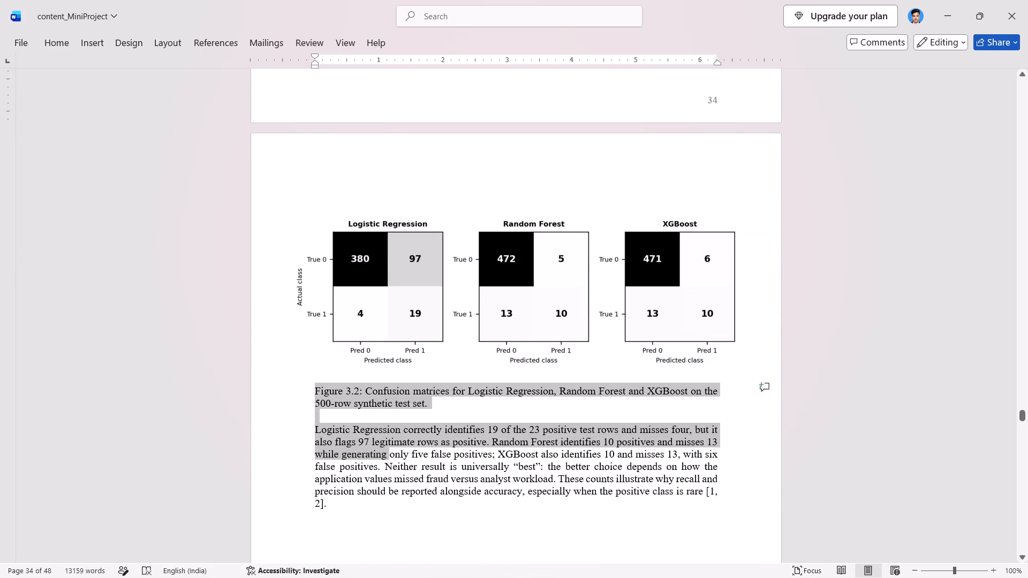
pyautogui.moveTo(357, 457); pyautogui.dragTo(364, 515)
pyautogui.scroll(-1, 364, 515)
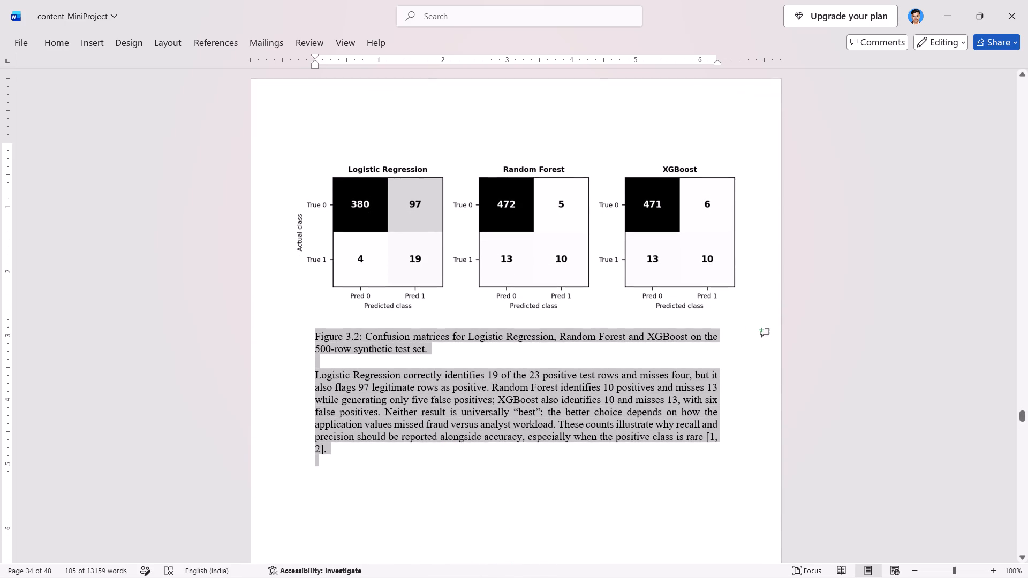
pyautogui.rightClick(420, 395)
pyautogui.click(469, 290)
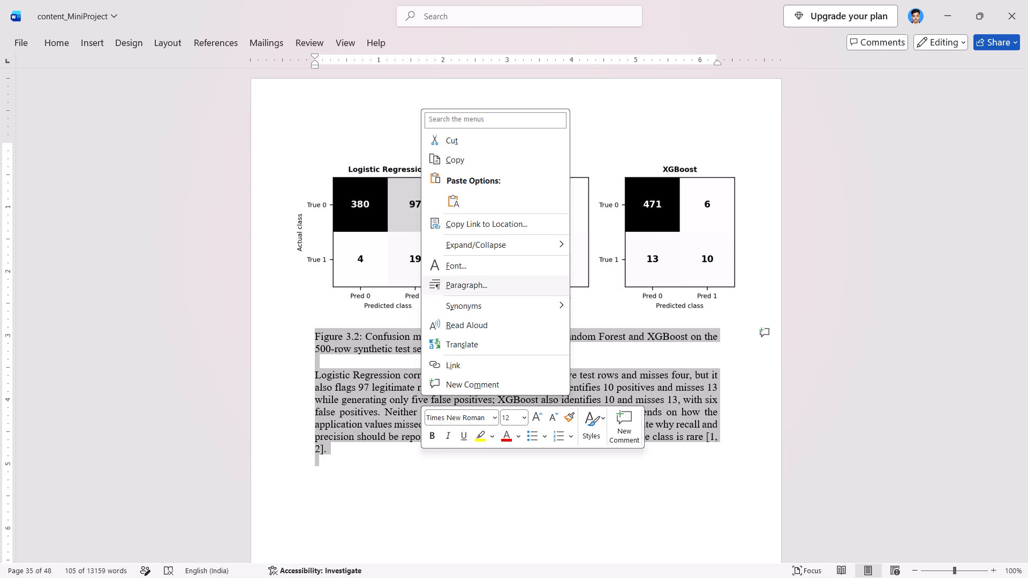
pyautogui.click(442, 295)
pyautogui.press('0')
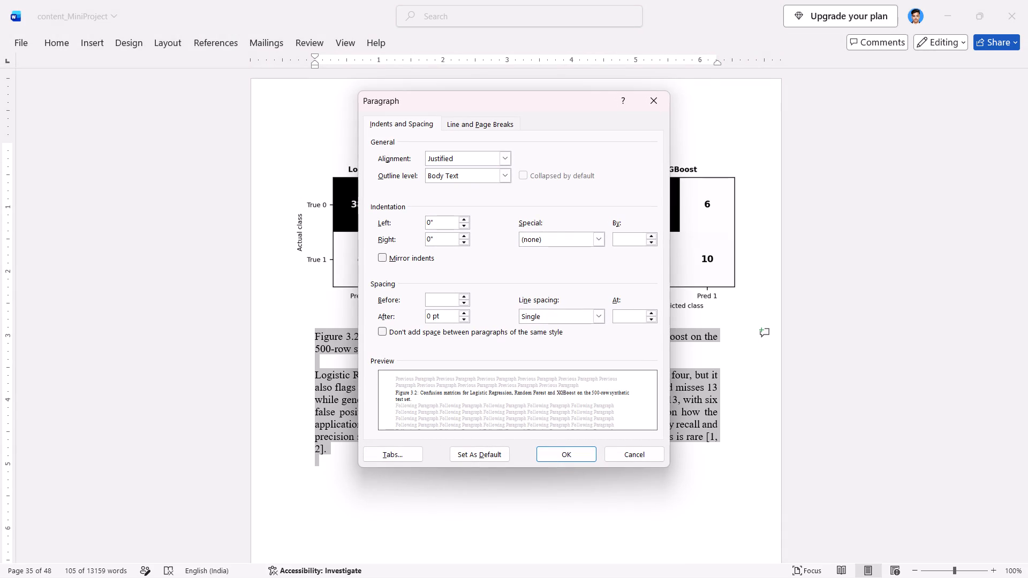
pyautogui.click(531, 309)
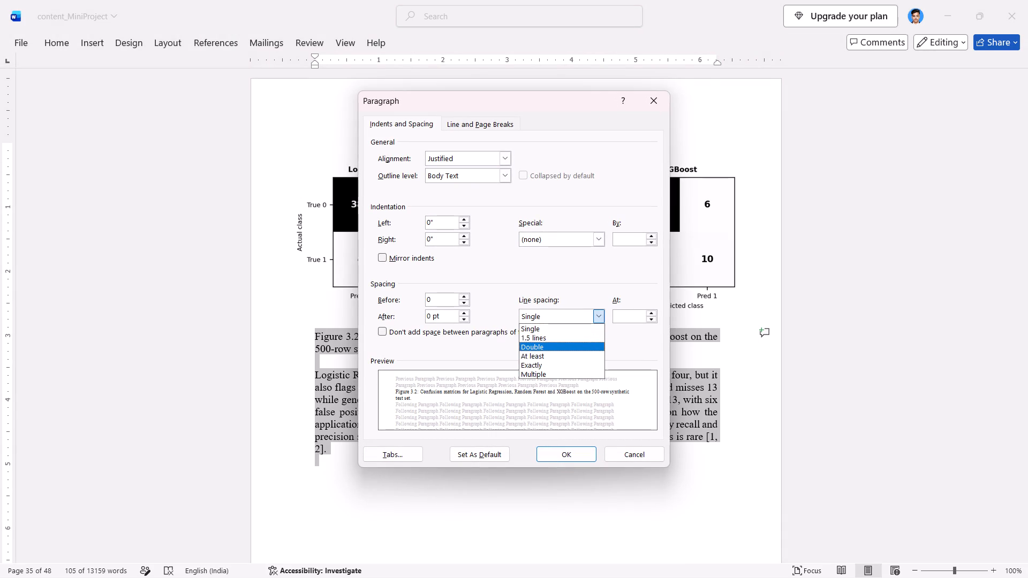
pyautogui.click(538, 335)
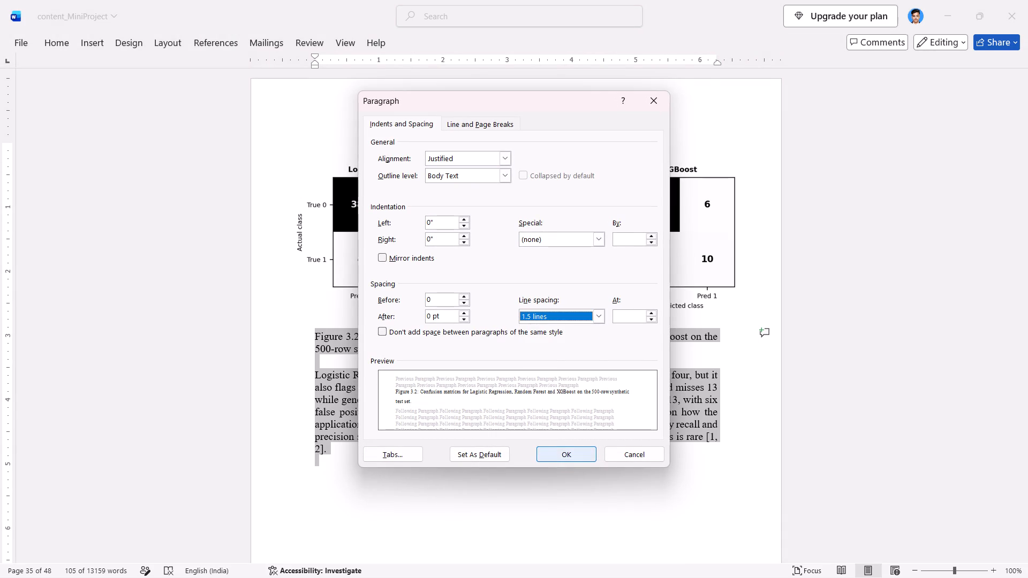
pyautogui.click(567, 452)
# Remove the blank line and page gap after section 3.6's last paragraph so heading 3.7 directly follows it.
pyautogui.scroll(-3, 567, 452)
pyautogui.click(450, 430)
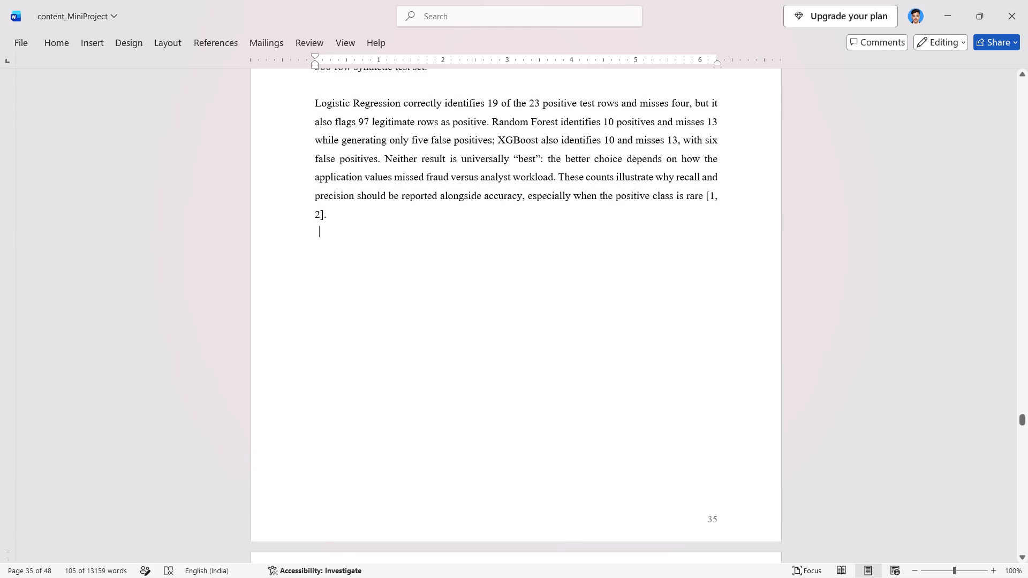
pyautogui.press('BackSpace')
pyautogui.press('BackSpace')
# Join the paragraph beginning "The receiver operating characteristic (ROC) curve" to heading 3.7, then split it back onto its own line.
pyautogui.scroll(-2, 450, 430)
pyautogui.click(311, 347)
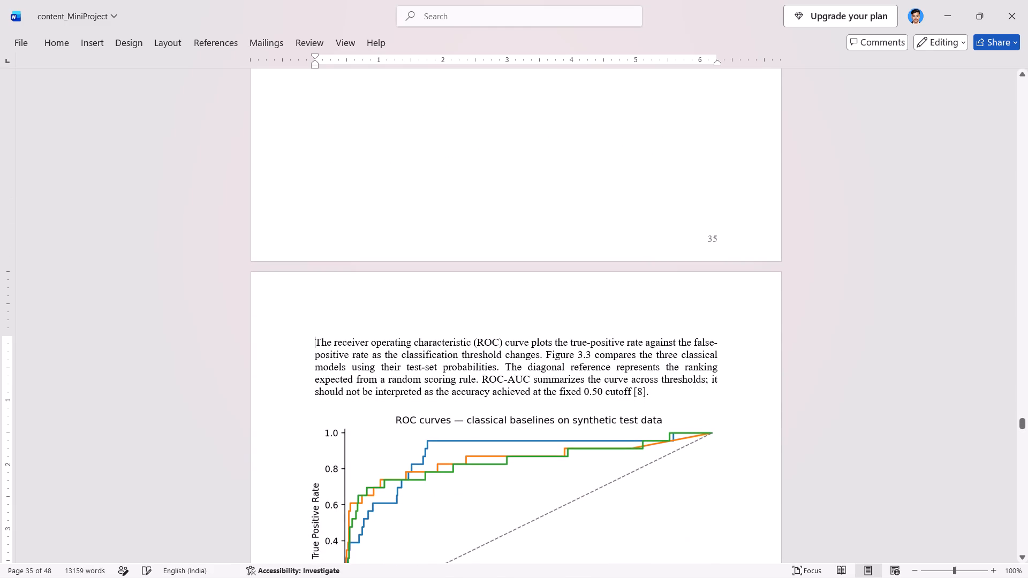
pyautogui.press('BackSpace')
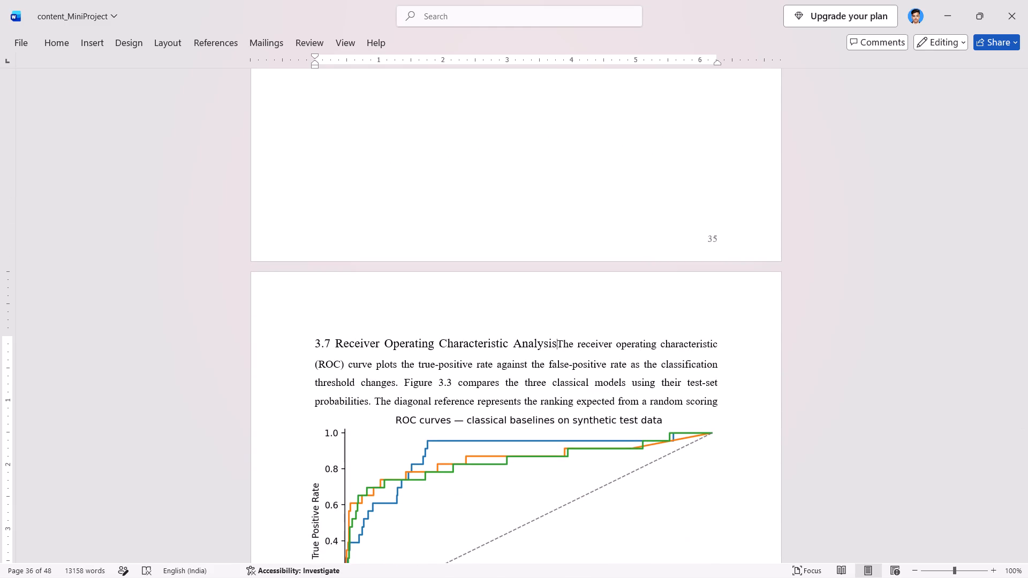
pyautogui.press('Return')
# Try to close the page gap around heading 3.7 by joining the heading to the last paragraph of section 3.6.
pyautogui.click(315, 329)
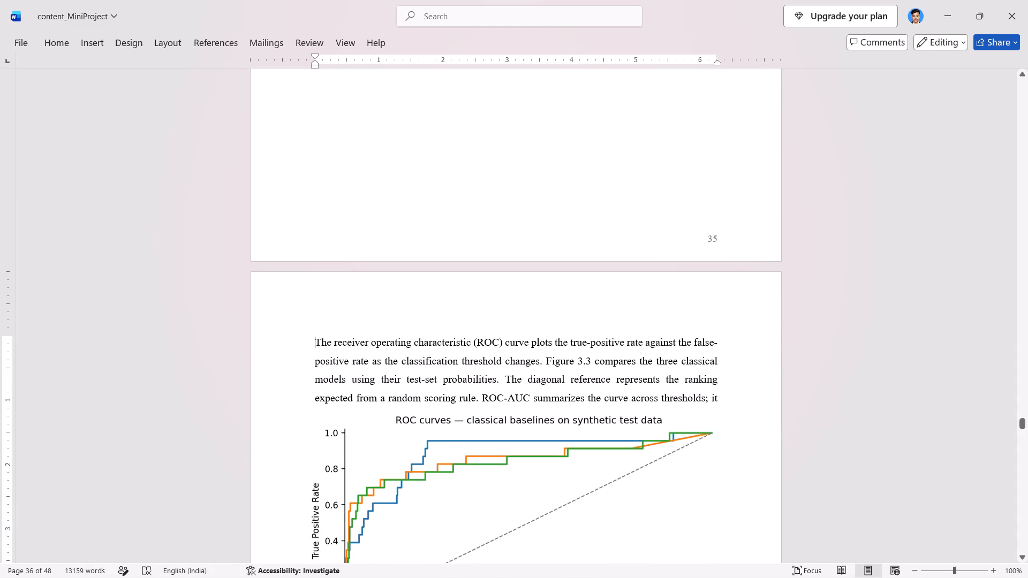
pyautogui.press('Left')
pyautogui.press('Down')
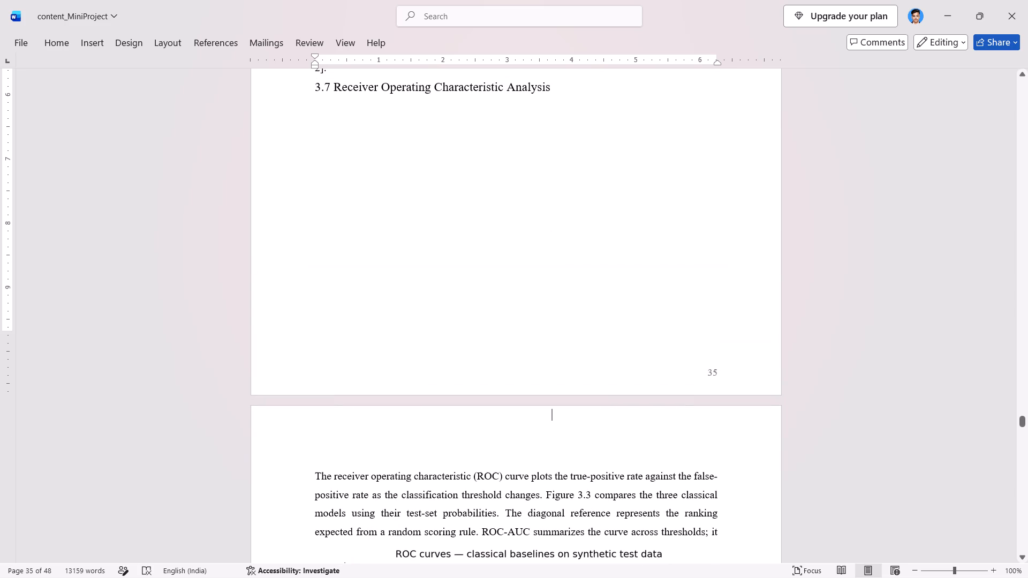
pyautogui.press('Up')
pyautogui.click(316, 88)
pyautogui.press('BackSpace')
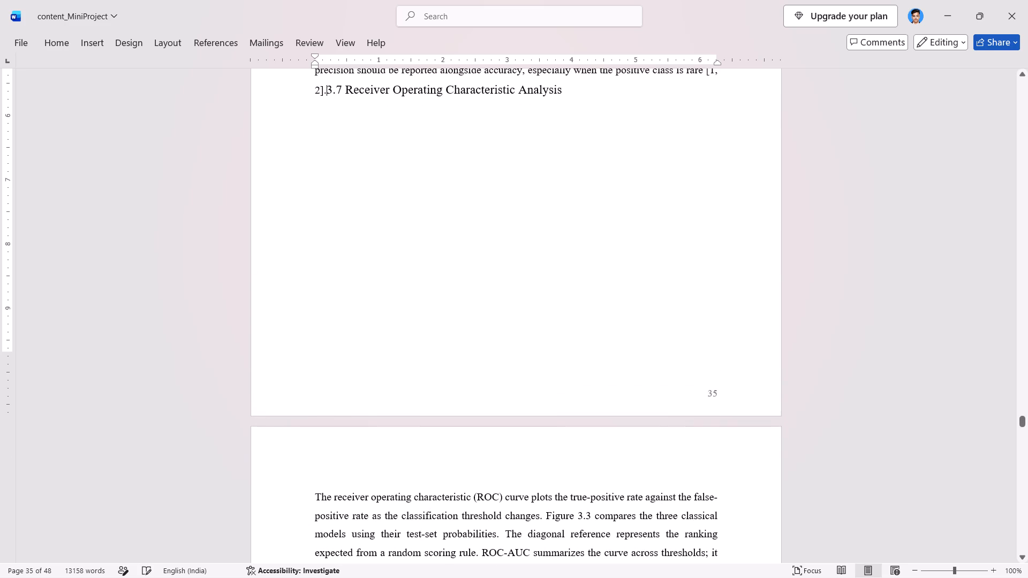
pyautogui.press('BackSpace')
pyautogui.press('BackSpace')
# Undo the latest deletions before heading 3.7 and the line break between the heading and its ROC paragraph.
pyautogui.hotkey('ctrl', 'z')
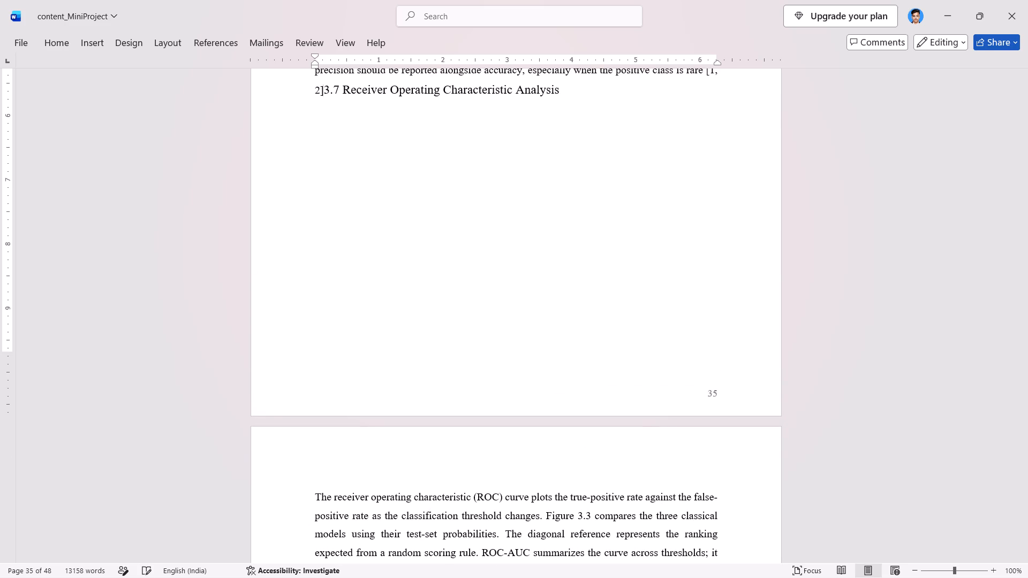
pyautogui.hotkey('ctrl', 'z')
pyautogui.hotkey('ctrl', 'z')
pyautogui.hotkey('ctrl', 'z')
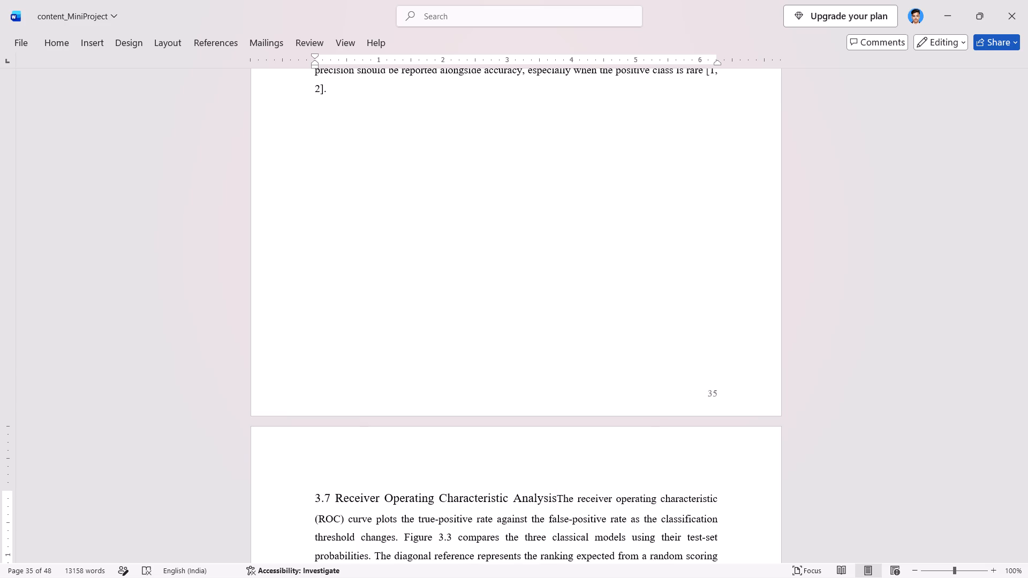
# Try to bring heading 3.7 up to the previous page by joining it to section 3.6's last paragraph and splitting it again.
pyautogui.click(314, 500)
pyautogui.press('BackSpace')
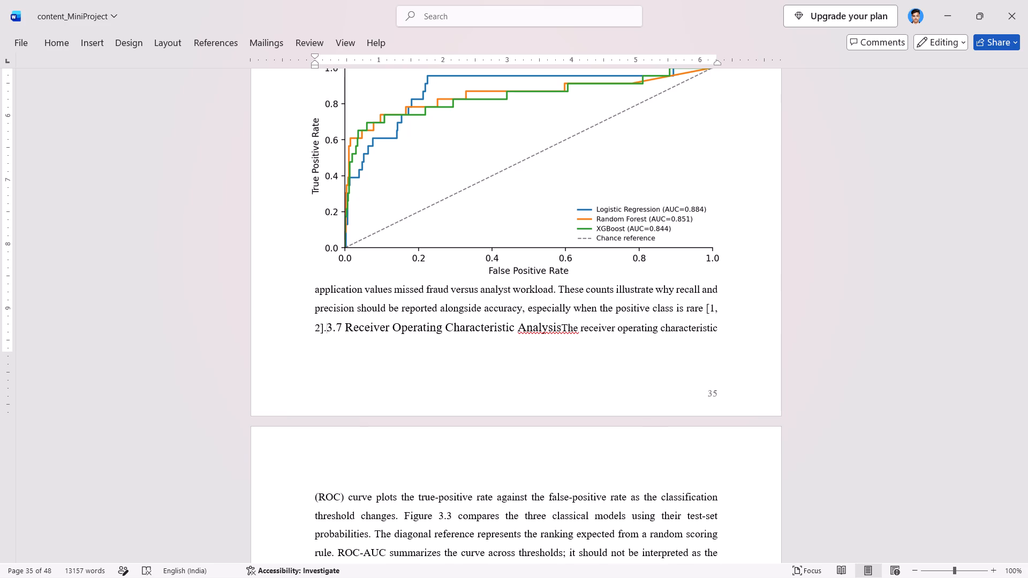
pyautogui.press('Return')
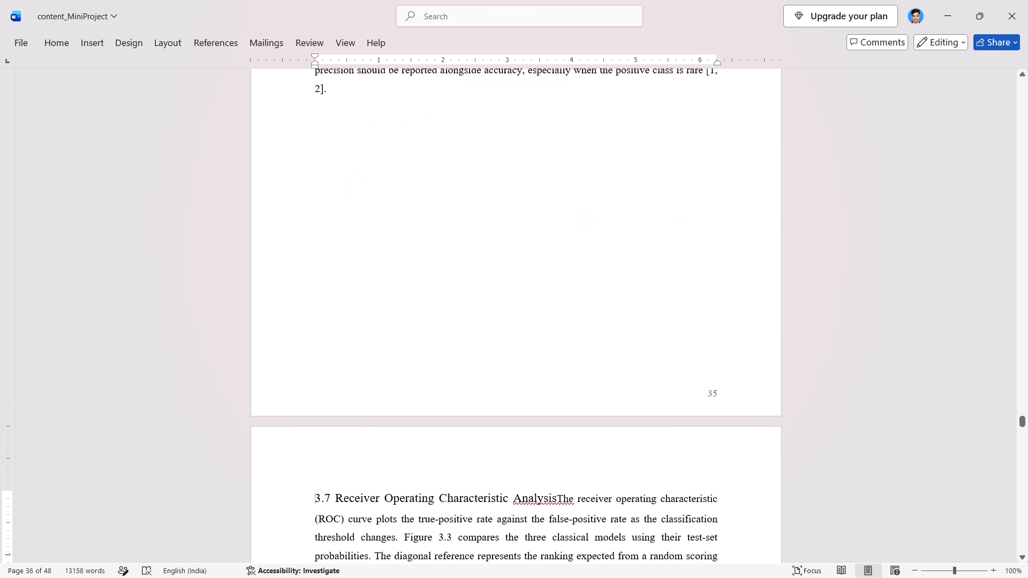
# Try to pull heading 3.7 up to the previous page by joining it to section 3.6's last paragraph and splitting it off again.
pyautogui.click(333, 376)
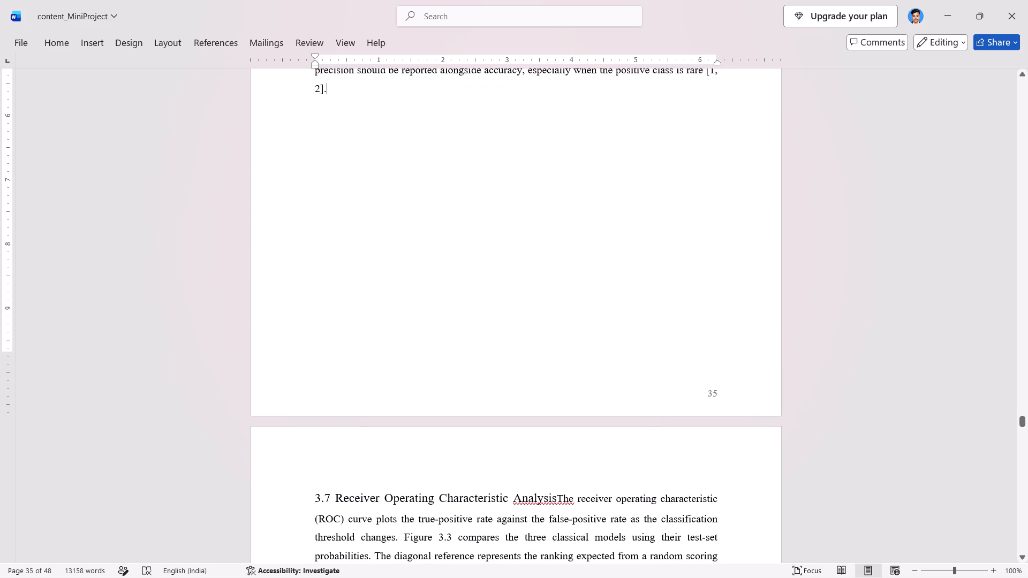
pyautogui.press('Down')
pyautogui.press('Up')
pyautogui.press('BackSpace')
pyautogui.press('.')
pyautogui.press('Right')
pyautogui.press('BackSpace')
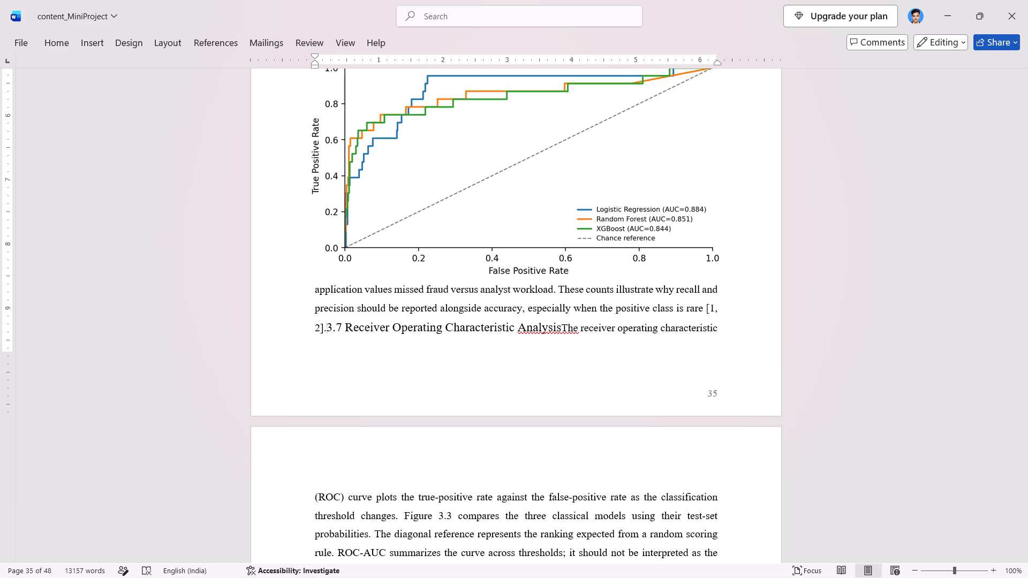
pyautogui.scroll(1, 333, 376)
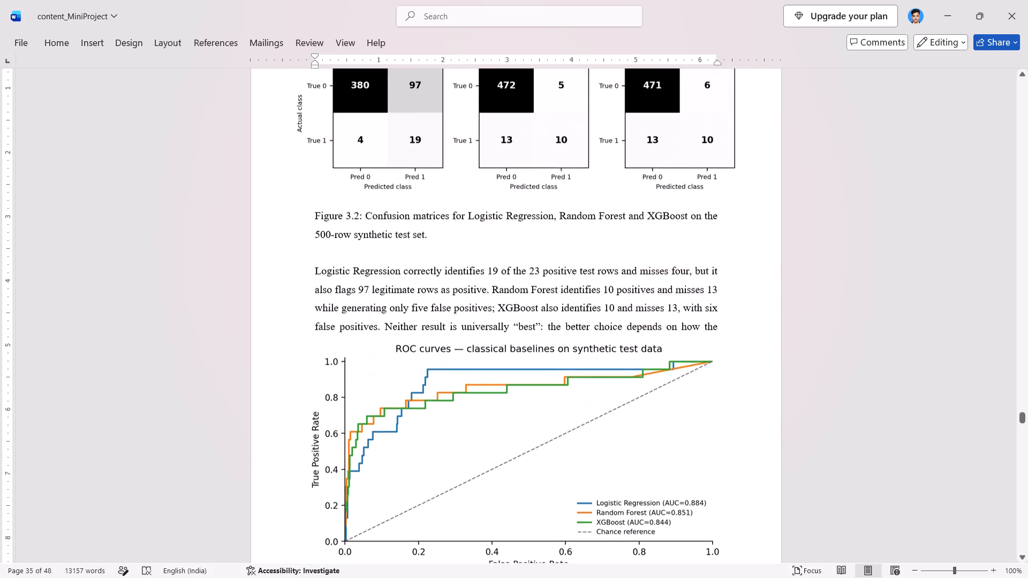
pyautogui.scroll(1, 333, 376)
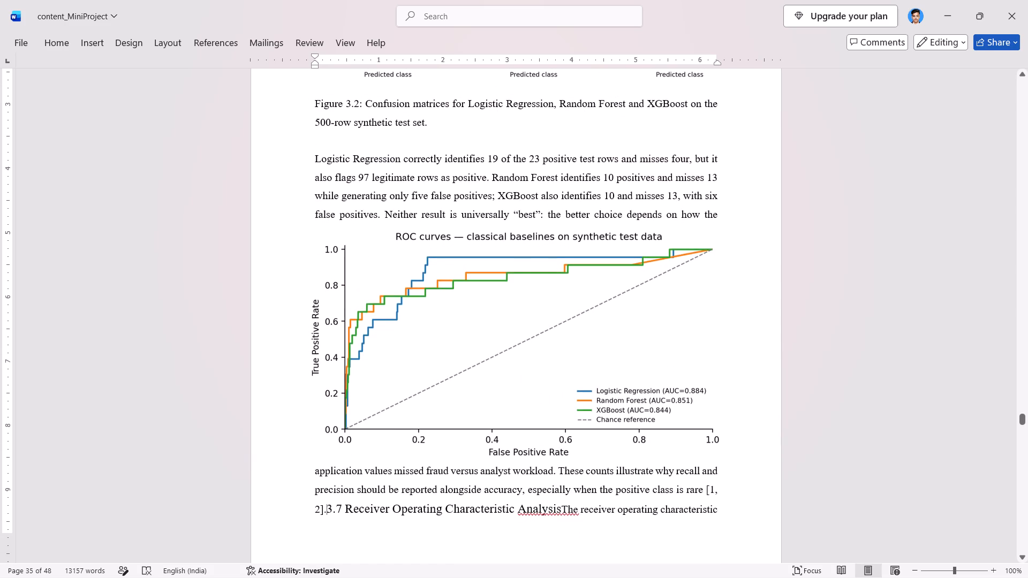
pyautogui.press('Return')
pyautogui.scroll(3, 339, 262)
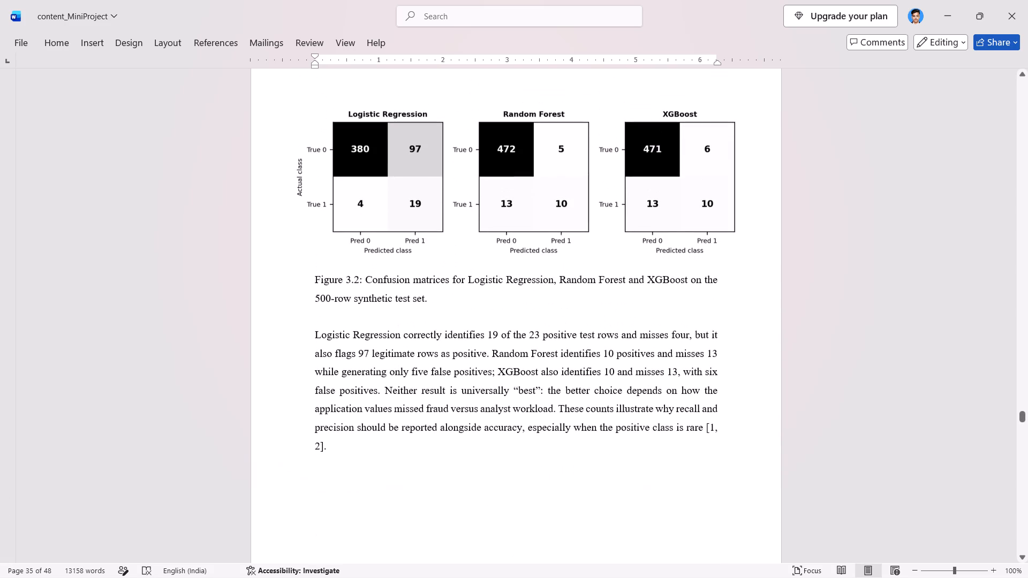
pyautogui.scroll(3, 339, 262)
# Break the section 3.7 ROC paragraph after "random scoring" and leave a blank line before "rule. ROC-AUC summarizes the curve".
pyautogui.scroll(-6, 339, 262)
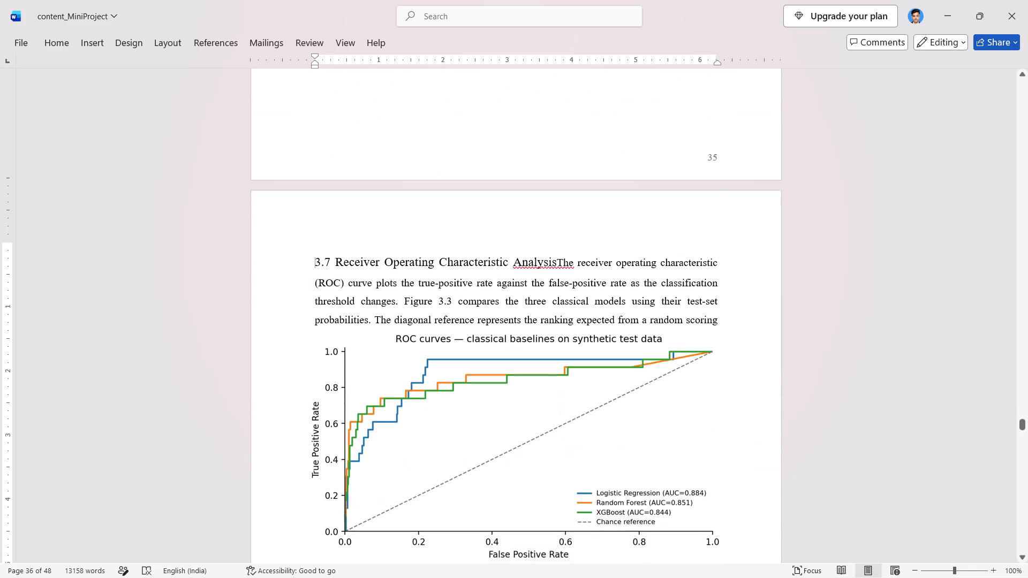
pyautogui.scroll(-1, 339, 262)
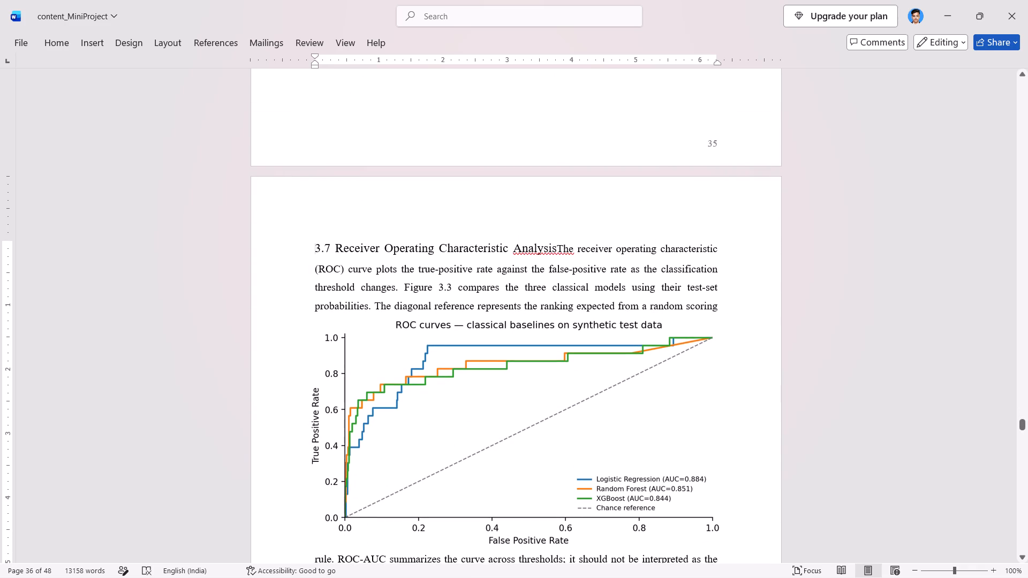
pyautogui.click(721, 308)
pyautogui.press('Return')
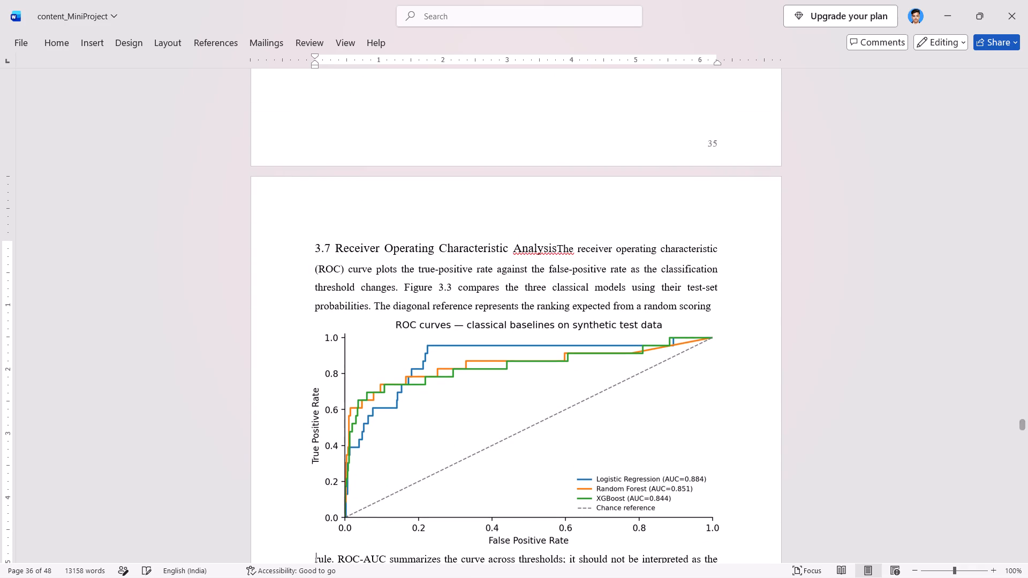
pyautogui.press('Return')
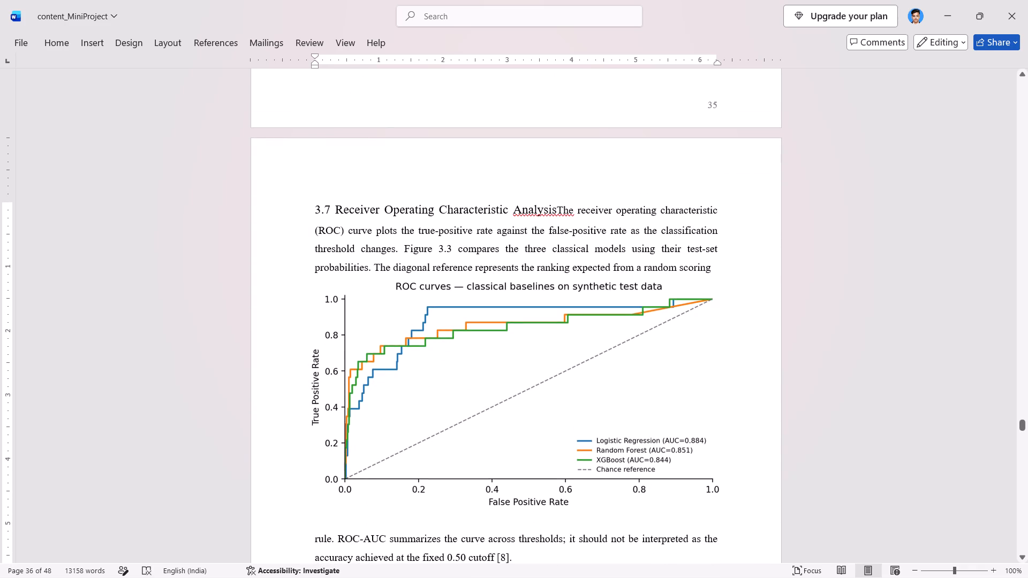
# Move the ROC curves figure from section 3.7 into the empty space on page 35, below section 3.6's last paragraph.
pyautogui.click(490, 362)
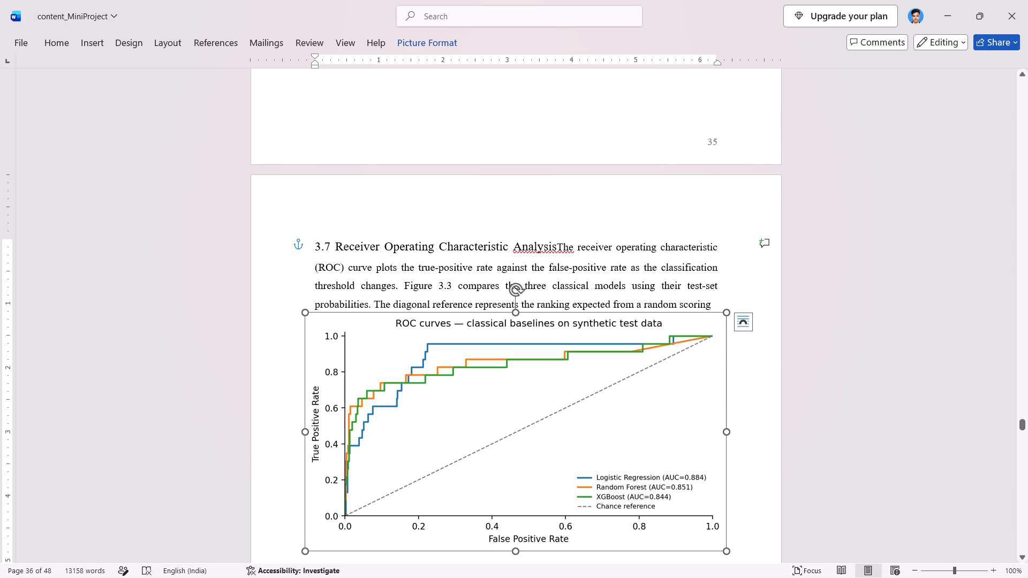
pyautogui.moveTo(468, 346); pyautogui.dragTo(468, 379)
pyautogui.moveTo(461, 361); pyautogui.dragTo(460, 136)
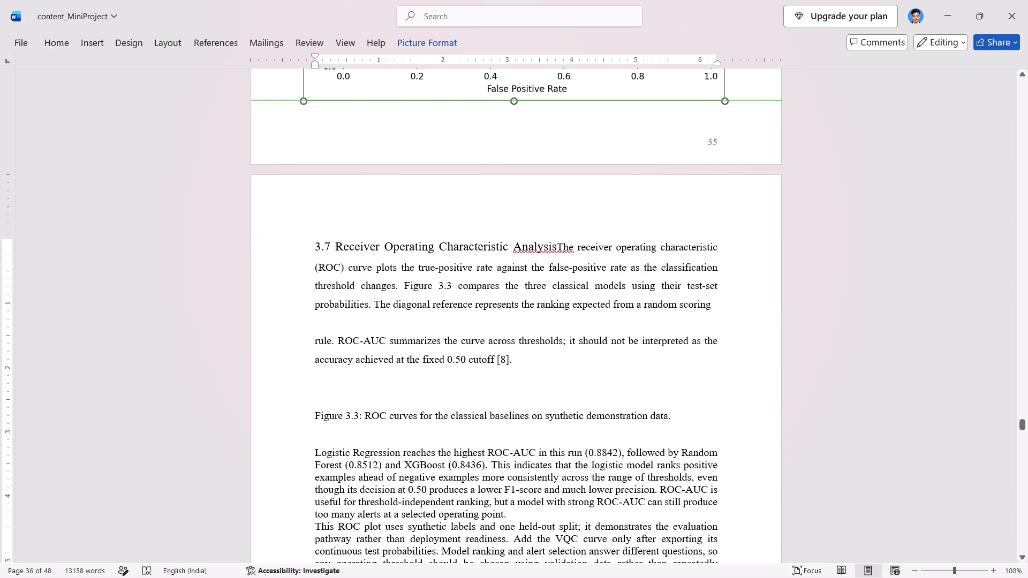
pyautogui.scroll(2, 460, 136)
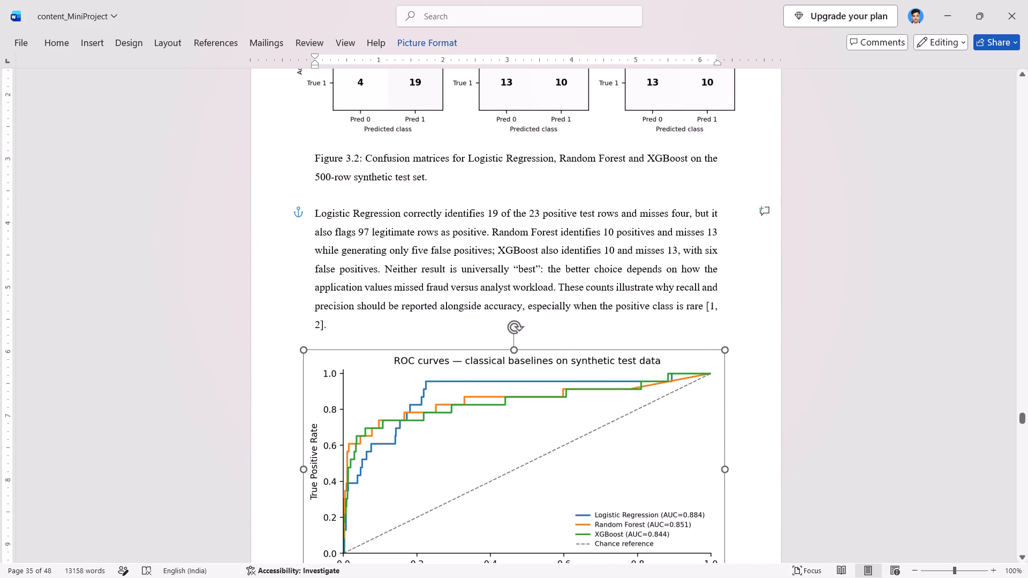
pyautogui.click(400, 321)
# Shrink the ROC curves figure slightly and reposition it just below section 3.6's last paragraph within the text margins.
pyautogui.scroll(-1, 400, 321)
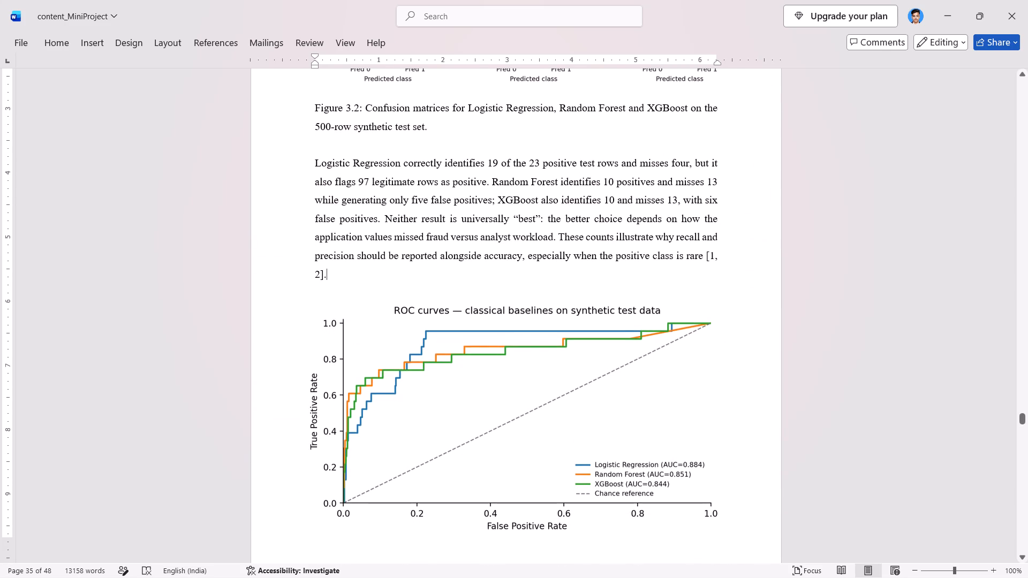
pyautogui.scroll(-1, 400, 321)
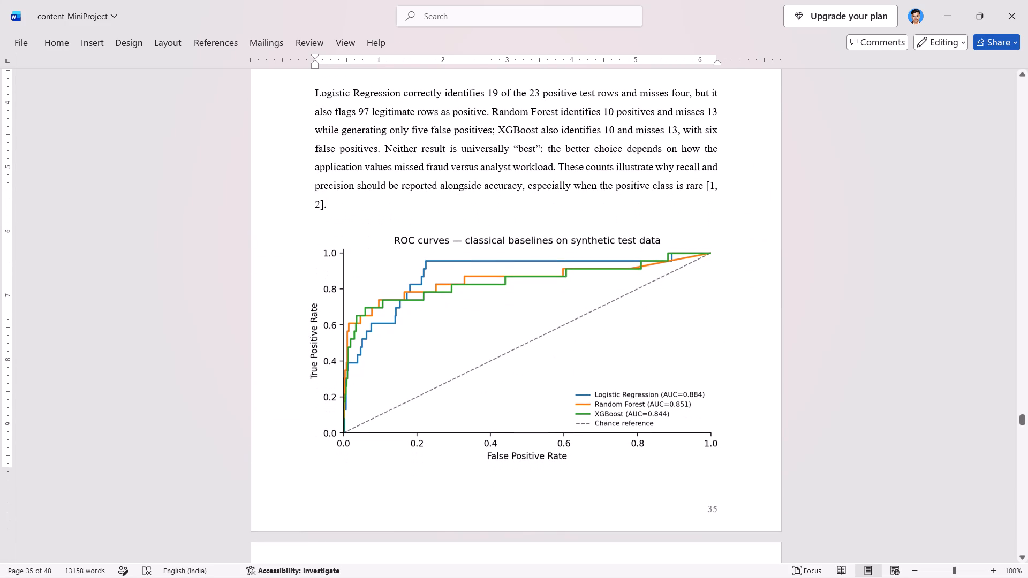
pyautogui.click(363, 288)
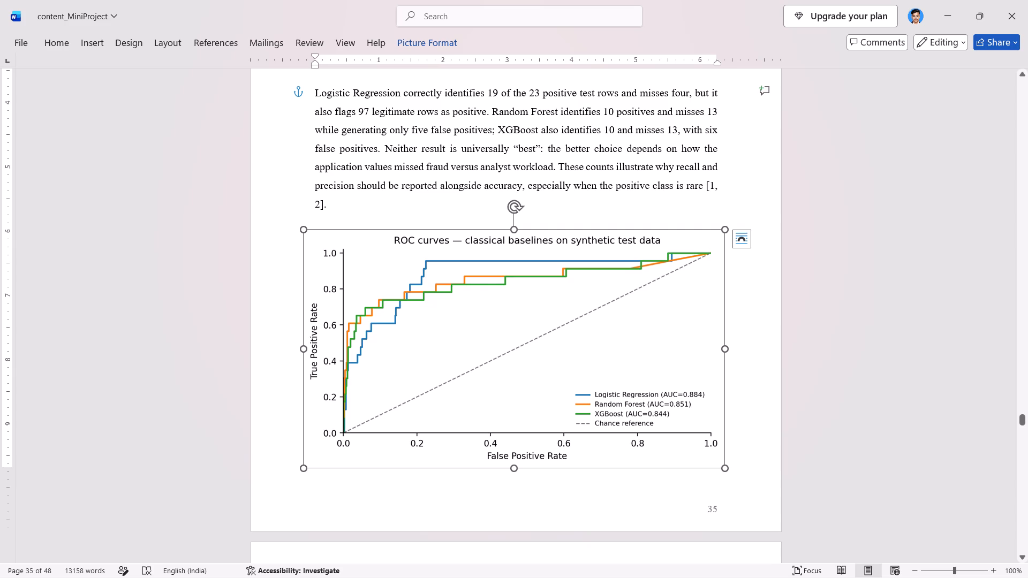
pyautogui.moveTo(305, 232); pyautogui.dragTo(315, 241)
pyautogui.moveTo(408, 263); pyautogui.dragTo(402, 280)
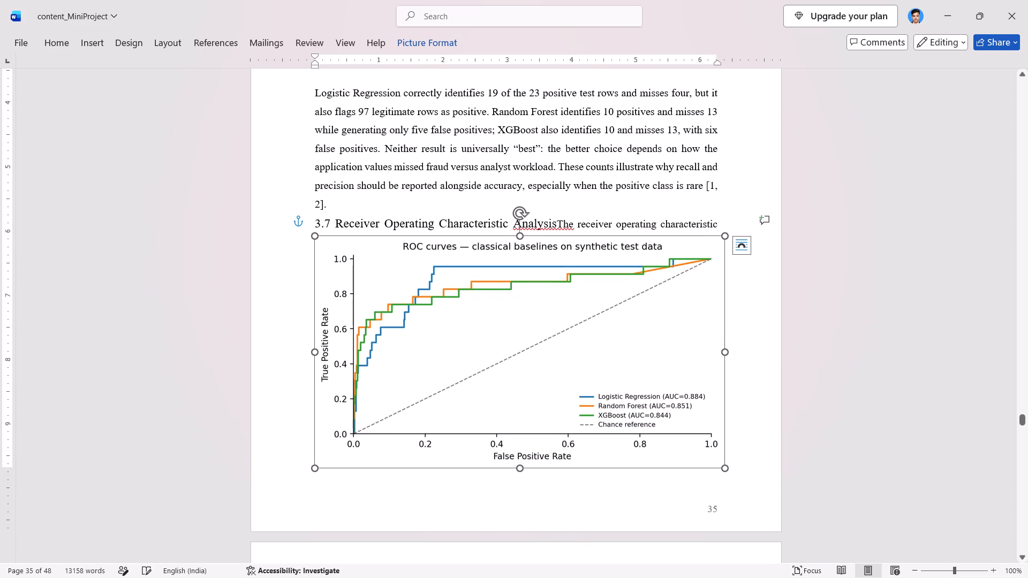
pyautogui.moveTo(402, 280); pyautogui.dragTo(405, 253)
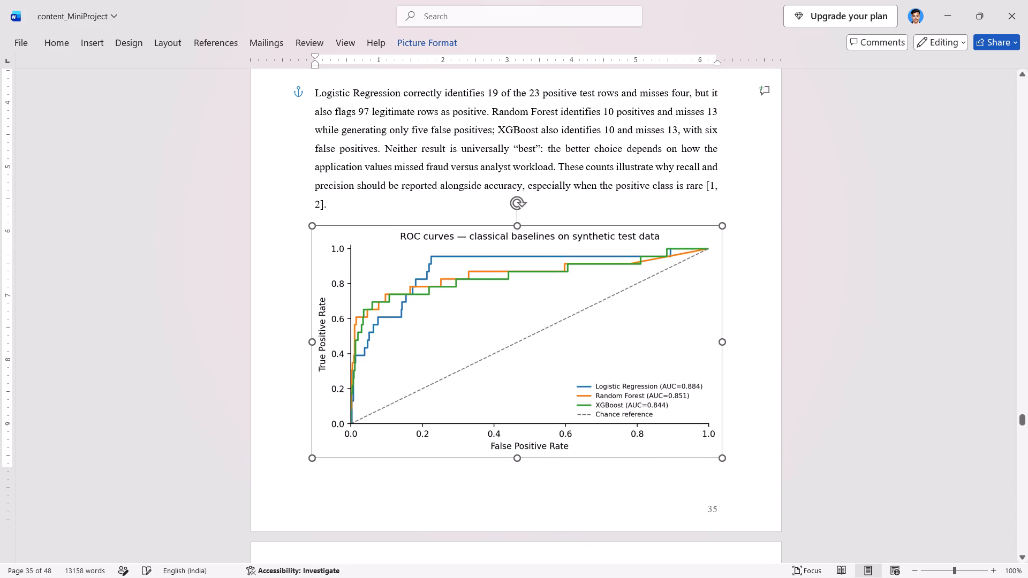
pyautogui.moveTo(405, 253); pyautogui.dragTo(407, 253)
pyautogui.click(909, 279)
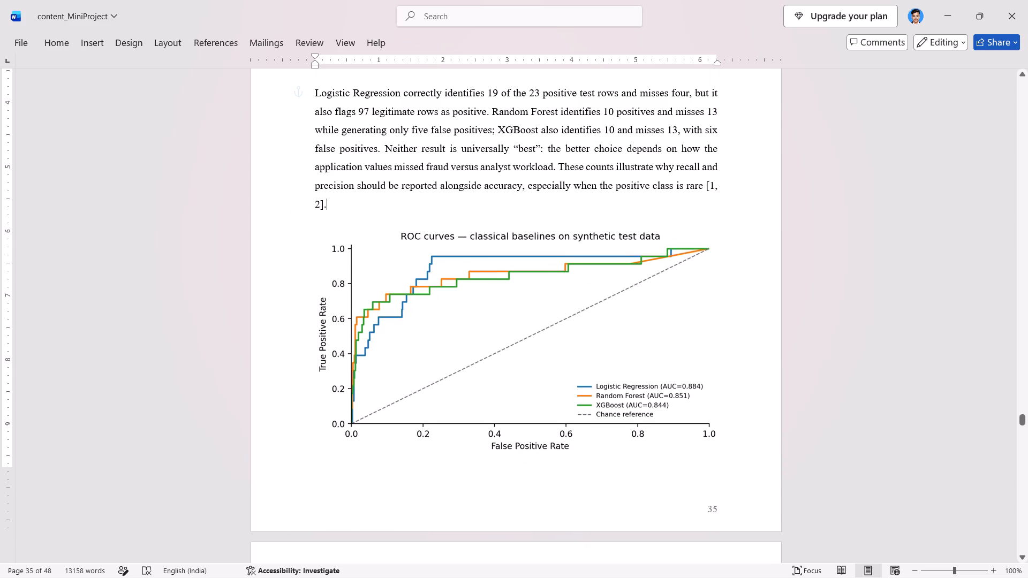
# Split the paragraph starting "The receiver operating characteristic" from heading 3.7 onto its own line.
pyautogui.scroll(-2, 769, 289)
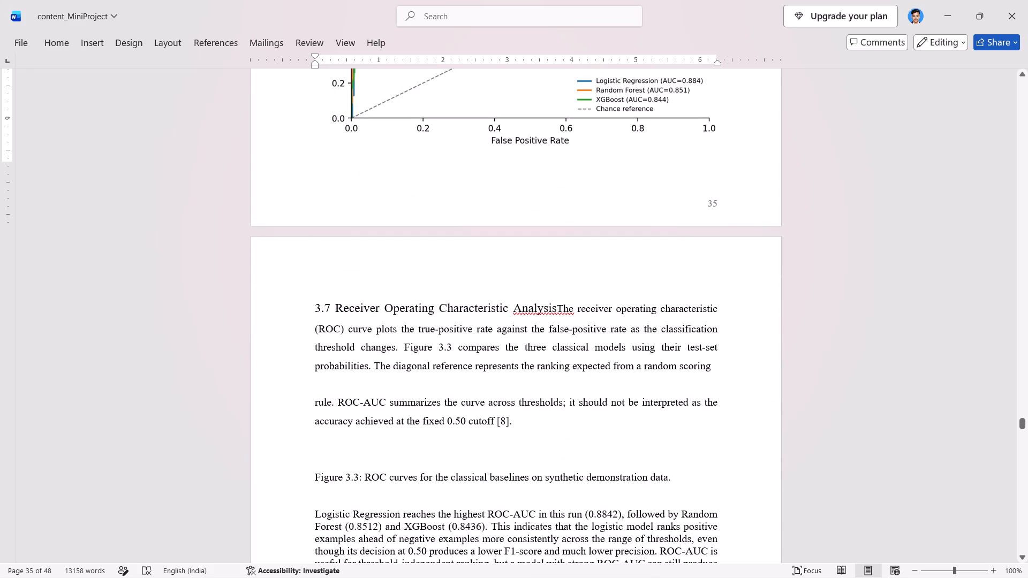
pyautogui.click(558, 310)
pyautogui.press('Return')
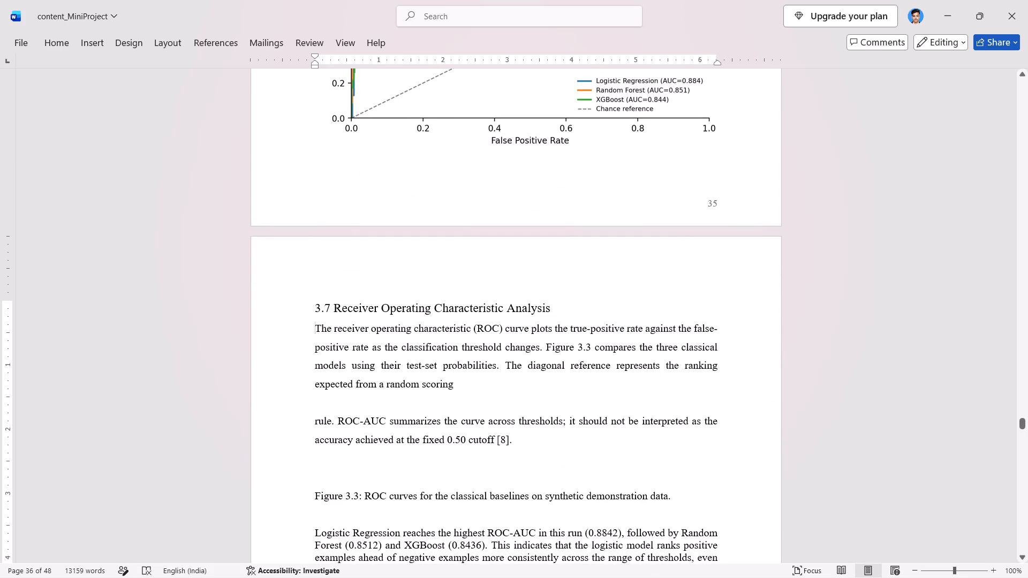
# Remove the blank line between "expected from a random scoring" and "rule. ROC-AUC summarizes the curve" in section 3.7.
pyautogui.moveTo(313, 304); pyautogui.dragTo(391, 381)
pyautogui.scroll(-1, 391, 381)
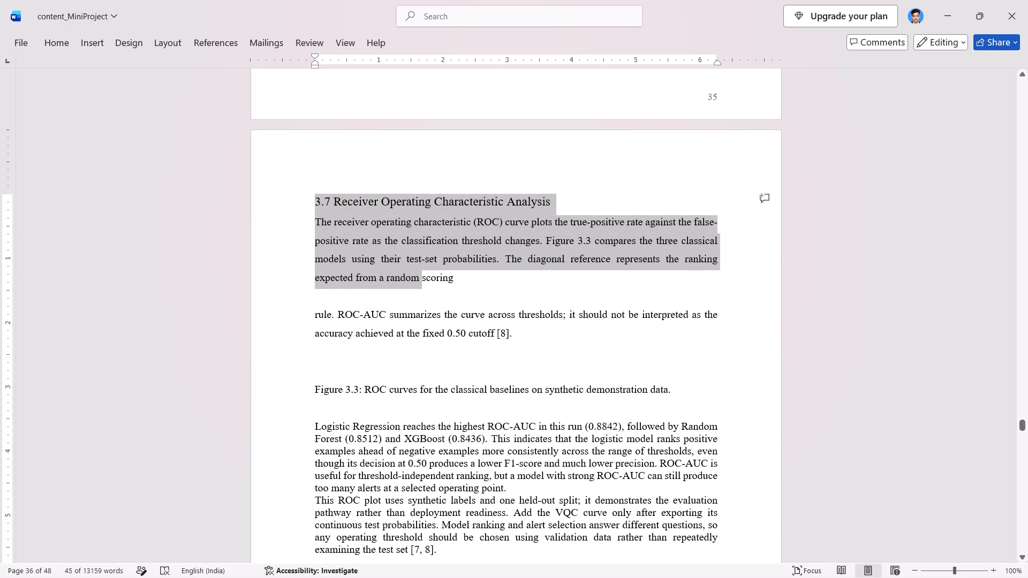
pyautogui.click(338, 306)
pyautogui.press('BackSpace')
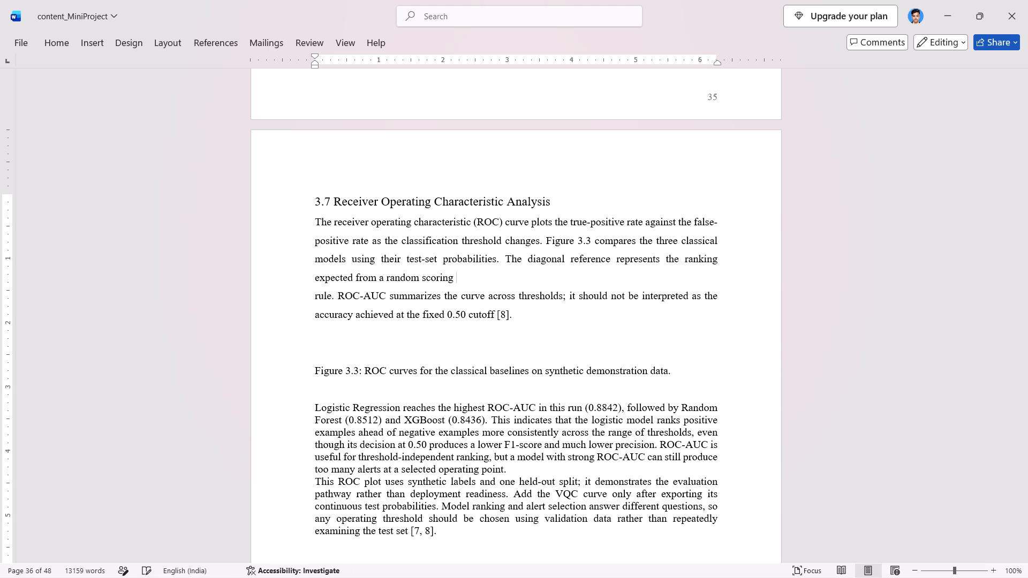
# Cut the Figure 3.3 caption "ROC curves for the classical baselines on synthetic demonstration data." out of section 3.7.
pyautogui.click(337, 360)
pyautogui.moveTo(669, 370); pyautogui.dragTo(609, 375)
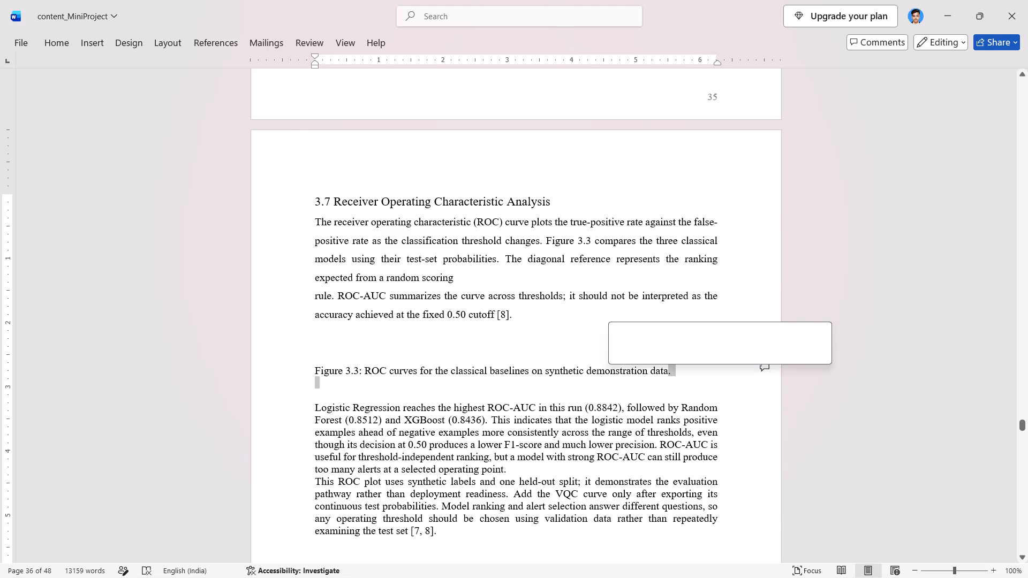
pyautogui.click(635, 375)
pyautogui.moveTo(676, 372); pyautogui.dragTo(331, 377)
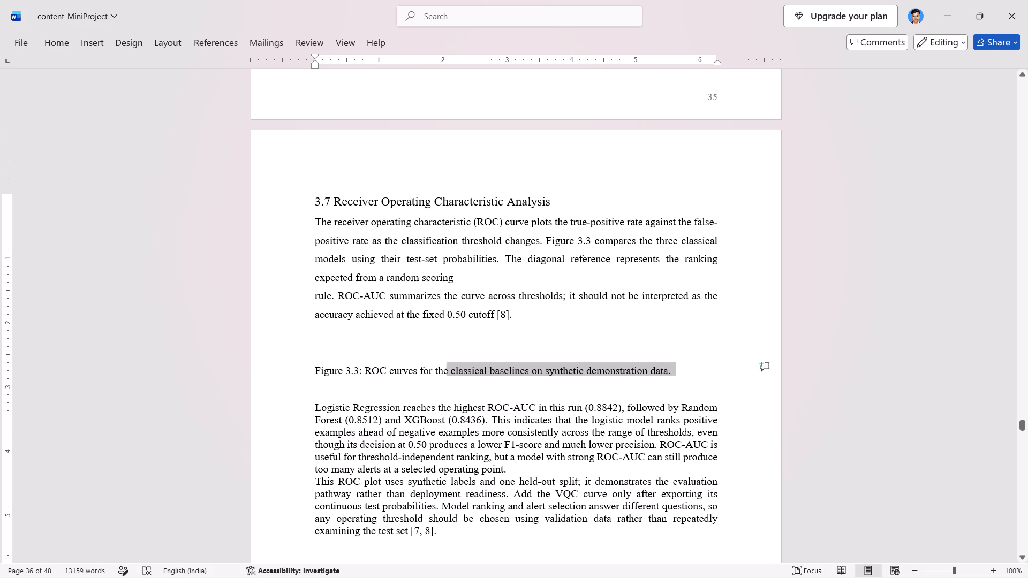
pyautogui.moveTo(331, 377); pyautogui.dragTo(330, 377)
pyautogui.click(330, 377)
pyautogui.moveTo(330, 377); pyautogui.dragTo(306, 364)
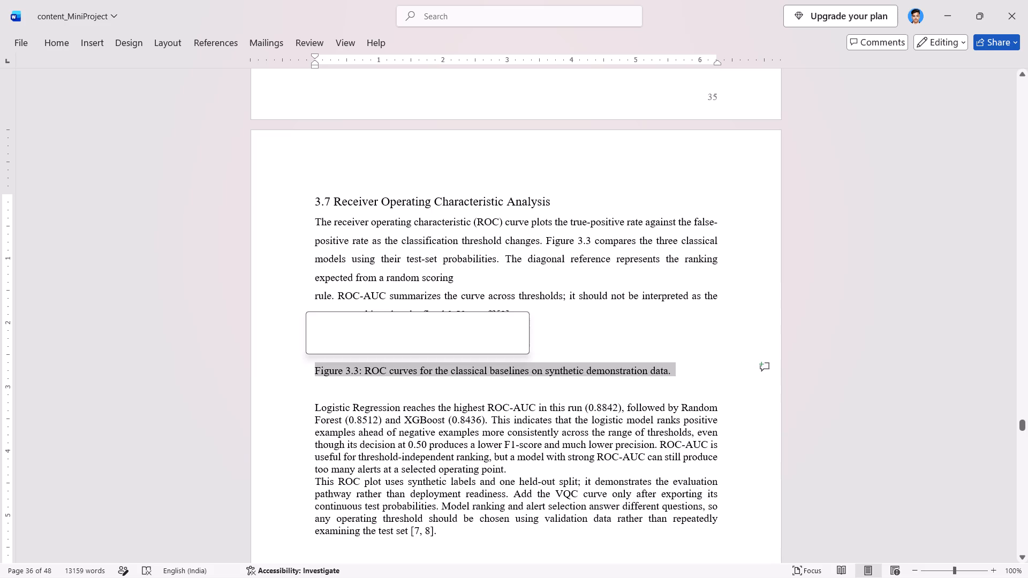
pyautogui.hotkey('ctrl', 'x')
# Delete the empty lines above the paragraph beginning "Logistic Regression reaches the highest ROC-AUC" so it follows the preceding text directly.
pyautogui.press('Down')
pyautogui.press('BackSpace')
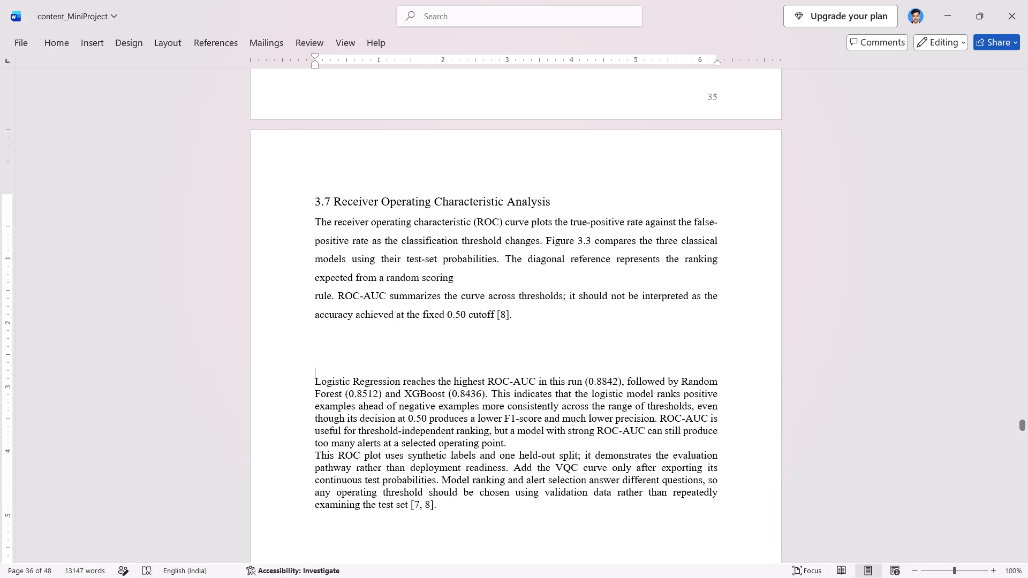
pyautogui.press('BackSpace')
pyautogui.press('BackSpace')
pyautogui.press('BackSpace')
pyautogui.press('BackSpace')
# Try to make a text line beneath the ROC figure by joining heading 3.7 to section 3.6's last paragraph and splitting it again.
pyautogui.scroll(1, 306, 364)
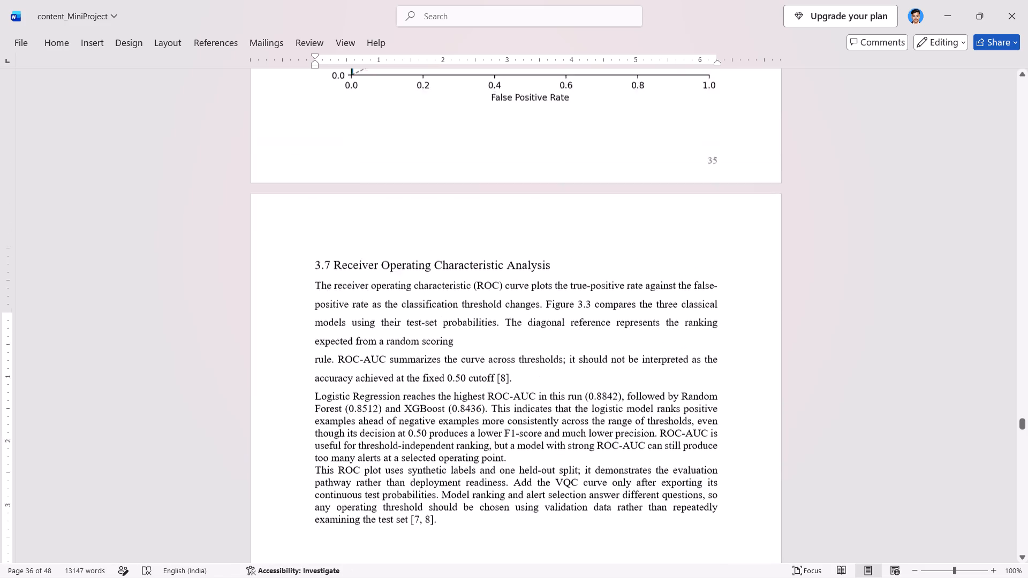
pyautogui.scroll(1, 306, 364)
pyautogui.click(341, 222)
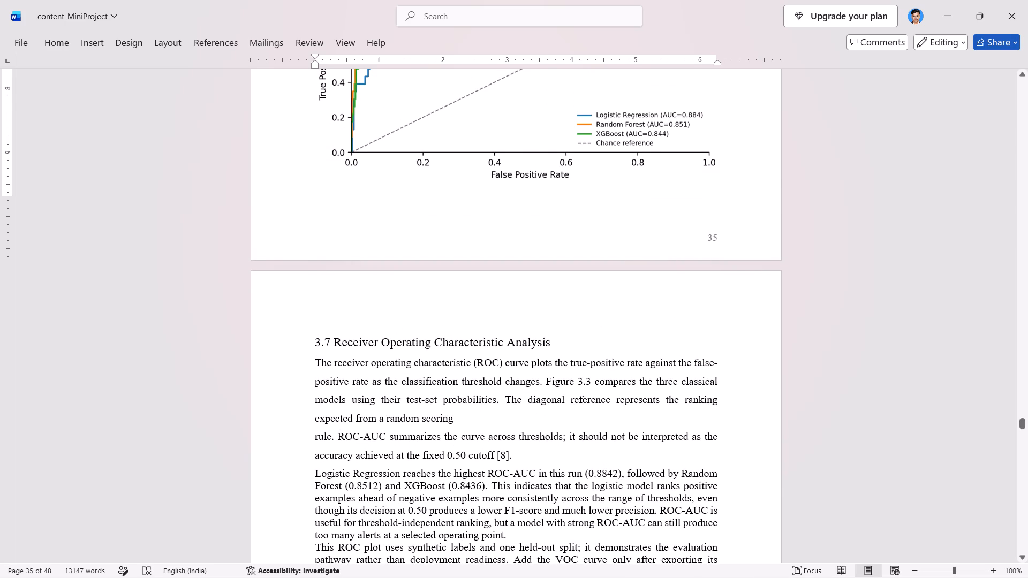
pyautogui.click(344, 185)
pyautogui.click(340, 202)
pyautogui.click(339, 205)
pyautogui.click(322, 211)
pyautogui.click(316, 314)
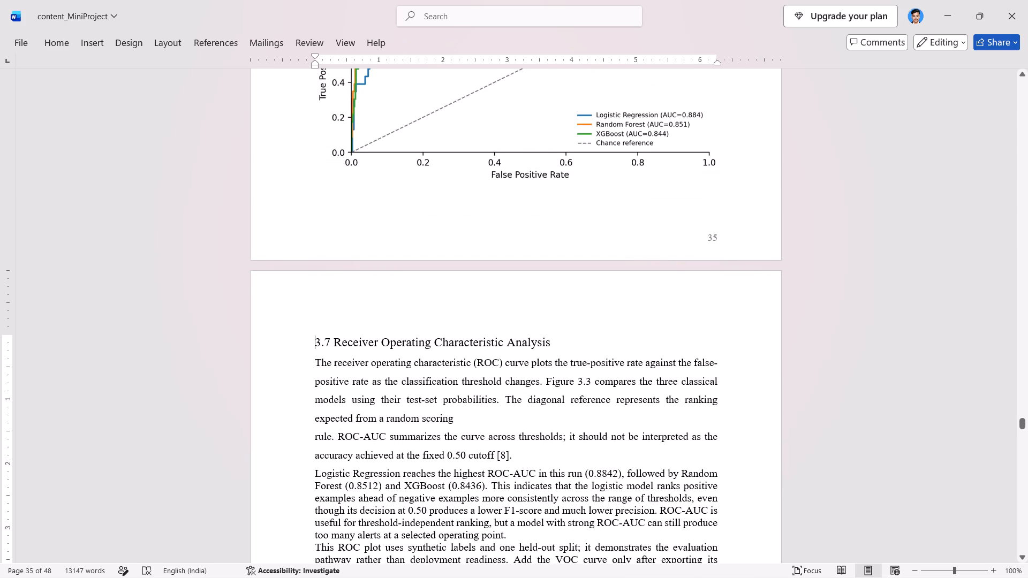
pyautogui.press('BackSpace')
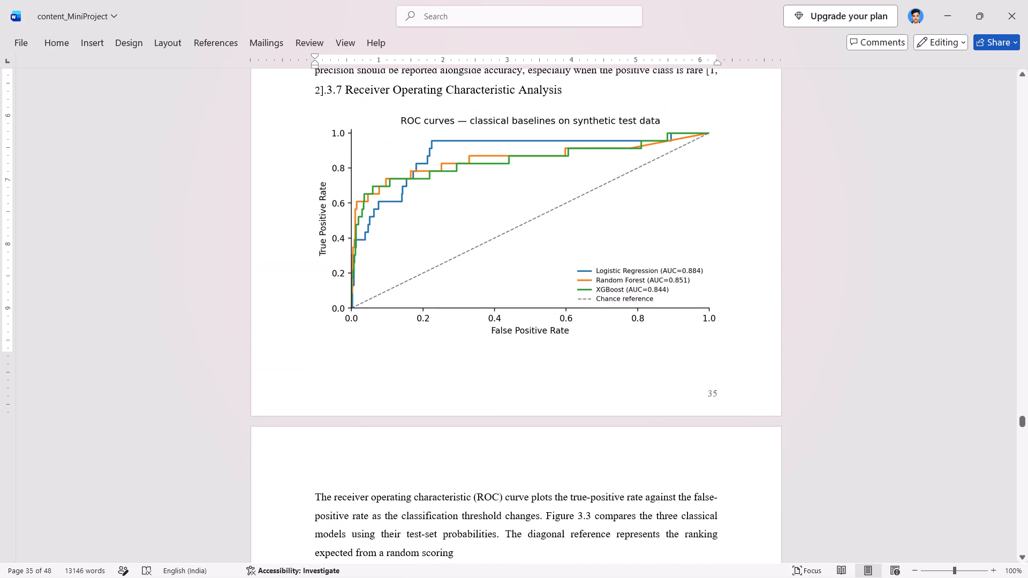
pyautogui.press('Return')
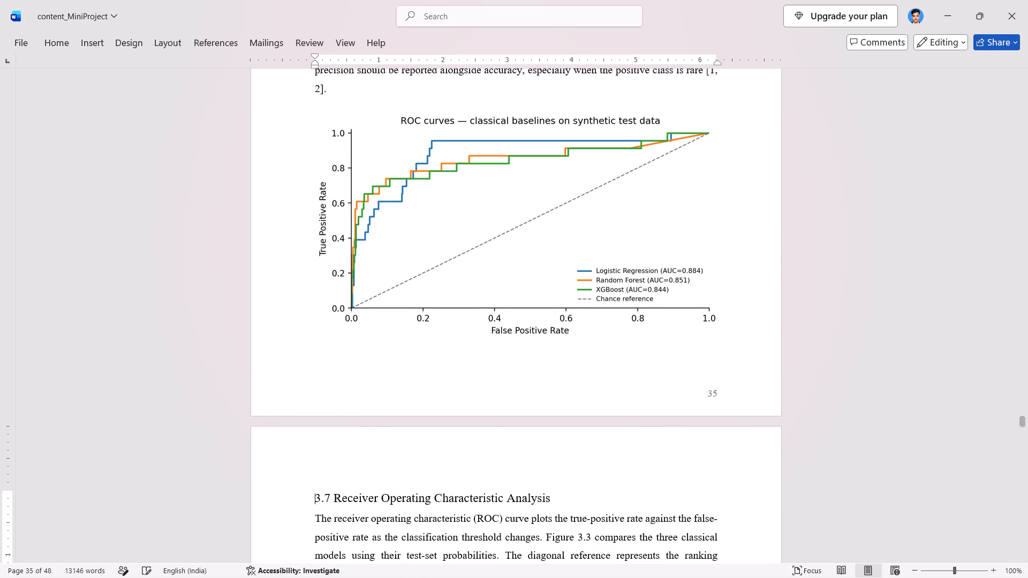
# Move the ROC curves figure up so it sits directly beneath the last line of section 3.6's paragraph.
pyautogui.moveTo(402, 300); pyautogui.dragTo(397, 280)
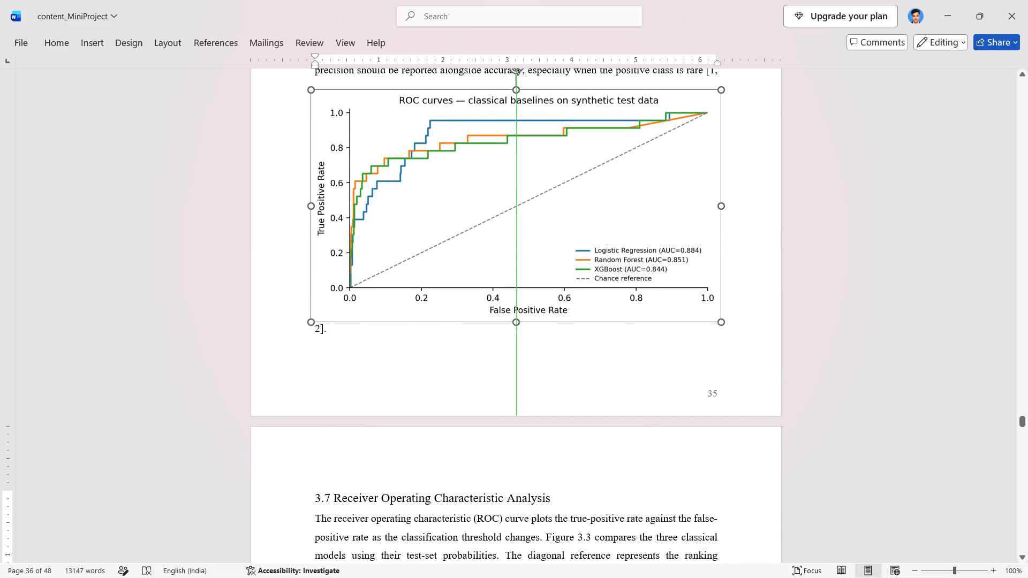
pyautogui.moveTo(397, 280); pyautogui.dragTo(402, 287)
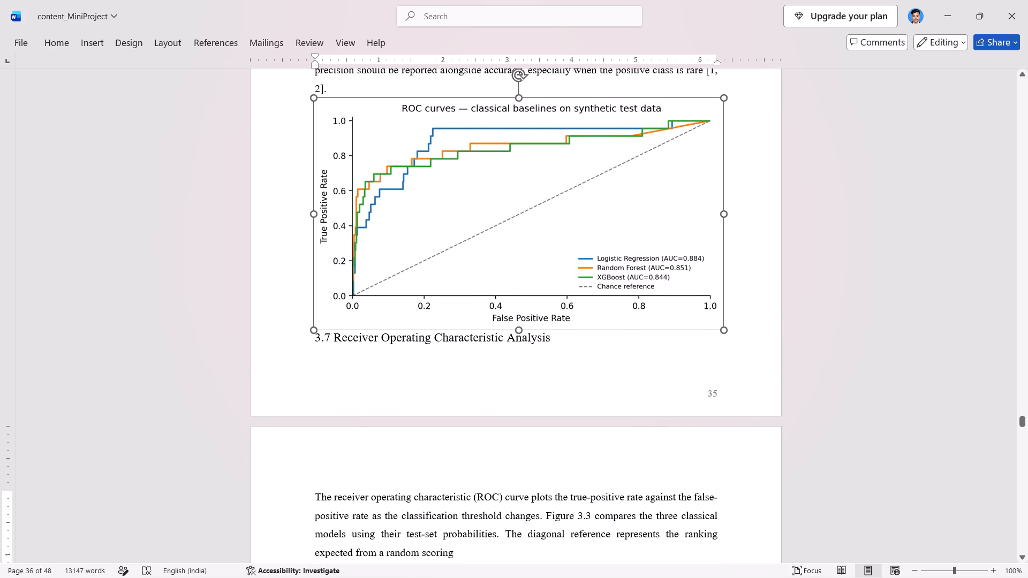
# Paste the Figure 3.3 caption on a new line between the ROC figure and heading 3.7, without a blank line above the heading.
pyautogui.click(315, 337)
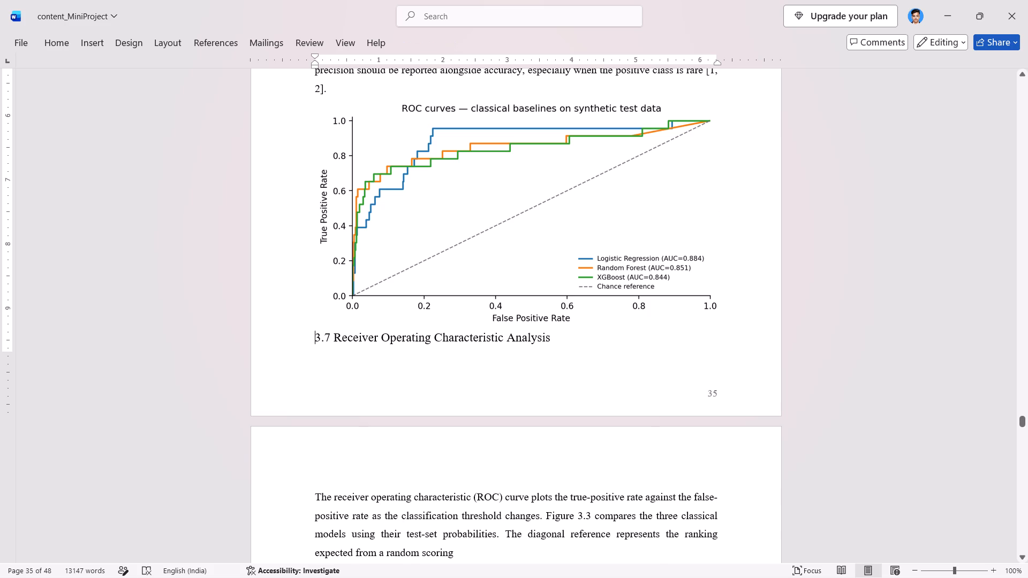
pyautogui.press('Return')
pyautogui.press('Up')
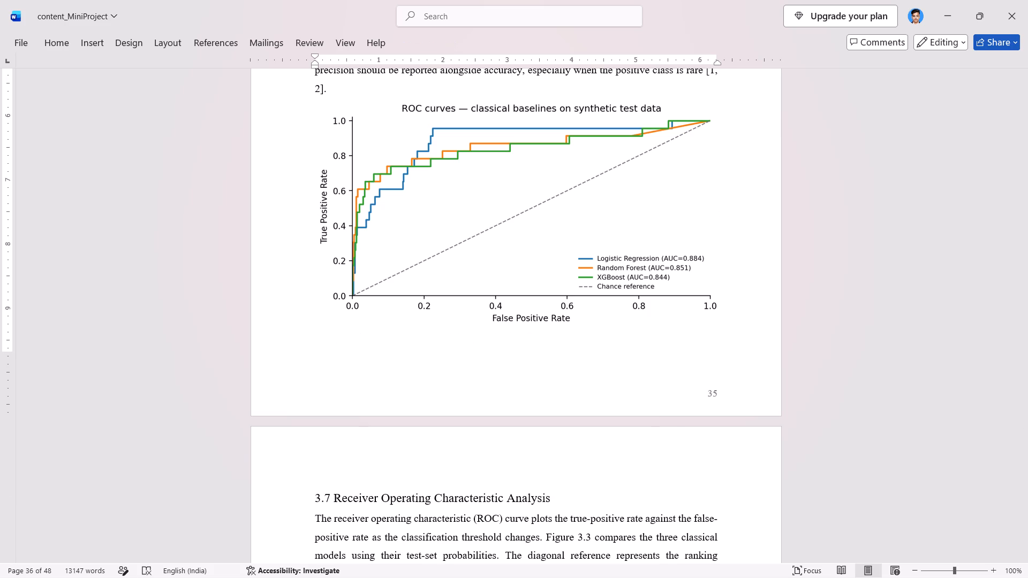
pyautogui.hotkey('ctrl', 'v')
pyautogui.click(338, 370)
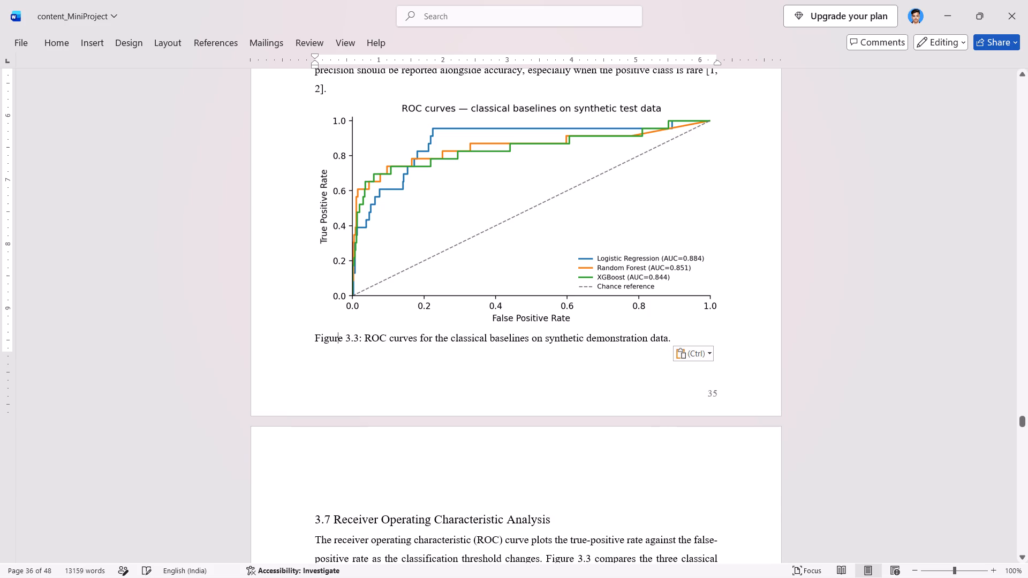
pyautogui.click(329, 488)
pyautogui.press('BackSpace')
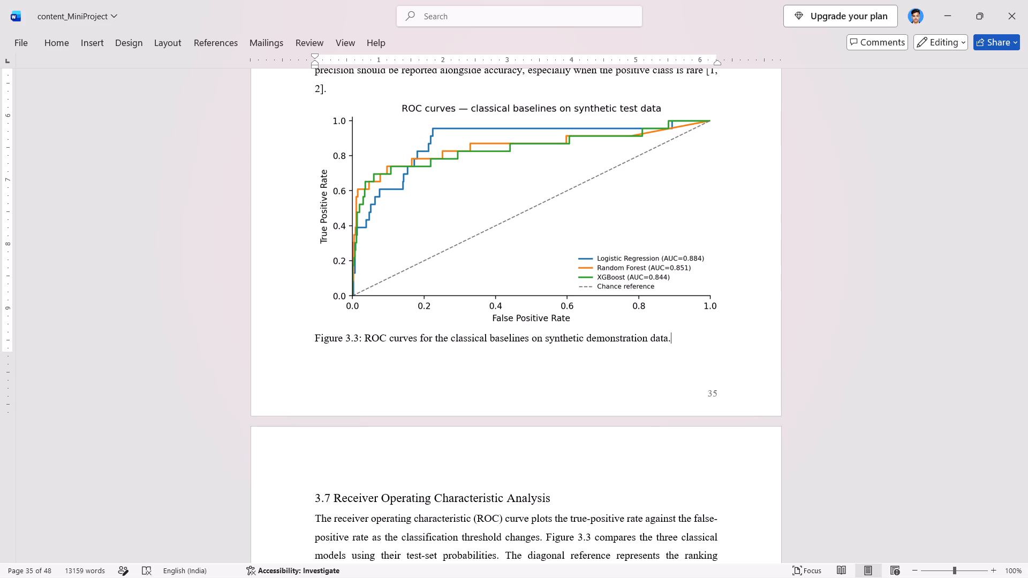
# Set 0 spacing before and after and 1.5 line spacing from "Logistic Regression reaches the highest ROC-AUC" through section 3.8's first paragraph.
pyautogui.scroll(-3, 329, 488)
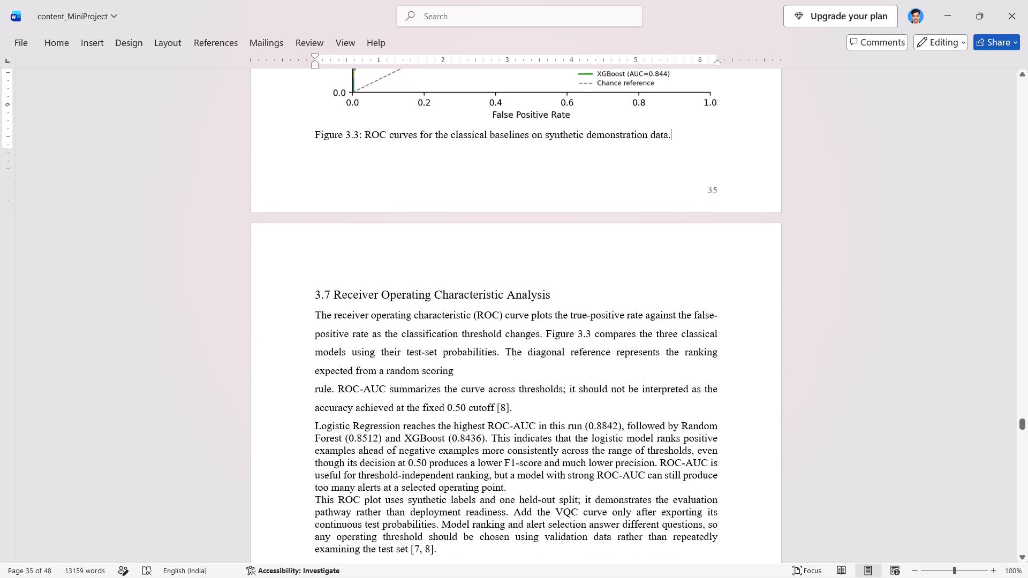
pyautogui.click(311, 430)
pyautogui.scroll(-3, 311, 430)
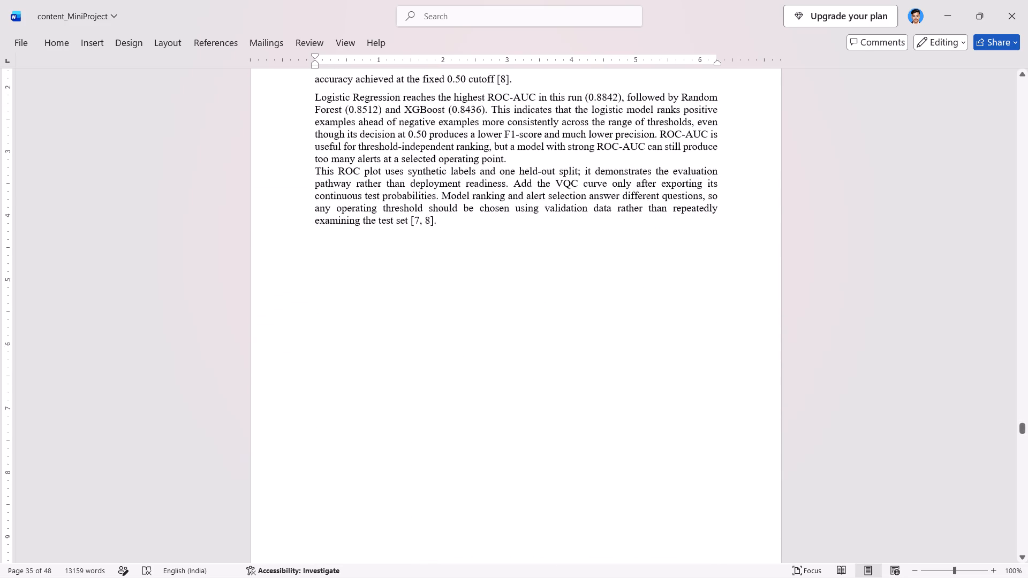
pyautogui.scroll(-3, 311, 430)
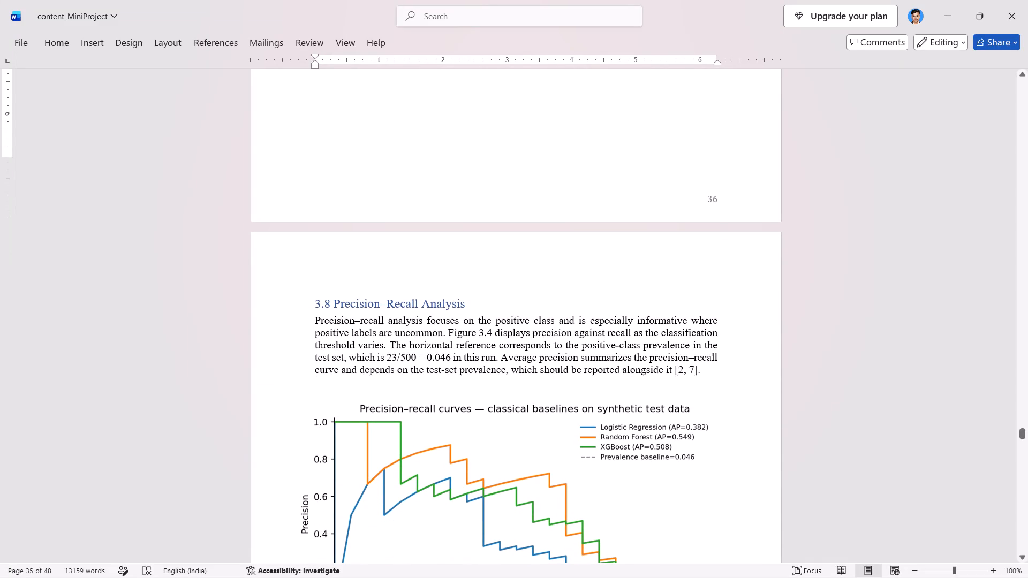
pyautogui.keyDown('shift'); pyautogui.click(702, 372); pyautogui.keyUp('shift')
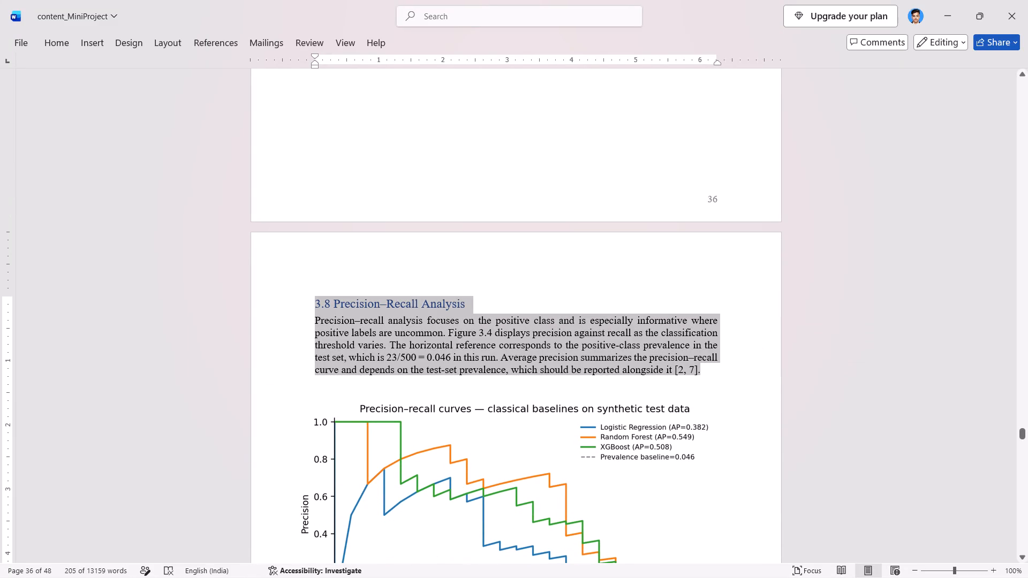
pyautogui.rightClick(506, 316)
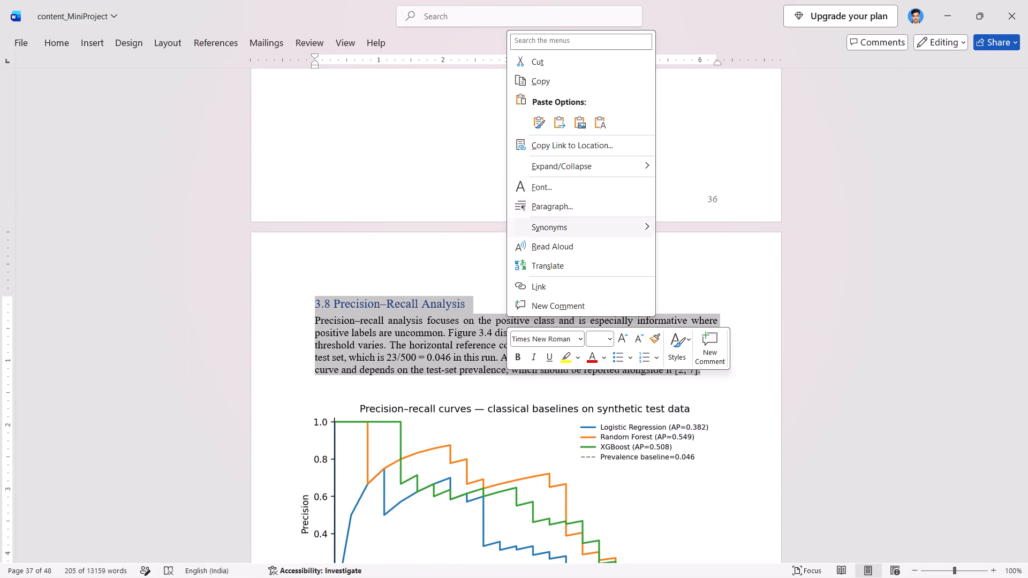
pyautogui.click(554, 197)
pyautogui.click(433, 302)
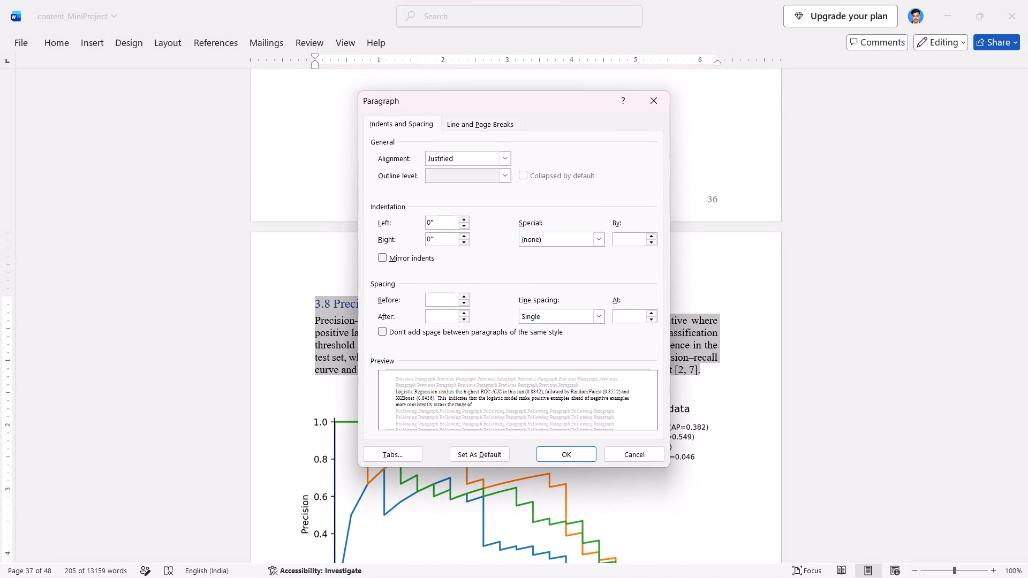
pyautogui.press('0')
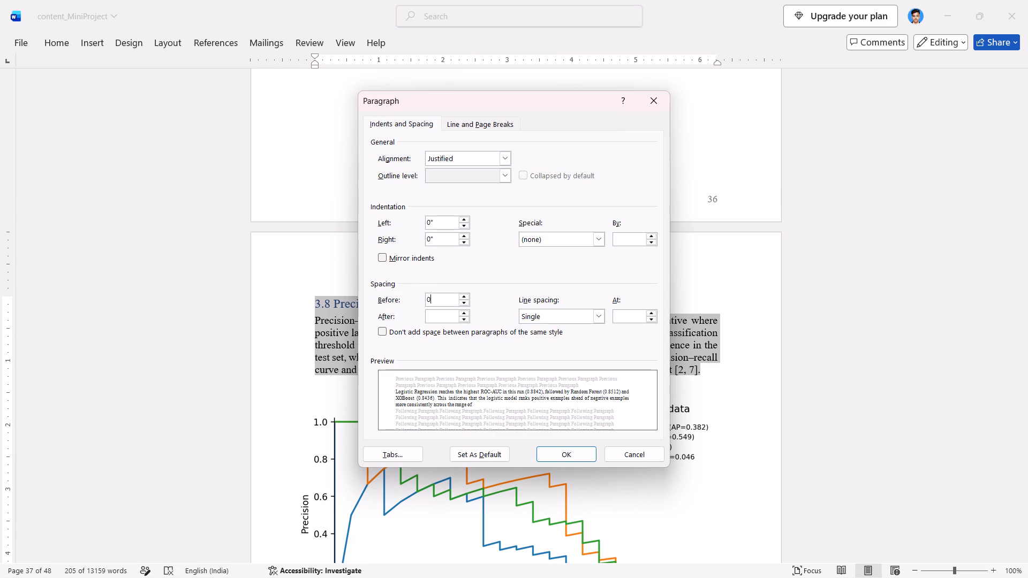
pyautogui.click(434, 313)
pyautogui.press('0')
pyautogui.click(537, 315)
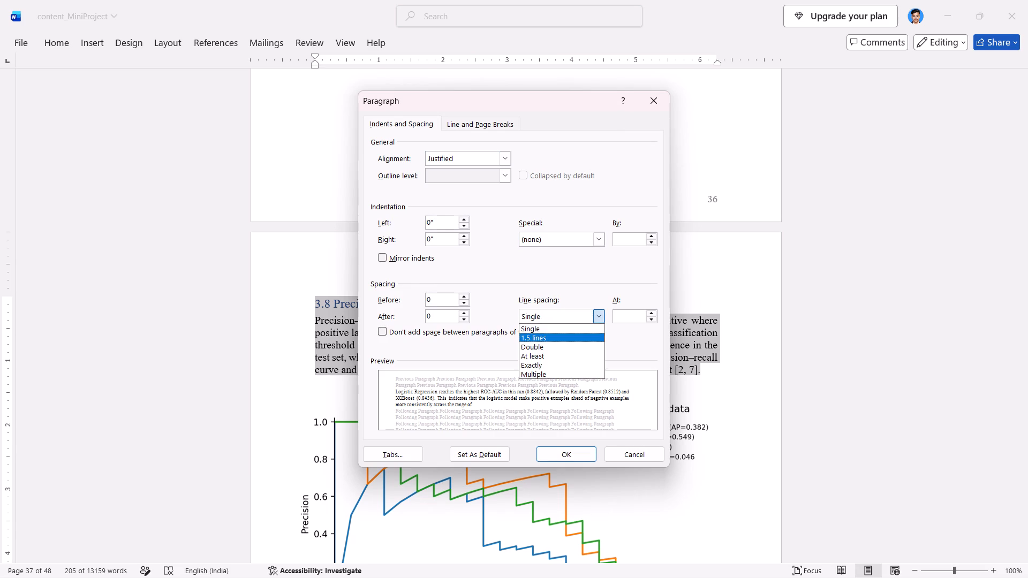
pyautogui.click(538, 339)
pyautogui.click(563, 451)
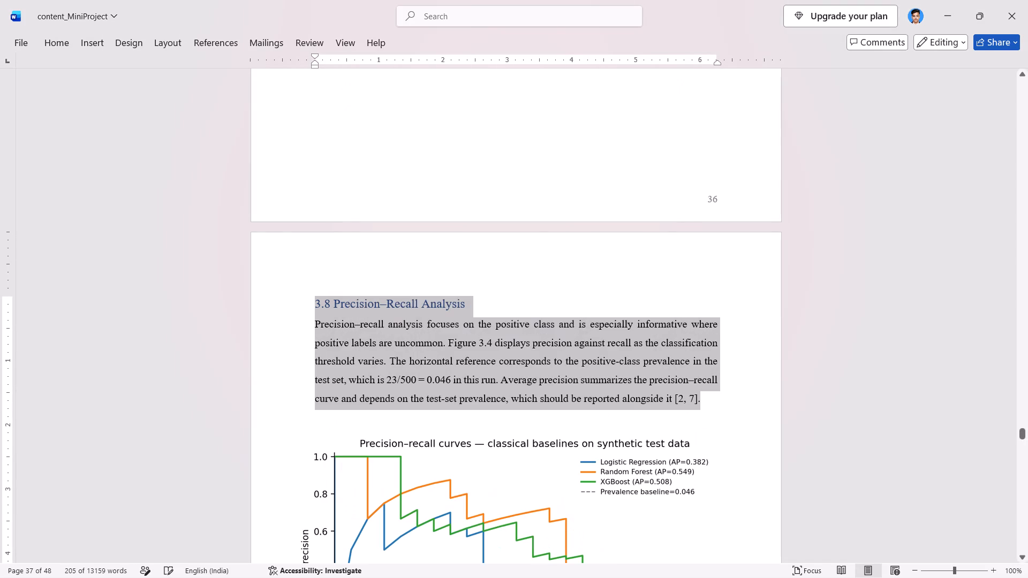
pyautogui.click(525, 383)
# Remove the page gap before heading 3.8 "Precision–Recall Analysis" so the section follows directly after section 3.7's text.
pyautogui.scroll(3, 525, 383)
pyautogui.scroll(-2, 525, 383)
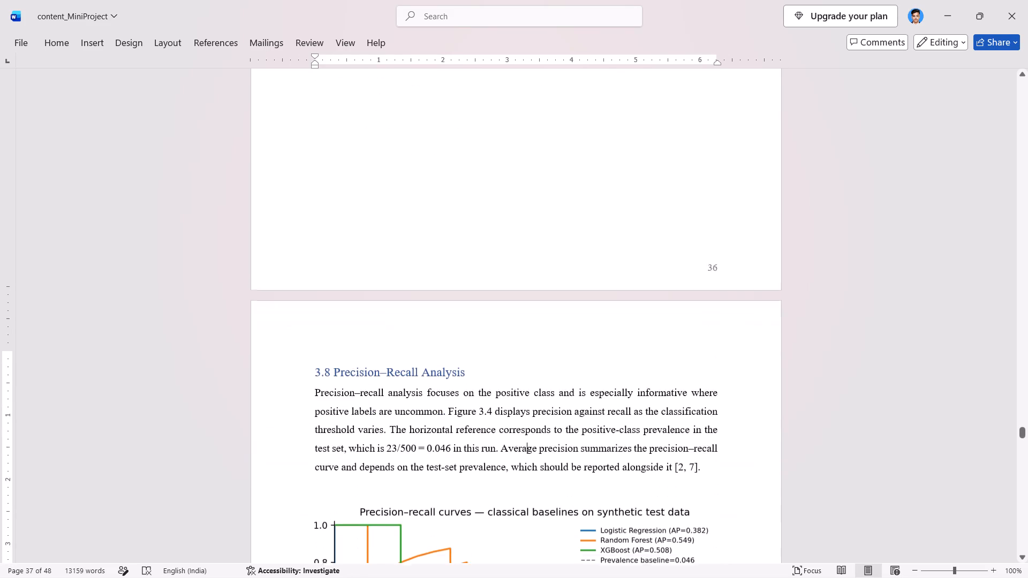
pyautogui.click(312, 363)
pyautogui.press('BackSpace')
pyautogui.press('BackSpace')
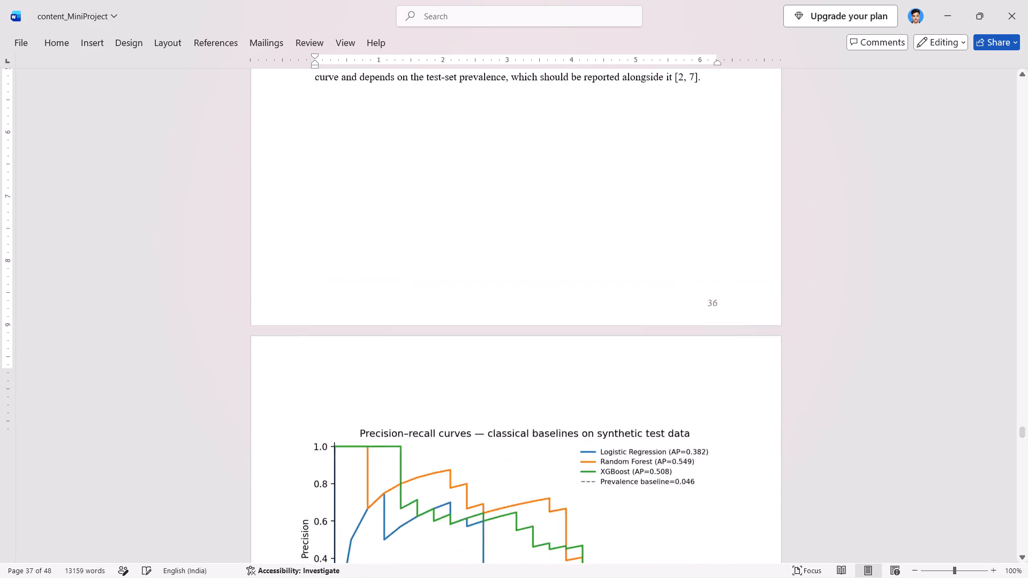
# Resize the precision–recall curves figure proportionally from its upper corner, making it slightly smaller overall.
pyautogui.scroll(1, 312, 363)
pyautogui.moveTo(312, 363); pyautogui.dragTo(322, 277)
pyautogui.scroll(-4, 322, 277)
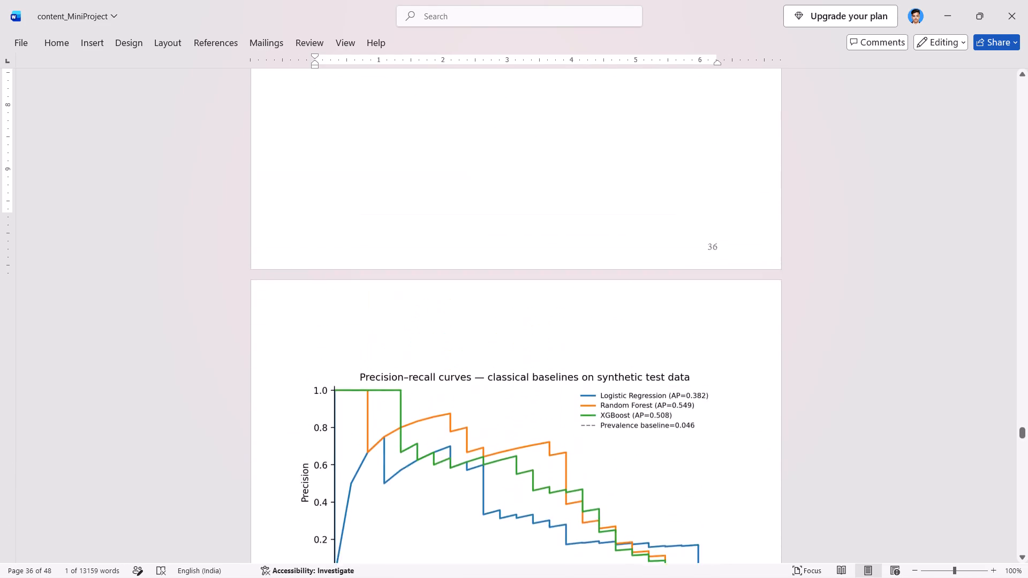
pyautogui.scroll(-1, 356, 278)
pyautogui.click(389, 273)
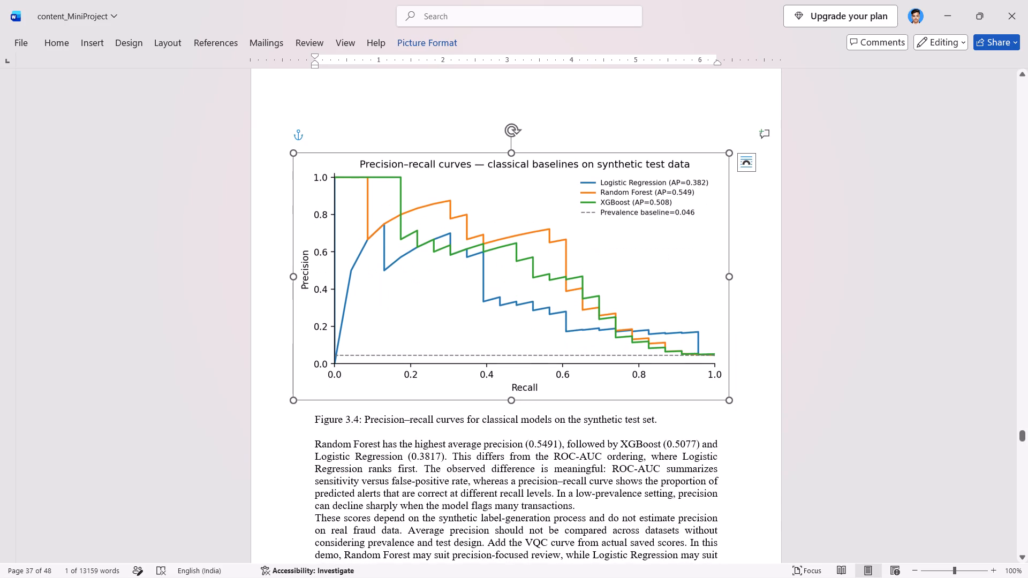
pyautogui.scroll(3, 389, 273)
pyautogui.scroll(-2, 389, 273)
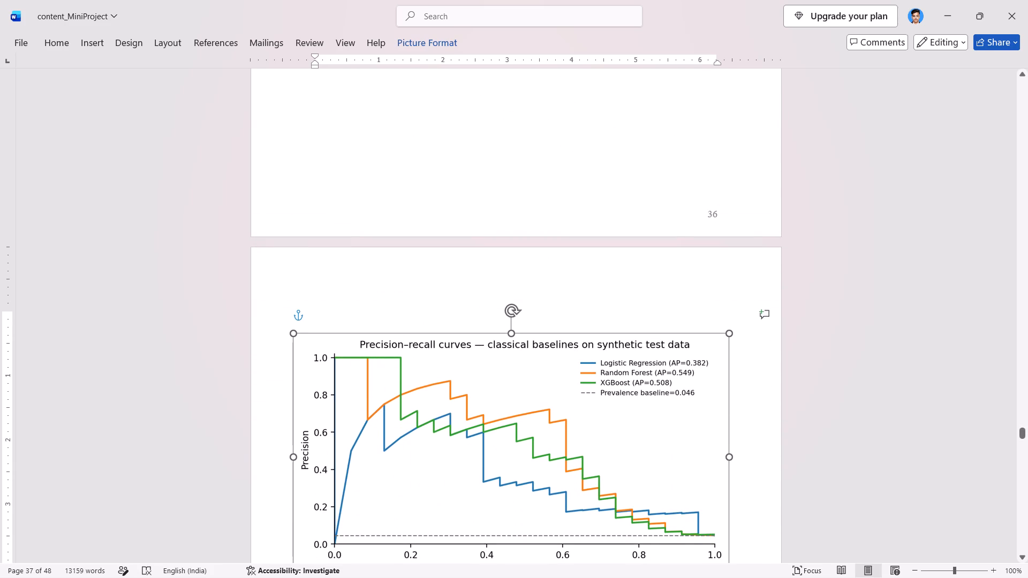
pyautogui.moveTo(293, 332); pyautogui.dragTo(248, 329)
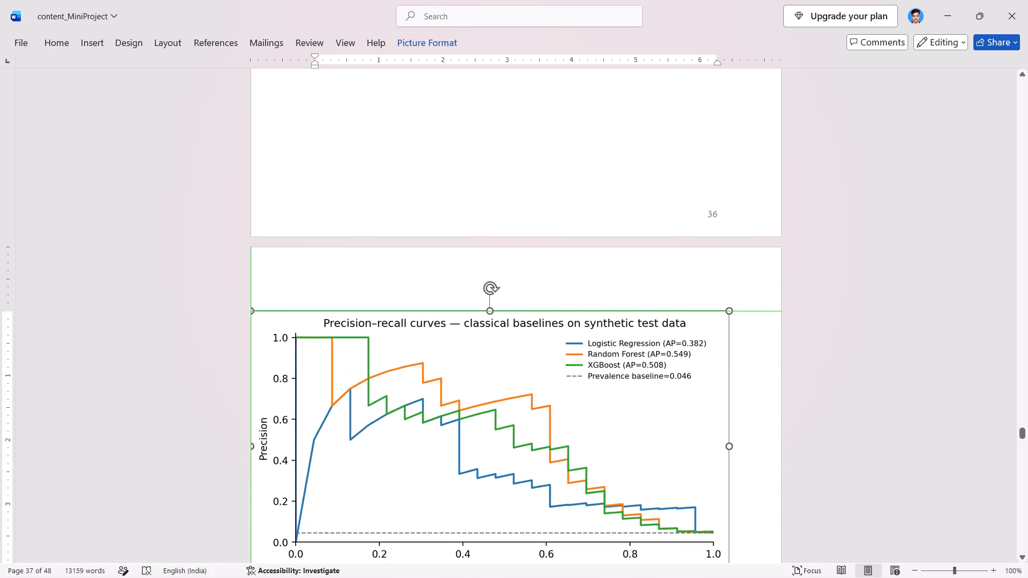
pyautogui.moveTo(248, 329); pyautogui.dragTo(390, 361)
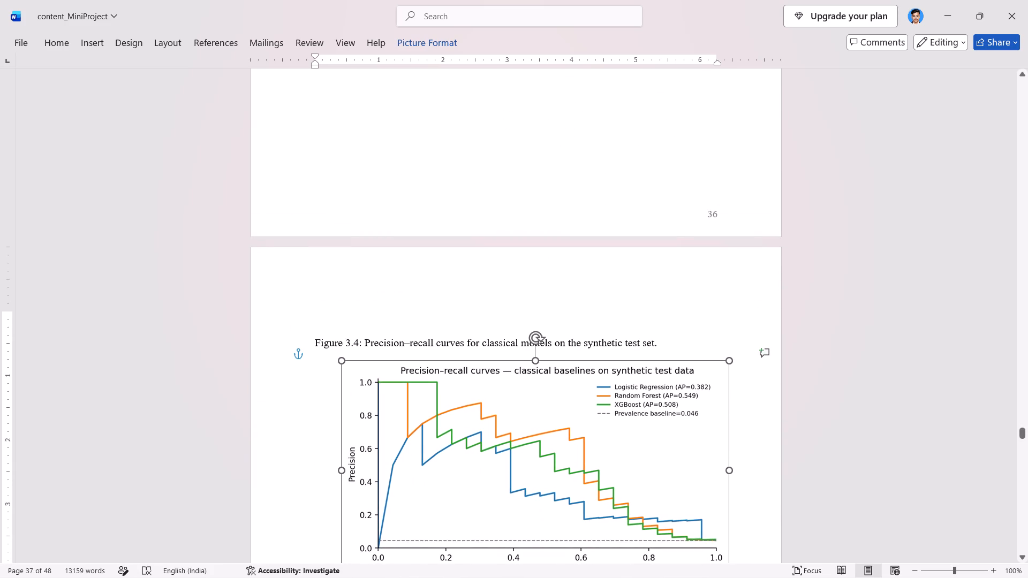
pyautogui.moveTo(390, 361); pyautogui.dragTo(353, 359)
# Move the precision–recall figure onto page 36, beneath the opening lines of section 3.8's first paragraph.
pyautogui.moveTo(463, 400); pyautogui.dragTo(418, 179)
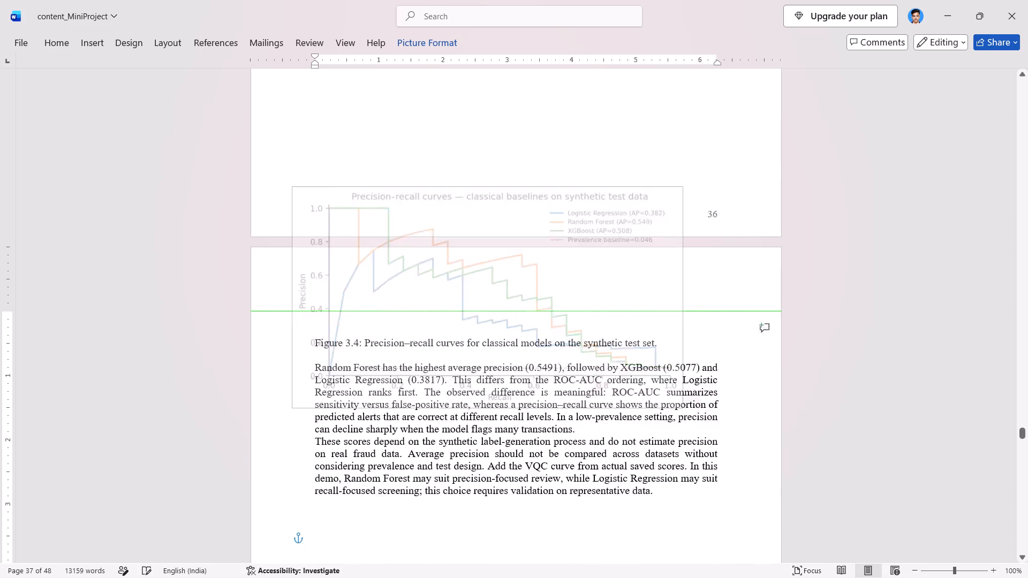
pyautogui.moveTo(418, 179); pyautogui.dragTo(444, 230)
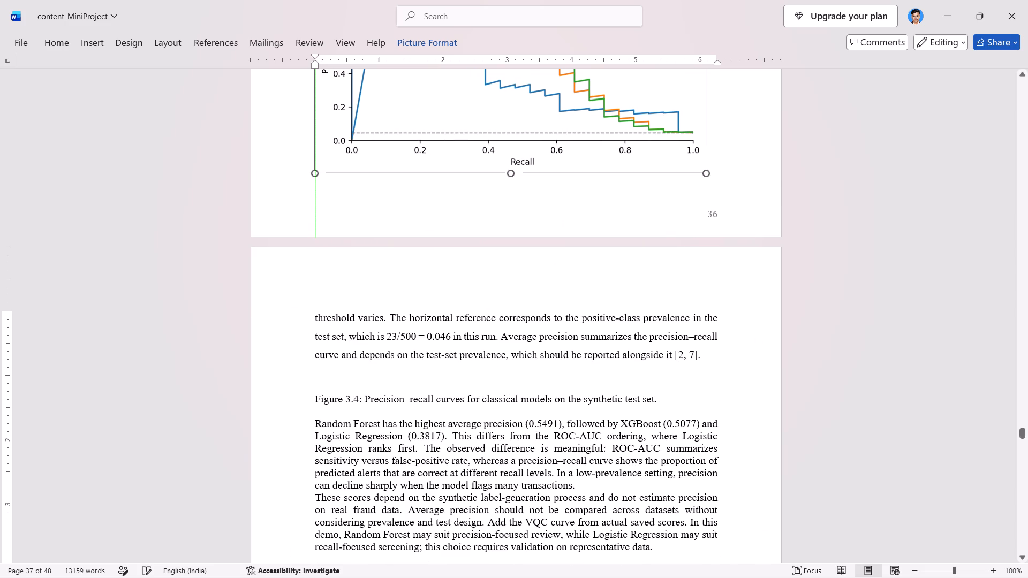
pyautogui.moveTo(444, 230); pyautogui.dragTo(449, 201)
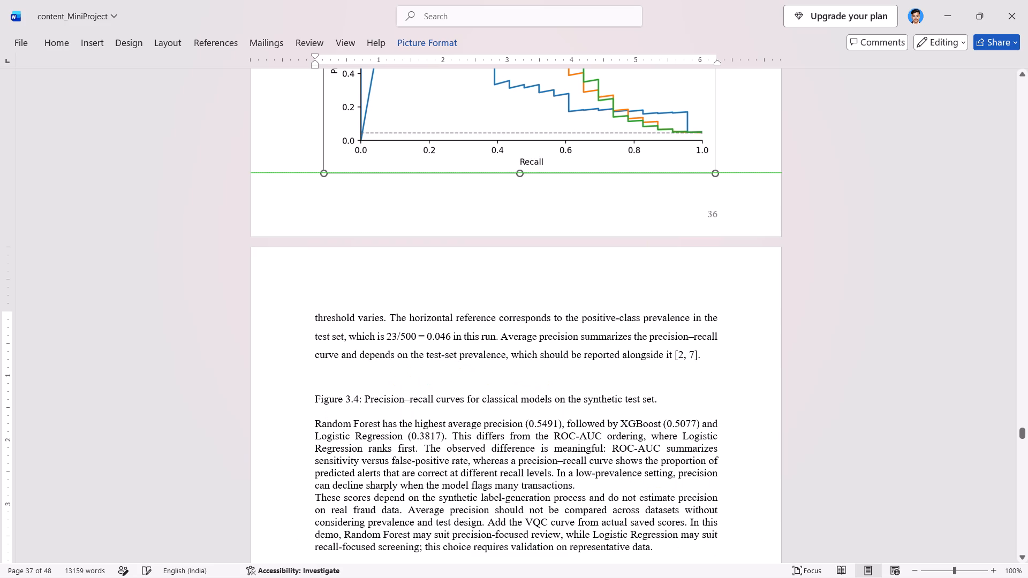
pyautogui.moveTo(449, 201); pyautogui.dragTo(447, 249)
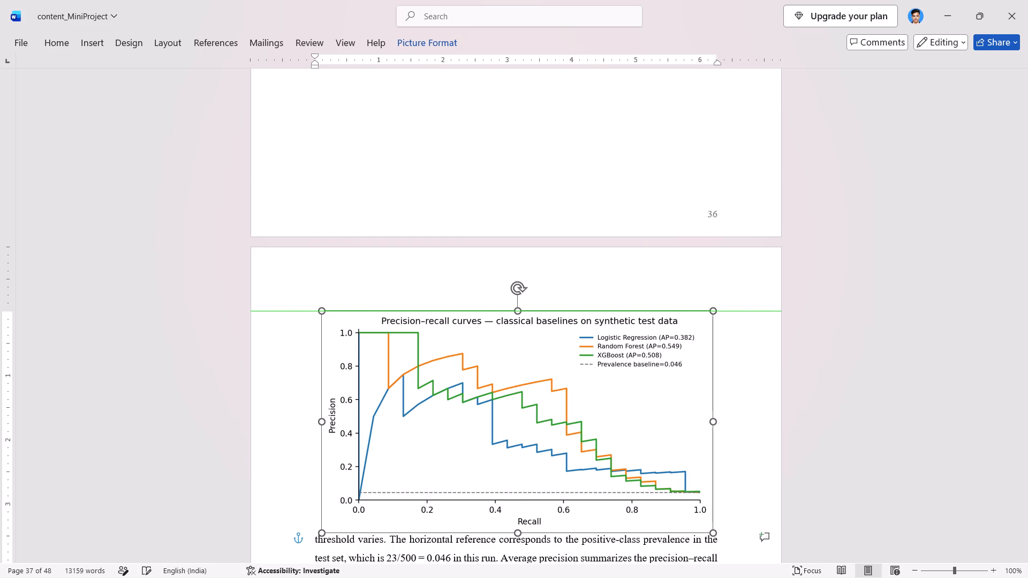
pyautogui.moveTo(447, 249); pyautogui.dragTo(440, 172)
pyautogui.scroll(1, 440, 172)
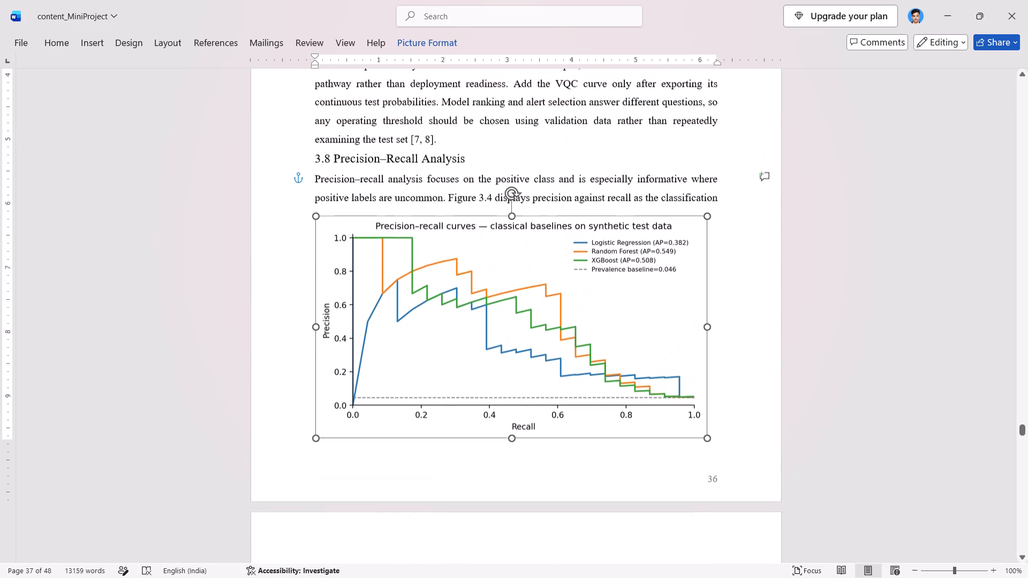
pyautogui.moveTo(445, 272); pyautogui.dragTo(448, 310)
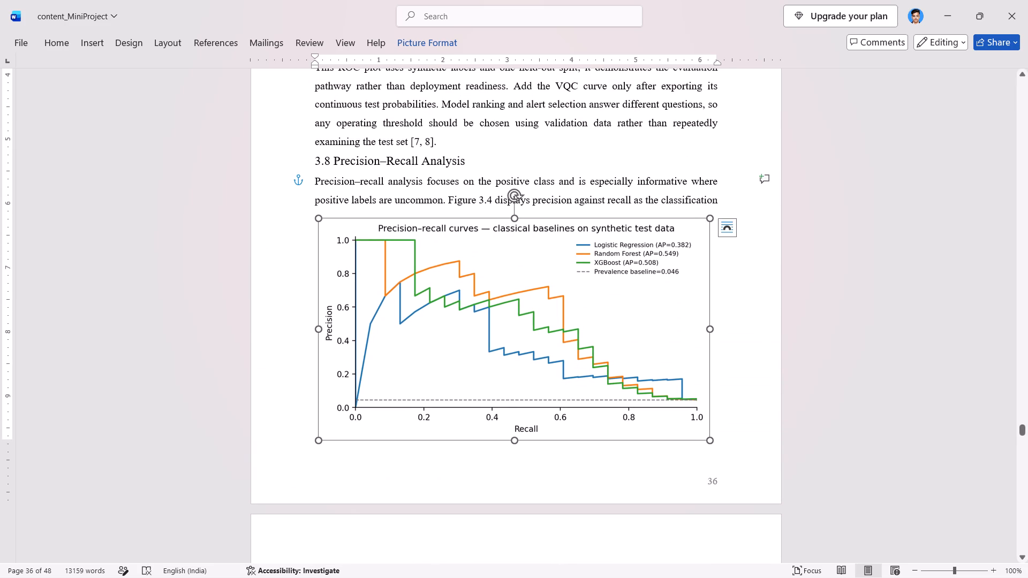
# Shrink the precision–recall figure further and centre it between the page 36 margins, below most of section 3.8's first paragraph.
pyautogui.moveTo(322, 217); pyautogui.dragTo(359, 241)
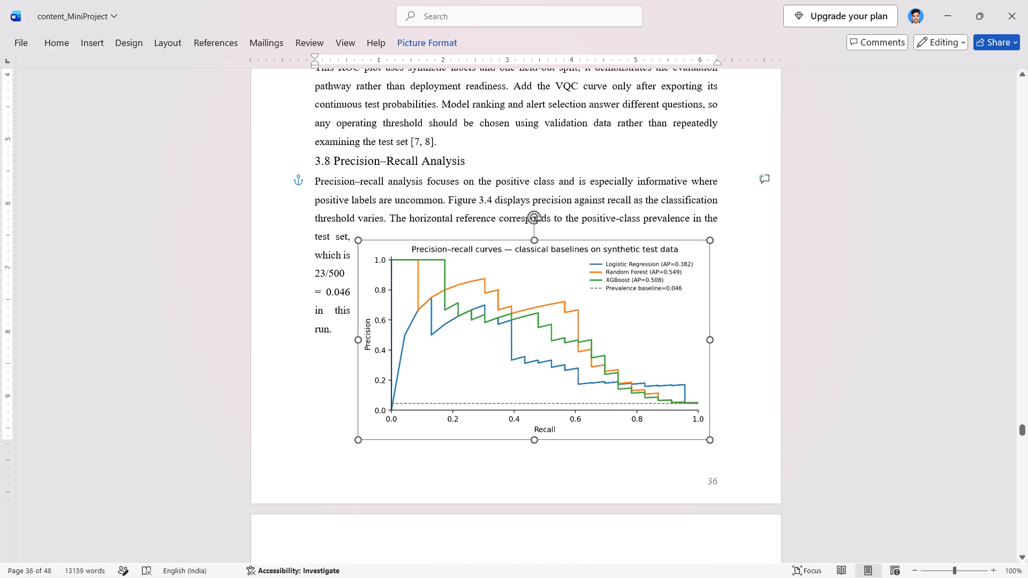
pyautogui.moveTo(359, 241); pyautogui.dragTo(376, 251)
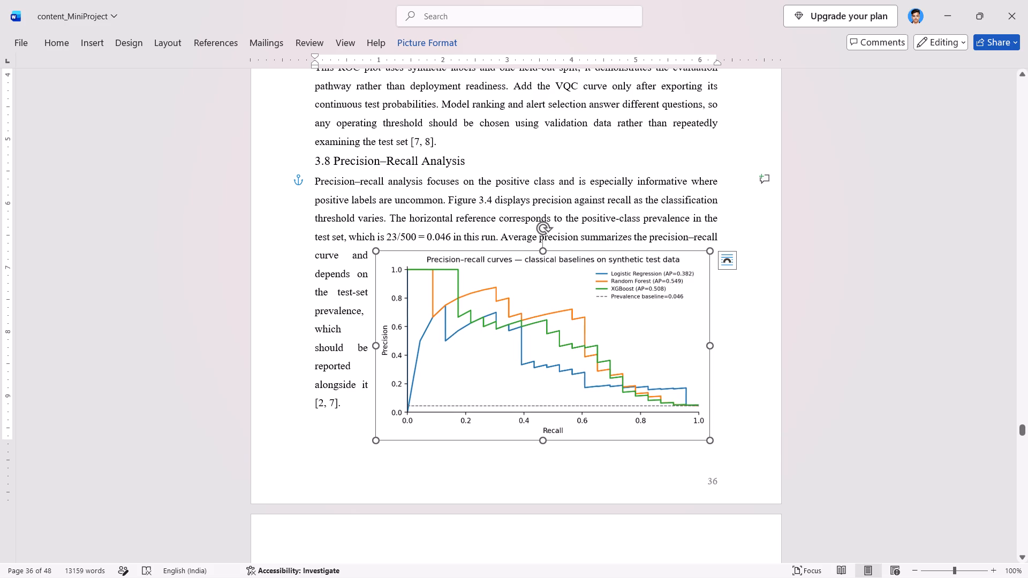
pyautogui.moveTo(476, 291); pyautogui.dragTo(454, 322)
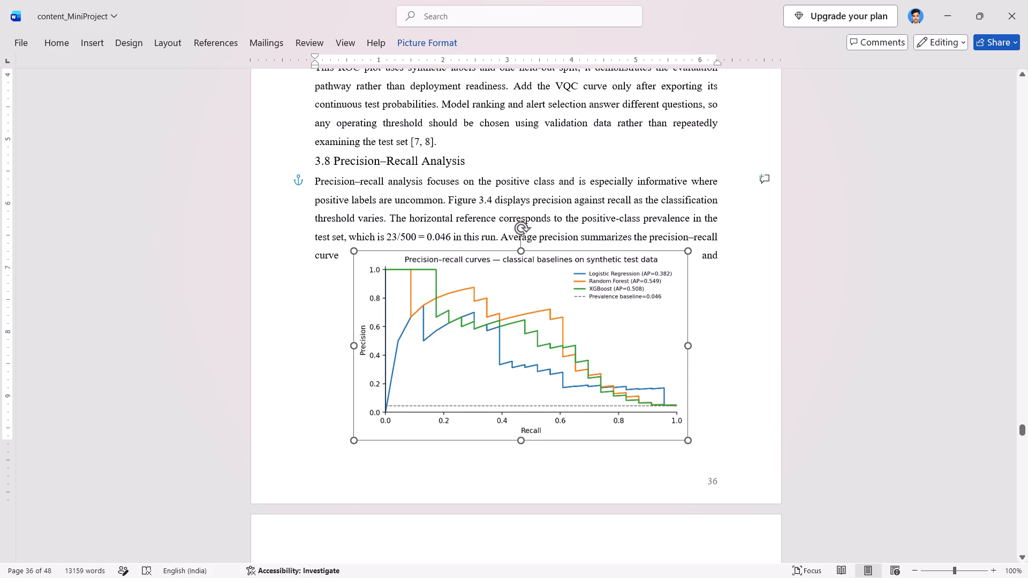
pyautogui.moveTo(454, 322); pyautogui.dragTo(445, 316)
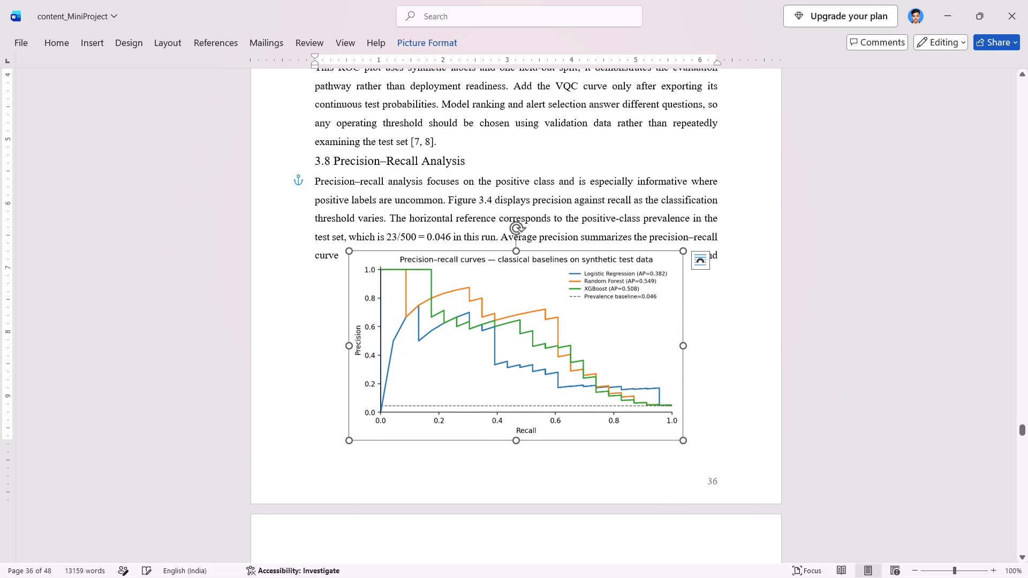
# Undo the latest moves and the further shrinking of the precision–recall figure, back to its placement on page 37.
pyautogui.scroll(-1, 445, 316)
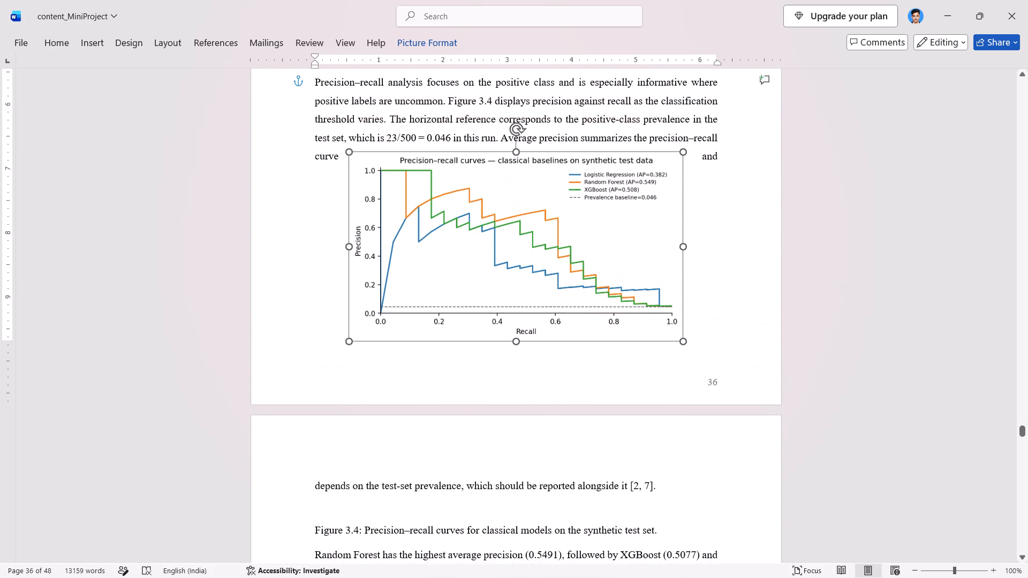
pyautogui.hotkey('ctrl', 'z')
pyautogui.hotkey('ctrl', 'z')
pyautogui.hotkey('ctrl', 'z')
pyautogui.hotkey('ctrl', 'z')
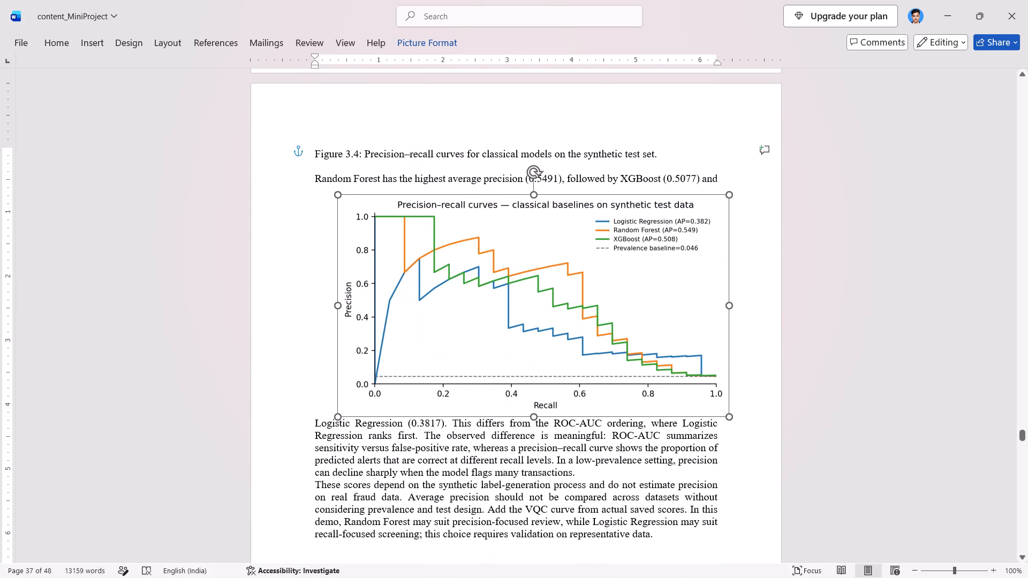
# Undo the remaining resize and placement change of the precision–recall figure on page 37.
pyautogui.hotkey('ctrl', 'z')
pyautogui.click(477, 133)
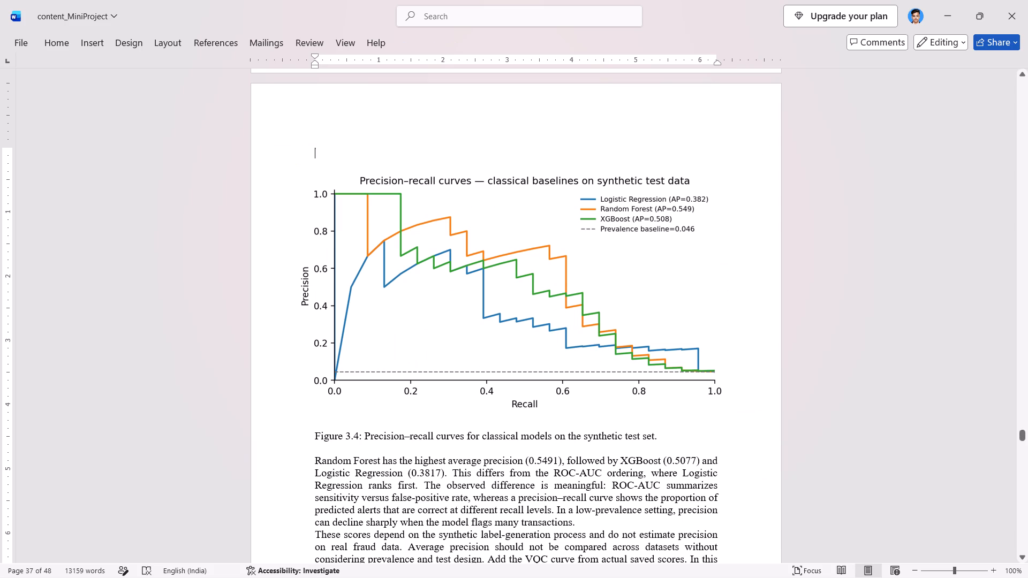
# Set the Figure 3.4 caption and the two paragraphs below it to 0 spacing before and 1.5 line spacing.
pyautogui.scroll(-4, 477, 133)
pyautogui.moveTo(307, 108); pyautogui.dragTo(648, 269)
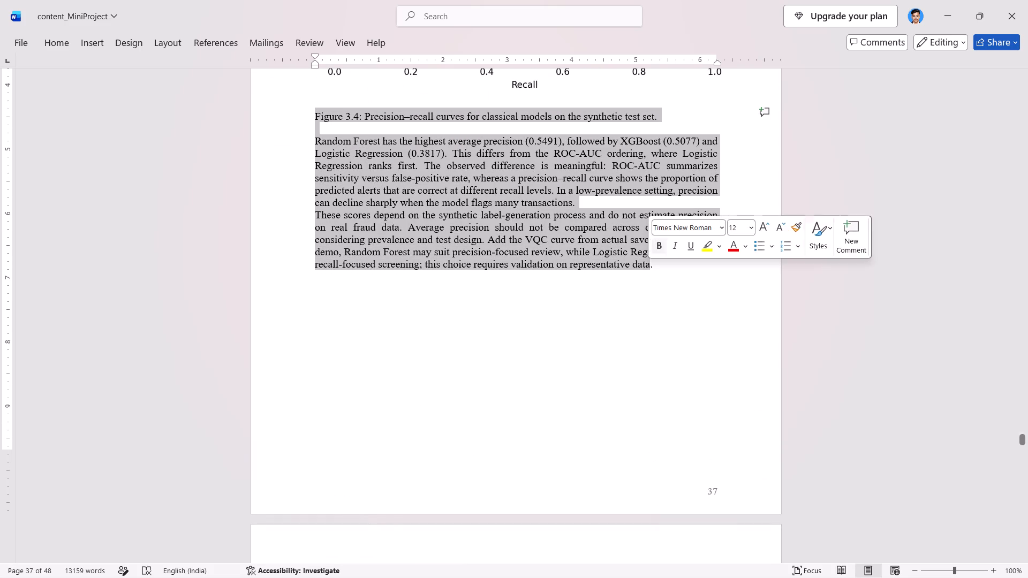
pyautogui.rightClick(485, 151)
pyautogui.click(545, 305)
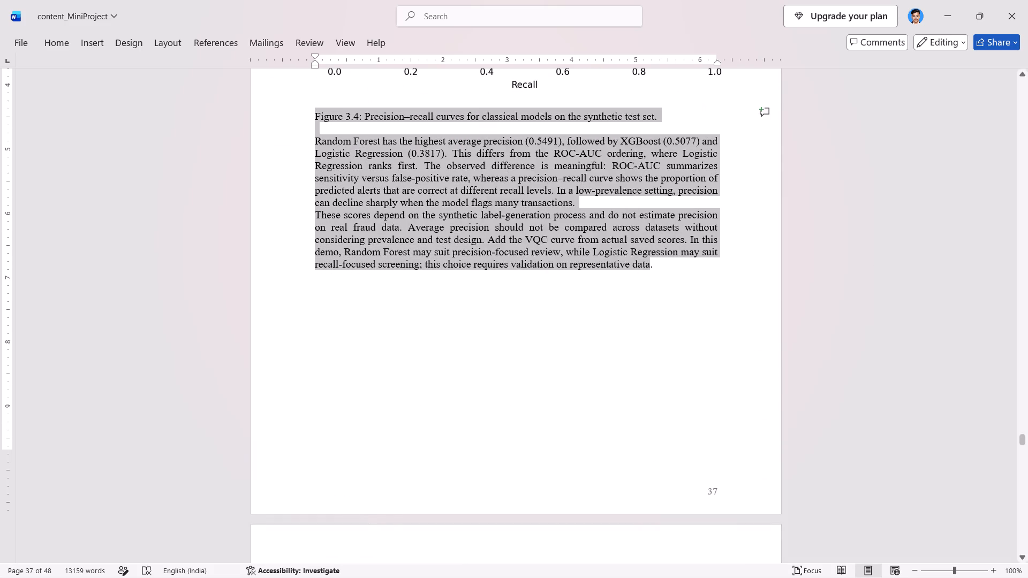
pyautogui.click(444, 300)
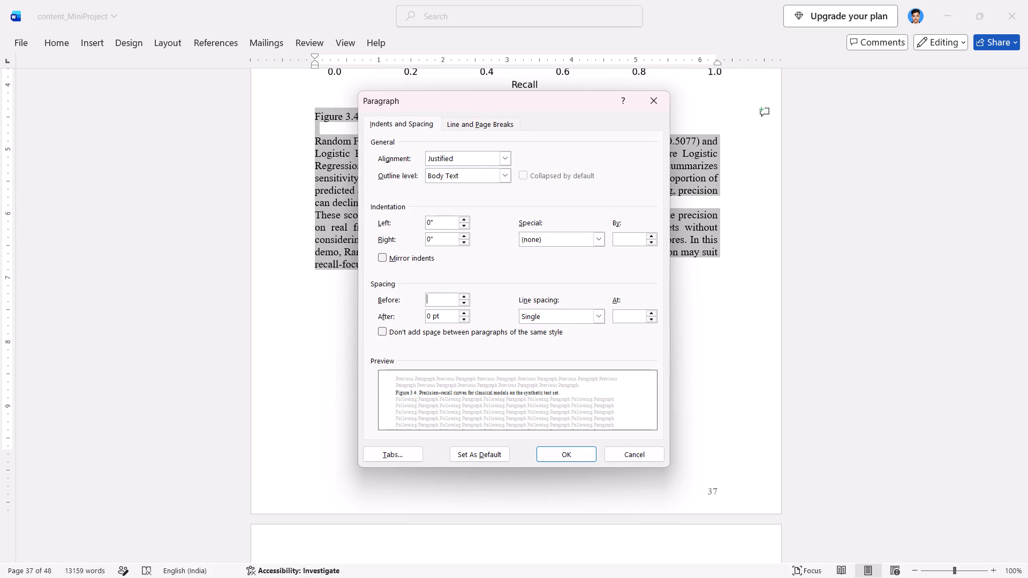
pyautogui.press('0')
pyautogui.moveTo(543, 317); pyautogui.dragTo(543, 334)
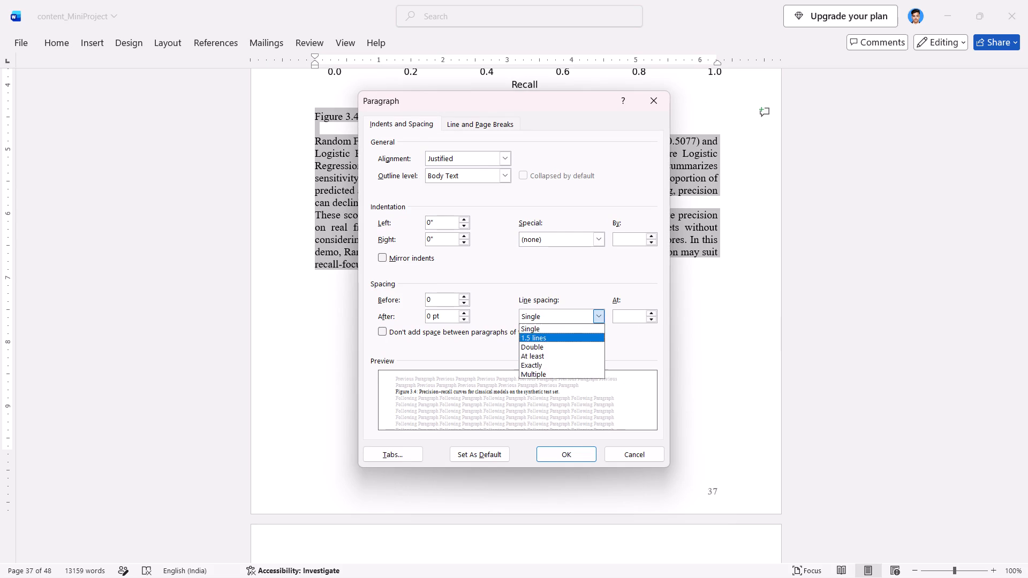
pyautogui.moveTo(543, 334); pyautogui.dragTo(542, 338)
pyautogui.click(542, 338)
pyautogui.click(564, 453)
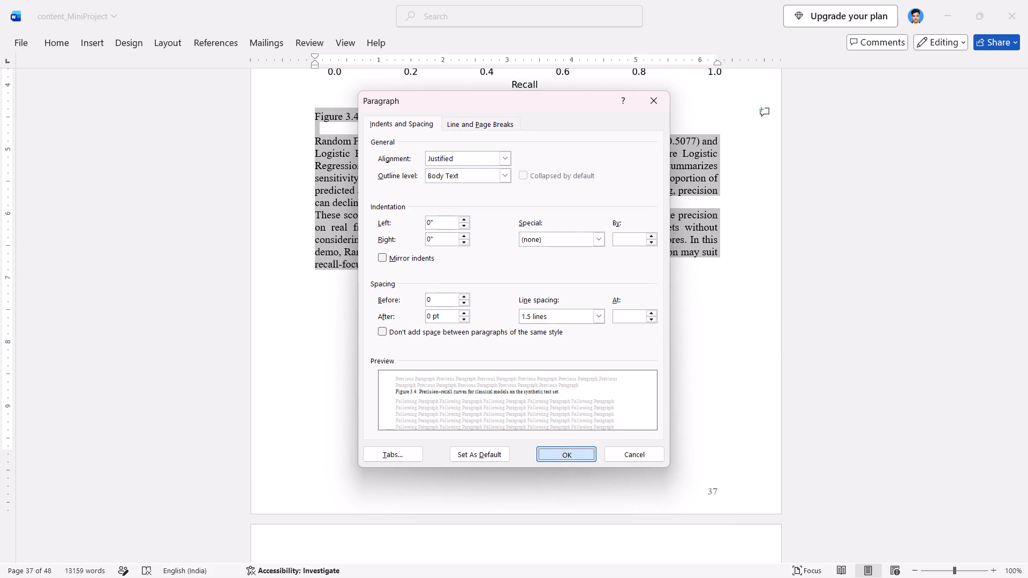
pyautogui.click(510, 393)
# Remove the page gap before heading 3.9 so it directly follows the end of section 3.8 on page 37.
pyautogui.scroll(-3, 510, 393)
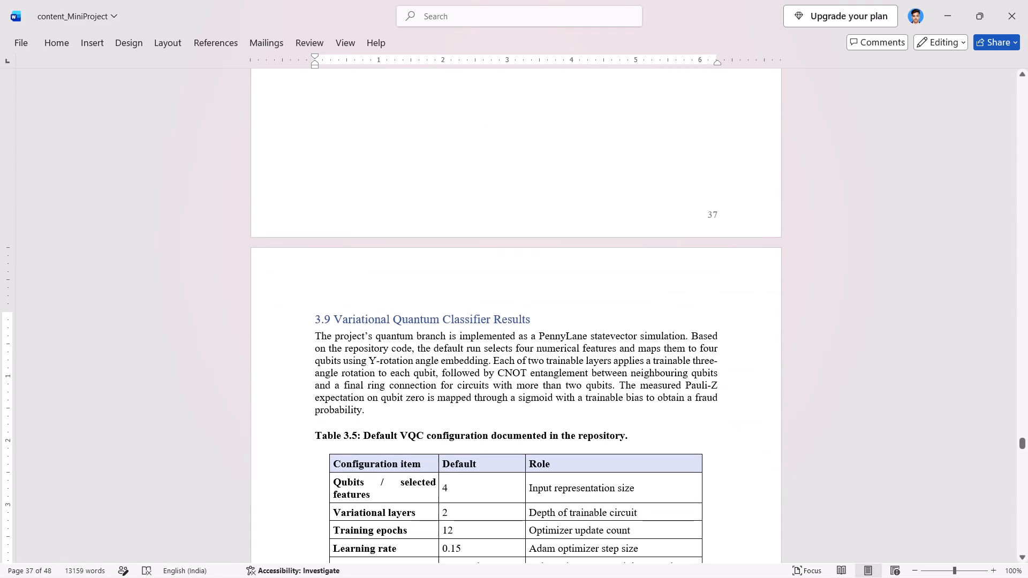
pyautogui.click(320, 299)
pyautogui.press('Left')
pyautogui.press('Left')
pyautogui.press('Right')
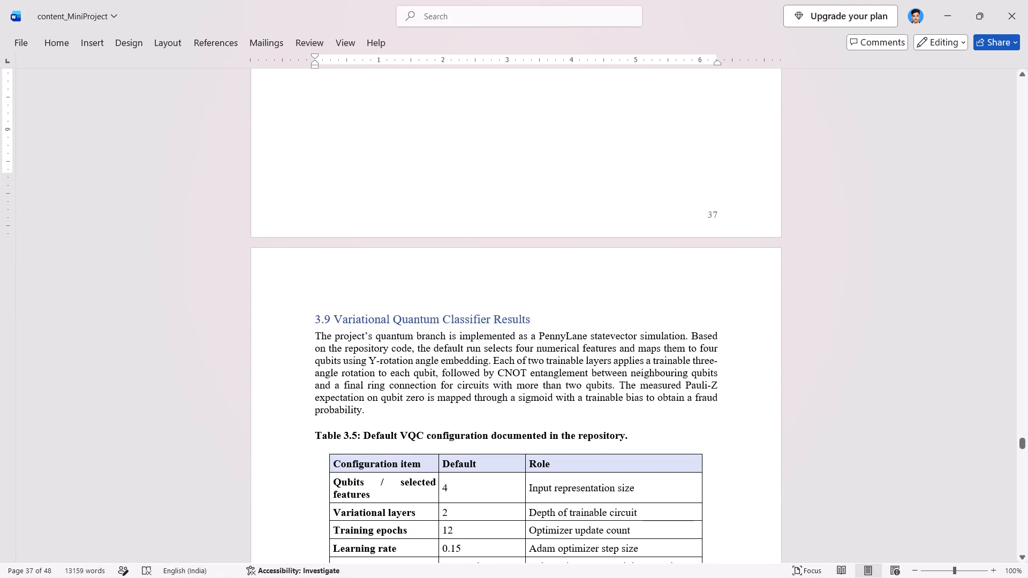
pyautogui.press('BackSpace')
pyautogui.press('BackSpace')
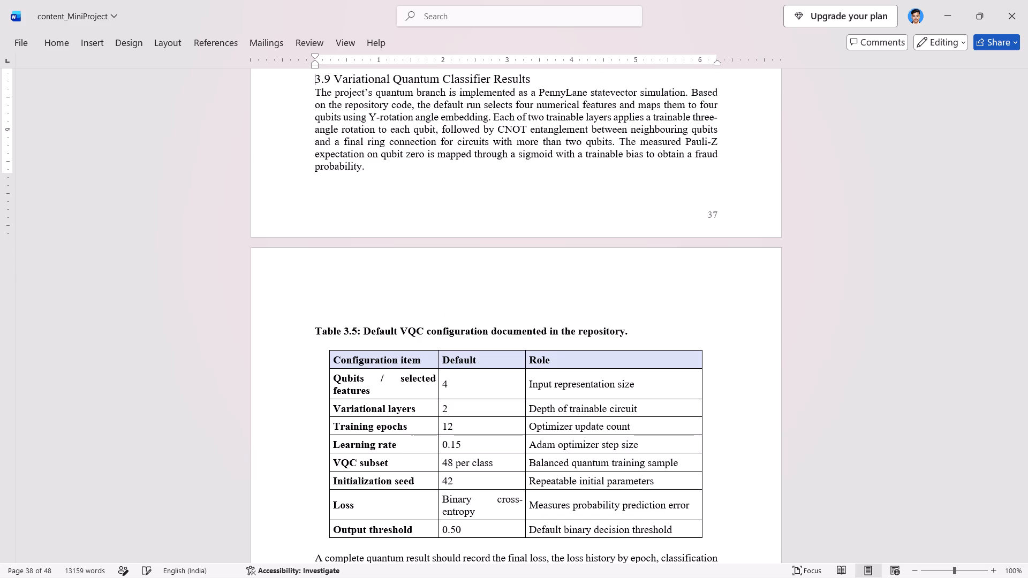
pyautogui.press('Return')
pyautogui.scroll(1, 320, 299)
pyautogui.press('BackSpace')
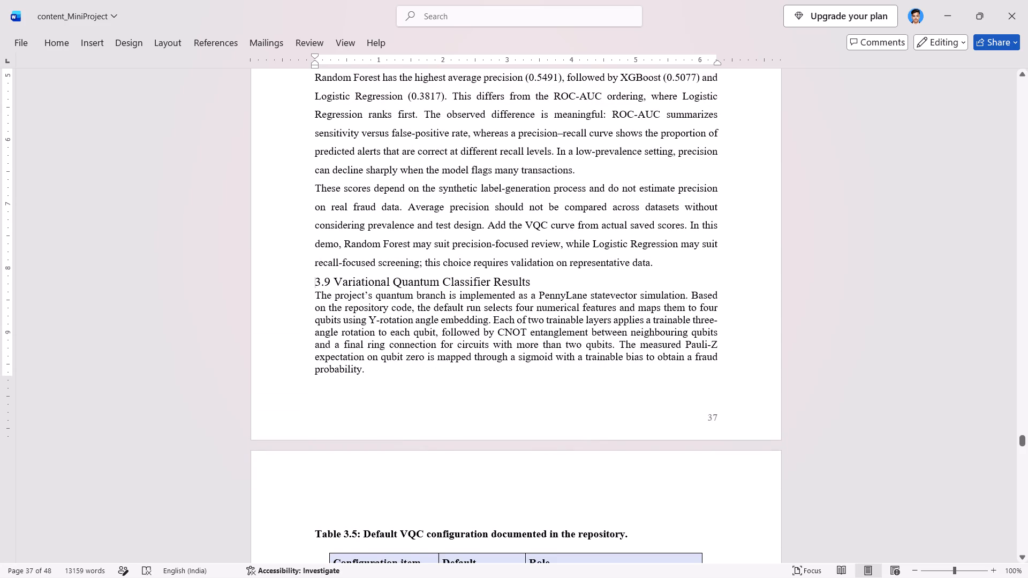
# Set sections 3.9 through 3.15 to 0 spacing before and after, 1.5 line spacing, and no space between same-style paragraphs.
pyautogui.scroll(-6, 371, 312)
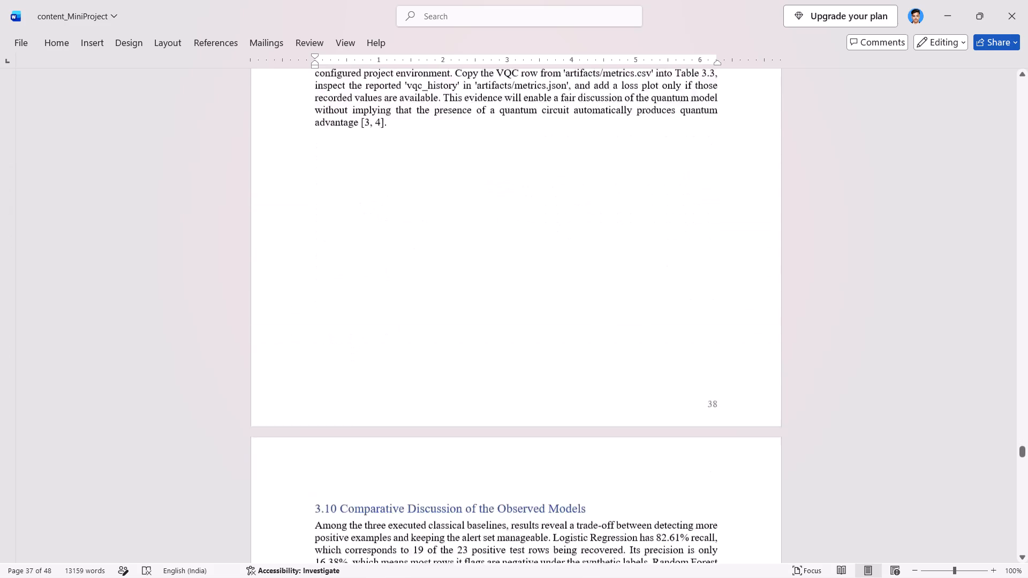
pyautogui.scroll(-5, 371, 312)
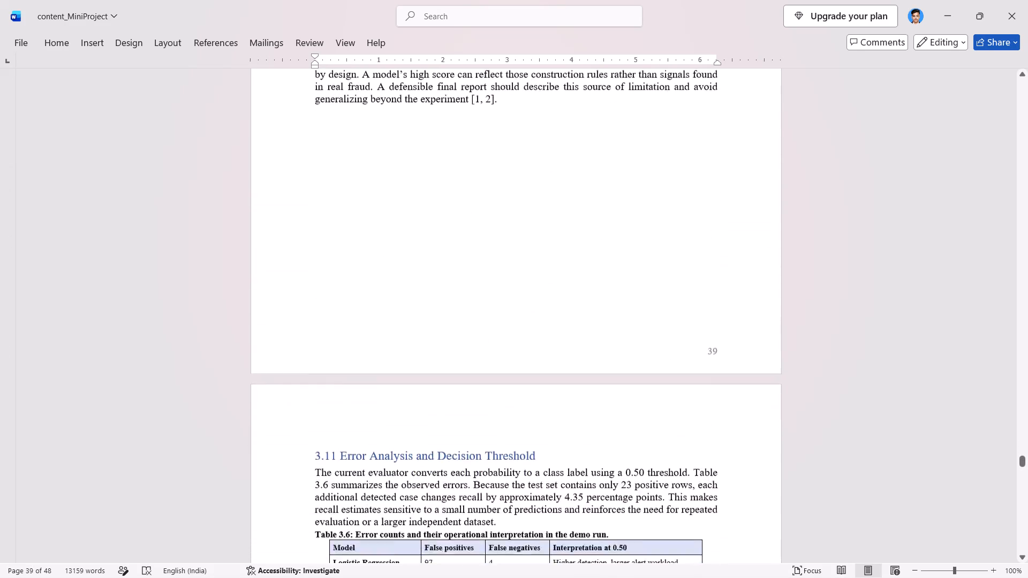
pyautogui.scroll(-5, 371, 312)
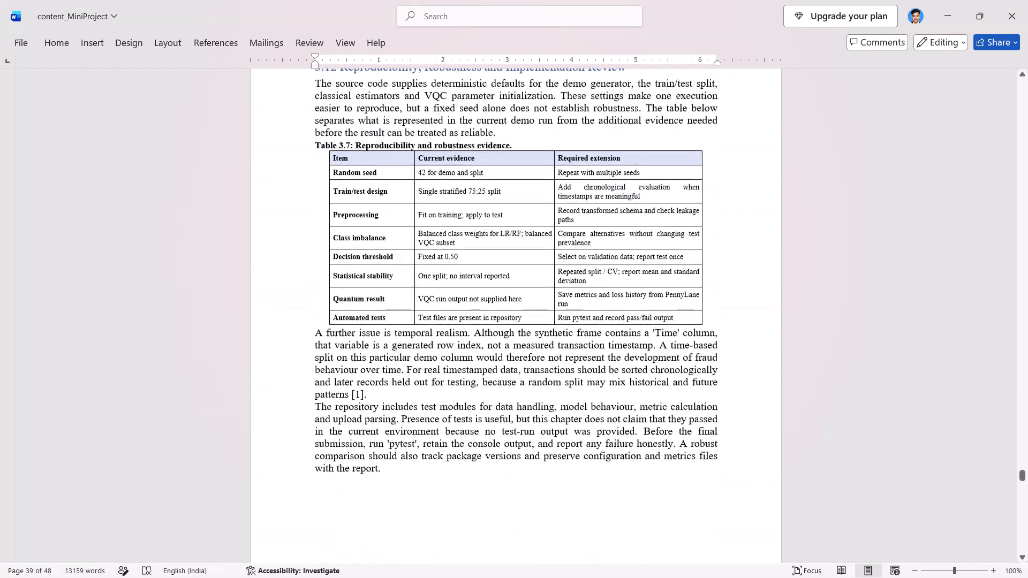
pyautogui.scroll(-8, 371, 312)
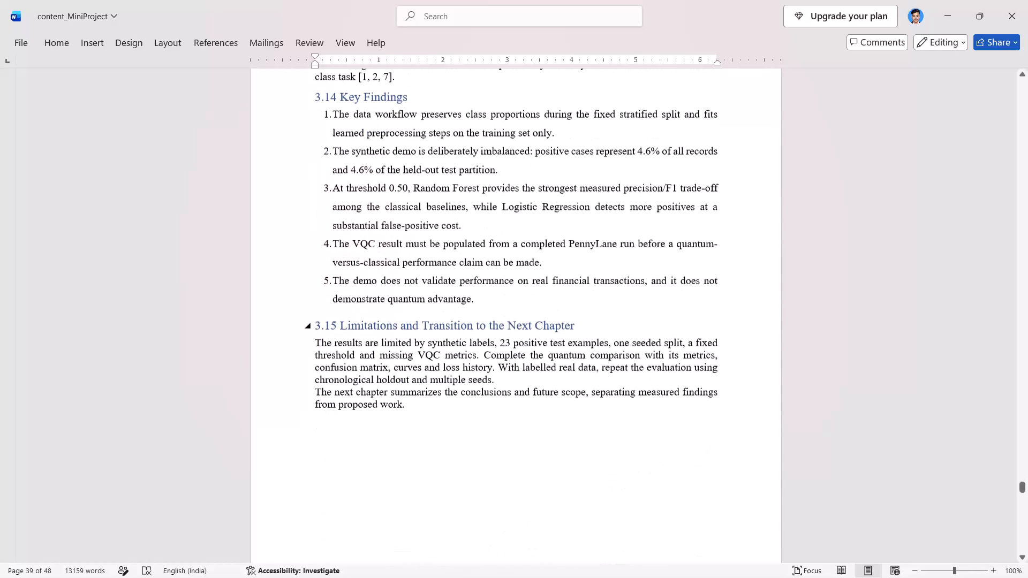
pyautogui.scroll(-2, 371, 312)
pyautogui.scroll(3, 371, 312)
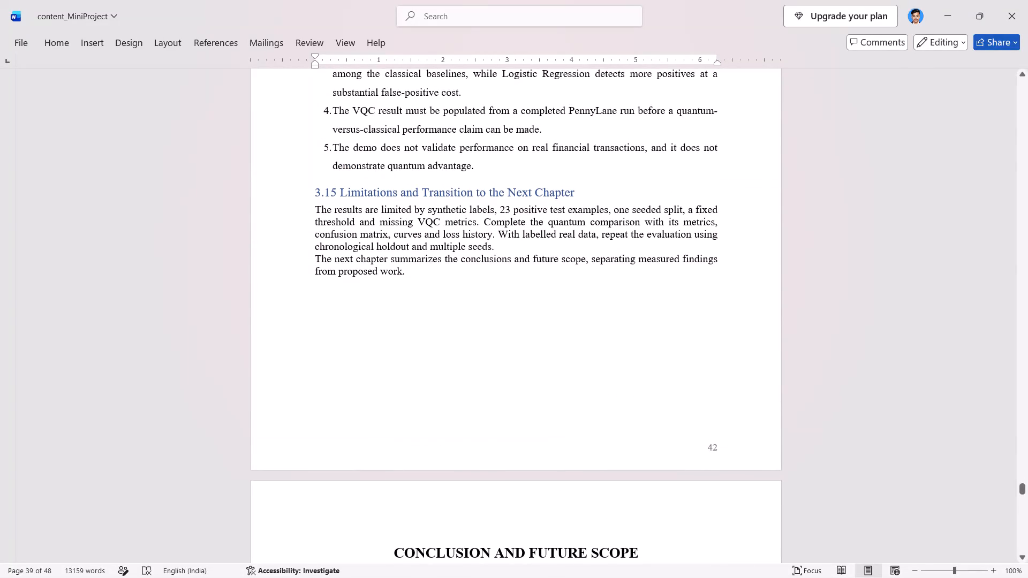
pyautogui.keyDown('shift'); pyautogui.click(411, 272); pyautogui.keyUp('shift')
pyautogui.rightClick(364, 182)
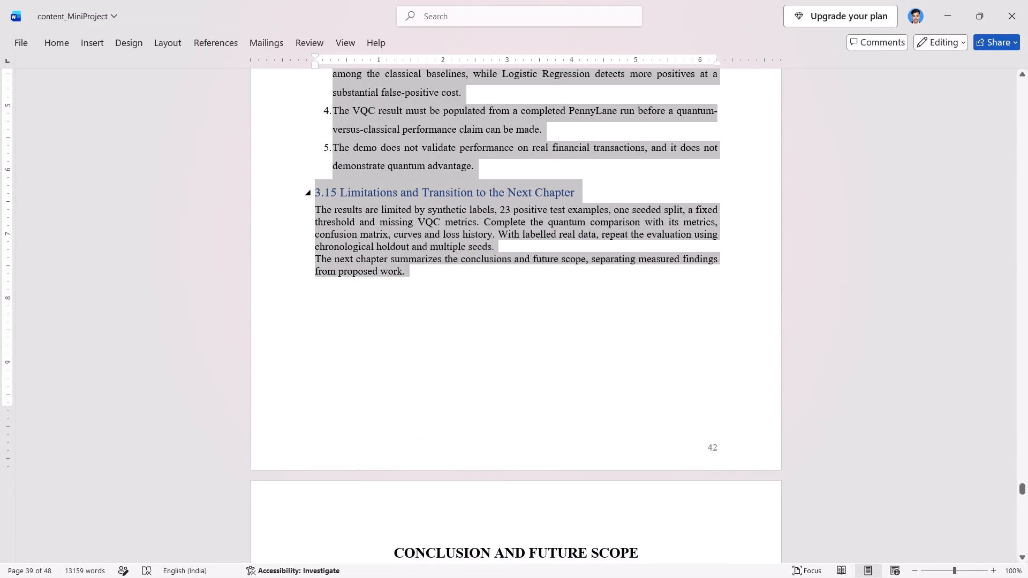
pyautogui.click(421, 350)
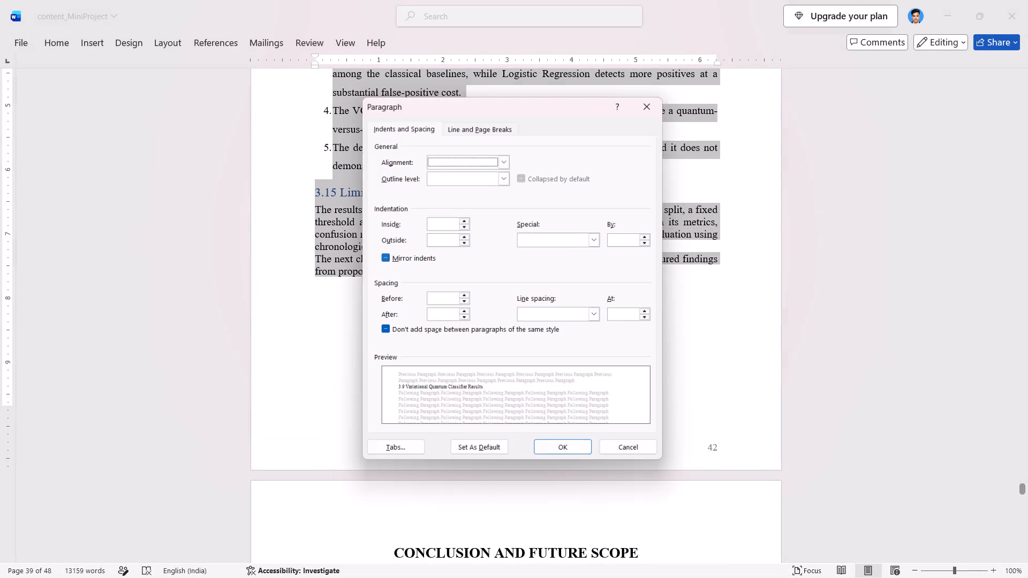
pyautogui.click(437, 299)
pyautogui.press('0')
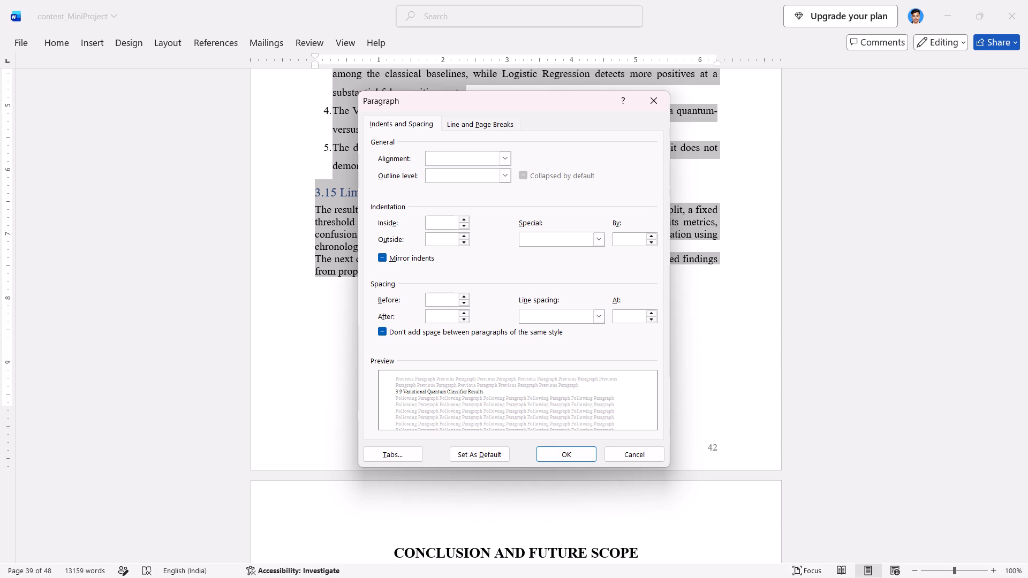
pyautogui.click(432, 319)
pyautogui.press('0')
pyautogui.moveTo(536, 316); pyautogui.dragTo(536, 346)
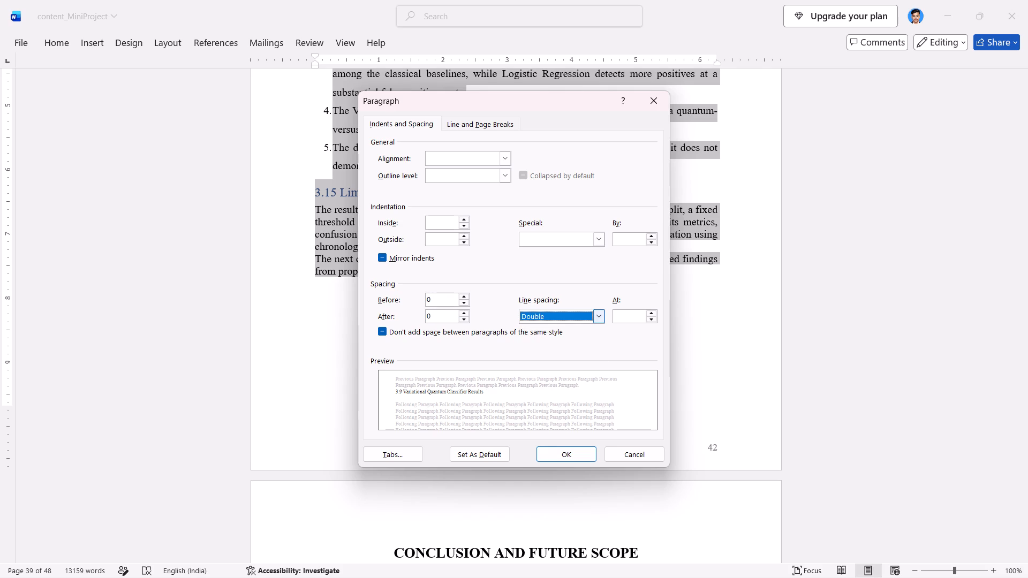
pyautogui.moveTo(544, 319); pyautogui.dragTo(543, 336)
pyautogui.click(543, 336)
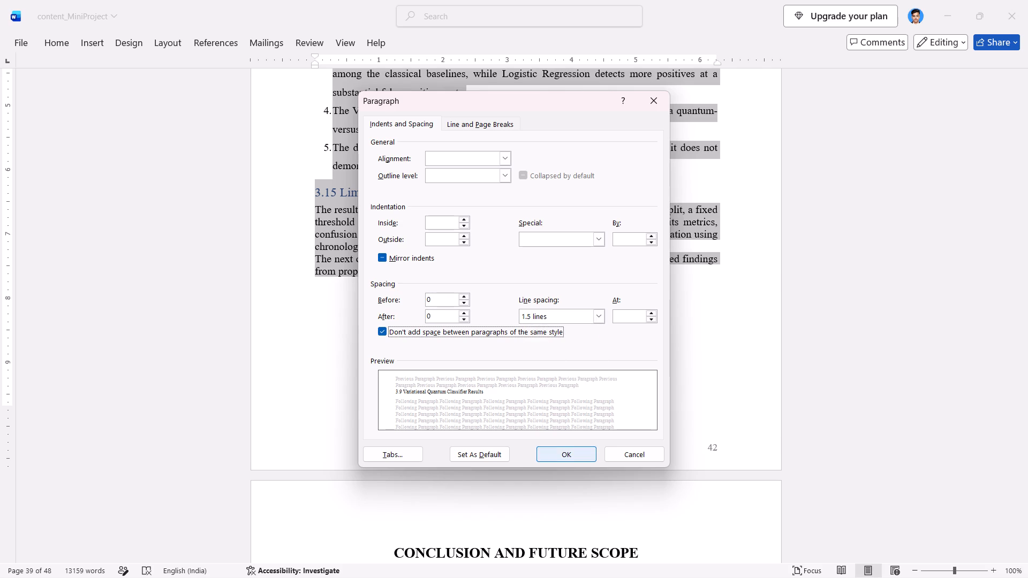
pyautogui.click(571, 455)
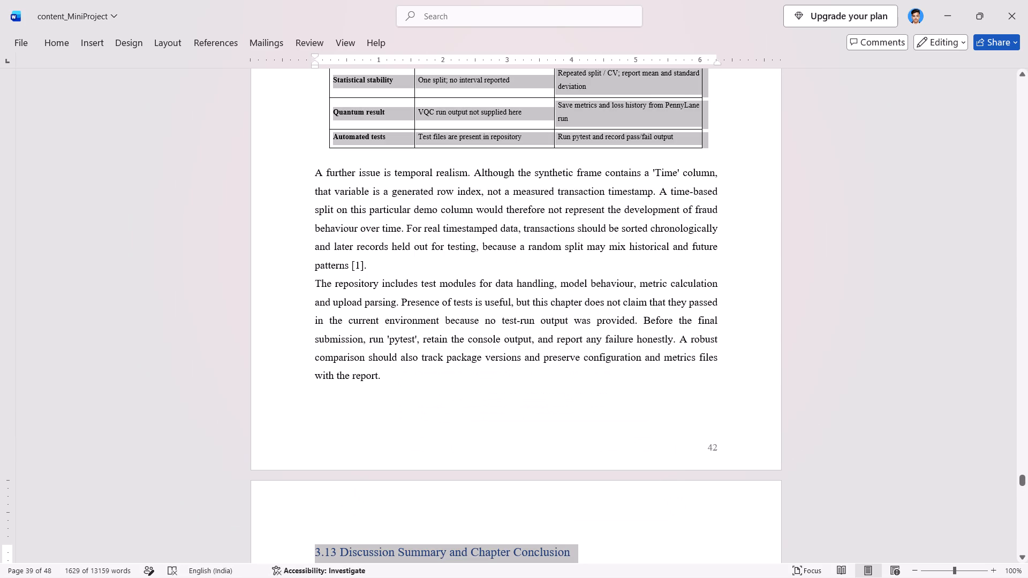
pyautogui.click(513, 348)
# Insert a blank line between the Table 3.7 caption and its table in section 3.12.
pyautogui.scroll(-3, 513, 348)
pyautogui.scroll(5, 513, 348)
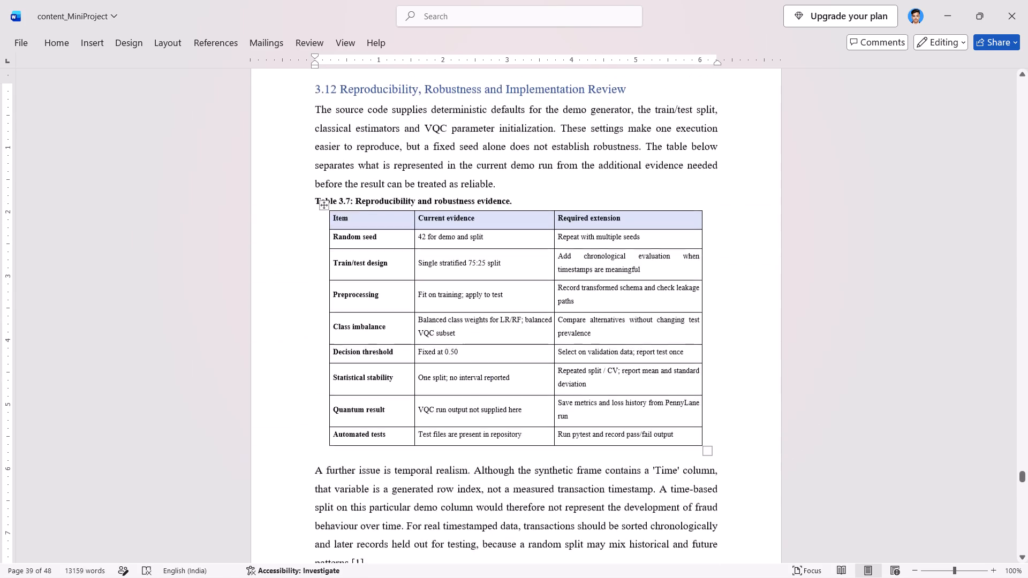
pyautogui.scroll(1, 513, 348)
pyautogui.click(517, 492)
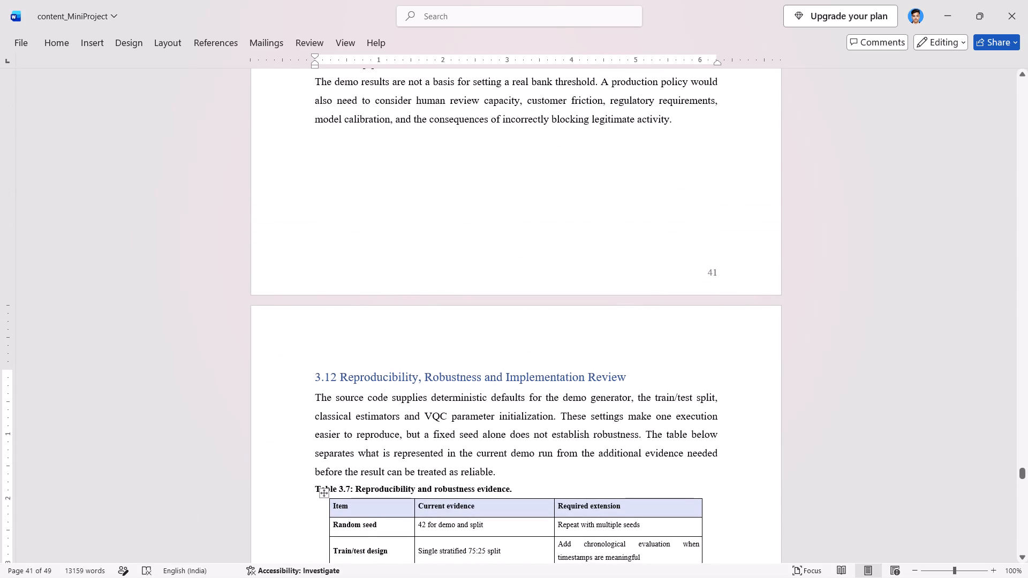
pyautogui.press('Return')
pyautogui.scroll(-3, 517, 492)
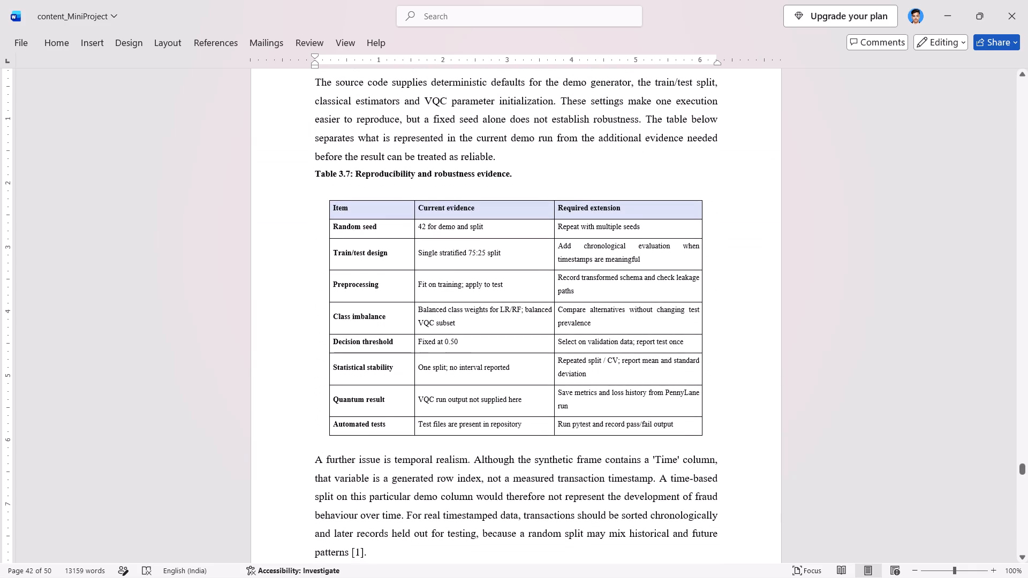
# Insert a blank line between the Table 3.6 caption and its table in section 3.11.
pyautogui.scroll(2, 517, 492)
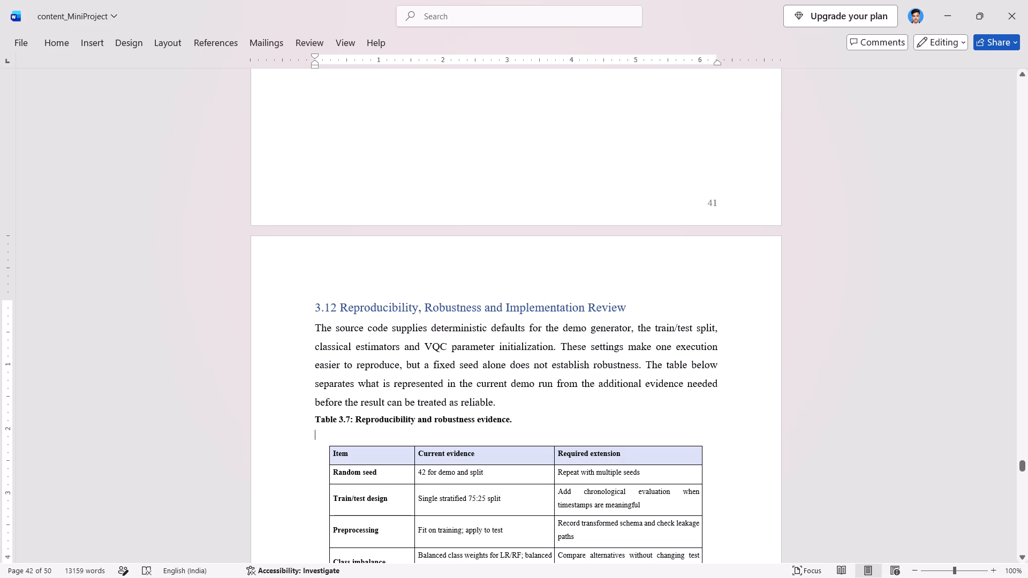
pyautogui.scroll(4, 440, 377)
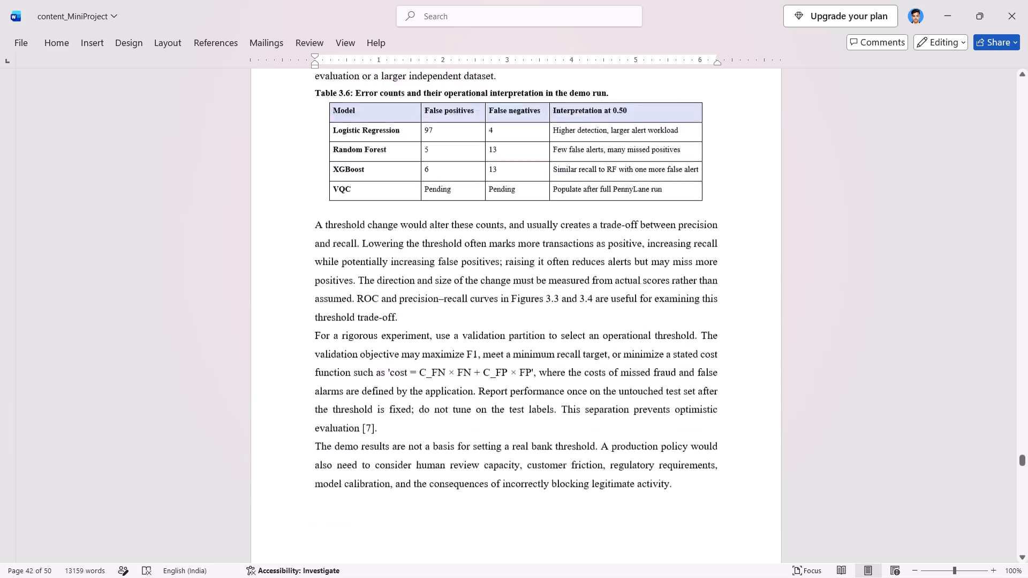
pyautogui.scroll(2, 440, 377)
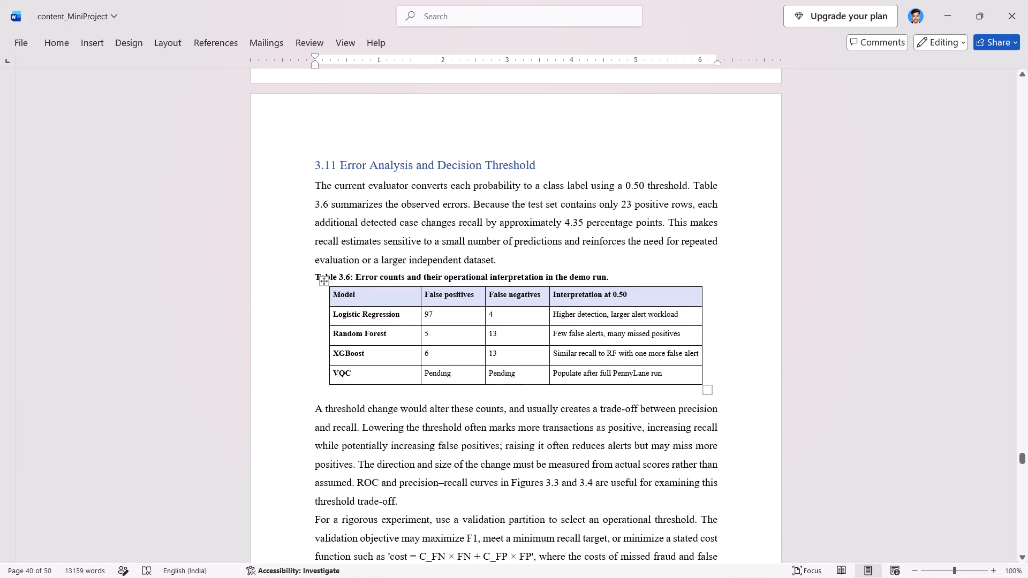
pyautogui.click(613, 272)
pyautogui.press('Return')
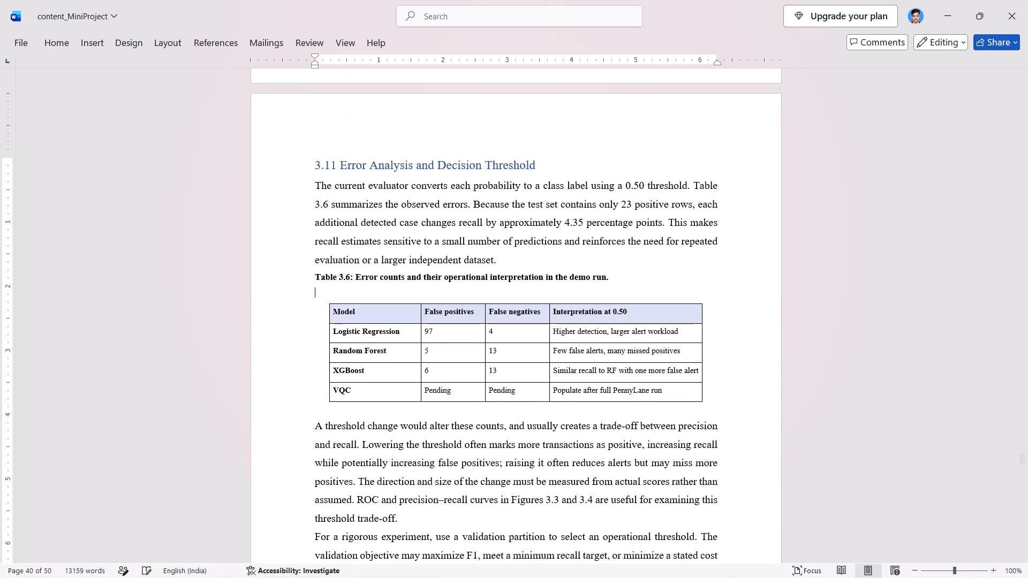
# Remove the blank page before section 3.10 so its heading starts at the top of page 39.
pyautogui.scroll(4, 613, 272)
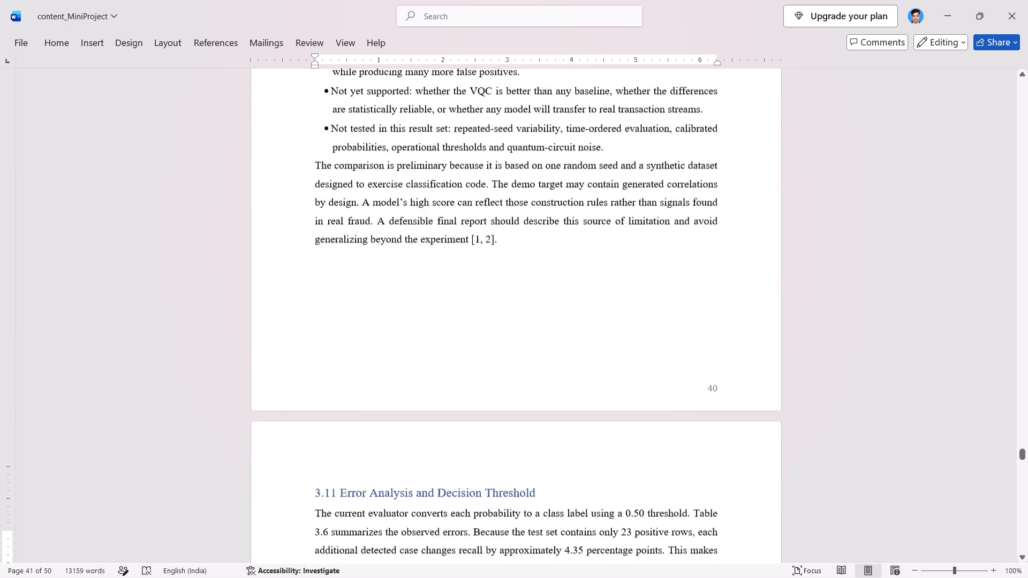
pyautogui.scroll(8, 613, 272)
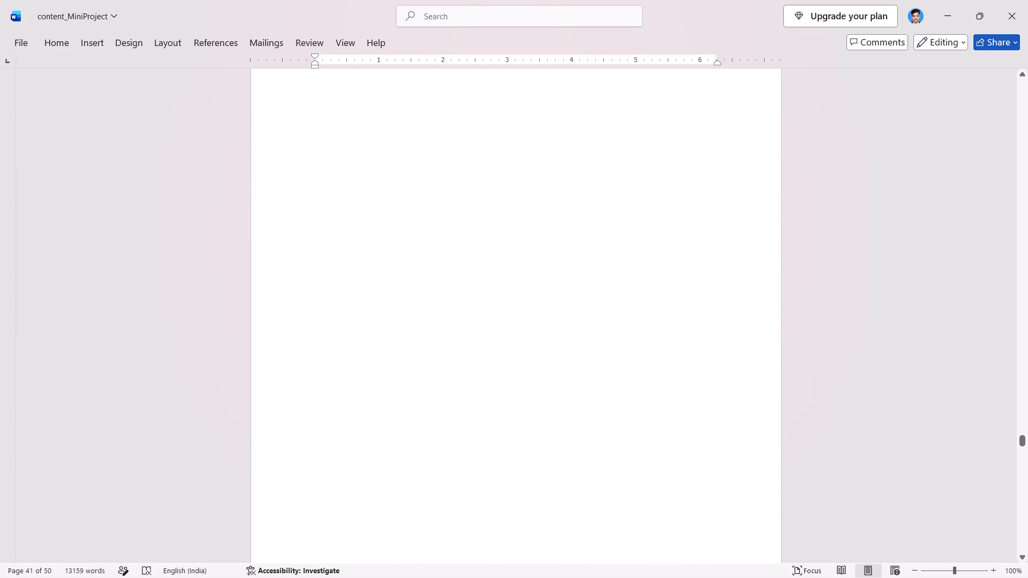
pyautogui.scroll(1, 613, 272)
pyautogui.scroll(-3, 613, 272)
pyautogui.scroll(-9, 564, 299)
pyautogui.scroll(7, 564, 299)
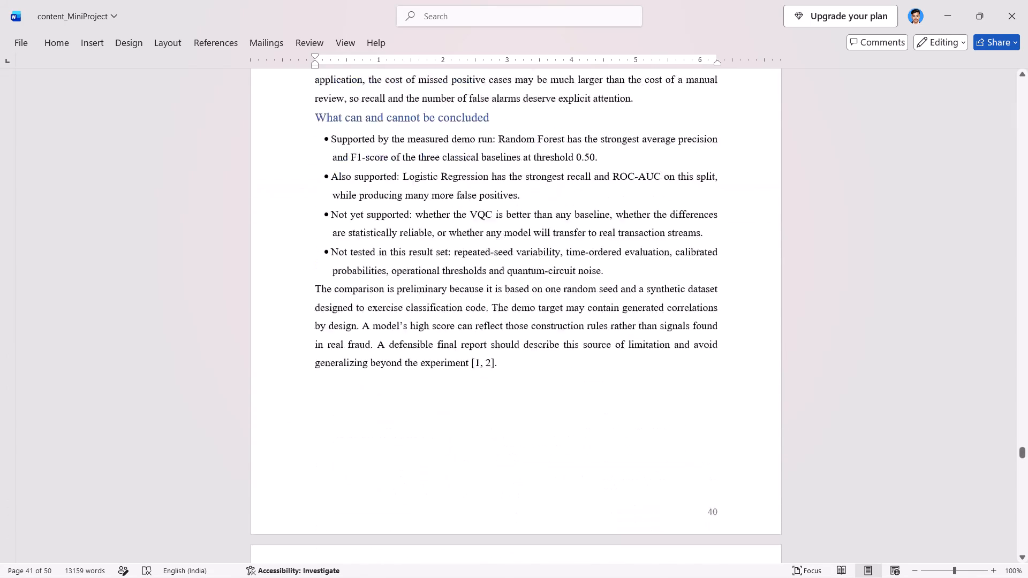
pyautogui.scroll(4, 564, 299)
pyautogui.click(398, 398)
pyautogui.scroll(1, 398, 398)
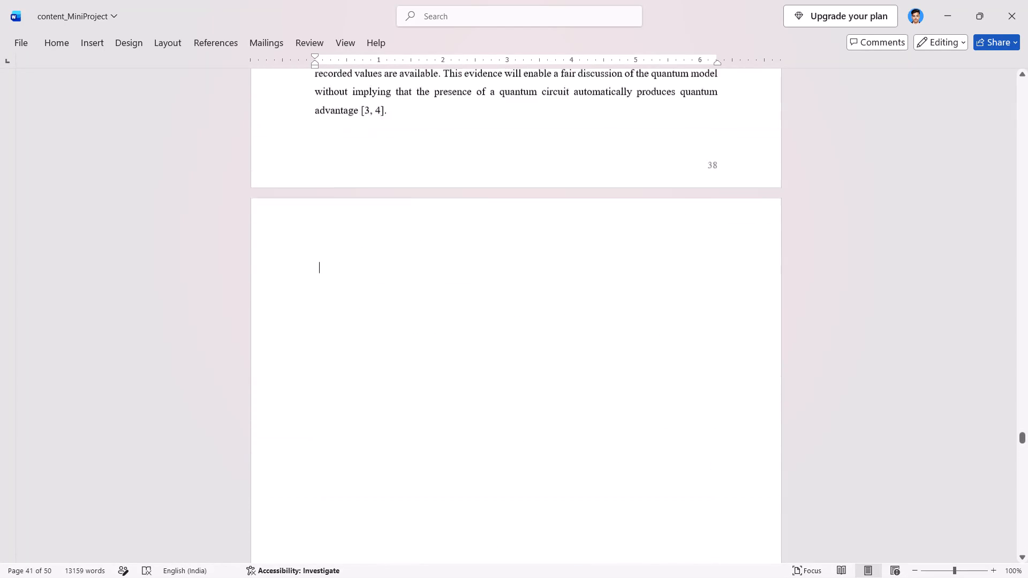
pyautogui.scroll(1, 398, 398)
pyautogui.press('BackSpace')
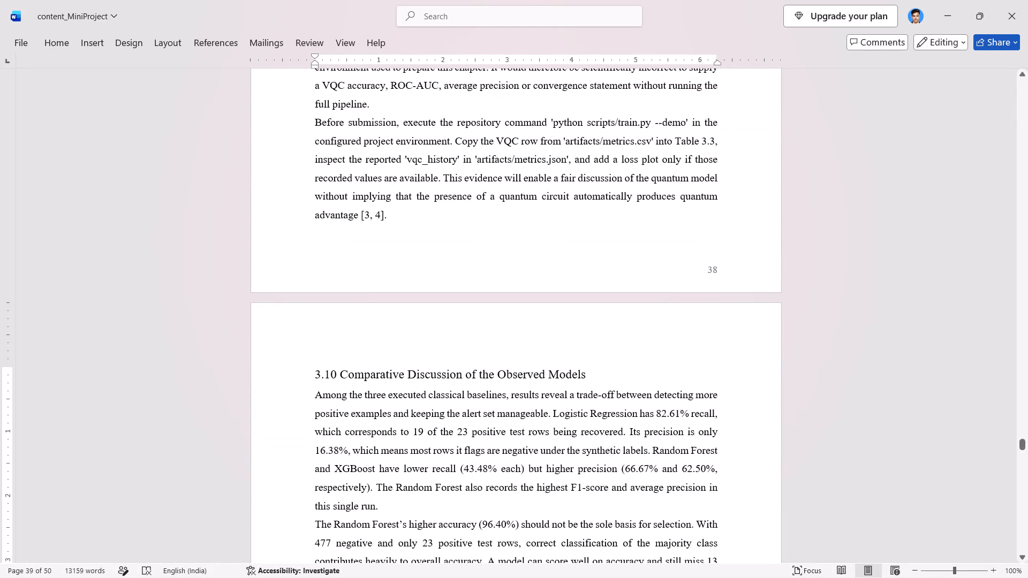
# Check the page layout and gaps in sections 3.8 to 3.10, including around Figure 3.4 and Table 3.5.
pyautogui.scroll(10, 283, 309)
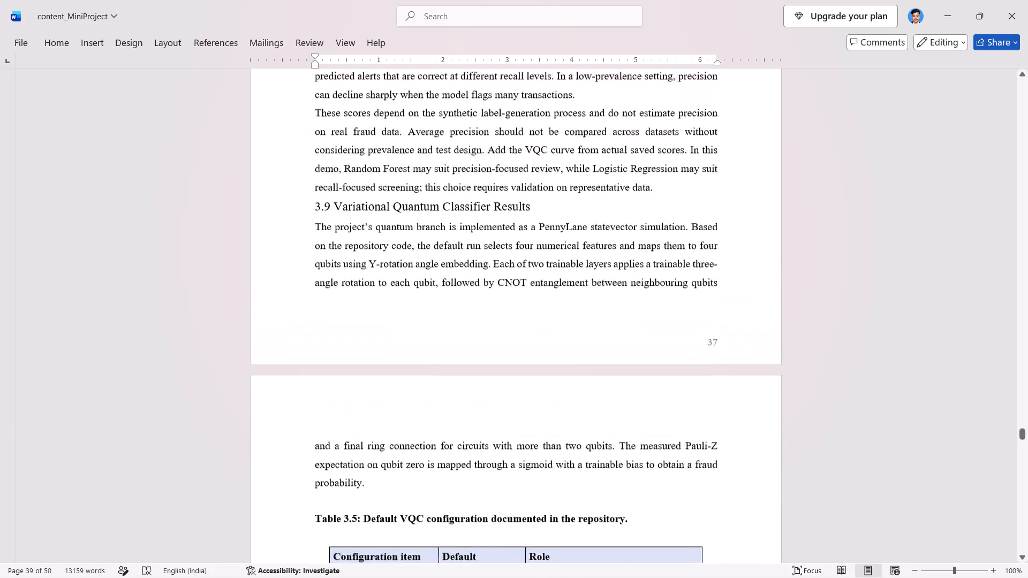
pyautogui.scroll(3, 283, 309)
pyautogui.scroll(-7, 283, 309)
pyautogui.scroll(3, 283, 309)
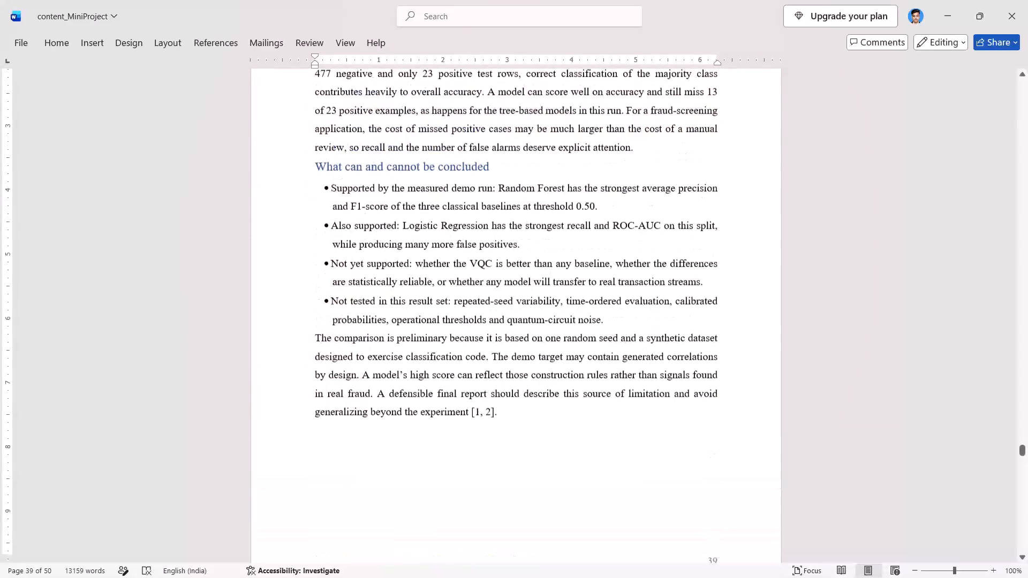
pyautogui.scroll(5, 283, 309)
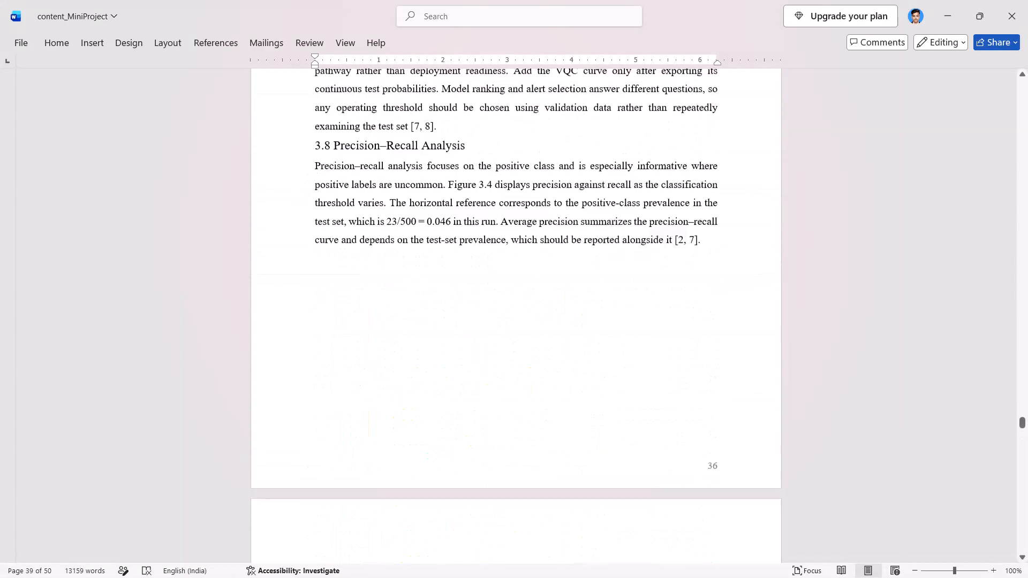
pyautogui.scroll(-1, 283, 309)
pyautogui.scroll(2, 283, 309)
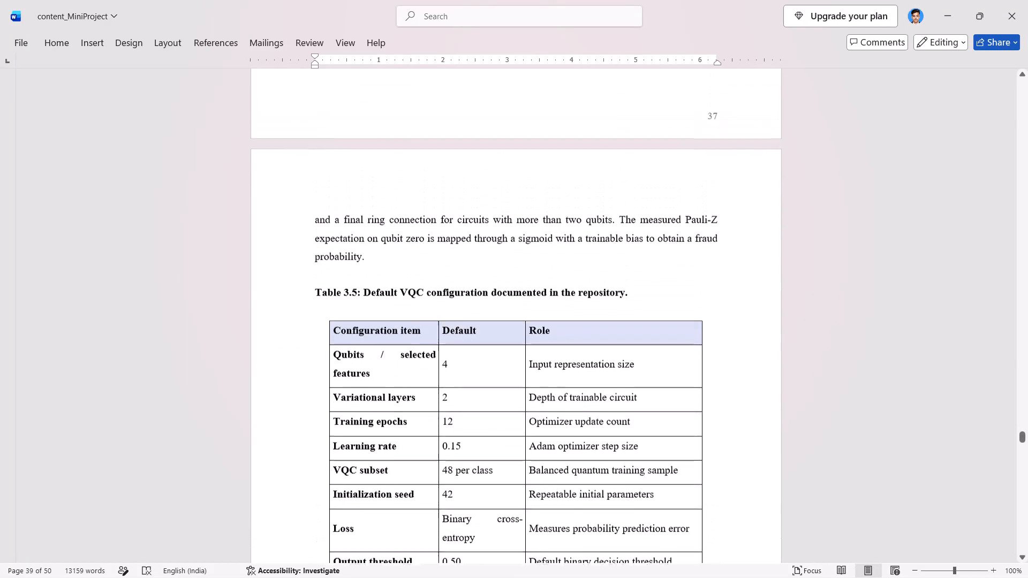
pyautogui.scroll(7, 283, 309)
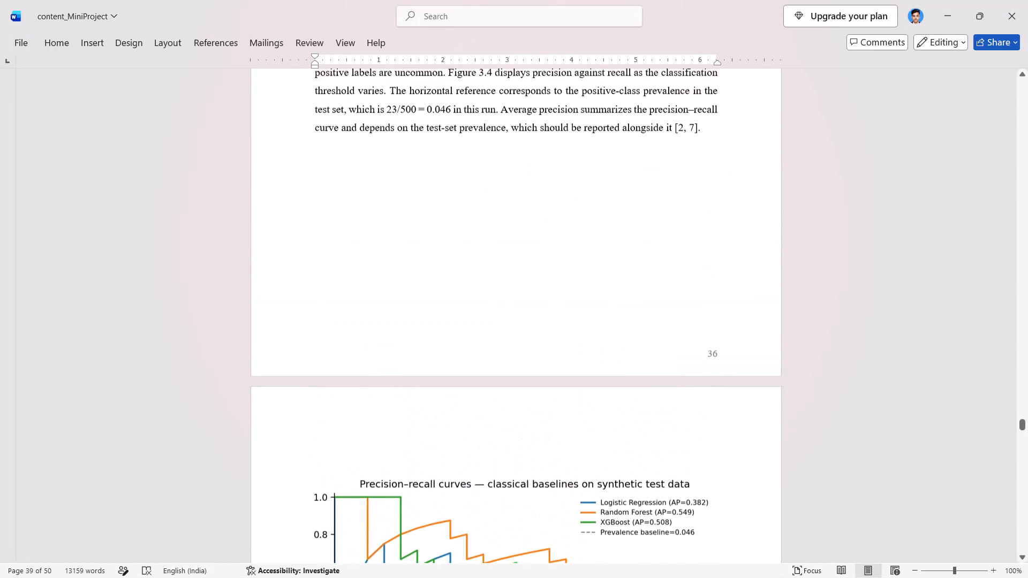
pyautogui.scroll(-4, 283, 309)
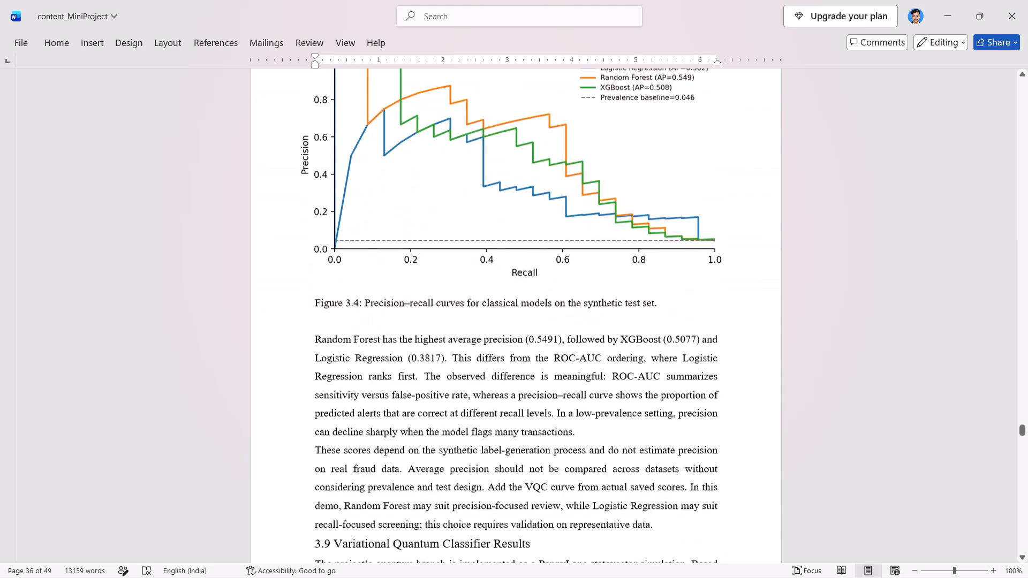
pyautogui.scroll(-2, 283, 309)
pyautogui.scroll(5, 283, 309)
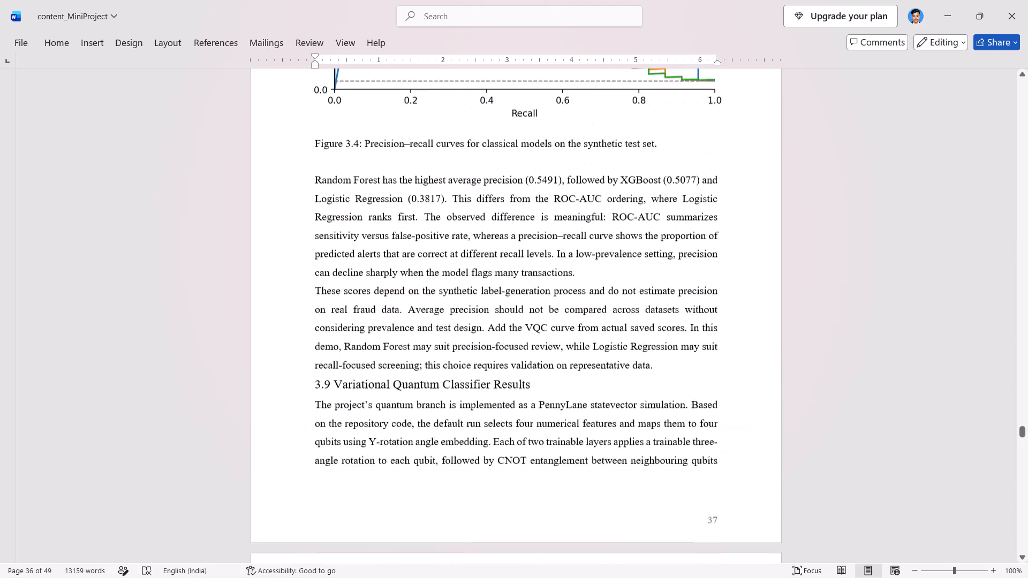
pyautogui.scroll(2, 283, 309)
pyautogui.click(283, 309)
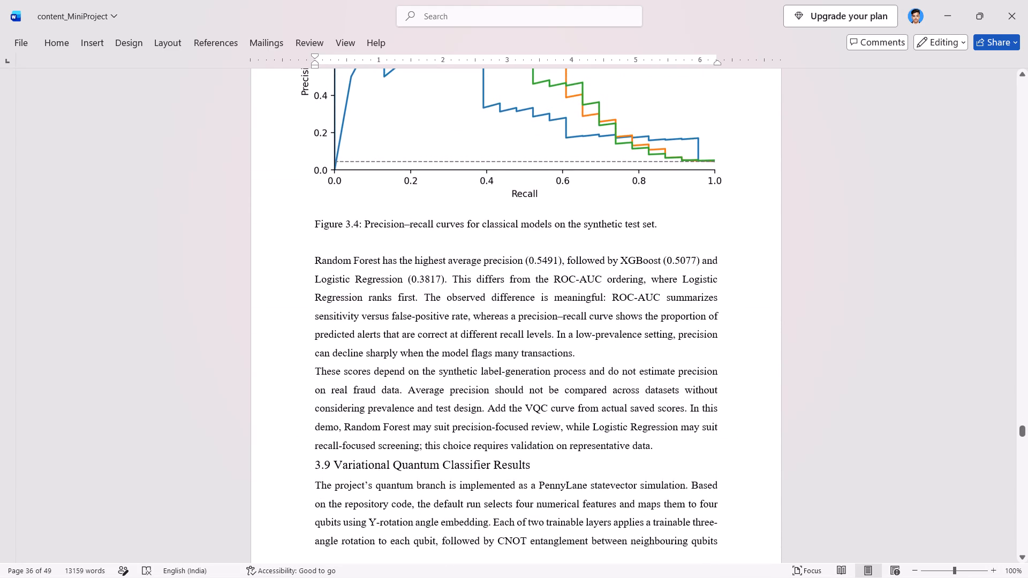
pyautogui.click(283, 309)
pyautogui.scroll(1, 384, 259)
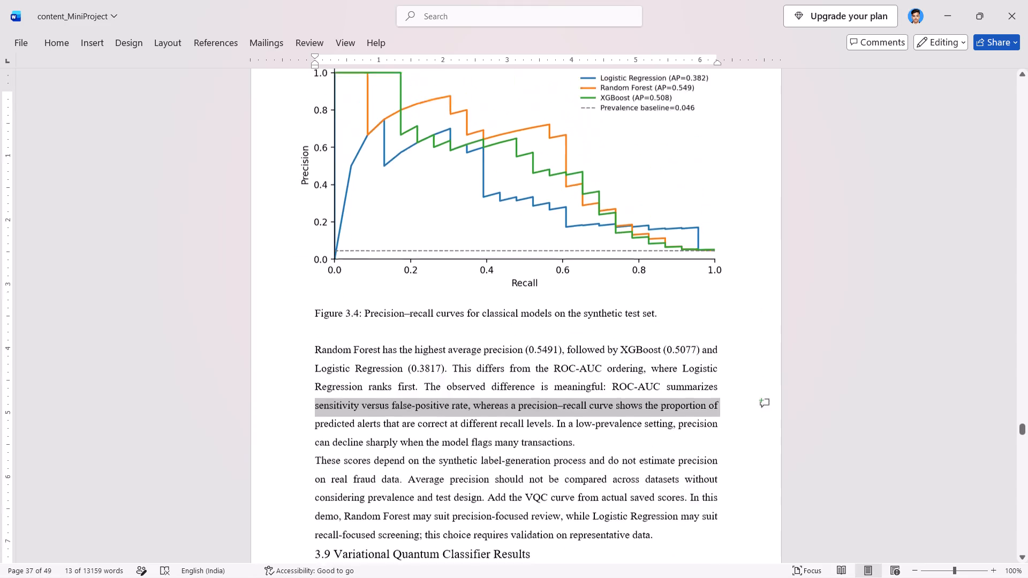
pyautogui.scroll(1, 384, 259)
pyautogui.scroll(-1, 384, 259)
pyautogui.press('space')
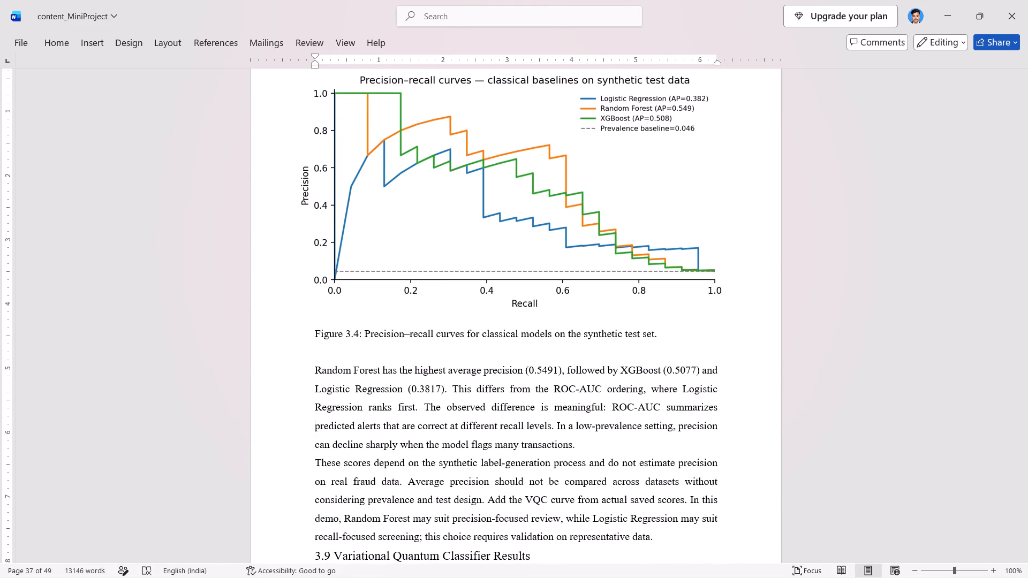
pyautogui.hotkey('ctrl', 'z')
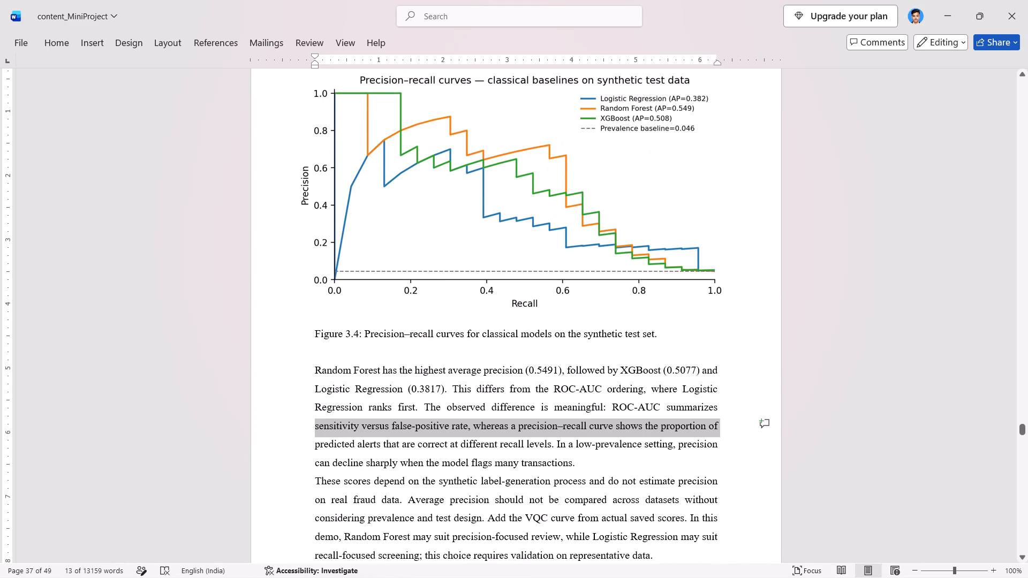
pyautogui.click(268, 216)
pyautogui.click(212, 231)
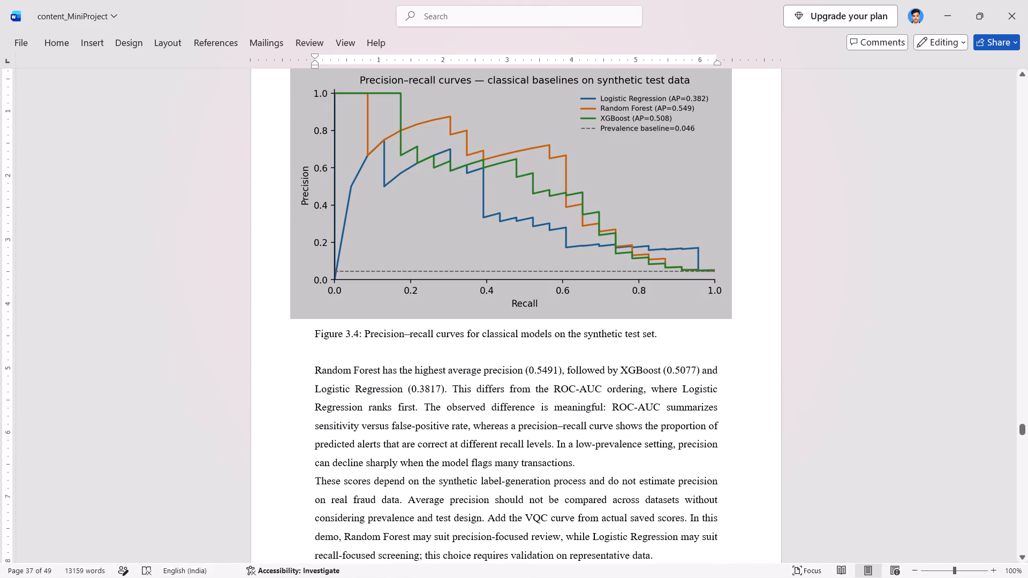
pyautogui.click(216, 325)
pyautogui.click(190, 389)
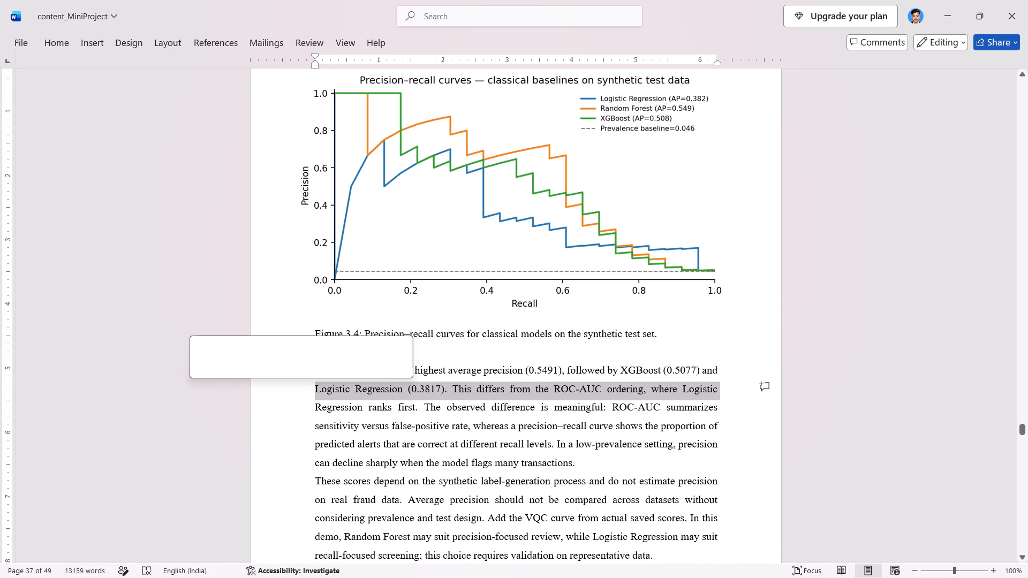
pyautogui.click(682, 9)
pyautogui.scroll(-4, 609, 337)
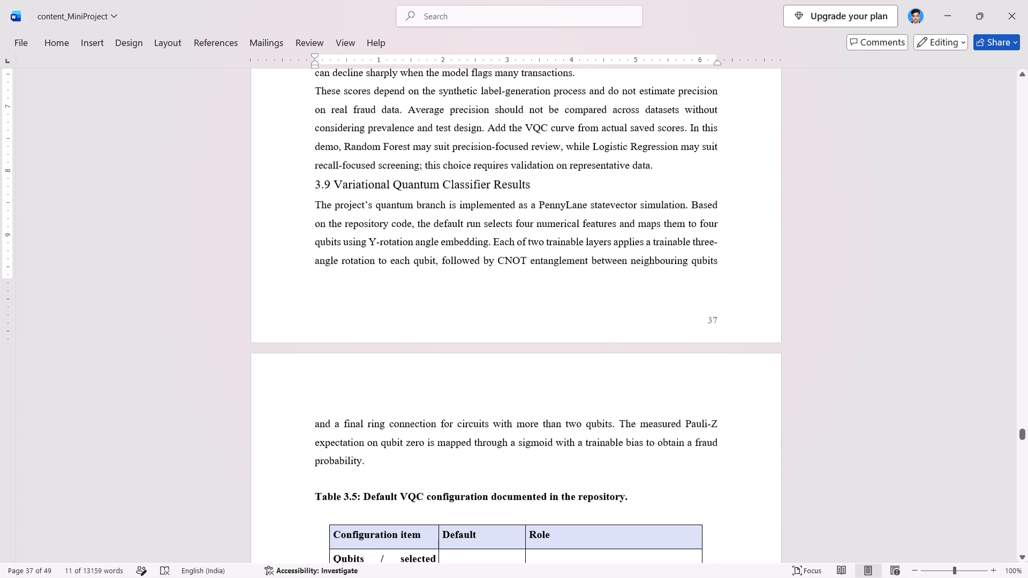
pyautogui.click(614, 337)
# Remove the blank page before section 3.13 Discussion Summary and Chapter Conclusion.
pyautogui.scroll(-4, 614, 337)
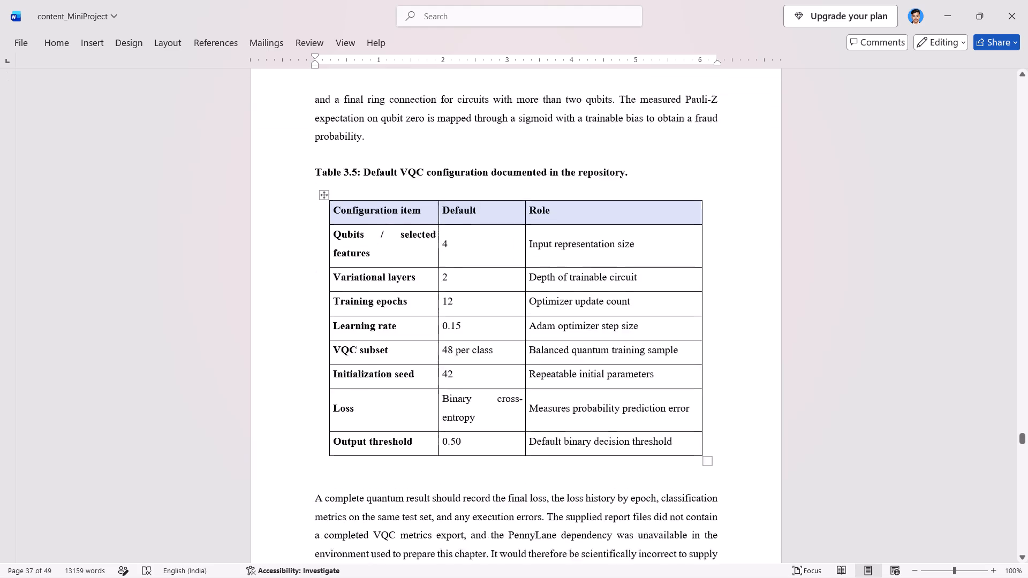
pyautogui.scroll(-4, 614, 337)
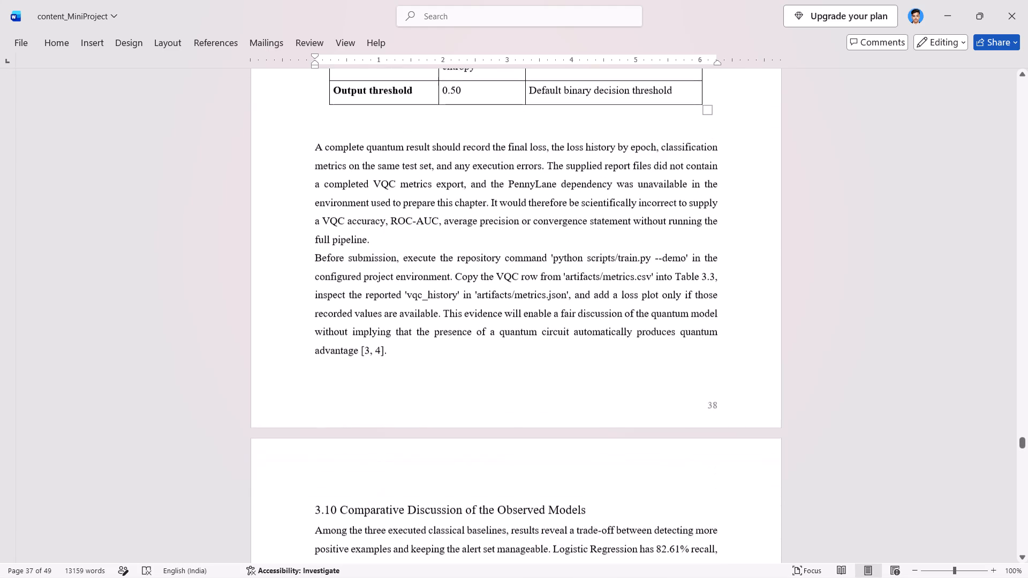
pyautogui.scroll(-8, 614, 337)
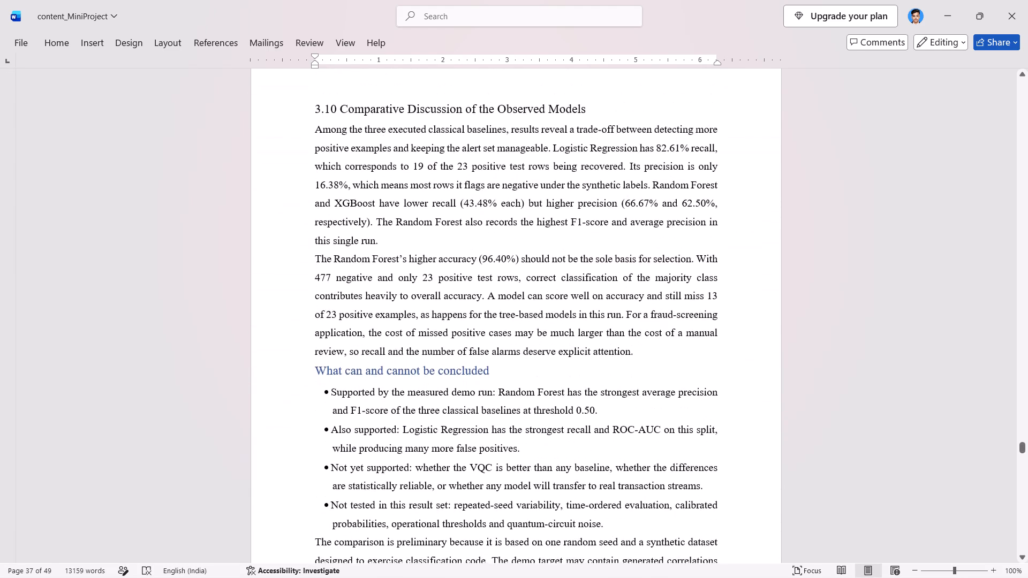
pyautogui.scroll(-6, 614, 337)
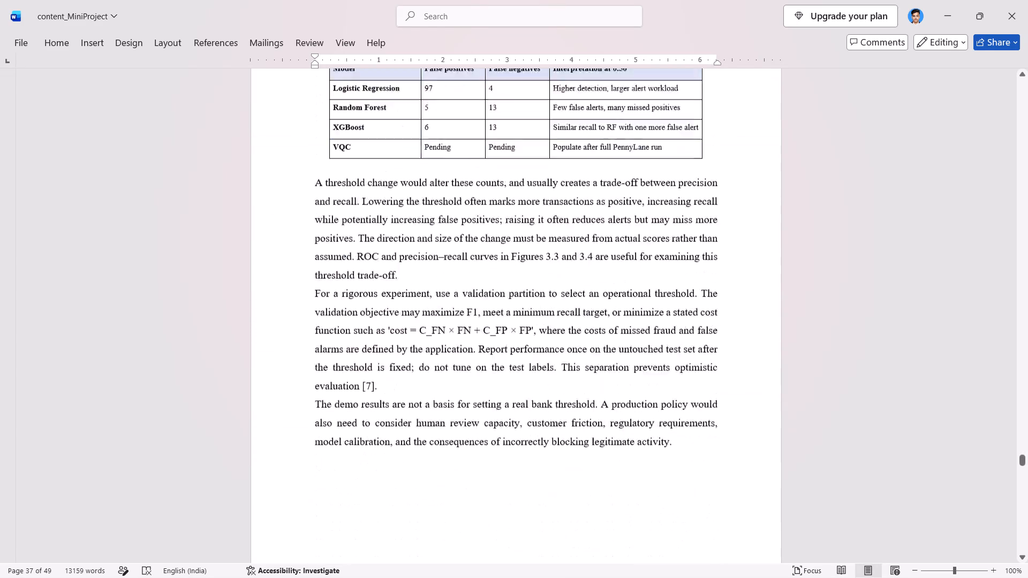
pyautogui.scroll(-9, 614, 337)
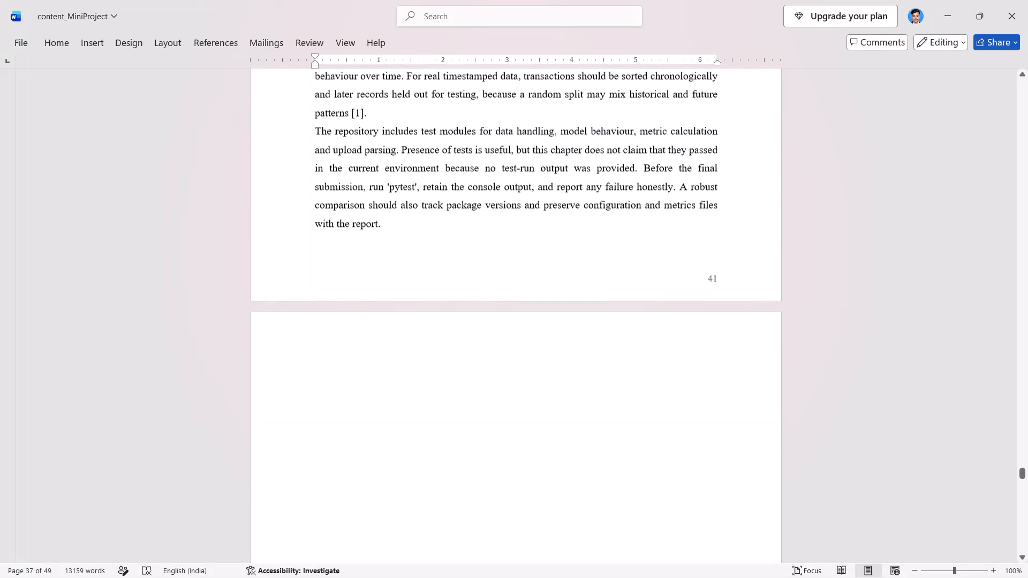
pyautogui.scroll(-4, 614, 337)
pyautogui.click(383, 268)
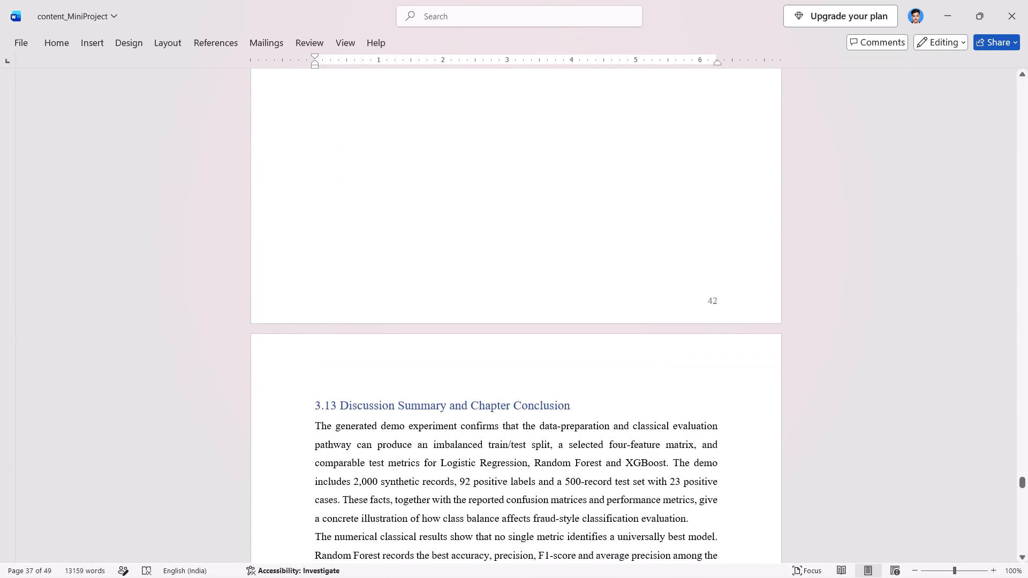
pyautogui.press('BackSpace')
pyautogui.scroll(-3, 383, 268)
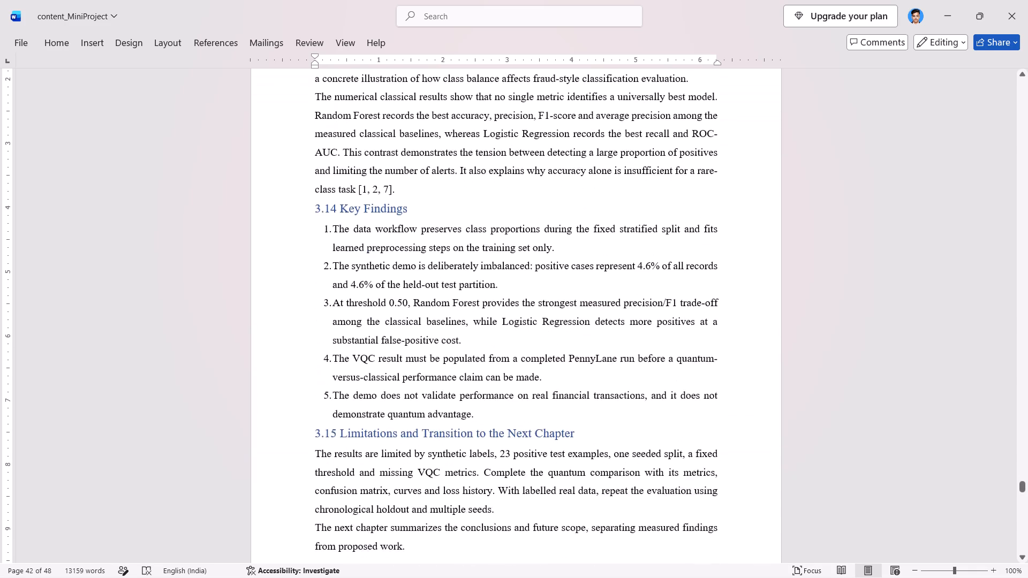
# Check the page layout of sections 3.13 to 3.15 and the start of the Conclusion and Future Scope chapter.
pyautogui.scroll(4, 383, 268)
pyautogui.scroll(-1, 383, 268)
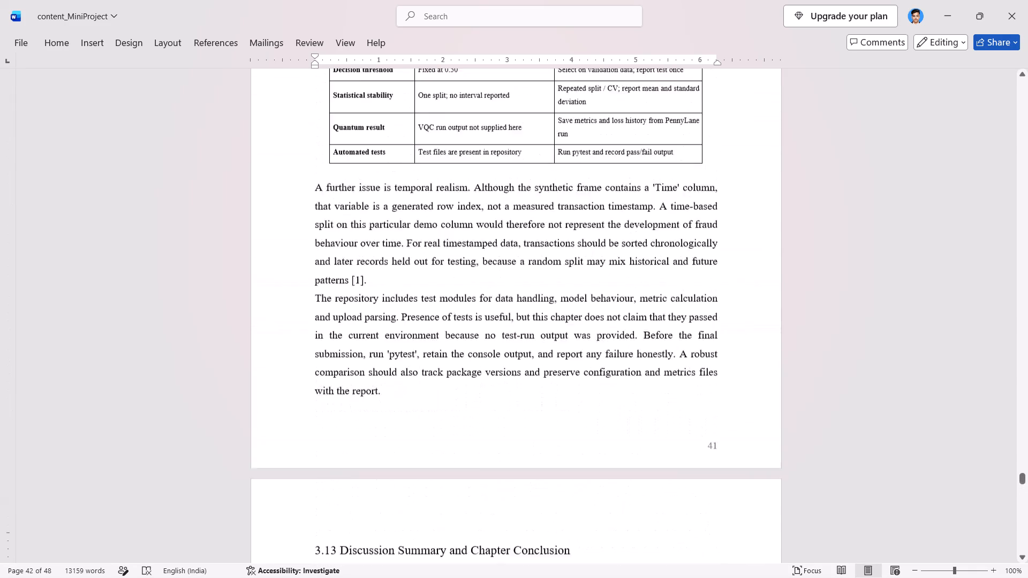
pyautogui.scroll(-3, 383, 268)
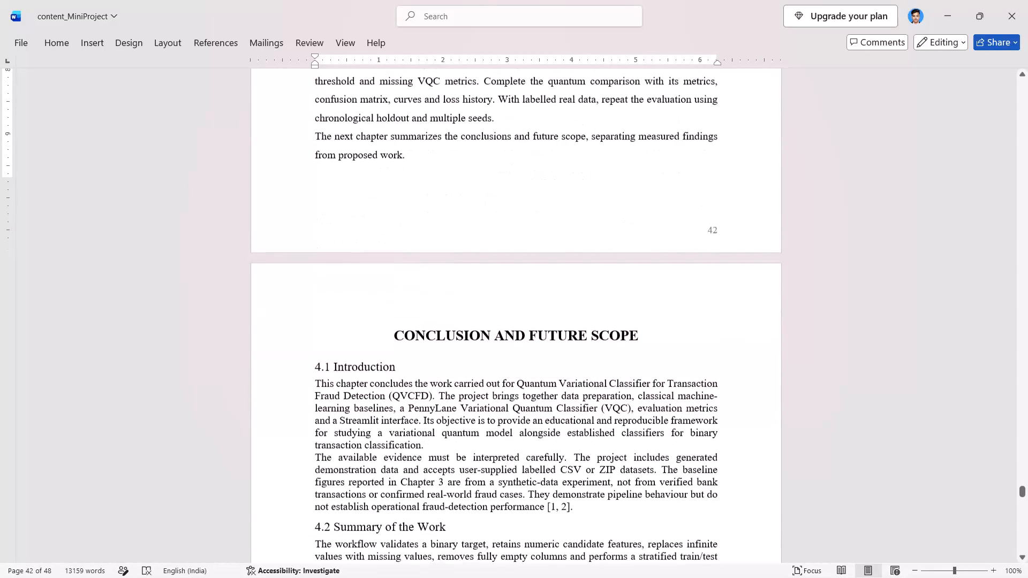
pyautogui.scroll(1, 383, 268)
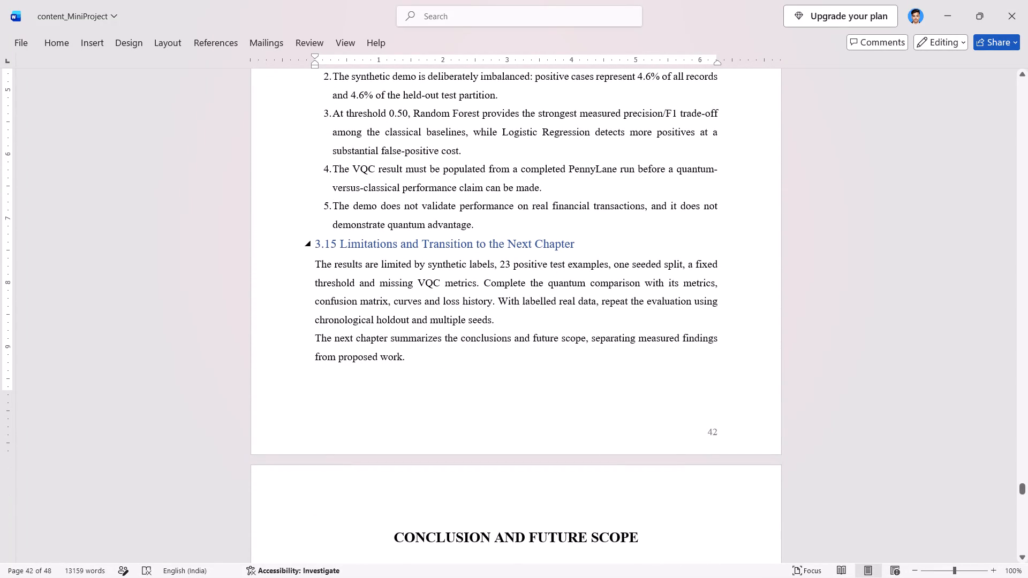
pyautogui.doubleClick(352, 247)
pyautogui.click(352, 247)
pyautogui.scroll(5, 321, 273)
pyautogui.scroll(-1, 321, 273)
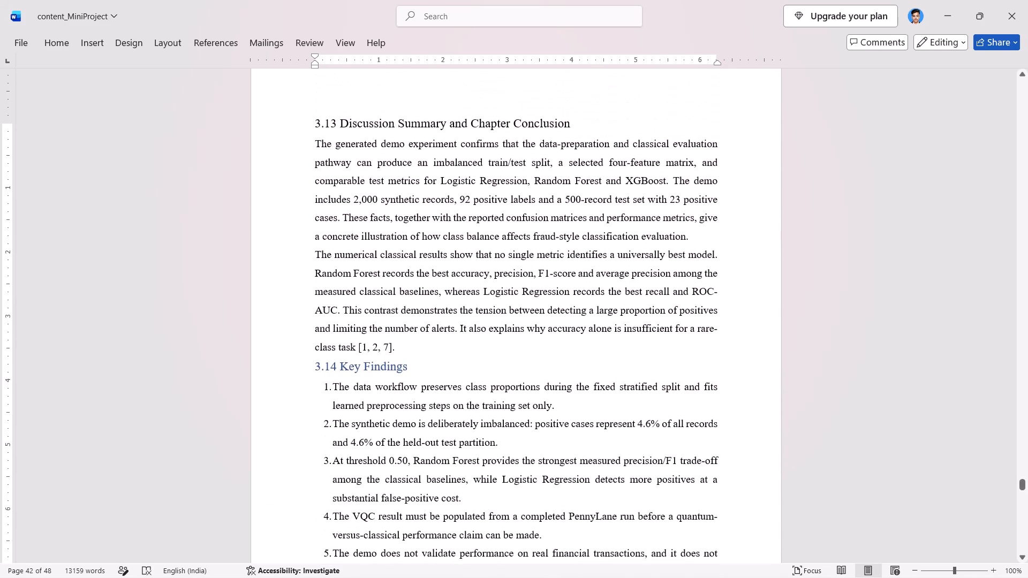
pyautogui.scroll(-3, 321, 273)
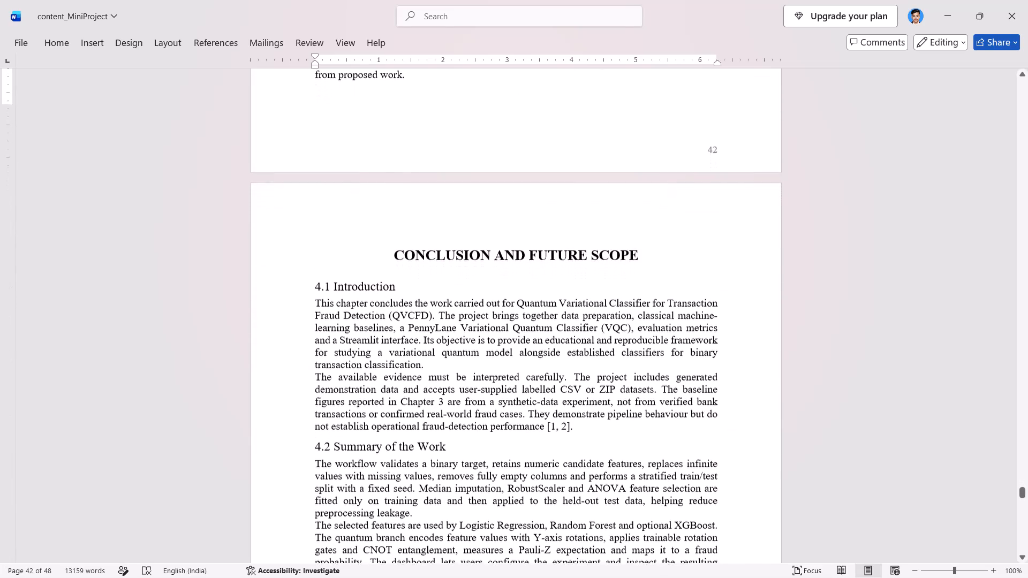
# Set the text from 4.1 Introduction through 4.8 Final Conclusion to 1.5 line spacing with 0 spacing before and after.
pyautogui.click(389, 242)
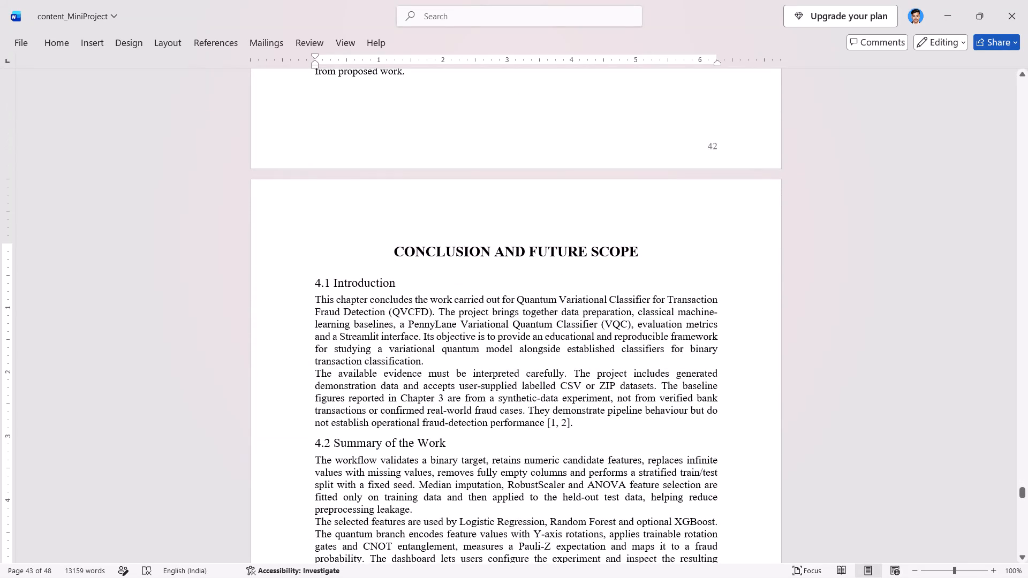
pyautogui.moveTo(313, 278); pyautogui.dragTo(368, 413)
pyautogui.scroll(2, 368, 413)
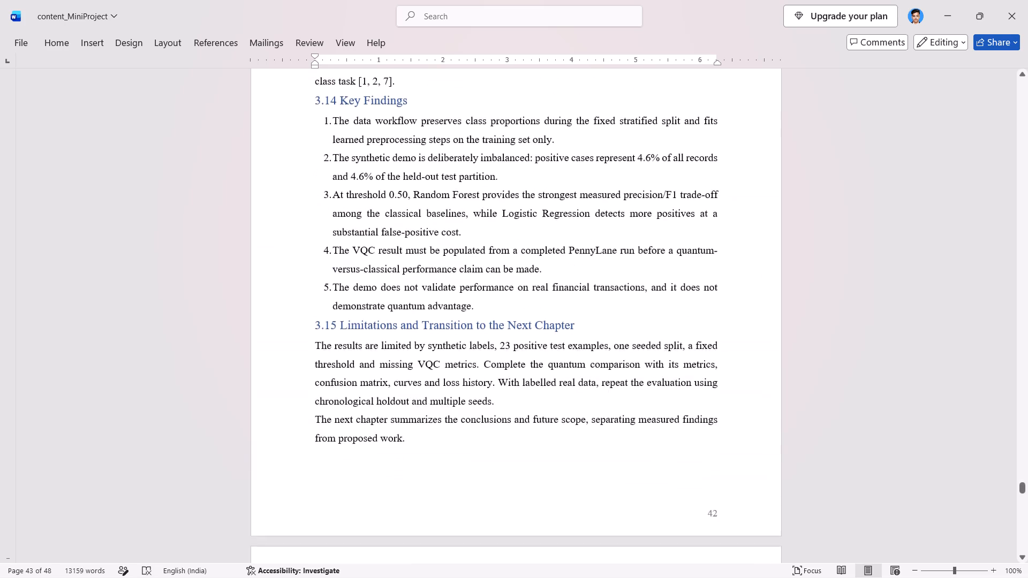
pyautogui.scroll(-10, 368, 413)
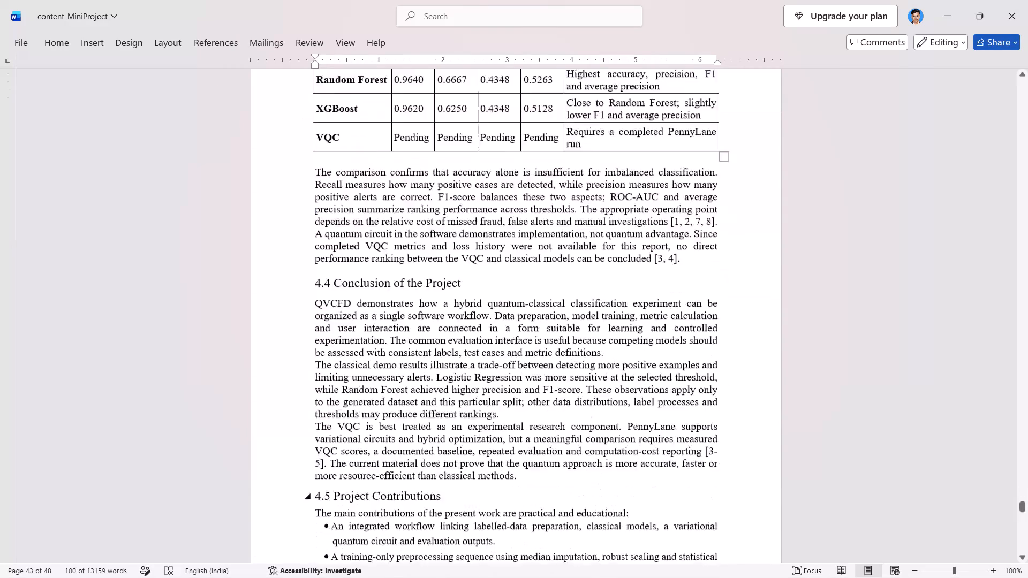
pyautogui.scroll(-4, 368, 413)
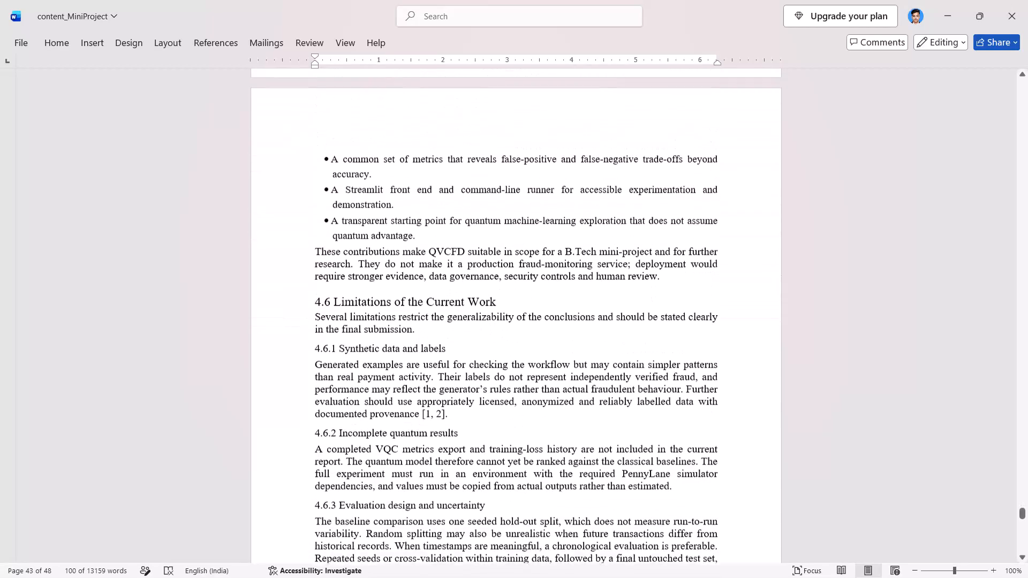
pyautogui.scroll(-5, 368, 413)
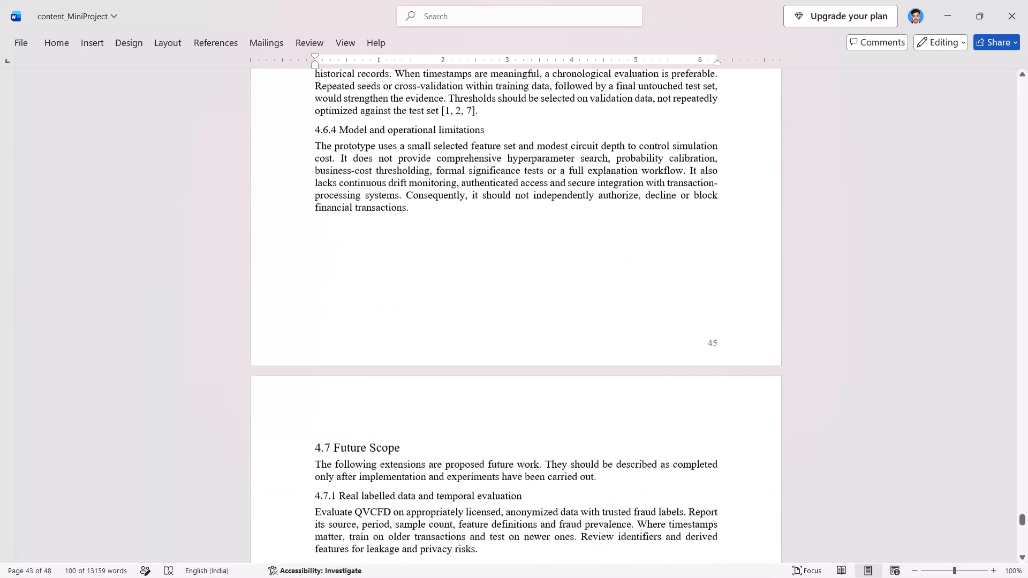
pyautogui.scroll(-5, 368, 413)
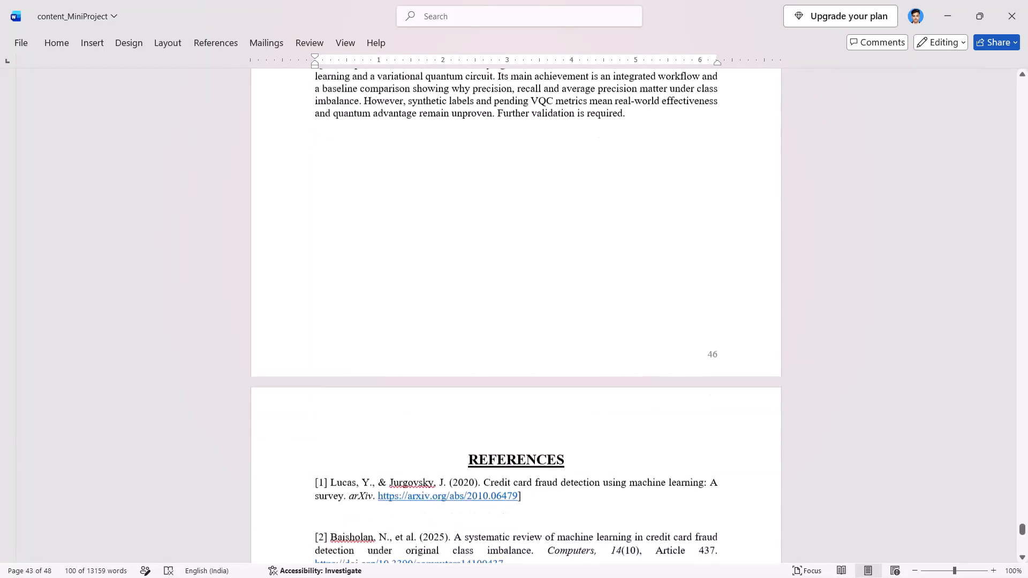
pyautogui.scroll(-1, 368, 413)
pyautogui.scroll(2, 368, 413)
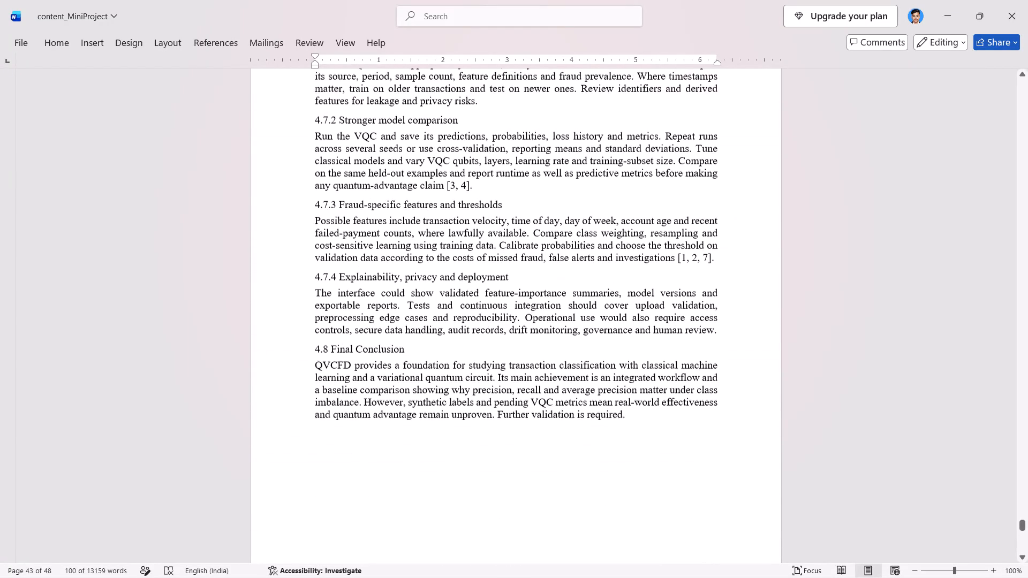
pyautogui.scroll(-3, 465, 407)
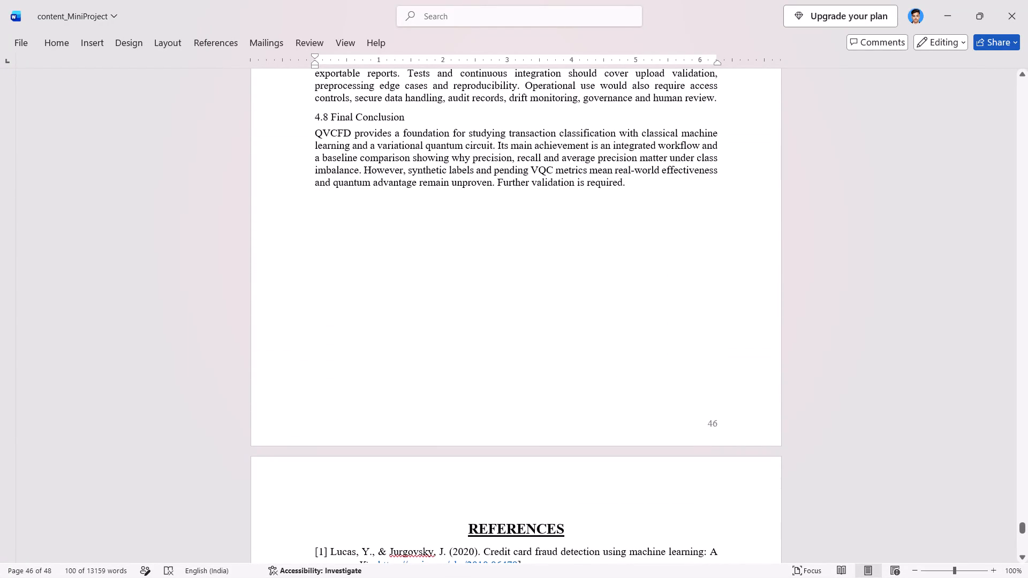
pyautogui.keyDown('shift'); pyautogui.click(629, 180); pyautogui.keyUp('shift')
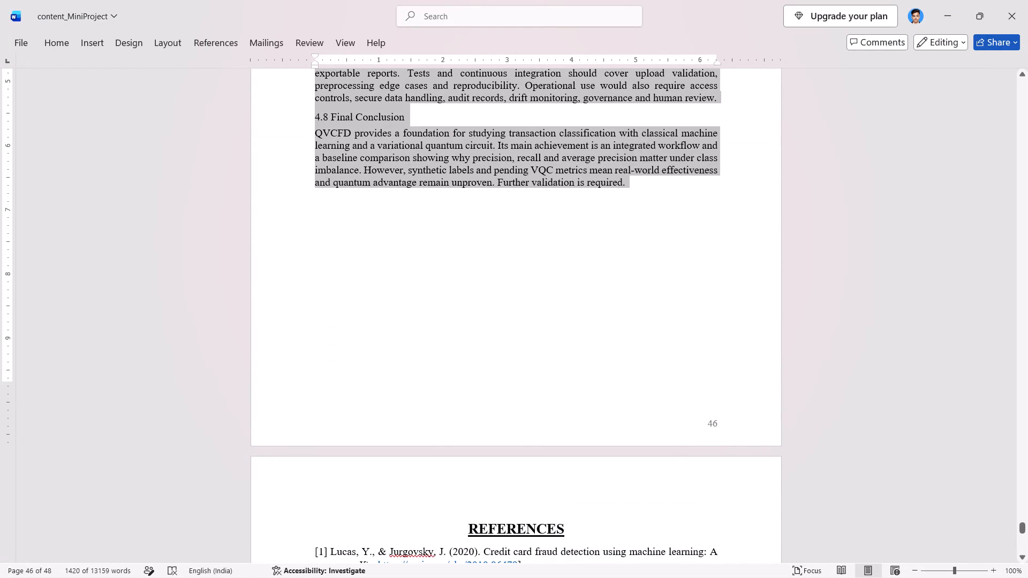
pyautogui.rightClick(524, 169)
pyautogui.click(566, 343)
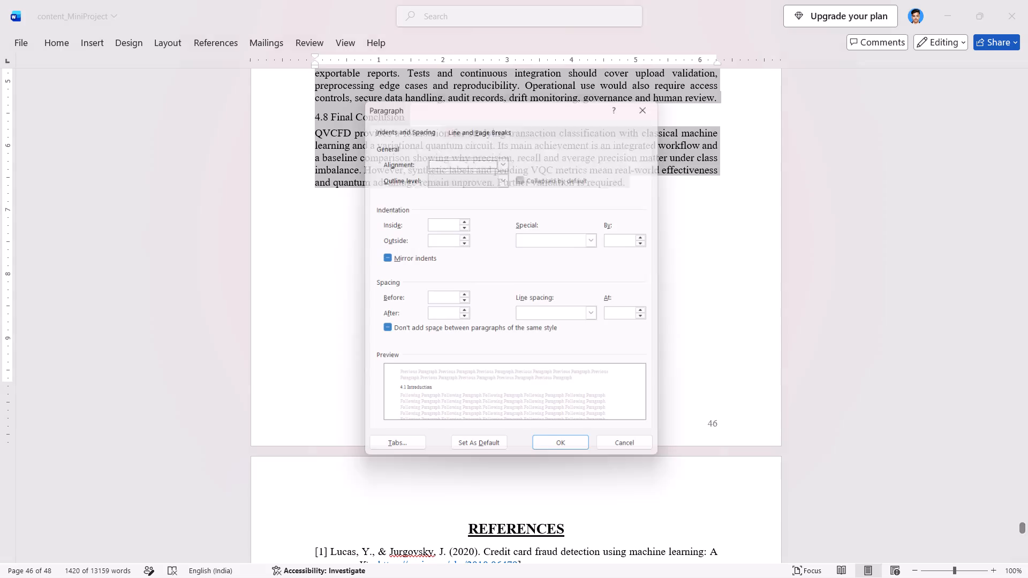
pyautogui.click(559, 311)
pyautogui.click(551, 338)
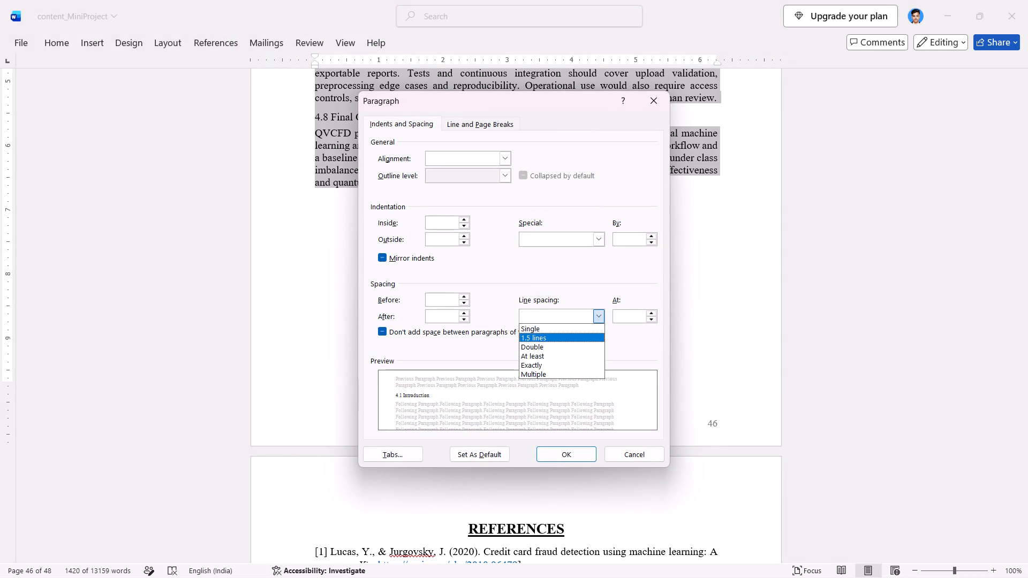
pyautogui.click(432, 315)
pyautogui.press('0')
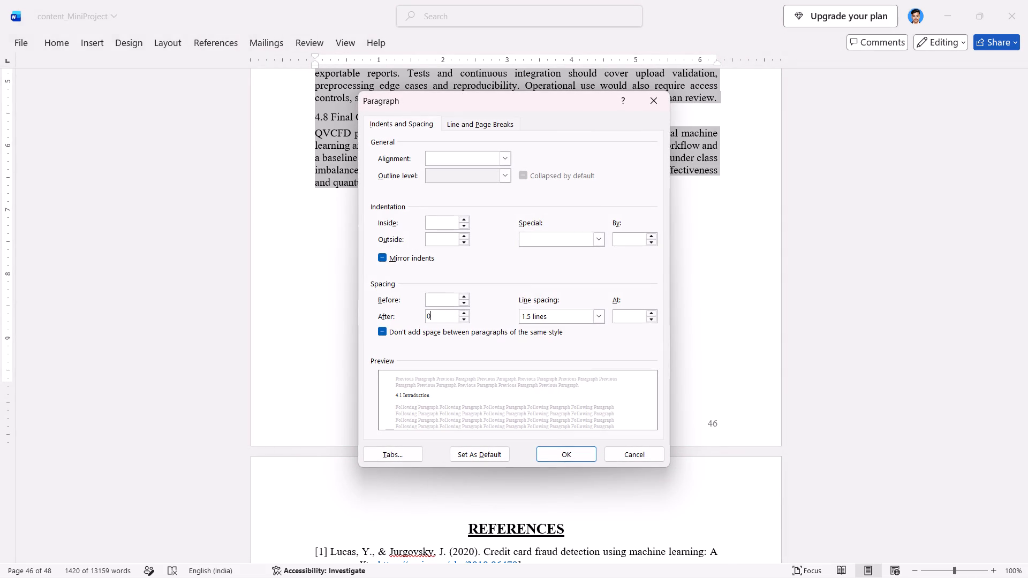
pyautogui.click(433, 300)
pyautogui.press('0')
pyautogui.click(554, 452)
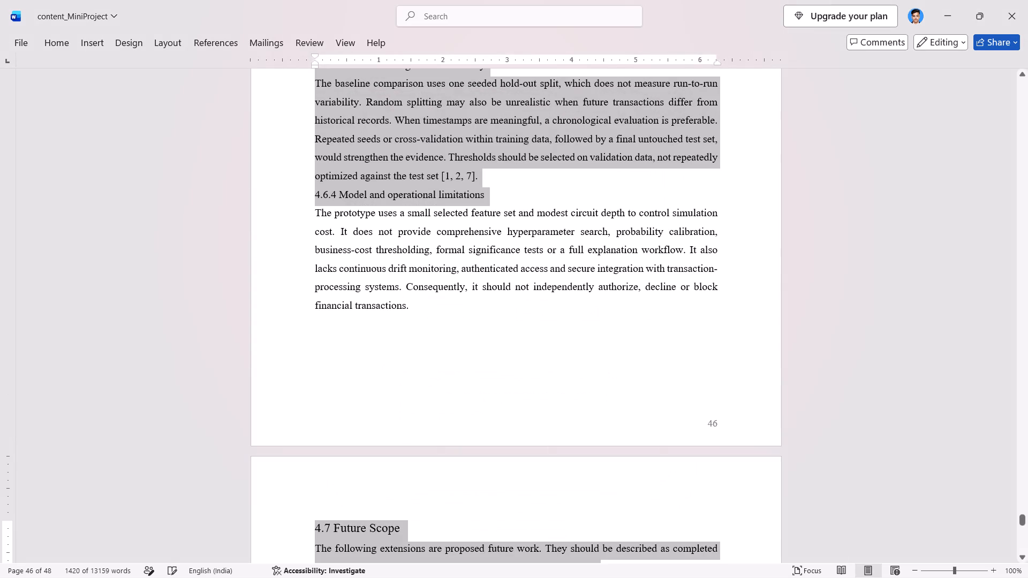
pyautogui.click(499, 380)
# Set all entries in the References list, [1] to [16], to 1.5 line spacing with 0 pt spacing after.
pyautogui.scroll(-8, 499, 380)
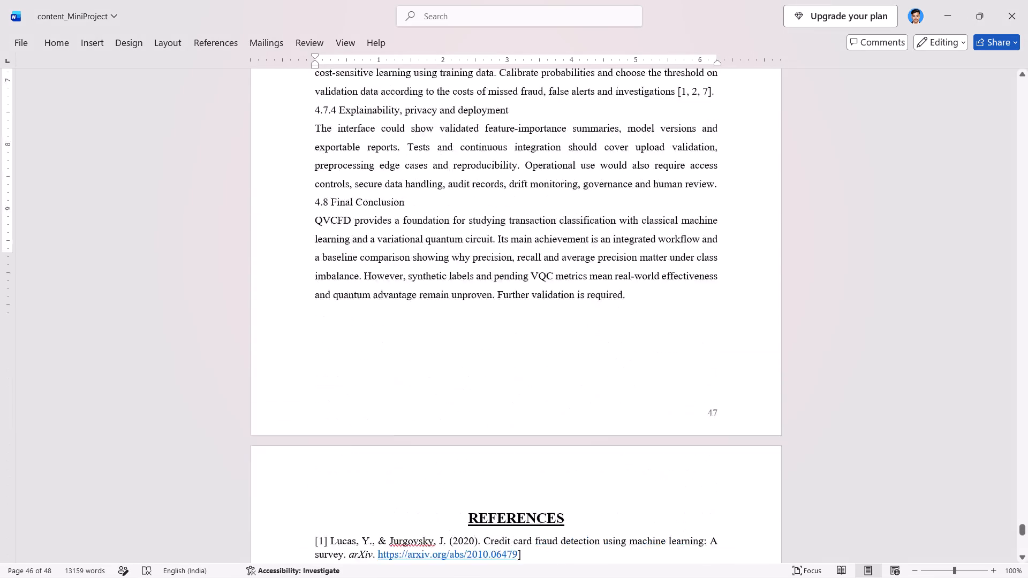
pyautogui.scroll(-6, 499, 380)
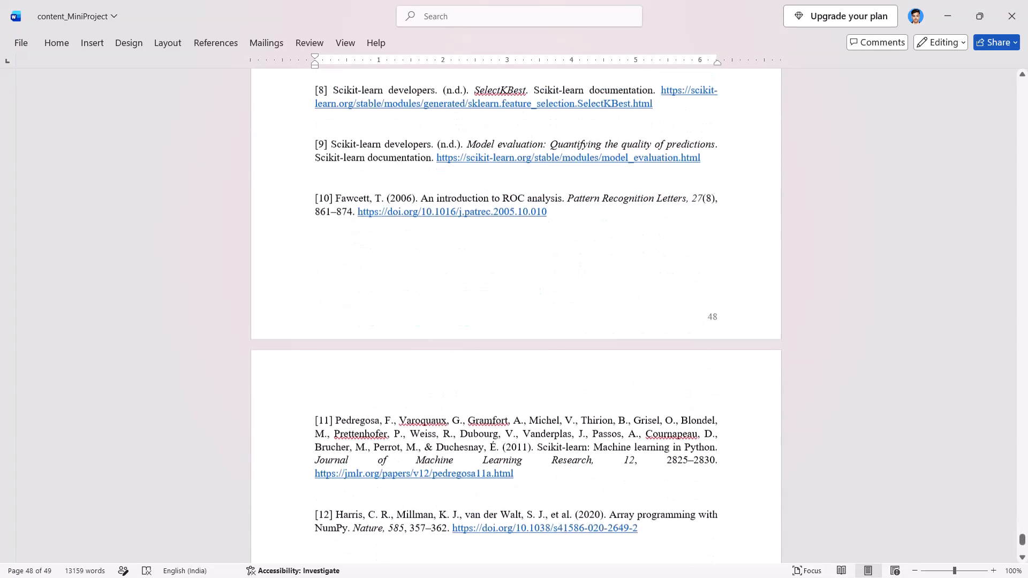
pyautogui.scroll(-2, 499, 380)
pyautogui.moveTo(577, 279); pyautogui.dragTo(442, 195)
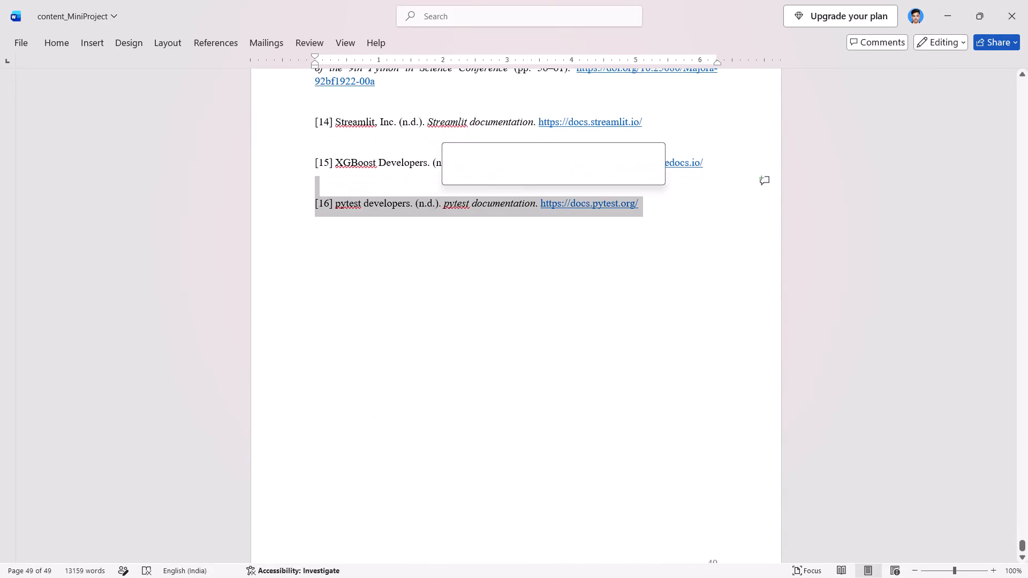
pyautogui.scroll(4, 442, 195)
pyautogui.scroll(3, 408, 163)
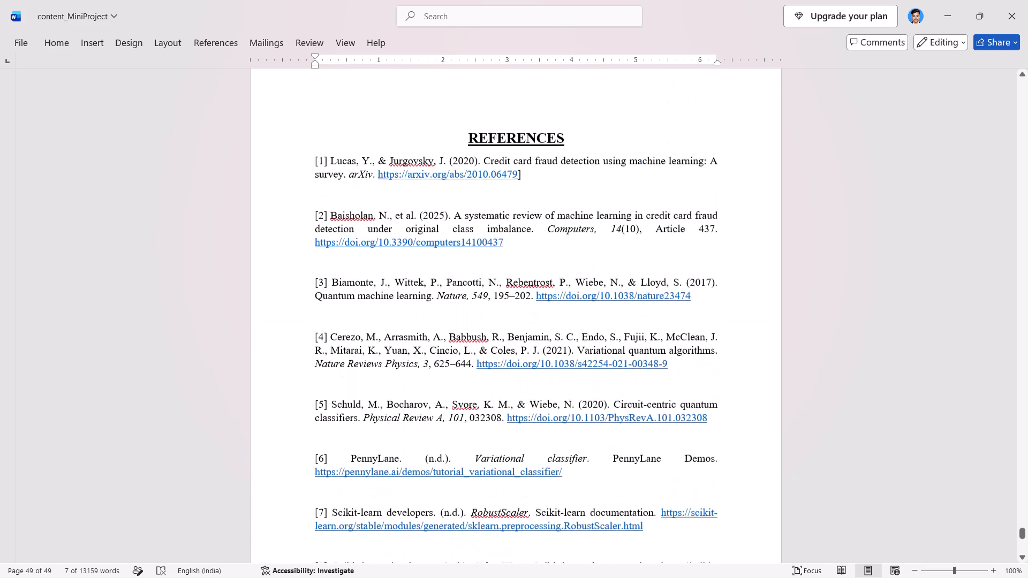
pyautogui.scroll(1, 408, 163)
pyautogui.keyDown('shift'); pyautogui.click(314, 183); pyautogui.keyUp('shift')
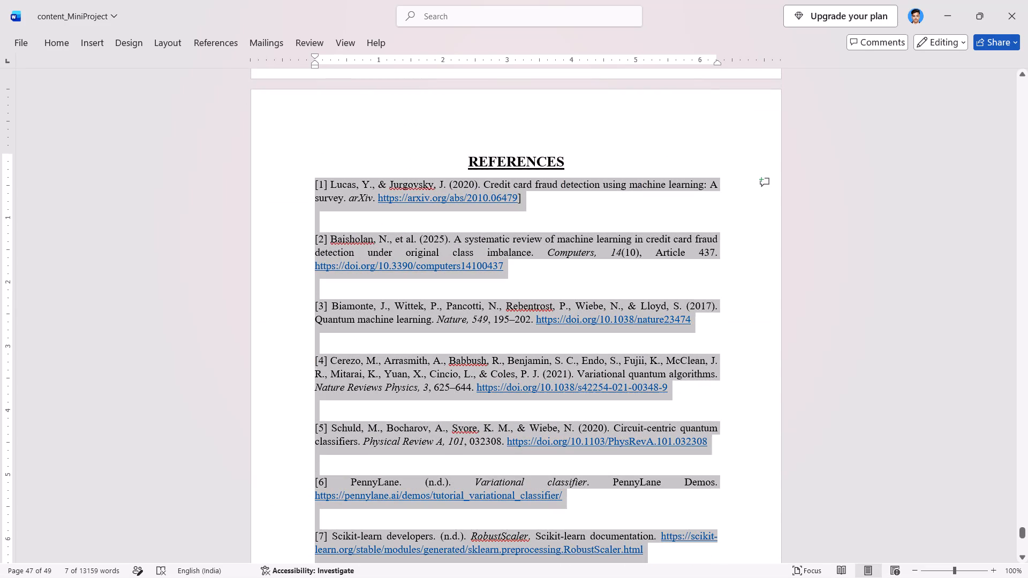
pyautogui.keyDown('shift'); pyautogui.click(314, 183); pyautogui.keyUp('shift')
pyautogui.rightClick(349, 186)
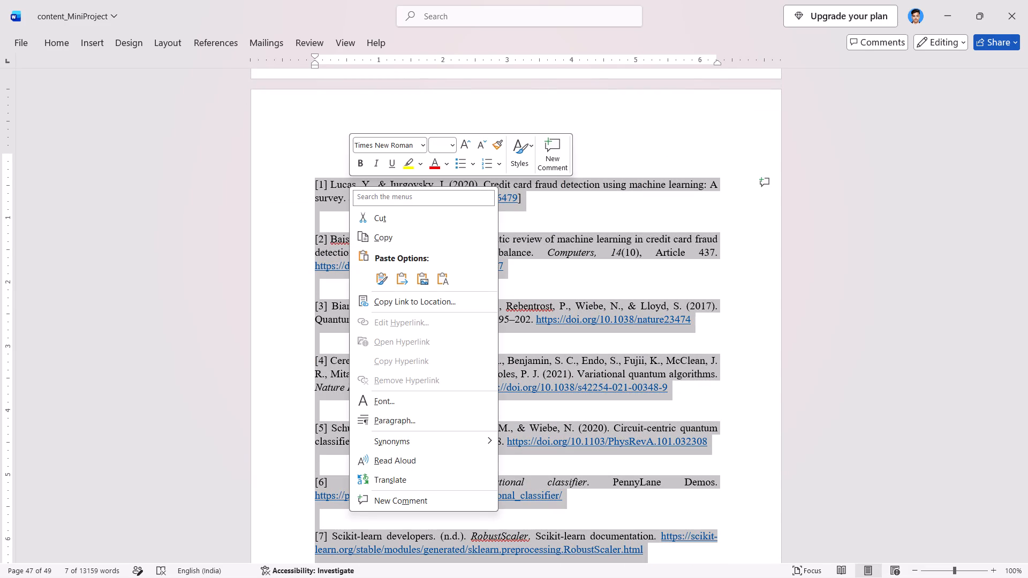
pyautogui.click(401, 420)
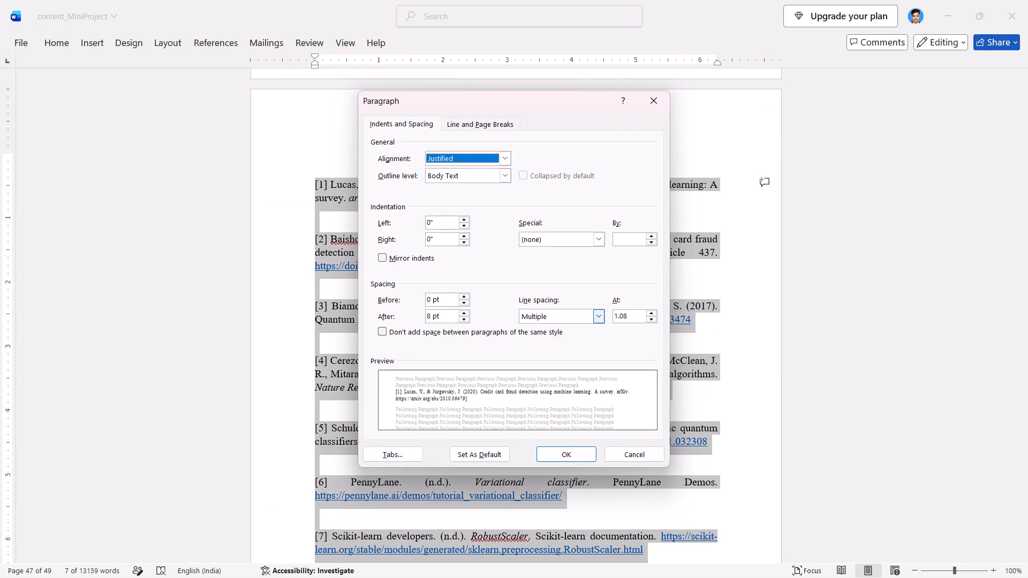
pyautogui.click(533, 323)
pyautogui.click(538, 338)
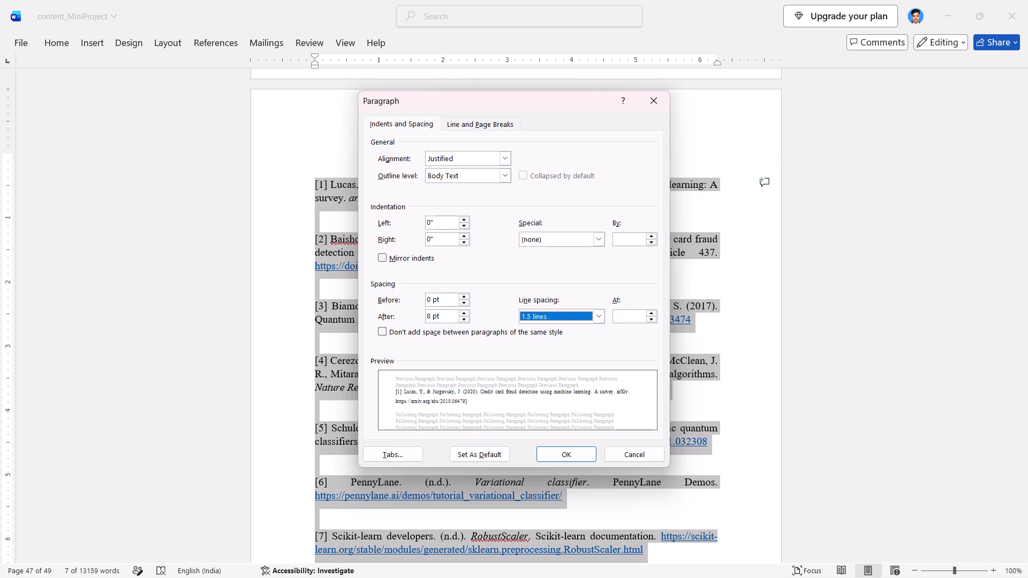
pyautogui.click(428, 317)
pyautogui.press('Right')
pyautogui.press('BackSpace')
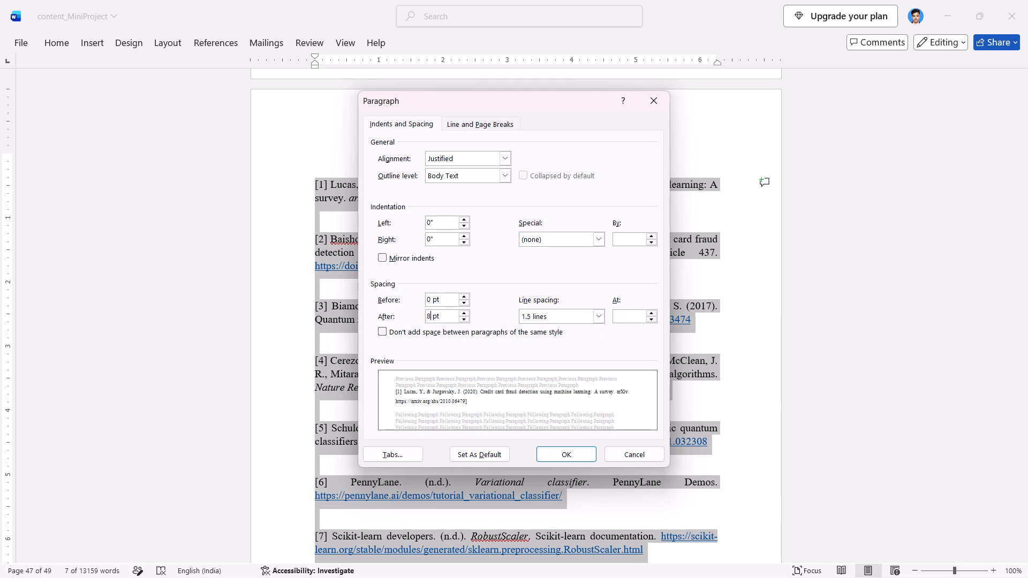
pyautogui.press('0')
pyautogui.click(559, 453)
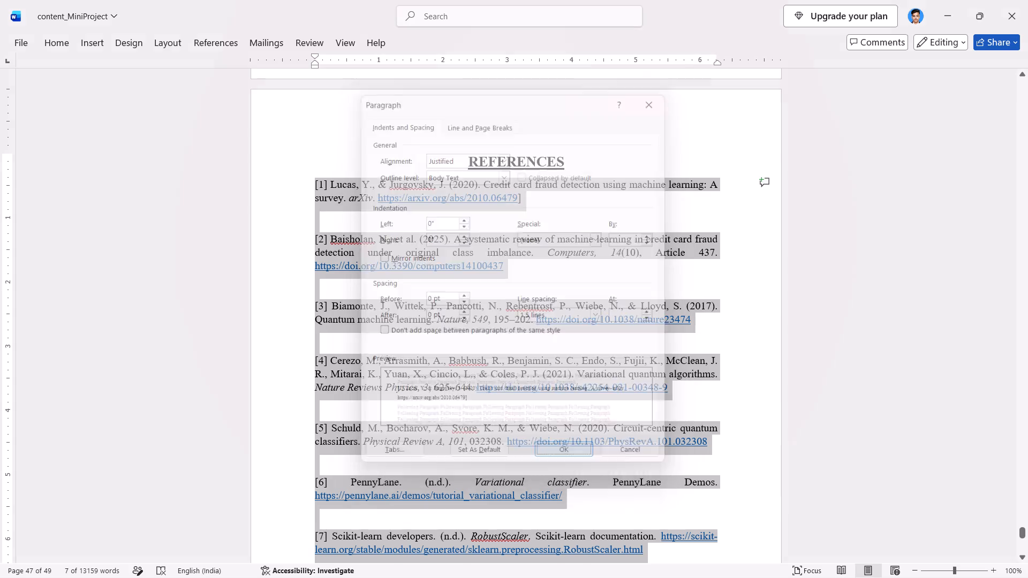
pyautogui.click(403, 277)
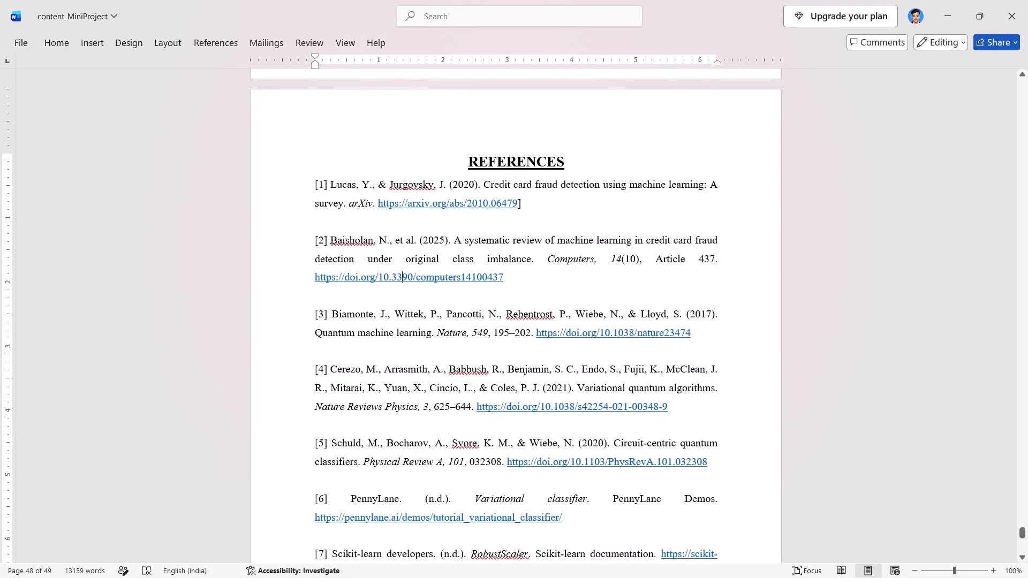
# Remove the blank lines between the entries [1] to [6] in the References list.
pyautogui.click(489, 278)
pyautogui.click(419, 301)
pyautogui.press('BackSpace')
pyautogui.click(366, 220)
pyautogui.press('BackSpace')
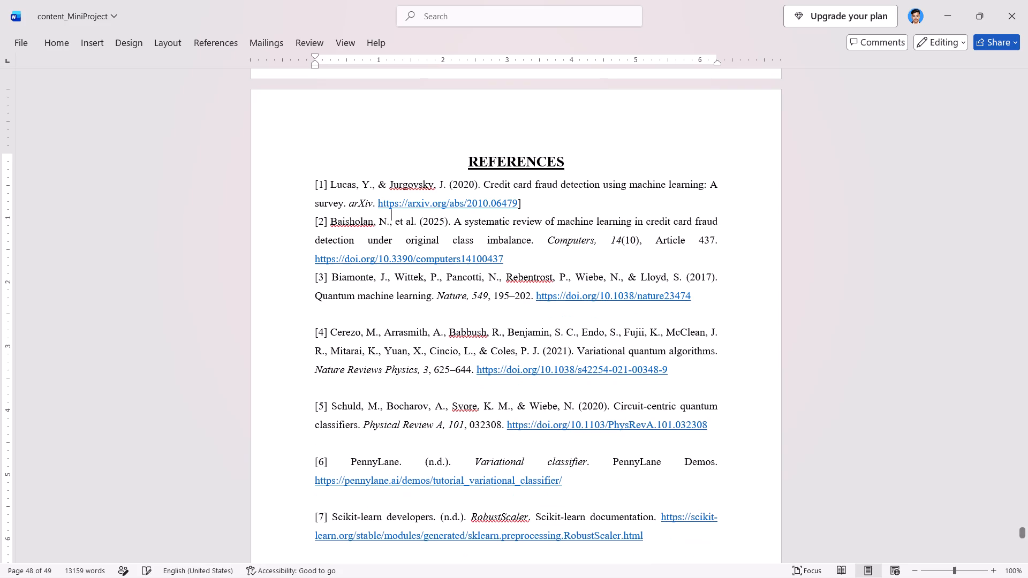
pyautogui.scroll(-1, 366, 220)
pyautogui.click(335, 206)
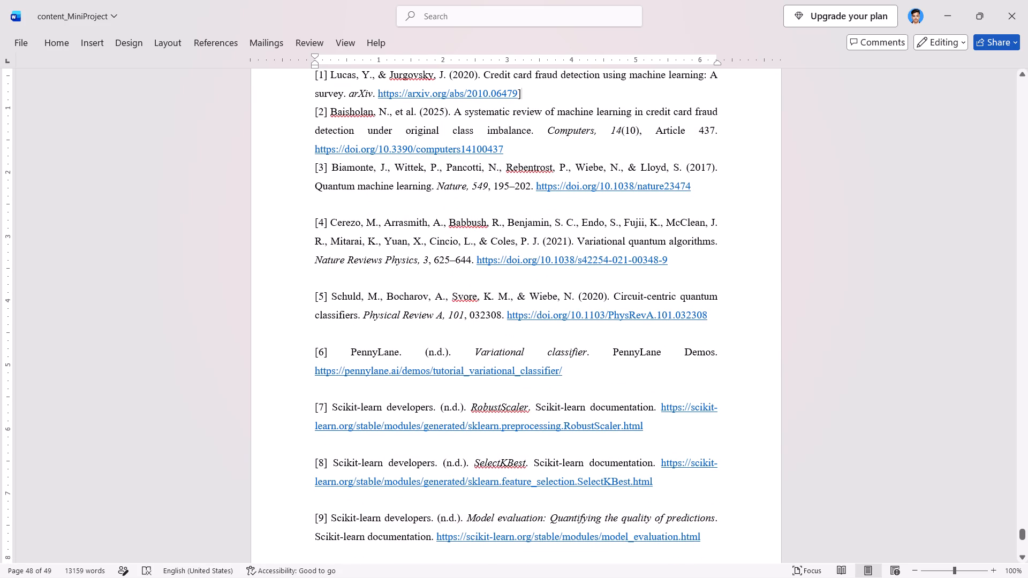
pyautogui.press('BackSpace')
pyautogui.click(335, 256)
pyautogui.press('BackSpace')
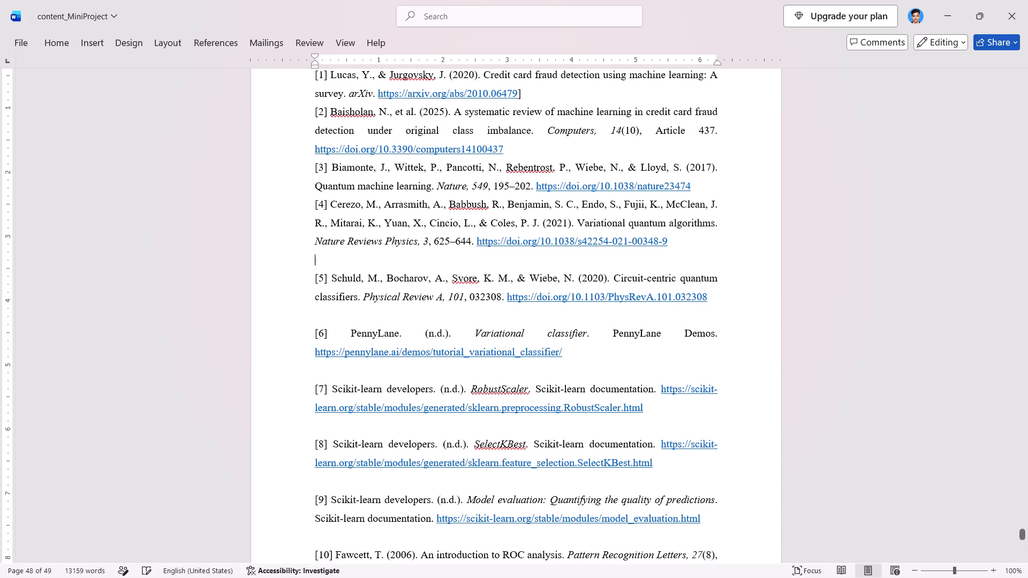
pyautogui.click(335, 299)
pyautogui.press('BackSpace')
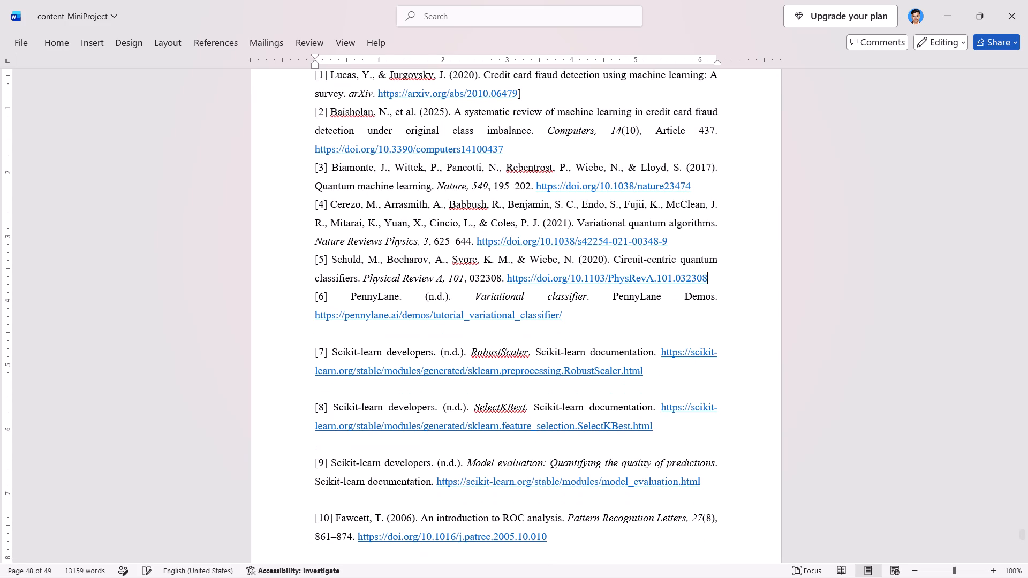
# Remove the blank lines between references [6] to [11], including both empty lines after the Fawcett entry [10].
pyautogui.click(335, 337)
pyautogui.press('BackSpace')
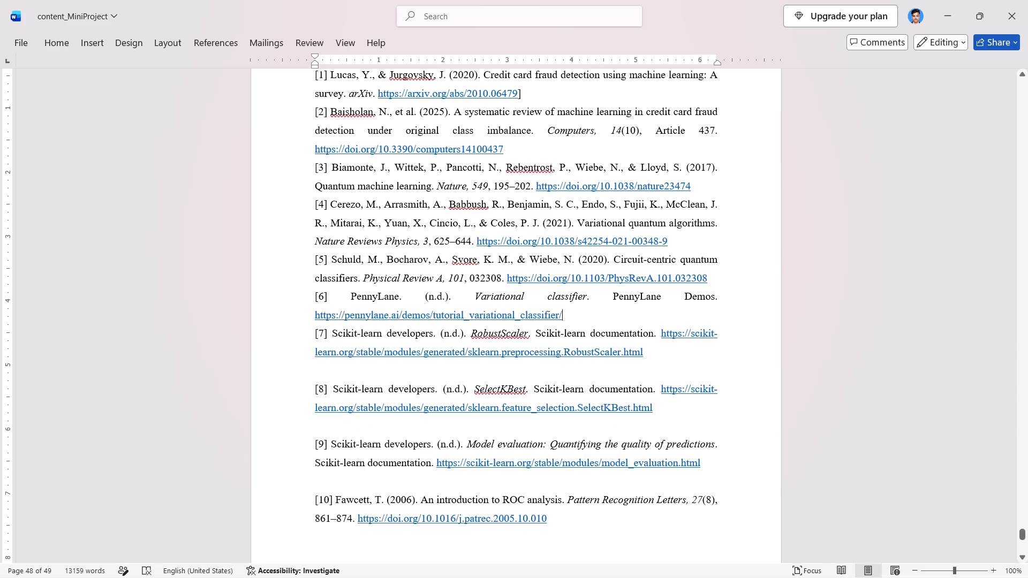
pyautogui.click(323, 370)
pyautogui.press('BackSpace')
pyautogui.click(324, 414)
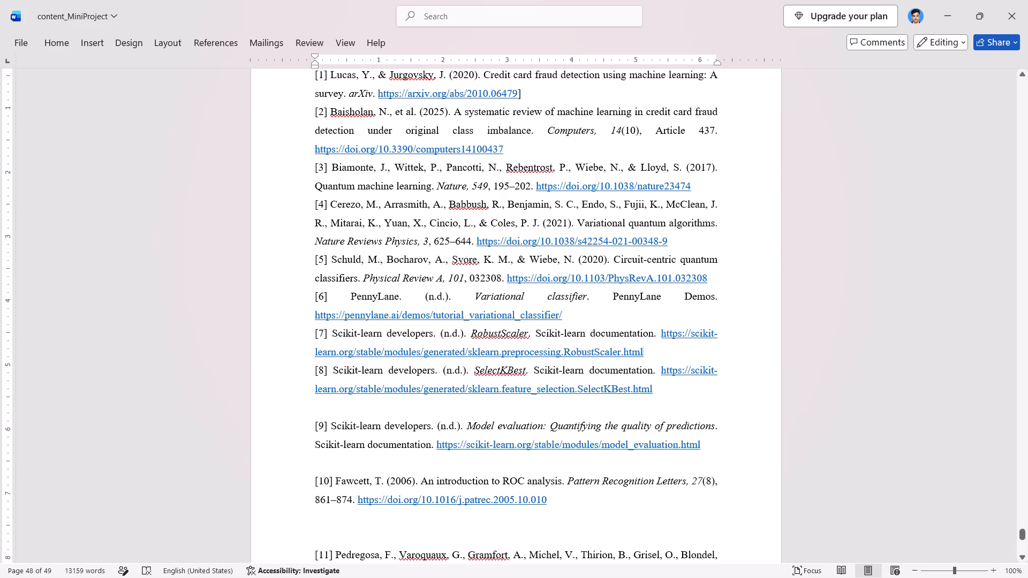
pyautogui.press('BackSpace')
pyautogui.click(331, 443)
pyautogui.press('BackSpace')
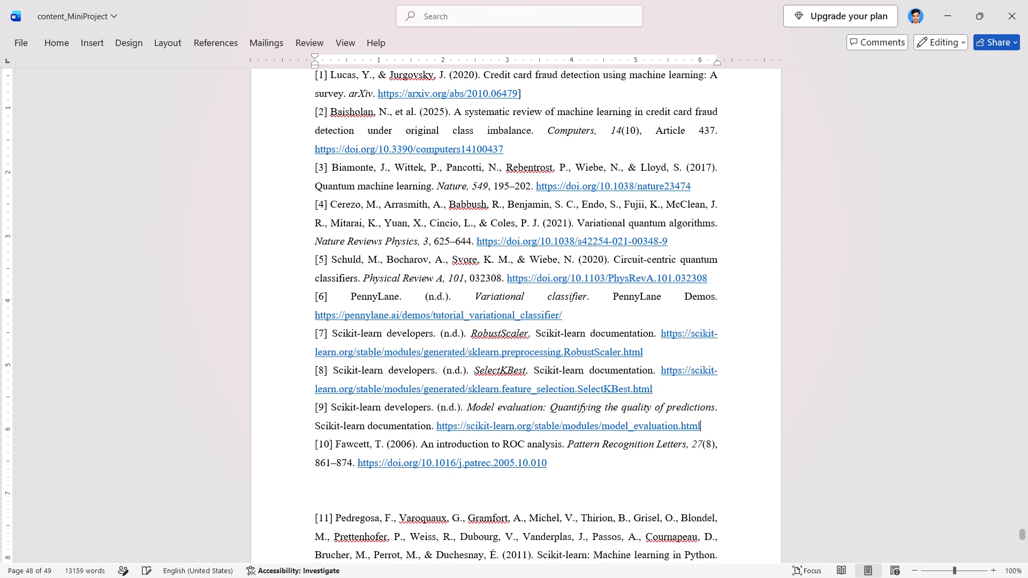
pyautogui.click(330, 486)
pyautogui.press('Down')
pyautogui.press('BackSpace')
pyautogui.press('BackSpace')
# Remove the blank lines between references [11] to [14], across the page boundary.
pyautogui.scroll(-3, 330, 486)
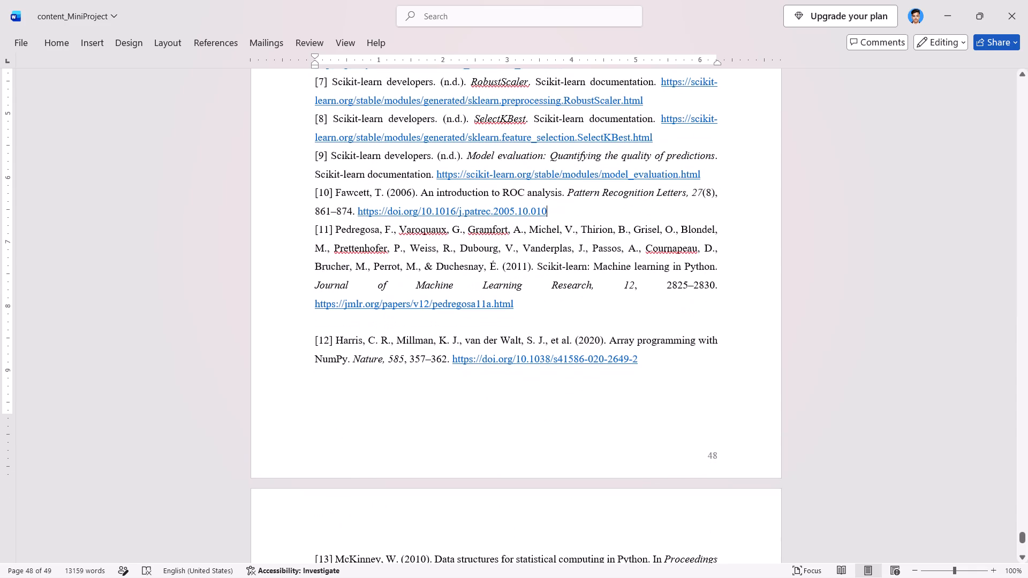
pyautogui.click(328, 313)
pyautogui.click(326, 323)
pyautogui.press('BackSpace')
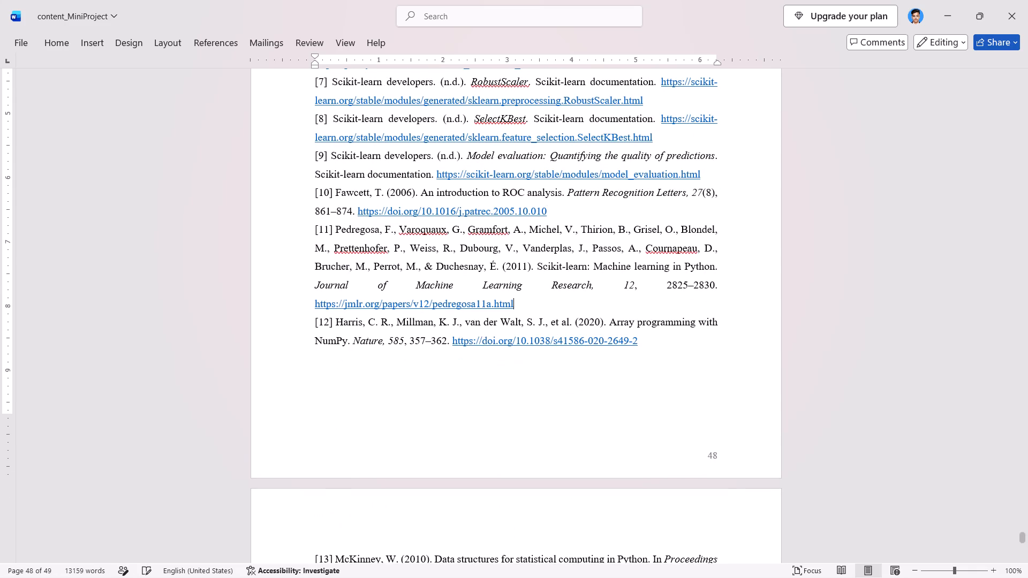
pyautogui.scroll(-2, 326, 323)
pyautogui.click(313, 366)
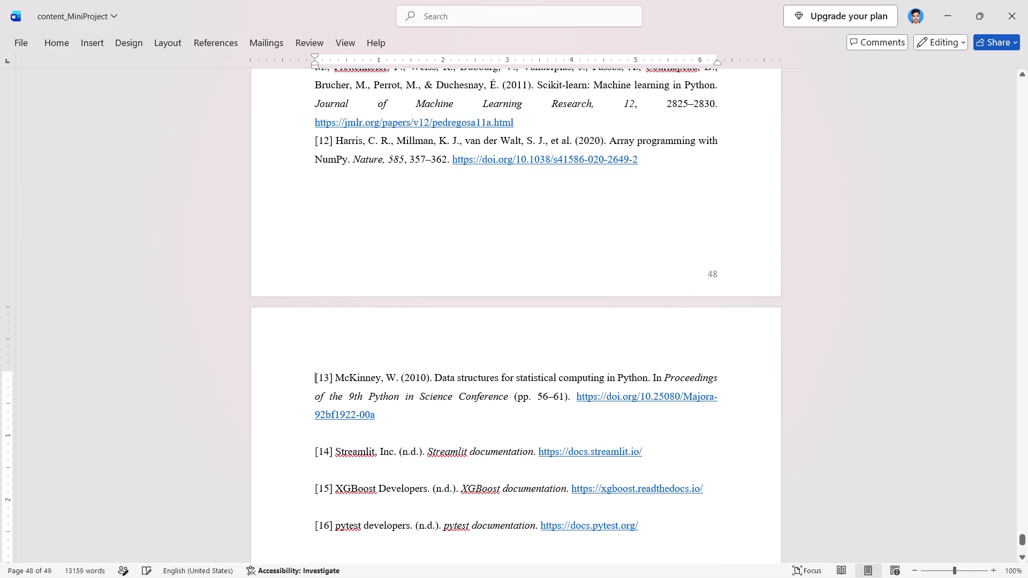
pyautogui.press('BackSpace')
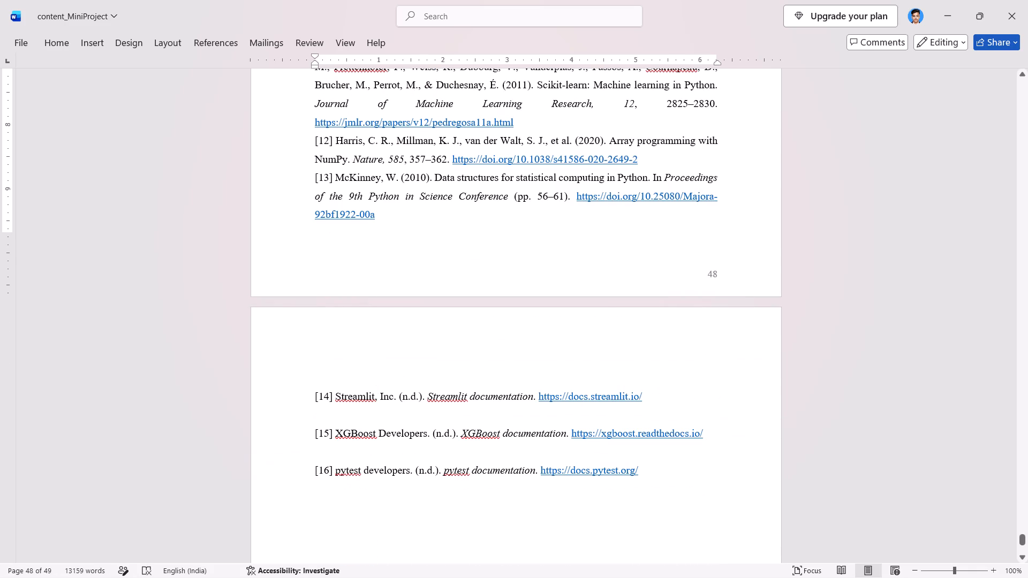
pyautogui.click(320, 374)
pyautogui.press('BackSpace')
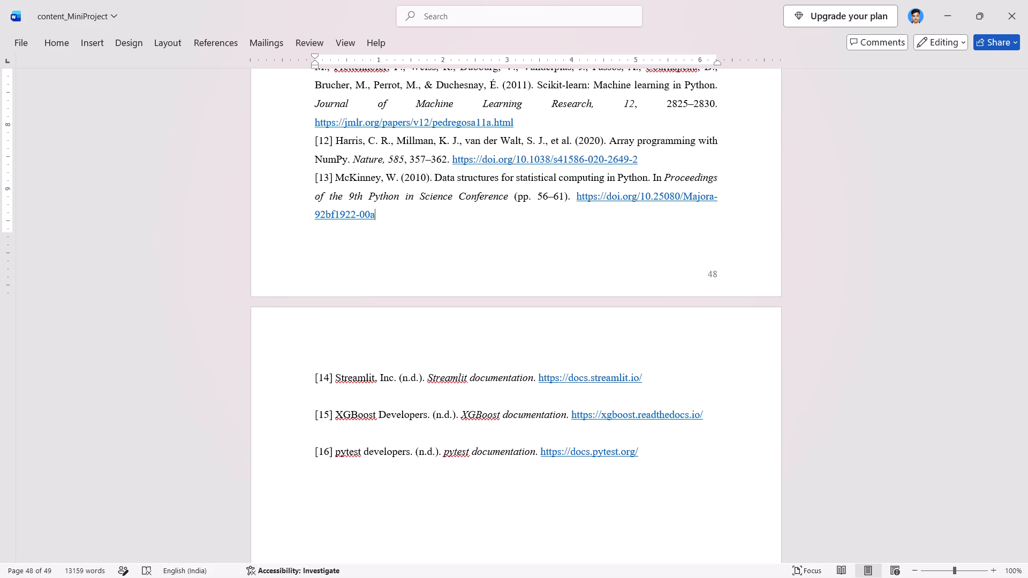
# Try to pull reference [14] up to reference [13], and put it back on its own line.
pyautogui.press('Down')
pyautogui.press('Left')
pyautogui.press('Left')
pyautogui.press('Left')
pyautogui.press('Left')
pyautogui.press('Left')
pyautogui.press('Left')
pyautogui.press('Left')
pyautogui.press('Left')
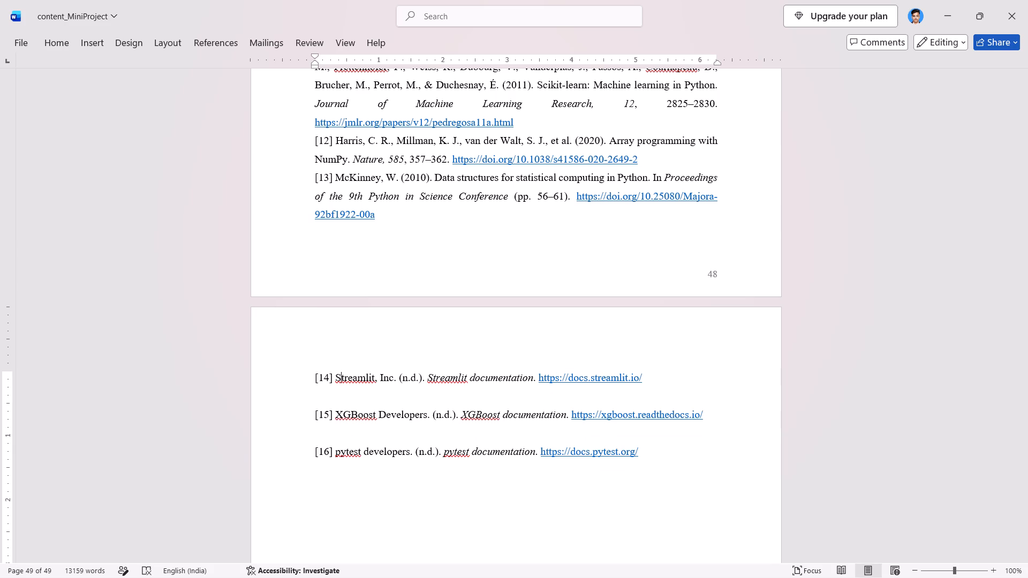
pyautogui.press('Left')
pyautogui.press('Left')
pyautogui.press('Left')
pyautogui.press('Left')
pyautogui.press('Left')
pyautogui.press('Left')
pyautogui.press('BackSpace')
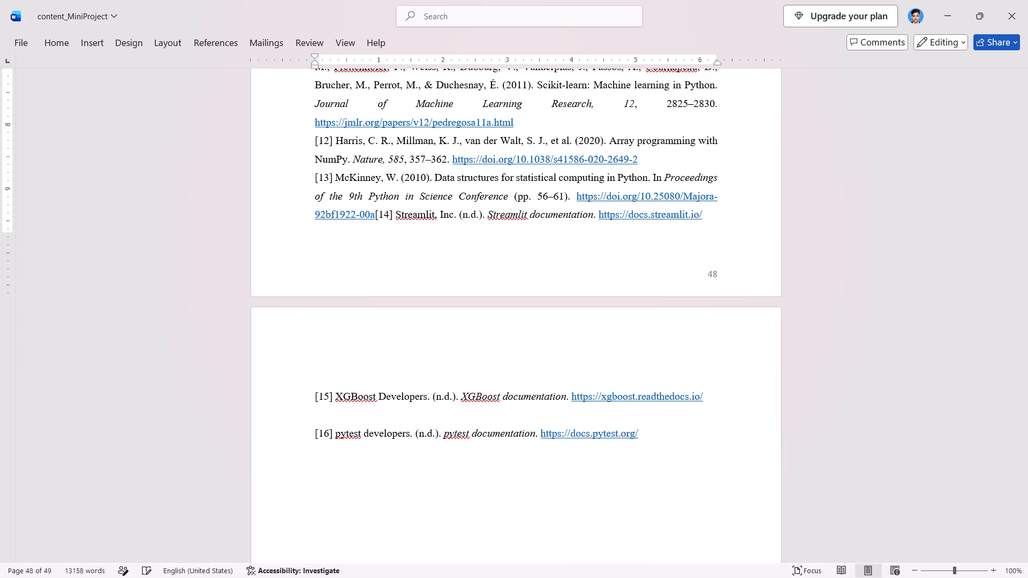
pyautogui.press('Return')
# Remove the blank lines between references [14], [15] and [16], keeping the XGBoost link's text intact.
pyautogui.click(325, 402)
pyautogui.press('BackSpace')
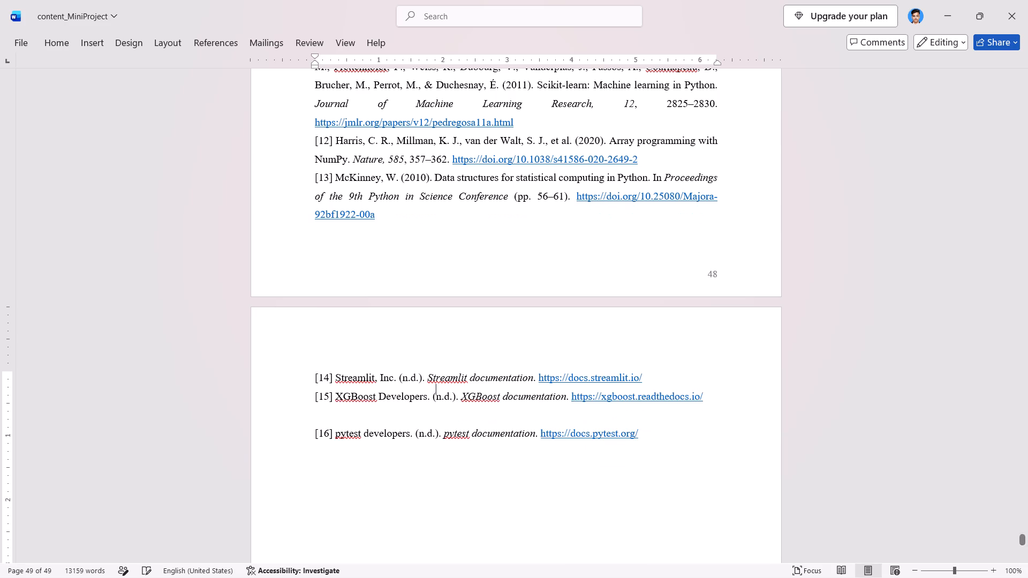
pyautogui.press('Down')
pyautogui.press('BackSpace')
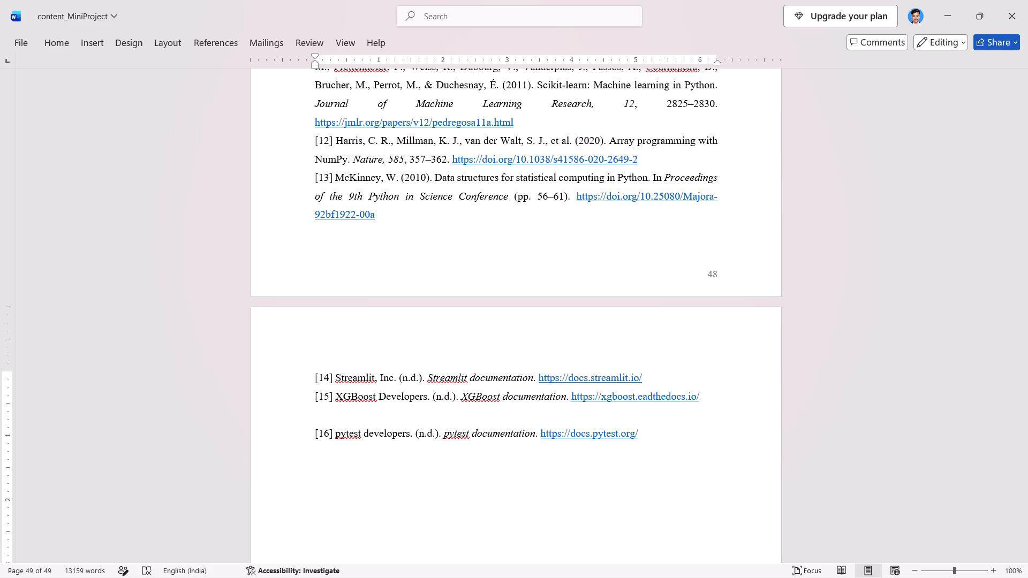
pyautogui.hotkey('ctrl', 'z')
pyautogui.press('Down')
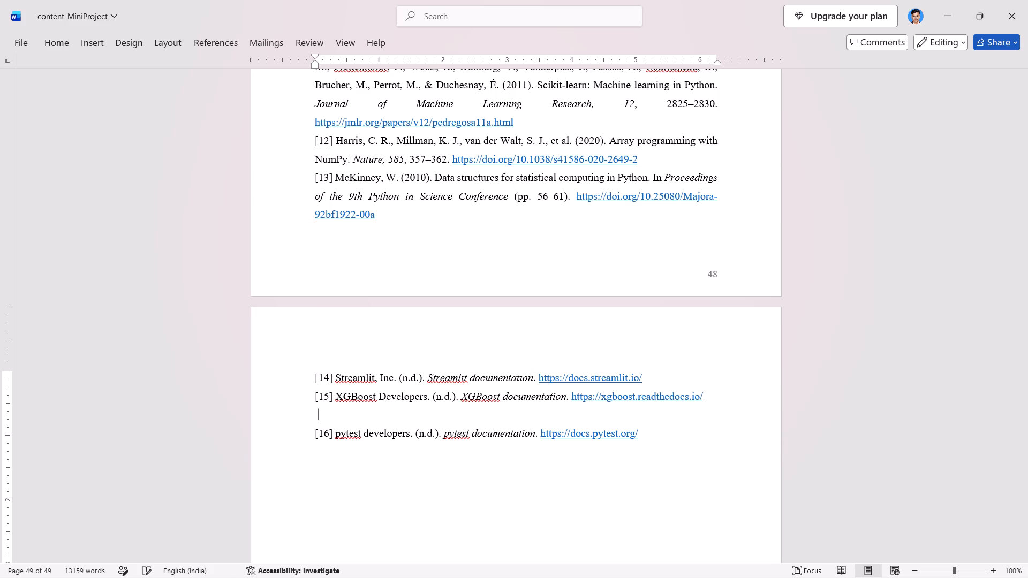
pyautogui.press('BackSpace')
pyautogui.click(345, 341)
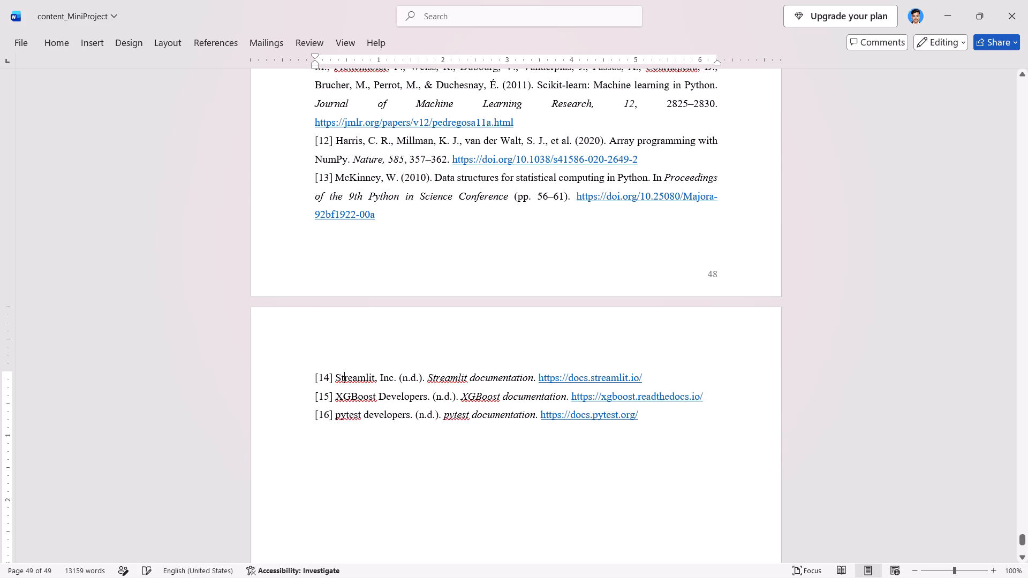
# Insert one blank line between the REFERENCES heading and entry [1].
pyautogui.scroll(5, 345, 341)
pyautogui.scroll(-5, 345, 341)
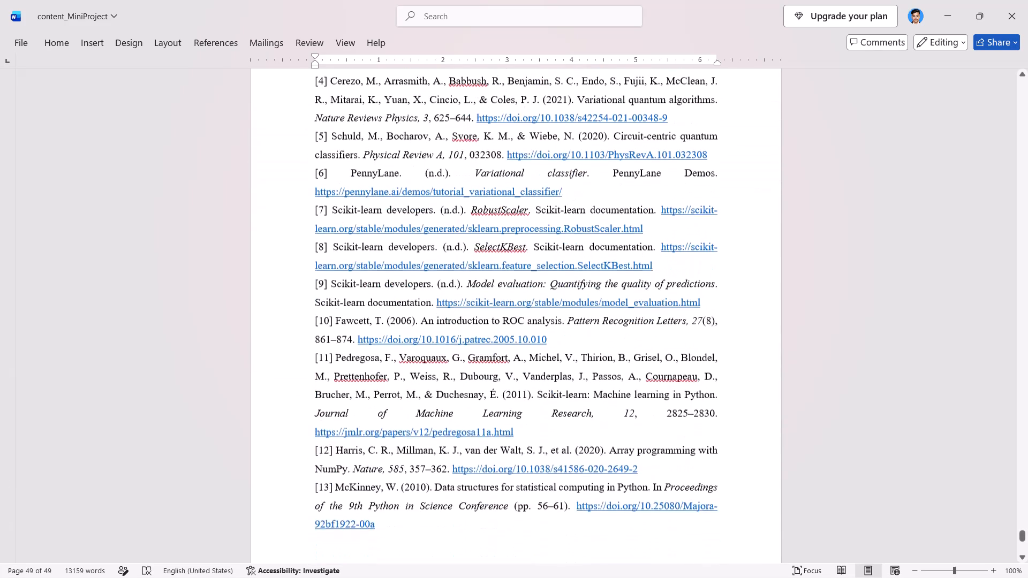
pyautogui.scroll(1, 345, 341)
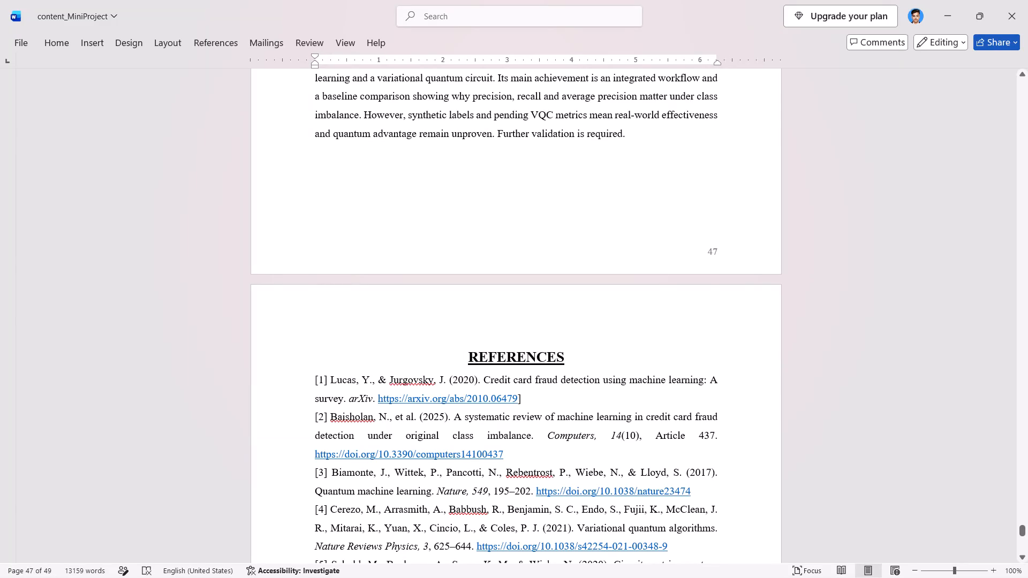
pyautogui.click(563, 362)
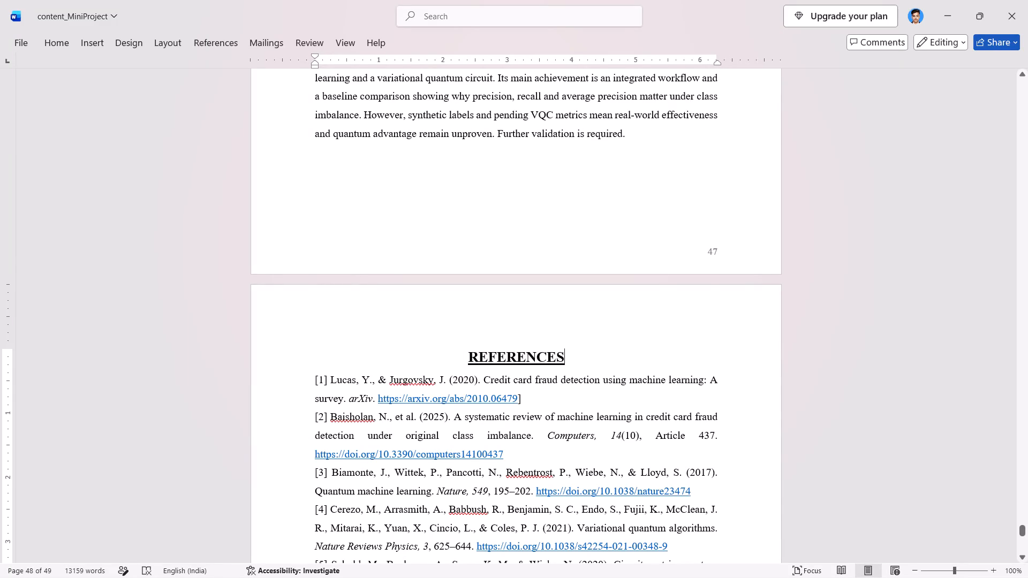
pyautogui.click(314, 379)
pyautogui.press('Return')
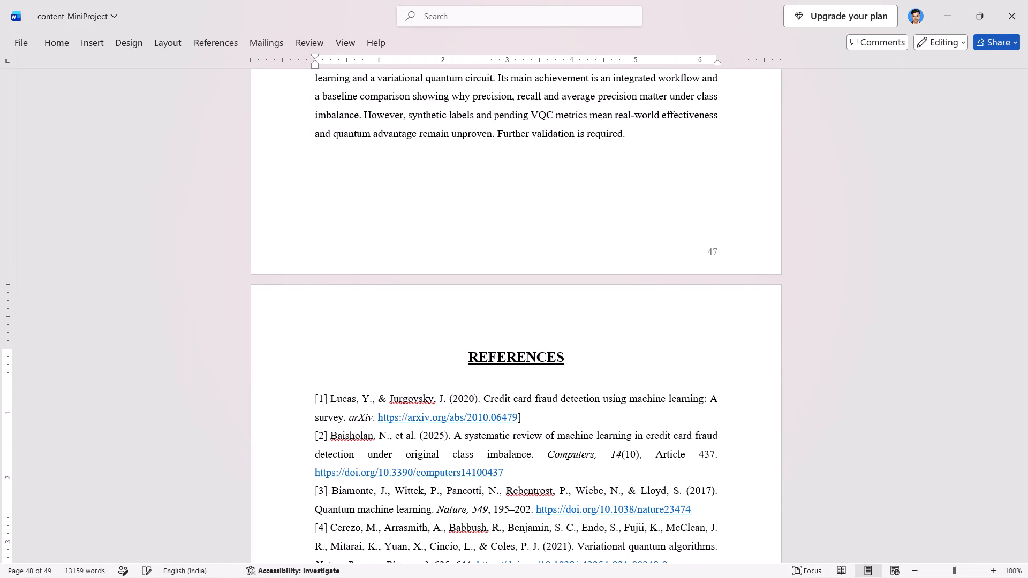
pyautogui.click(417, 337)
# Check the page layout and spacing of Chapter 4, from 4.5 Project Contributions through 4.8 Final Conclusion.
pyautogui.scroll(5, 417, 337)
pyautogui.scroll(-1, 417, 337)
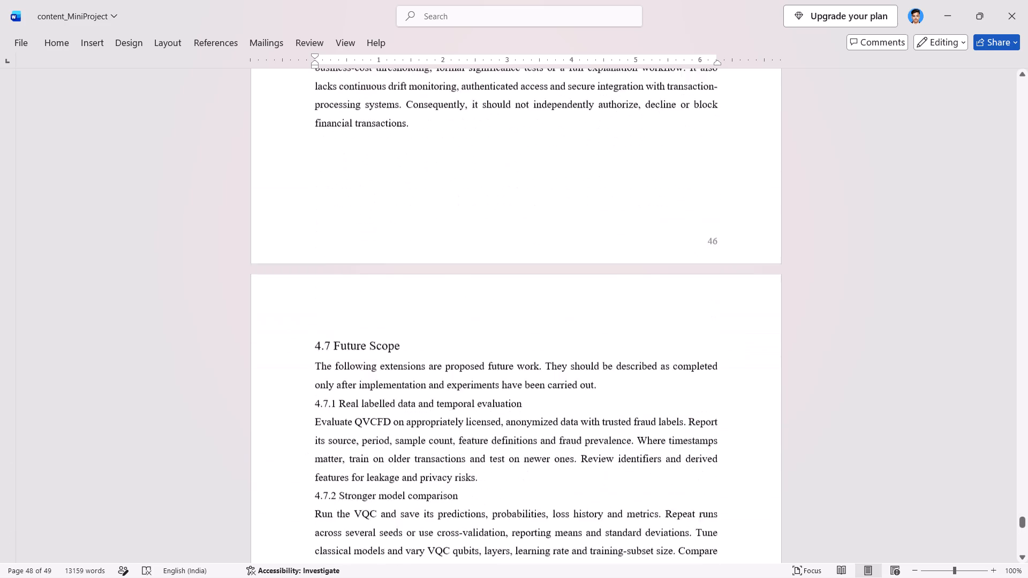
pyautogui.scroll(-2, 417, 337)
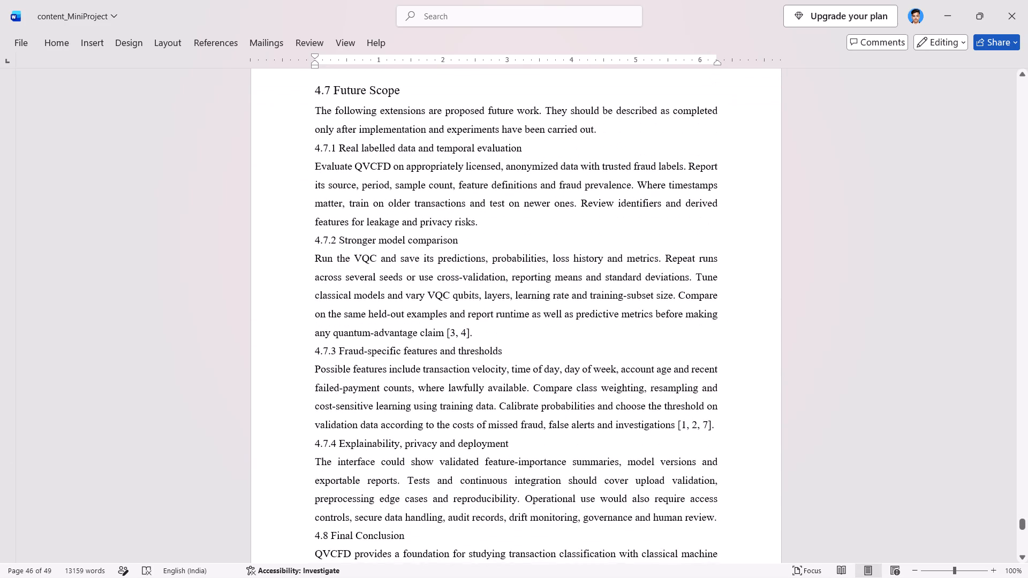
pyautogui.tripleClick(417, 337)
pyautogui.click(417, 337)
pyautogui.click(417, 337)
pyautogui.scroll(-3, 417, 337)
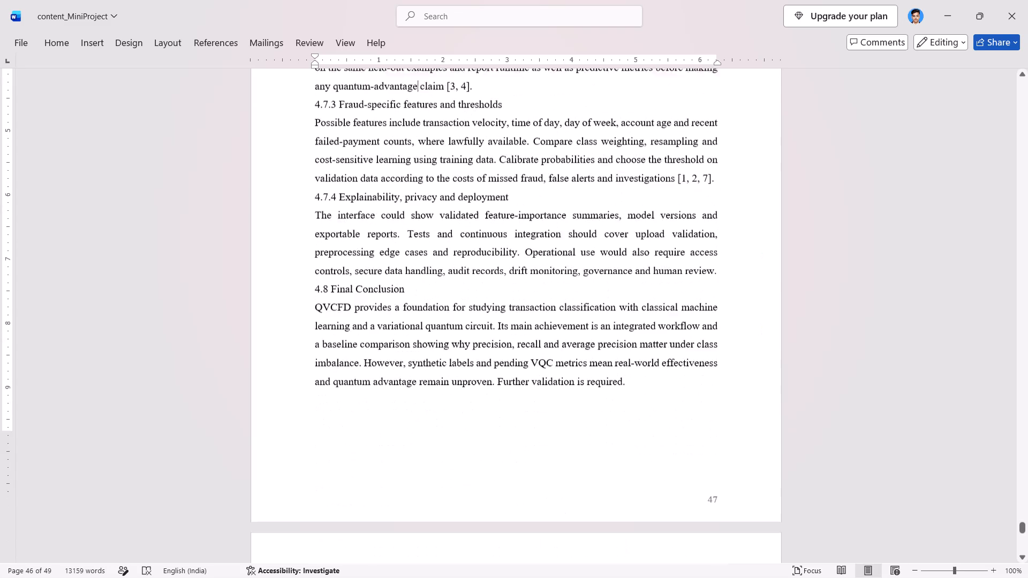
pyautogui.scroll(-2, 417, 337)
pyautogui.scroll(8, 417, 337)
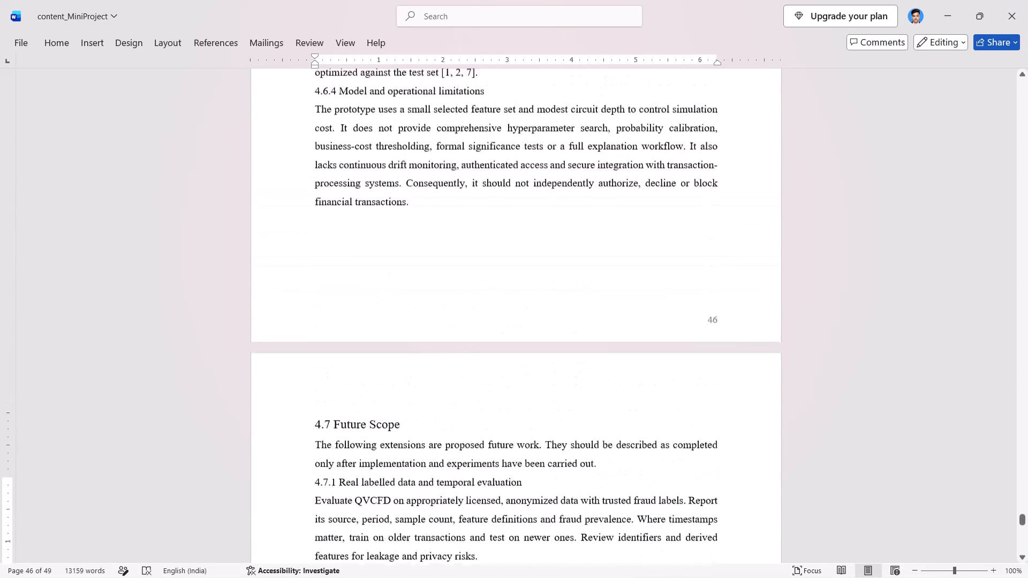
pyautogui.scroll(6, 417, 337)
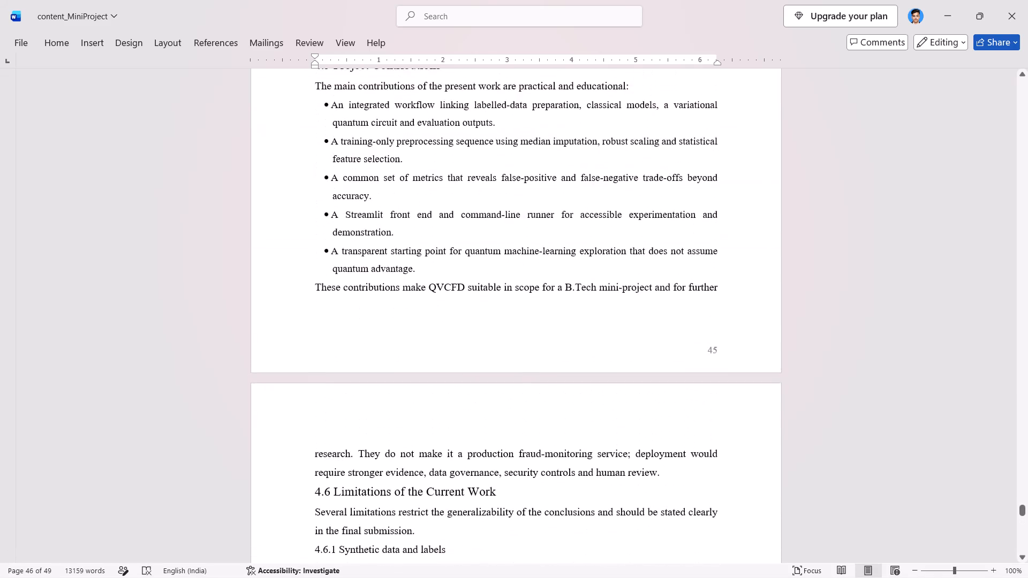
pyautogui.scroll(2, 417, 337)
pyautogui.scroll(-2, 417, 337)
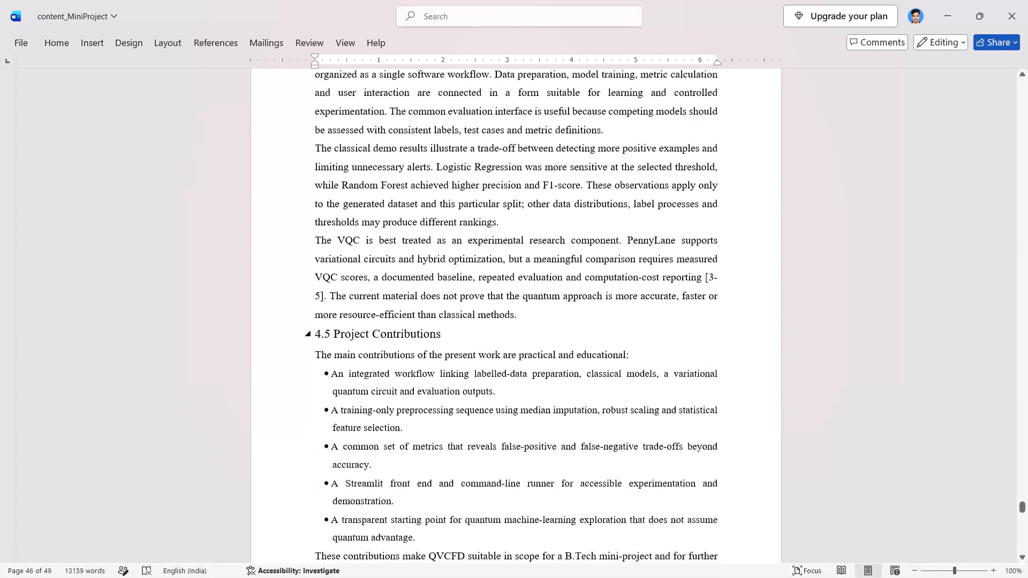
pyautogui.scroll(-4, 417, 337)
pyautogui.scroll(4, 417, 337)
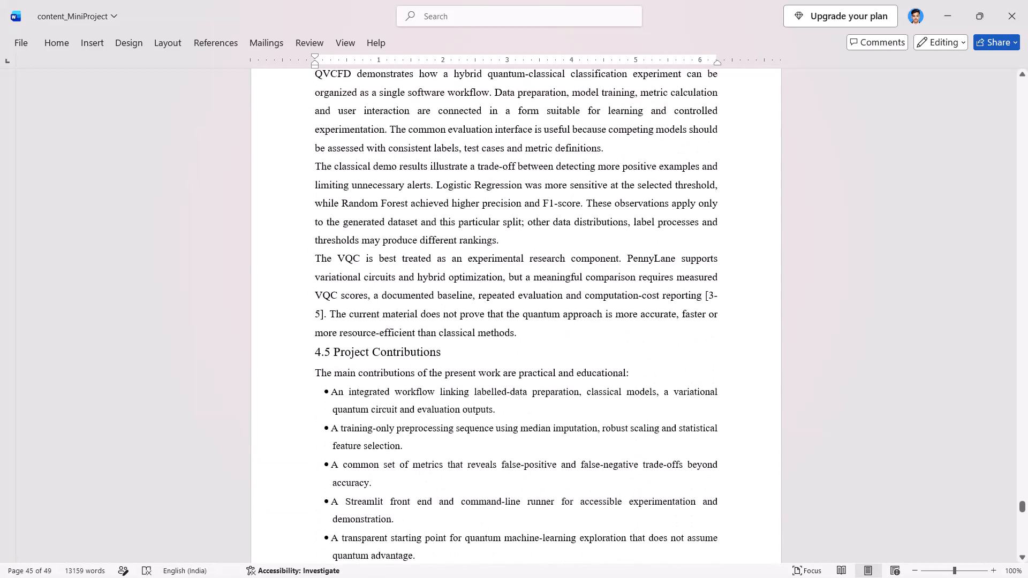
# Check the page layout and spacing backwards from Chapter 4 through Chapter 3, up to section 3.6 Confusion-Matrix Analysis.
pyautogui.scroll(6, 417, 337)
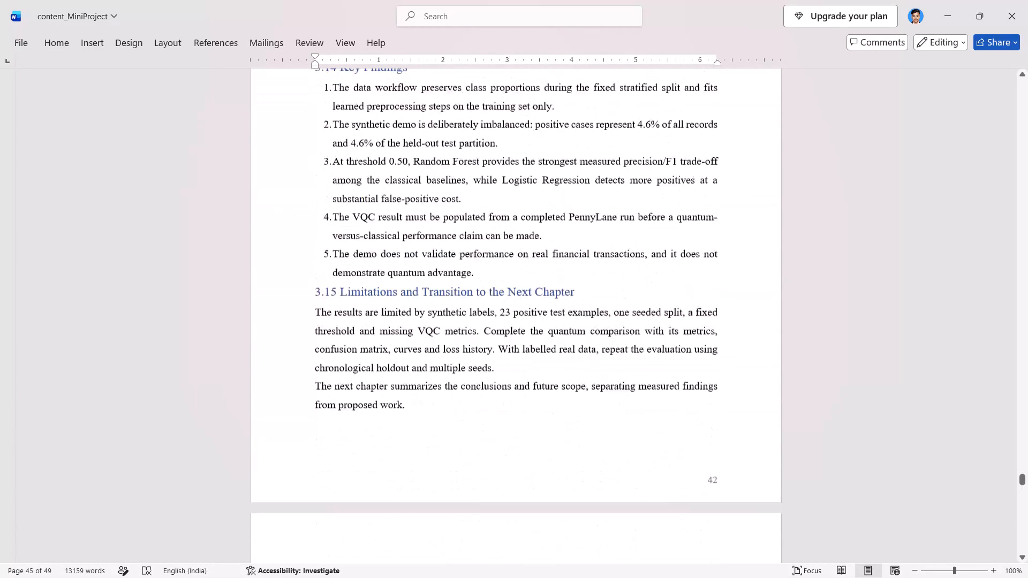
pyautogui.scroll(2, 417, 337)
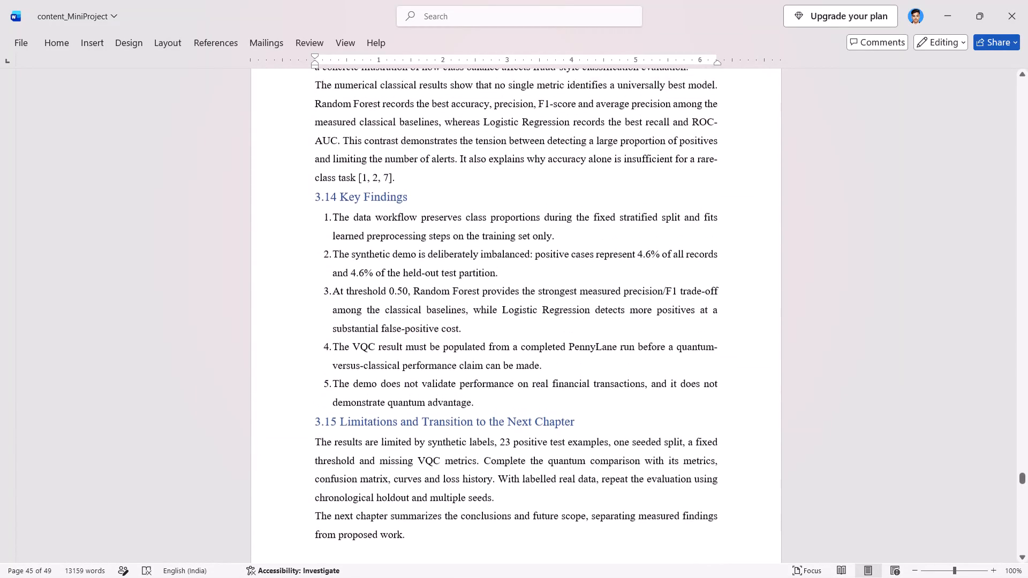
pyautogui.scroll(7, 417, 337)
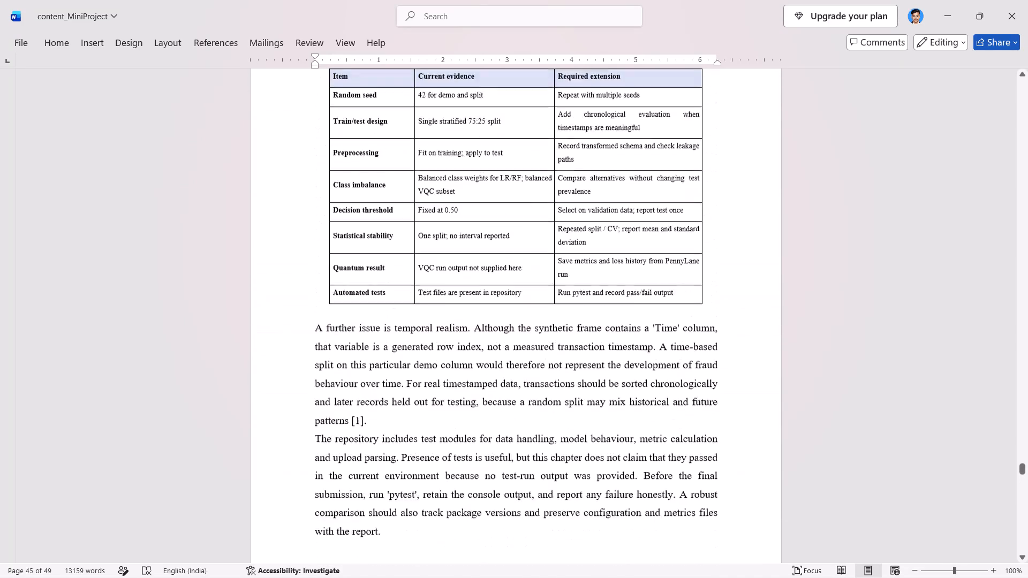
pyautogui.scroll(6, 417, 337)
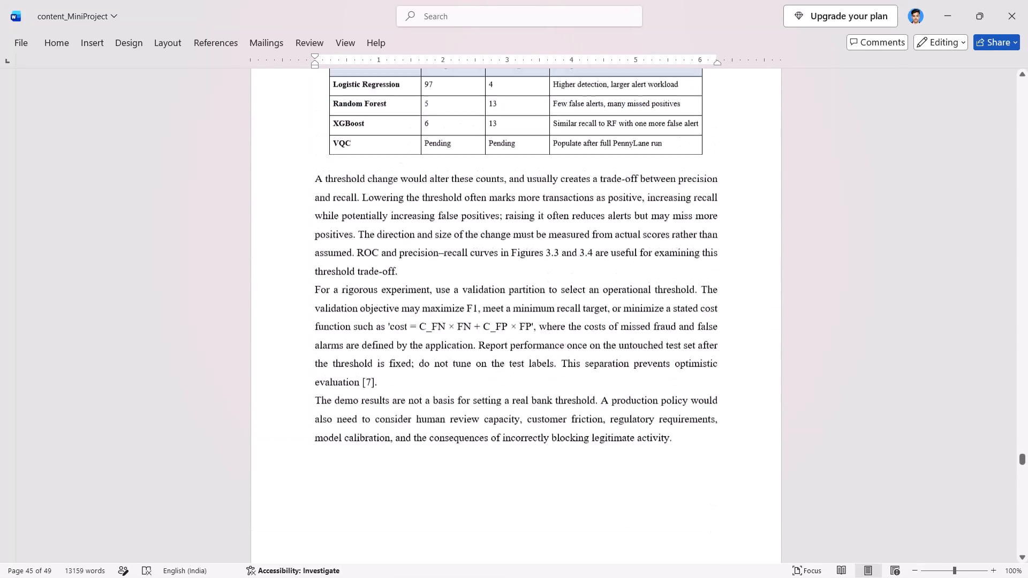
pyautogui.scroll(7, 417, 337)
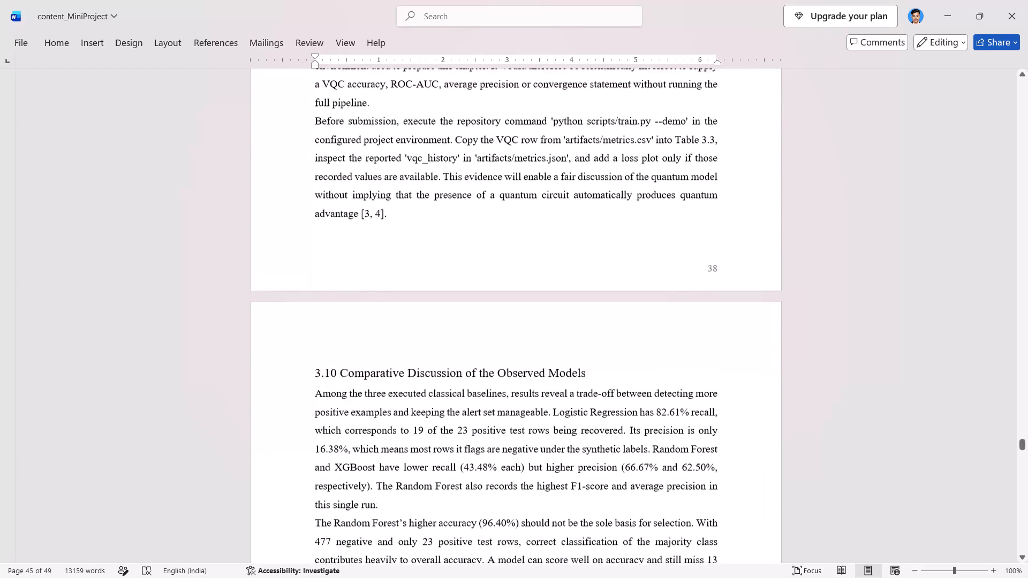
pyautogui.scroll(2, 417, 337)
pyautogui.scroll(-1, 417, 337)
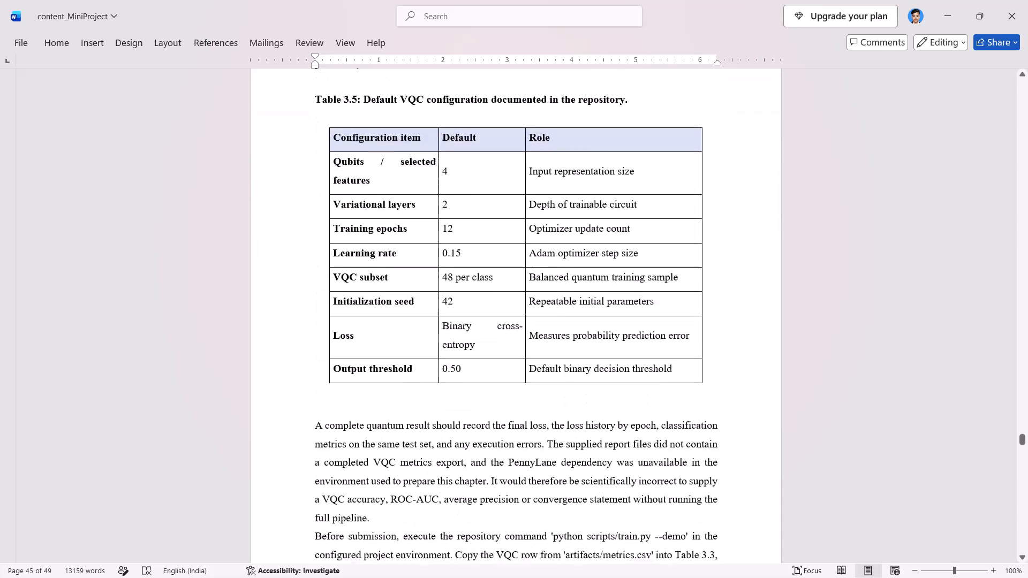
pyautogui.scroll(5, 417, 337)
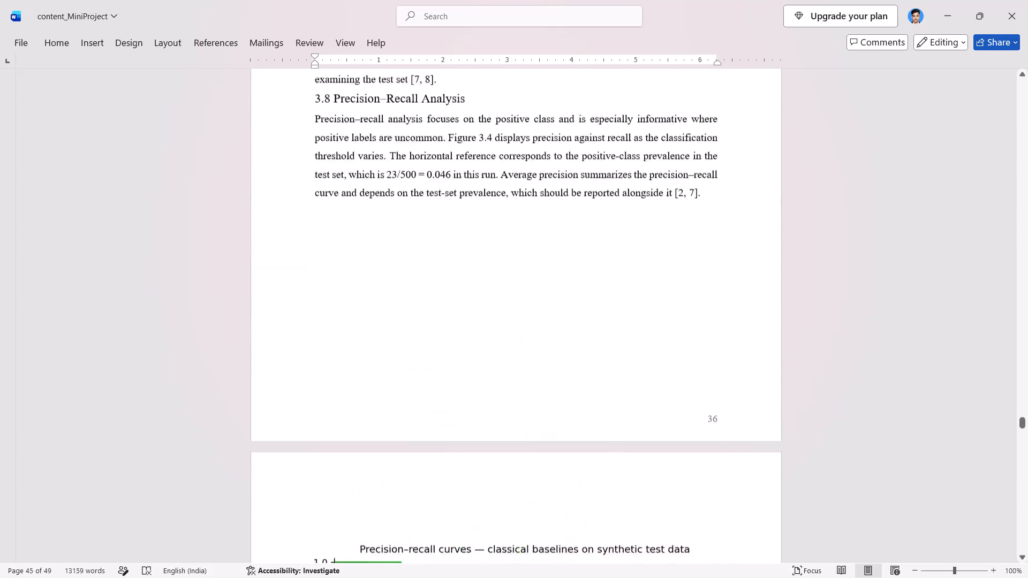
pyautogui.scroll(9, 417, 337)
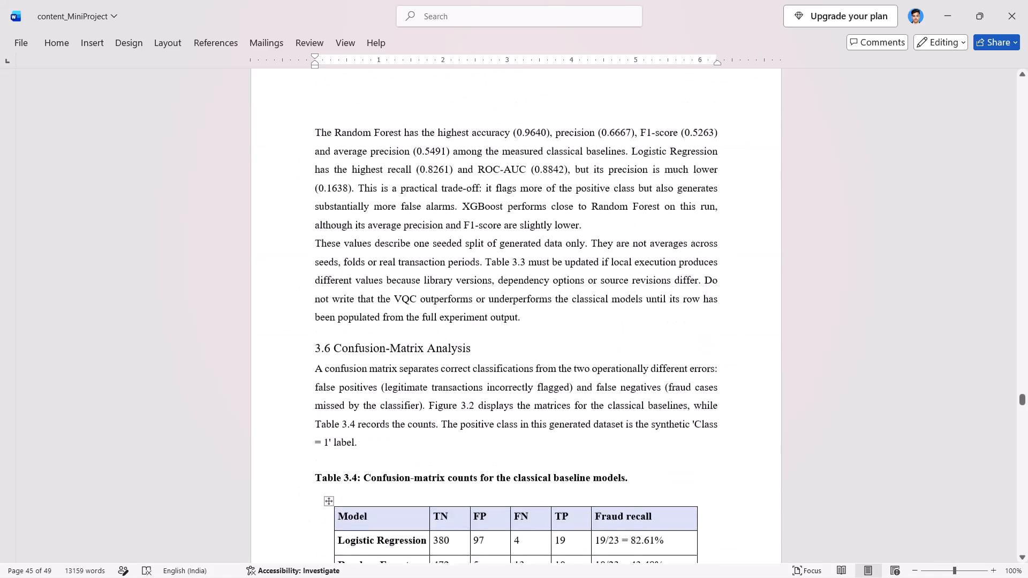
# Look up the starting page of the REFERENCES section and set the References page number to 48 in the Front_MiniProject Table of Contents.
pyautogui.scroll(-12, 417, 337)
pyautogui.scroll(-16, 417, 337)
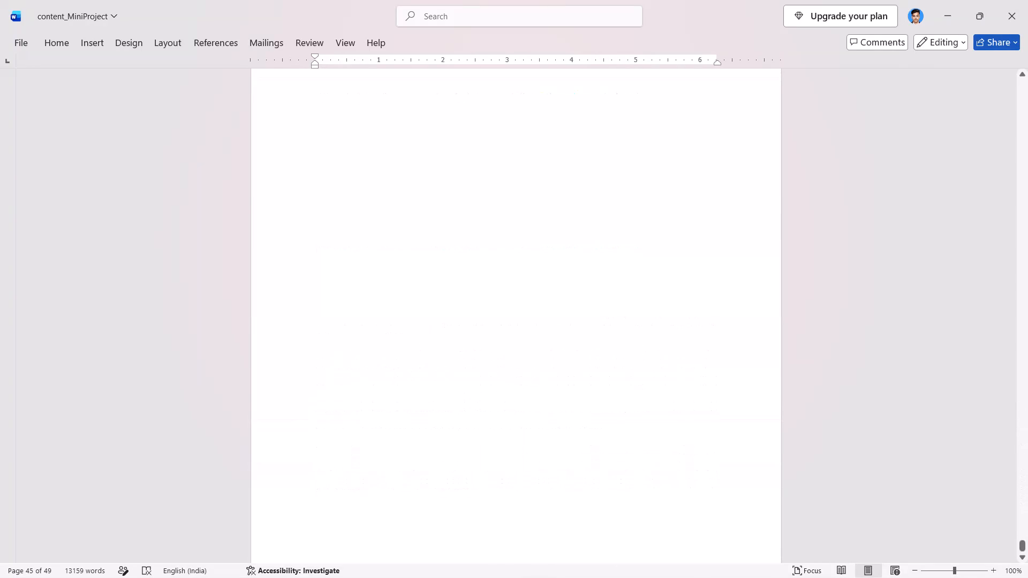
pyautogui.scroll(-8, 417, 337)
pyautogui.scroll(8, 417, 337)
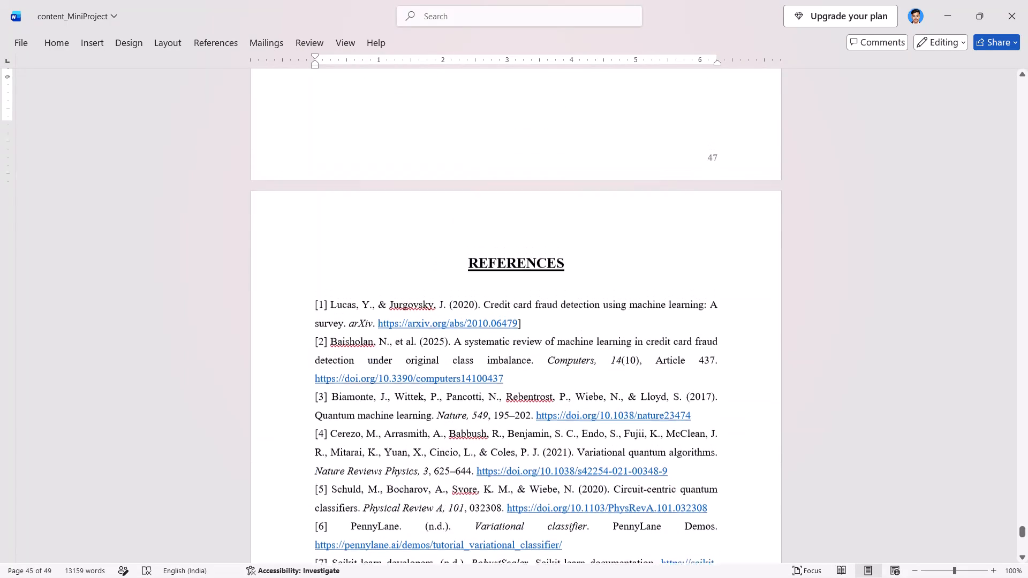
pyautogui.scroll(-6, 417, 337)
pyautogui.scroll(1, 417, 337)
pyautogui.scroll(-1, 417, 337)
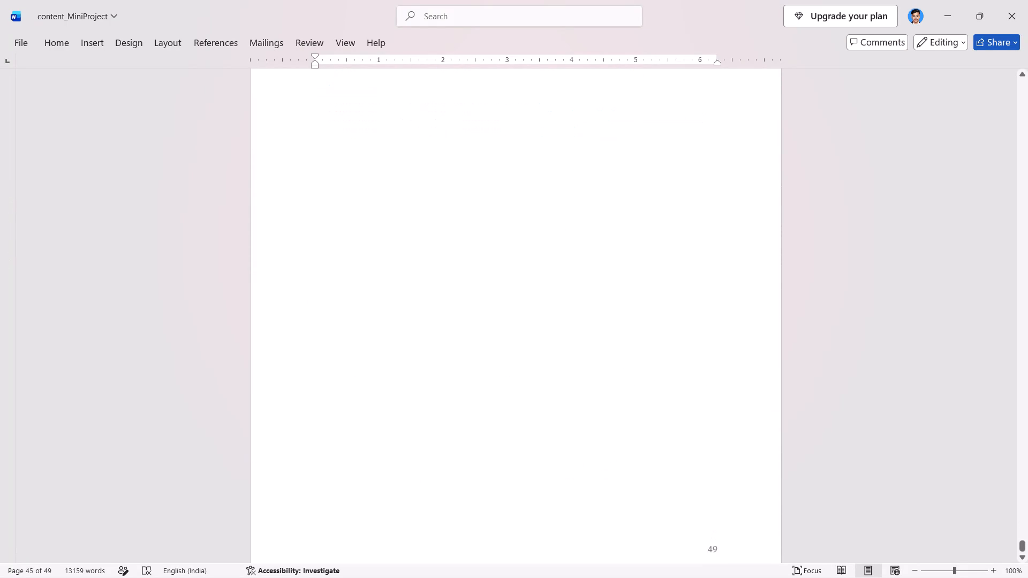
pyautogui.scroll(-1, 417, 337)
pyautogui.scroll(5, 417, 337)
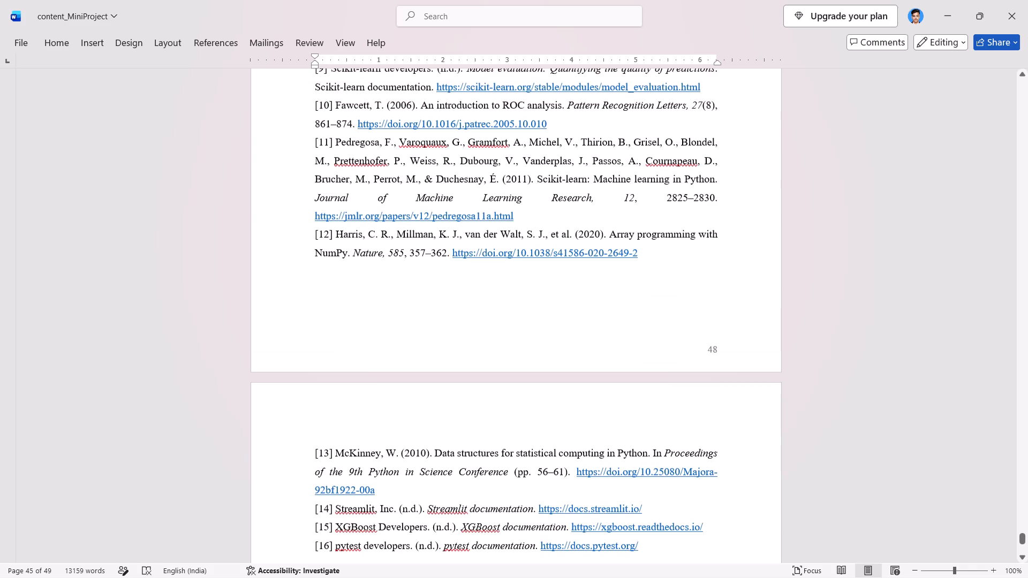
pyautogui.hotkey('alt', 'Tab')
pyautogui.hotkey('alt', 'Tab')
pyautogui.hotkey('alt', 'Tab')
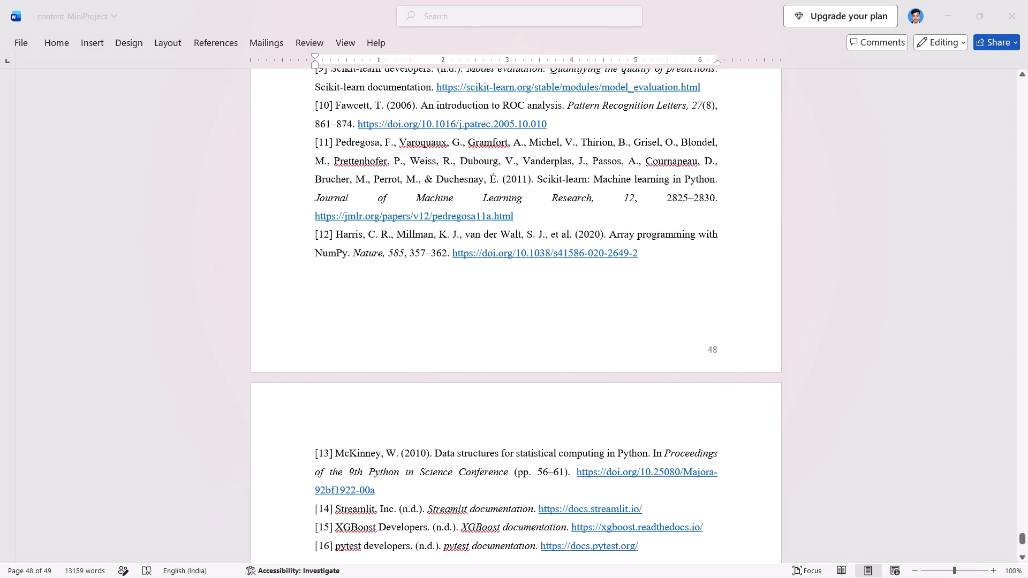
pyautogui.hotkey('alt', 'Tab')
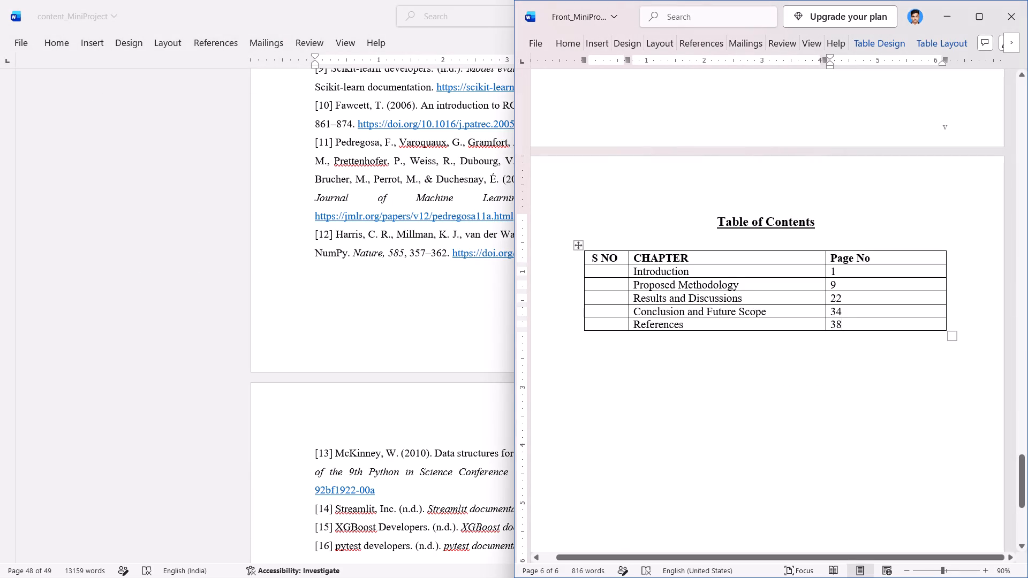
pyautogui.press('Left')
pyautogui.press('BackSpace')
pyautogui.press('4')
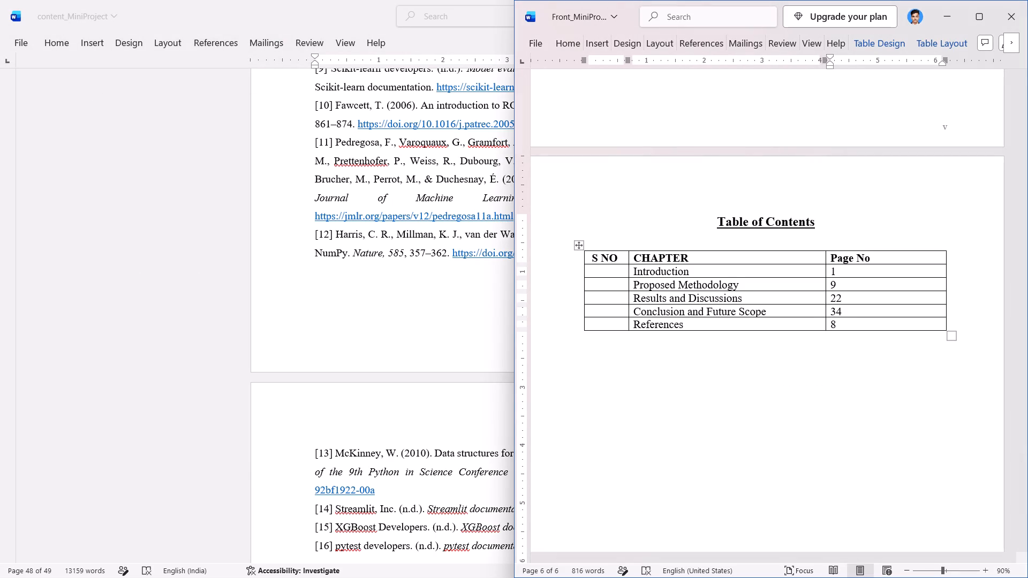
# Locate the Conclusion and Future Scope chapter's opening page in content_MiniProject and set that chapter's Table of Contents page number to 41.
pyautogui.click(462, 276)
pyautogui.scroll(5, 462, 276)
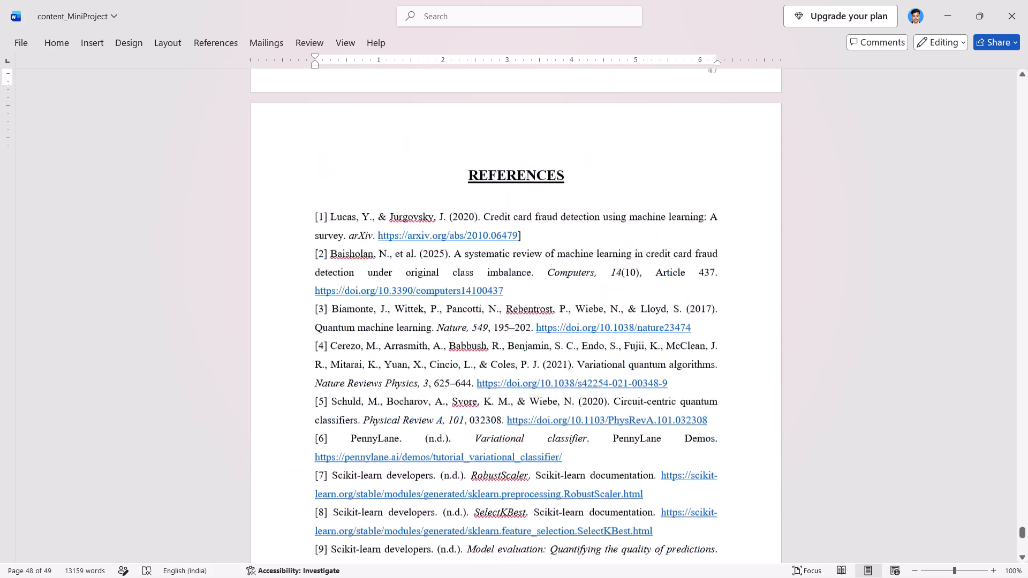
pyautogui.scroll(10, 462, 276)
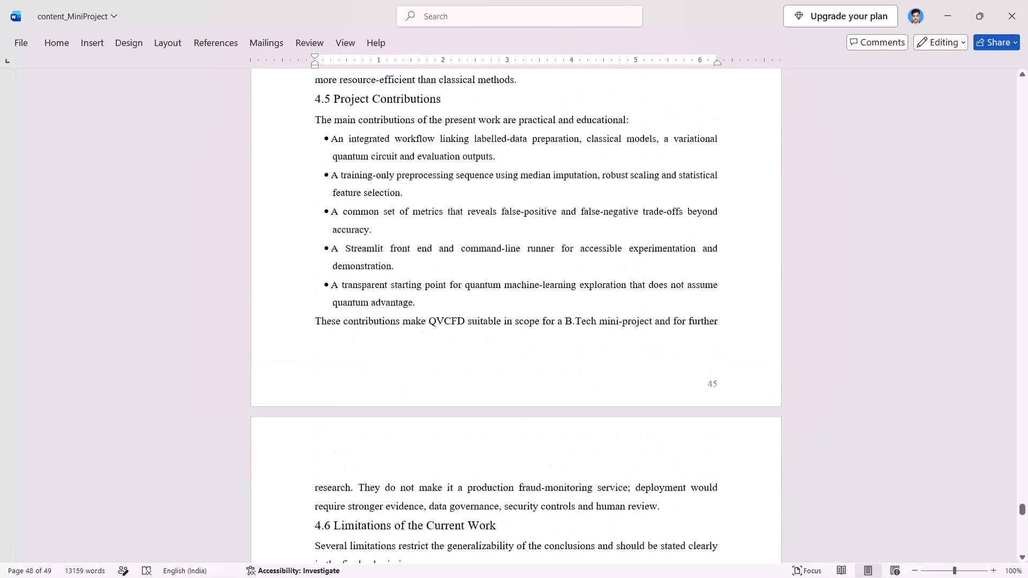
pyautogui.scroll(11, 462, 276)
pyautogui.scroll(-1, 462, 276)
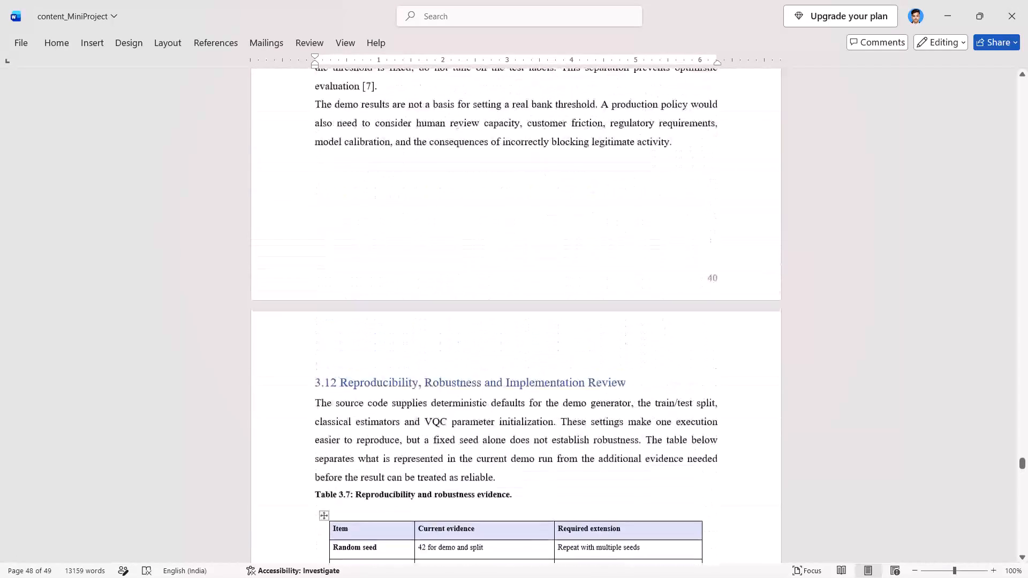
pyautogui.scroll(-2, 462, 276)
pyautogui.scroll(5, 462, 276)
pyautogui.scroll(-1, 462, 276)
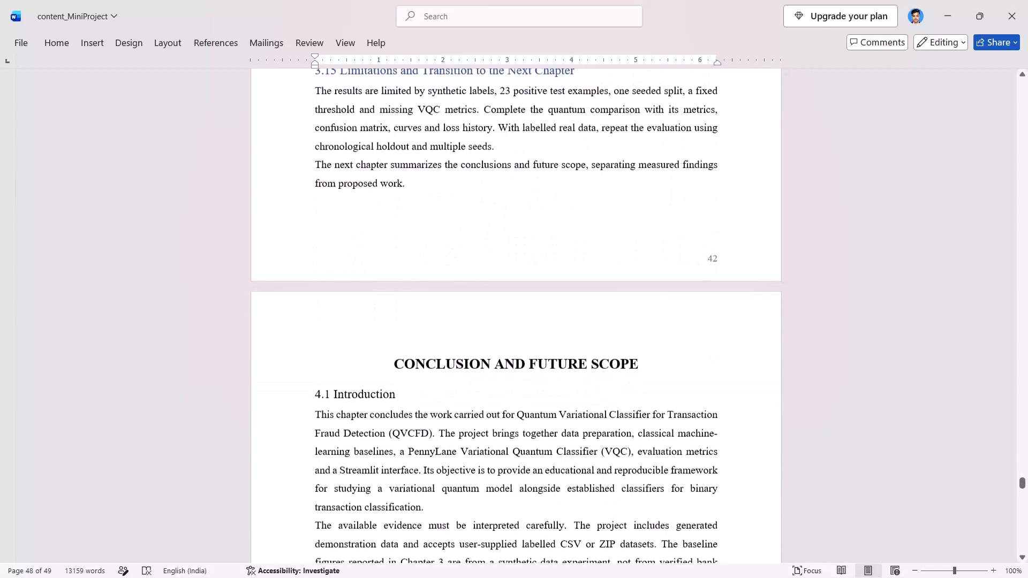
pyautogui.scroll(1, 462, 326)
pyautogui.scroll(-1, 462, 326)
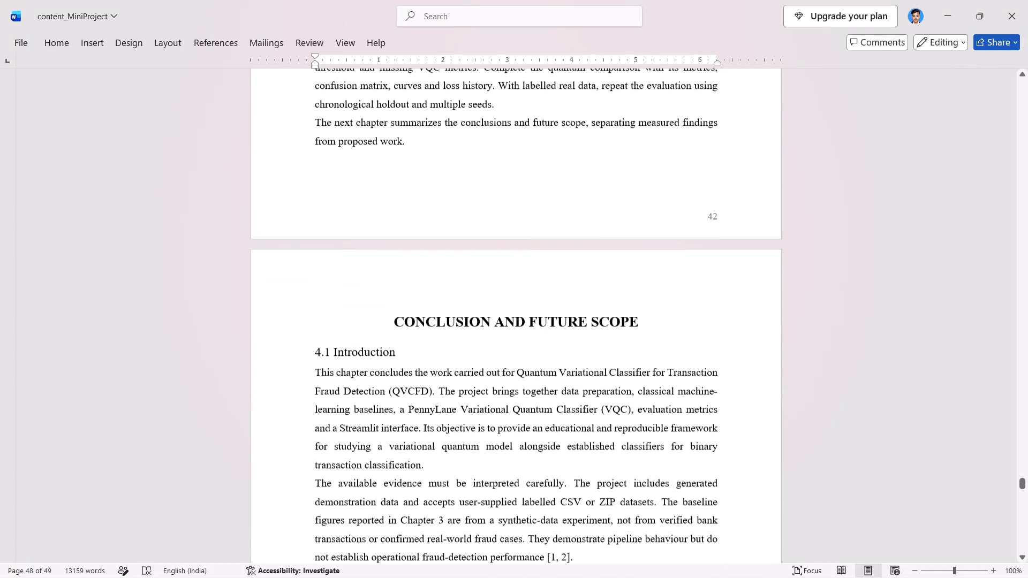
pyautogui.scroll(-1, 462, 326)
pyautogui.hotkey('alt', 'Tab')
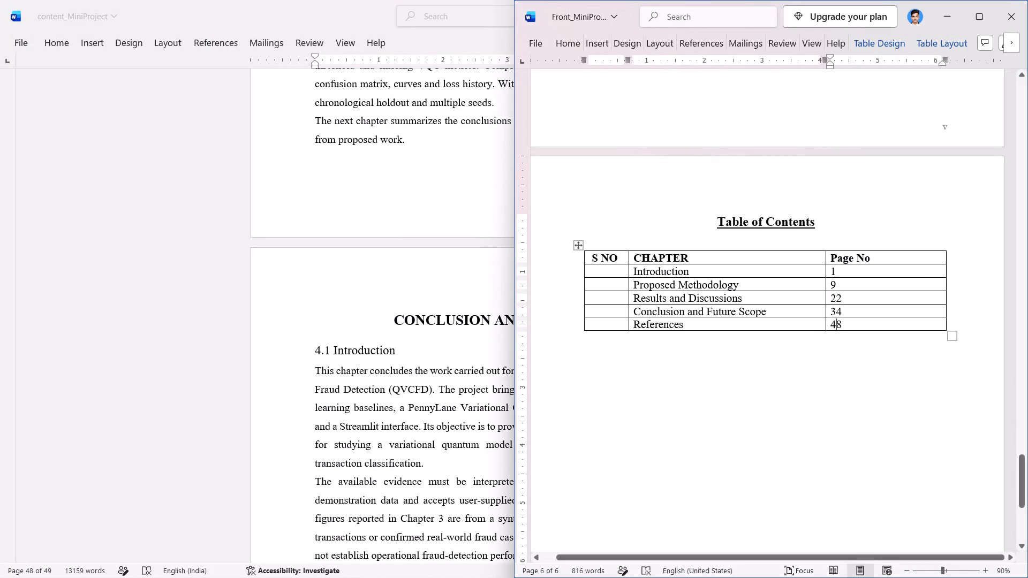
pyautogui.click(842, 311)
pyautogui.press('BackSpace')
pyautogui.press('BackSpace')
pyautogui.write('41')
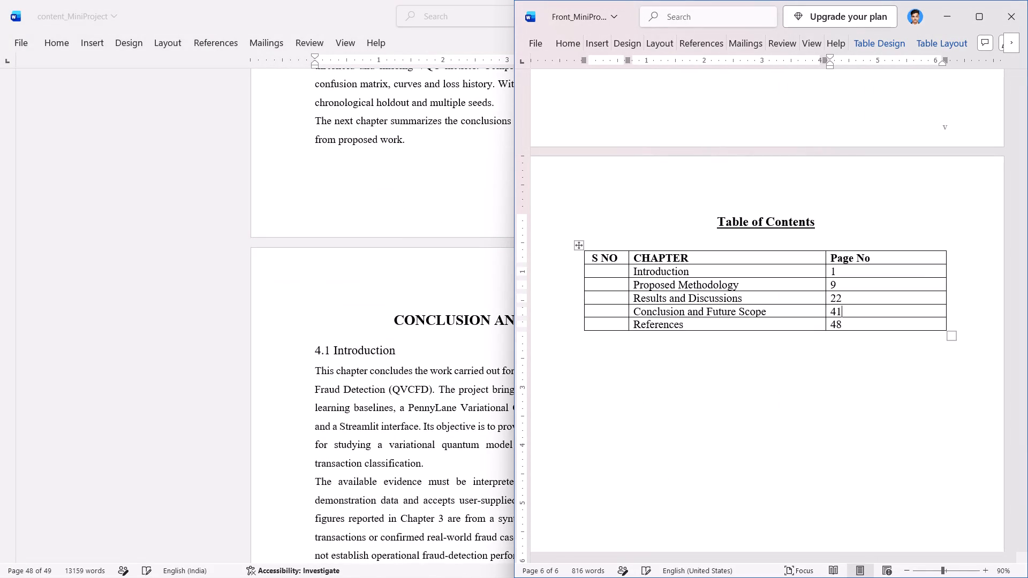
# Locate the Results and Discussions chapter's opening page in content_MiniProject and set that chapter's Table of Contents page number to 30.
pyautogui.click(456, 276)
pyautogui.scroll(4, 456, 276)
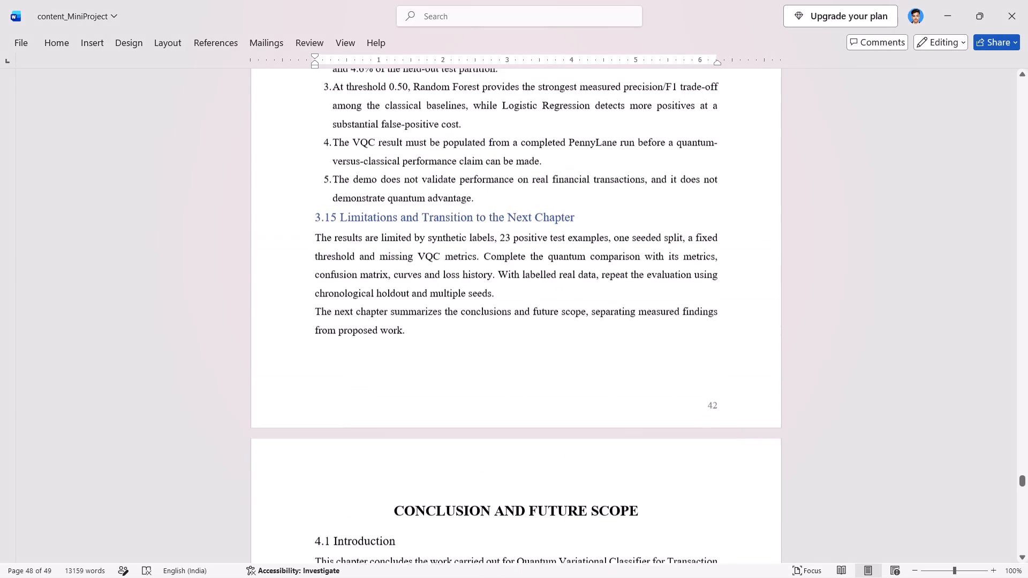
pyautogui.scroll(8, 456, 276)
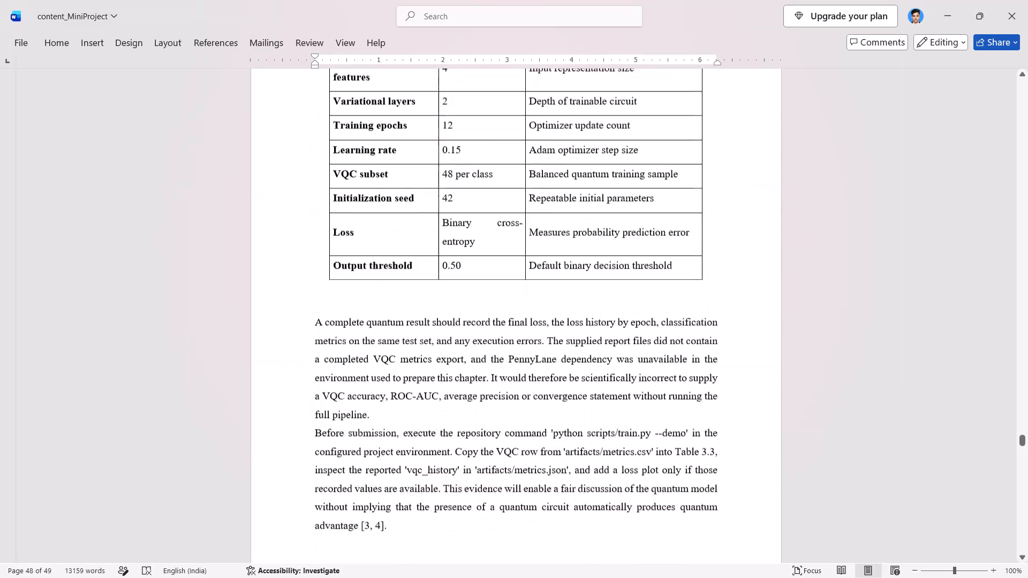
pyautogui.scroll(6, 456, 276)
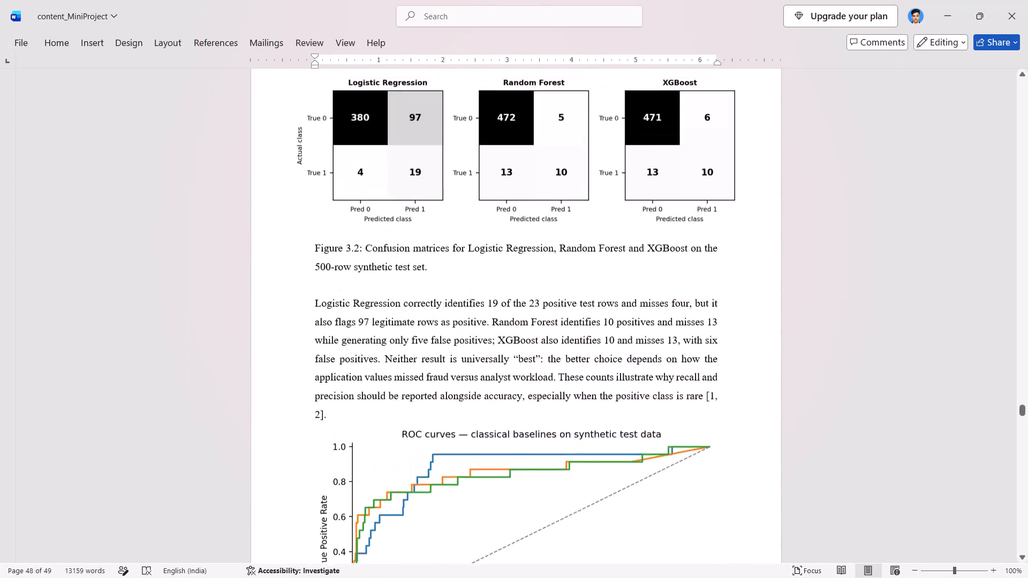
pyautogui.scroll(12, 456, 276)
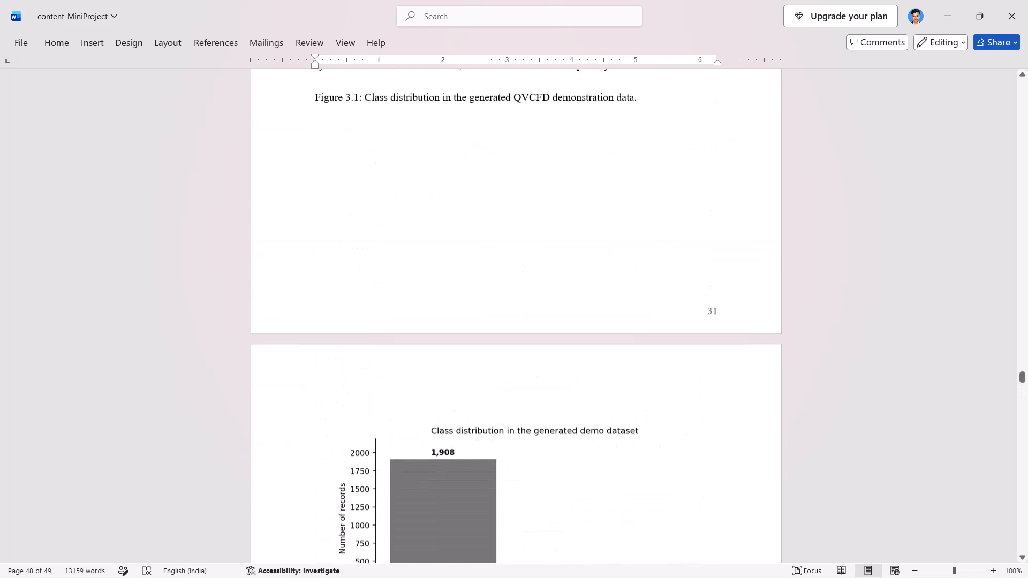
pyautogui.scroll(4, 456, 276)
pyautogui.scroll(-1, 456, 276)
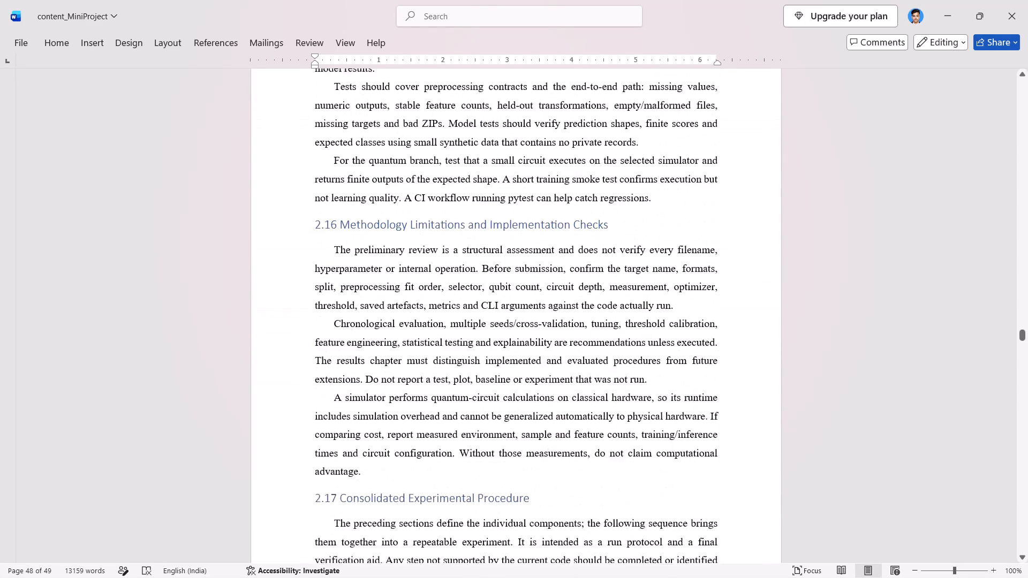
pyautogui.scroll(-9, 456, 276)
pyautogui.scroll(-16, 456, 276)
pyautogui.scroll(4, 456, 276)
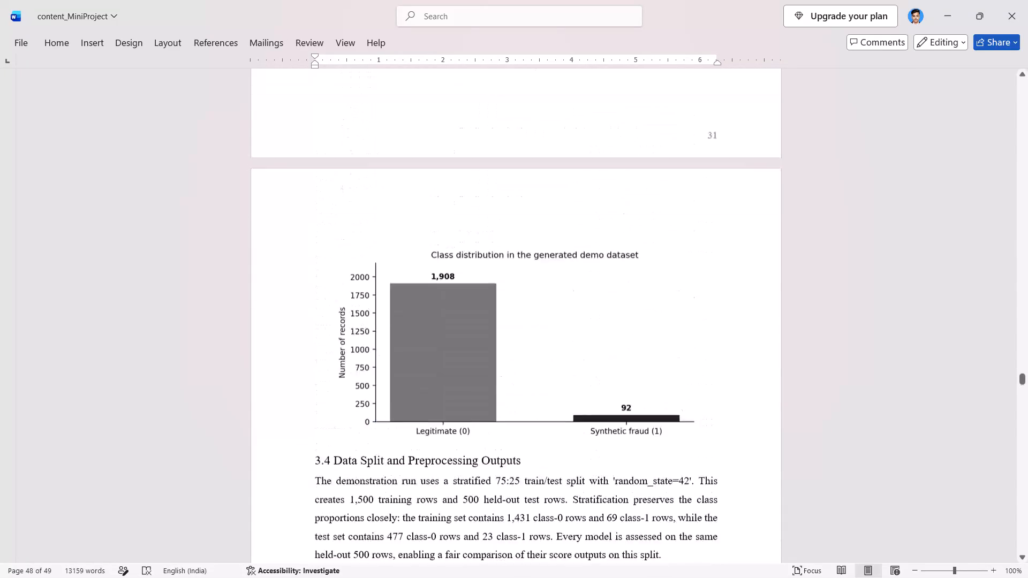
pyautogui.scroll(4, 456, 276)
pyautogui.scroll(-4, 456, 276)
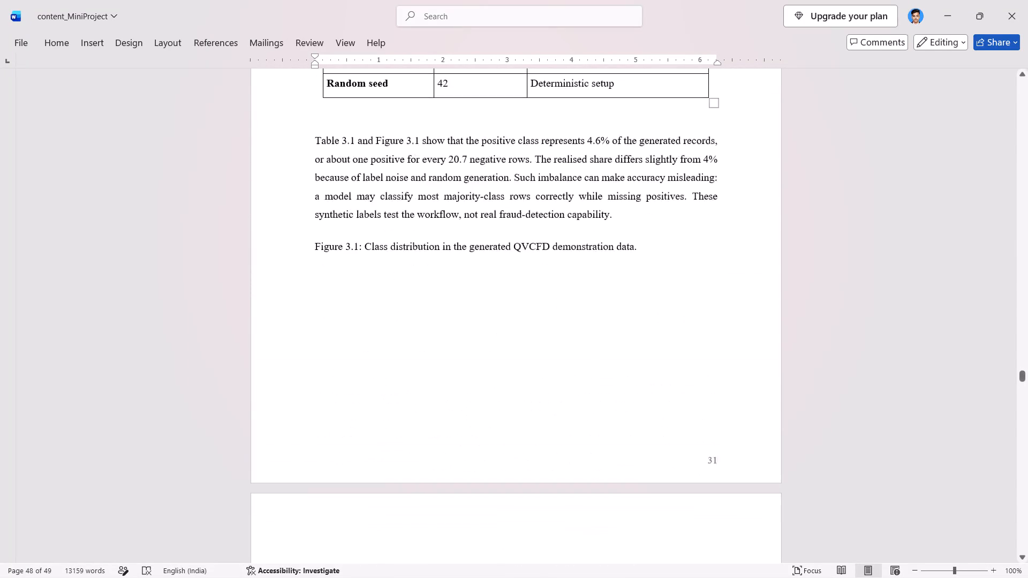
pyautogui.scroll(-4, 456, 276)
pyautogui.scroll(3, 456, 276)
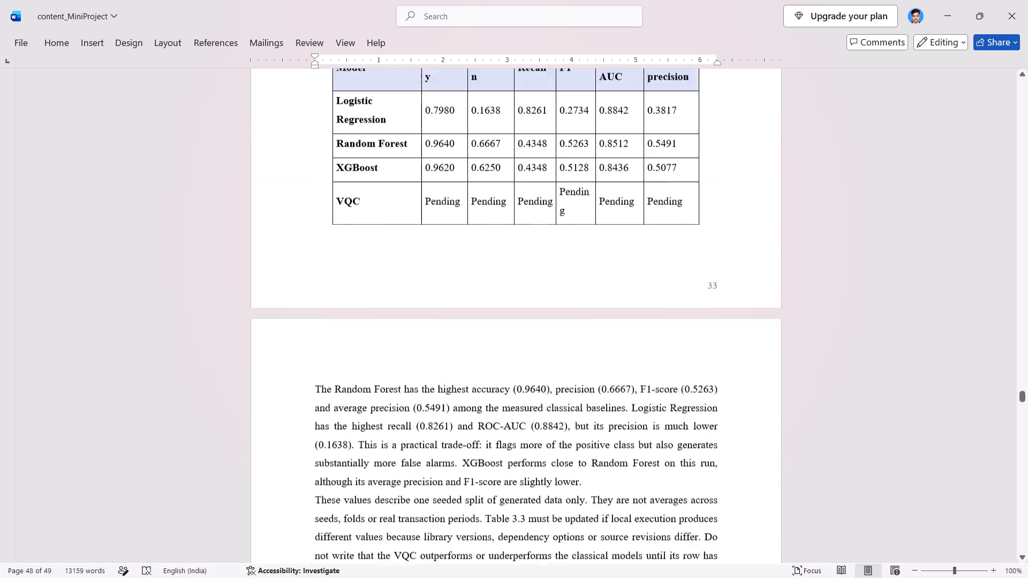
pyautogui.scroll(-5, 456, 276)
pyautogui.scroll(2, 456, 276)
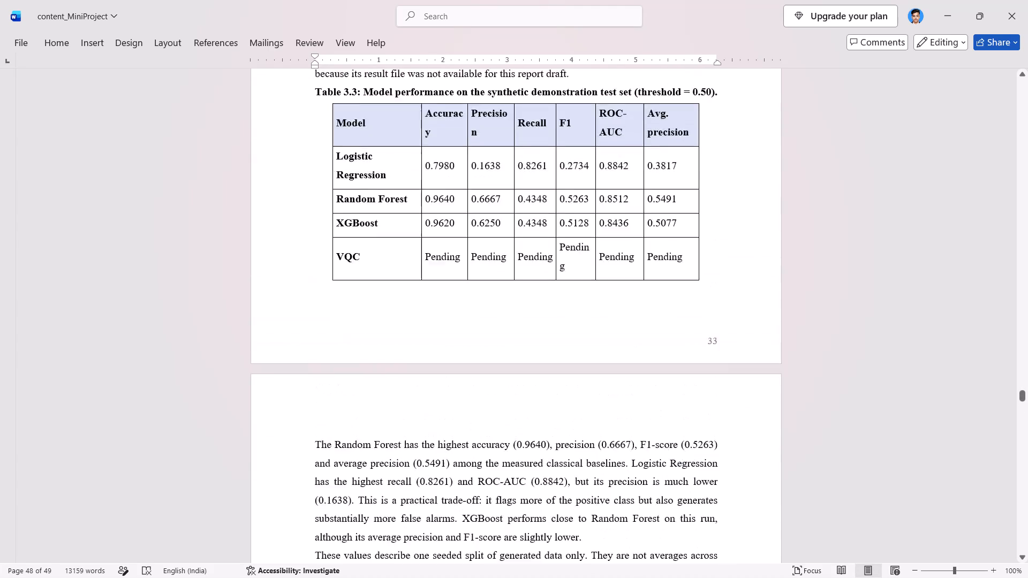
pyautogui.scroll(12, 456, 276)
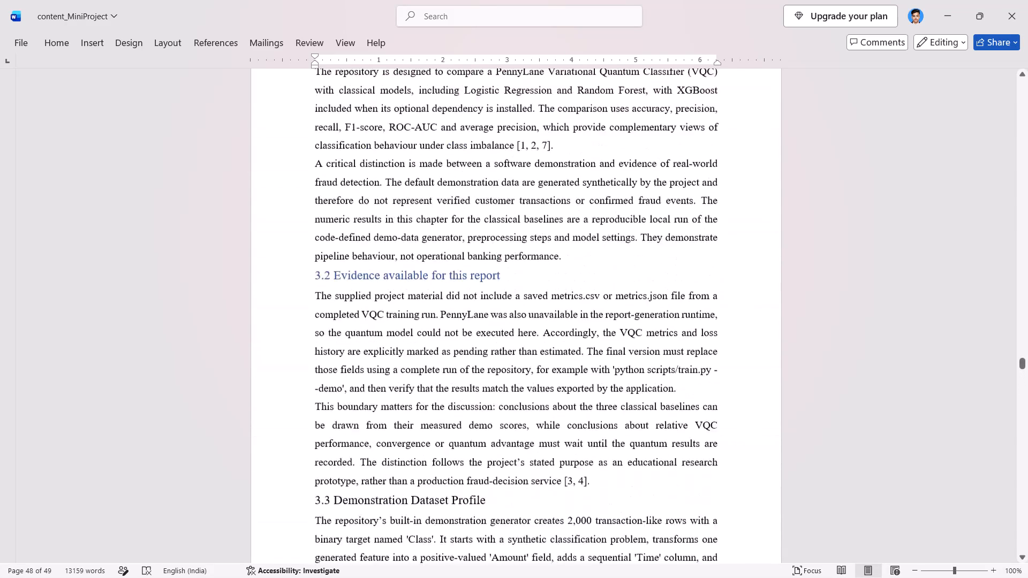
pyautogui.scroll(1, 456, 276)
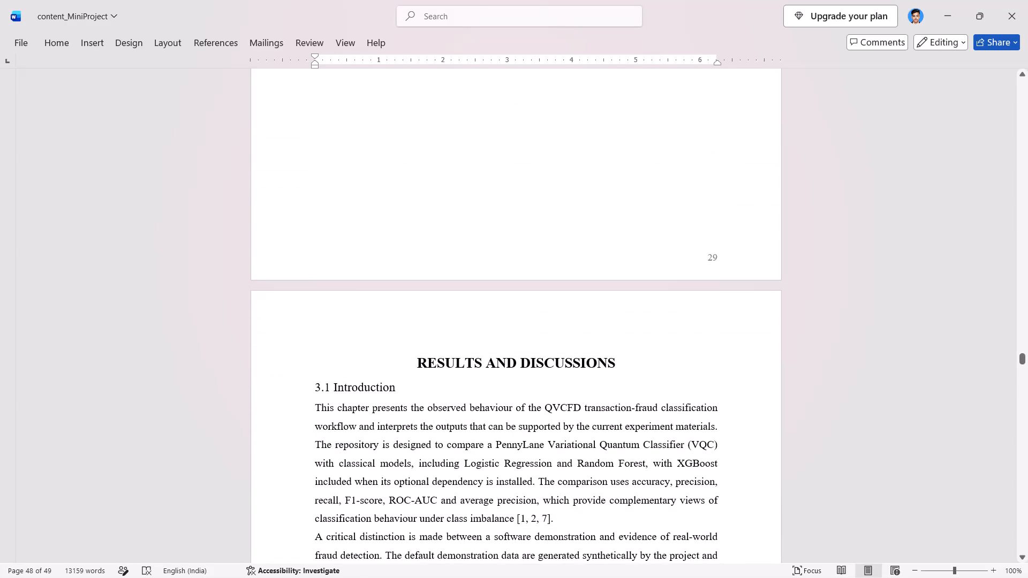
pyautogui.hotkey('alt', 'Tab')
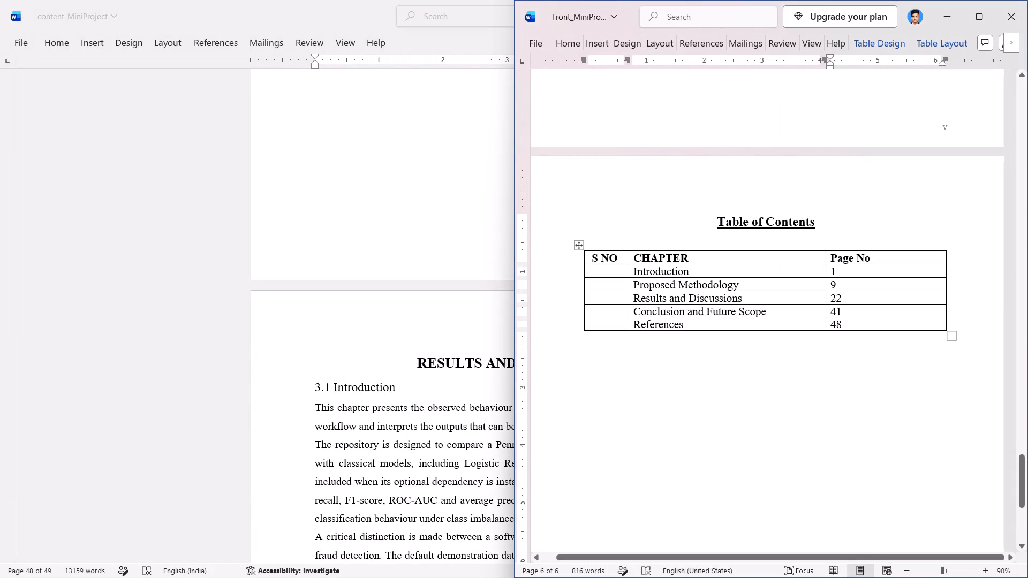
pyautogui.click(845, 298)
pyautogui.press('BackSpace')
pyautogui.press('BackSpace')
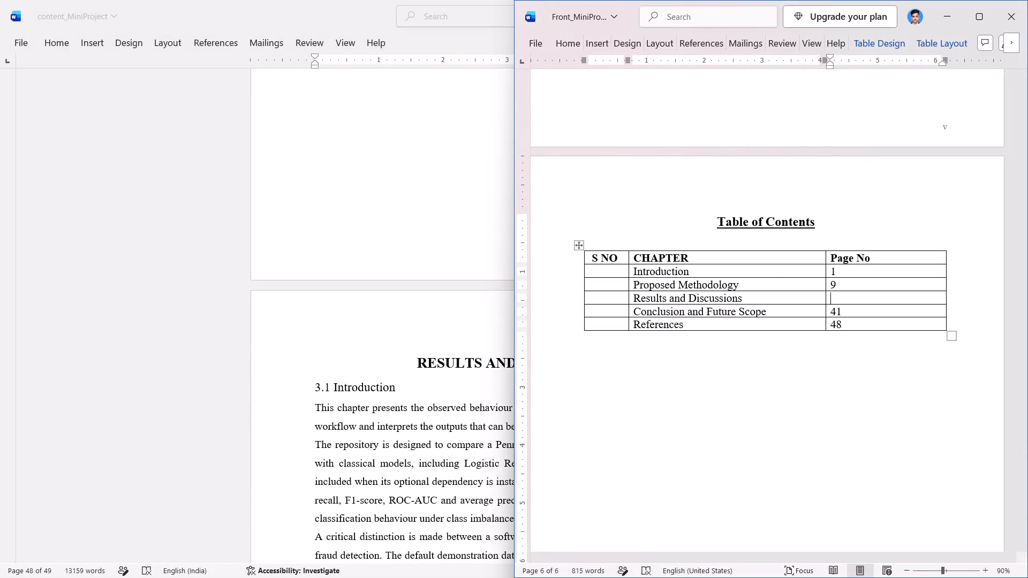
pyautogui.write('30')
# Locate the Proposed Methodology chapter's opening page in content_MiniProject and set that chapter's Table of Contents page number to 12.
pyautogui.hotkey('alt', 'Tab')
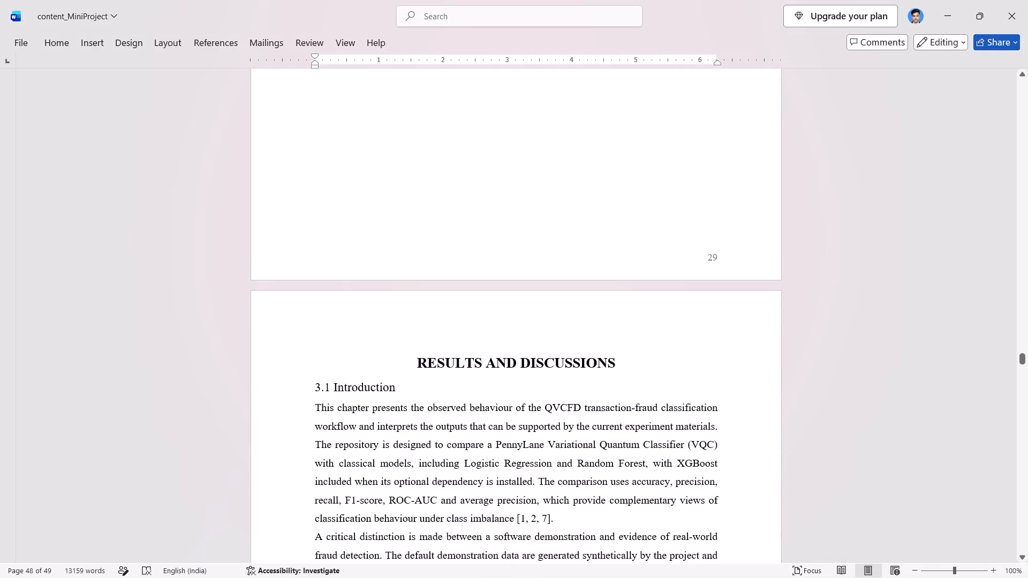
pyautogui.scroll(16, 745, 268)
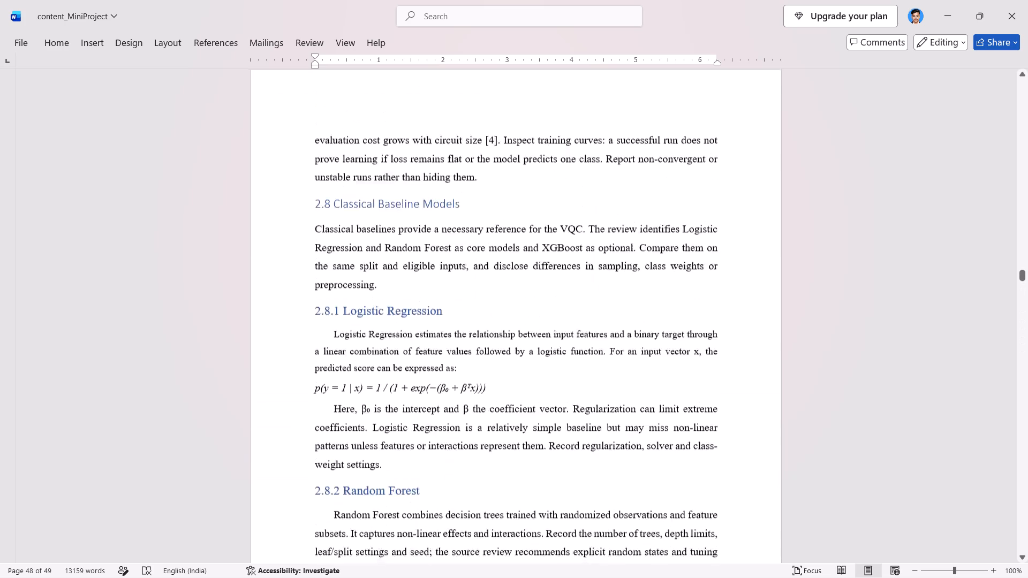
pyautogui.scroll(17, 745, 268)
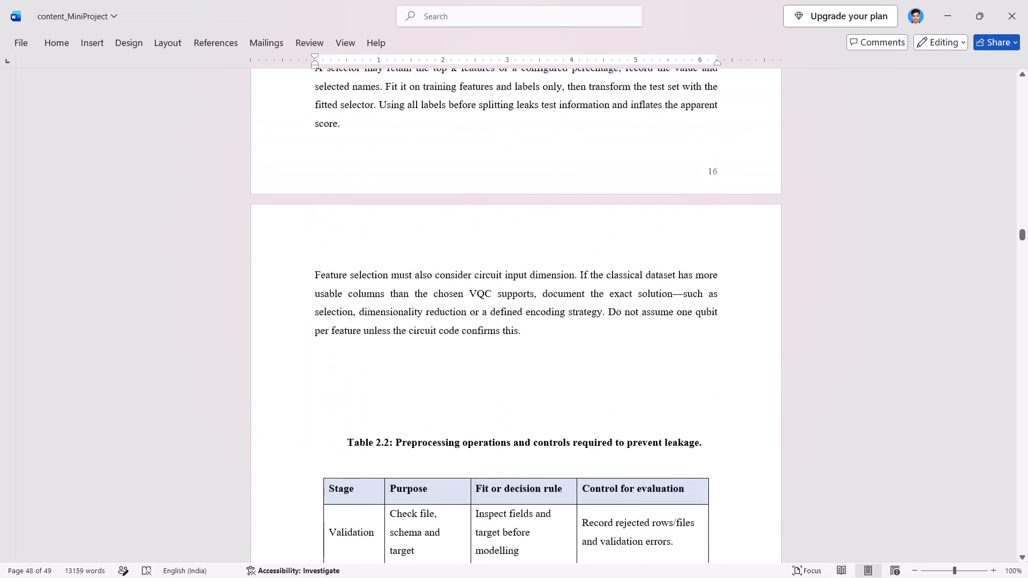
pyautogui.scroll(13, 745, 268)
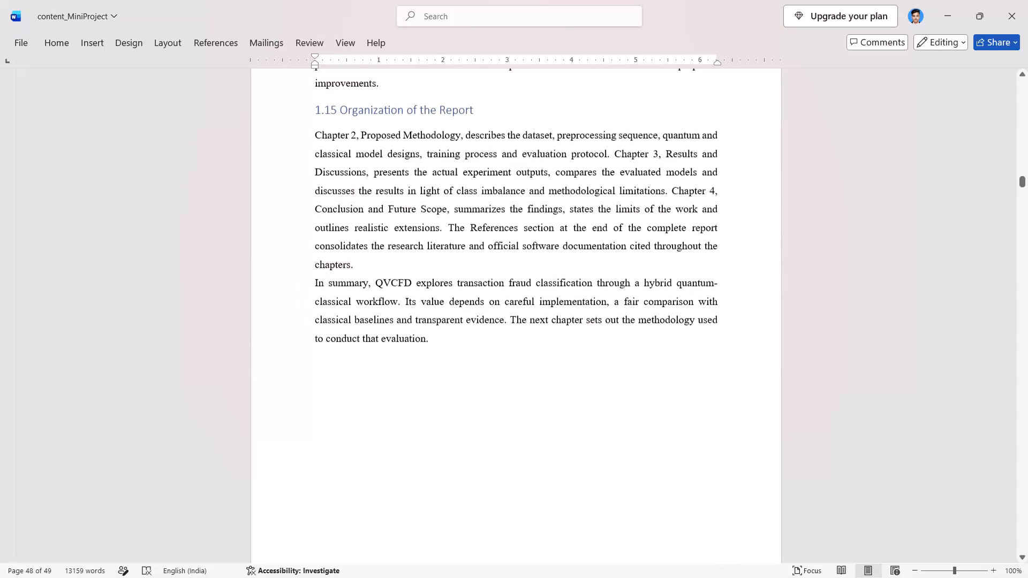
pyautogui.scroll(-4, 745, 268)
pyautogui.scroll(2, 745, 268)
pyautogui.scroll(-1, 745, 268)
pyautogui.hotkey('alt', 'Tab')
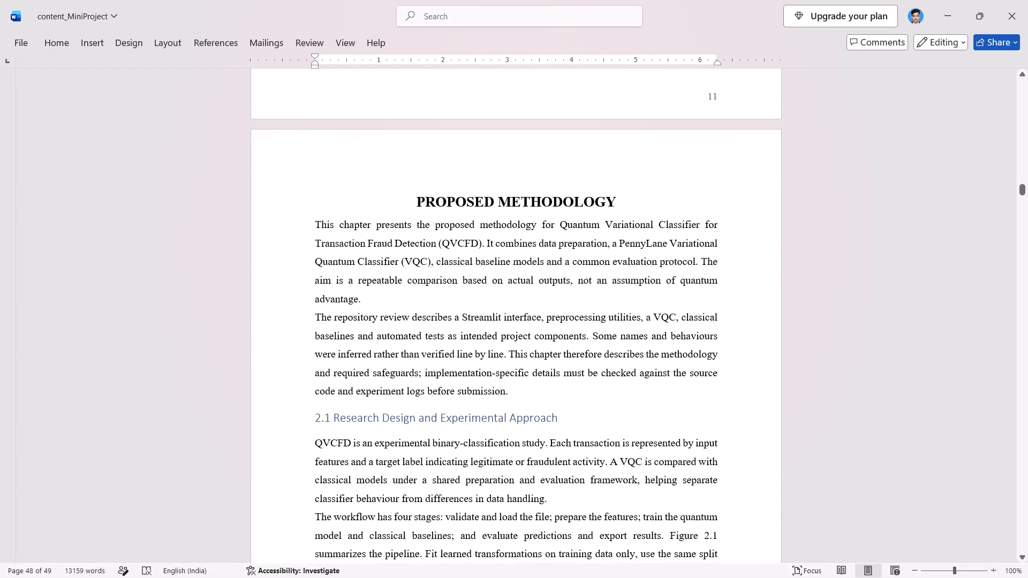
pyautogui.click(857, 291)
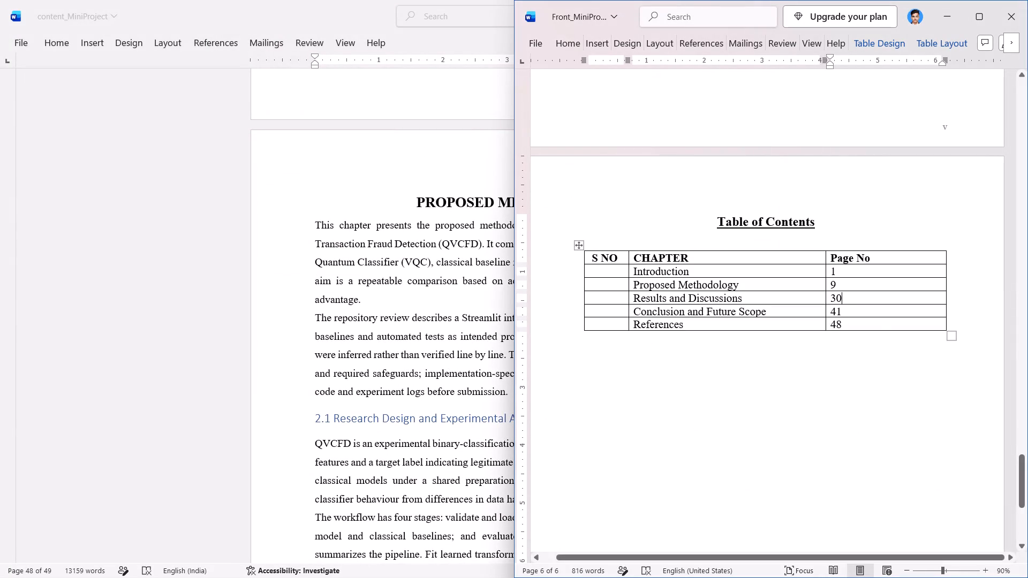
pyautogui.click(851, 288)
pyautogui.press('BackSpace')
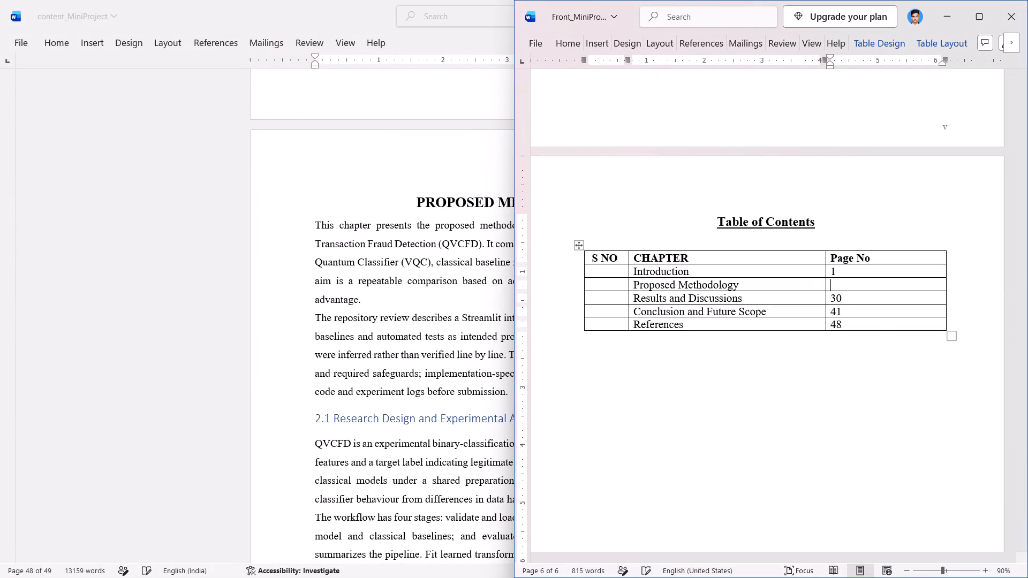
pyautogui.write('12')
pyautogui.click(813, 406)
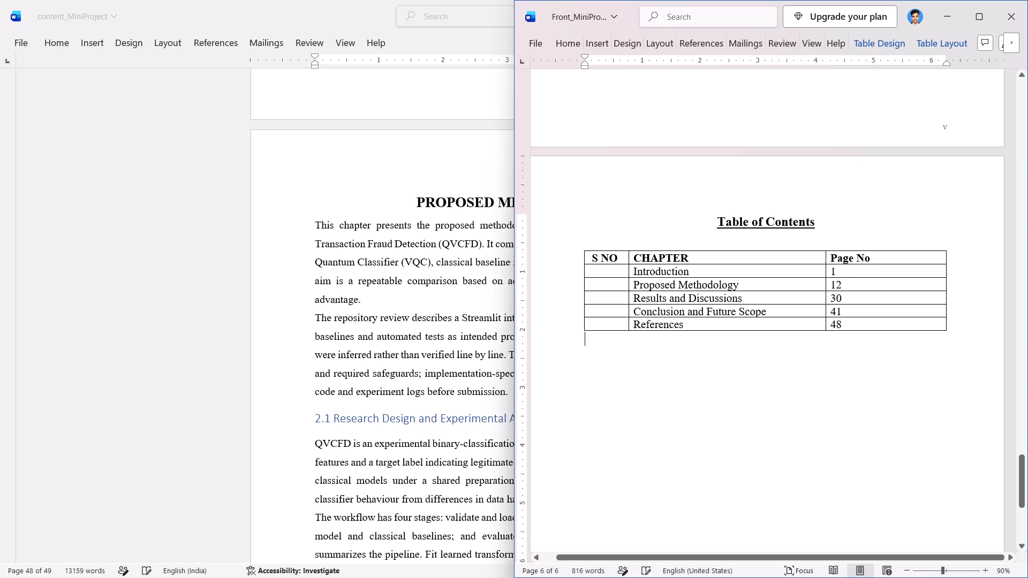
pyautogui.click(767, 419)
# Check the layout of the Table of Contents page through to the end of Front_MiniProject.
pyautogui.scroll(-1, 698, 424)
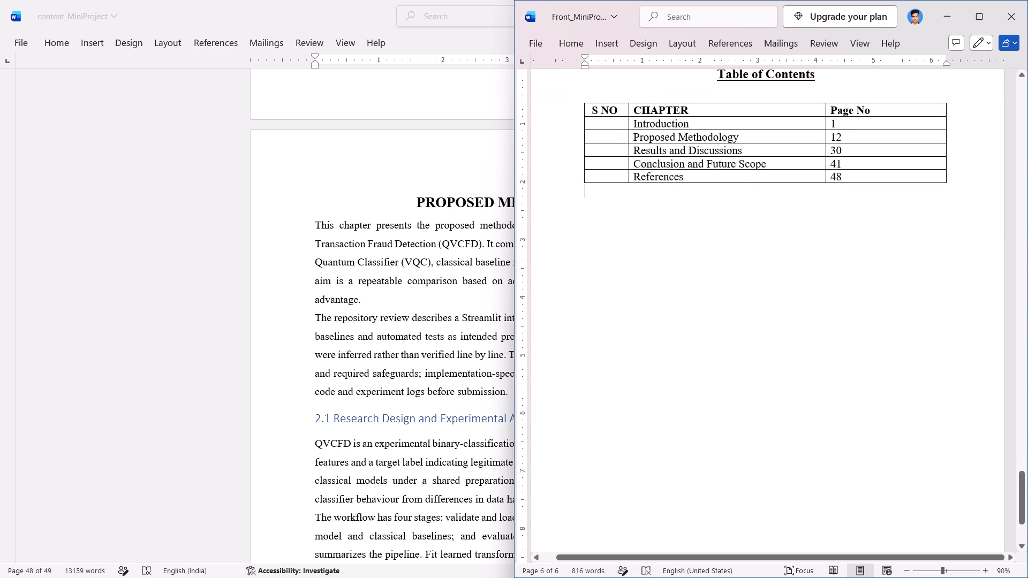
pyautogui.scroll(-5, 698, 424)
pyautogui.scroll(2, 698, 424)
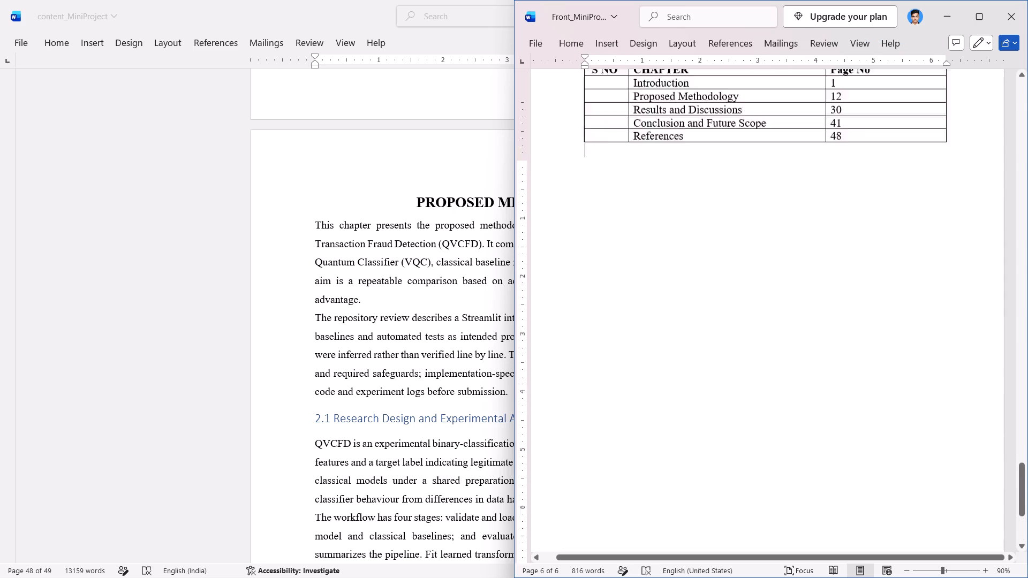
pyautogui.scroll(1, 698, 424)
pyautogui.scroll(-8, 698, 424)
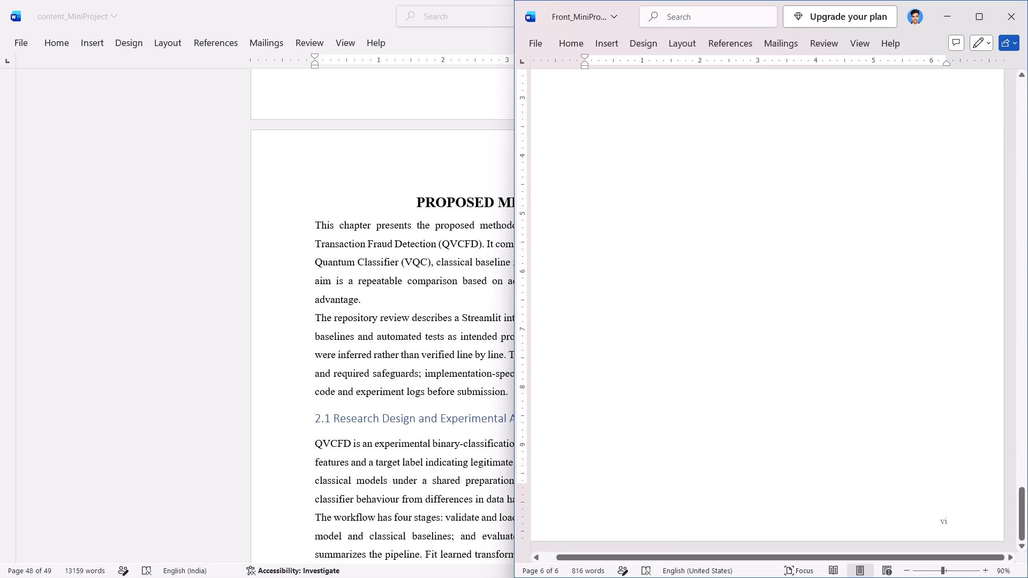
pyautogui.moveTo(592, 555); pyautogui.dragTo(640, 535)
pyautogui.scroll(-3, 742, 495)
pyautogui.scroll(5, 742, 495)
pyautogui.scroll(-4, 742, 495)
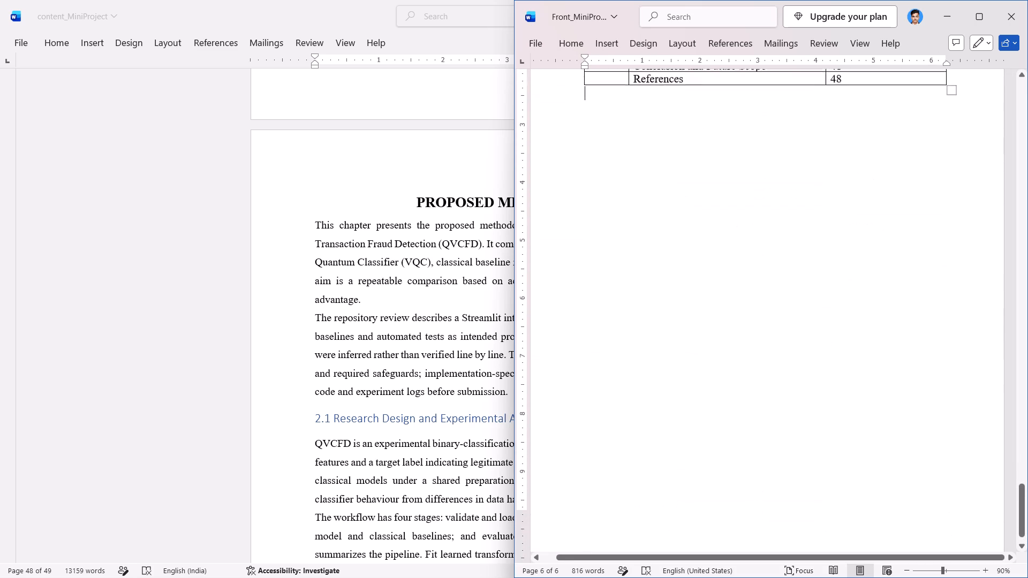
pyautogui.scroll(-2, 742, 495)
pyautogui.scroll(3, 742, 495)
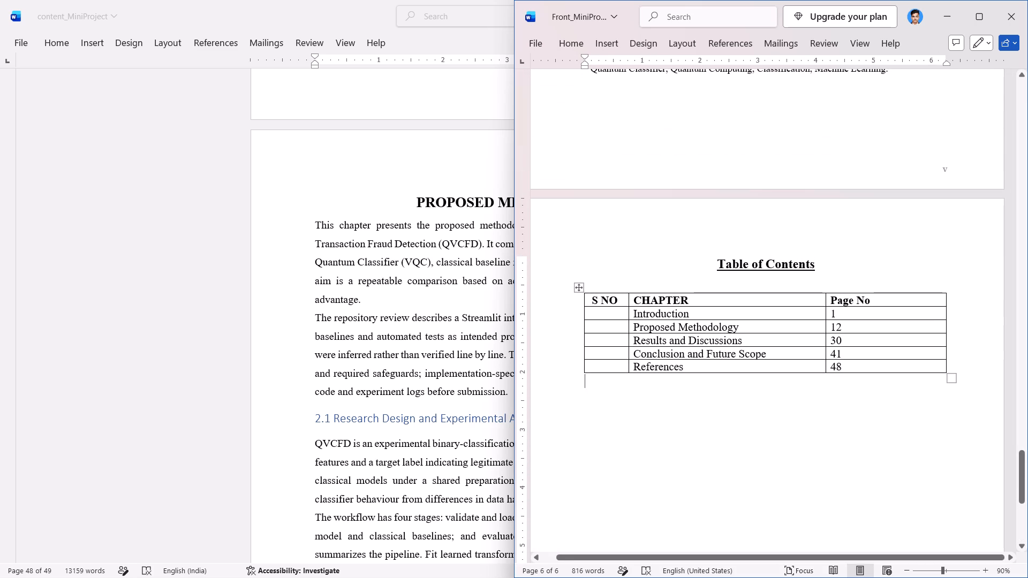
# Compare the cover page of check_final_report_merged.pdf in Chrome with the cover page of Front_MiniProject.
pyautogui.hotkey('alt', 'Tab')
pyautogui.hotkey('alt', 'Tab')
pyautogui.hotkey('alt', 'Tab')
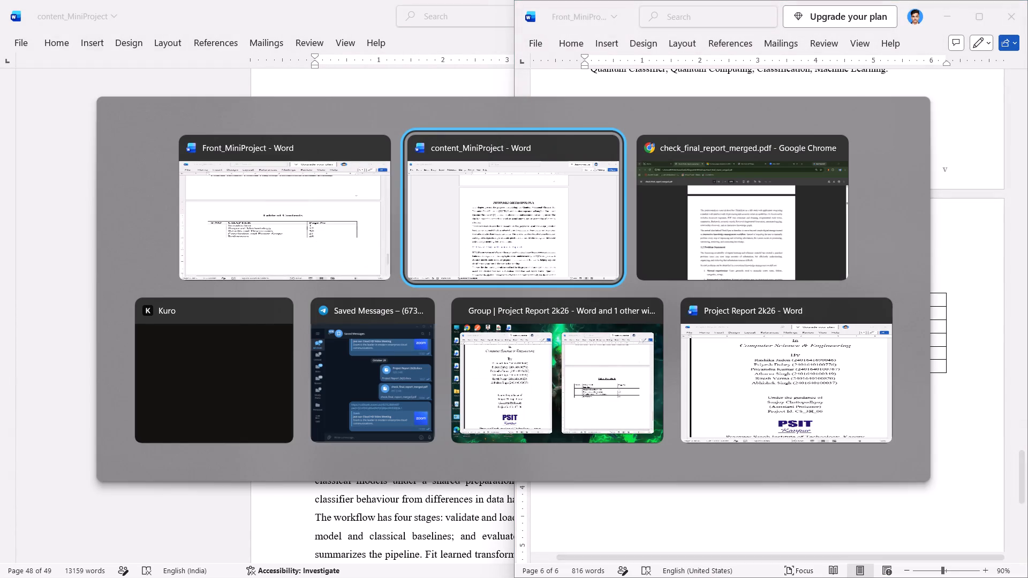
pyautogui.hotkey('alt', 'Tab')
pyautogui.scroll(17, 656, 352)
pyautogui.scroll(14, 656, 352)
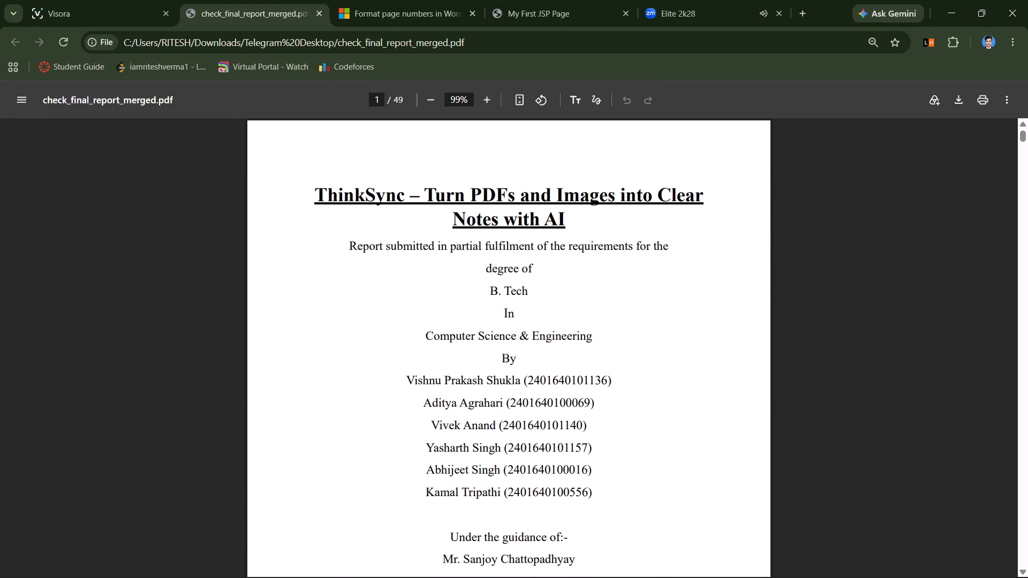
pyautogui.scroll(1, 656, 352)
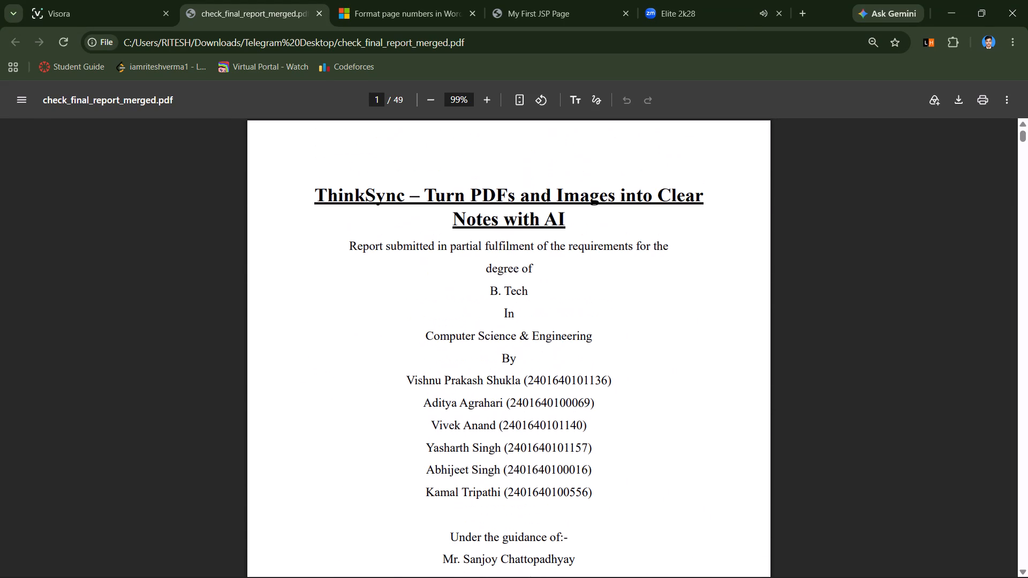
pyautogui.hotkey('alt', 'Tab')
pyautogui.scroll(20, 703, 260)
pyautogui.scroll(20, 703, 260)
pyautogui.scroll(8, 703, 260)
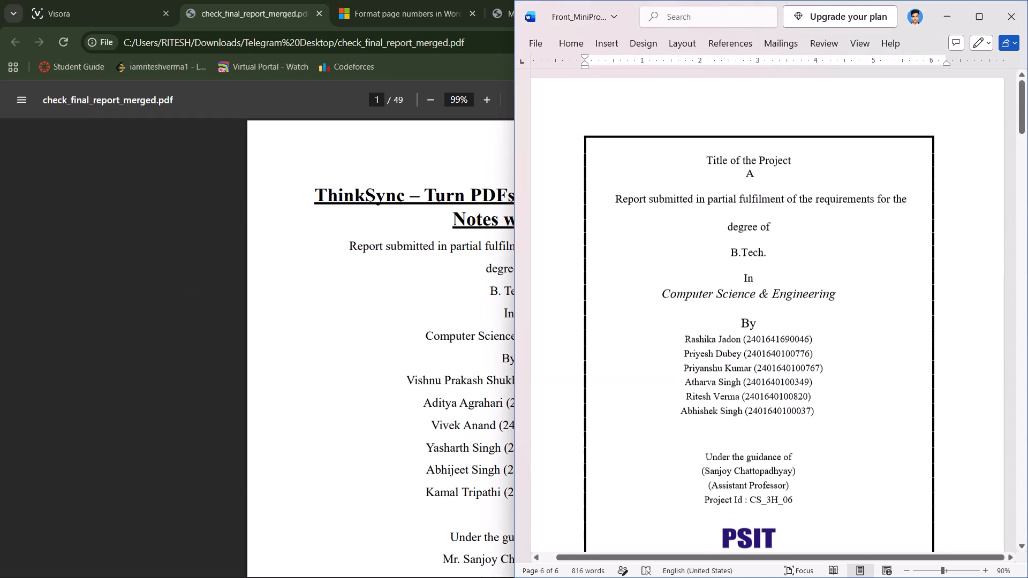
pyautogui.scroll(13, 703, 255)
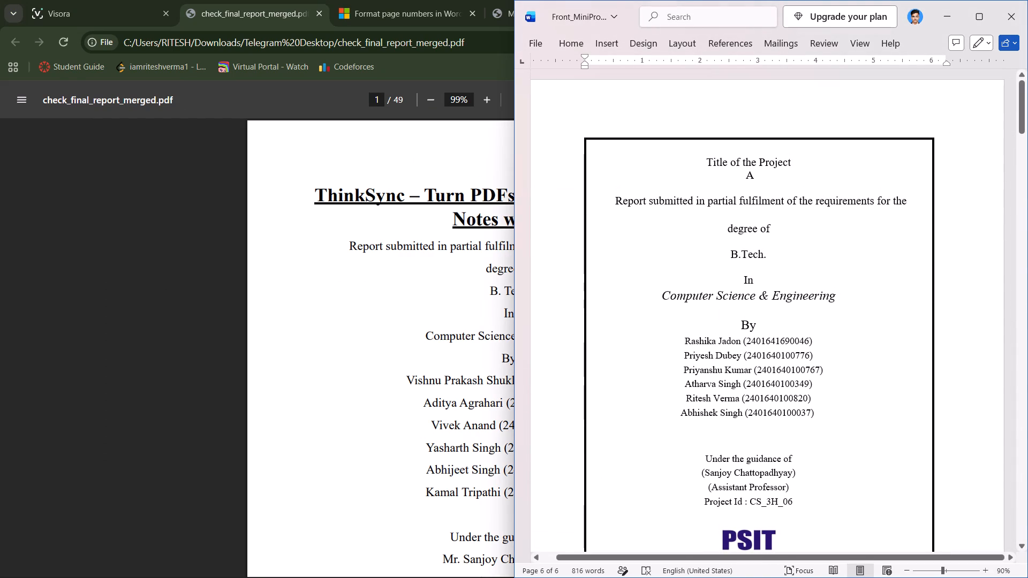
pyautogui.hotkey('alt', 'Tab')
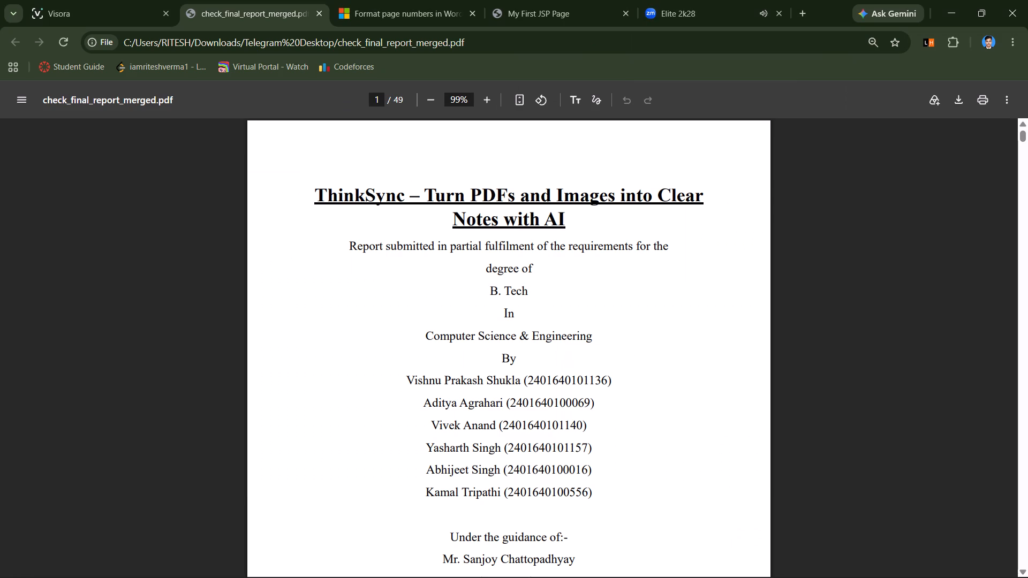
# Replace the cover page's "Title of the Project" and "A" lines in Front_MiniProject with the QVCFD project title copied from the Declaration.
pyautogui.hotkey('alt', 'Tab')
pyautogui.scroll(-5, 763, 264)
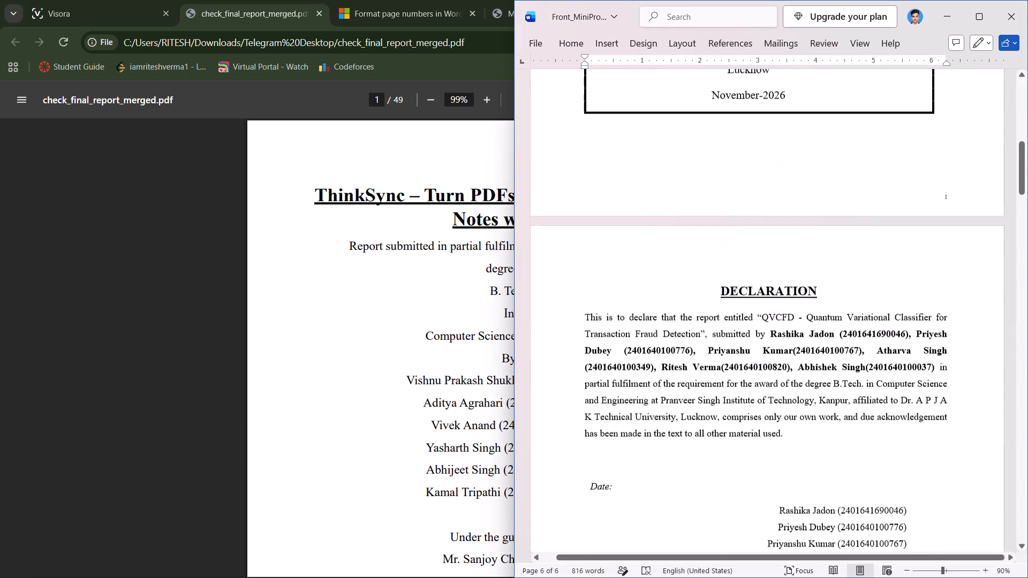
pyautogui.moveTo(765, 313); pyautogui.dragTo(745, 319)
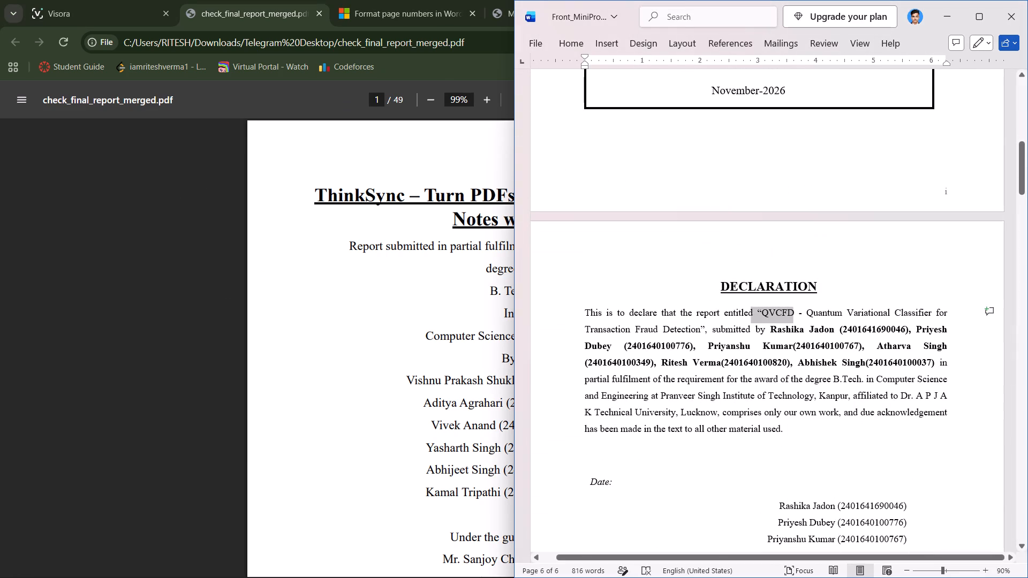
pyautogui.moveTo(745, 319); pyautogui.dragTo(696, 333)
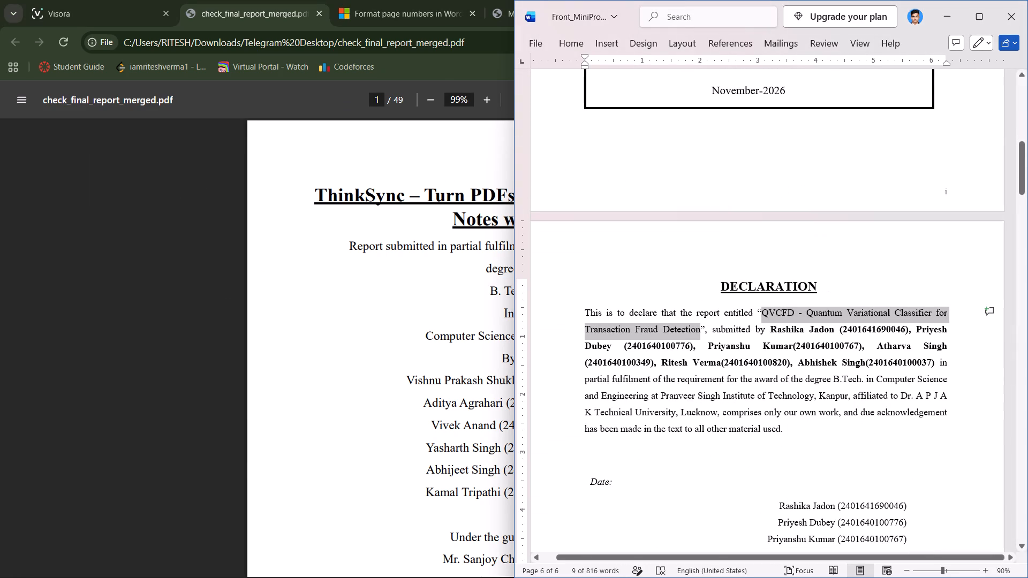
pyautogui.hotkey('ctrl', 'c')
pyautogui.scroll(3, 749, 300)
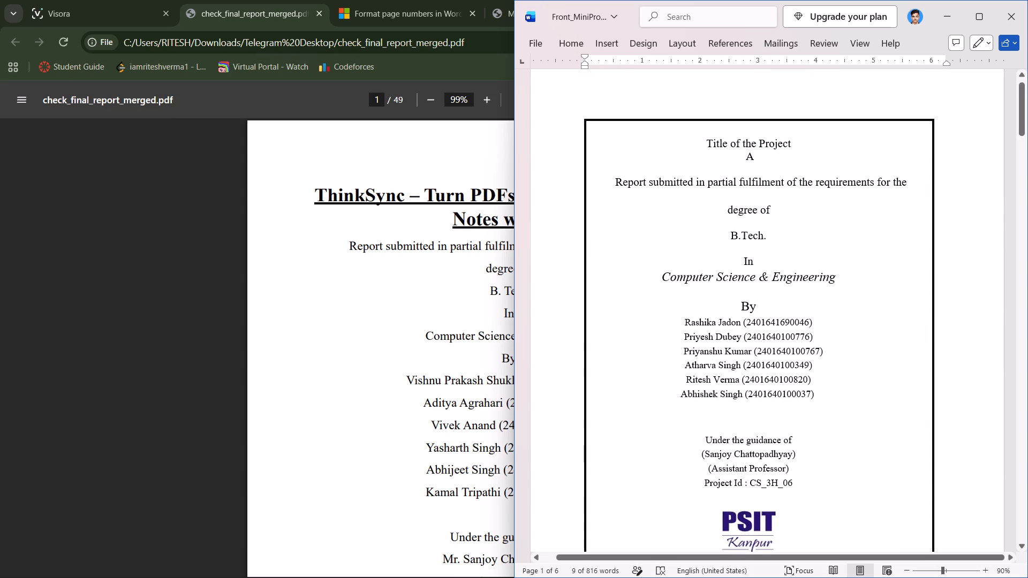
pyautogui.hotkey('alt', 'Tab')
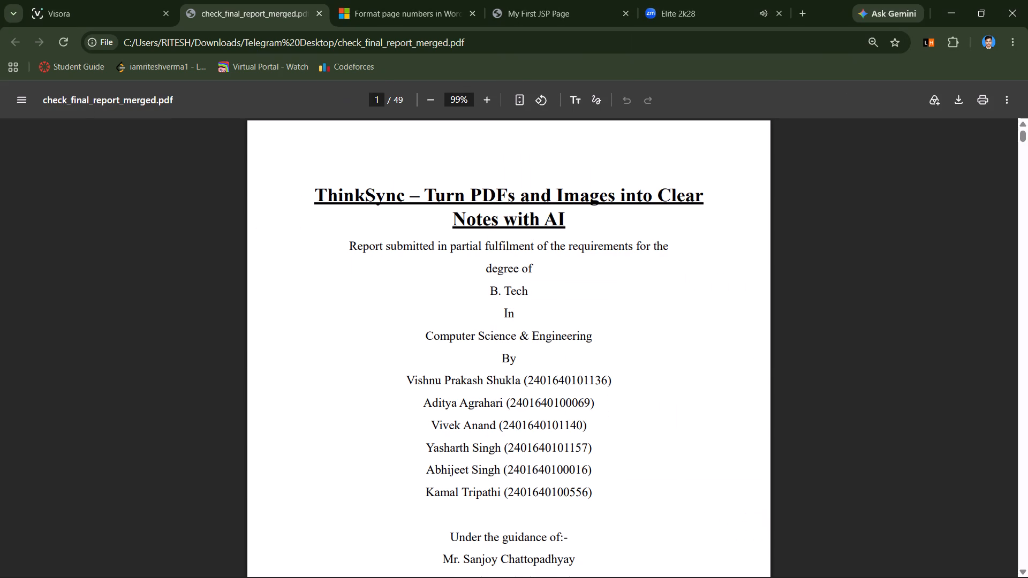
pyautogui.hotkey('alt', 'Tab')
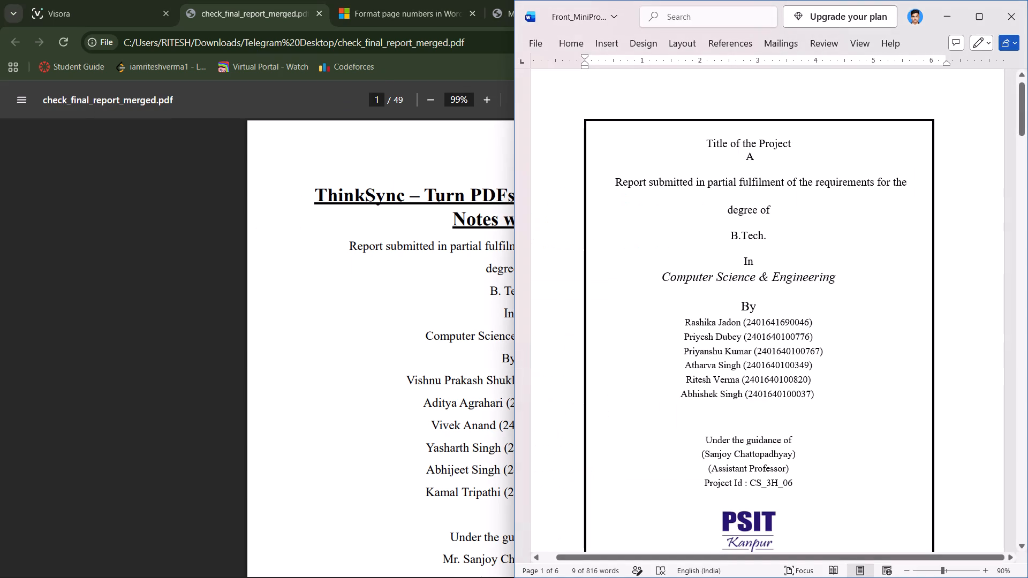
pyautogui.moveTo(768, 154); pyautogui.dragTo(716, 146)
pyautogui.hotkey('ctrl', 'v')
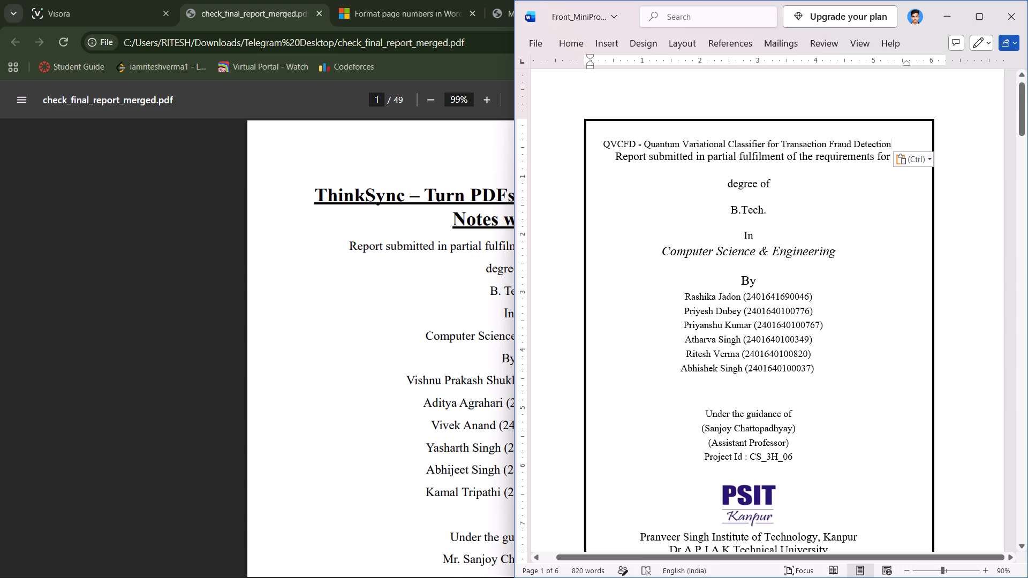
# Format the cover page's project title as 16 pt, bold and underlined, following the title style in check_final_report_merged.pdf.
pyautogui.hotkey('alt', 'Tab')
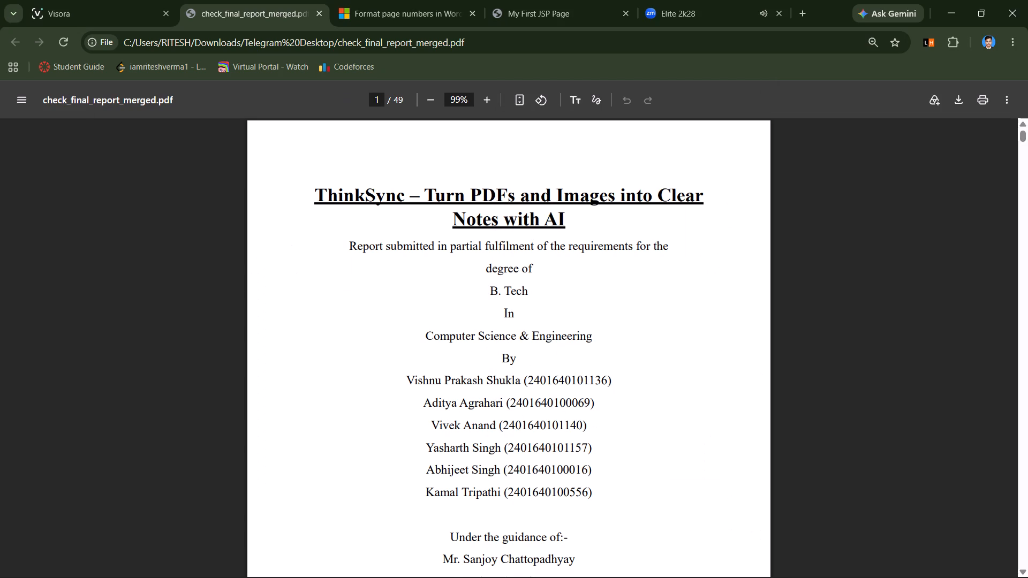
pyautogui.hotkey('alt', 'Tab')
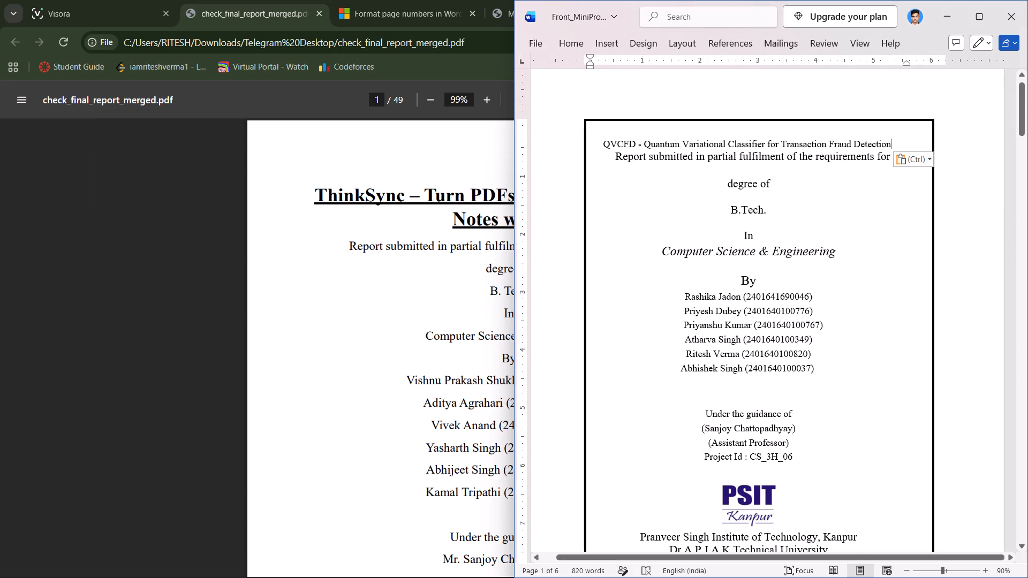
pyautogui.tripleClick(806, 146)
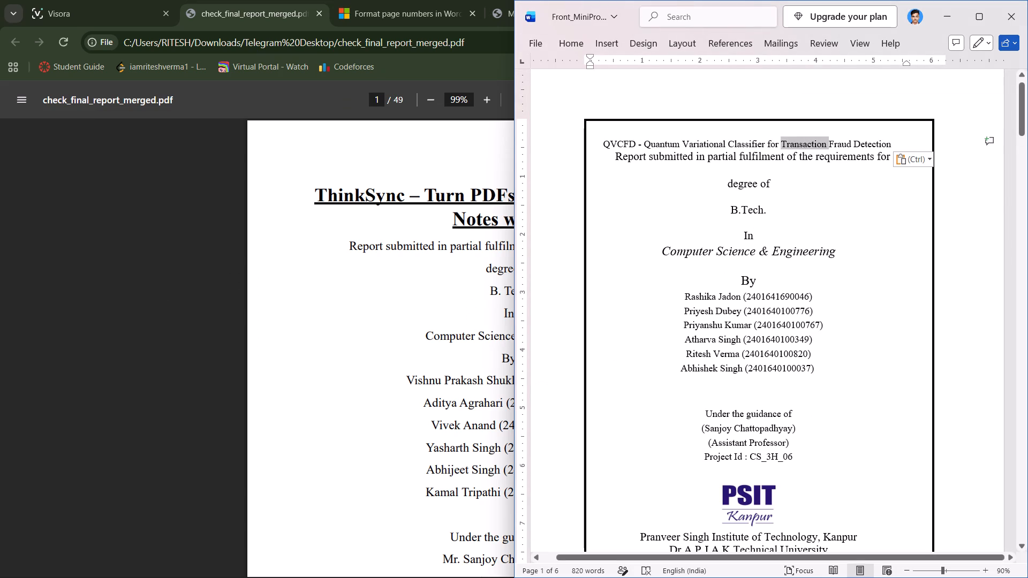
pyautogui.click(887, 103)
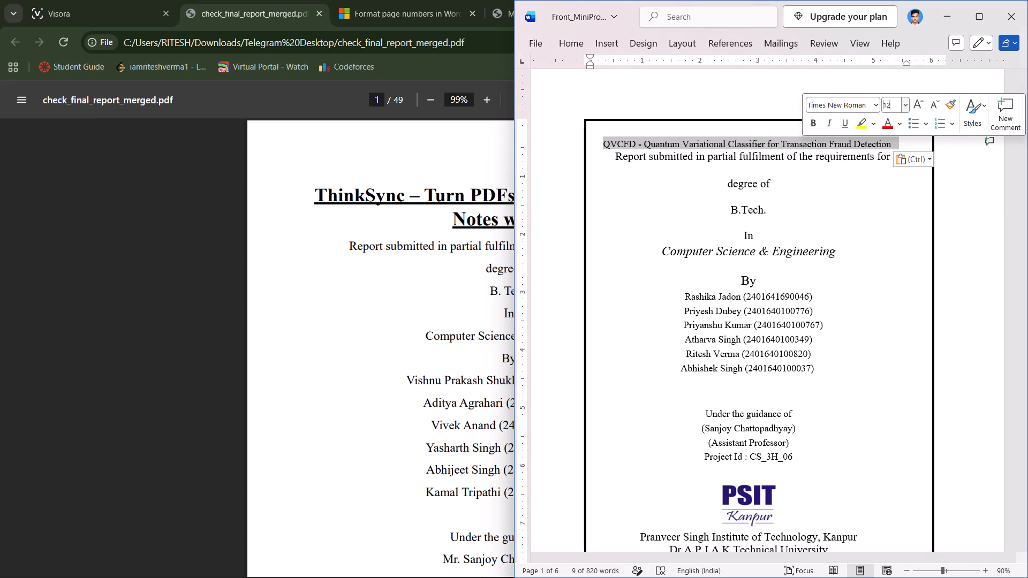
pyautogui.write('16')
pyautogui.press('Return')
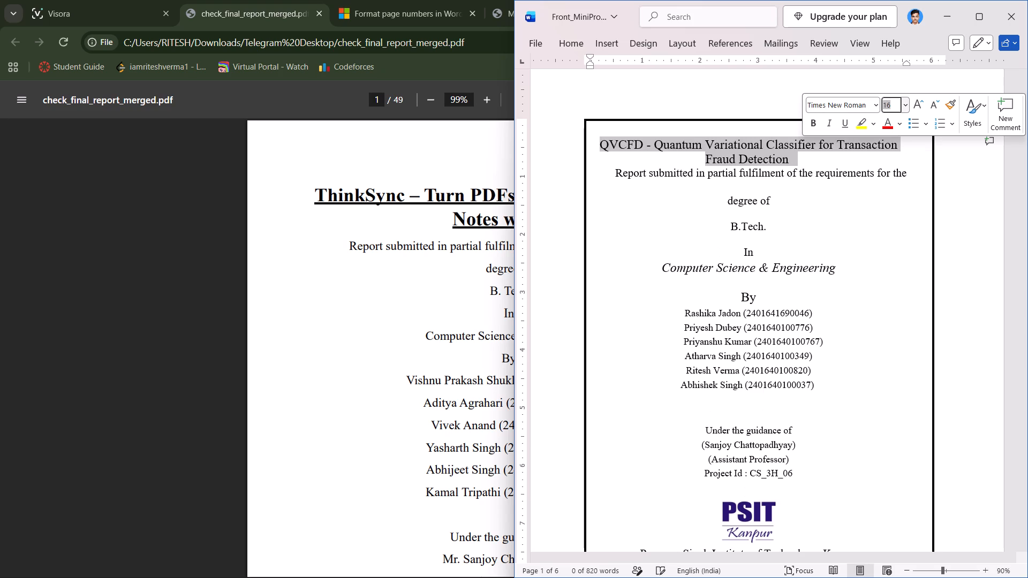
pyautogui.hotkey('alt', 'Tab')
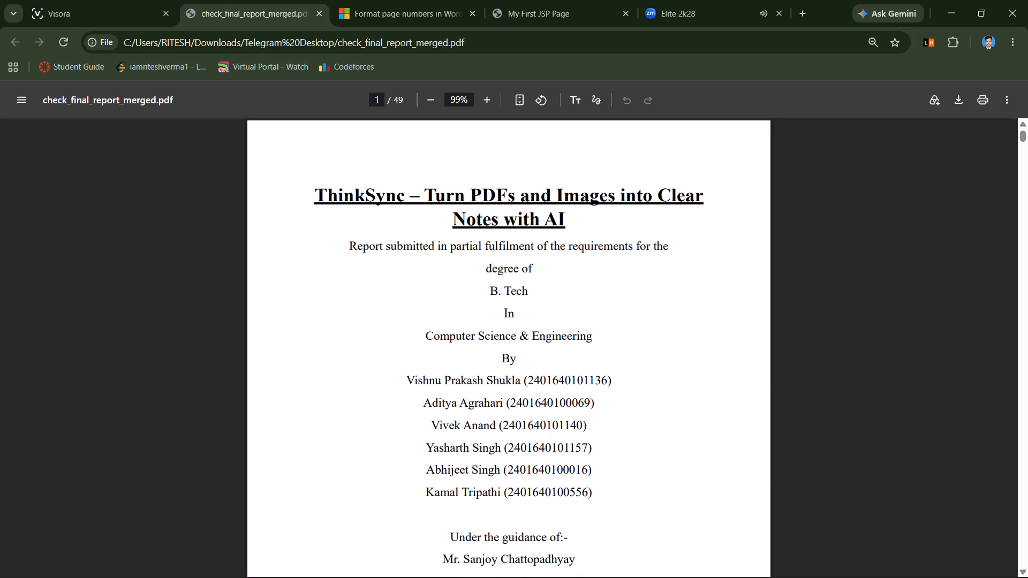
pyautogui.hotkey('alt', 'Tab')
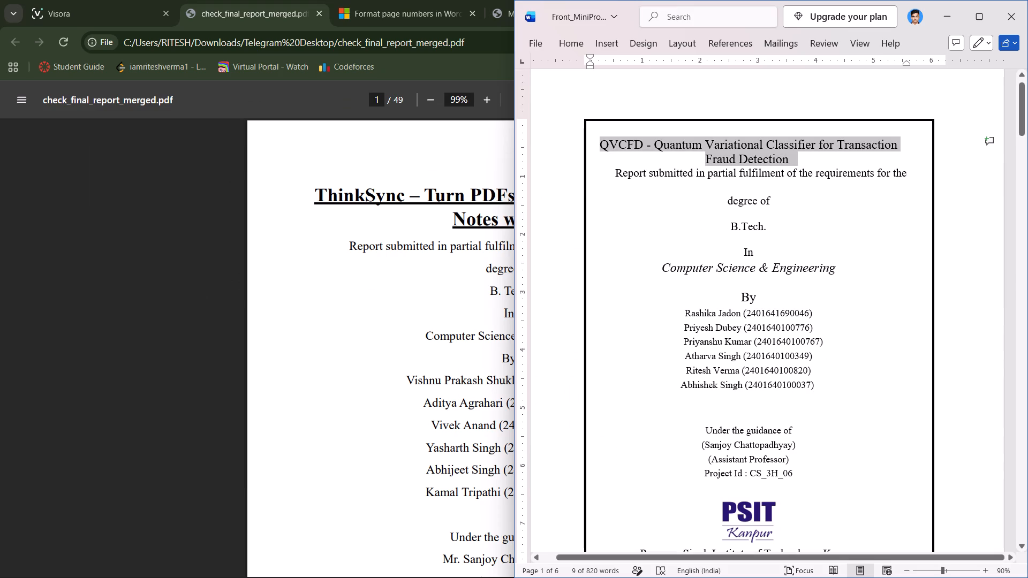
pyautogui.hotkey('ctrl', 'b')
pyautogui.hotkey('ctrl', 'u')
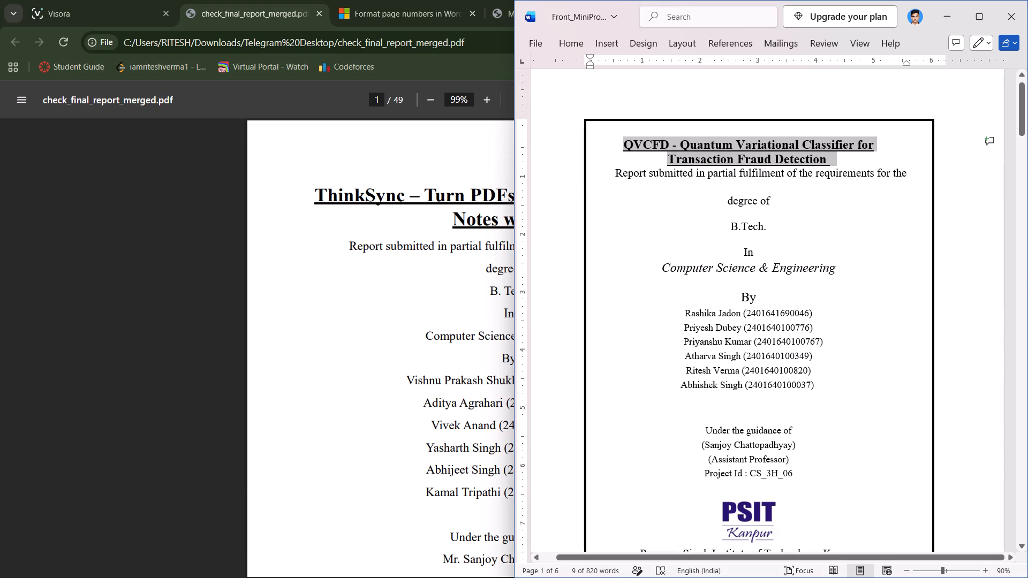
pyautogui.click(798, 196)
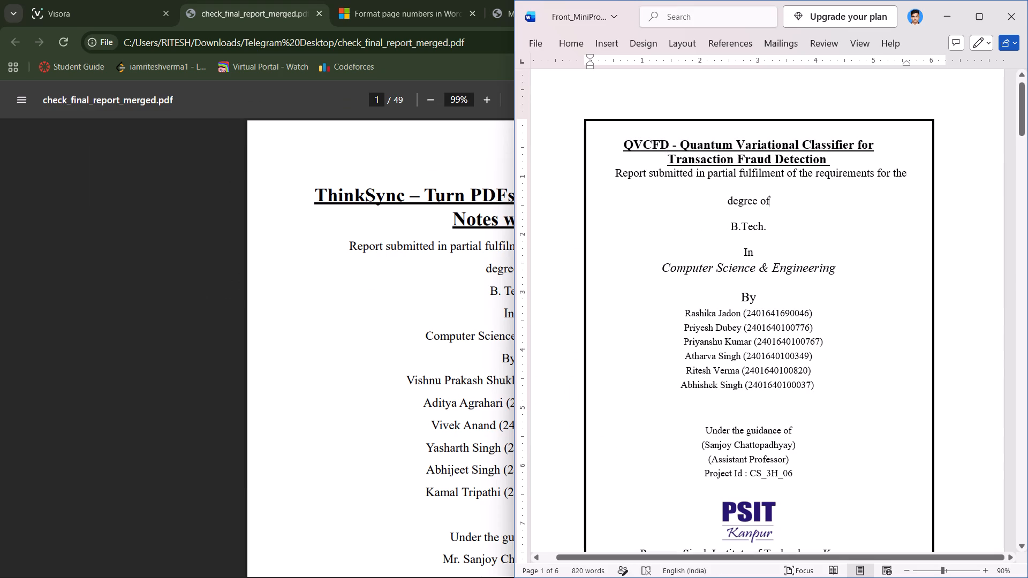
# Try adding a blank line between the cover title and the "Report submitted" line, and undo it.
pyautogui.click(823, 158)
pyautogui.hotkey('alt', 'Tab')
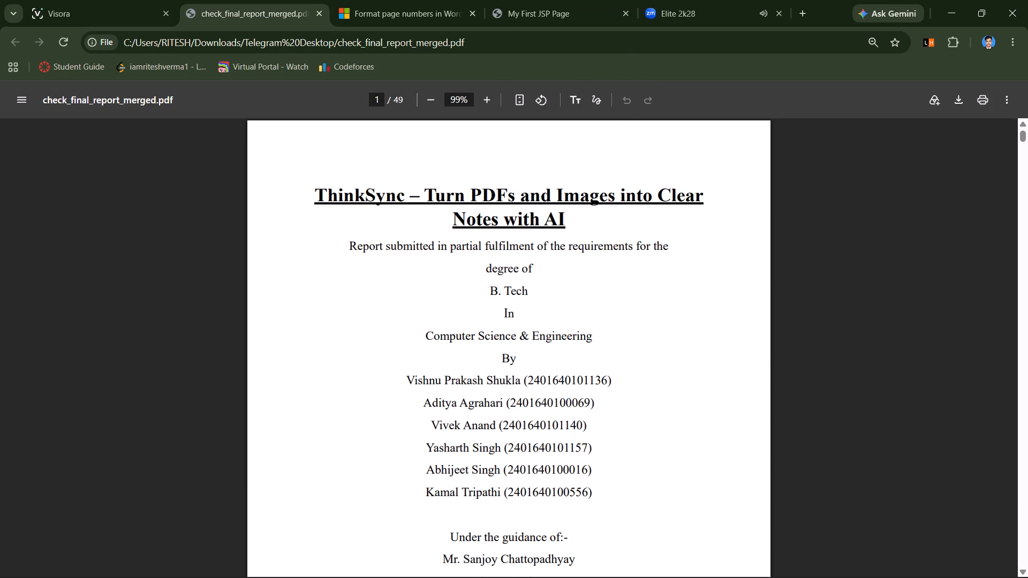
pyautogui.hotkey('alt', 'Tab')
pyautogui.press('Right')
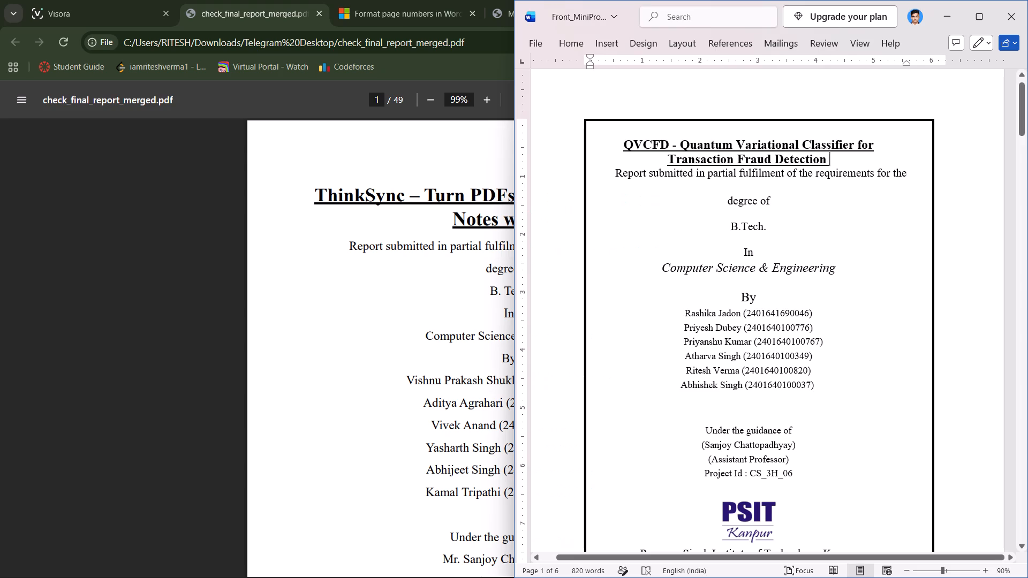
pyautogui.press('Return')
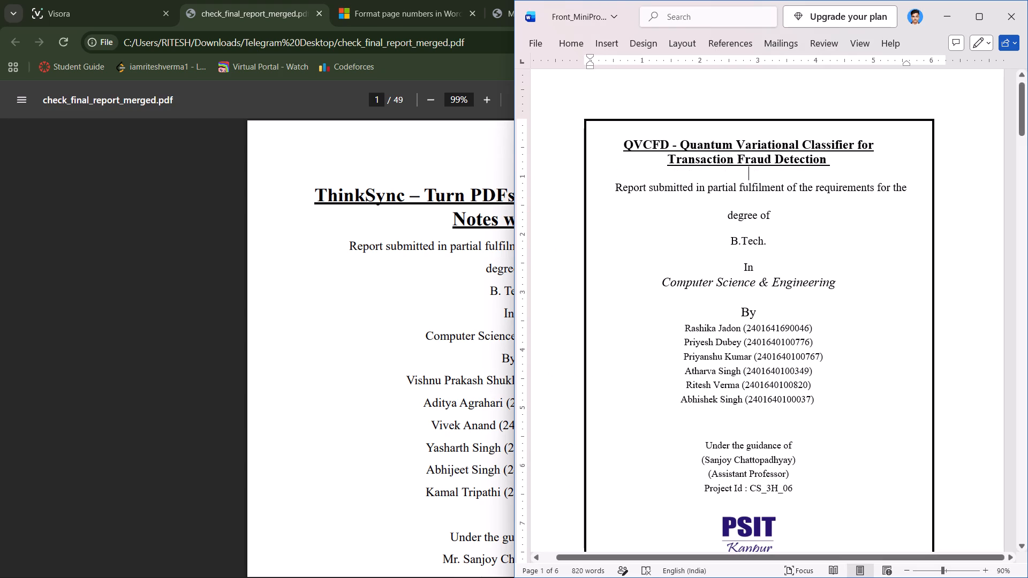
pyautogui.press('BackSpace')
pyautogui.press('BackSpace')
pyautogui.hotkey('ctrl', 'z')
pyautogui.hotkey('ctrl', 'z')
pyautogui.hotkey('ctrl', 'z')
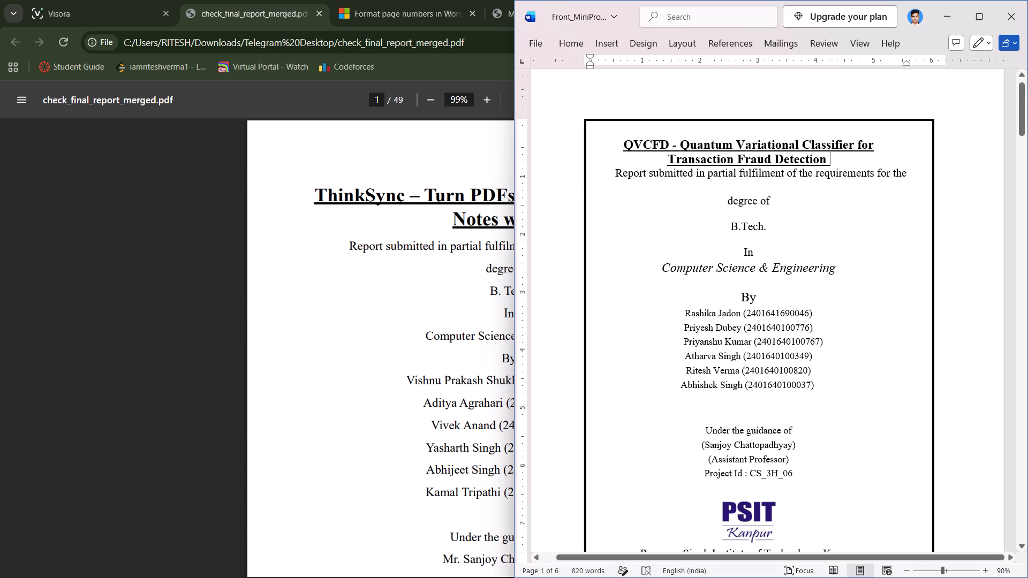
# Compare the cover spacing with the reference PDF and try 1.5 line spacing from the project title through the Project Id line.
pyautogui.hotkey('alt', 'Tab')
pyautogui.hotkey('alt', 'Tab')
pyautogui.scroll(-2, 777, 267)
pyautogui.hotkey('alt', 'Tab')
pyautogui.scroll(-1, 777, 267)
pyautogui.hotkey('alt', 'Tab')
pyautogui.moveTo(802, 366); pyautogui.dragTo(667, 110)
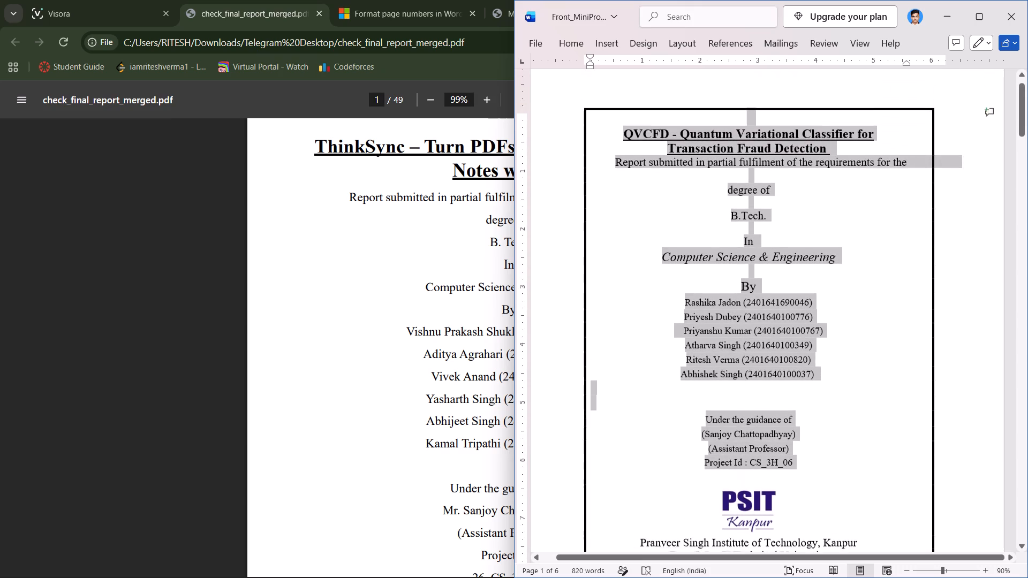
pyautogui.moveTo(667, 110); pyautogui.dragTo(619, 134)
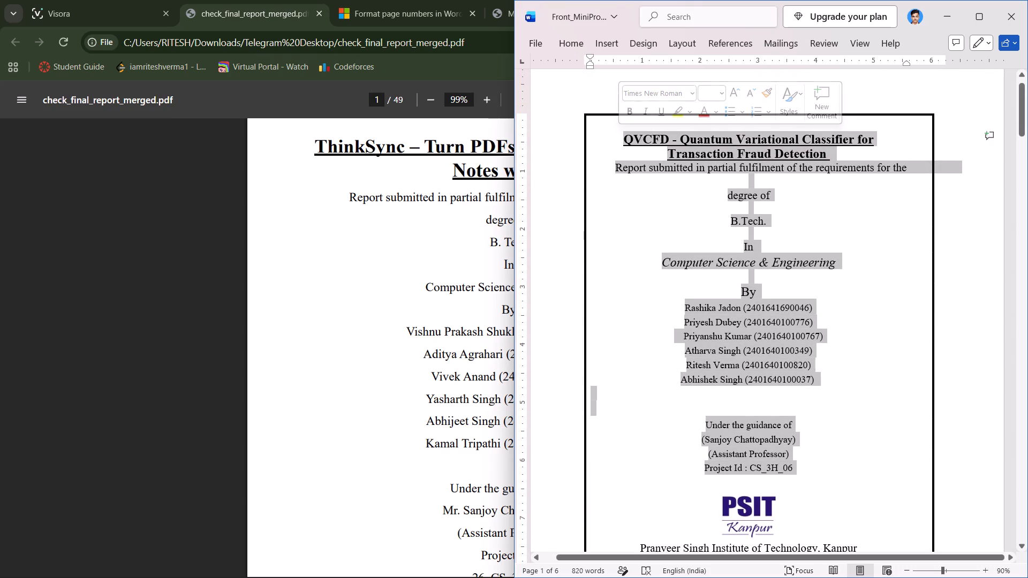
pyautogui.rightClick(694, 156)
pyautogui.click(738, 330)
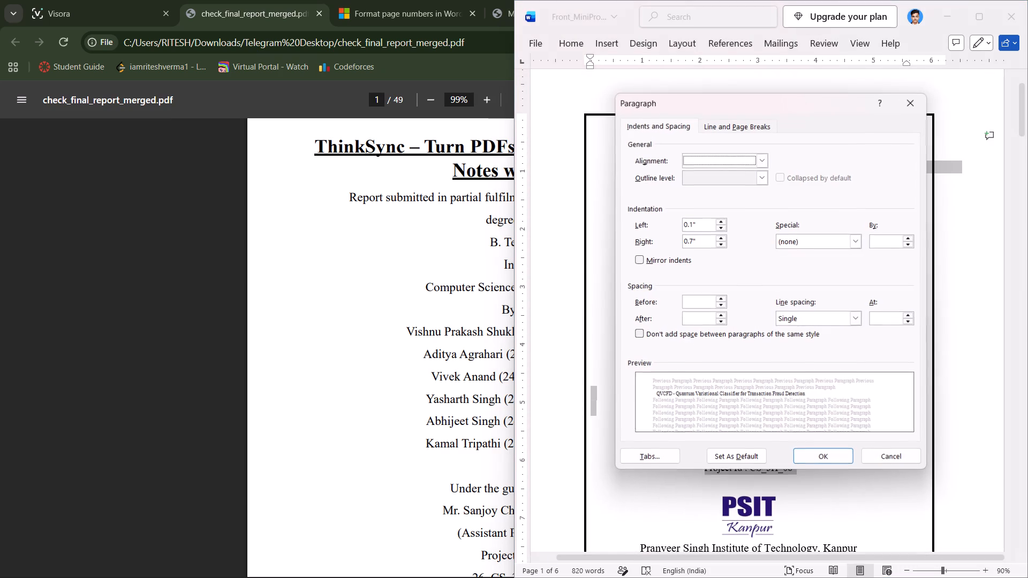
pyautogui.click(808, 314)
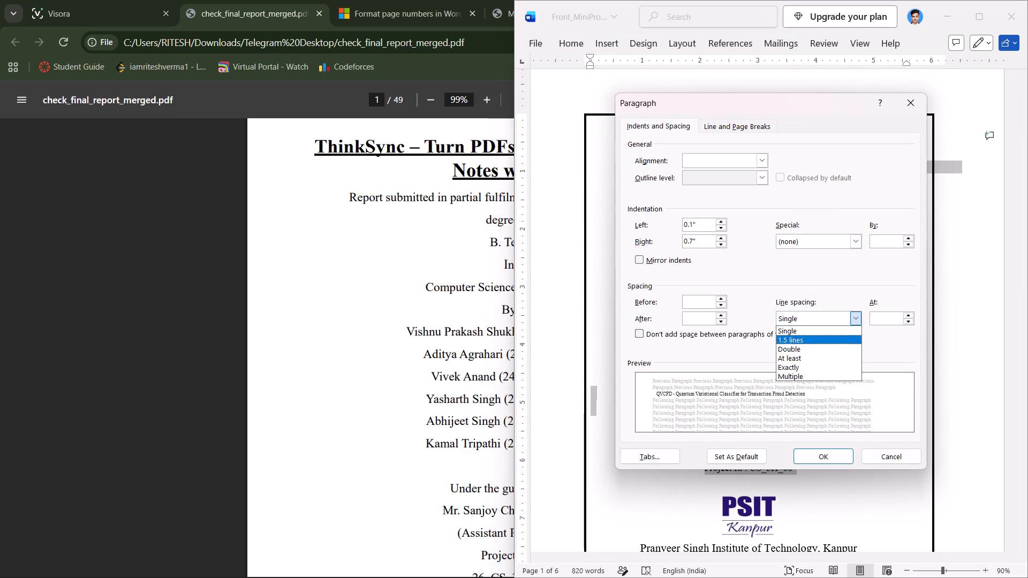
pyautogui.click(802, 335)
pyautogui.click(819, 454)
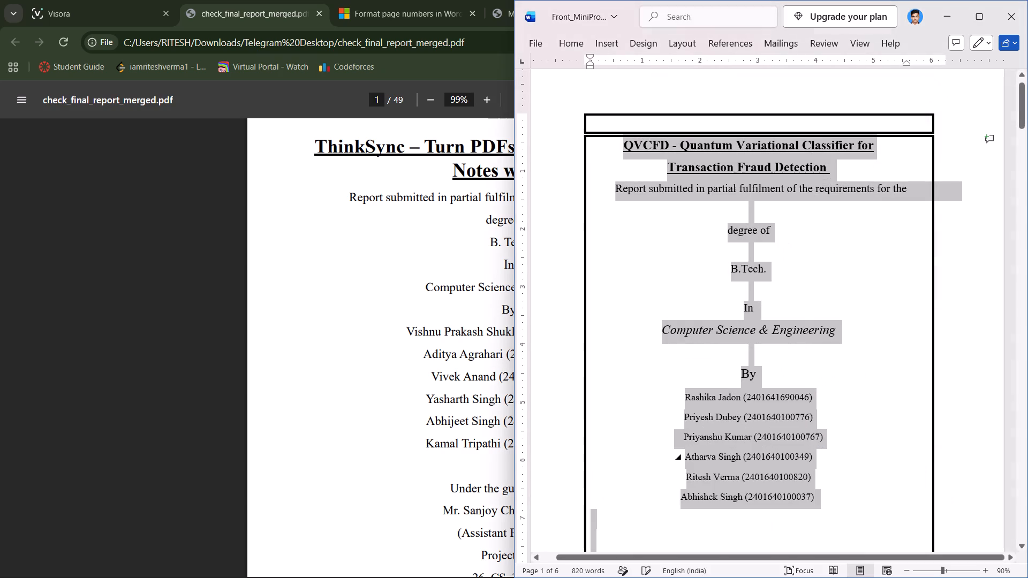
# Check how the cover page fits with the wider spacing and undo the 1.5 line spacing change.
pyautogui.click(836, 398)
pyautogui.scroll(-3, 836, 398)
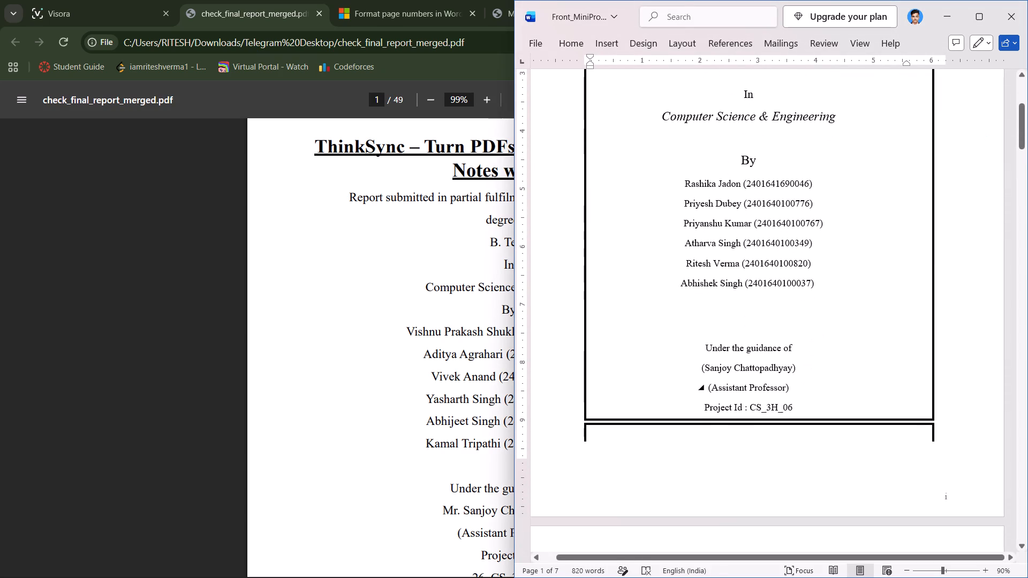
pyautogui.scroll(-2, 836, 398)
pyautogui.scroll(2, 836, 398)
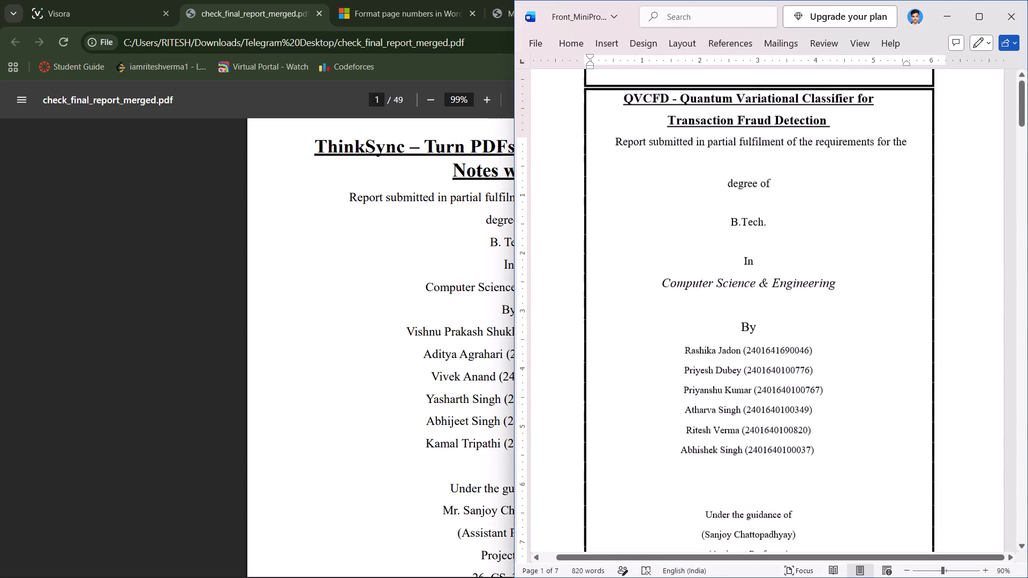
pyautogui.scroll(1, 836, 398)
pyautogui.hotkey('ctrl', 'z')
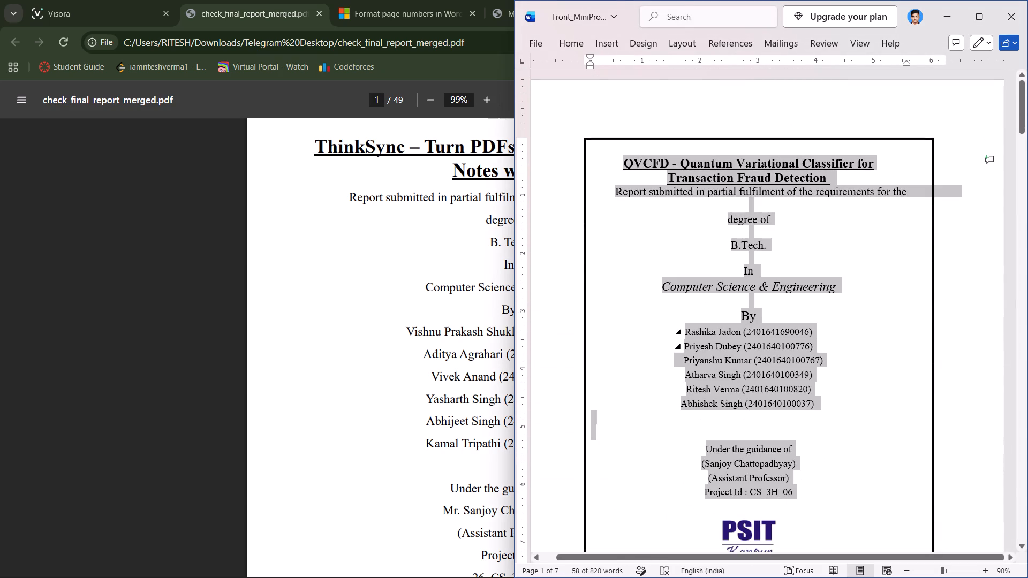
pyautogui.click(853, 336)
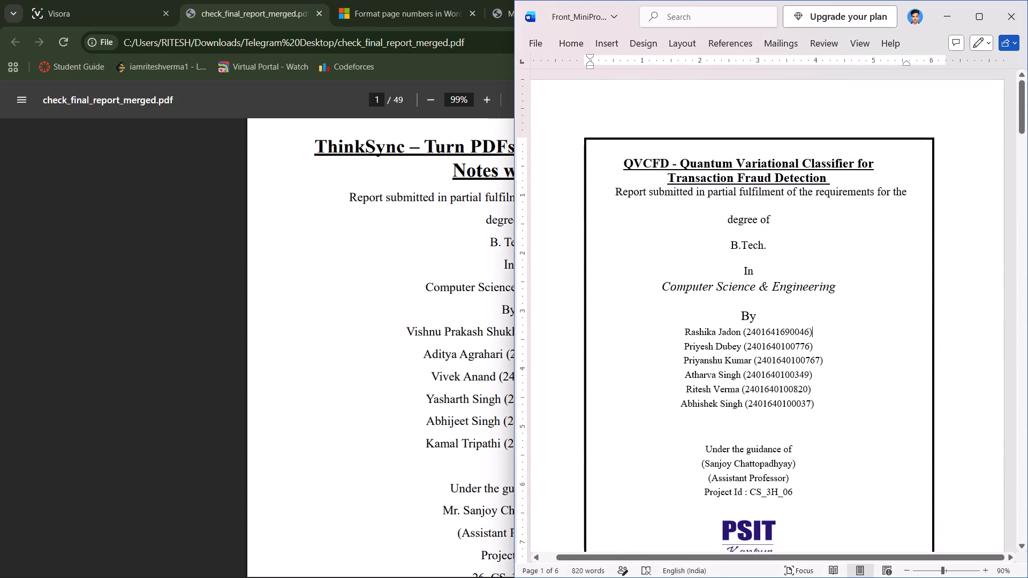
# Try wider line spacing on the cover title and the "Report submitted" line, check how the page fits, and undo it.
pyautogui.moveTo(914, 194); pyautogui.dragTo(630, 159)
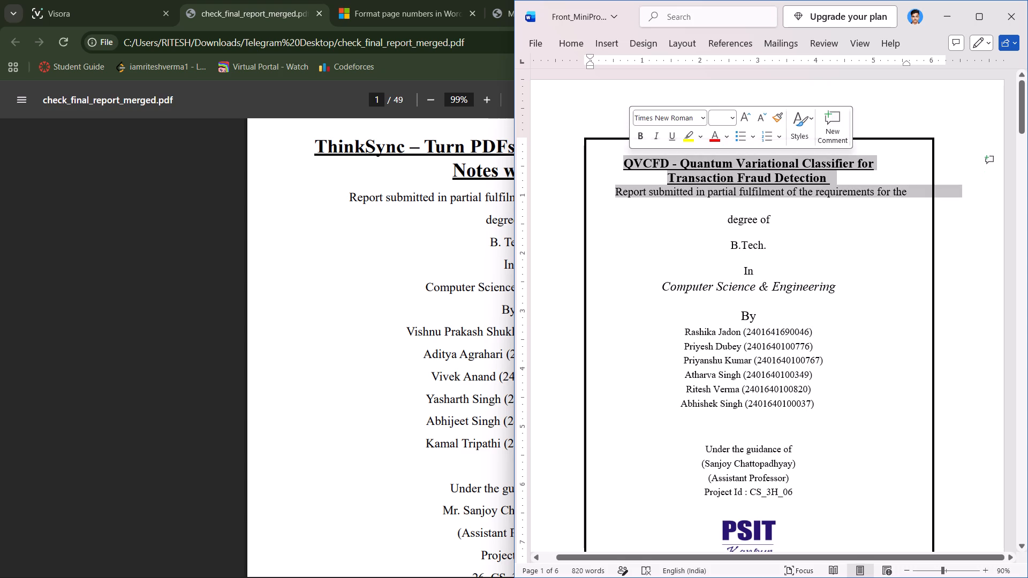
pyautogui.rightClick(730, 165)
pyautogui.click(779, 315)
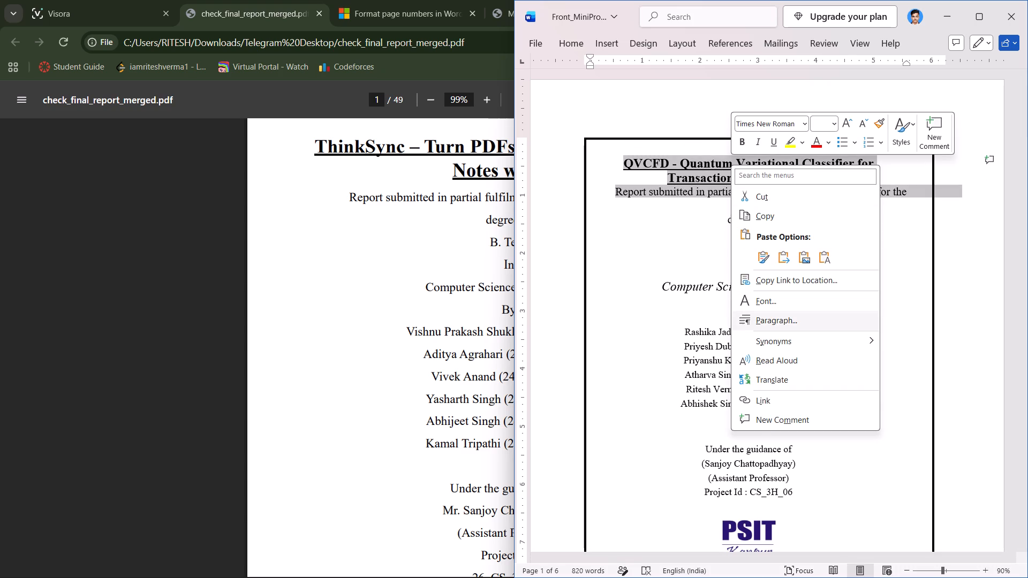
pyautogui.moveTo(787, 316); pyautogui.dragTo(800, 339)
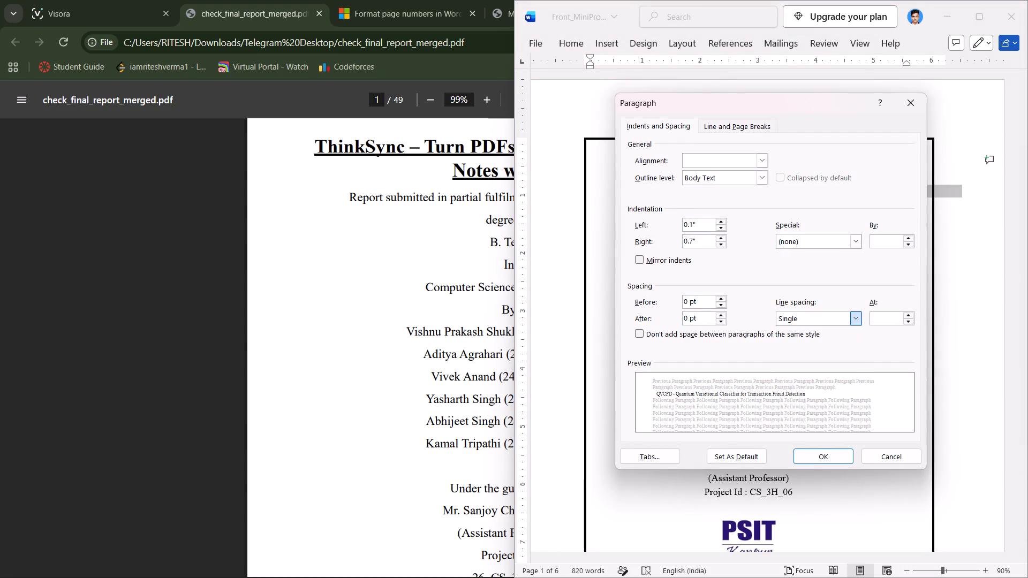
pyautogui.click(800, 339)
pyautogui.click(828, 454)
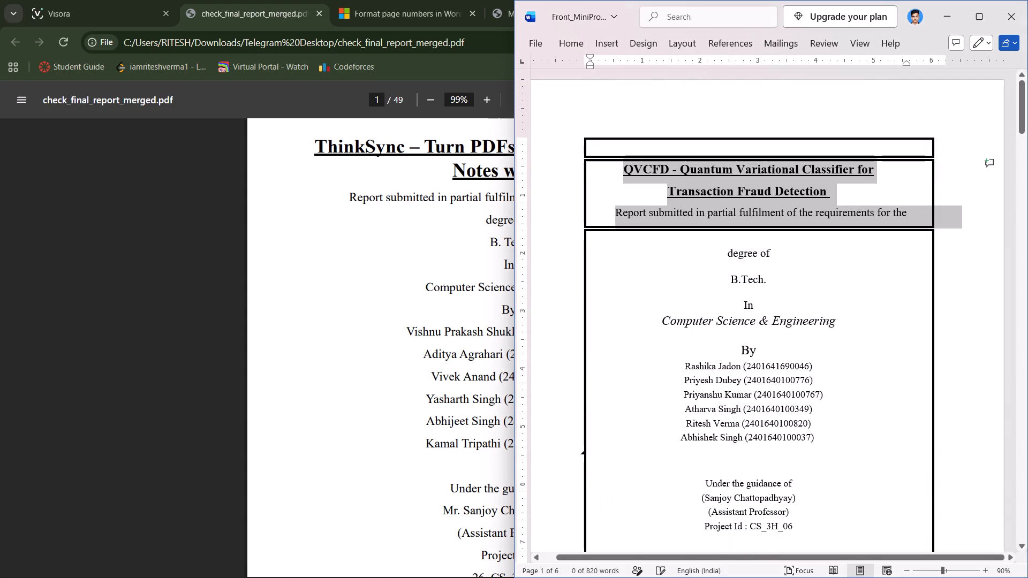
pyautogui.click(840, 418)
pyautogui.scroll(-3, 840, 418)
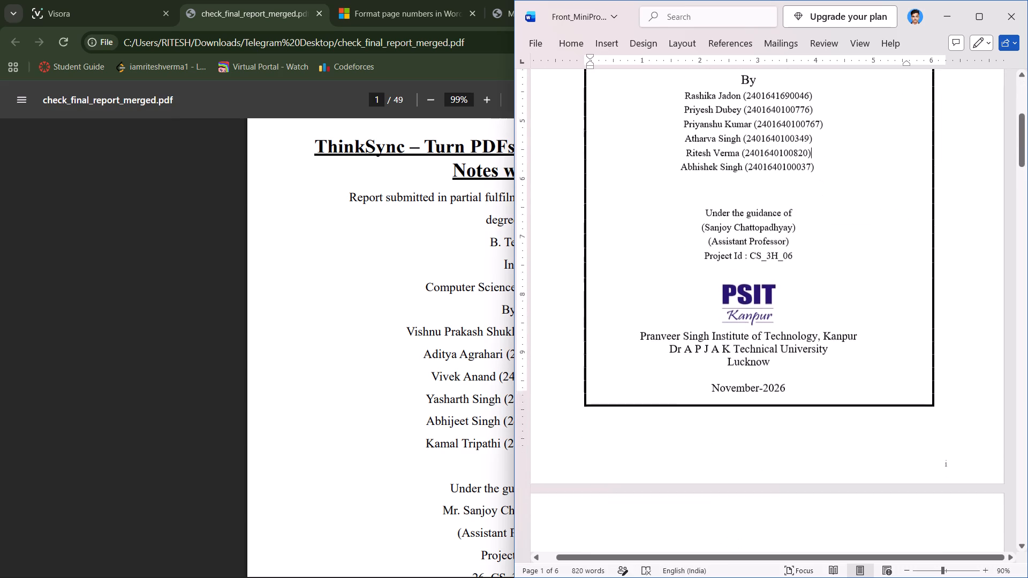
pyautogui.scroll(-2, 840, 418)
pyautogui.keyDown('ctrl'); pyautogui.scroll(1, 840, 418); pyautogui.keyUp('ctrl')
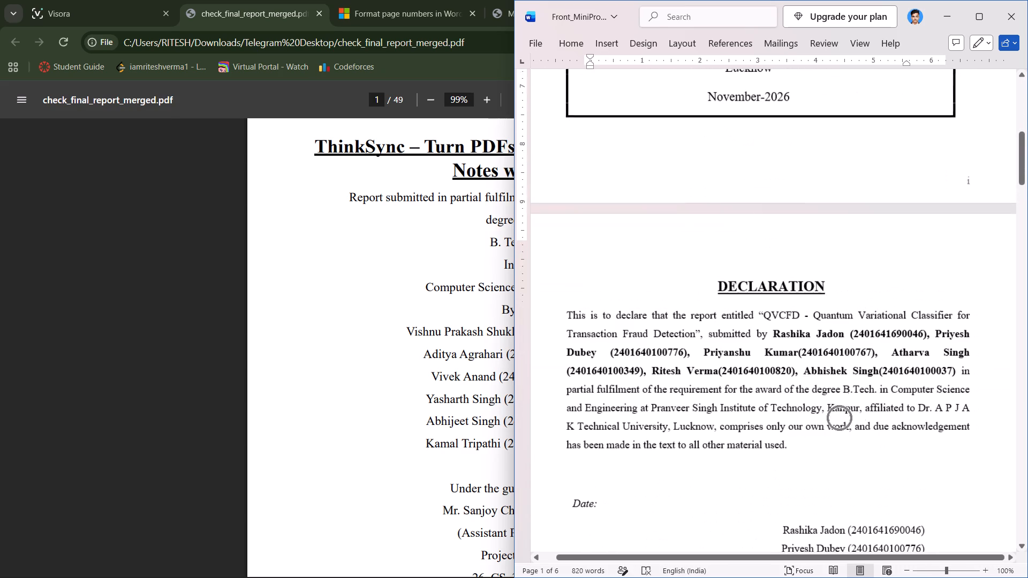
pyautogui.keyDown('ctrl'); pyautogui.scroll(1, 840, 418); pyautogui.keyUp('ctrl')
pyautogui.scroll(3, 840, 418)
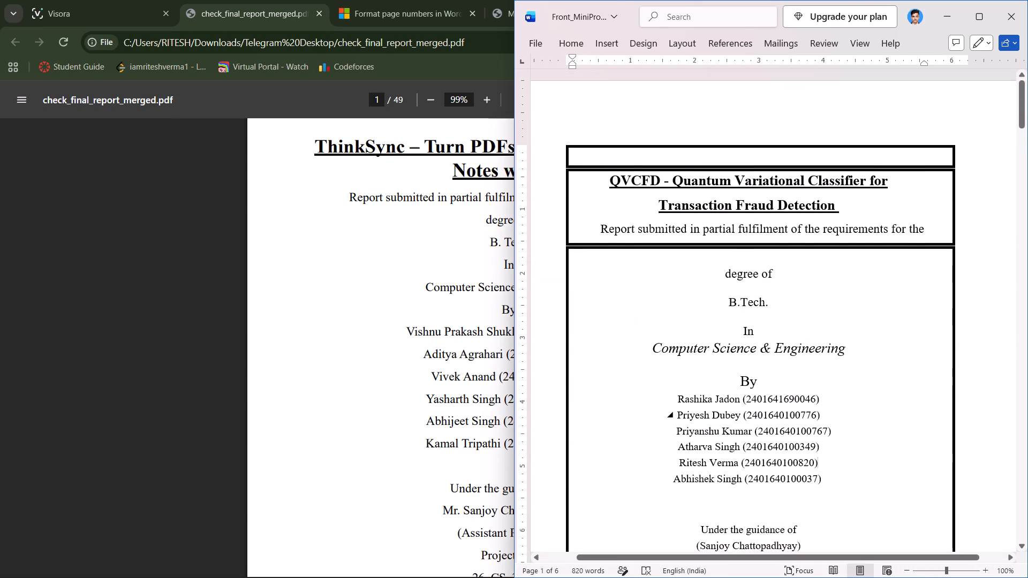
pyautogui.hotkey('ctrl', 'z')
# Add a 9 pt blank line between the cover's project title and the "Report submitted" line.
pyautogui.click(844, 191)
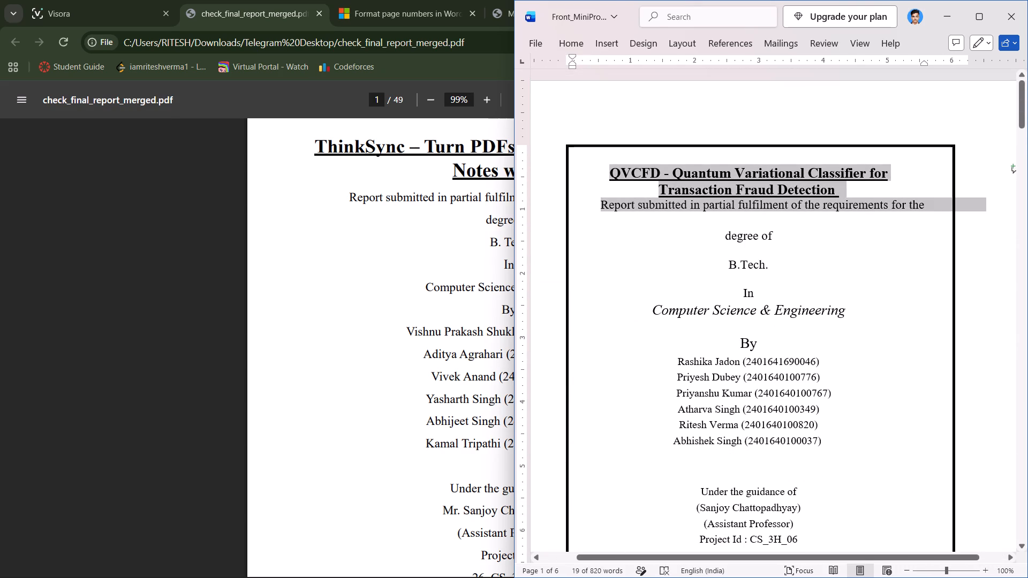
pyautogui.press('Return')
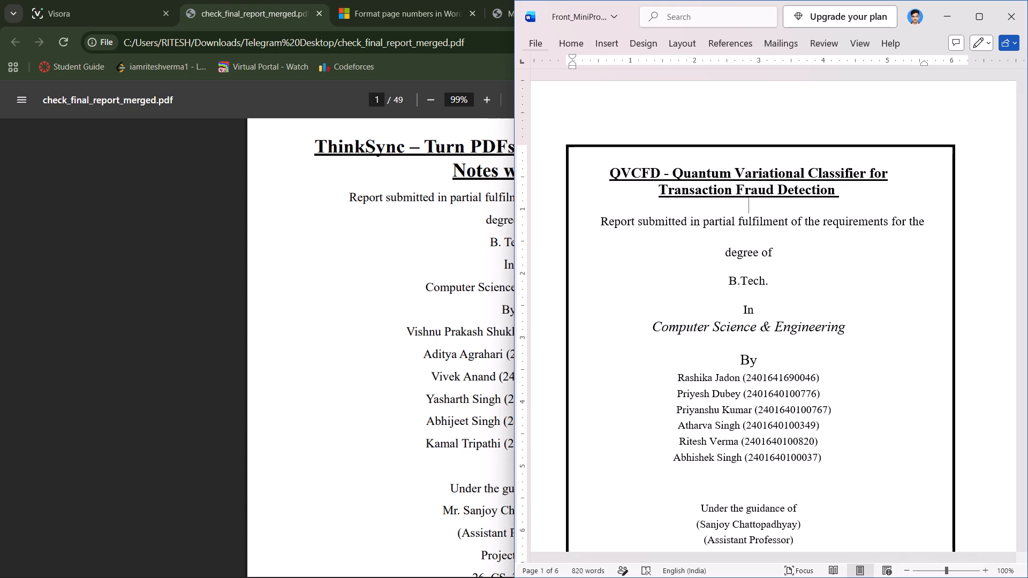
pyautogui.click(568, 45)
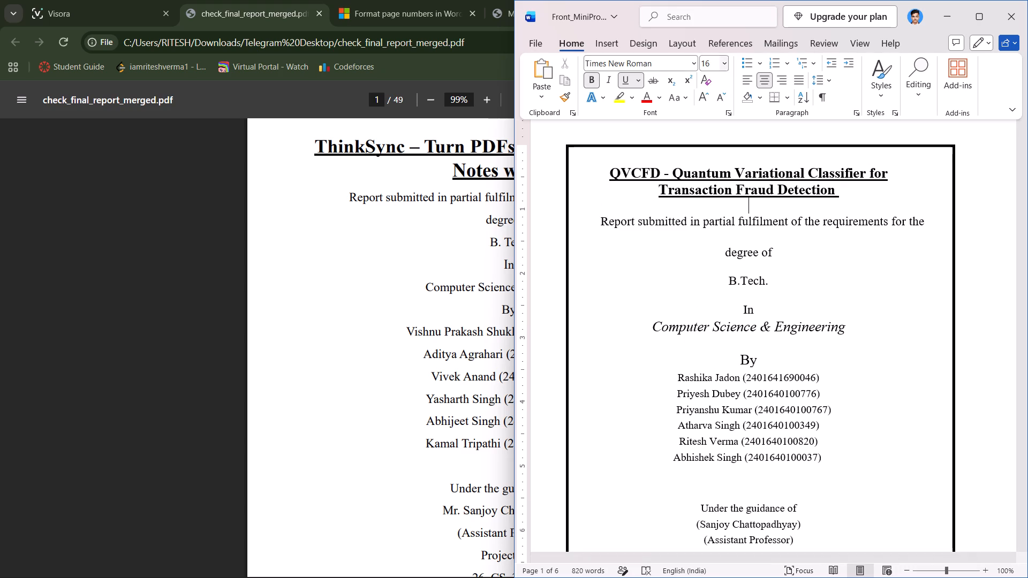
pyautogui.click(705, 64)
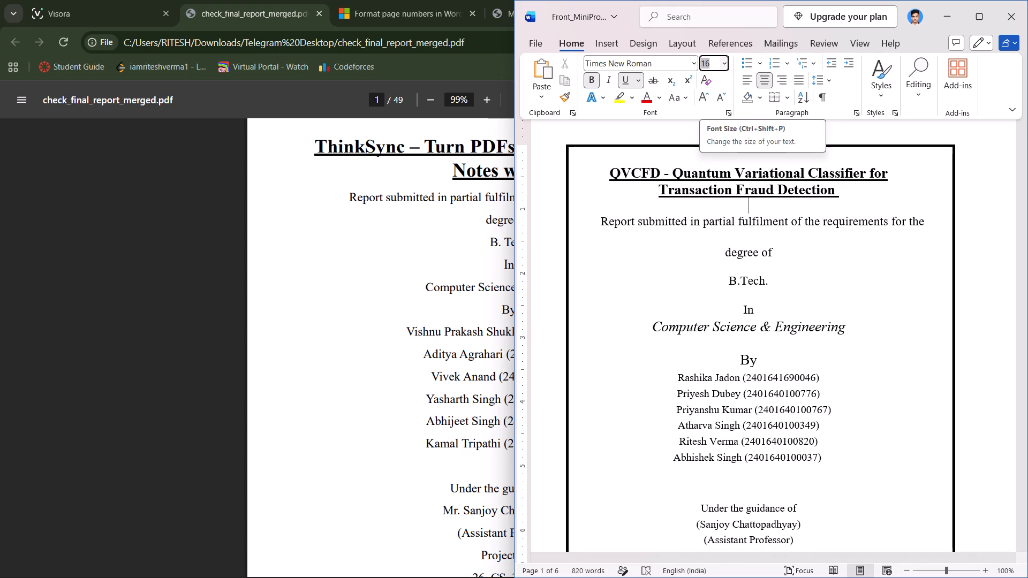
pyautogui.press('9')
pyautogui.press('Return')
pyautogui.click(818, 234)
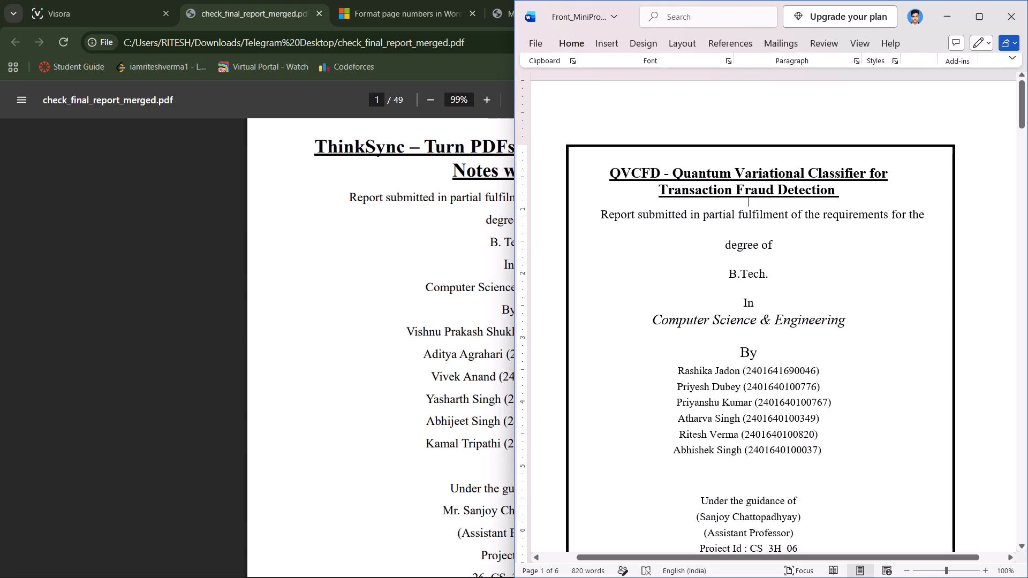
# Place the cursor on the blank line above "degree of" and save the document.
pyautogui.click(752, 220)
pyautogui.click(752, 225)
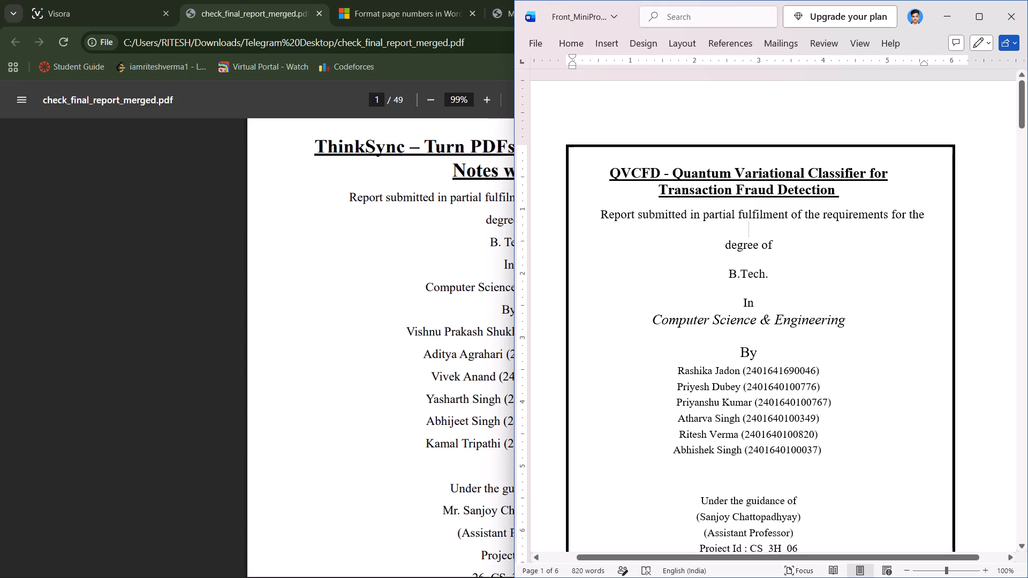
pyautogui.click(542, 43)
pyautogui.click(527, 45)
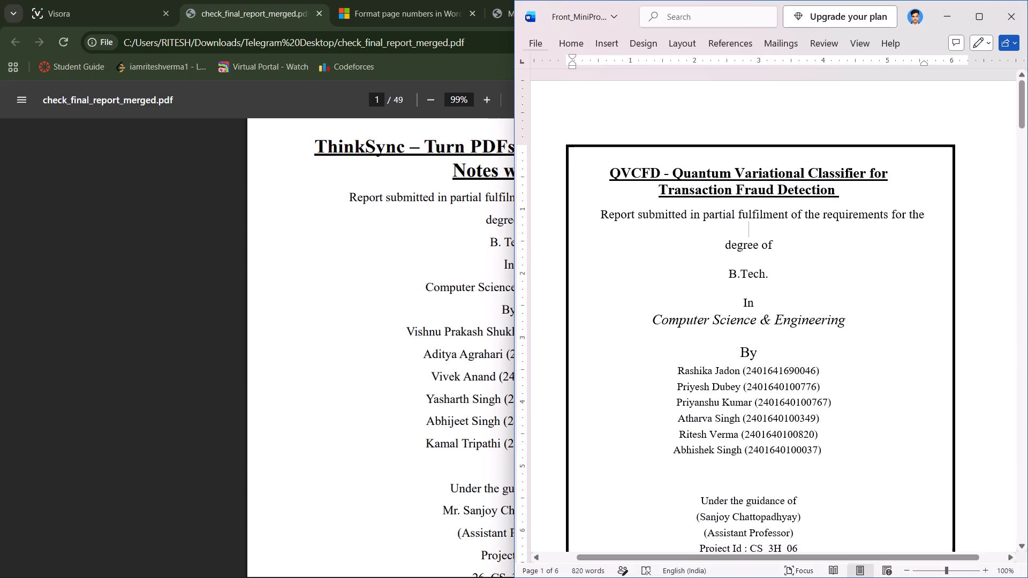
pyautogui.hotkey('ctrl', 's')
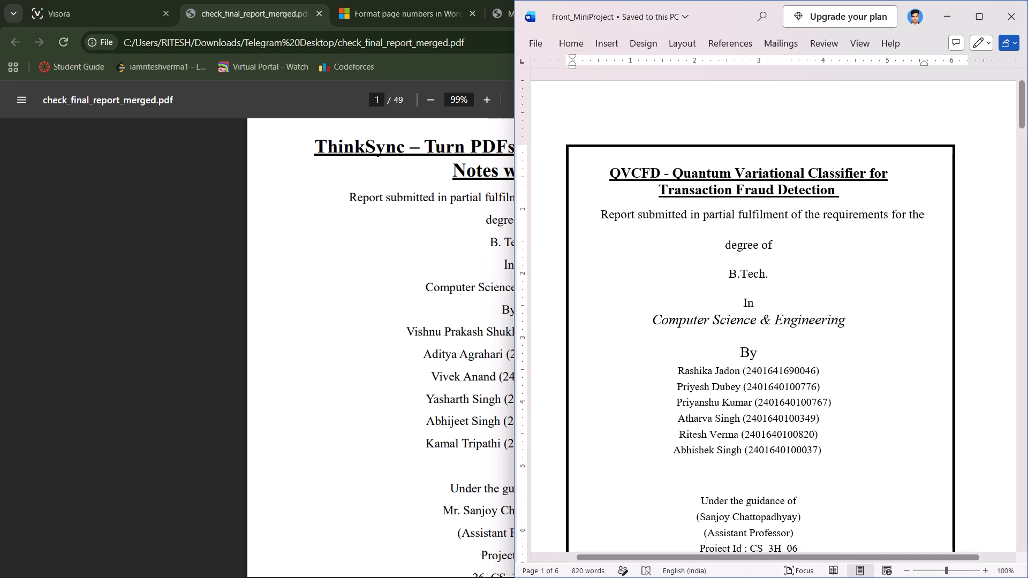
# Set the font size of the blank line between the "Report submitted" line and "degree of" to 9 pt.
pyautogui.click(587, 44)
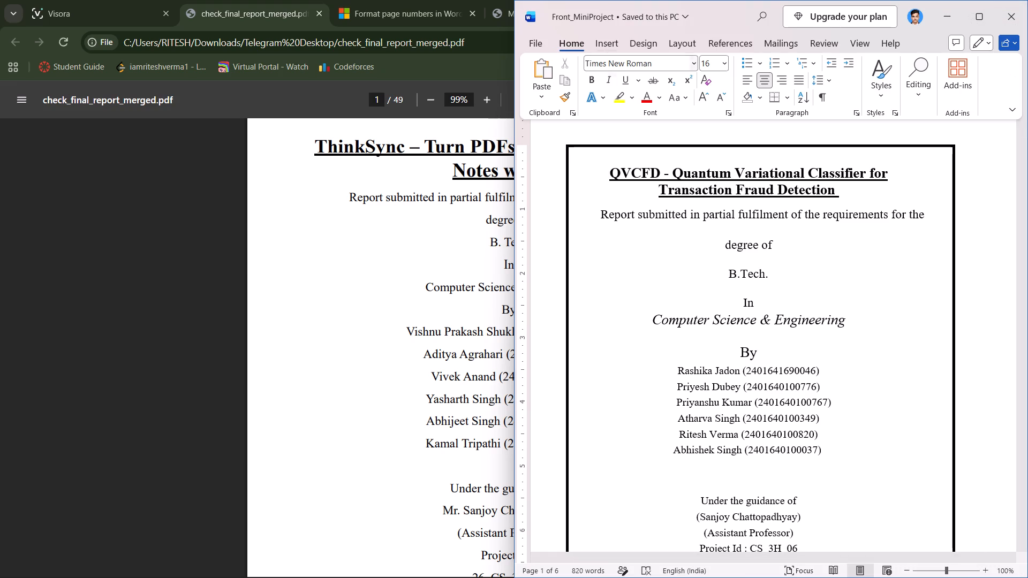
pyautogui.click(706, 58)
pyautogui.press('Right')
pyautogui.press('Right')
pyautogui.press('BackSpace')
pyautogui.press('BackSpace')
pyautogui.press('9')
pyautogui.press('Return')
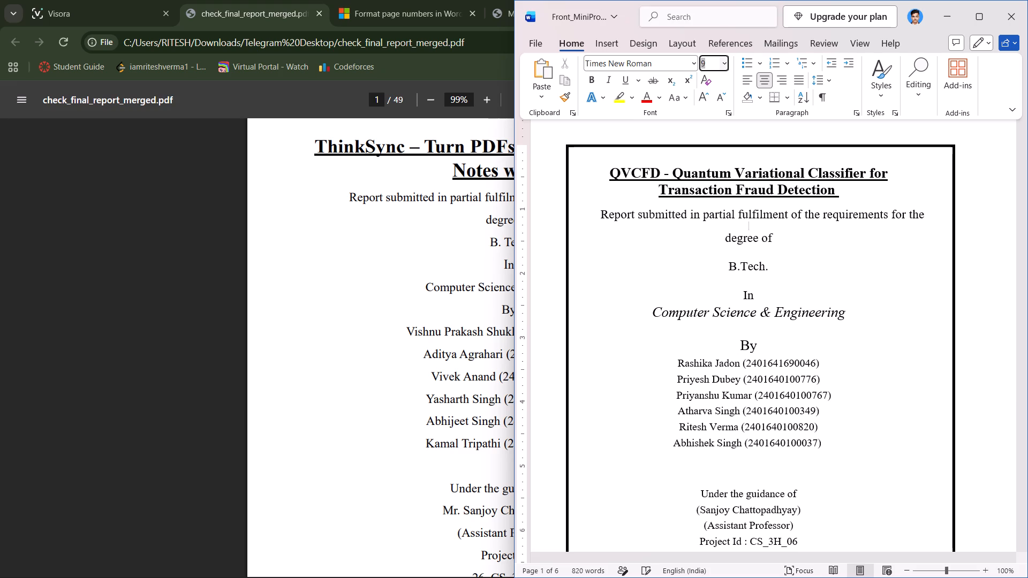
# Reduce the blank line between "degree of" and "B.Tech." on the cover page to 9 pt.
pyautogui.click(749, 254)
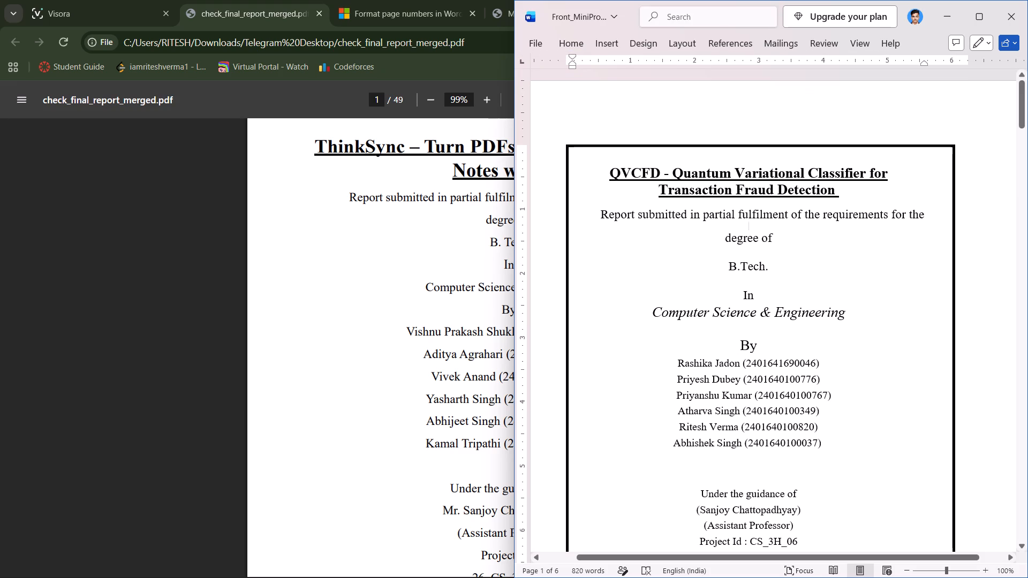
pyautogui.click(749, 255)
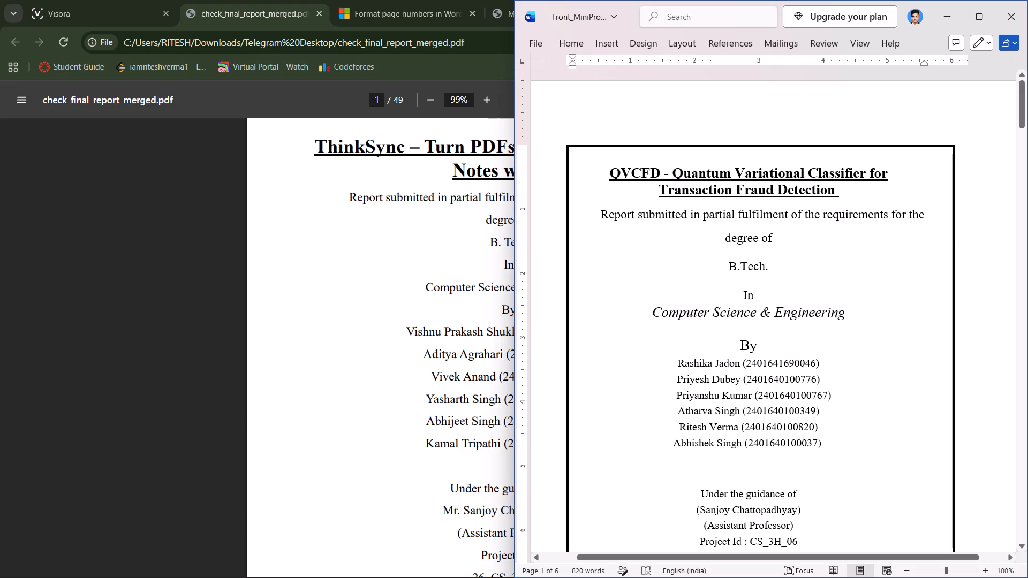
pyautogui.rightClick(741, 250)
pyautogui.click(829, 210)
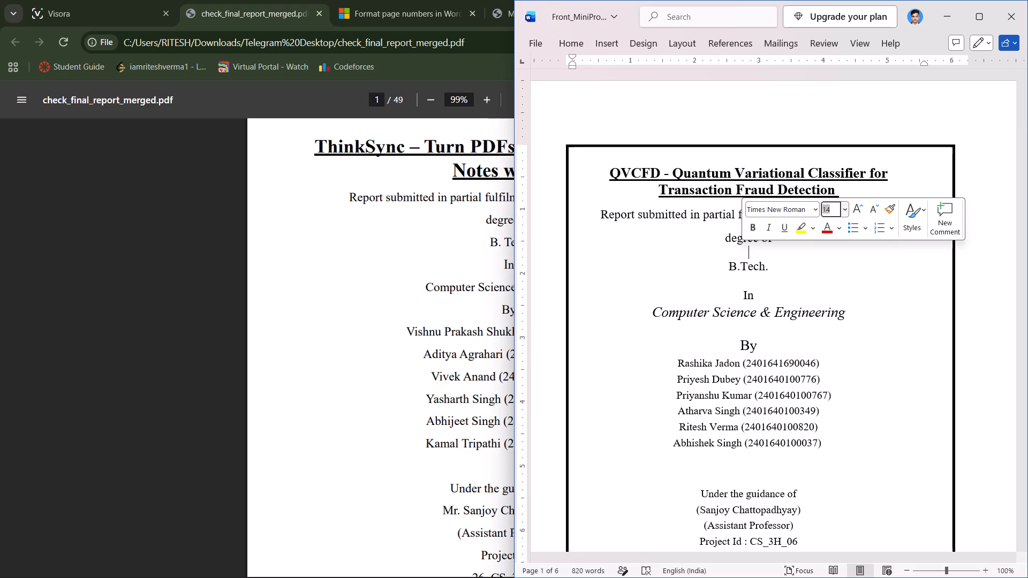
pyautogui.press('9')
pyautogui.press('Return')
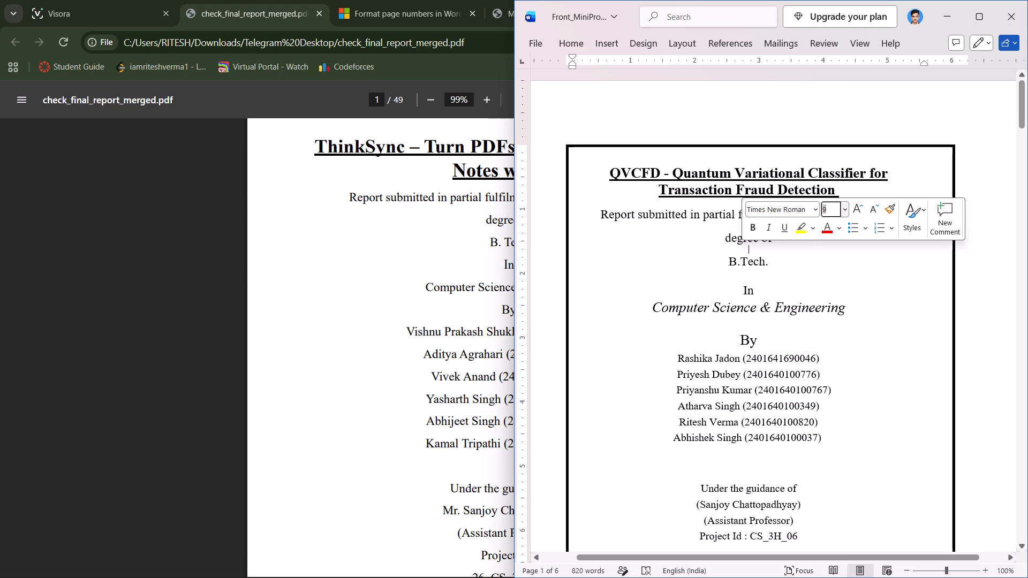
# Set the font size of the blank line between "B.Tech." and "In" to 9 pt.
pyautogui.click(752, 276)
pyautogui.doubleClick(752, 276)
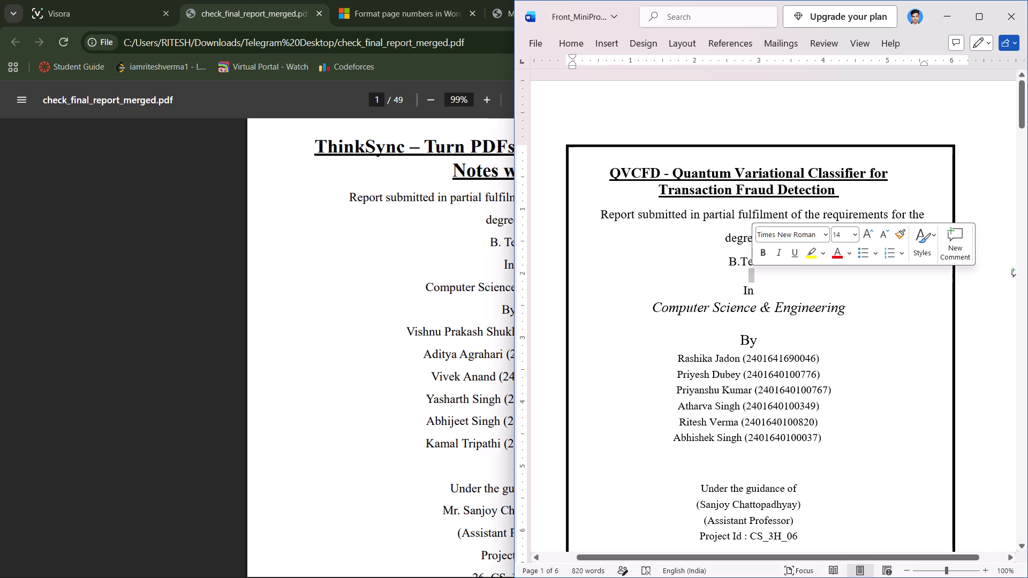
pyautogui.click(838, 237)
pyautogui.press('9')
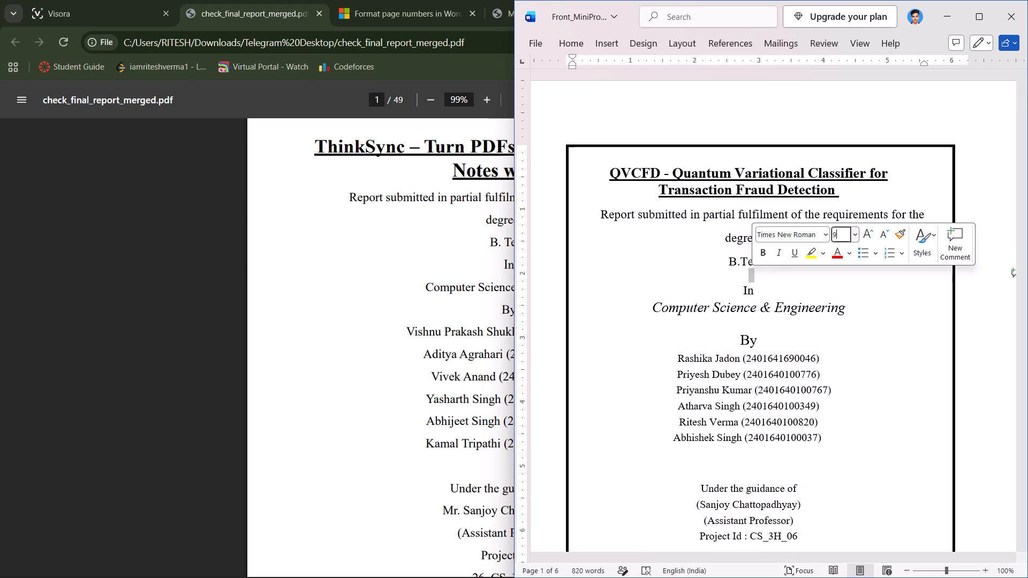
pyautogui.press('Return')
# Set the font size of the blank line between "Computer Science & Engineering" and "By" to 9 pt.
pyautogui.click(742, 322)
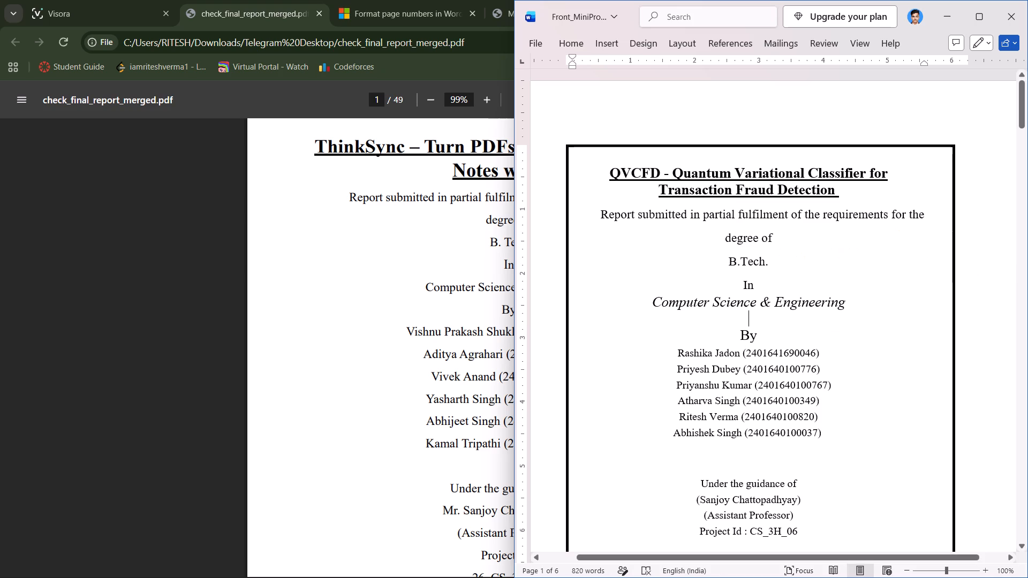
pyautogui.tripleClick(749, 322)
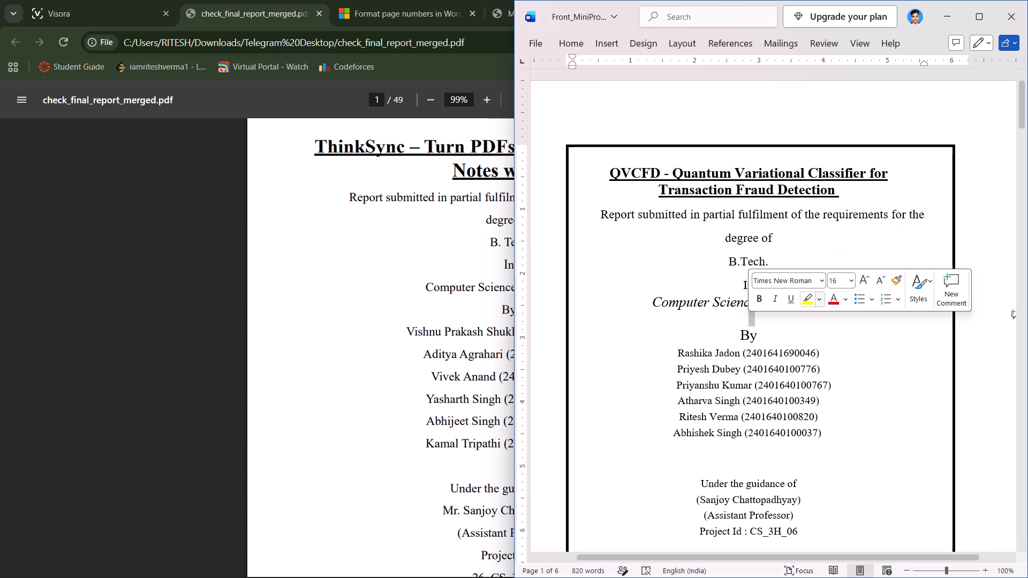
pyautogui.click(836, 283)
pyautogui.press('9')
pyautogui.press('Return')
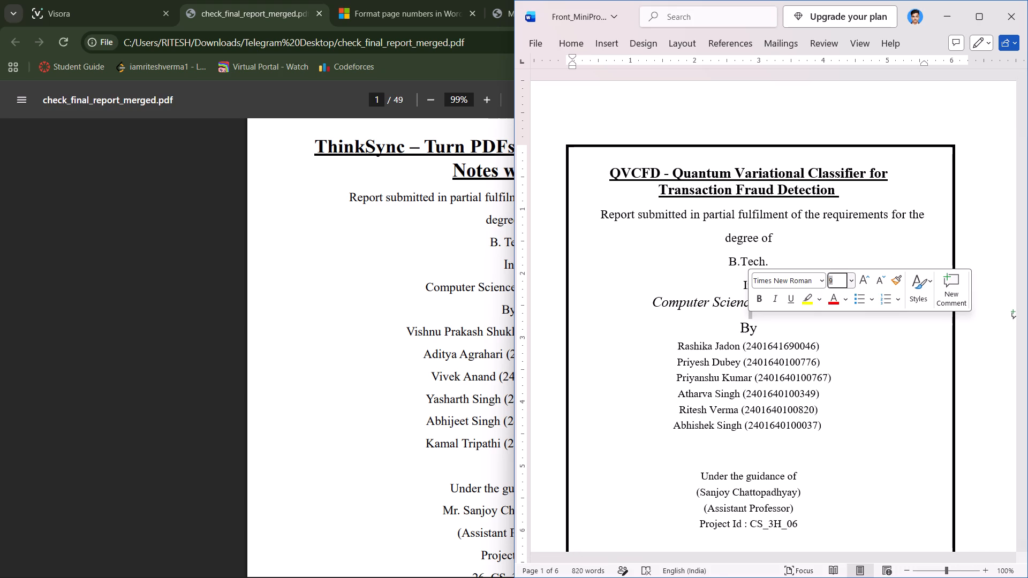
# Set the font size of the blank line directly above "Under the guidance of" to 9 pt.
pyautogui.click(776, 463)
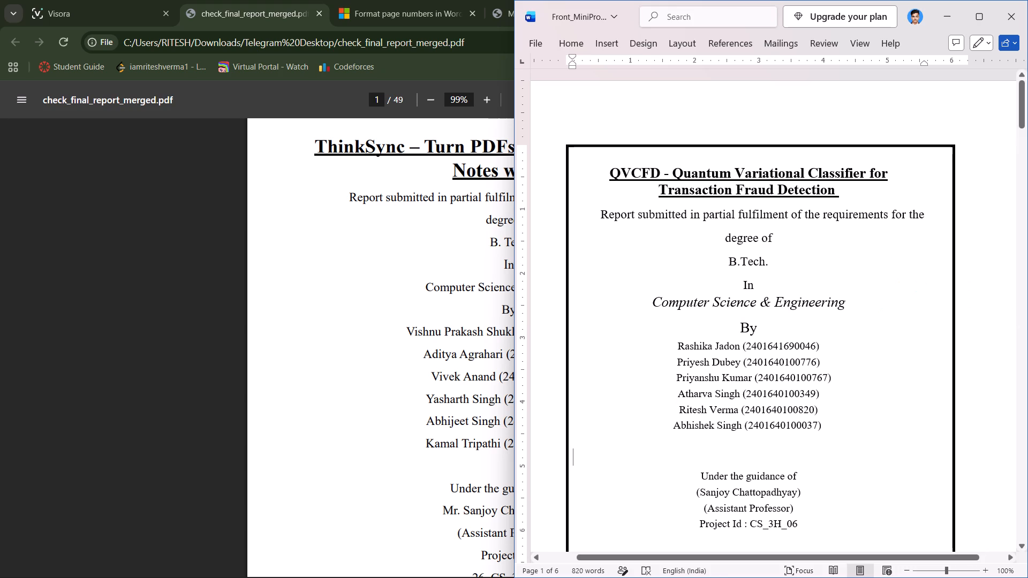
pyautogui.click(751, 451)
pyautogui.doubleClick(751, 451)
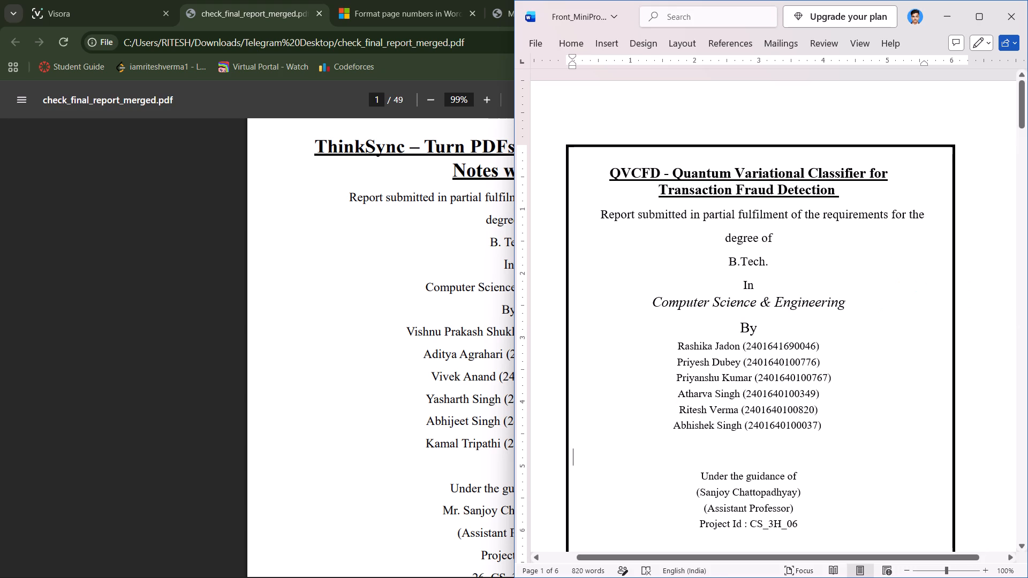
pyautogui.doubleClick(746, 452)
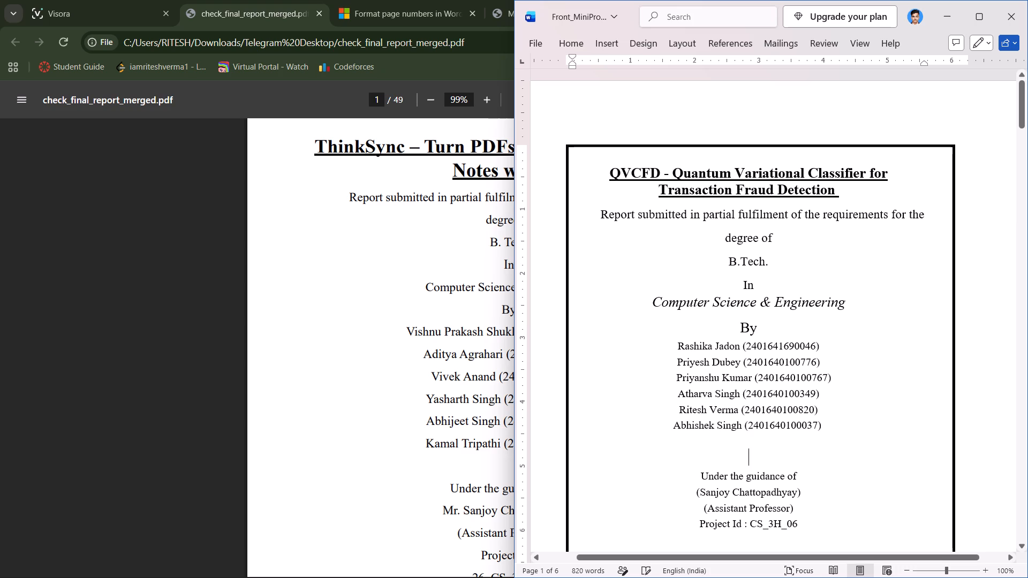
pyautogui.tripleClick(746, 452)
pyautogui.rightClick(746, 452)
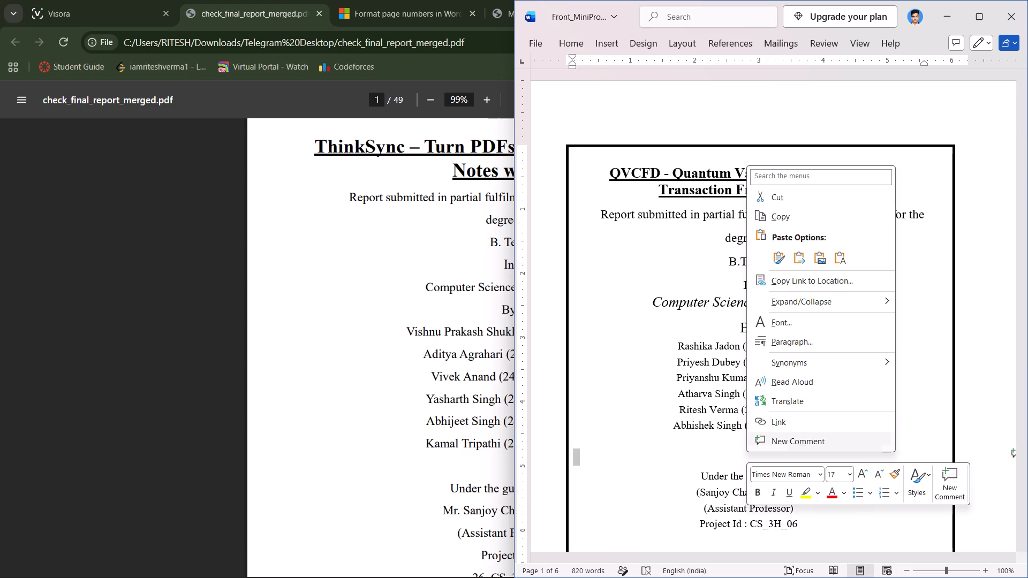
pyautogui.click(830, 473)
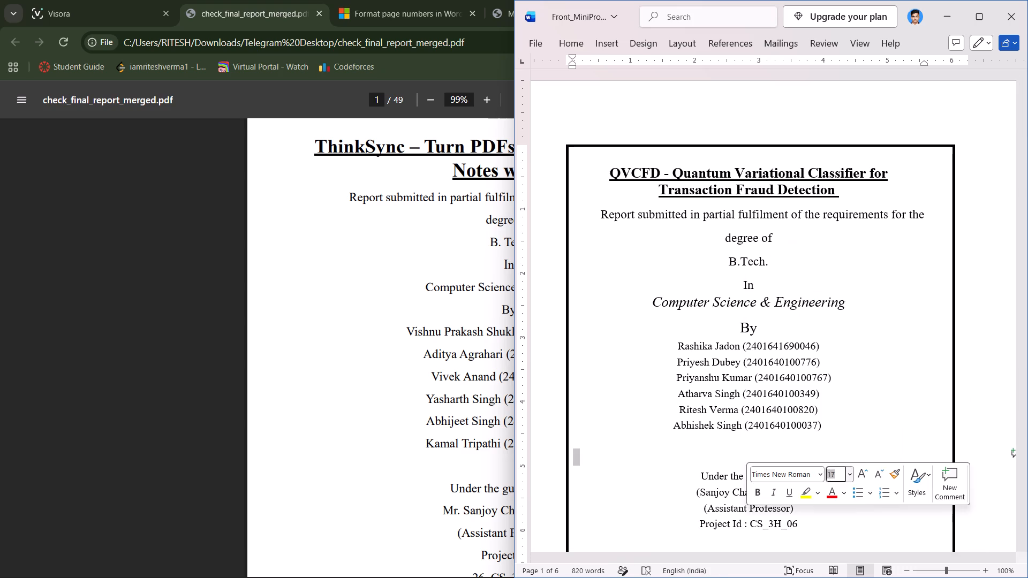
pyautogui.press('9')
pyautogui.press('Return')
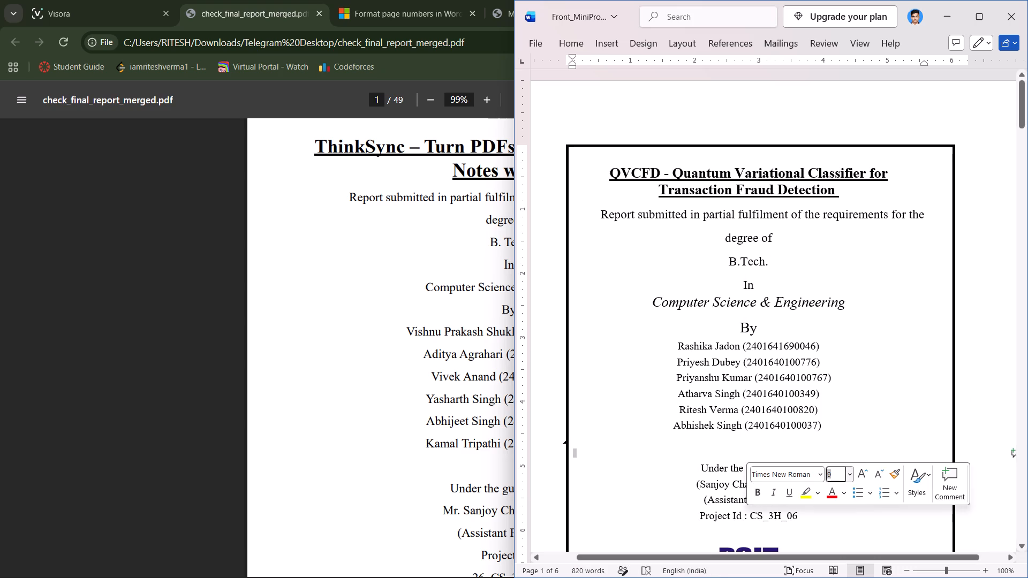
pyautogui.click(768, 438)
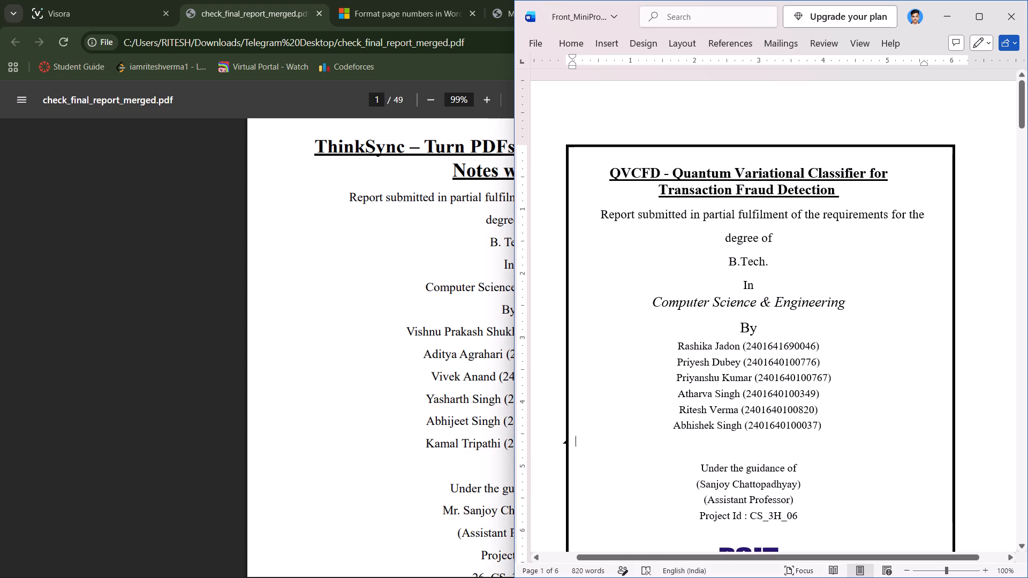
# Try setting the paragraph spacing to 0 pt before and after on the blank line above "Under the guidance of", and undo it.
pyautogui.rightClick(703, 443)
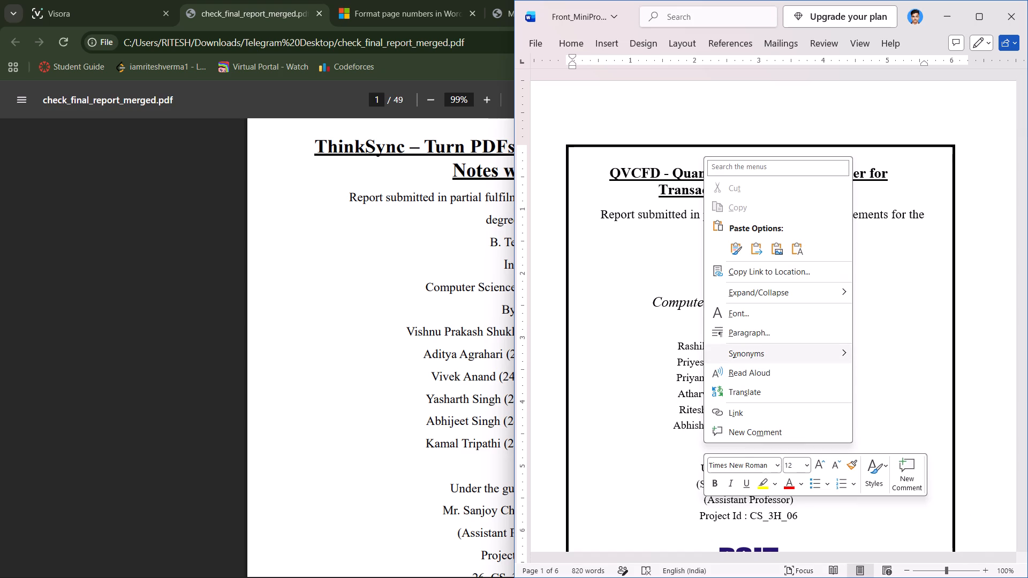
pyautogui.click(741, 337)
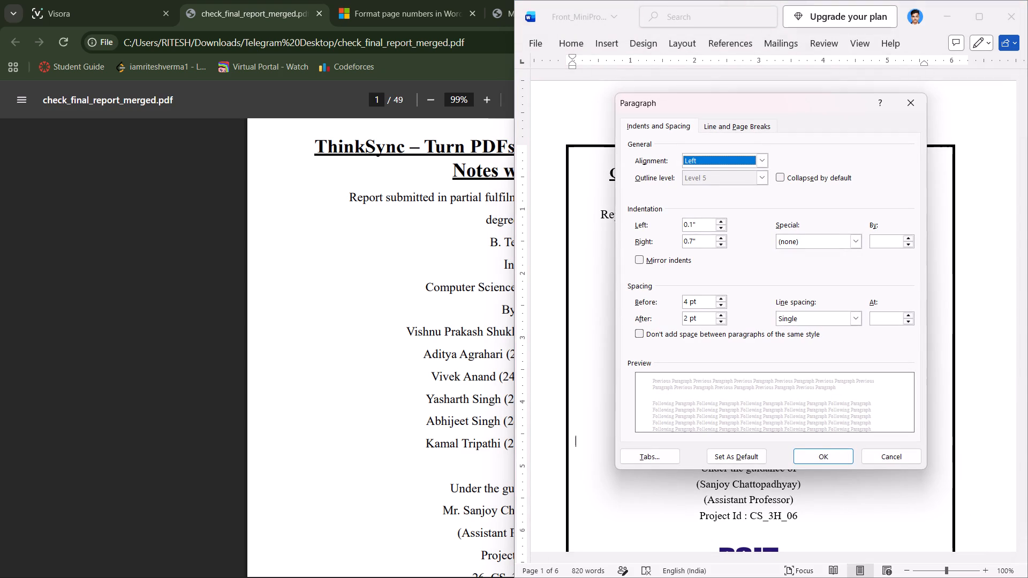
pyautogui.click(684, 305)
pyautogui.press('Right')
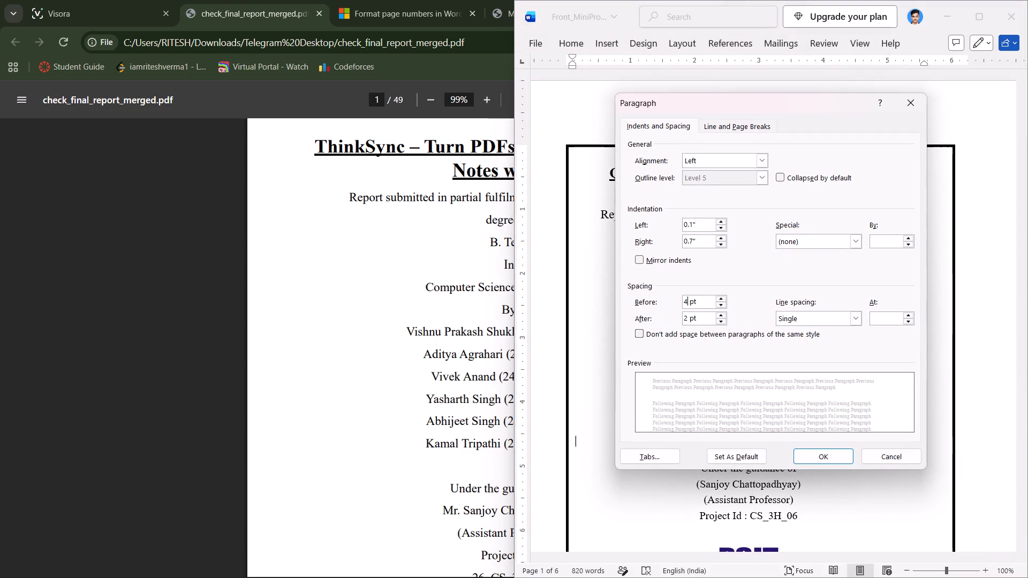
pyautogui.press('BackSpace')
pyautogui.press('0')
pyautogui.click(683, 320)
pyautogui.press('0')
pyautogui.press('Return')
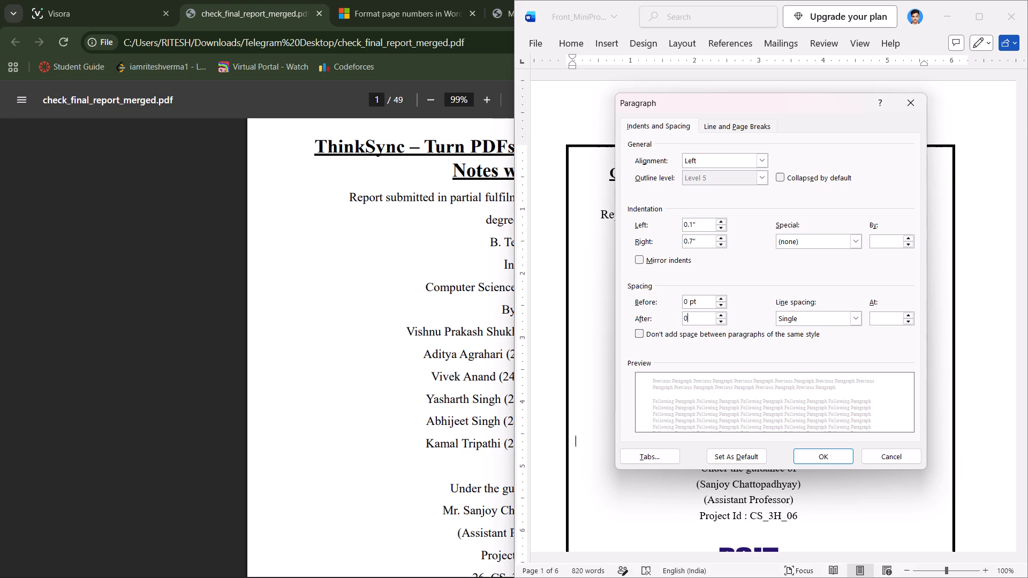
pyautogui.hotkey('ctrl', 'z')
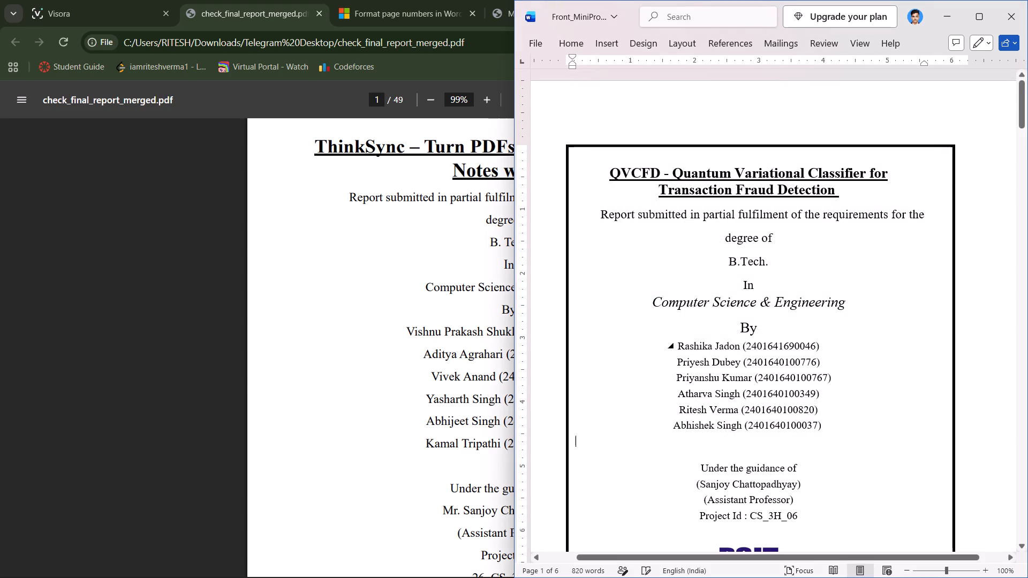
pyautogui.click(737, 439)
# Compare the lower part of the cover page with the cover page of the reference report PDF in the browser.
pyautogui.scroll(-1, 737, 439)
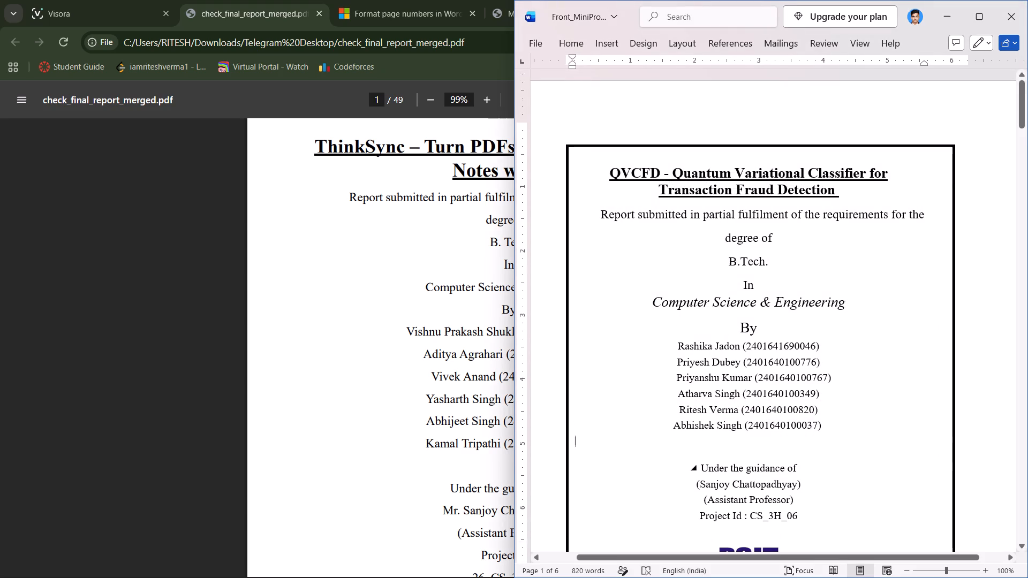
pyautogui.scroll(-1, 737, 439)
pyautogui.scroll(-2, 739, 372)
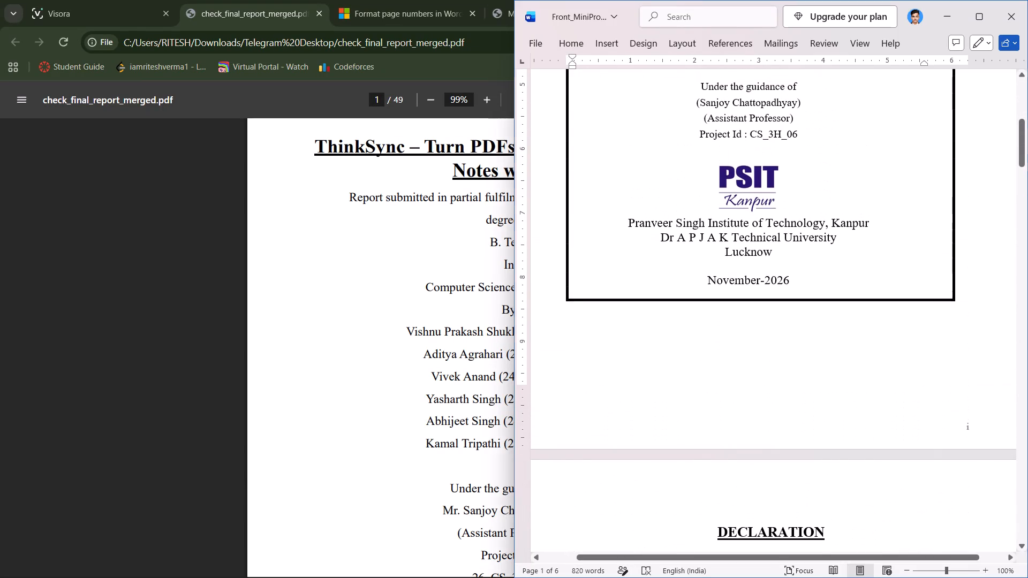
pyautogui.hotkey('alt', 'Tab')
pyautogui.scroll(-4, 739, 372)
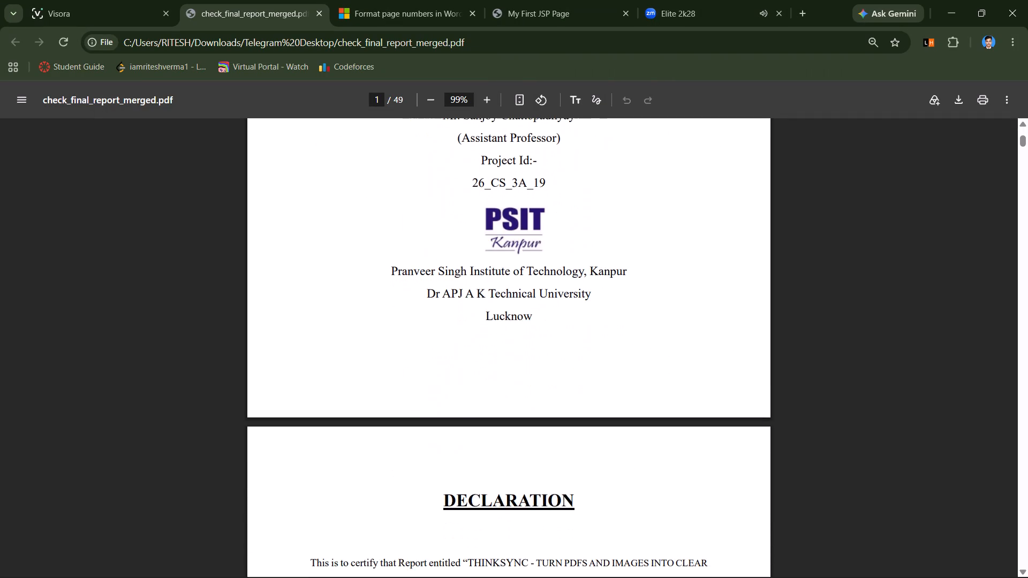
pyautogui.scroll(-1, 739, 372)
pyautogui.scroll(2, 739, 372)
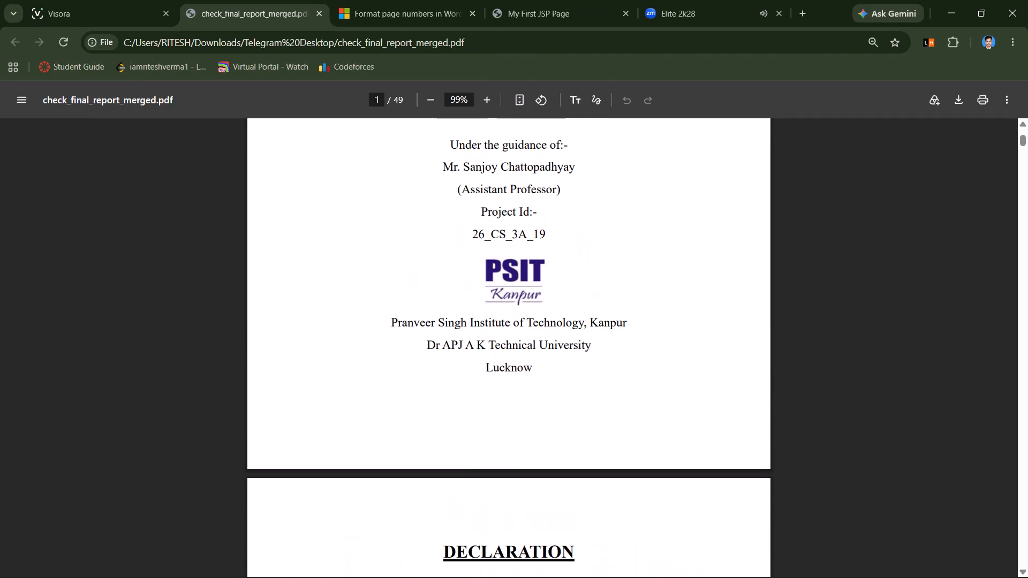
pyautogui.scroll(5, 739, 372)
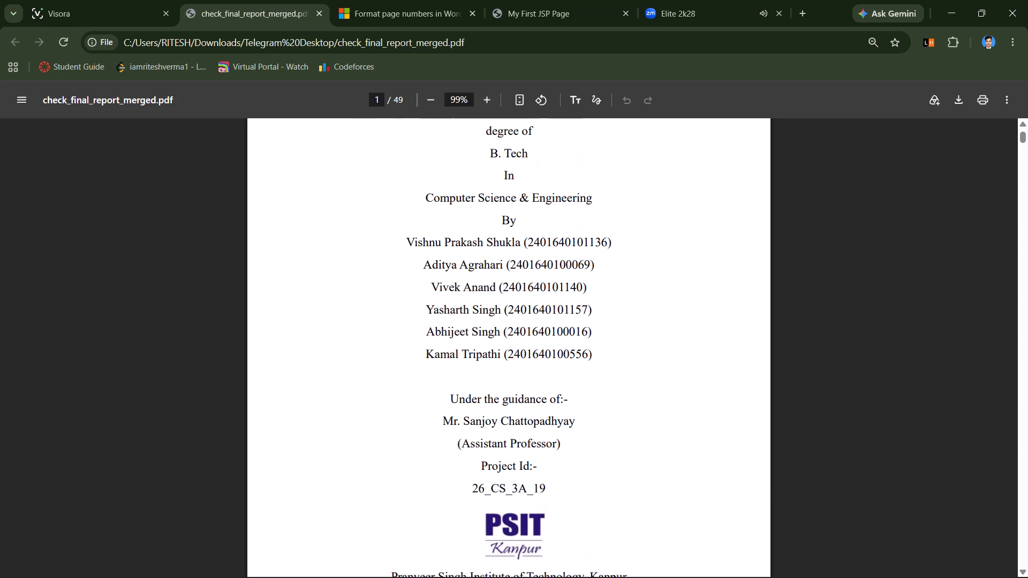
pyautogui.scroll(2, 739, 372)
pyautogui.scroll(-2, 739, 372)
pyautogui.hotkey('alt', 'Tab')
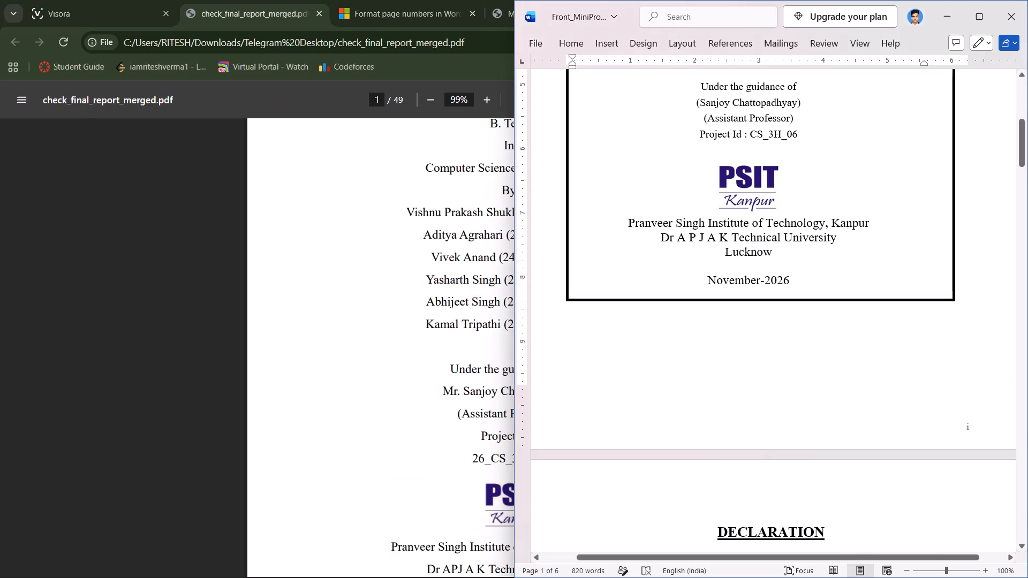
pyautogui.hotkey('alt', 'Tab')
pyautogui.scroll(-1, 686, 393)
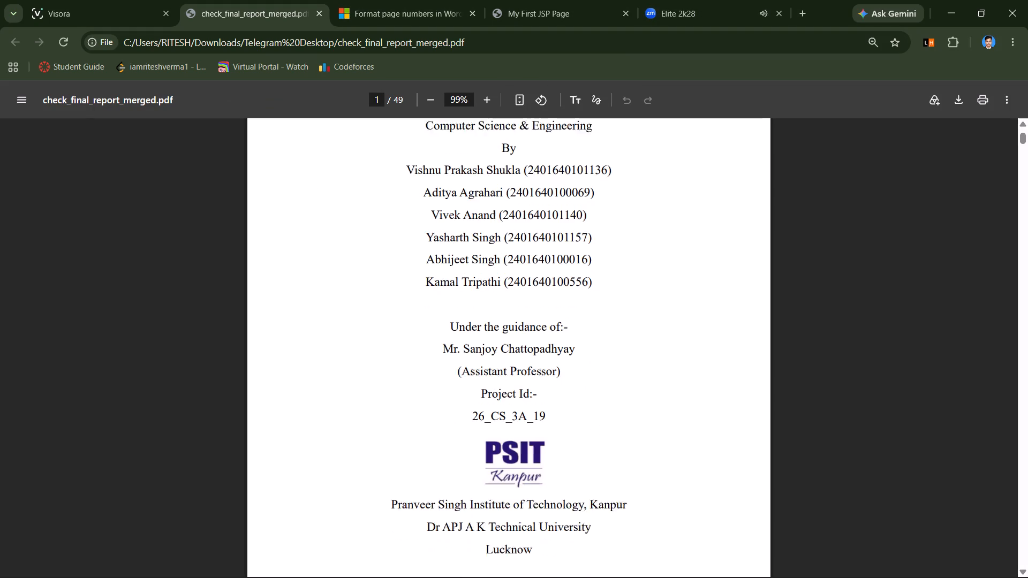
pyautogui.scroll(-1, 686, 393)
pyautogui.scroll(2, 686, 393)
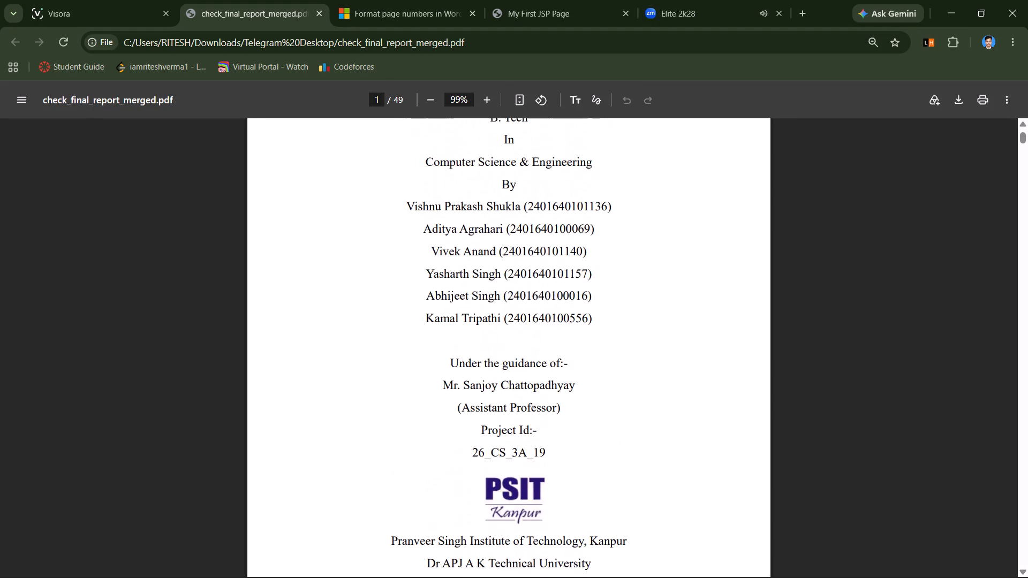
pyautogui.hotkey('alt', 'Tab')
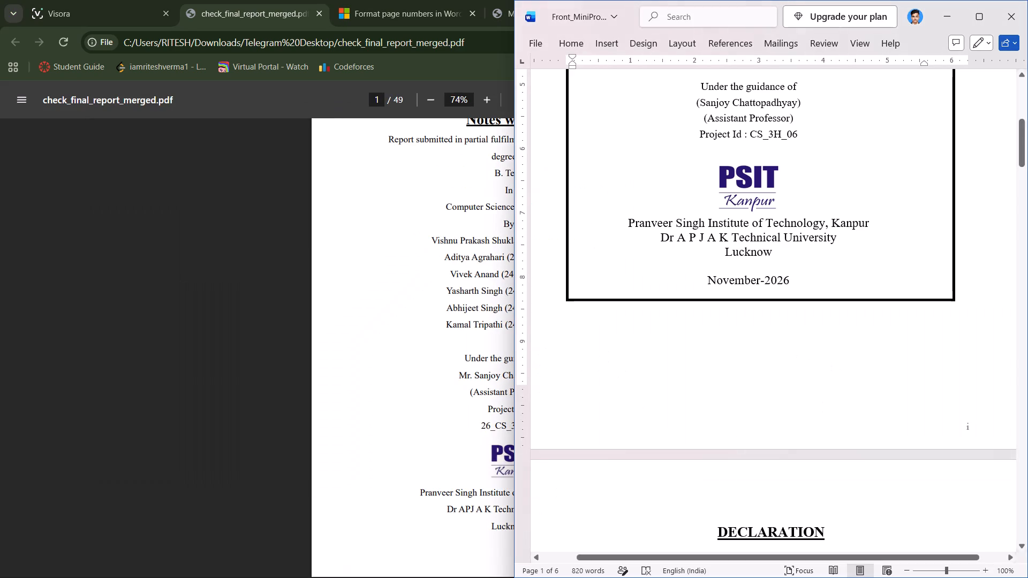
pyautogui.click(430, 389)
pyautogui.scroll(5, 430, 389)
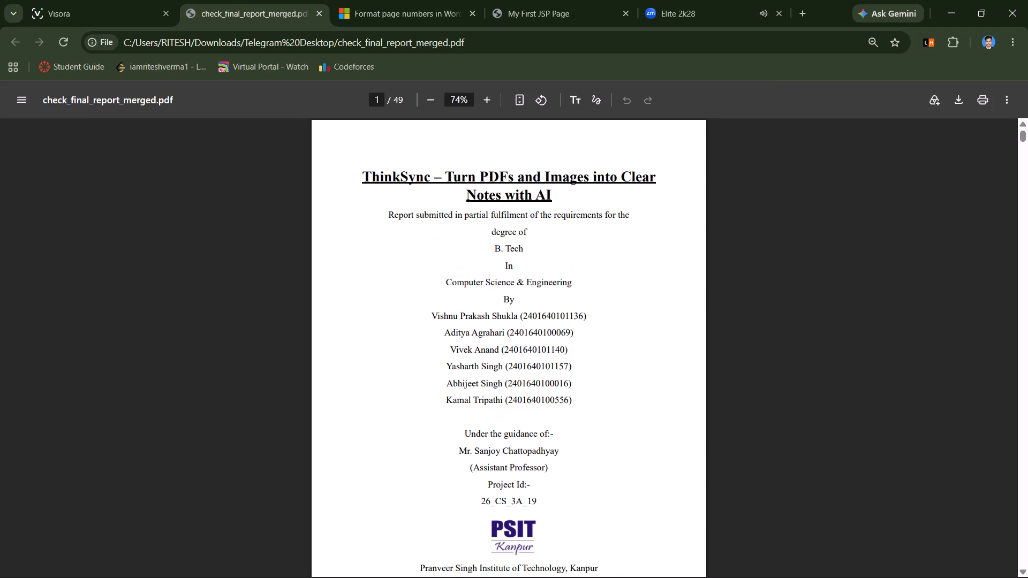
pyautogui.scroll(-2, 430, 389)
pyautogui.hotkey('alt', 'Tab')
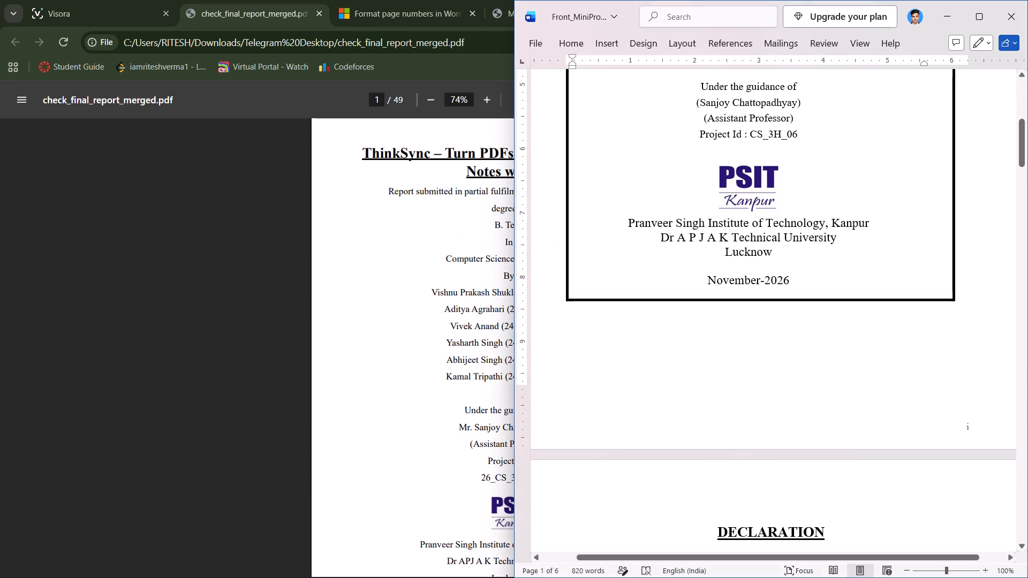
# Delete the "November-2026" date beneath "Lucknow" on the report's cover page.
pyautogui.scroll(1, 623, 326)
pyautogui.moveTo(792, 378); pyautogui.dragTo(735, 383)
pyautogui.press('BackSpace')
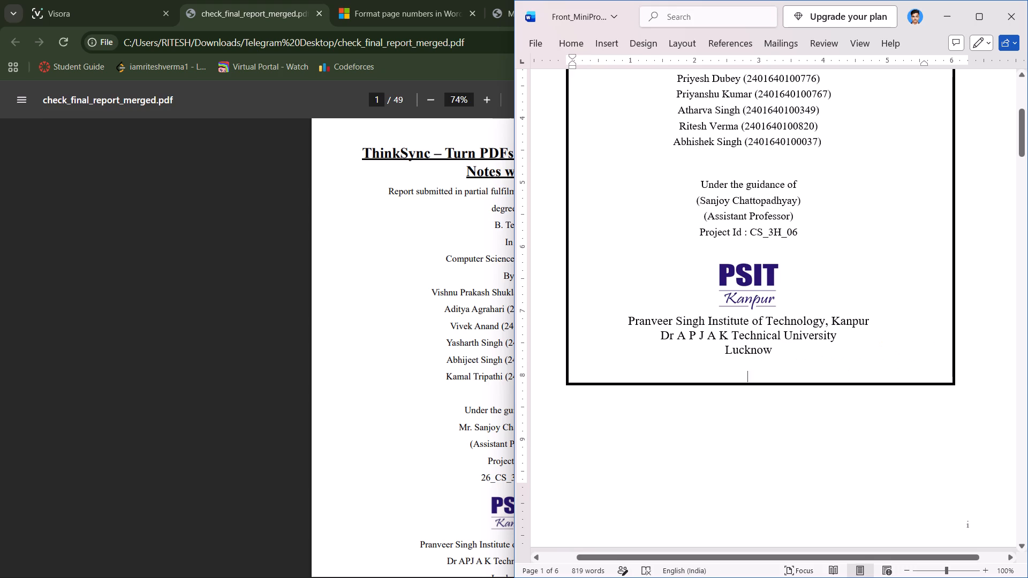
pyautogui.scroll(-3, 735, 383)
pyautogui.scroll(1, 735, 383)
pyautogui.scroll(-1, 735, 383)
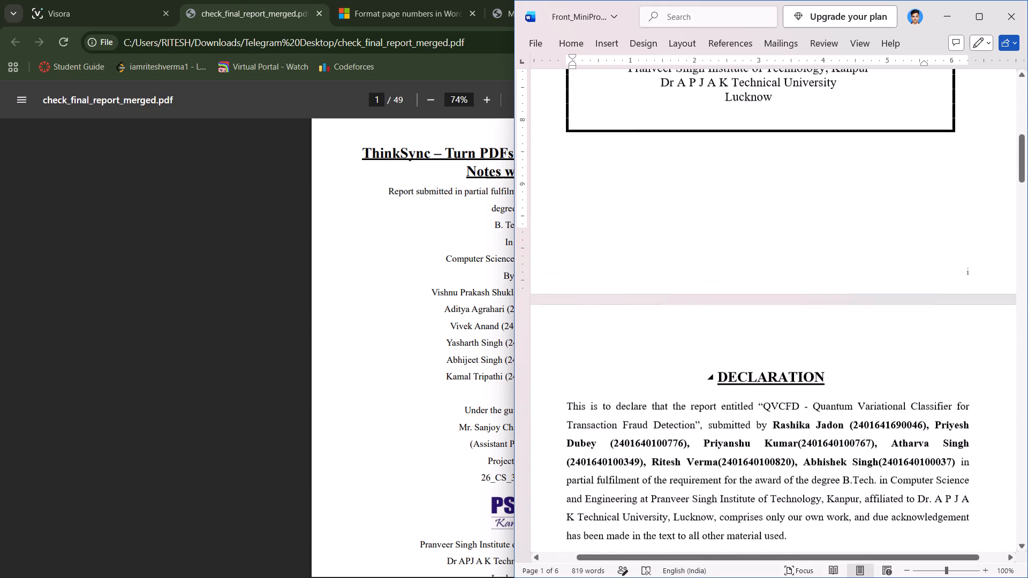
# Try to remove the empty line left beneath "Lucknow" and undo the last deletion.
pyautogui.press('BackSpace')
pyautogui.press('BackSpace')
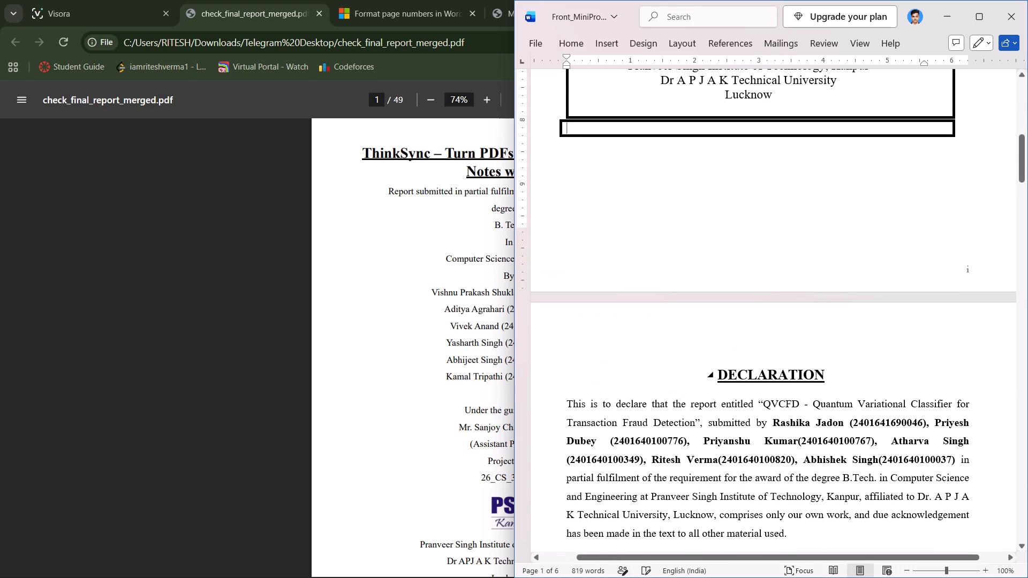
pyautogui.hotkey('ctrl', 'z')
# Examine the whole cover page at 50% zoom against the reference report's cover page in the browser.
pyautogui.scroll(4, 735, 383)
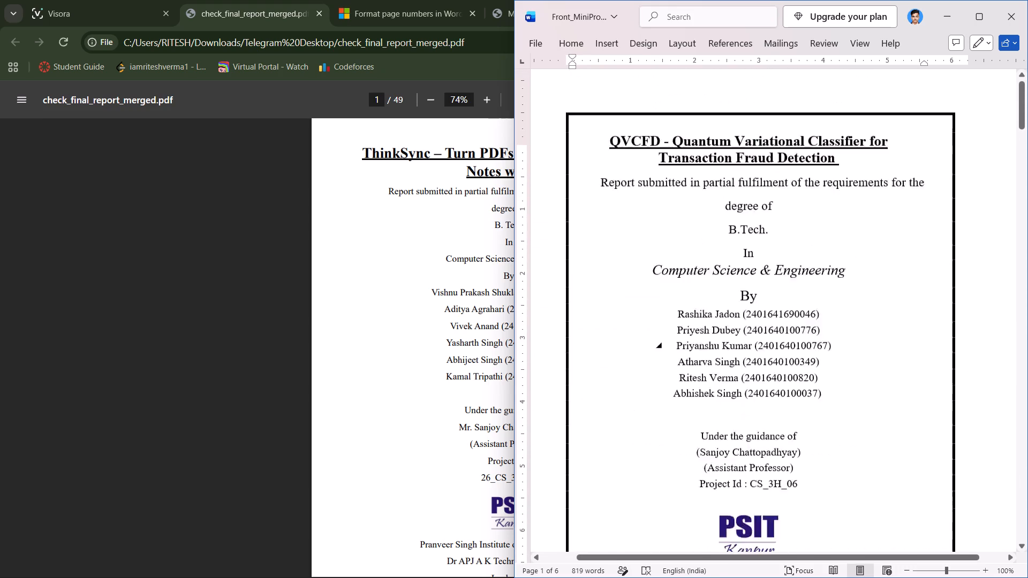
pyautogui.scroll(1, 735, 383)
pyautogui.keyDown('ctrl'); pyautogui.scroll(-5, 735, 383); pyautogui.keyUp('ctrl')
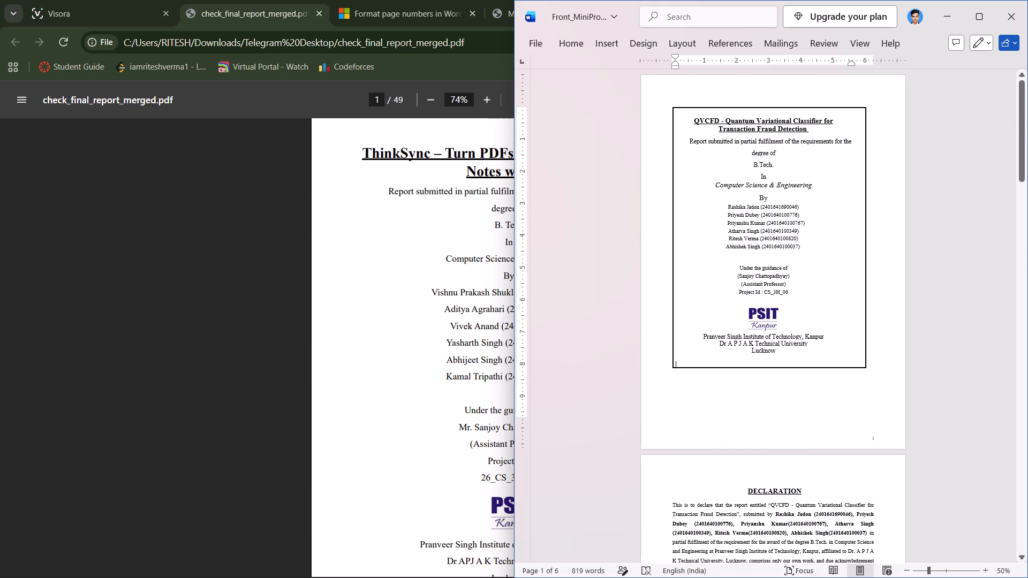
pyautogui.click(364, 362)
pyautogui.scroll(2, 364, 362)
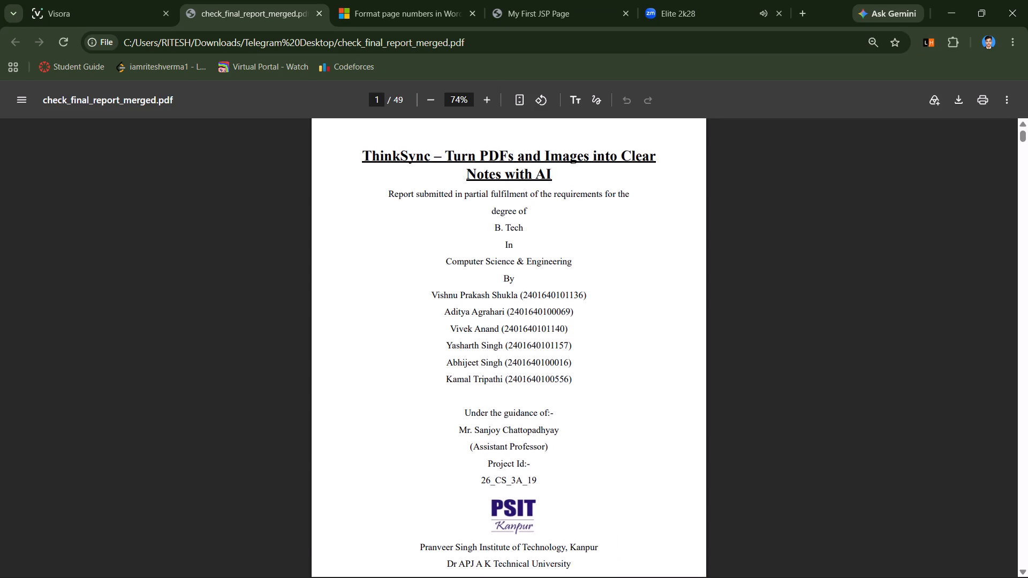
pyautogui.scroll(-4, 364, 362)
pyautogui.scroll(6, 364, 362)
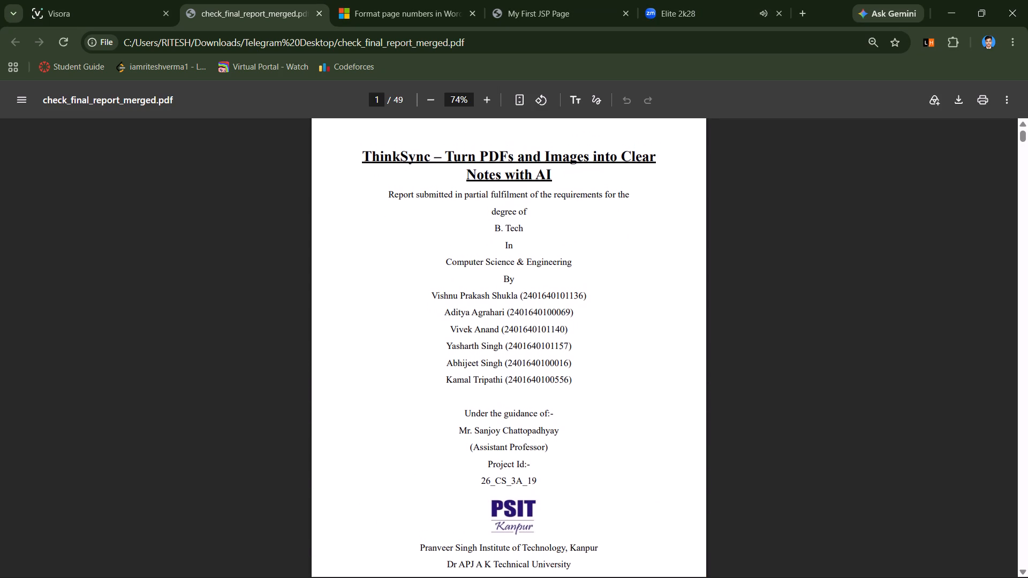
pyautogui.scroll(1, 364, 362)
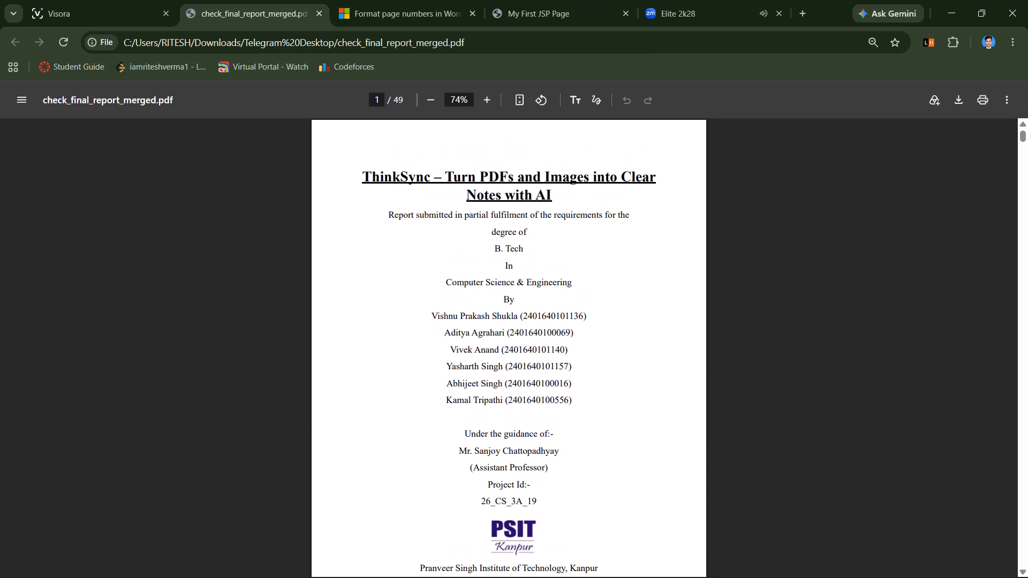
pyautogui.hotkey('alt', 'Tab')
pyautogui.scroll(-4, 690, 263)
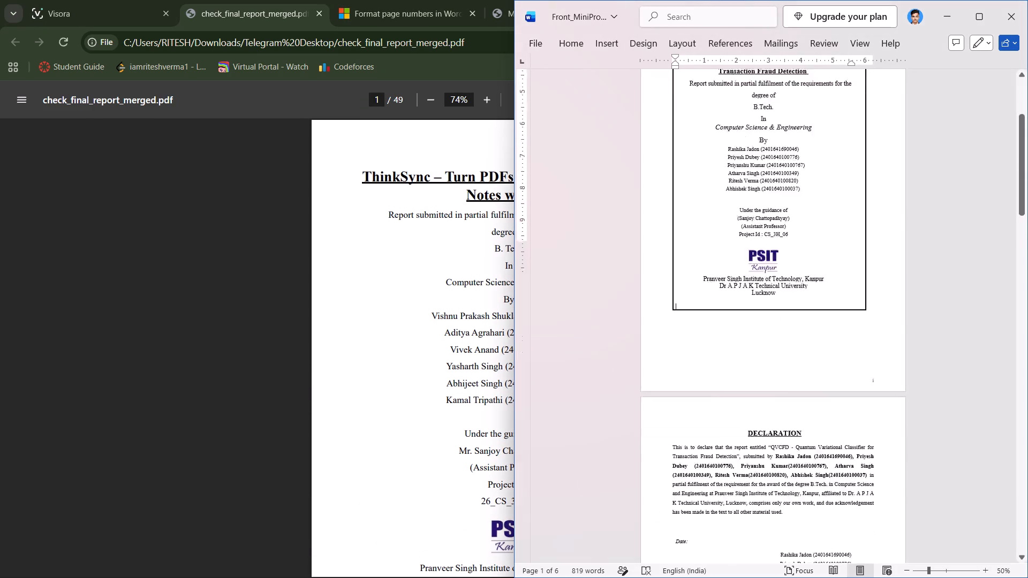
pyautogui.scroll(-2, 690, 263)
pyautogui.scroll(10, 690, 263)
# Delete the empty line at the bottom of the bordered cover page block, beneath "Lucknow".
pyautogui.click(672, 108)
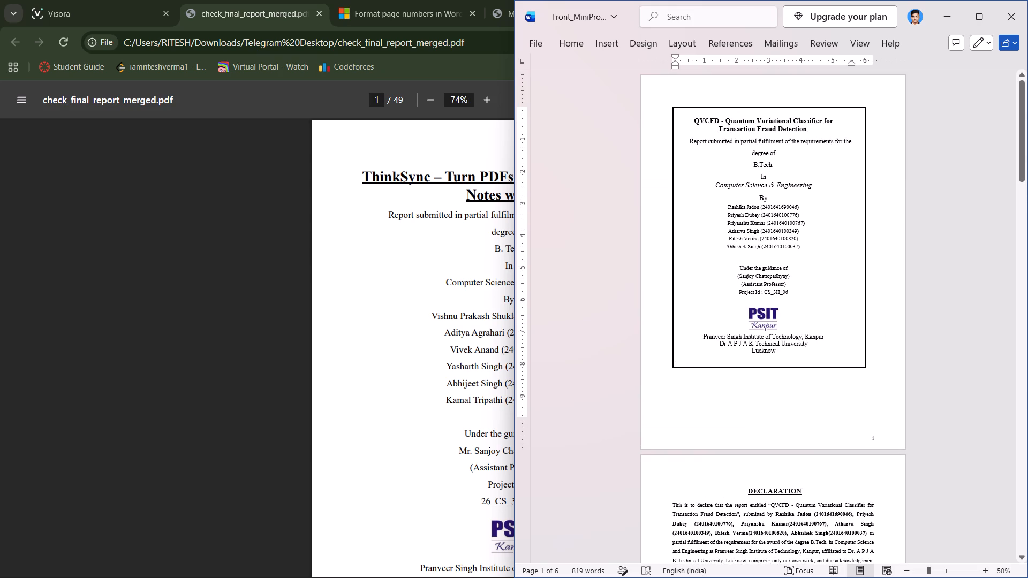
pyautogui.click(672, 119)
pyautogui.press('Delete')
pyautogui.press('Delete')
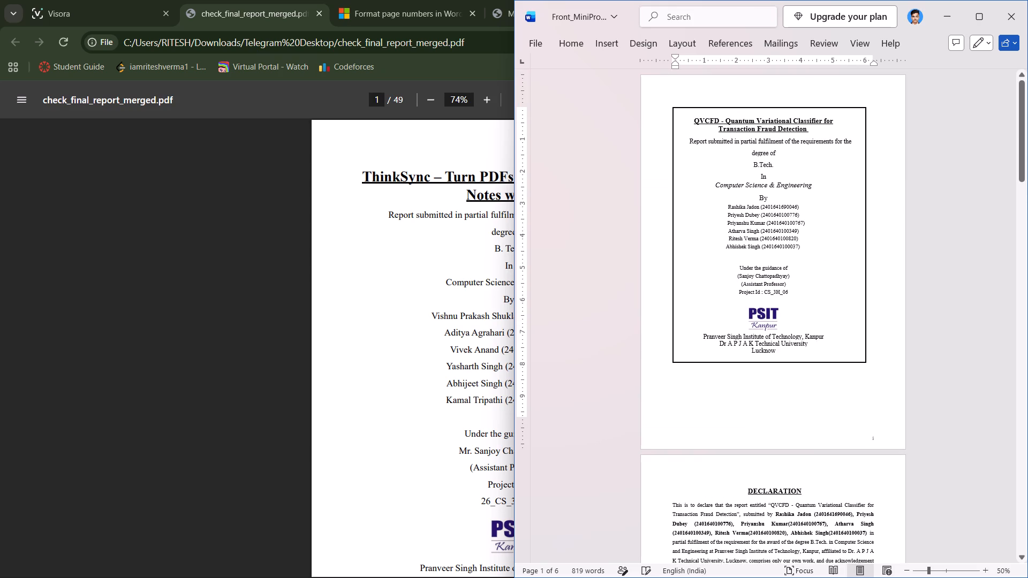
# Extend the bottom edge of the cover page border downward to leave more space beneath "Lucknow".
pyautogui.click(676, 128)
pyautogui.click(672, 128)
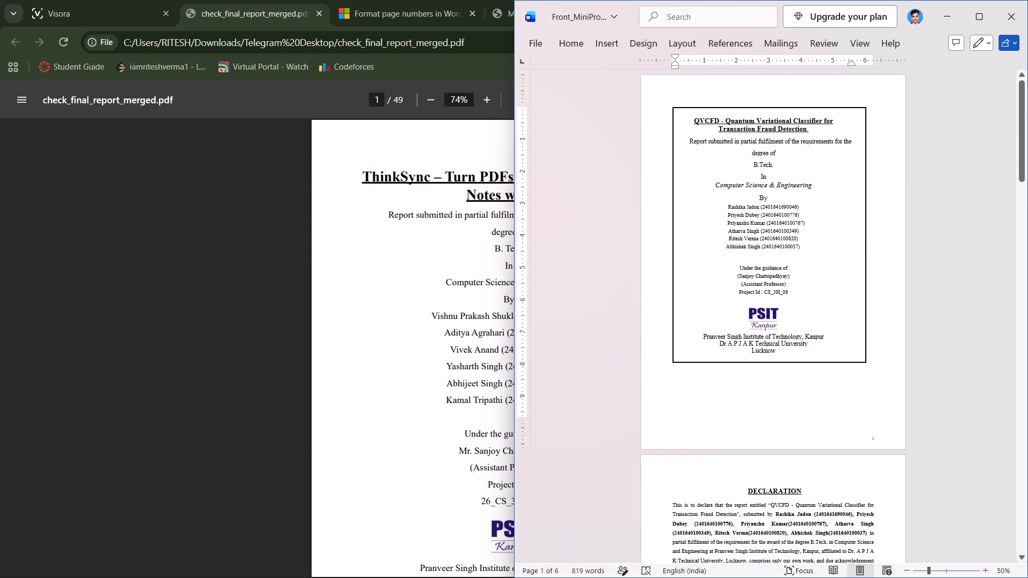
pyautogui.doubleClick(674, 128)
pyautogui.tripleClick(674, 128)
pyautogui.click(672, 363)
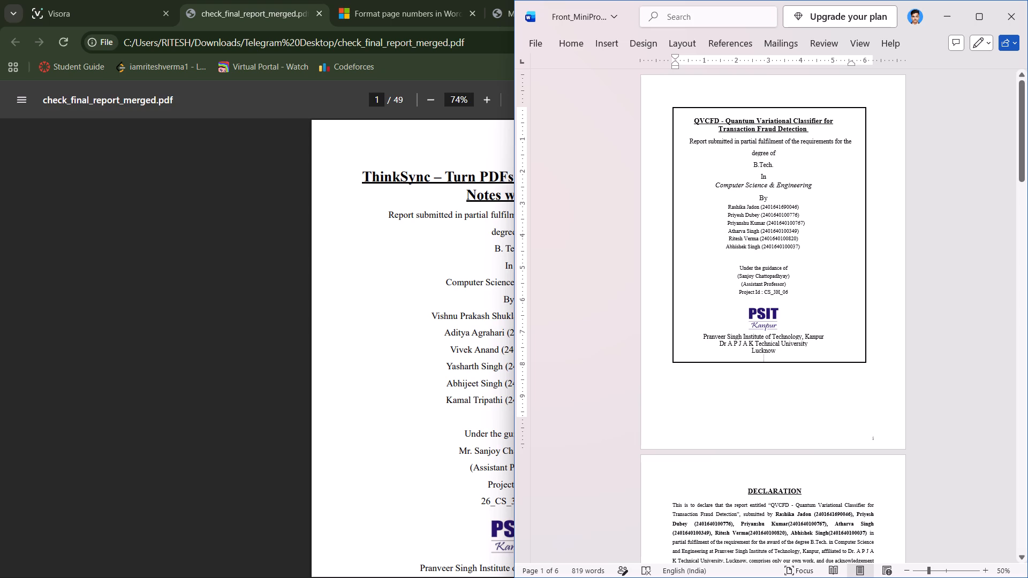
pyautogui.moveTo(674, 362); pyautogui.dragTo(672, 402)
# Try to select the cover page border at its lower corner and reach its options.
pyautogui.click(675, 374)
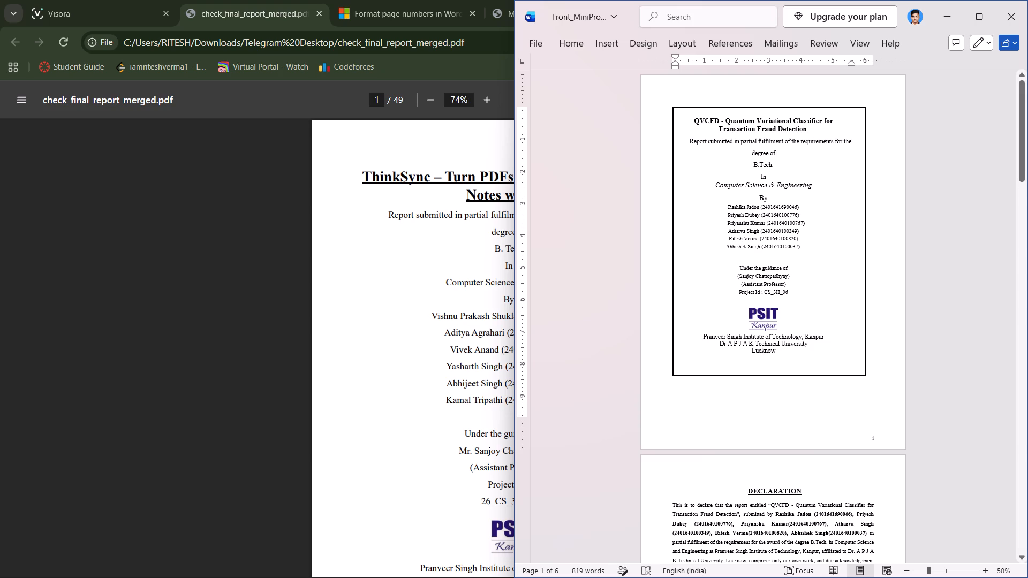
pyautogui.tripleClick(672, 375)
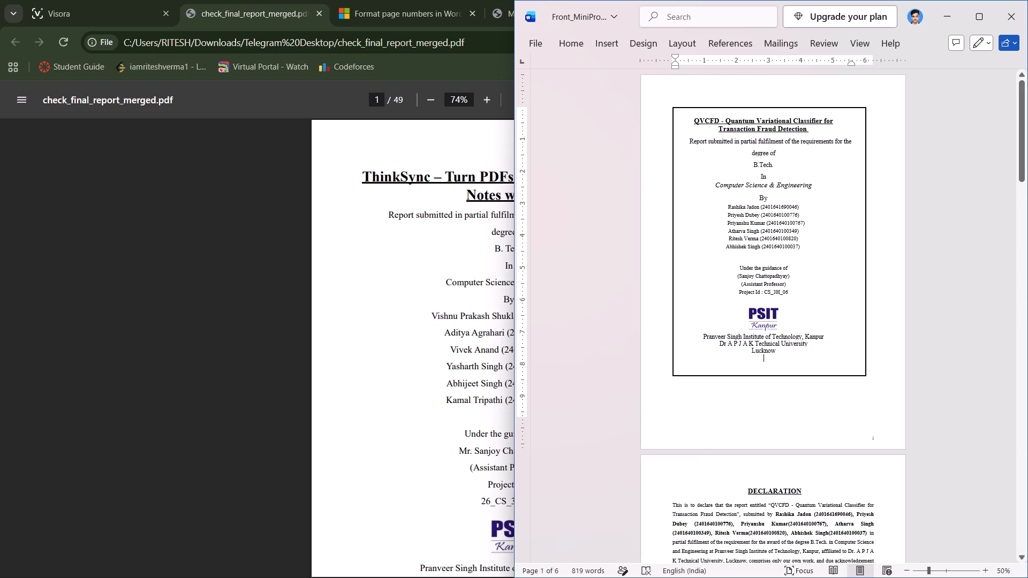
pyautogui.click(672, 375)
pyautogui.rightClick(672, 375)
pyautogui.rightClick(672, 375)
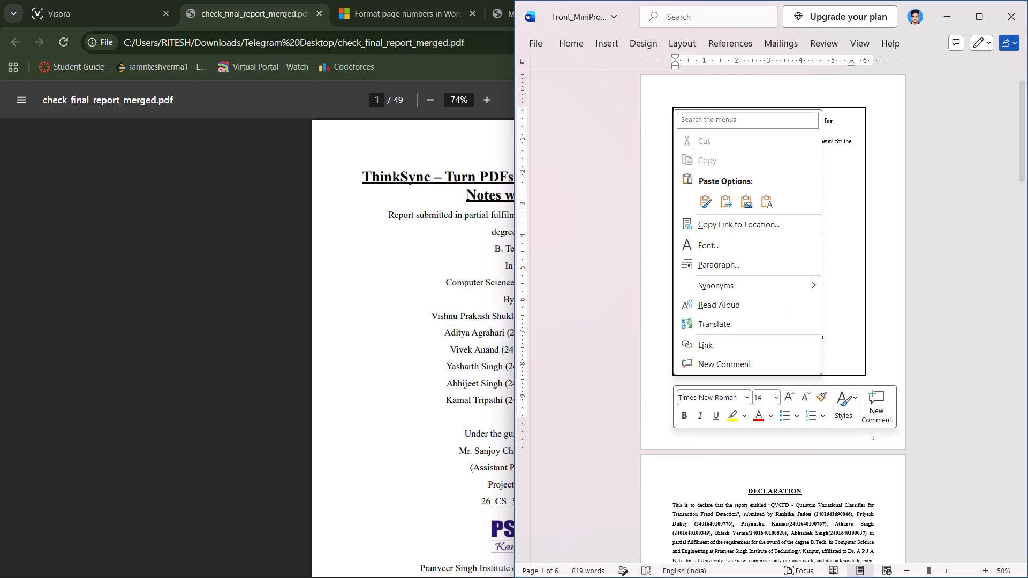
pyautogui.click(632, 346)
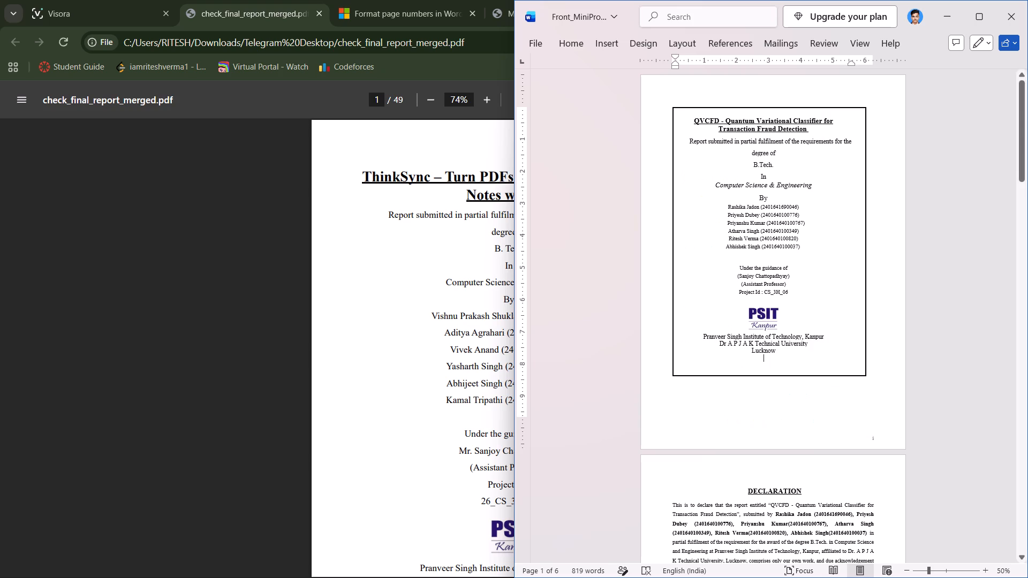
# Examine the reference report's cover page in the browser, from the title to "Lucknow", for its layout and border.
pyautogui.click(418, 296)
pyautogui.scroll(-3, 459, 296)
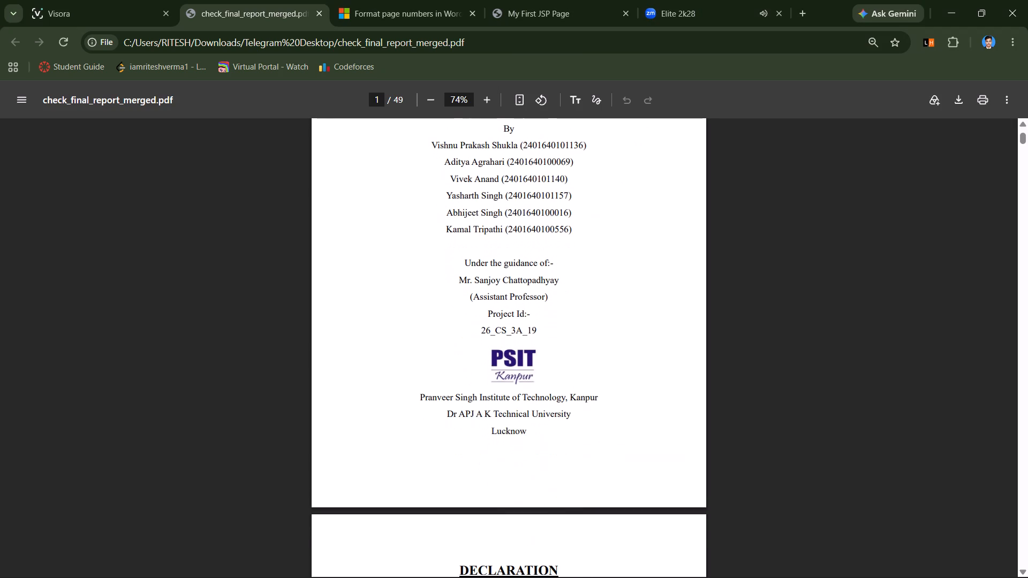
pyautogui.scroll(1, 459, 296)
pyautogui.scroll(-5, 459, 296)
pyautogui.scroll(1, 459, 296)
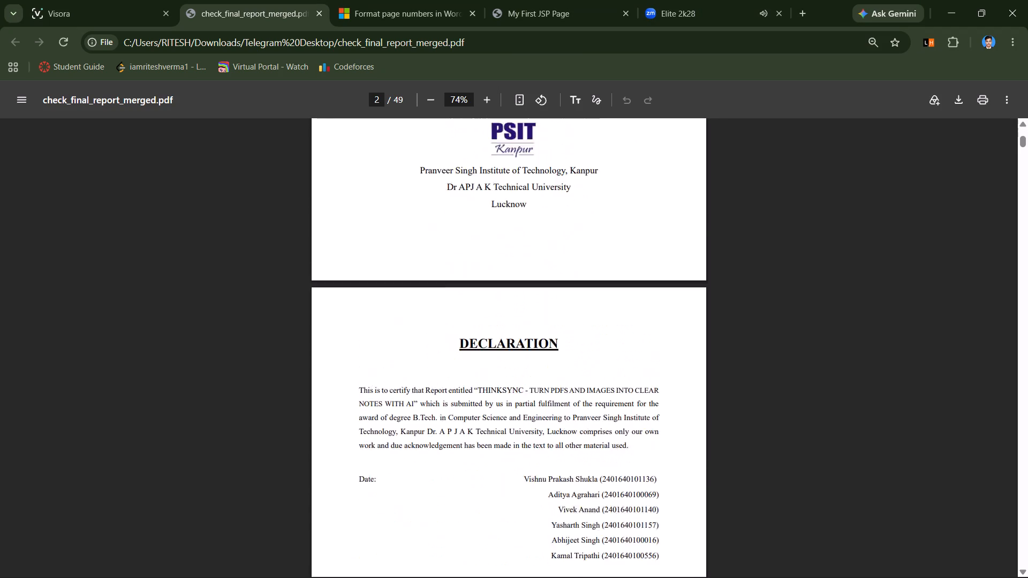
pyautogui.scroll(4, 459, 296)
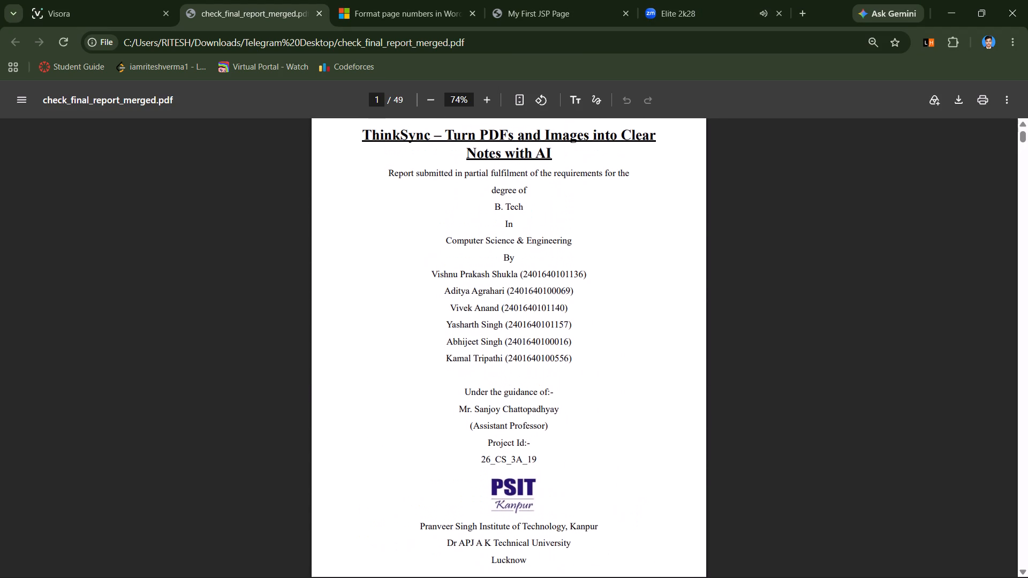
pyautogui.click(509, 521)
pyautogui.moveTo(530, 550); pyautogui.dragTo(448, 223)
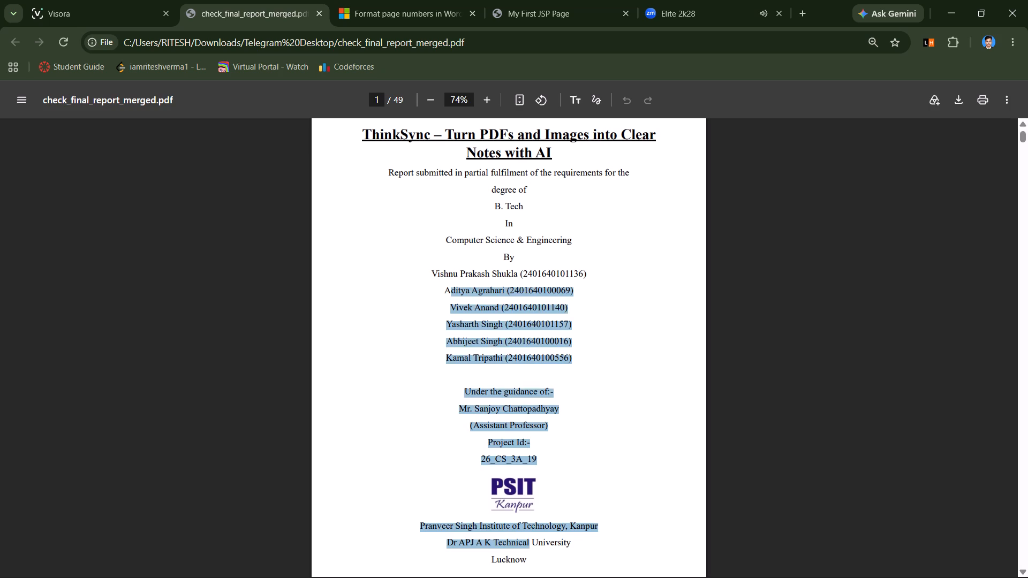
pyautogui.click(448, 223)
pyautogui.scroll(1, 448, 223)
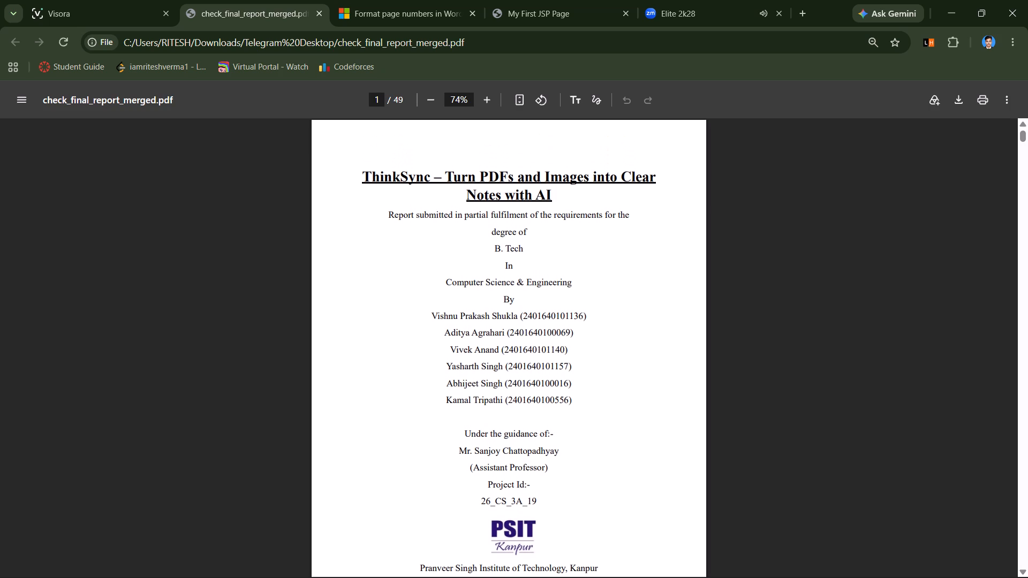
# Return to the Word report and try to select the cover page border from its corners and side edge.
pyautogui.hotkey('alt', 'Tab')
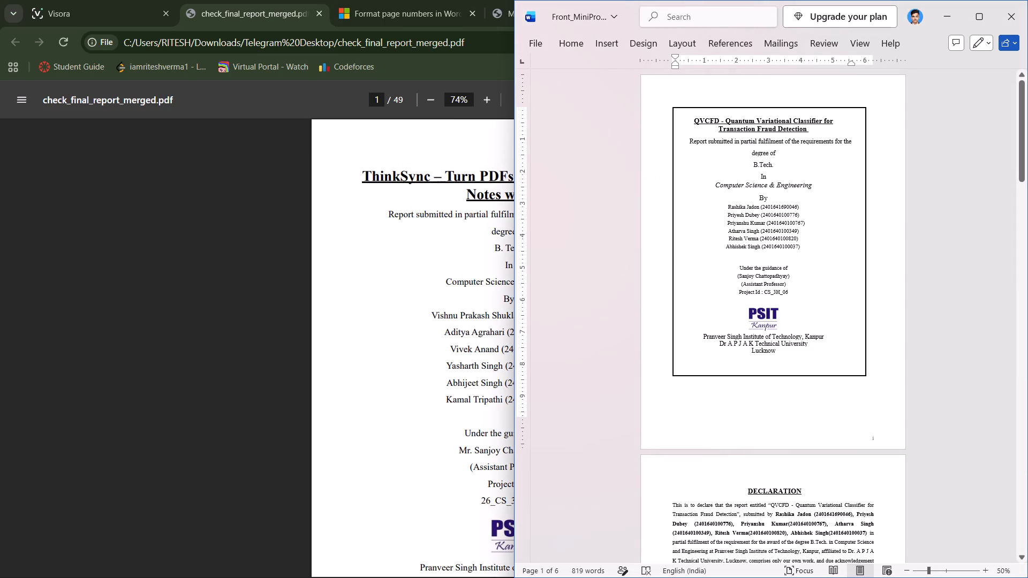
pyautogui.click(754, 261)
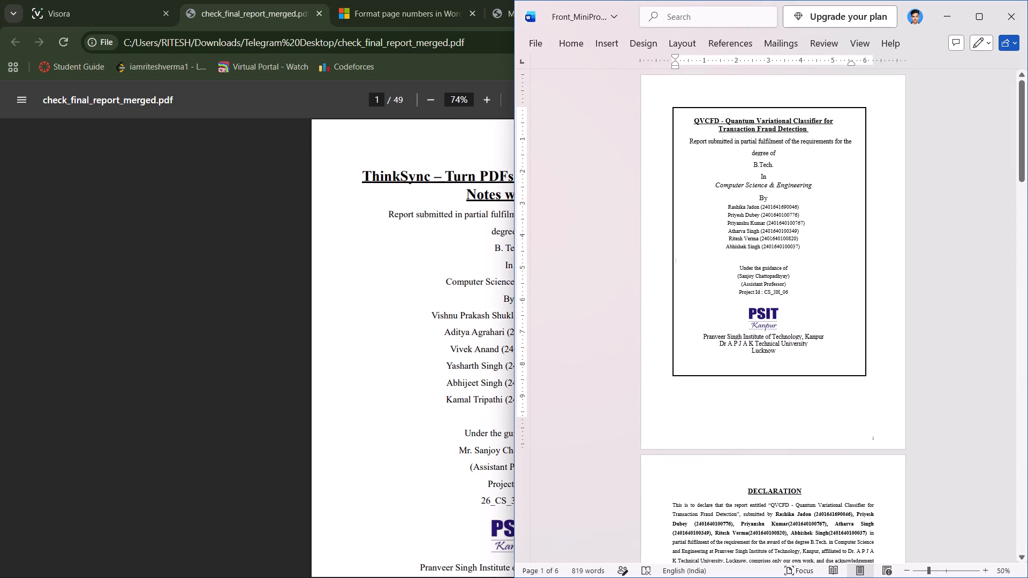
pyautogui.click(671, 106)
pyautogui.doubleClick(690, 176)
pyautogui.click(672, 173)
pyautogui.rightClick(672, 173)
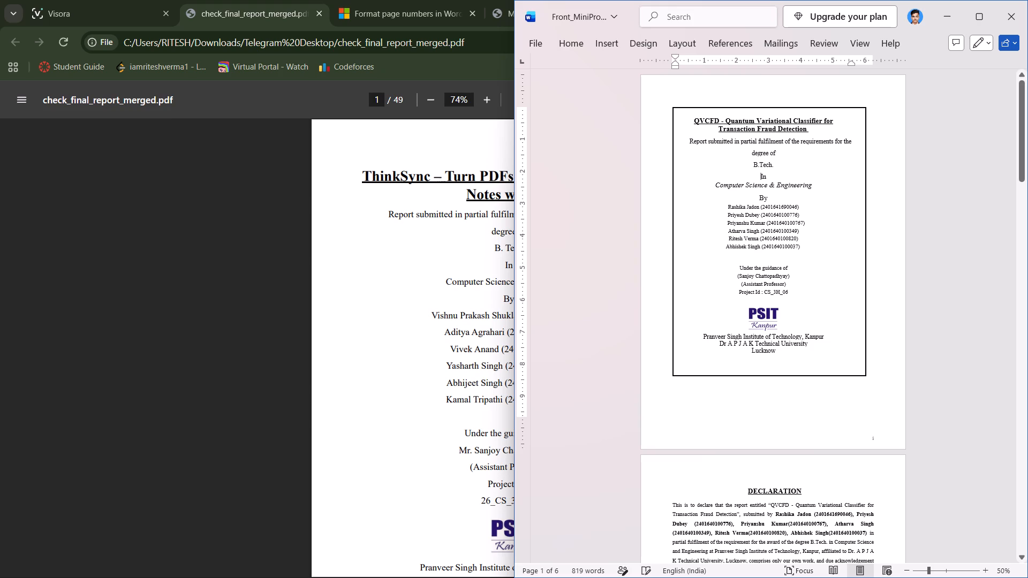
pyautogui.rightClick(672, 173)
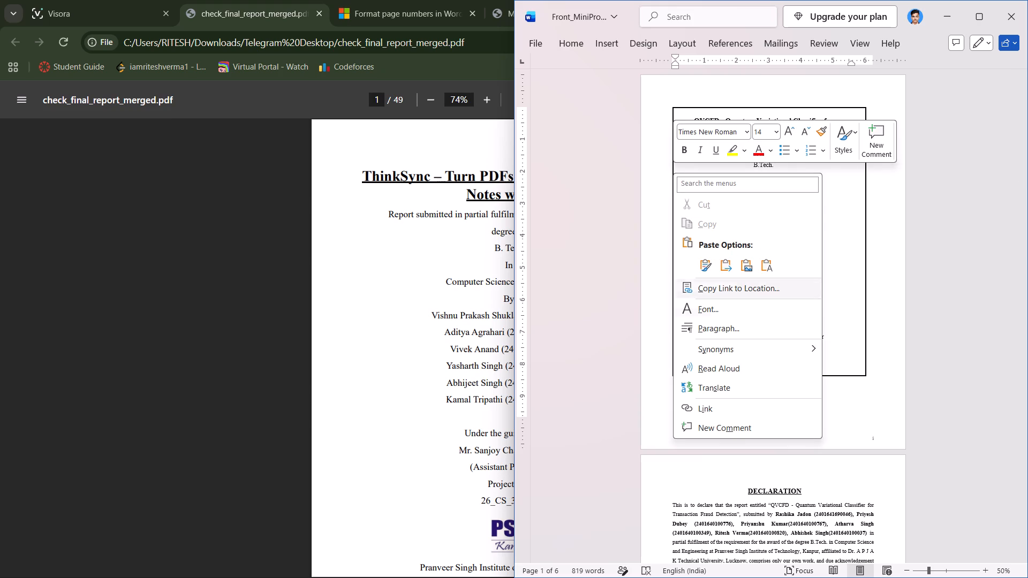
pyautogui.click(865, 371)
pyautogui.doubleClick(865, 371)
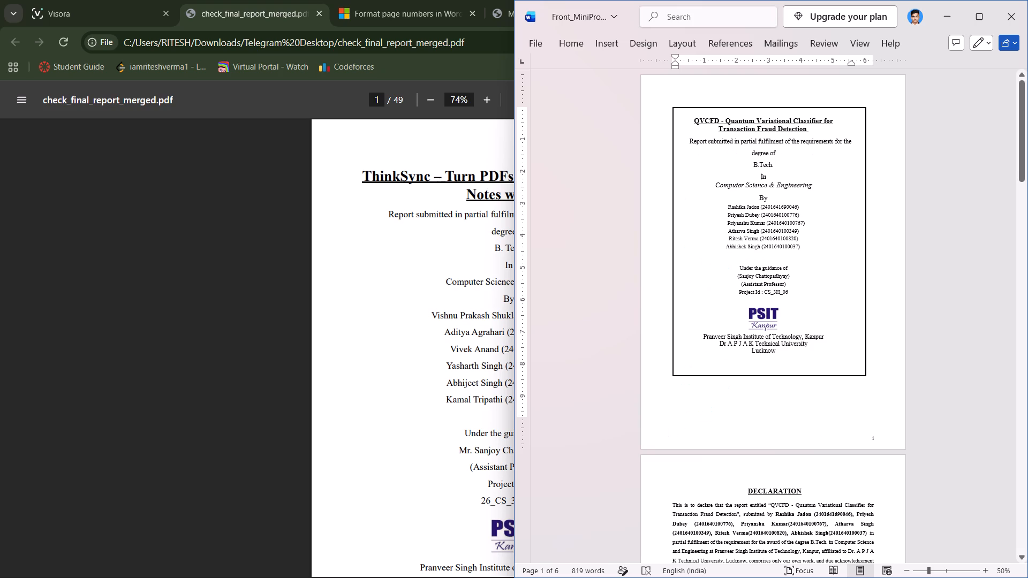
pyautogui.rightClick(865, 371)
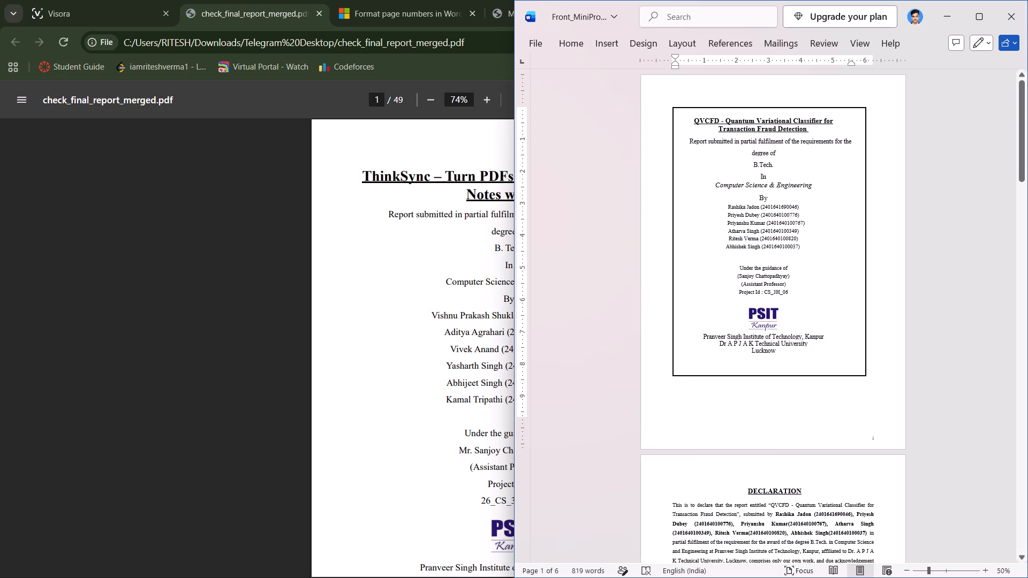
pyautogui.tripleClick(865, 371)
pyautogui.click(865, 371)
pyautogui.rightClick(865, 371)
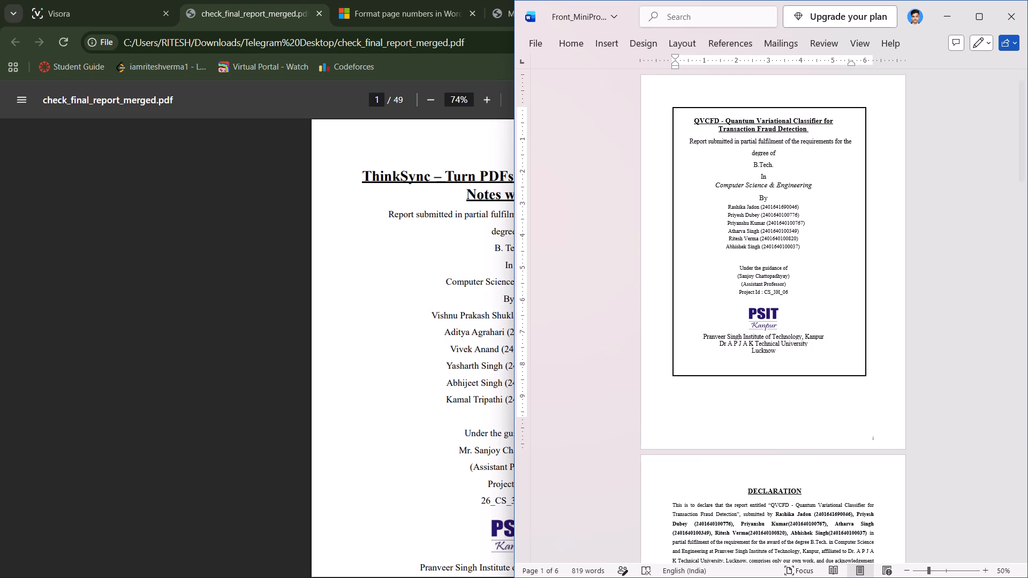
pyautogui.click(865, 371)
# Set the page border to None for the whole document.
pyautogui.click(608, 41)
pyautogui.click(637, 34)
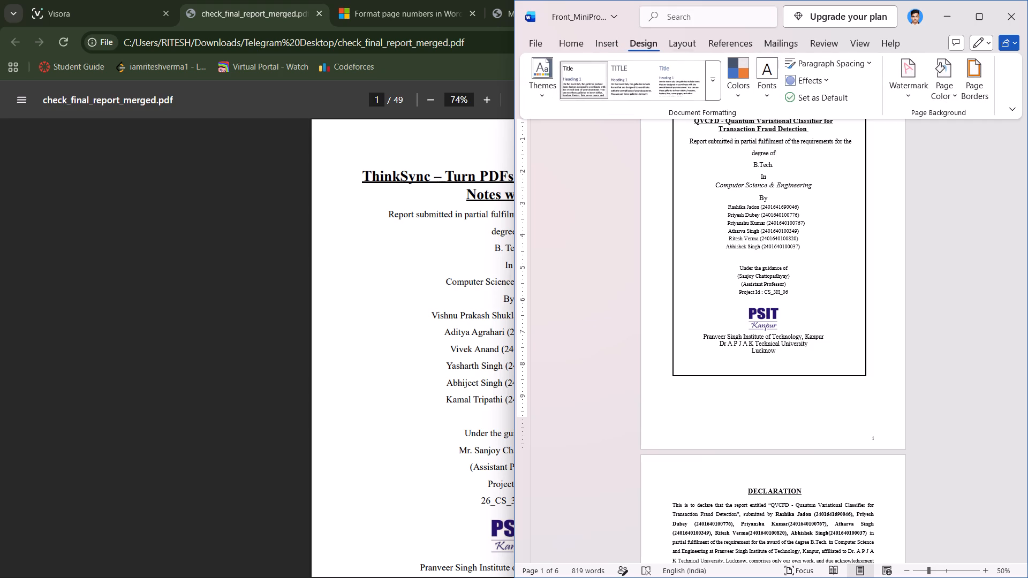
pyautogui.click(979, 81)
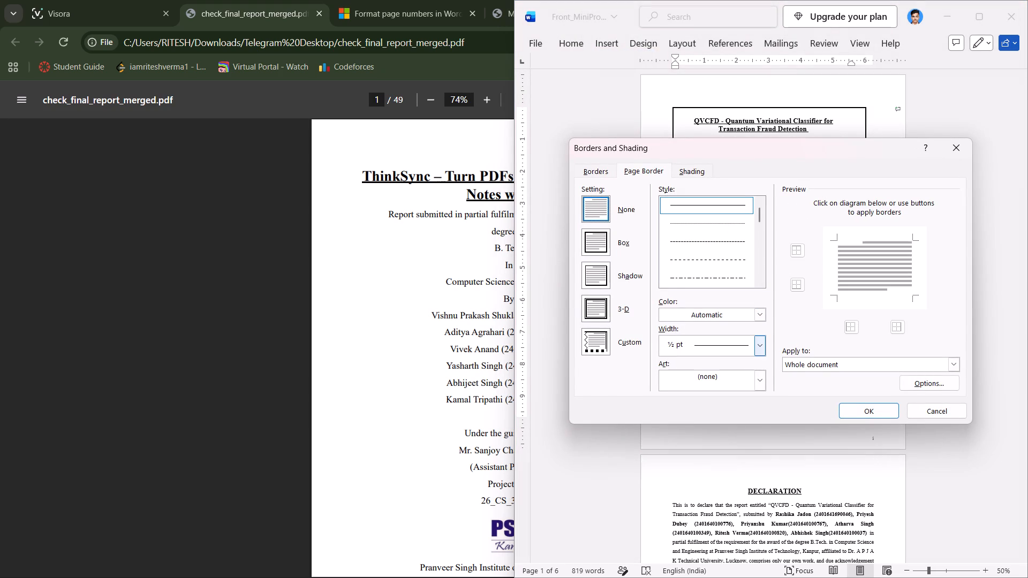
pyautogui.click(603, 208)
pyautogui.click(843, 405)
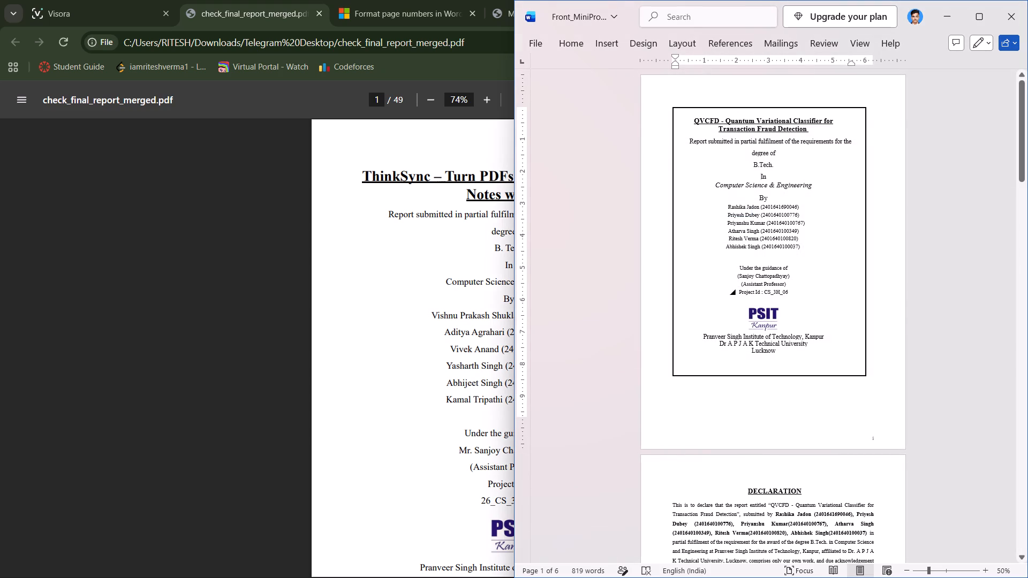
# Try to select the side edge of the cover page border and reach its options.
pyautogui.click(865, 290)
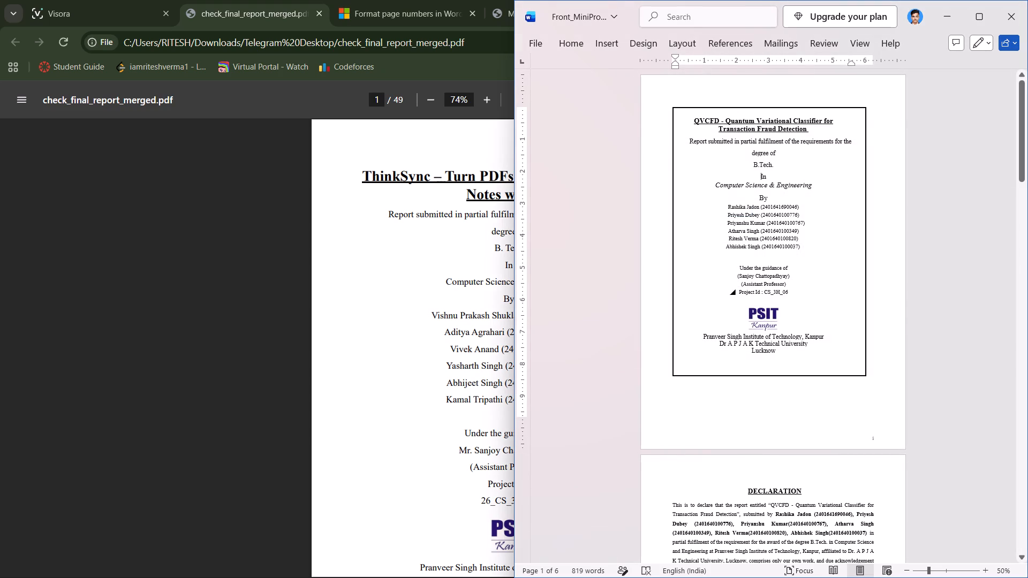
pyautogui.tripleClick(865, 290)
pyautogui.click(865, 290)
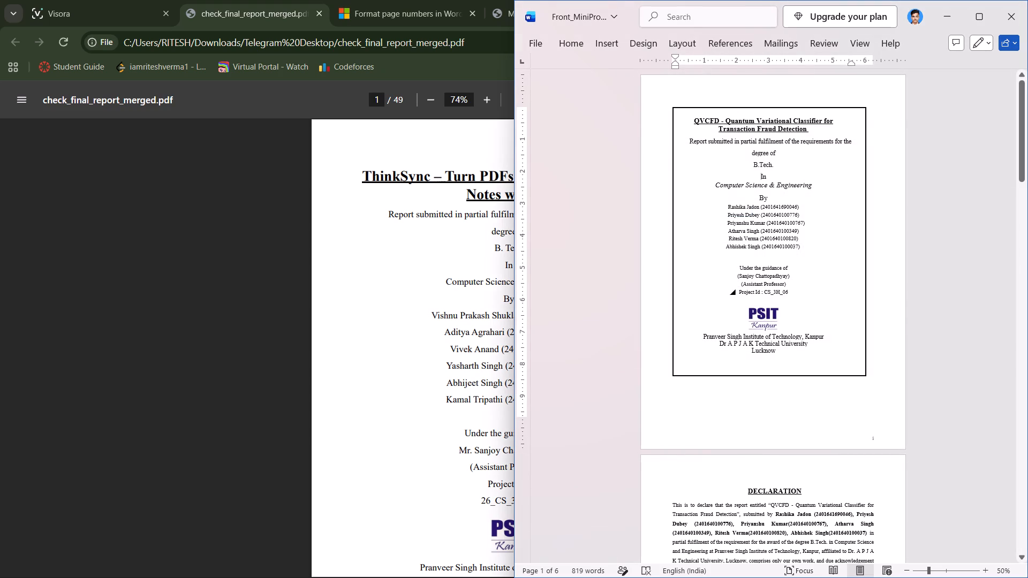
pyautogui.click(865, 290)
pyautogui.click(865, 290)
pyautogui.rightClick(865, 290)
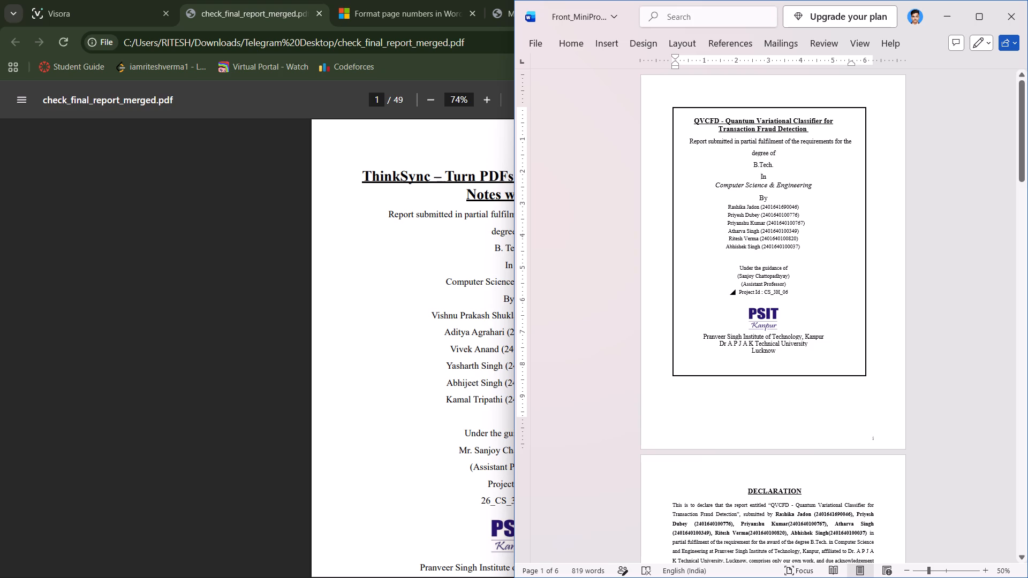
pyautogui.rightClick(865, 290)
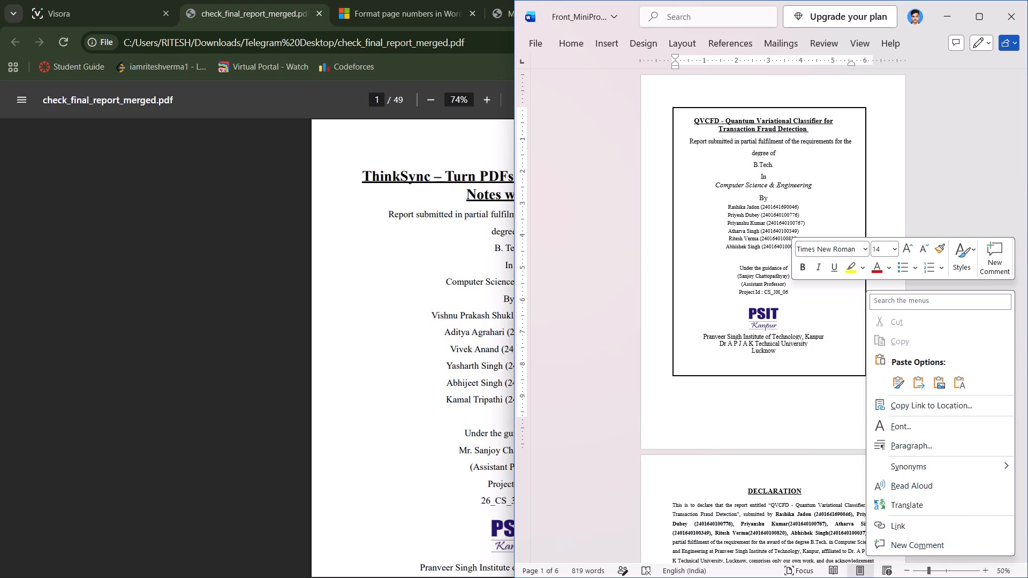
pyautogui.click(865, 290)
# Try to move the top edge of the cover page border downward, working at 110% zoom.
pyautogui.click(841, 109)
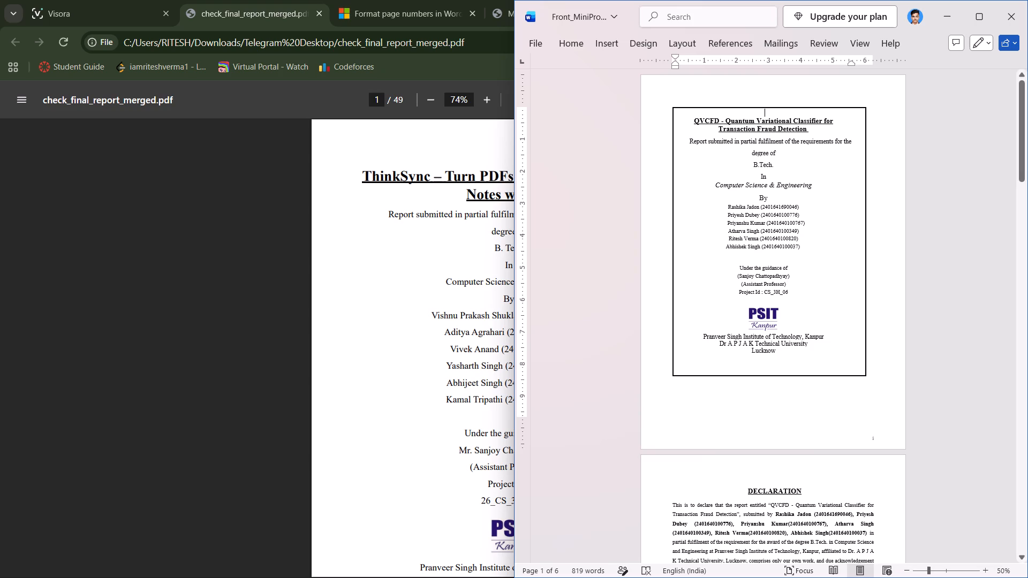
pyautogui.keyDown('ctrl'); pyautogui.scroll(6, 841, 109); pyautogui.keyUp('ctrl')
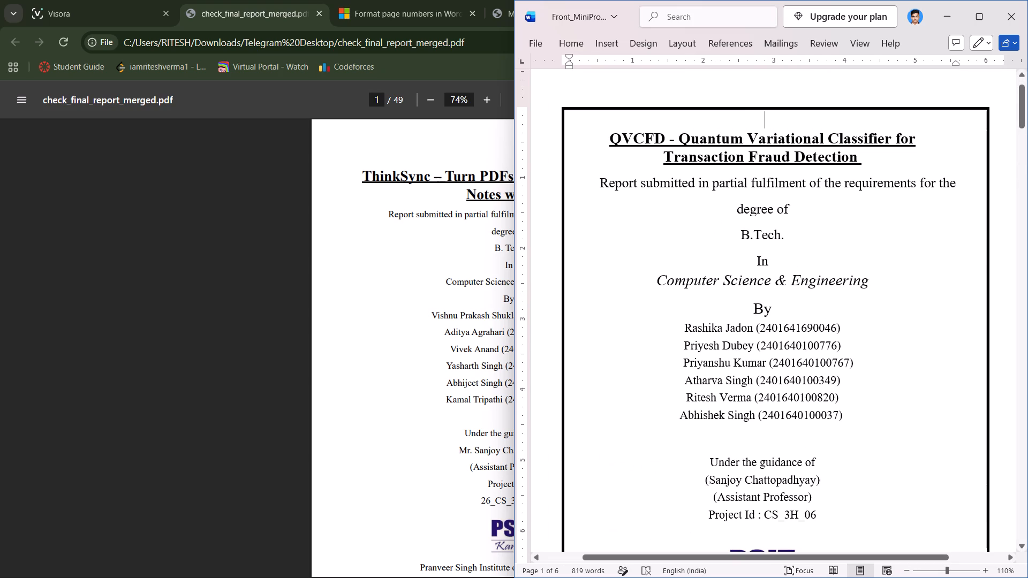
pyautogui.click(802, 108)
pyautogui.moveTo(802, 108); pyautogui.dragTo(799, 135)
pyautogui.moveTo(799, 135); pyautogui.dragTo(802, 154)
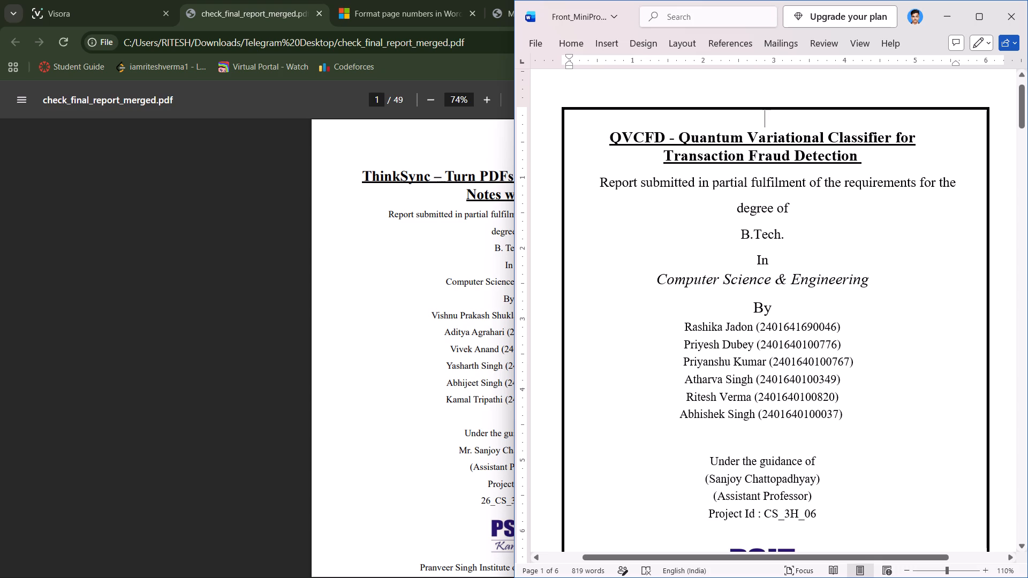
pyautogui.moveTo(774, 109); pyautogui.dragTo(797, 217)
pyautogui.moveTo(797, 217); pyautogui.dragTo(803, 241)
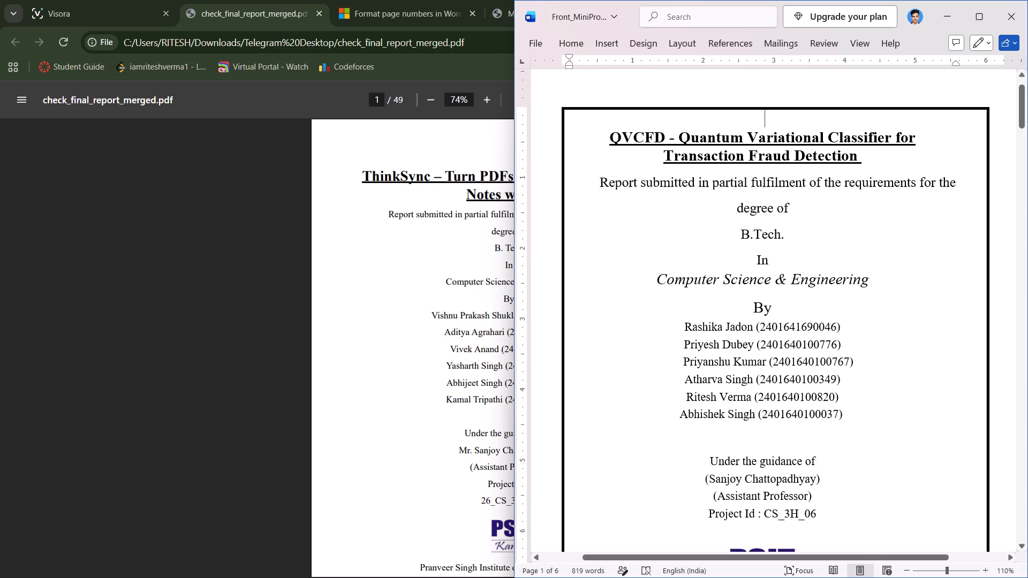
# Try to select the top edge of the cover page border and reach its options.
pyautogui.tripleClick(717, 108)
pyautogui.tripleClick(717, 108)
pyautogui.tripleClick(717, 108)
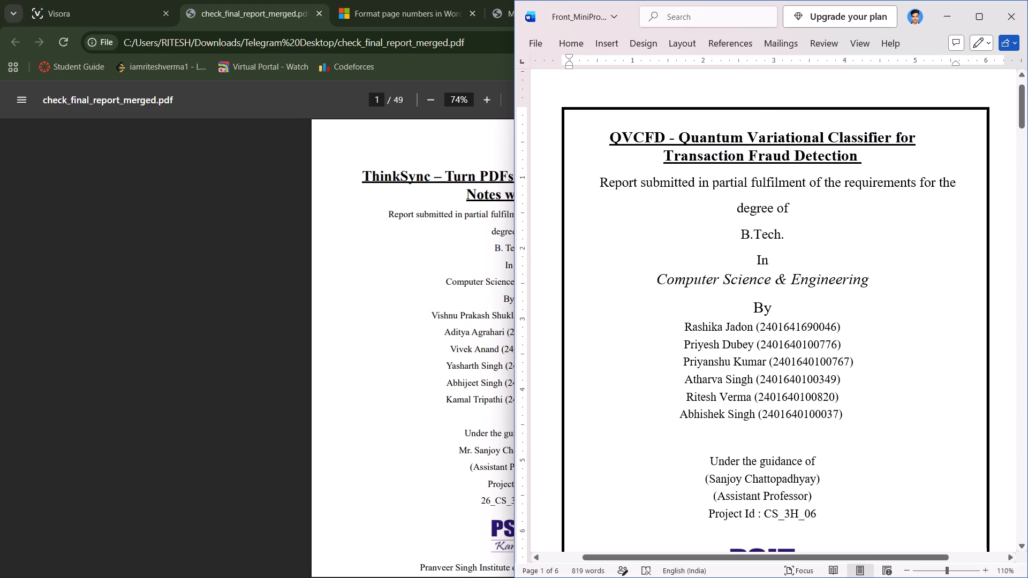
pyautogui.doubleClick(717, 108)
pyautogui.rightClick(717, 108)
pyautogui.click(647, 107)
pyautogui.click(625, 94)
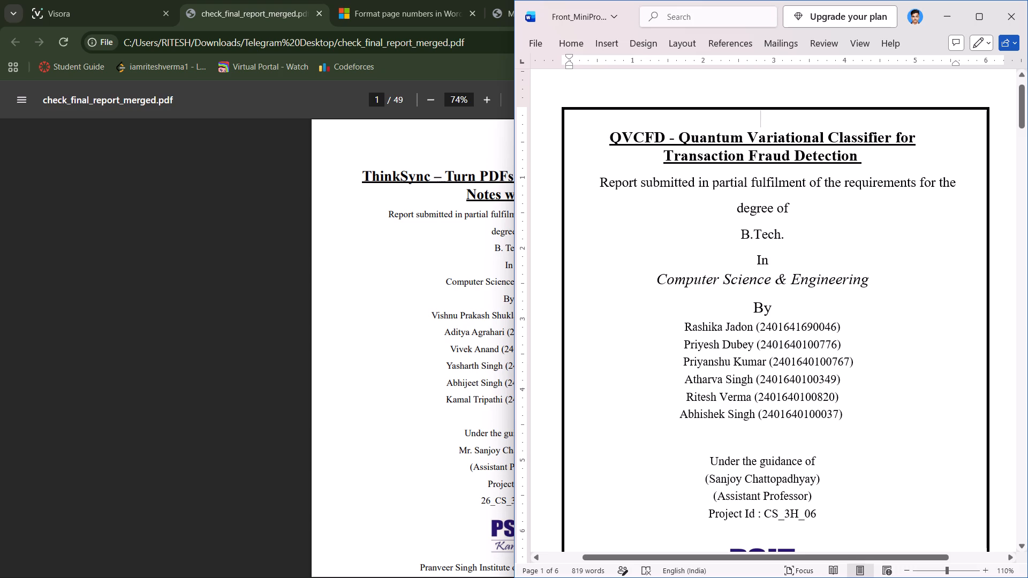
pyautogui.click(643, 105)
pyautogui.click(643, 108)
# Look over the report's cover and declaration pages, and compare them with the cover page in the reference PDF.
pyautogui.scroll(-5, 643, 108)
pyautogui.keyDown('ctrl'); pyautogui.scroll(-5, 643, 108); pyautogui.keyUp('ctrl')
pyautogui.keyDown('ctrl'); pyautogui.scroll(2, 643, 108); pyautogui.keyUp('ctrl')
pyautogui.keyDown('ctrl'); pyautogui.scroll(-4, 643, 108); pyautogui.keyUp('ctrl')
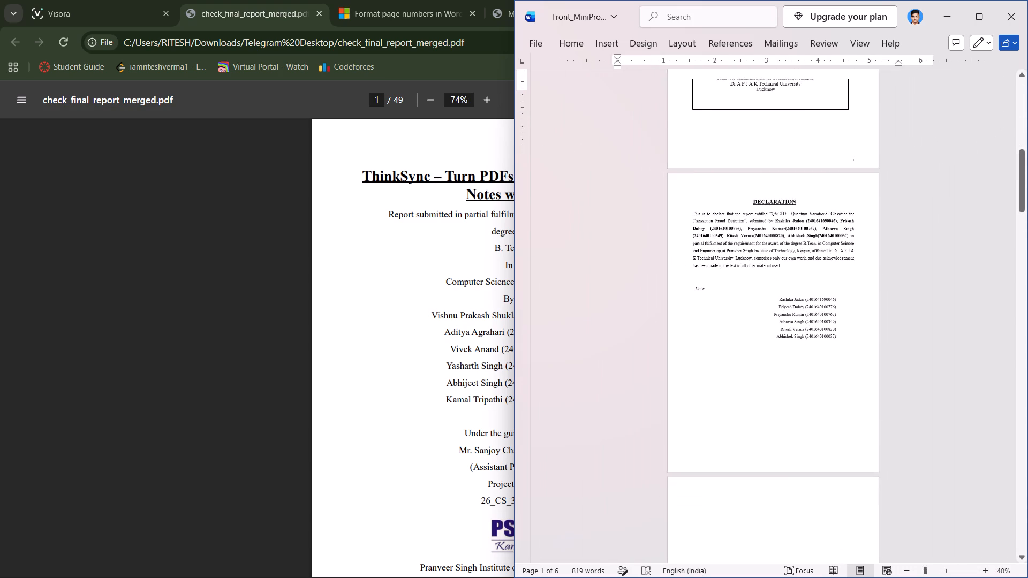
pyautogui.click(454, 199)
pyautogui.scroll(-3, 454, 199)
pyautogui.scroll(1, 454, 199)
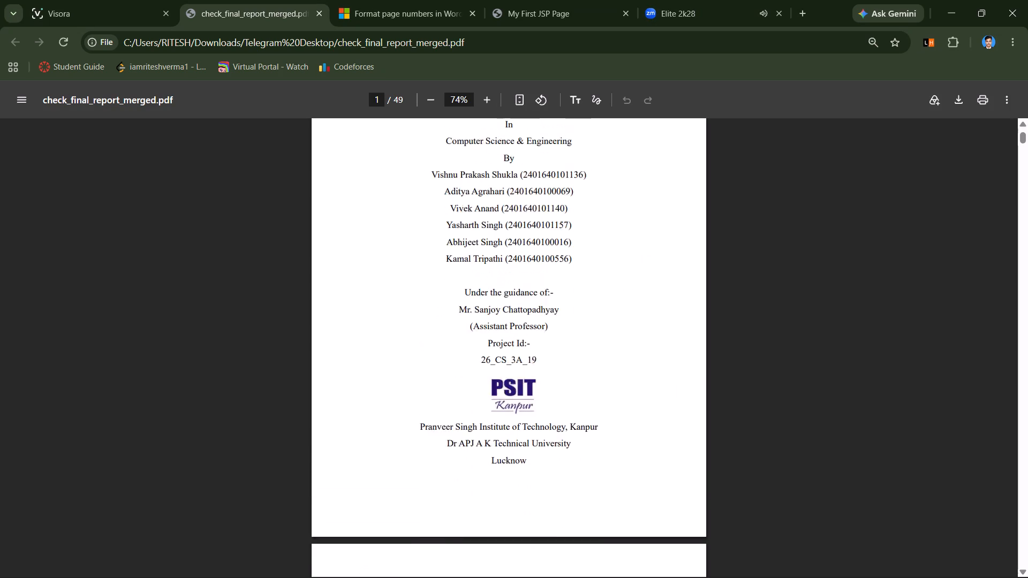
pyautogui.scroll(1, 454, 199)
pyautogui.scroll(3, 495, 317)
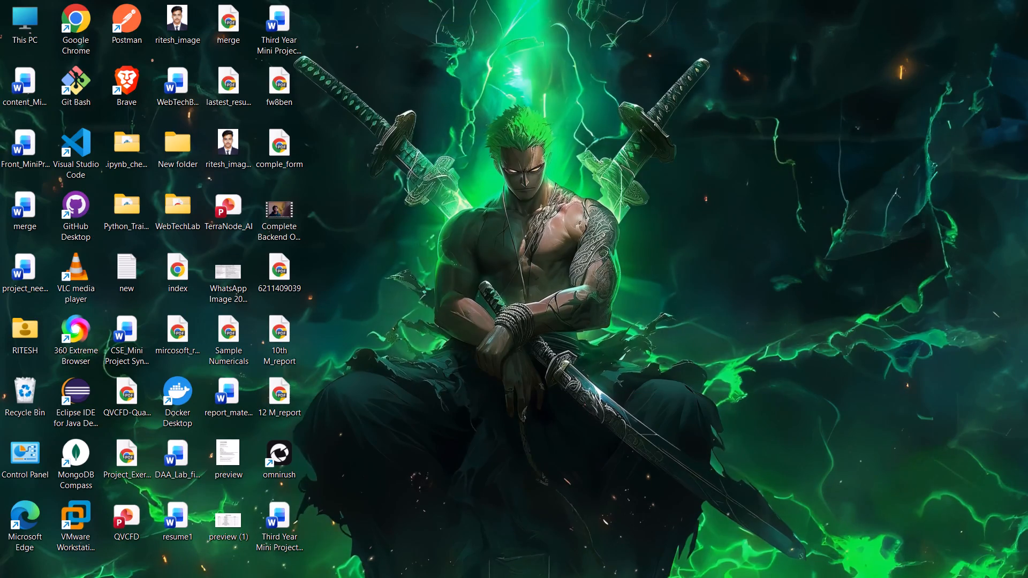
# Open the Third Year Mini Project Report 26-27_QVCFD document from the desktop and examine its cover and declaration pages.
pyautogui.doubleClick(278, 529)
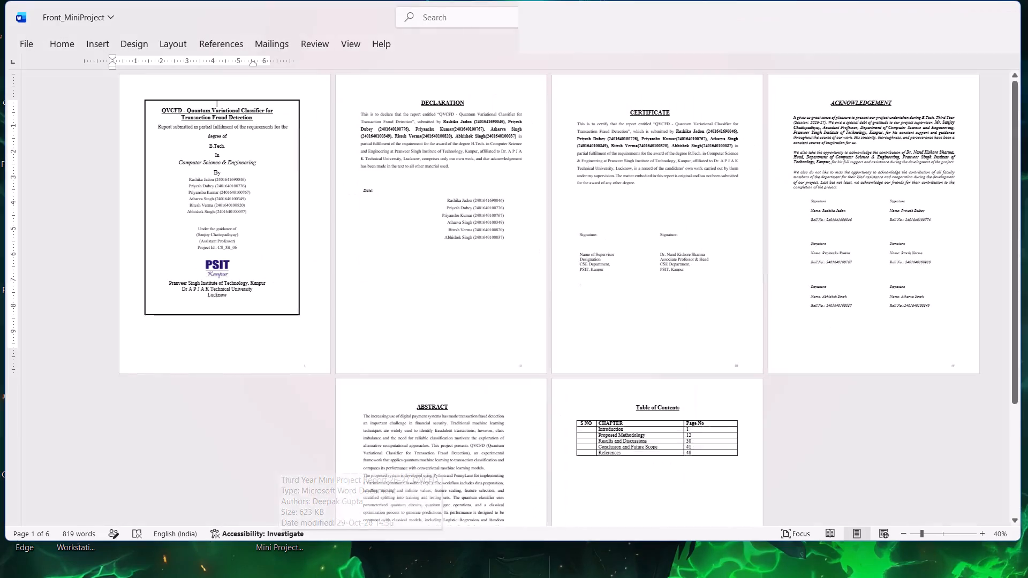
pyautogui.keyDown('ctrl'); pyautogui.scroll(4, 221, 262); pyautogui.keyUp('ctrl')
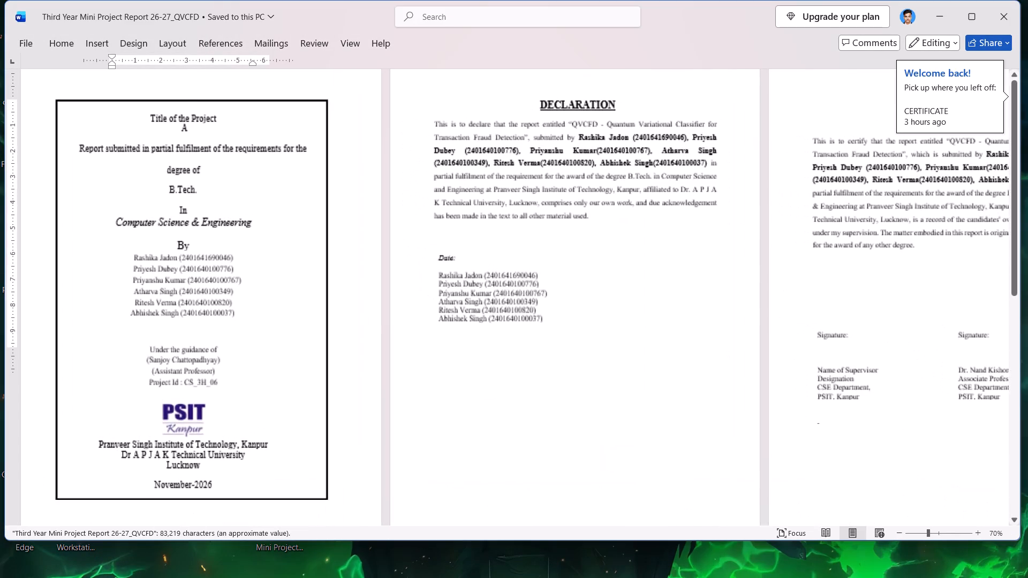
pyautogui.keyDown('ctrl'); pyautogui.scroll(4, 221, 262); pyautogui.keyUp('ctrl')
pyautogui.scroll(-2, 221, 262)
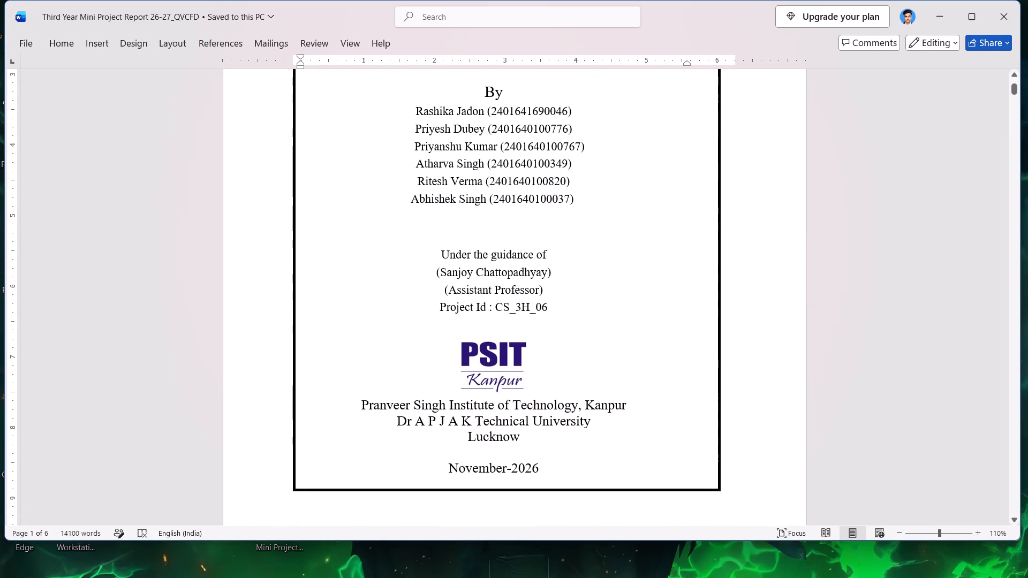
pyautogui.scroll(-2, 221, 262)
pyautogui.scroll(1, 221, 262)
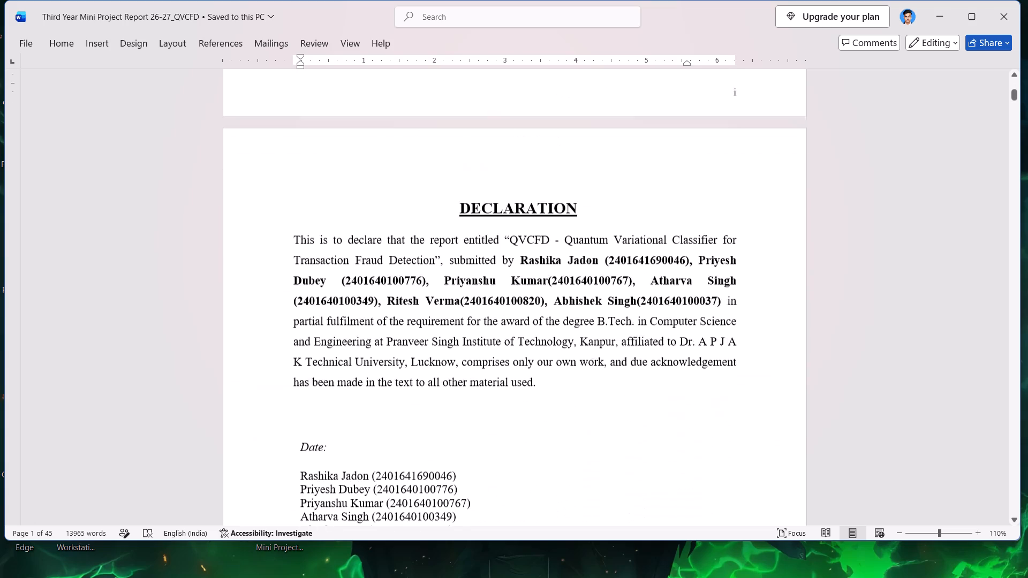
pyautogui.scroll(2, 221, 262)
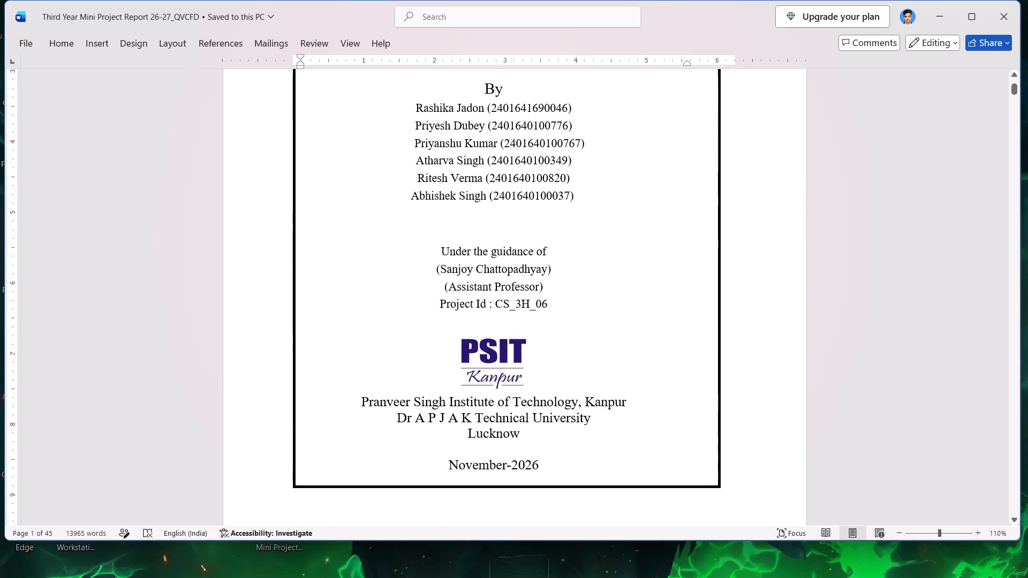
pyautogui.scroll(5, 221, 262)
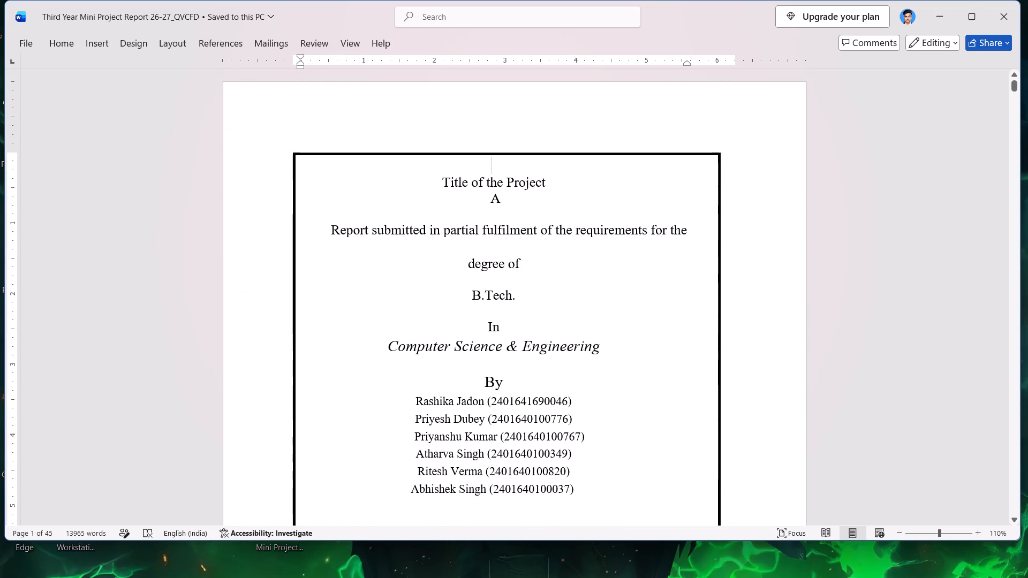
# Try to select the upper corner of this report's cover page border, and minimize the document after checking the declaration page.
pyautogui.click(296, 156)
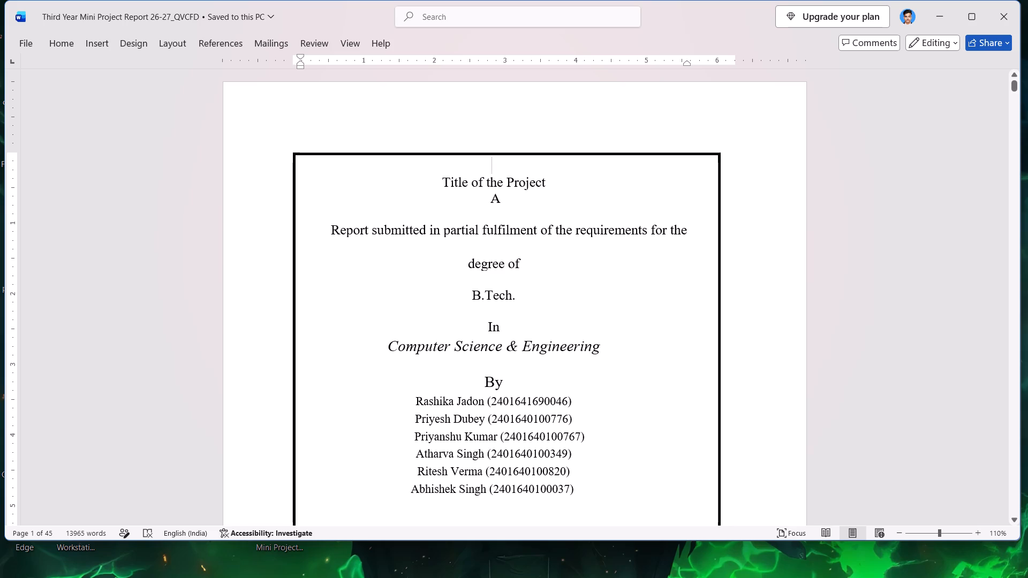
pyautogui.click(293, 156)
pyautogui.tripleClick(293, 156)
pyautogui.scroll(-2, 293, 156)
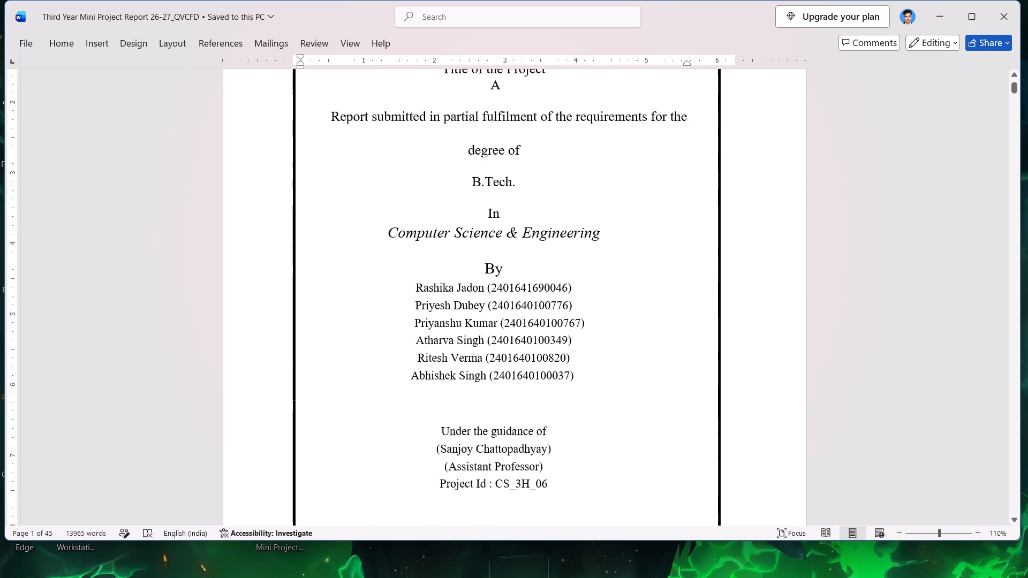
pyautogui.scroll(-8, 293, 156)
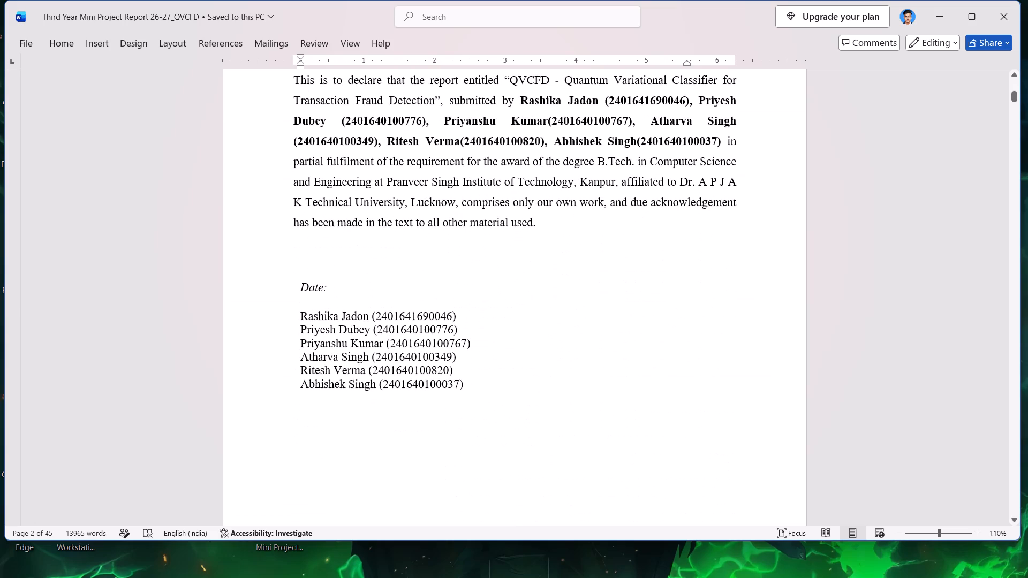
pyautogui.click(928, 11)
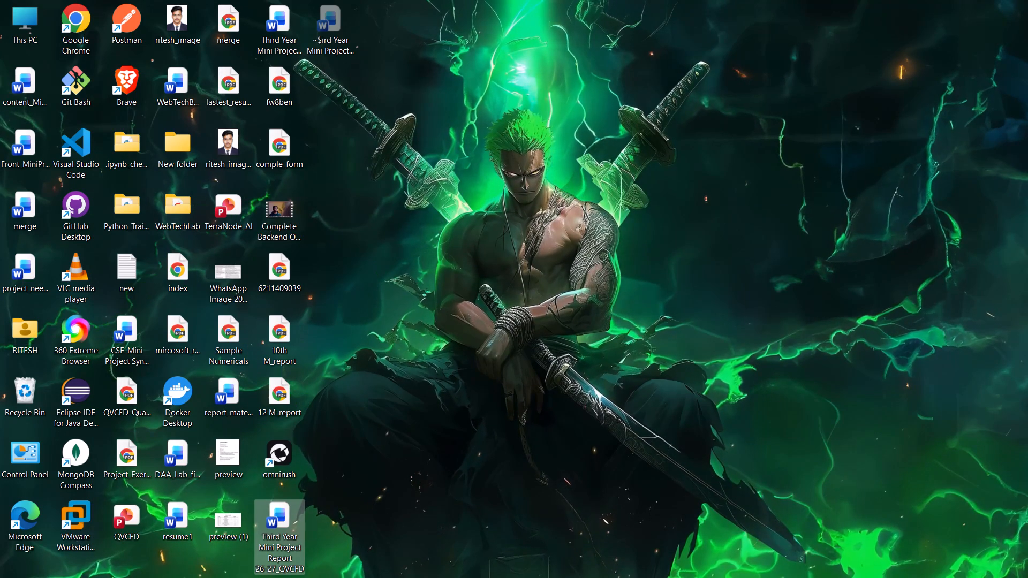
# Open the check_final_report_merged PDF from the Telegram Desktop downloads folder in Word, for this one time only.
pyautogui.click(482, 552)
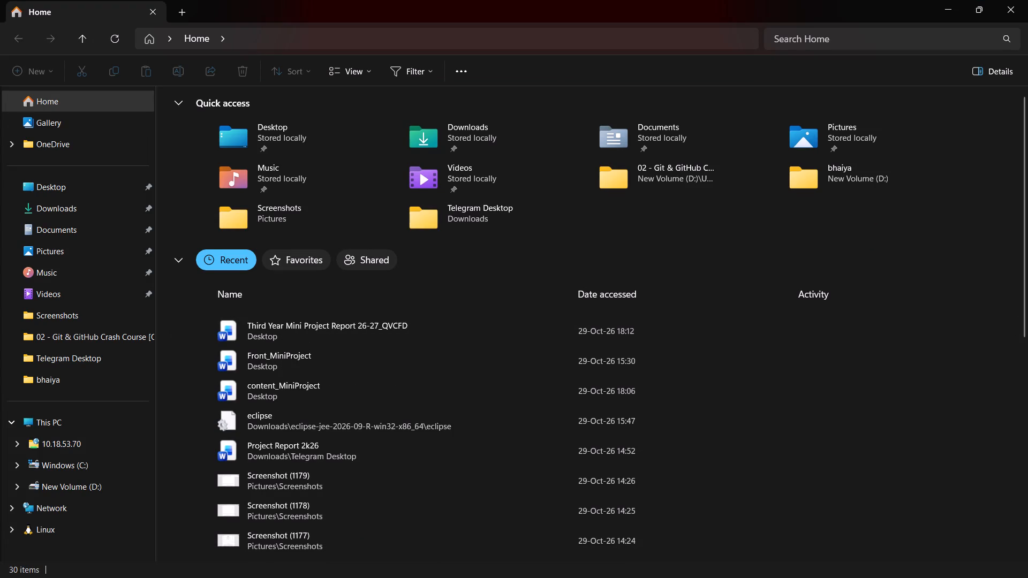
pyautogui.doubleClick(405, 220)
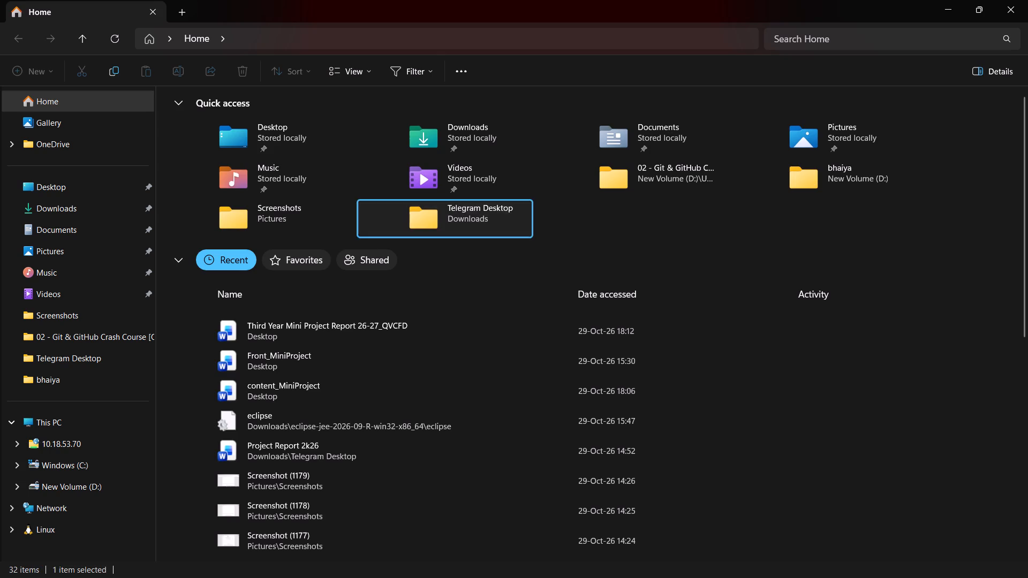
pyautogui.click(283, 135)
pyautogui.rightClick(283, 135)
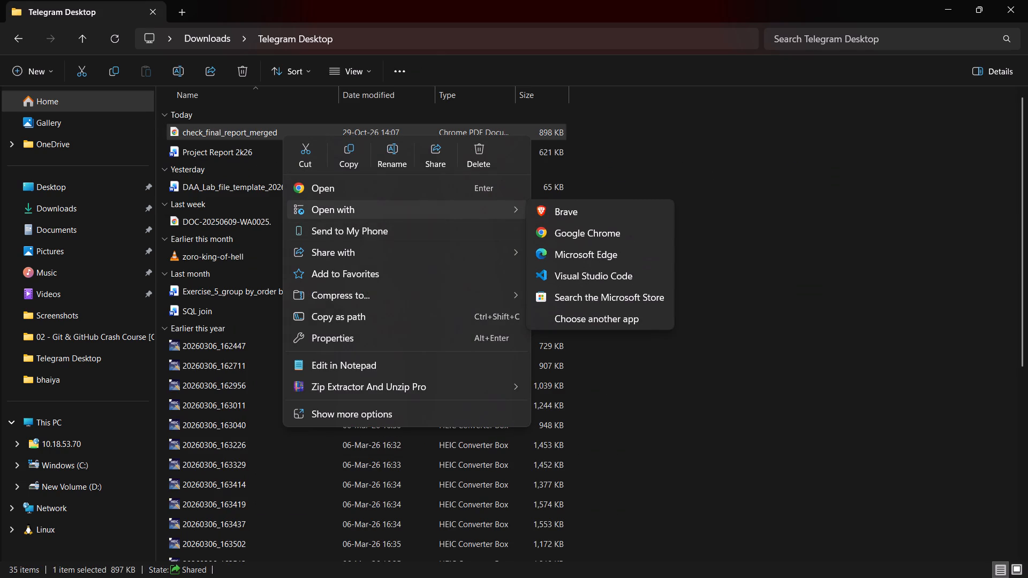
pyautogui.click(554, 318)
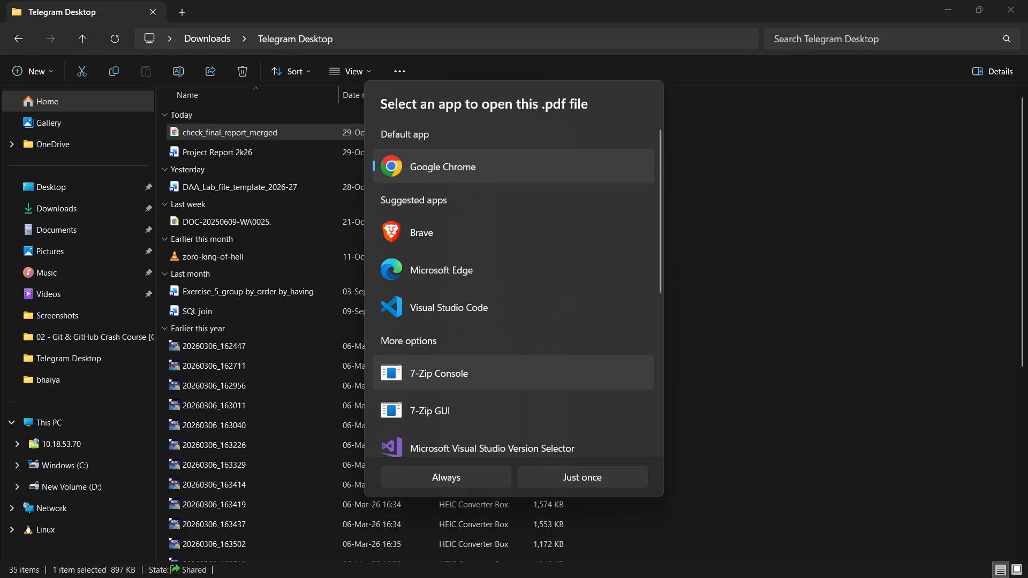
pyautogui.scroll(-4, 430, 379)
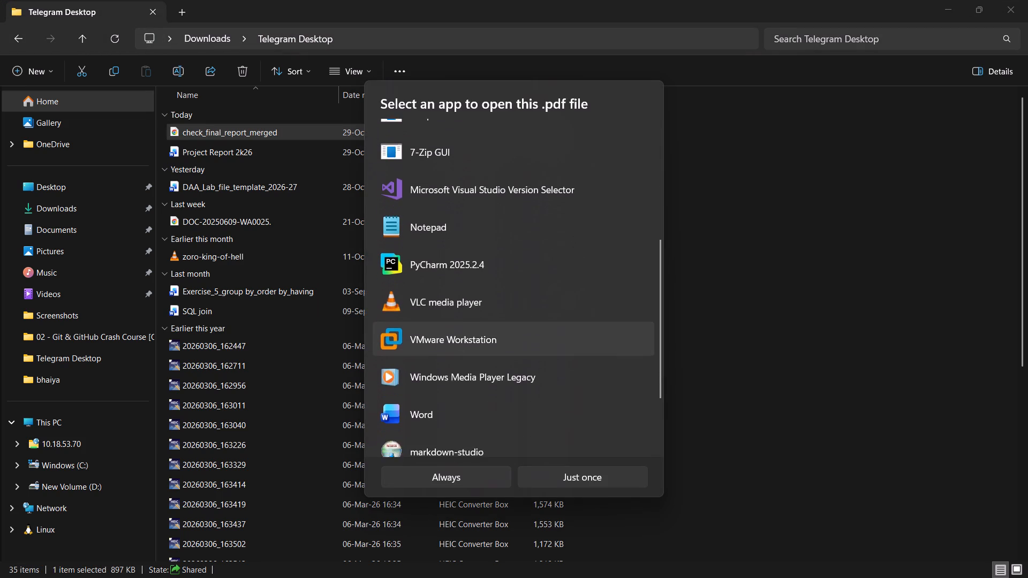
pyautogui.scroll(-1, 430, 379)
pyautogui.click(427, 386)
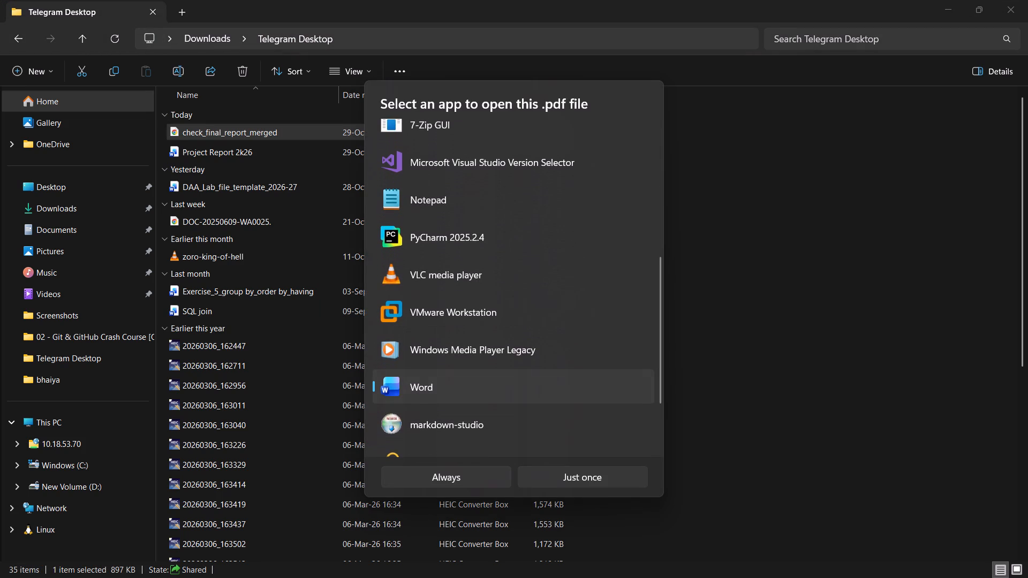
pyautogui.click(549, 467)
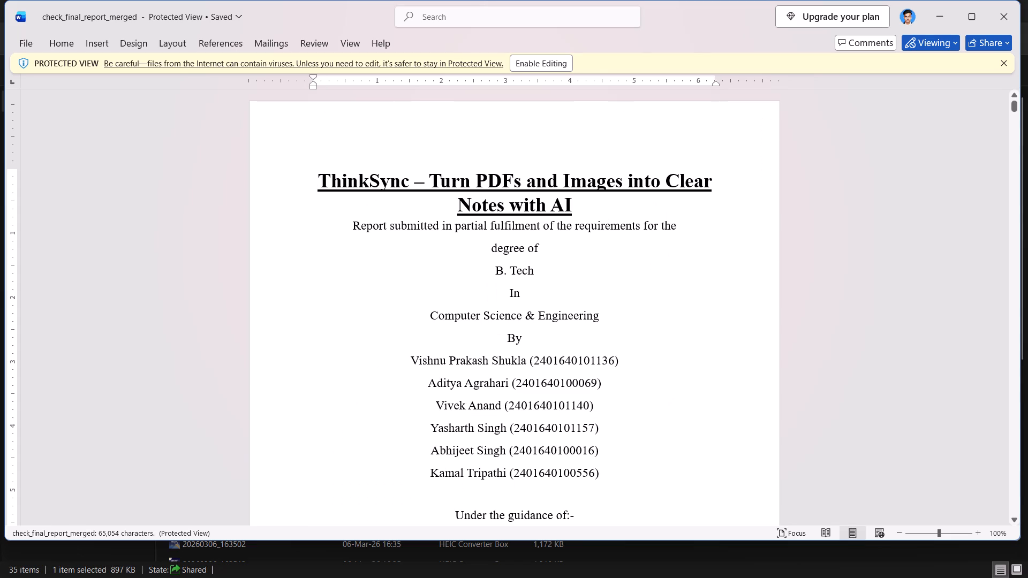
# Check the cover page in the Word version of check_final_report_merged and enable editing for that document.
pyautogui.scroll(-2, 498, 409)
pyautogui.keyDown('ctrl'); pyautogui.scroll(-5, 498, 409); pyautogui.keyUp('ctrl')
pyautogui.keyDown('ctrl'); pyautogui.scroll(1, 498, 409); pyautogui.keyUp('ctrl')
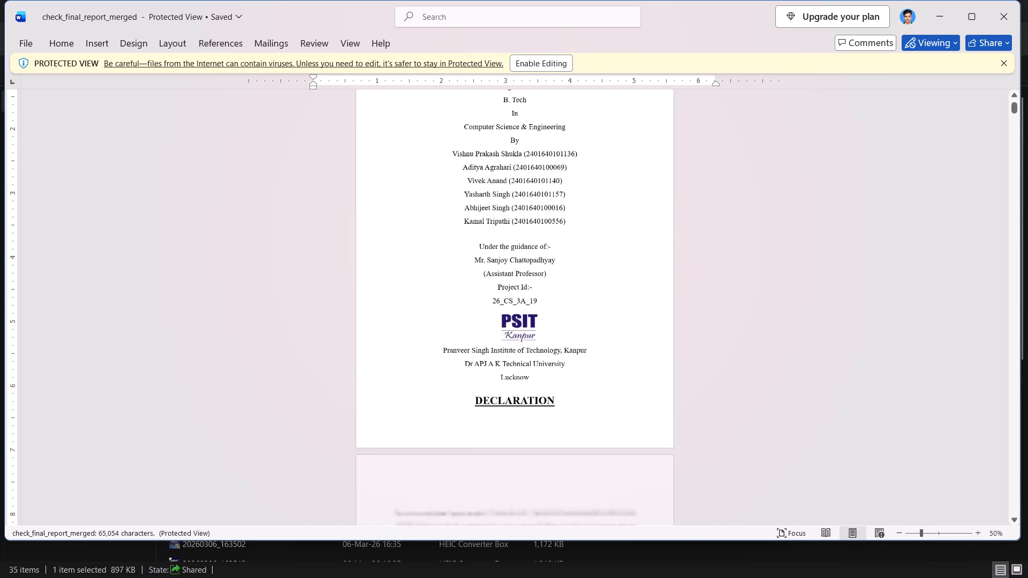
pyautogui.keyDown('ctrl'); pyautogui.scroll(2, 498, 409); pyautogui.keyUp('ctrl')
pyautogui.click(528, 66)
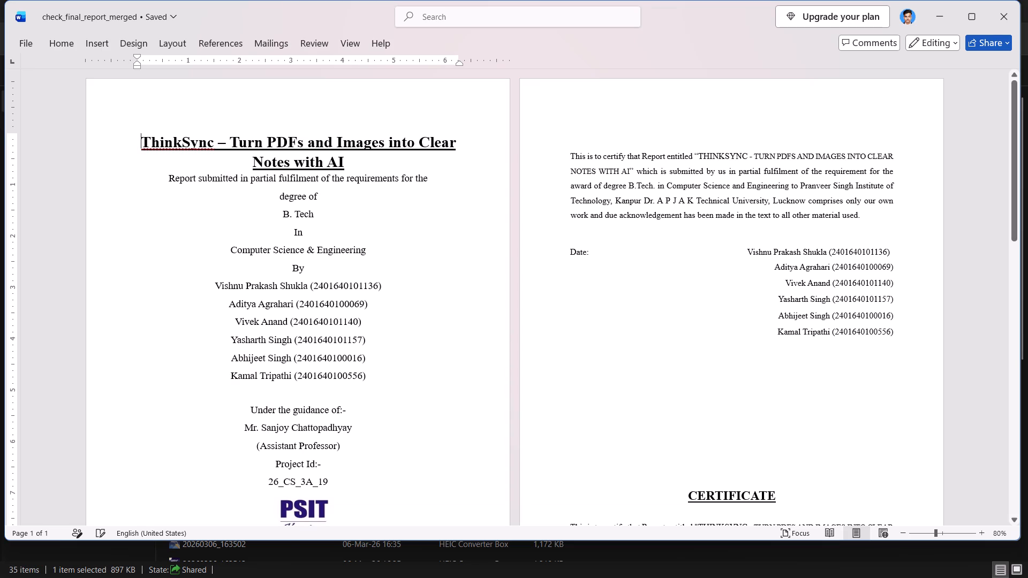
# Examine the reference report's cover page layout, including how the PSIT logo is placed.
pyautogui.scroll(-4, 464, 186)
pyautogui.scroll(1, 464, 186)
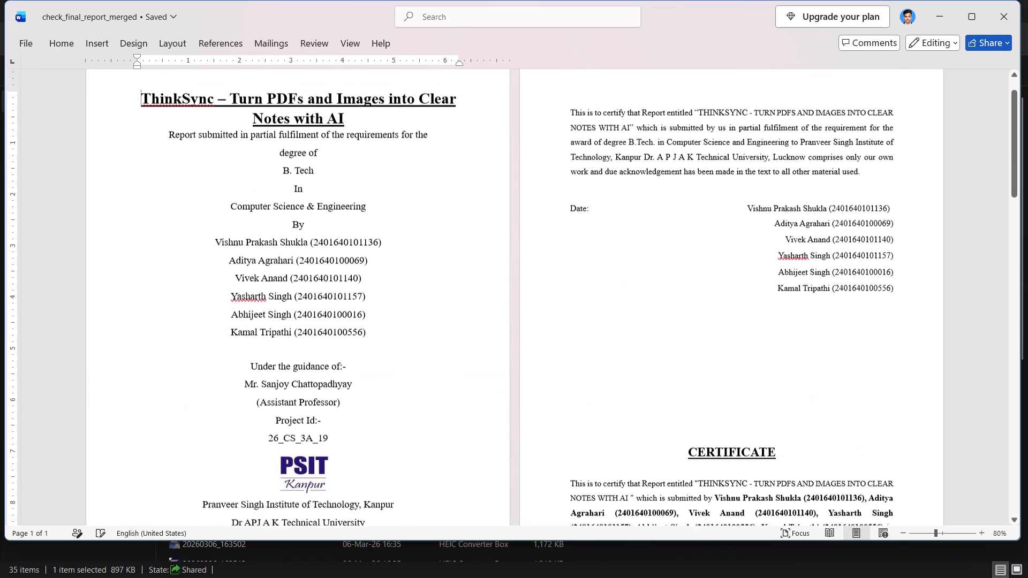
pyautogui.scroll(3, 464, 186)
pyautogui.scroll(-1, 464, 186)
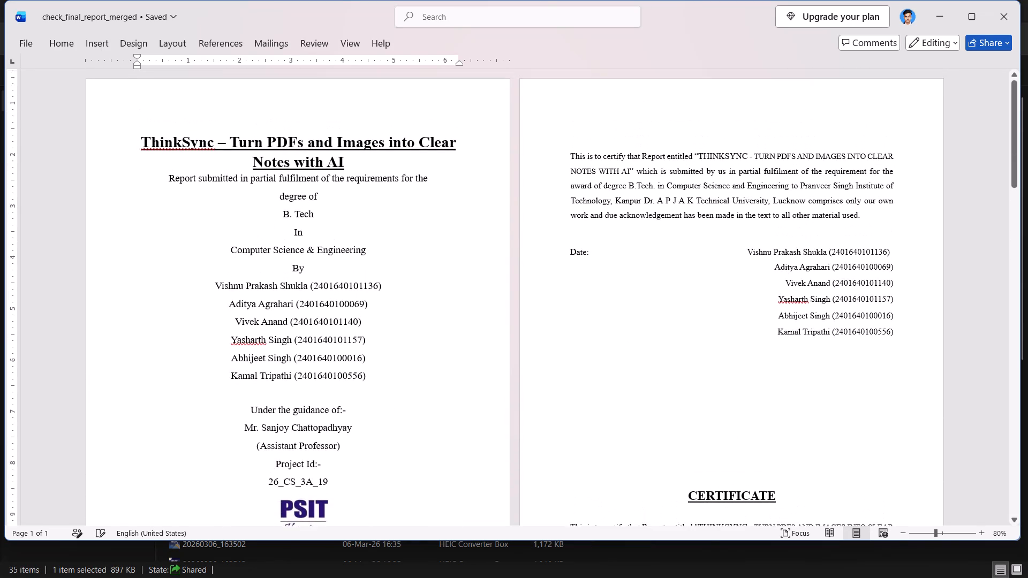
pyautogui.scroll(-1, 464, 186)
pyautogui.click(326, 279)
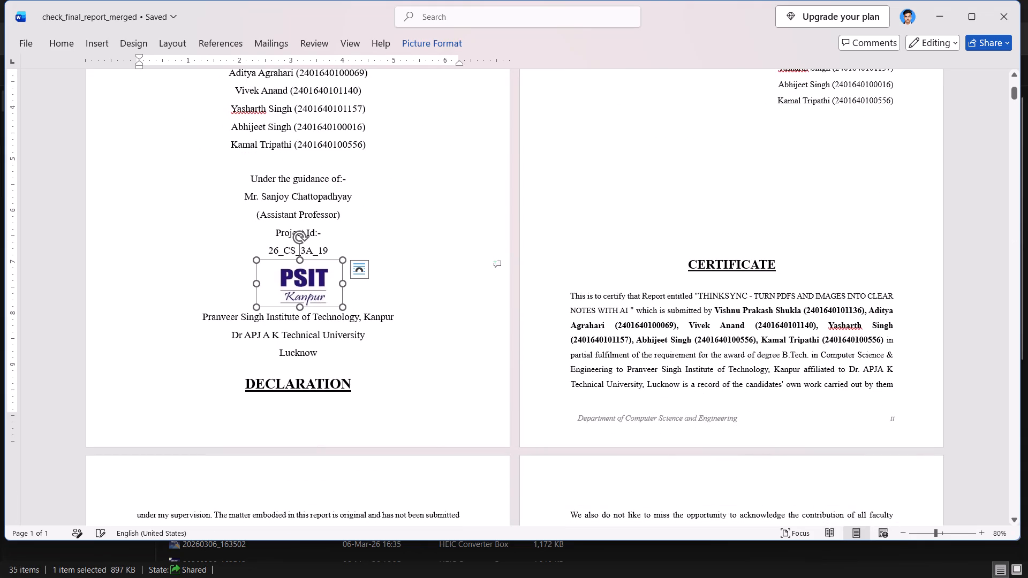
pyautogui.click(315, 278)
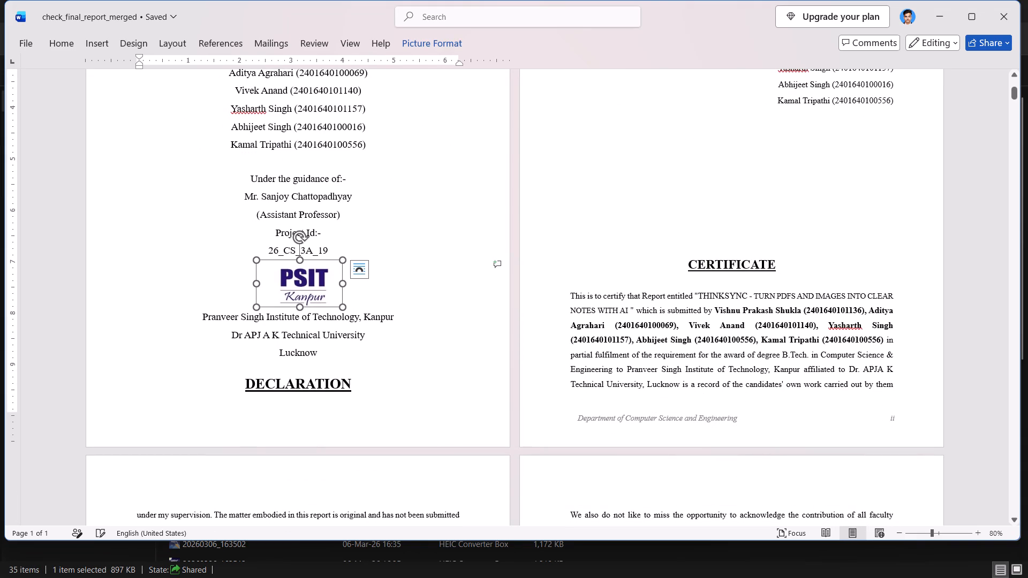
# Copy the reference report's entire cover page content, from the ThinkSync title down to the Lucknow line.
pyautogui.scroll(1, 344, 503)
pyautogui.click(329, 488)
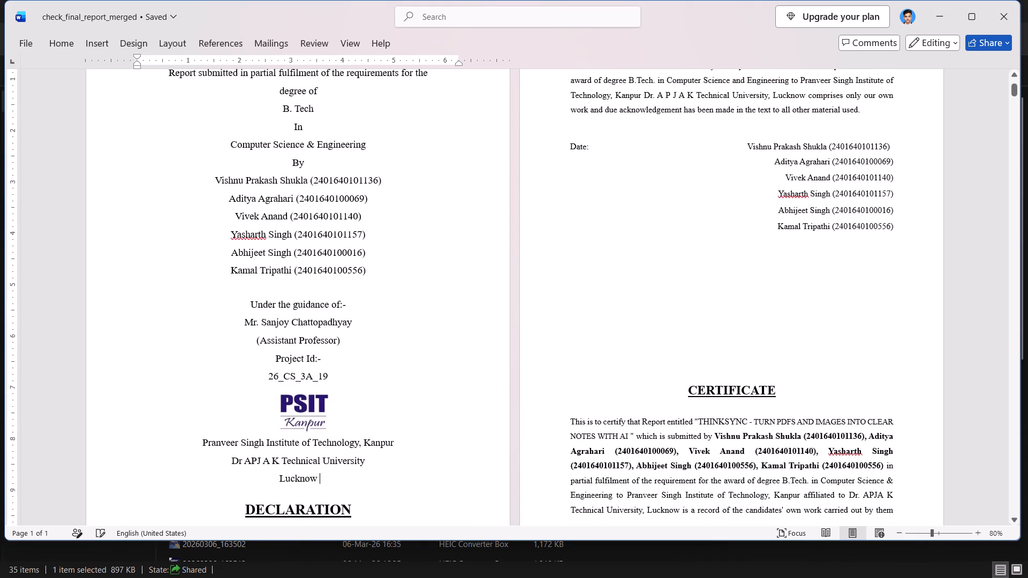
pyautogui.moveTo(329, 483); pyautogui.dragTo(238, 85)
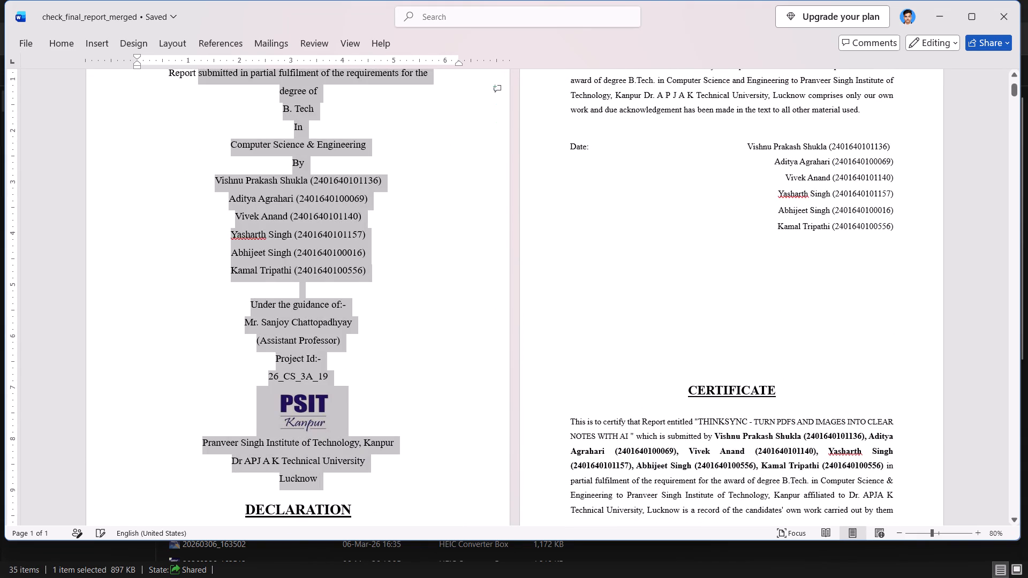
pyautogui.moveTo(238, 85); pyautogui.dragTo(161, 66)
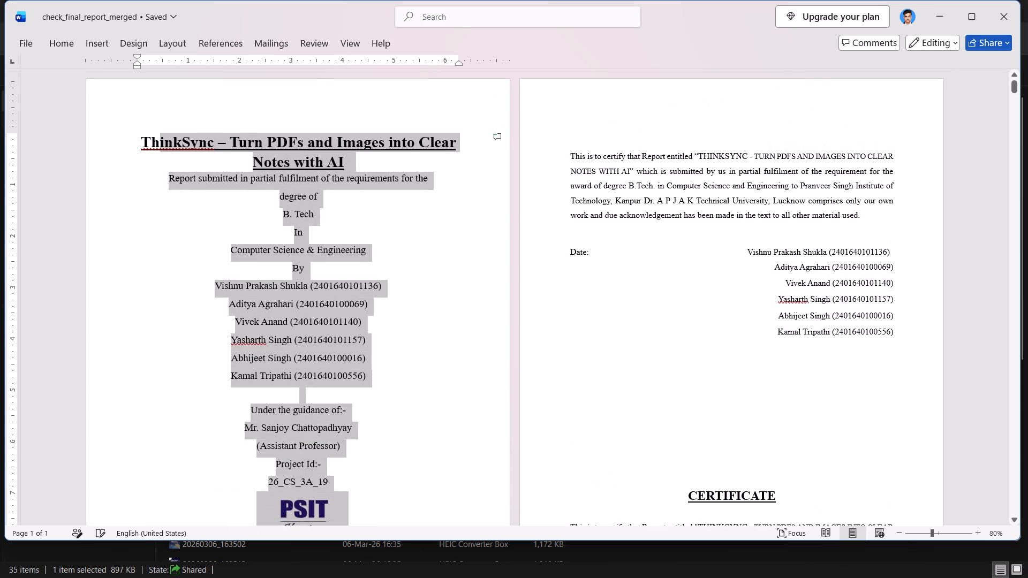
pyautogui.moveTo(161, 66); pyautogui.dragTo(121, 60)
pyautogui.hotkey('ctrl', 'c')
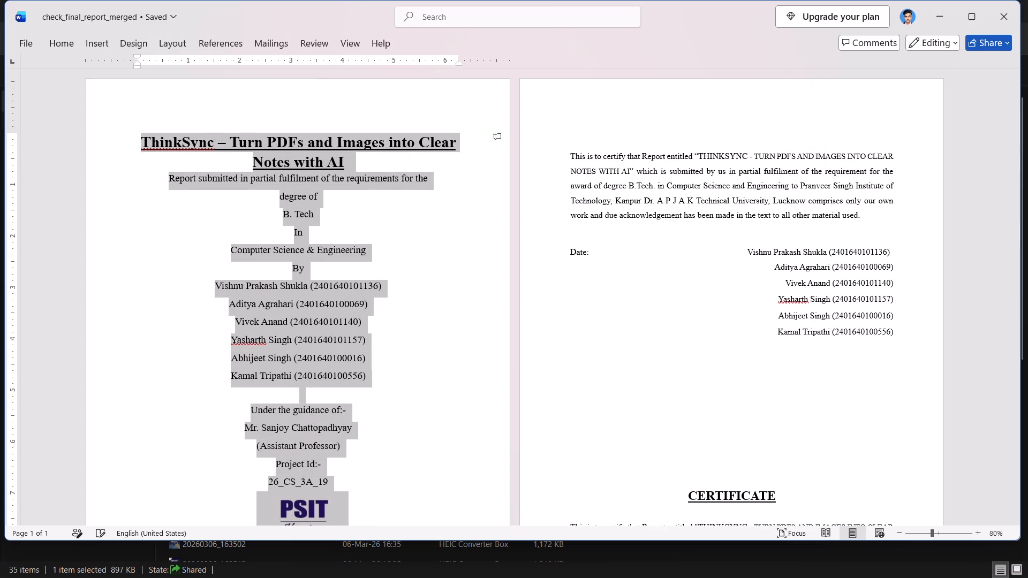
# Switch to the Front_MiniProject document and delete all the text and the logo inside the cover page border.
pyautogui.hotkey('alt', 'Tab')
pyautogui.click(205, 268)
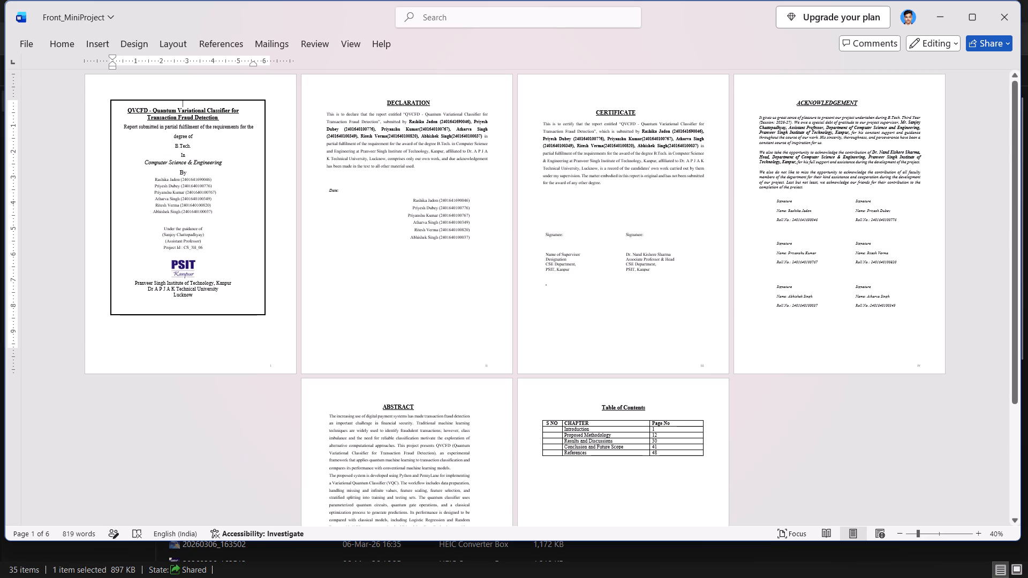
pyautogui.moveTo(217, 296); pyautogui.dragTo(176, 302)
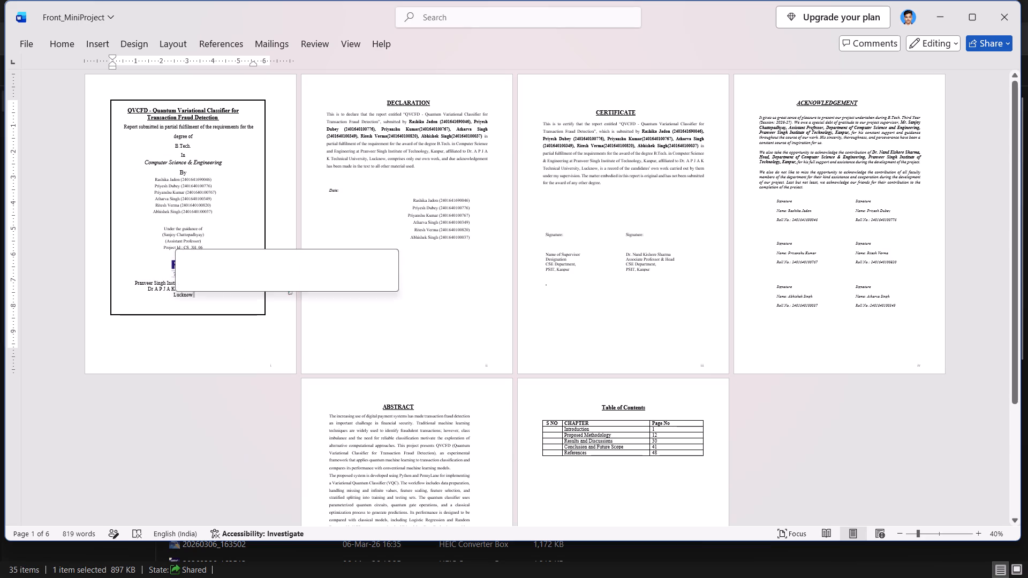
pyautogui.click(176, 302)
pyautogui.moveTo(195, 307); pyautogui.dragTo(109, 96)
pyautogui.press('BackSpace')
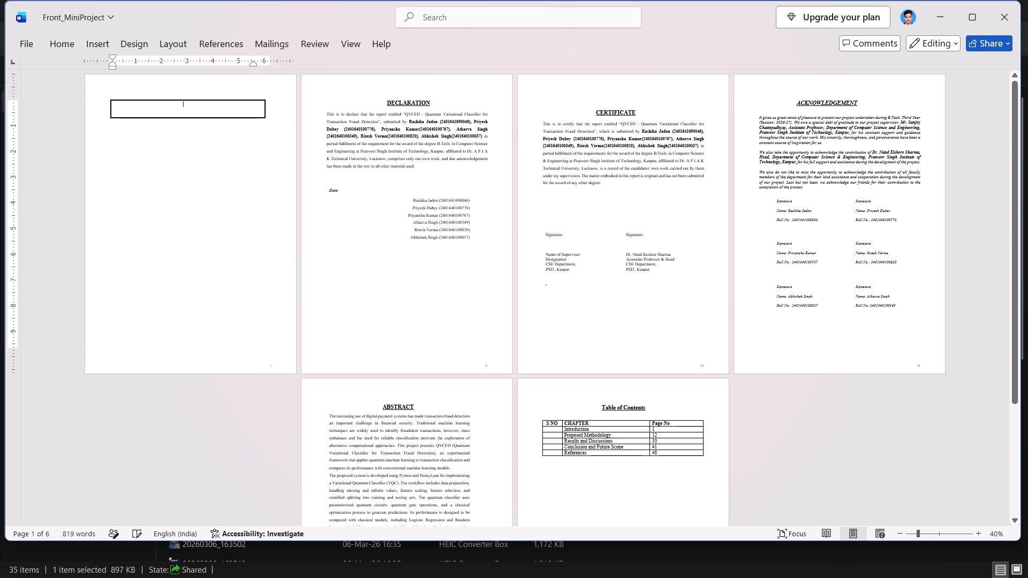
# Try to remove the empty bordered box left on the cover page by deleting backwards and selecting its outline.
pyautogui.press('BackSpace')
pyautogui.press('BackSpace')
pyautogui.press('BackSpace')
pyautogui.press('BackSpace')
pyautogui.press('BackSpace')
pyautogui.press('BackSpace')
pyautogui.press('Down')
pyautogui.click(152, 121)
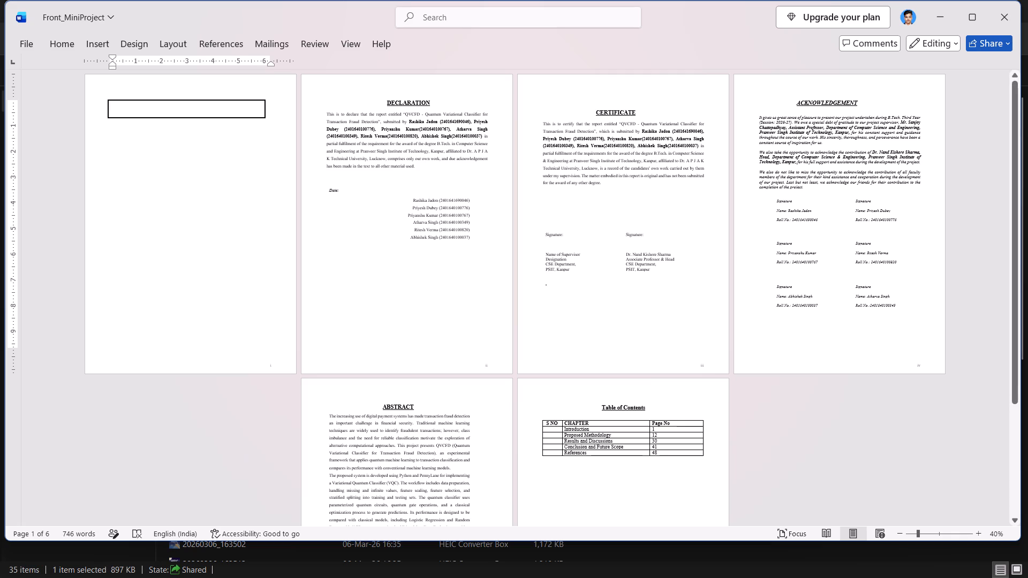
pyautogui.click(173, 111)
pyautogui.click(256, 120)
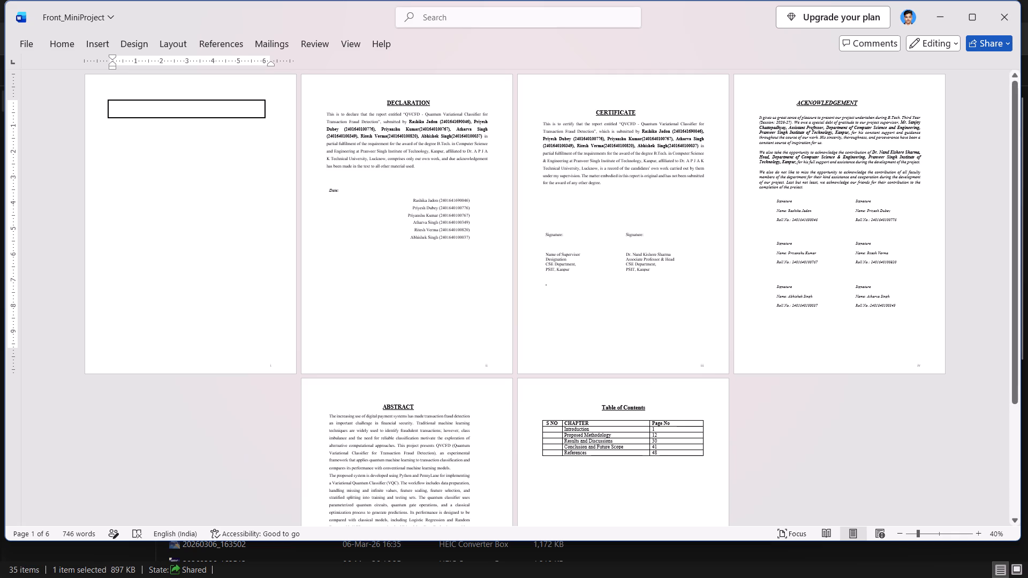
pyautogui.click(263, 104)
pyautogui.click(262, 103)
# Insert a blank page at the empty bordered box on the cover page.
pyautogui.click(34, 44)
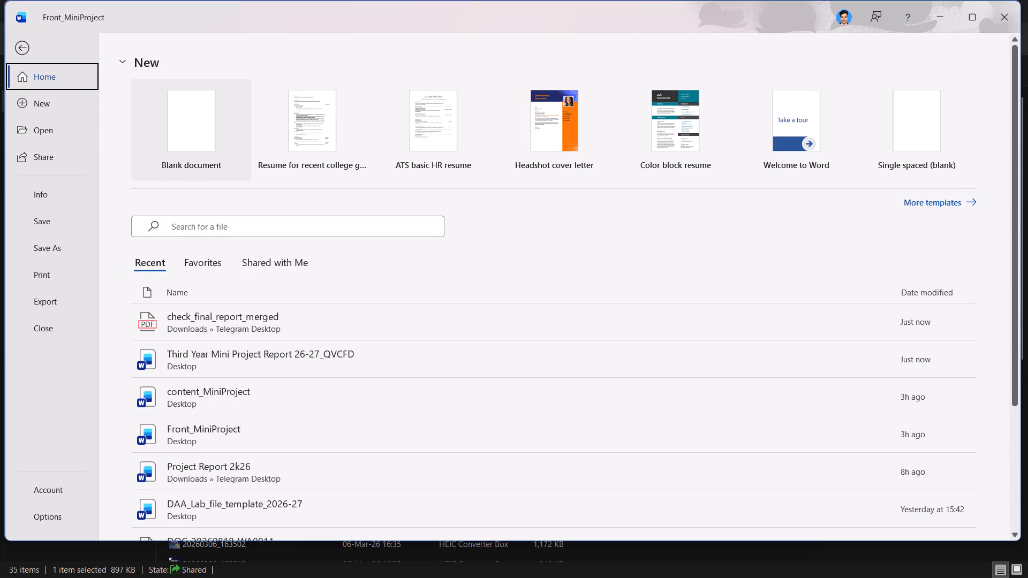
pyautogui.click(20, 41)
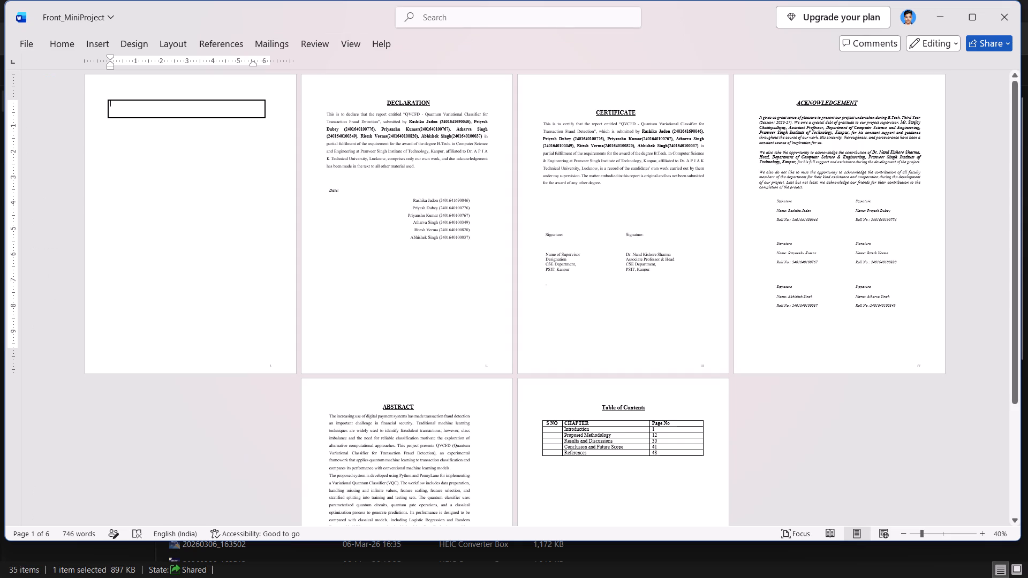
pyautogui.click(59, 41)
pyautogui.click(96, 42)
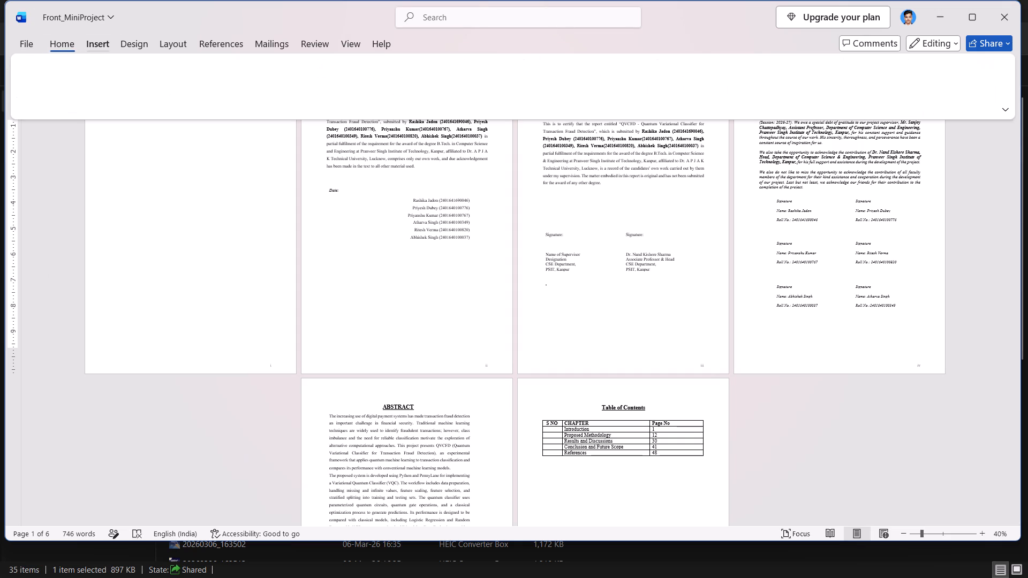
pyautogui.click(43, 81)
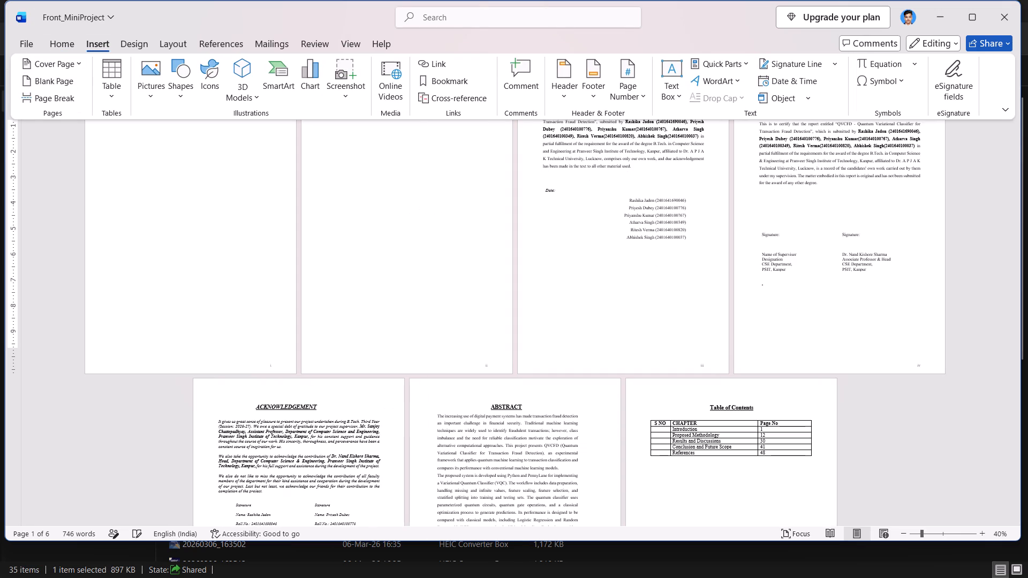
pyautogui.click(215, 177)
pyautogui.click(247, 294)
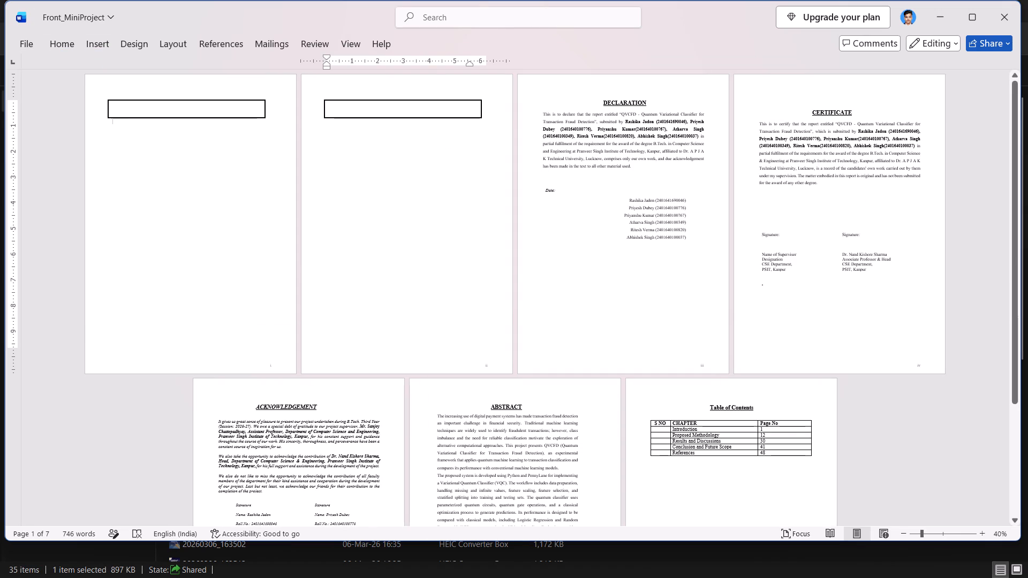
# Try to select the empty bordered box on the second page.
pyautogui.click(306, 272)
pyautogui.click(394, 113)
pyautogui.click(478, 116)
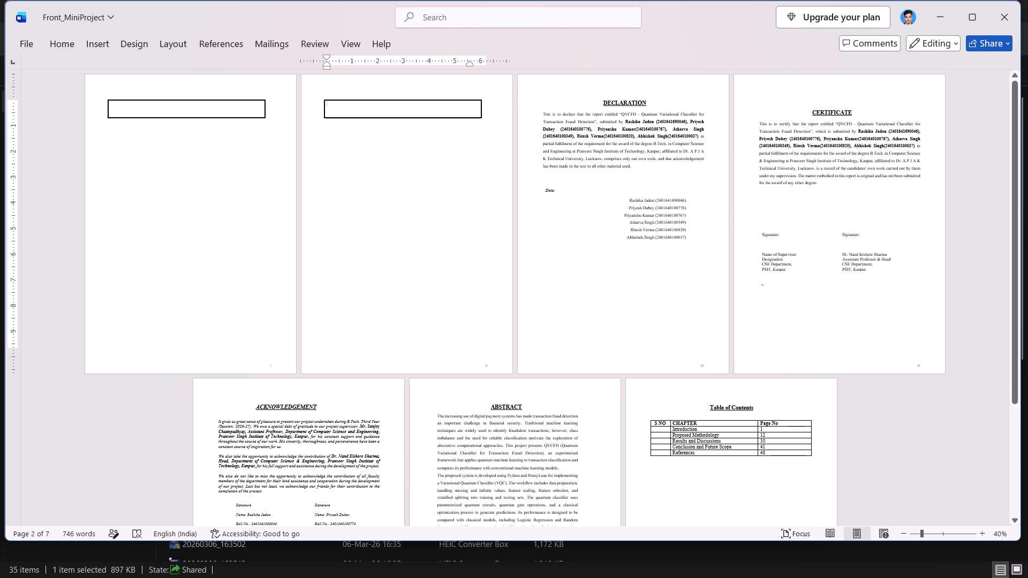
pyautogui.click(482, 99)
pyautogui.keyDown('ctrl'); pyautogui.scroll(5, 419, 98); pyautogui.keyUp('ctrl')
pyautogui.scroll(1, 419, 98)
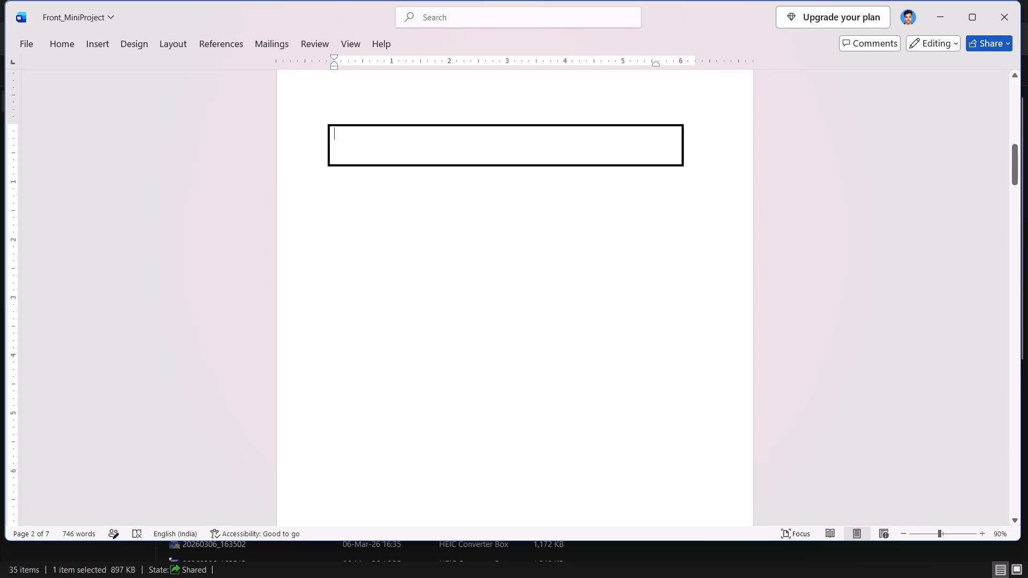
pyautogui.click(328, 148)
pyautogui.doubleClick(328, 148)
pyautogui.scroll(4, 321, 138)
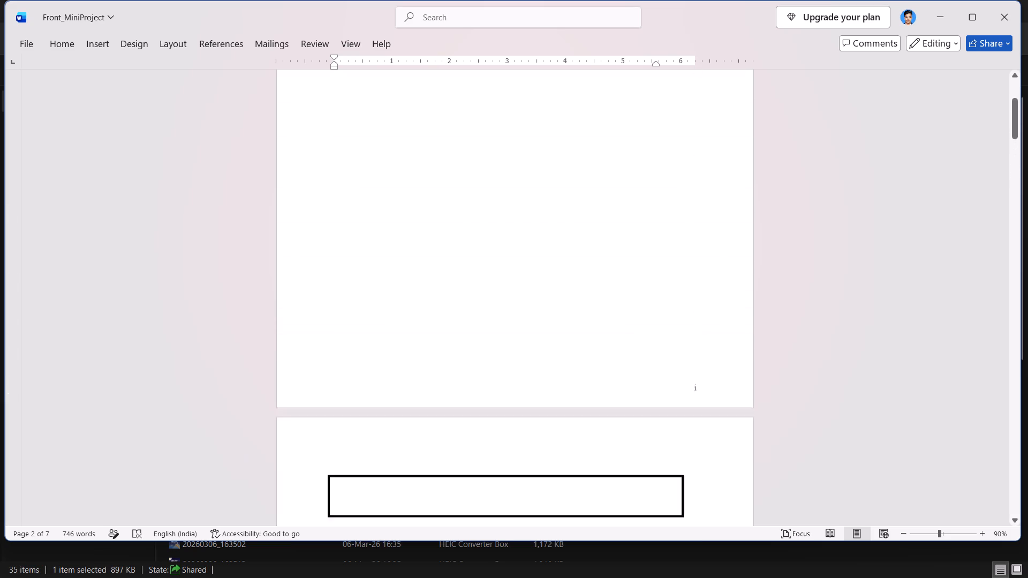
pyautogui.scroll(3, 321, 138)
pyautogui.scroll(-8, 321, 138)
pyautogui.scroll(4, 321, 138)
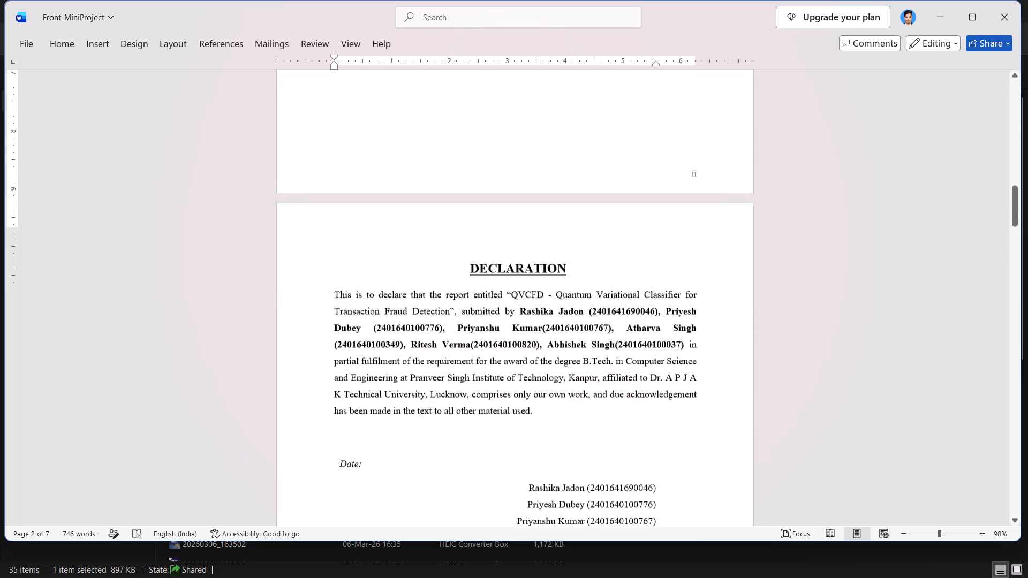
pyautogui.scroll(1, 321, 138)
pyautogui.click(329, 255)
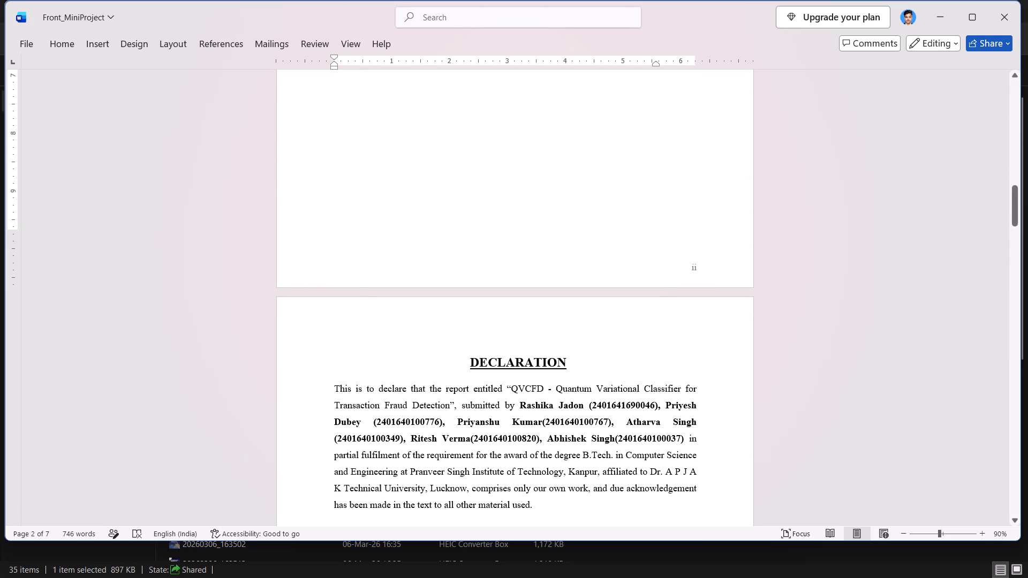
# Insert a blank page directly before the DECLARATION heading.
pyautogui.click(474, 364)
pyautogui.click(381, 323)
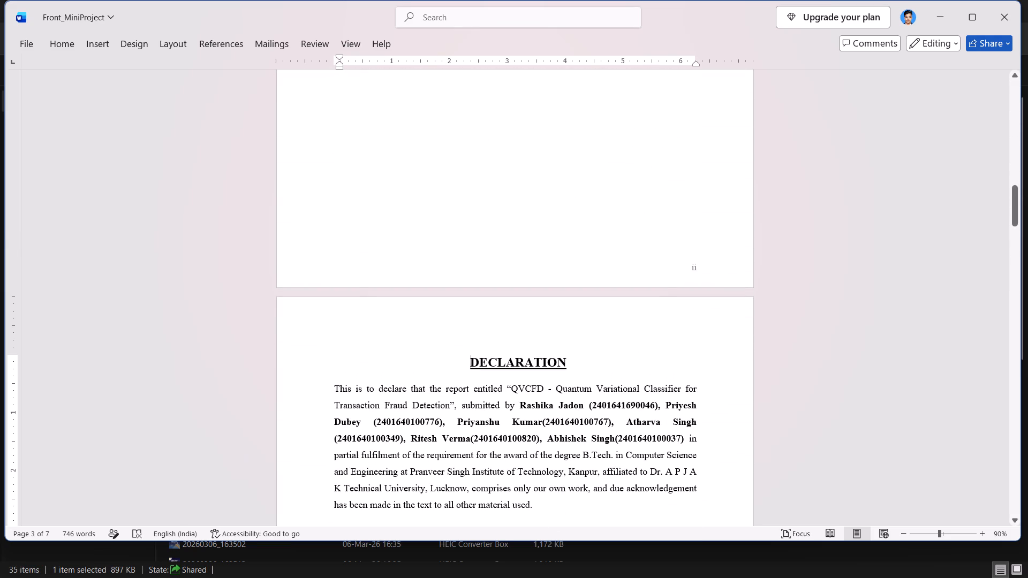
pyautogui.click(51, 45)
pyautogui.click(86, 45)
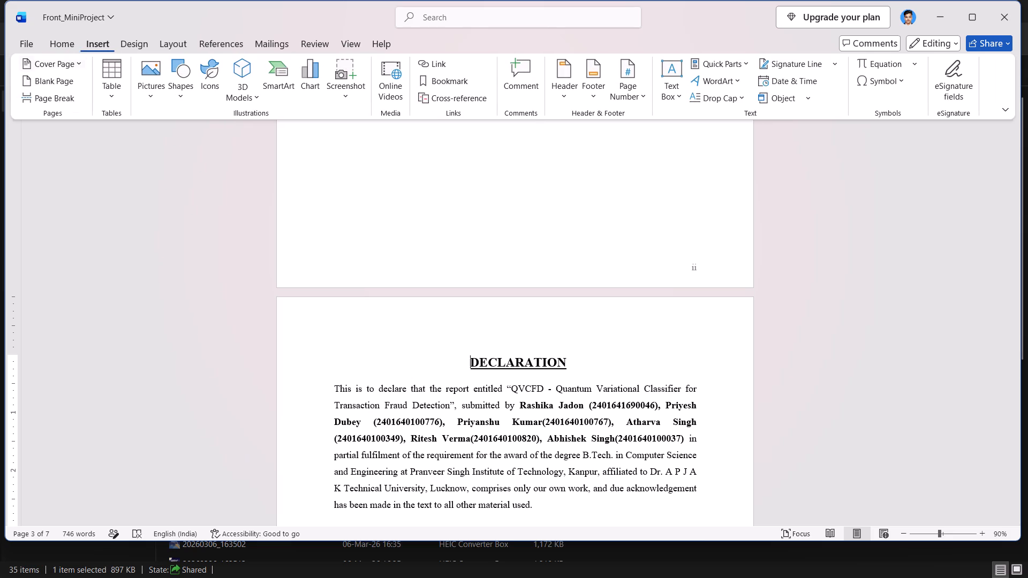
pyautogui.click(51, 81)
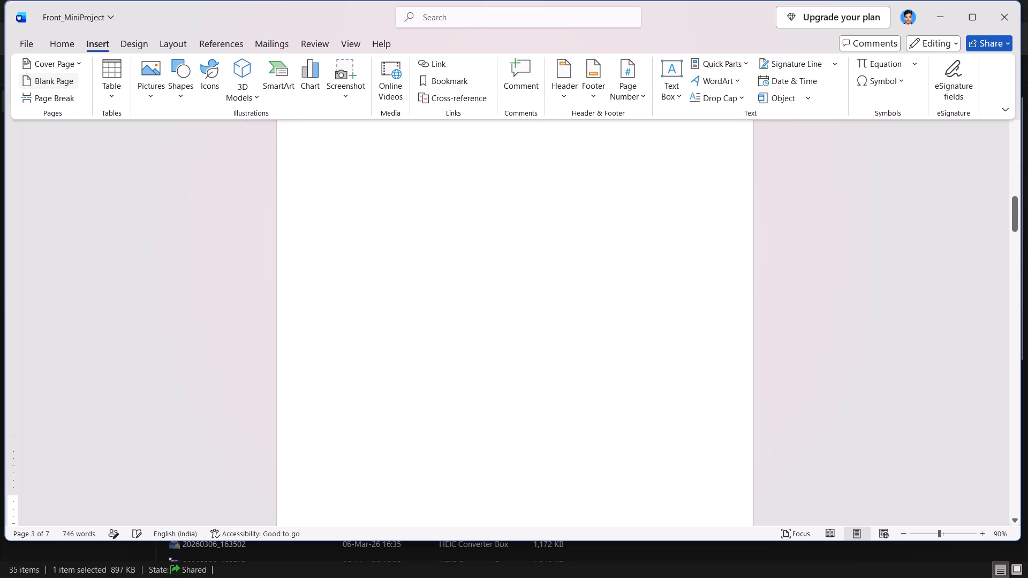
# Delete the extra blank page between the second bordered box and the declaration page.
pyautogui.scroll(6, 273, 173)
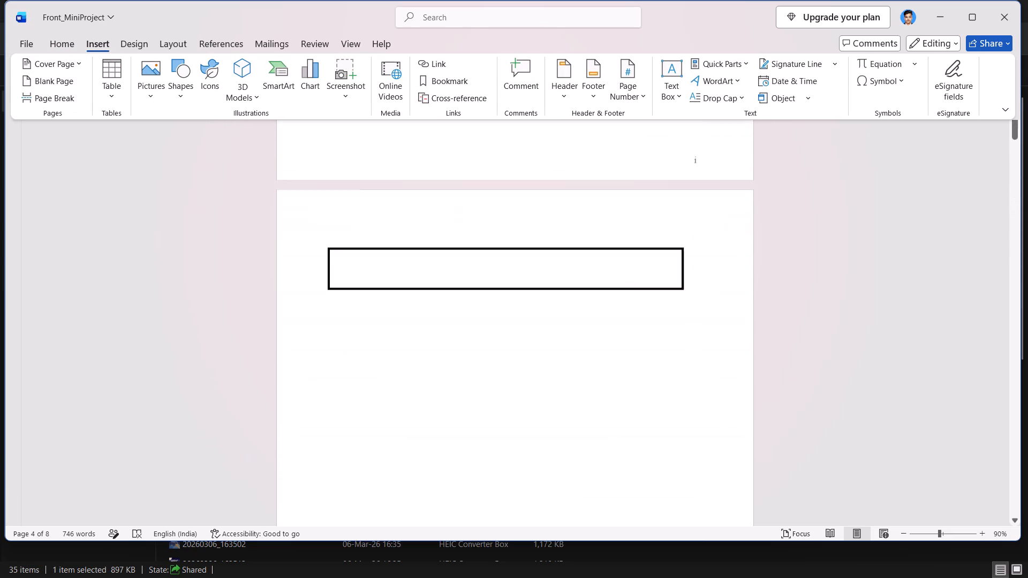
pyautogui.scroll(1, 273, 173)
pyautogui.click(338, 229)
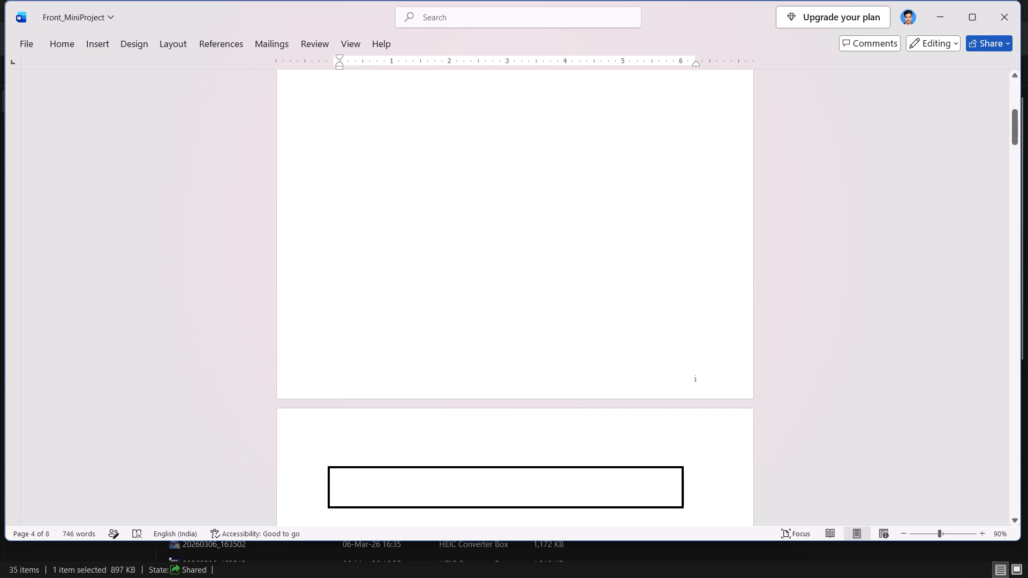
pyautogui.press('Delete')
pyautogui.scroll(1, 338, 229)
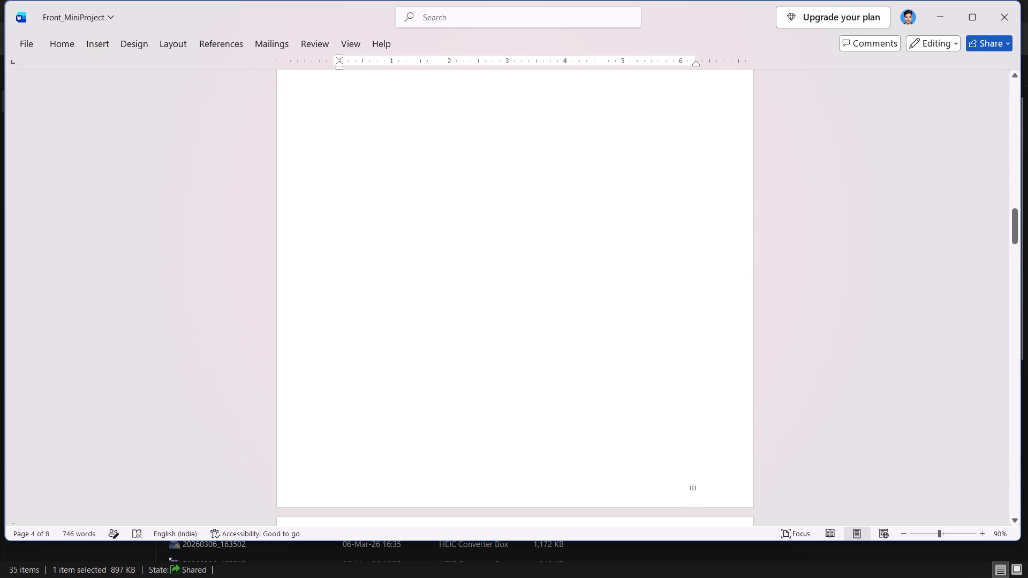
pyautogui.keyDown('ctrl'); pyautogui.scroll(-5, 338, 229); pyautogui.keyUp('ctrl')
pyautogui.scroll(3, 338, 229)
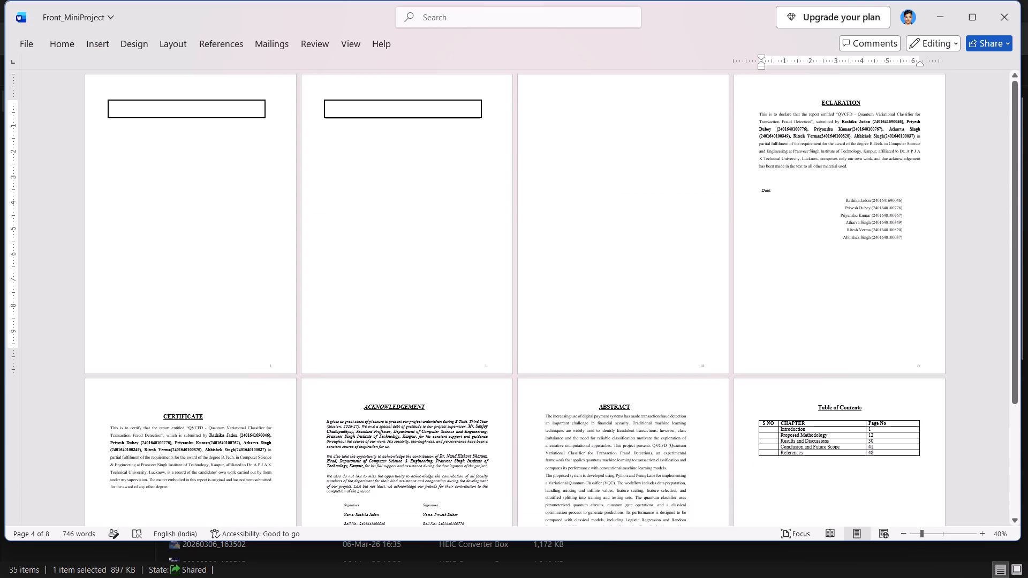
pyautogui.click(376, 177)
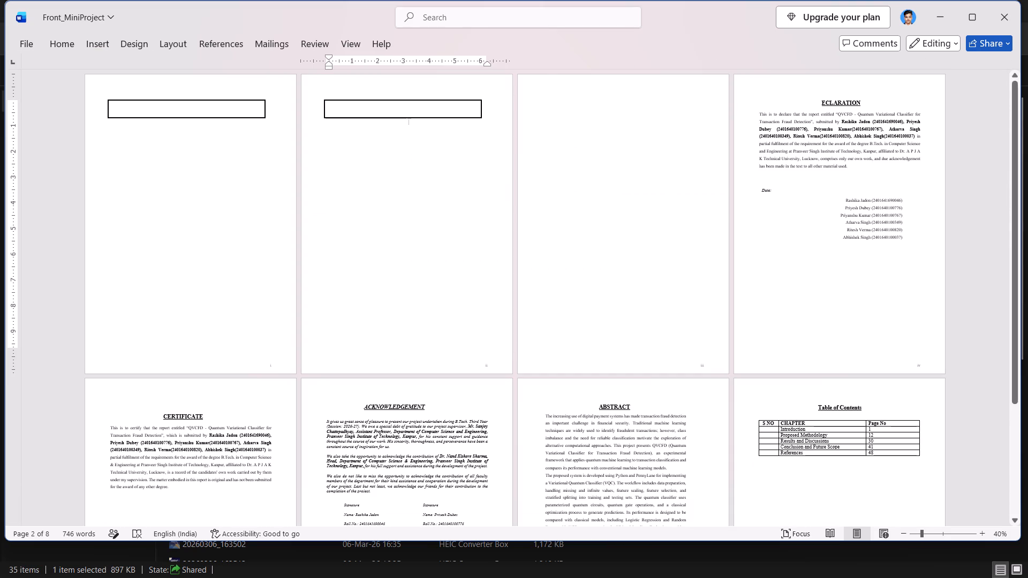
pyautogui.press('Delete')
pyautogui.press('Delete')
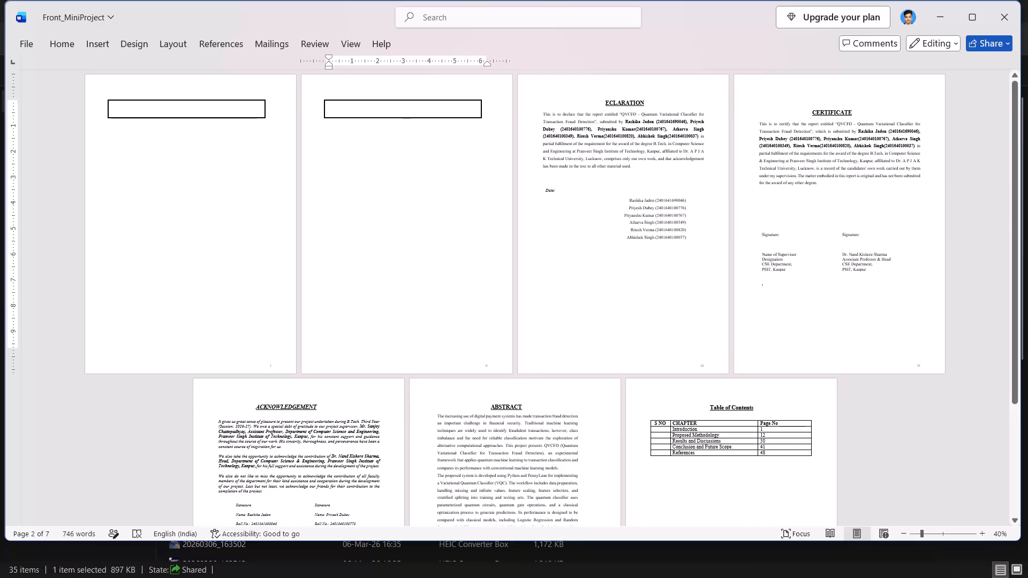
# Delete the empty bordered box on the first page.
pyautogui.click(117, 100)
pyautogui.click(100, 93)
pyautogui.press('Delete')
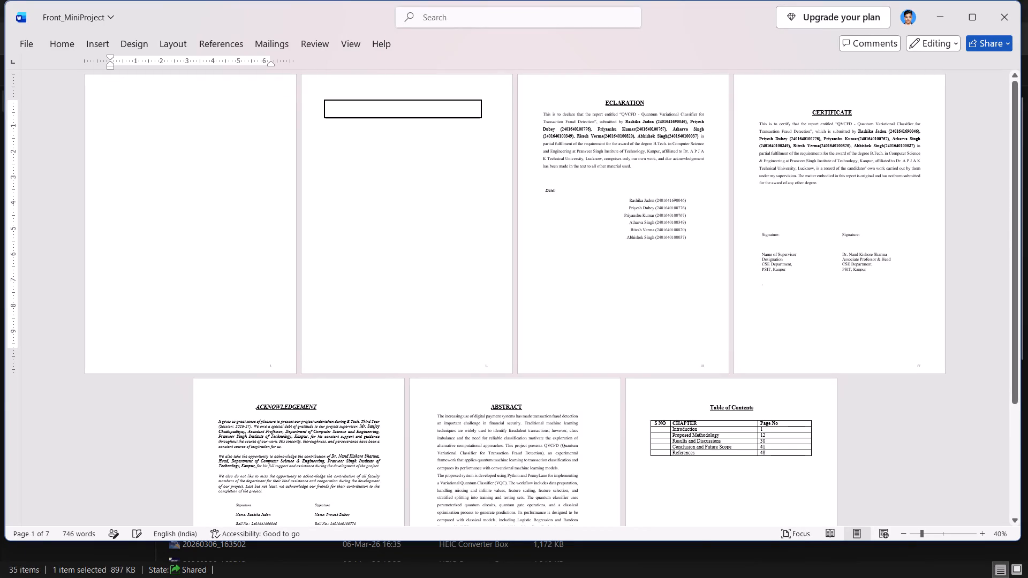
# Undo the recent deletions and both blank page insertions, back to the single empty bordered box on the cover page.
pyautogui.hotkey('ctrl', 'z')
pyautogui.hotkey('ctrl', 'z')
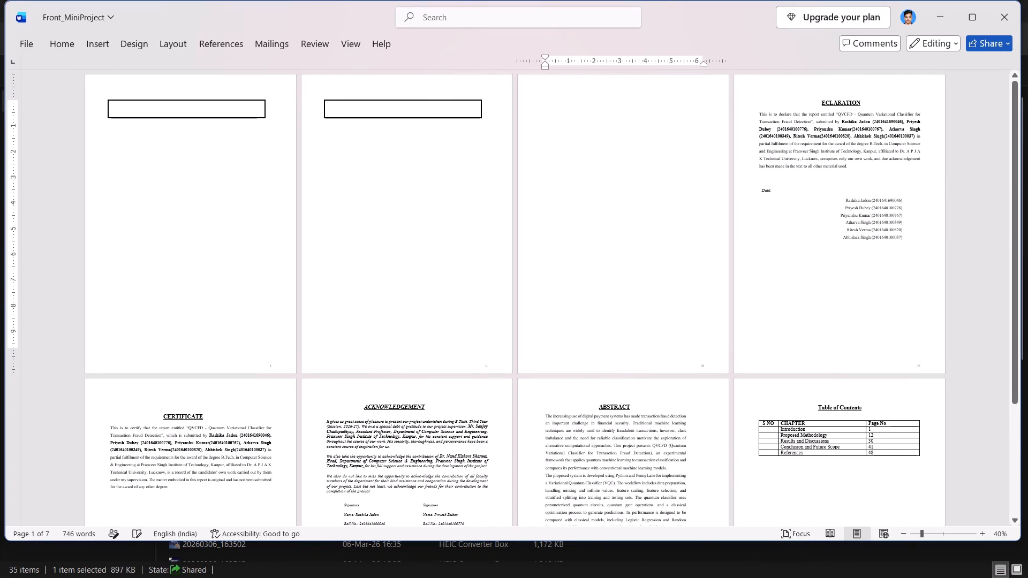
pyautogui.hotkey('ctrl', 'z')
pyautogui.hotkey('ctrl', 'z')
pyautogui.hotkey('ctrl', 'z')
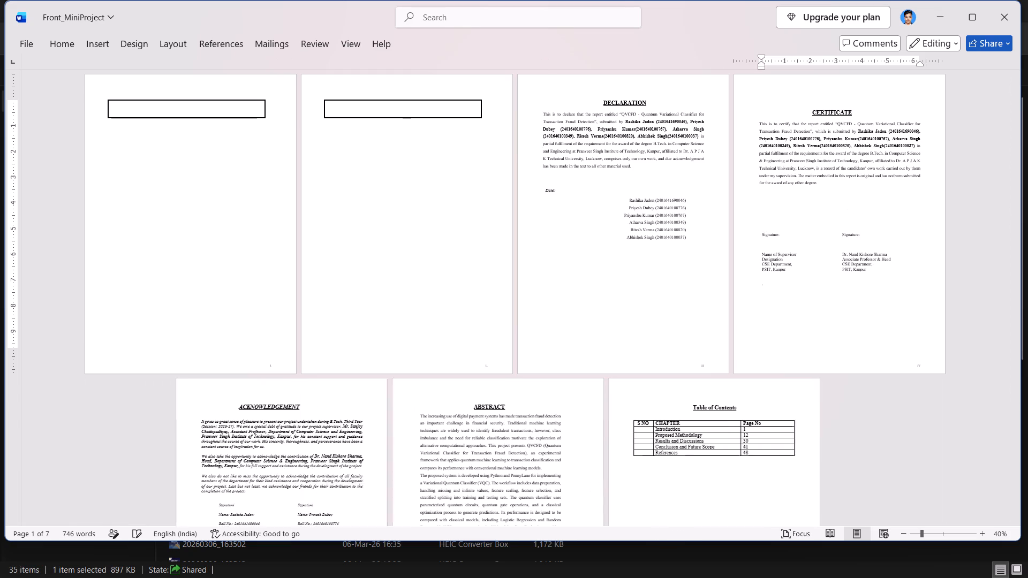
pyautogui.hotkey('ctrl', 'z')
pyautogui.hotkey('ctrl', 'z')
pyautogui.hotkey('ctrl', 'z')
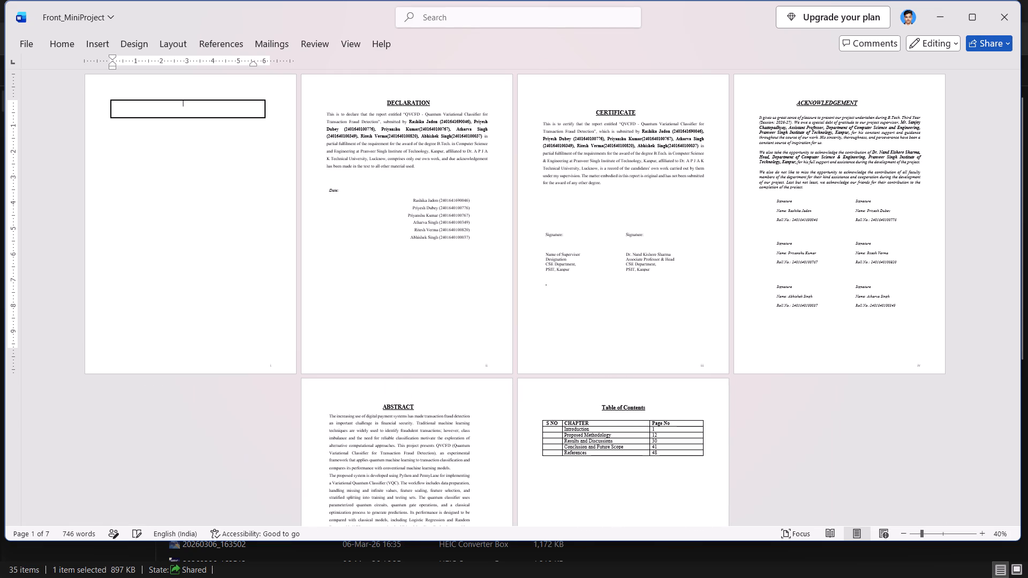
# Delete the empty bordered box from the cover page and place the text cursor on the blank page.
pyautogui.press('Delete')
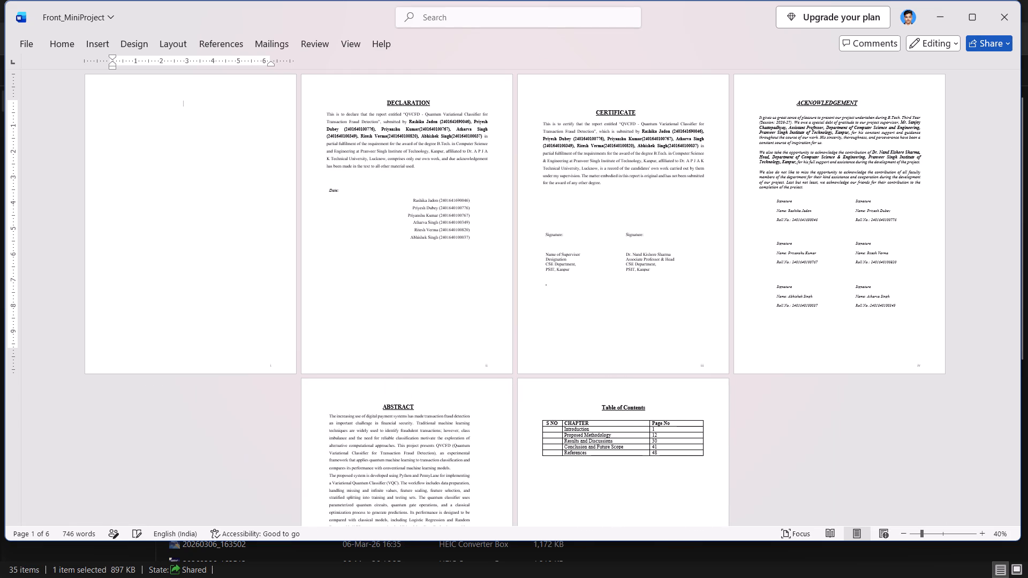
pyautogui.click(115, 97)
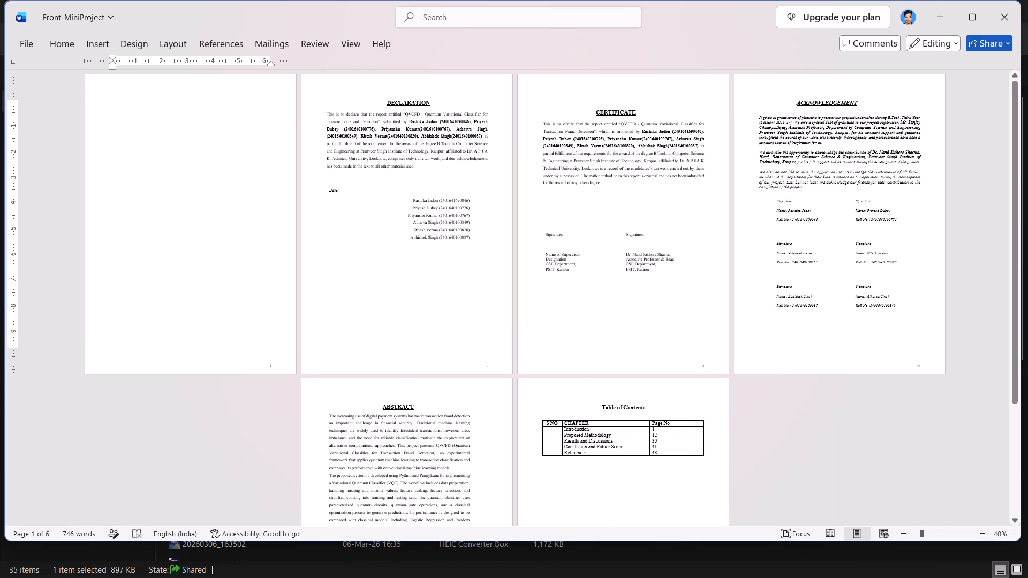
pyautogui.click(108, 99)
pyautogui.click(119, 143)
pyautogui.press('Left')
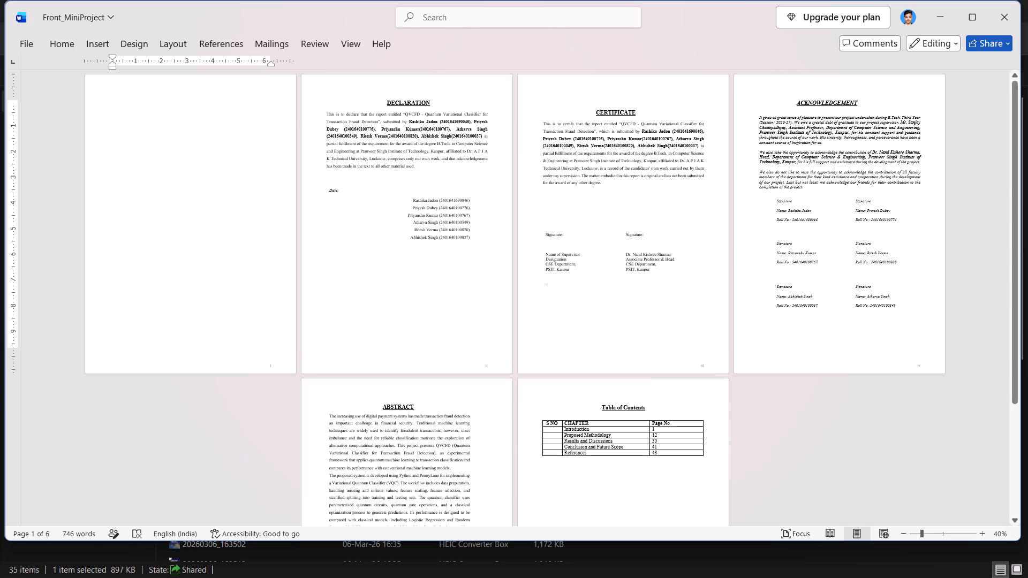
# Paste the copied borderless reference cover at the top of the blank first page.
pyautogui.doubleClick(135, 158)
pyautogui.click(120, 101)
pyautogui.keyDown('ctrl'); pyautogui.scroll(3, 120, 101); pyautogui.keyUp('ctrl')
pyautogui.hscroll(2, 120, 101)
pyautogui.keyDown('ctrl'); pyautogui.scroll(3, 120, 101); pyautogui.keyUp('ctrl')
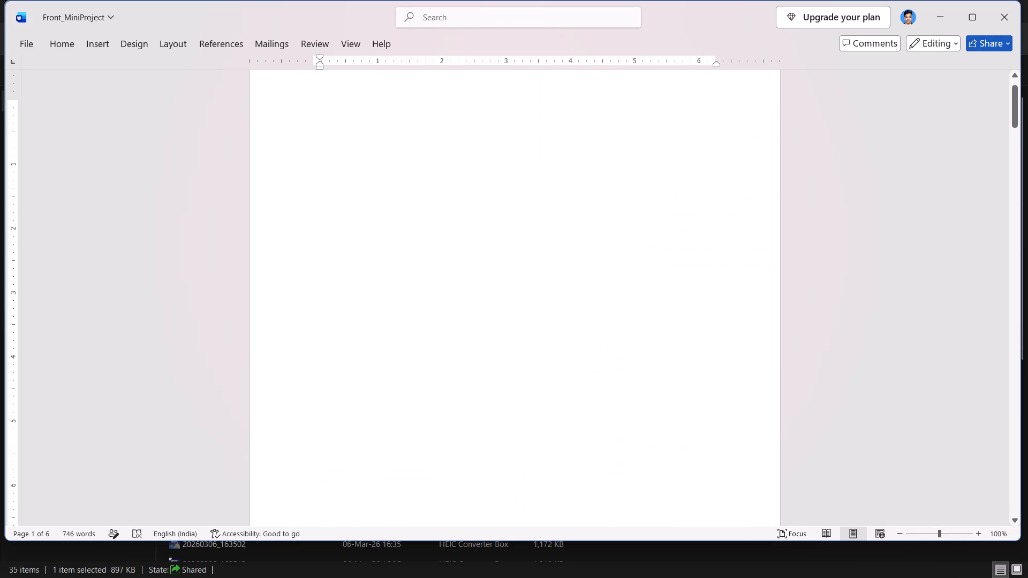
pyautogui.click(327, 104)
pyautogui.hotkey('ctrl', 'v')
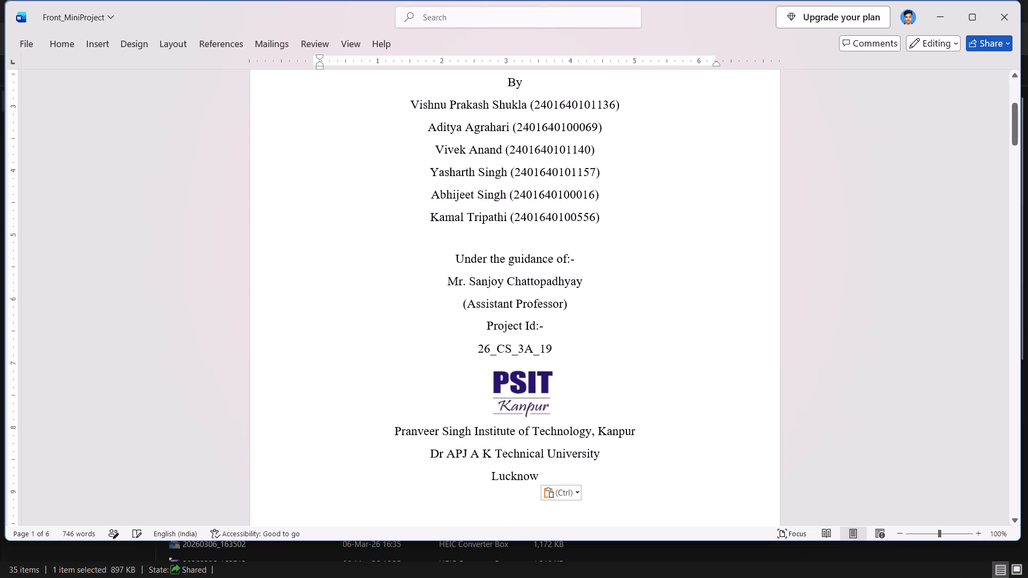
# Replace the pasted cover's title with "QVCFD - Quantum Variational Classifier for Transaction Fraud Detection" from the clipboard history, on its own paragraph.
pyautogui.scroll(1, 326, 125)
pyautogui.keyDown('ctrl'); pyautogui.scroll(-5, 326, 125); pyautogui.keyUp('ctrl')
pyautogui.keyDown('ctrl'); pyautogui.scroll(1, 478, 197); pyautogui.keyUp('ctrl')
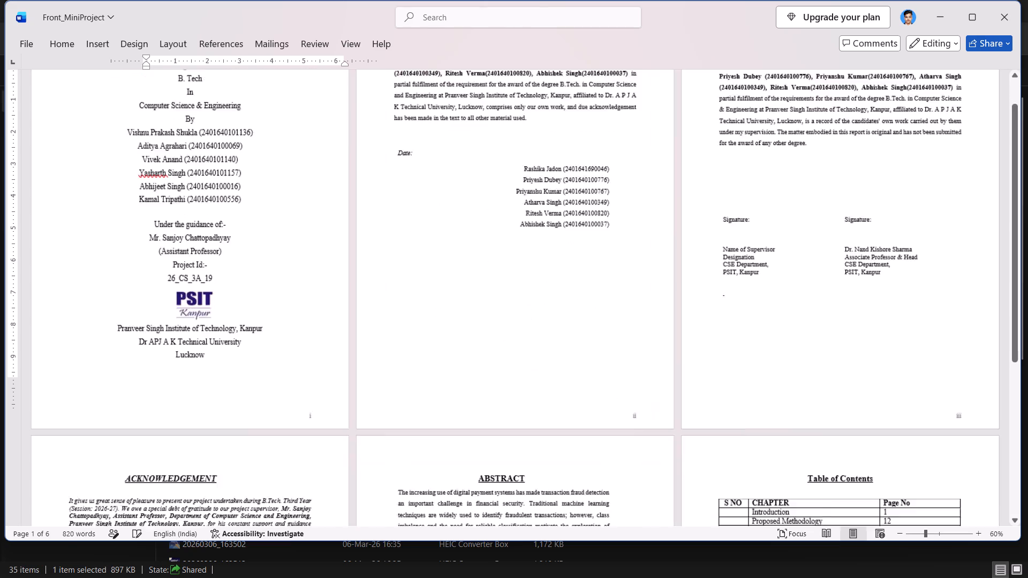
pyautogui.keyDown('ctrl'); pyautogui.scroll(1, 478, 197); pyautogui.keyUp('ctrl')
pyautogui.scroll(4, 314, 220)
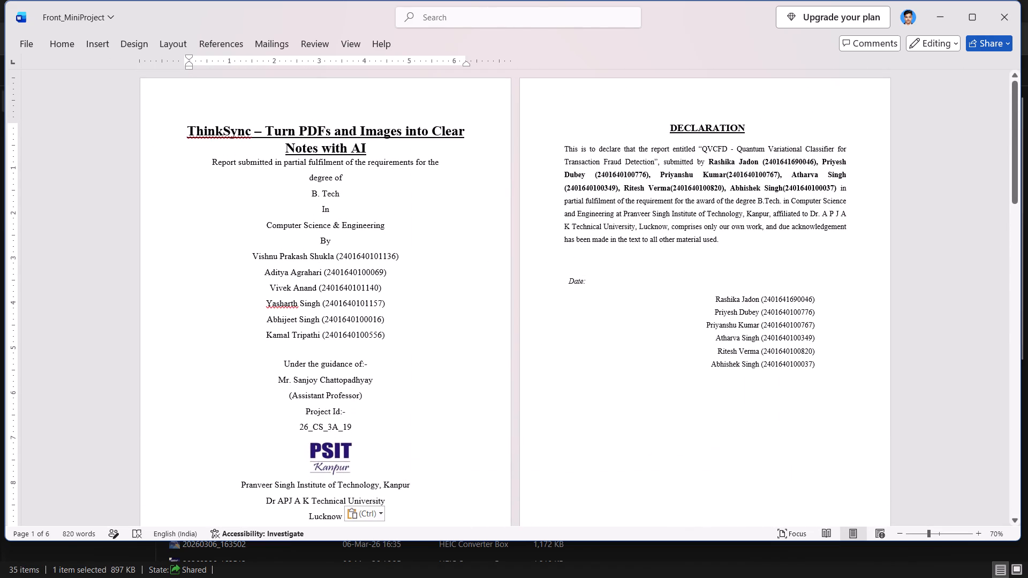
pyautogui.moveTo(367, 149); pyautogui.dragTo(279, 146)
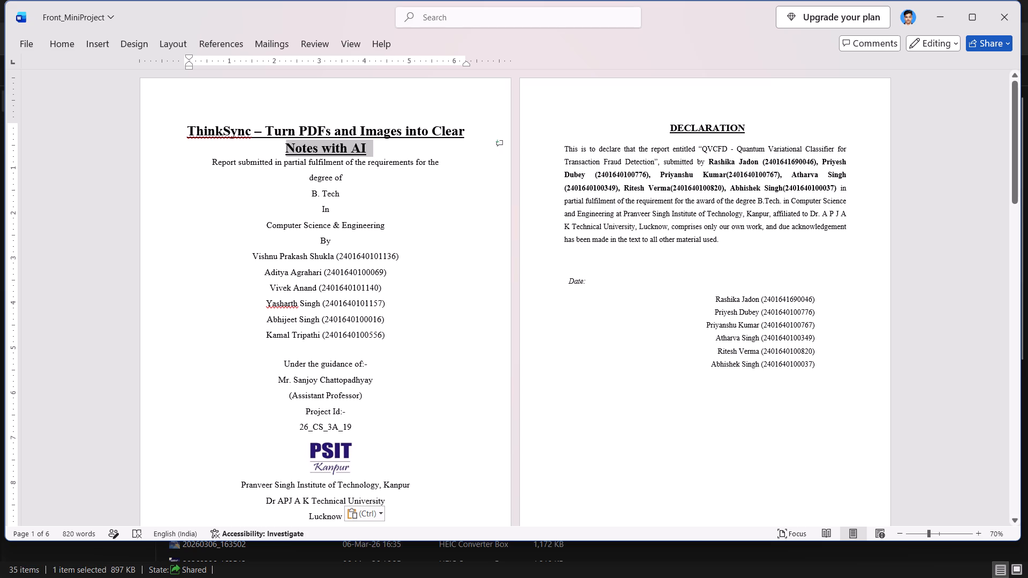
pyautogui.moveTo(279, 146); pyautogui.dragTo(208, 131)
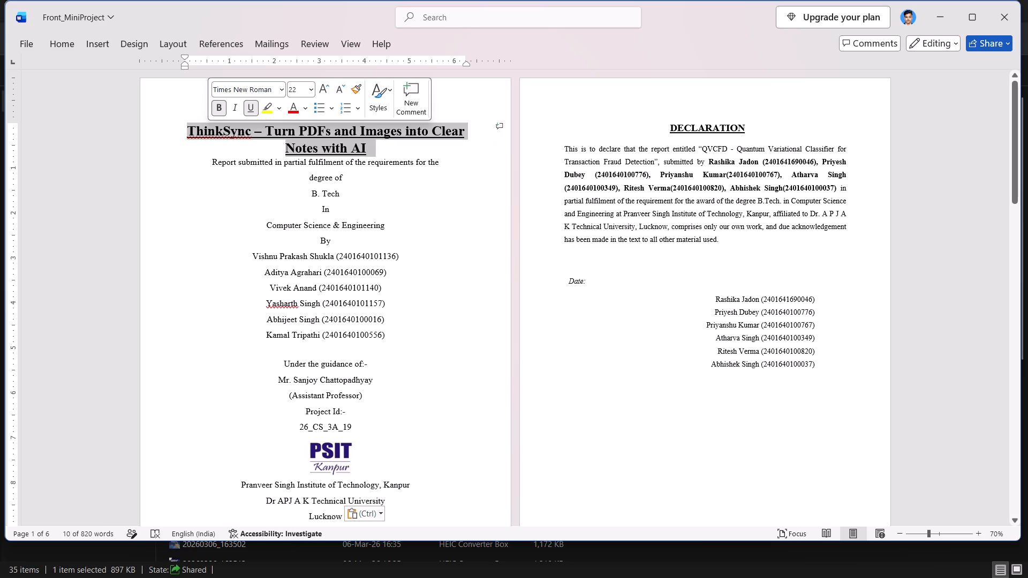
pyautogui.press('super+v')
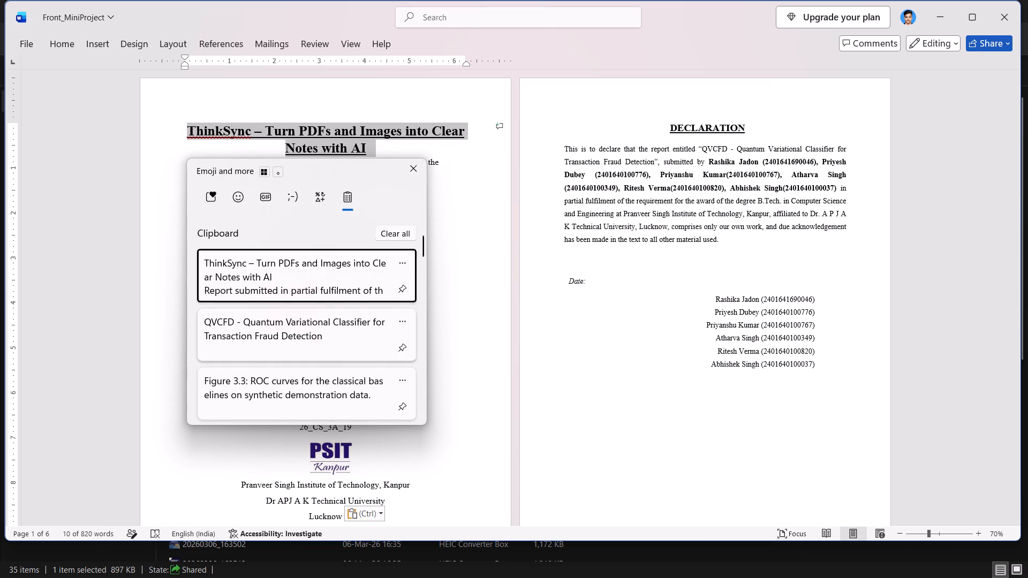
pyautogui.click(261, 334)
pyautogui.hotkey('ctrl', 'v')
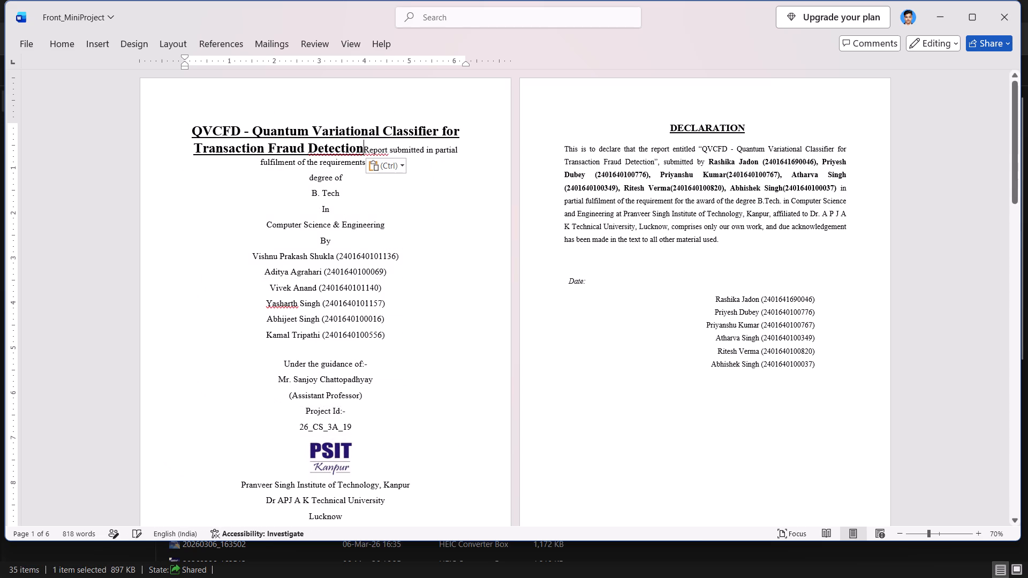
pyautogui.press('\\')
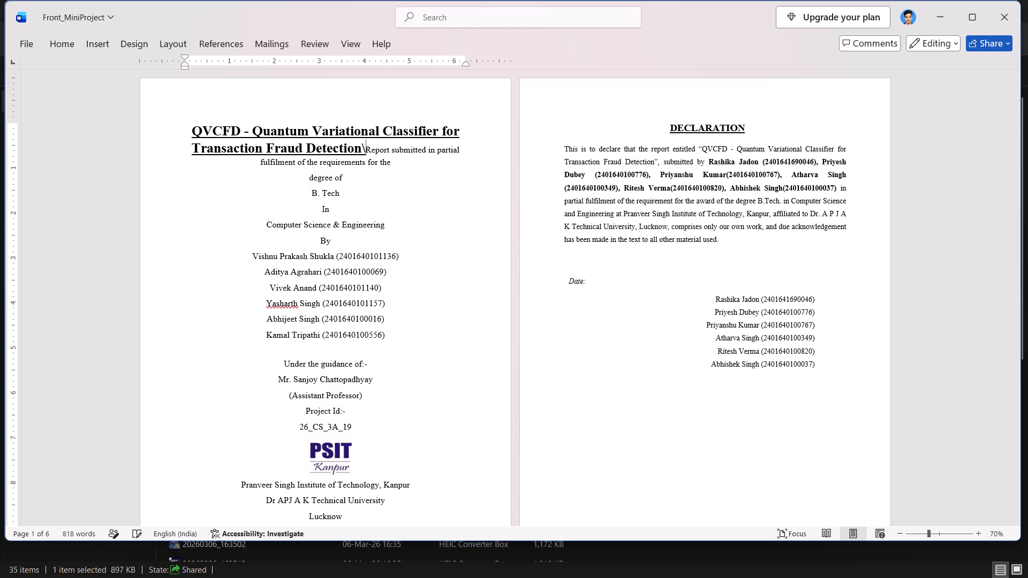
pyautogui.press('BackSpace')
pyautogui.press('Return')
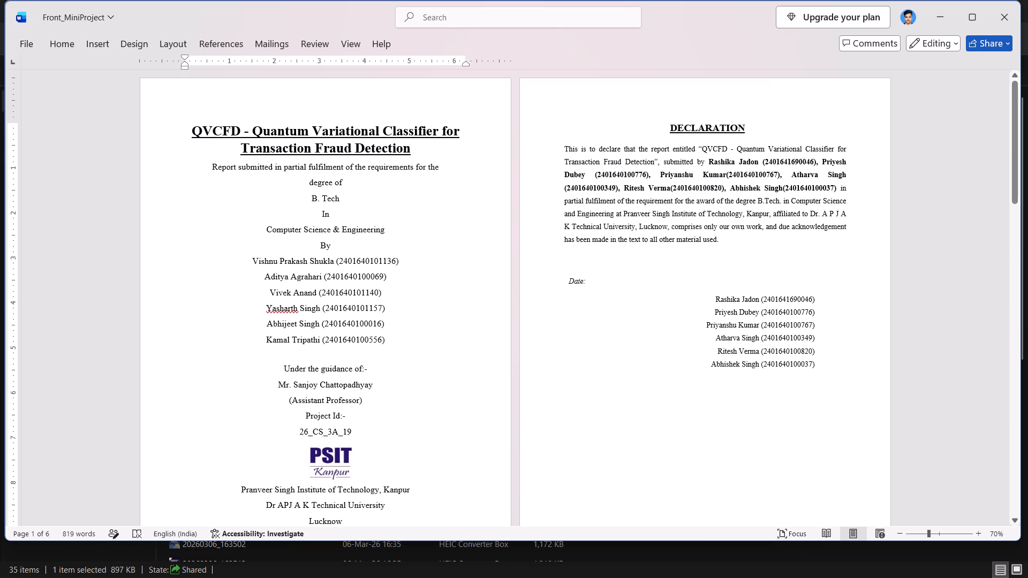
# Set the font size of the two-line cover title to 18.
pyautogui.keyDown('ctrl'); pyautogui.scroll(4, 422, 262); pyautogui.keyUp('ctrl')
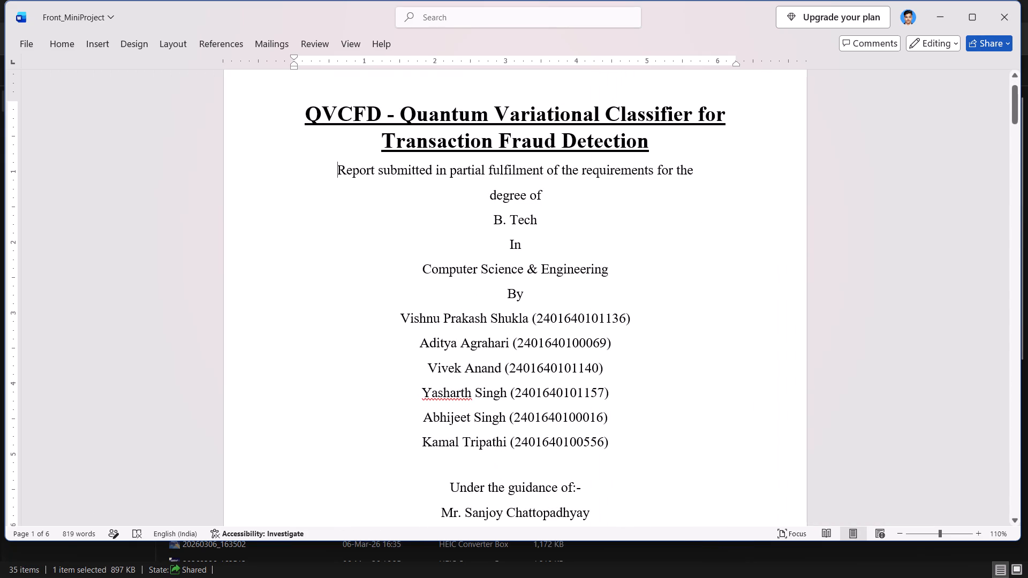
pyautogui.tripleClick(560, 180)
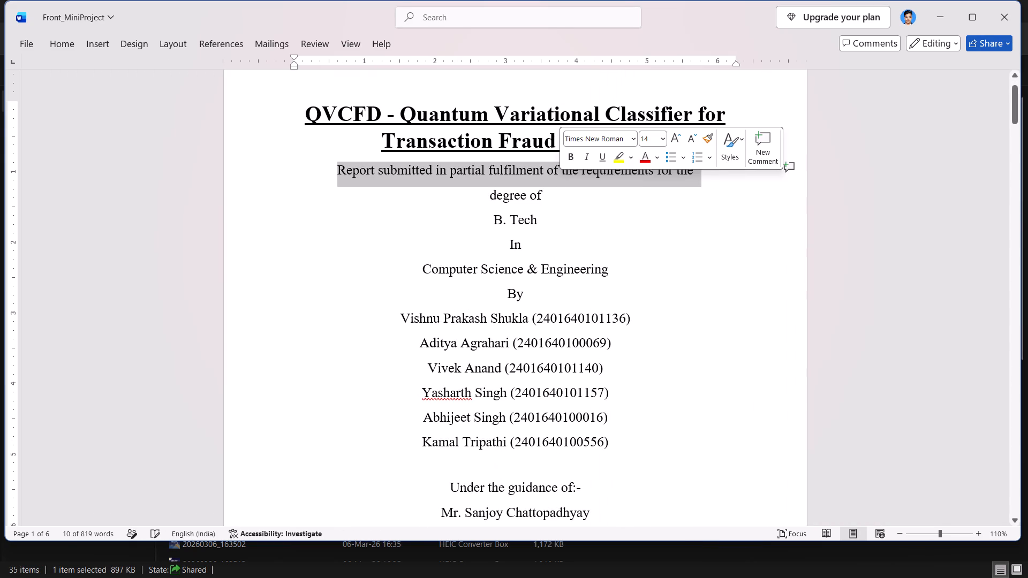
pyautogui.click(560, 180)
pyautogui.moveTo(549, 155); pyautogui.dragTo(365, 135)
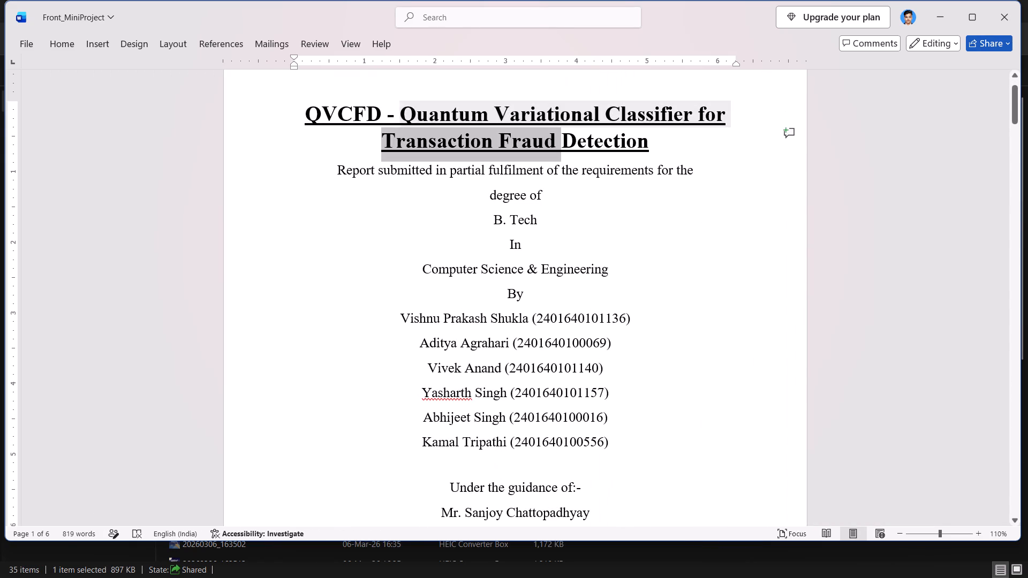
pyautogui.moveTo(365, 135); pyautogui.dragTo(360, 135)
pyautogui.moveTo(659, 147); pyautogui.dragTo(459, 164)
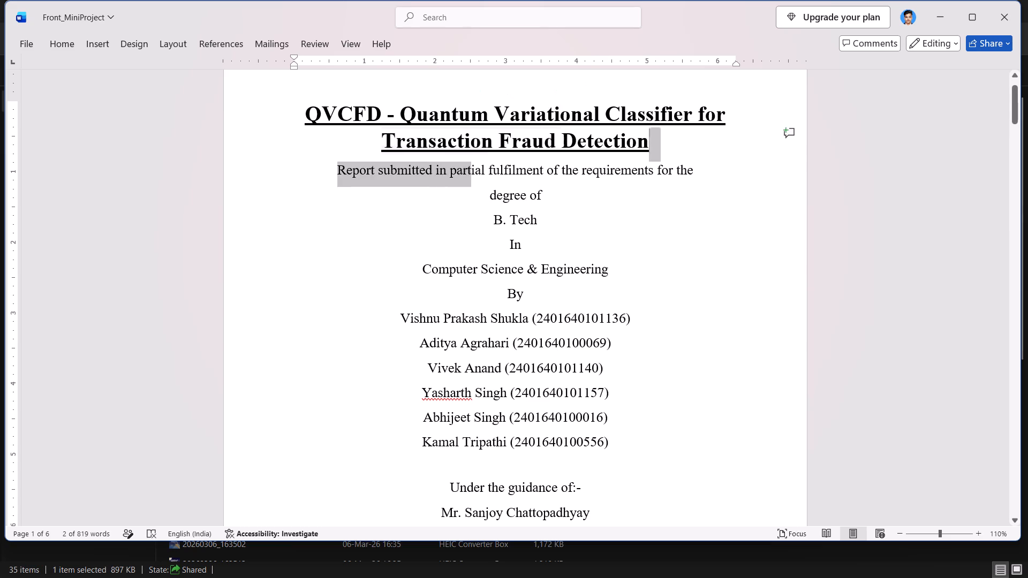
pyautogui.moveTo(459, 164); pyautogui.dragTo(296, 108)
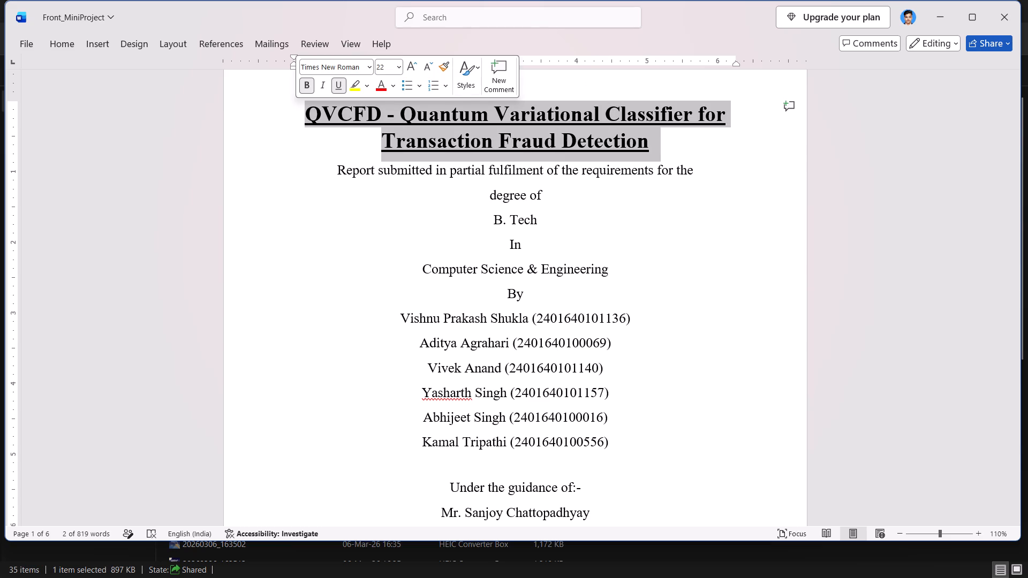
pyautogui.click(394, 63)
pyautogui.write('18')
pyautogui.press('Return')
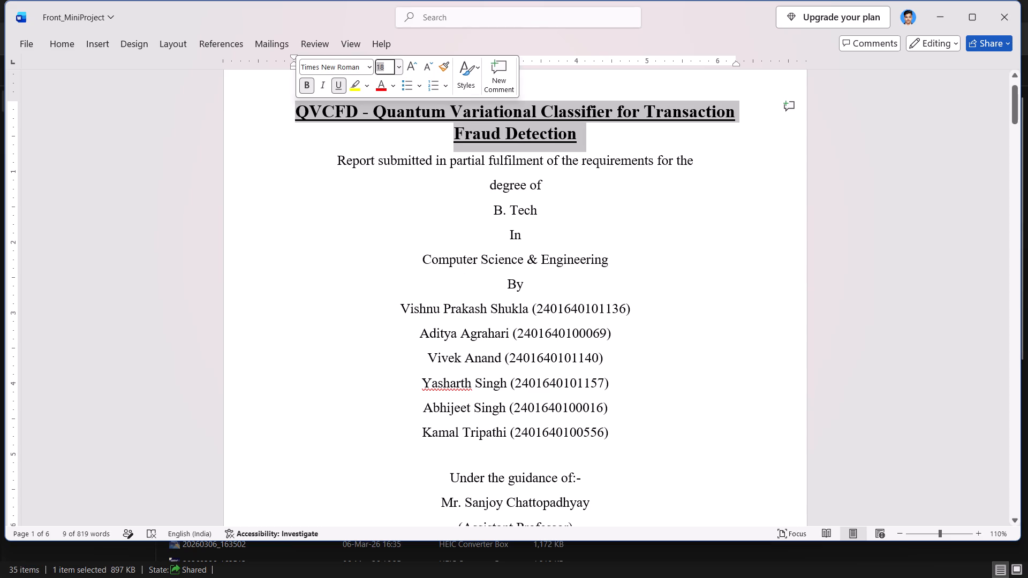
pyautogui.click(512, 207)
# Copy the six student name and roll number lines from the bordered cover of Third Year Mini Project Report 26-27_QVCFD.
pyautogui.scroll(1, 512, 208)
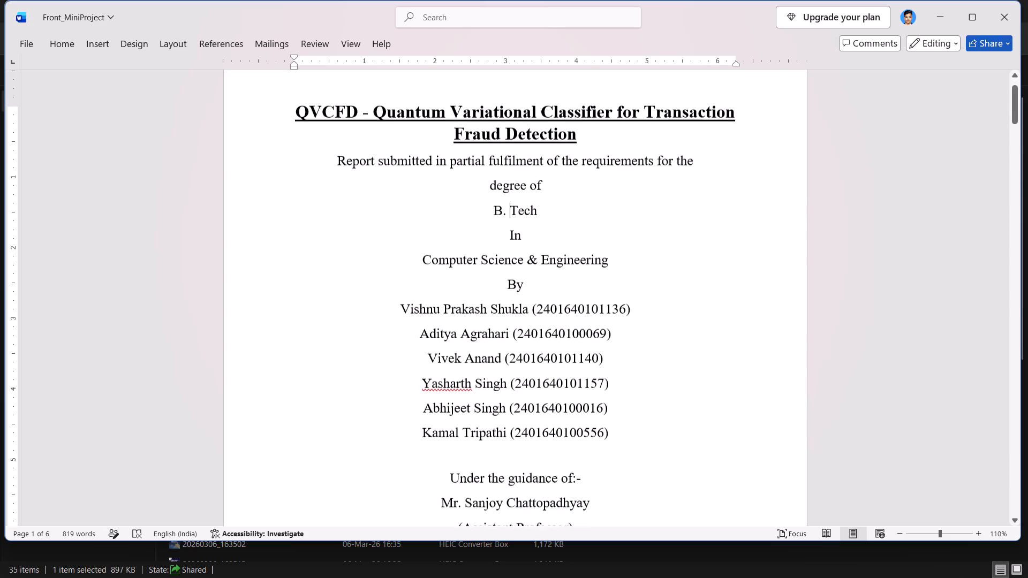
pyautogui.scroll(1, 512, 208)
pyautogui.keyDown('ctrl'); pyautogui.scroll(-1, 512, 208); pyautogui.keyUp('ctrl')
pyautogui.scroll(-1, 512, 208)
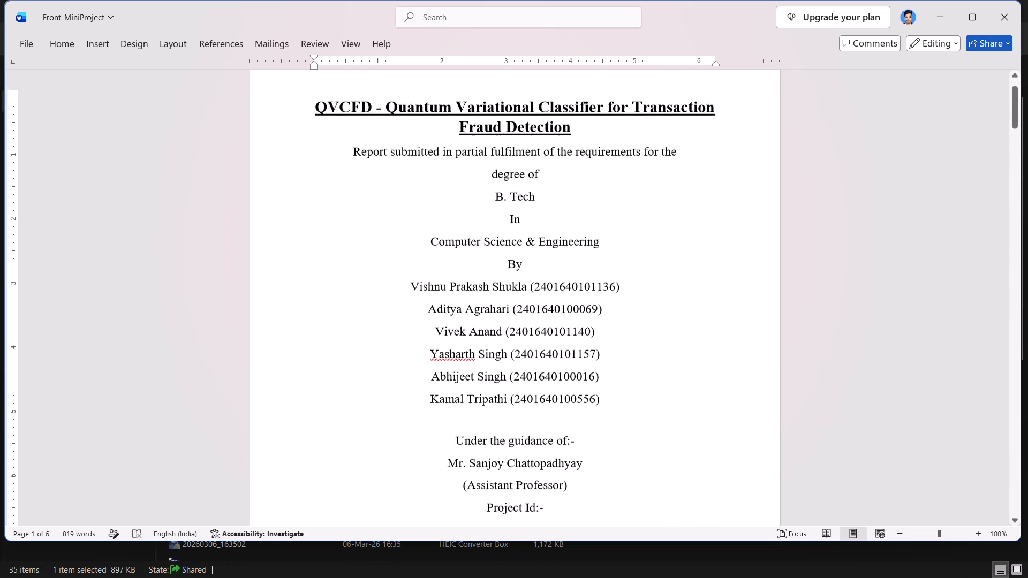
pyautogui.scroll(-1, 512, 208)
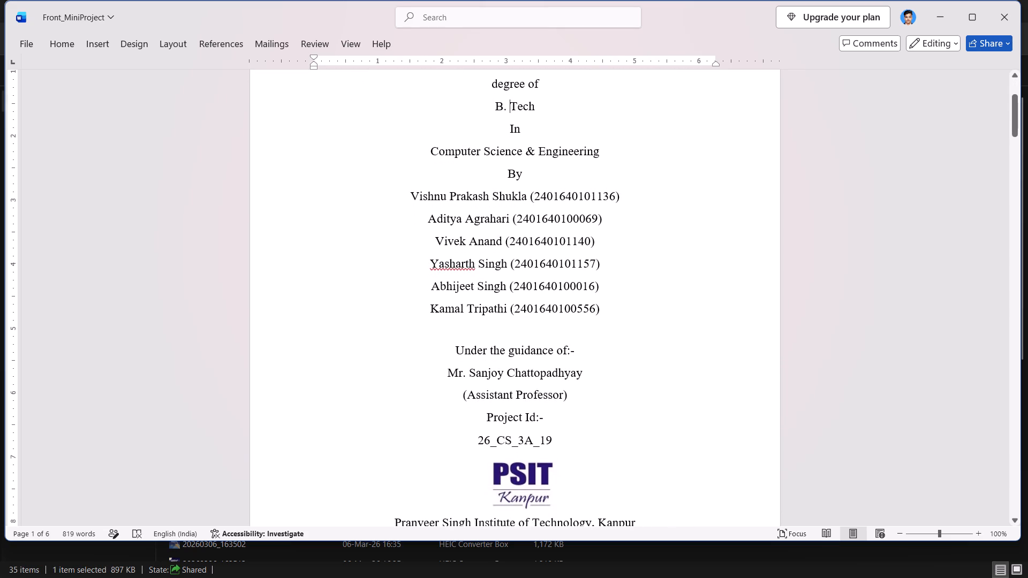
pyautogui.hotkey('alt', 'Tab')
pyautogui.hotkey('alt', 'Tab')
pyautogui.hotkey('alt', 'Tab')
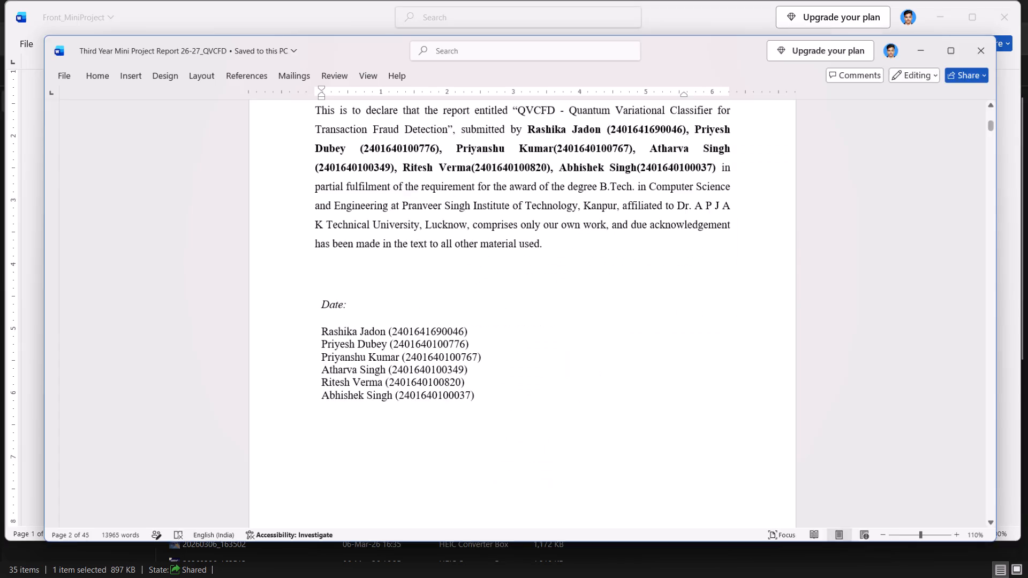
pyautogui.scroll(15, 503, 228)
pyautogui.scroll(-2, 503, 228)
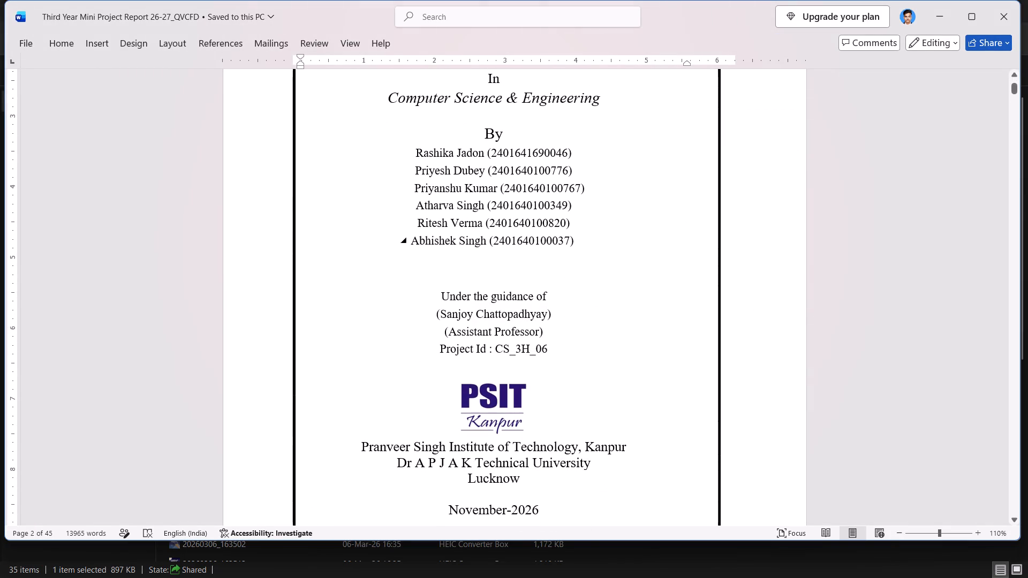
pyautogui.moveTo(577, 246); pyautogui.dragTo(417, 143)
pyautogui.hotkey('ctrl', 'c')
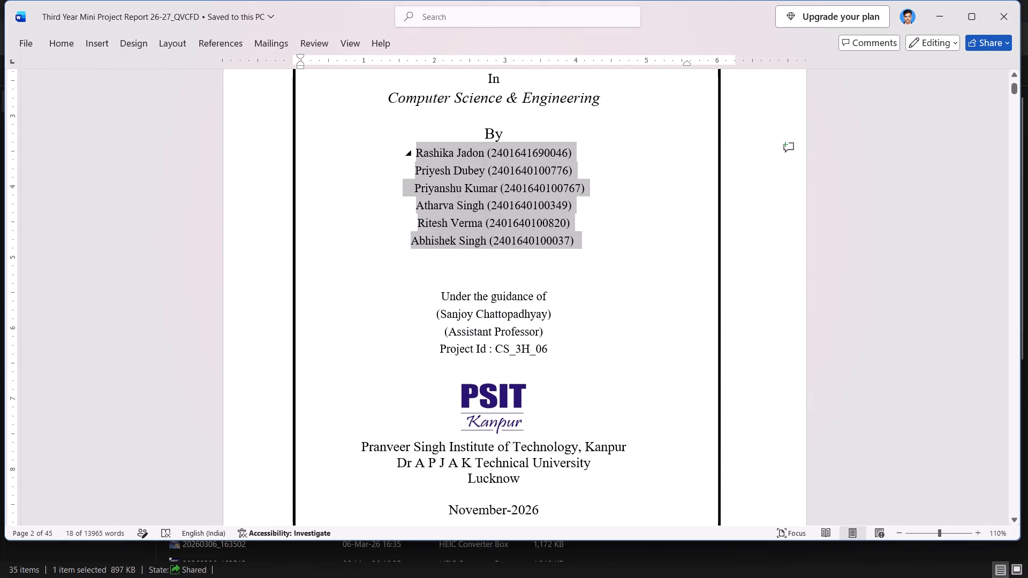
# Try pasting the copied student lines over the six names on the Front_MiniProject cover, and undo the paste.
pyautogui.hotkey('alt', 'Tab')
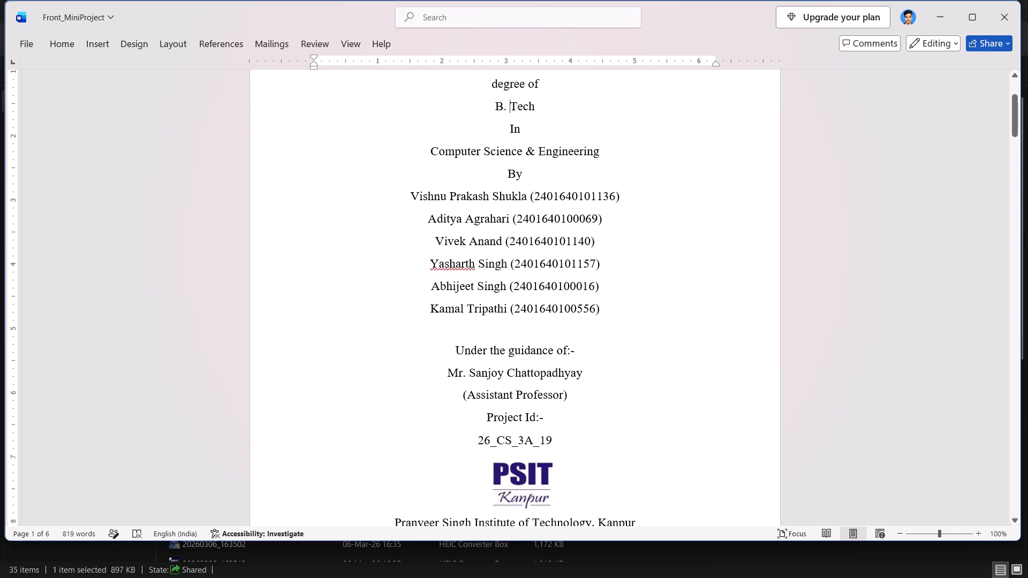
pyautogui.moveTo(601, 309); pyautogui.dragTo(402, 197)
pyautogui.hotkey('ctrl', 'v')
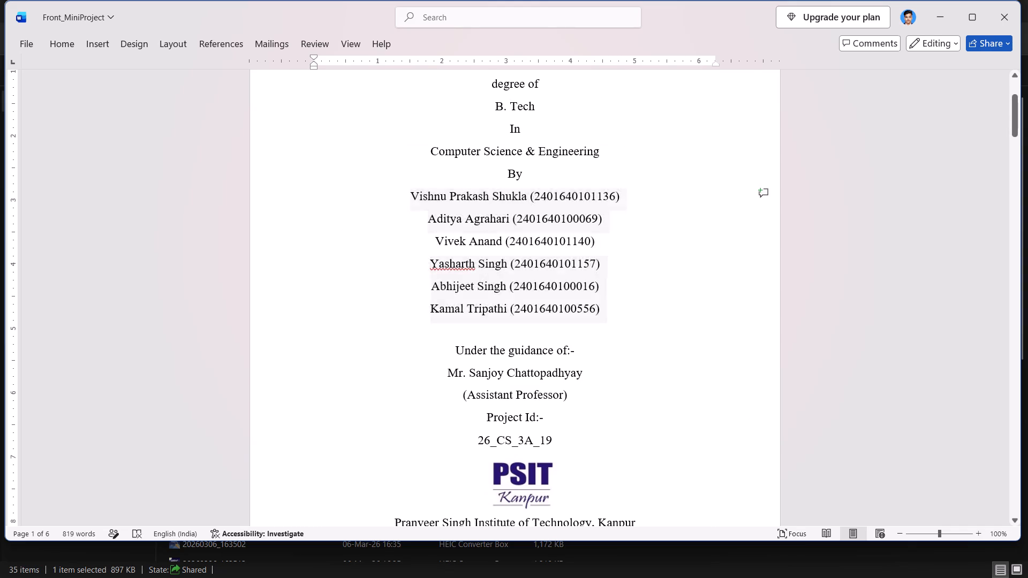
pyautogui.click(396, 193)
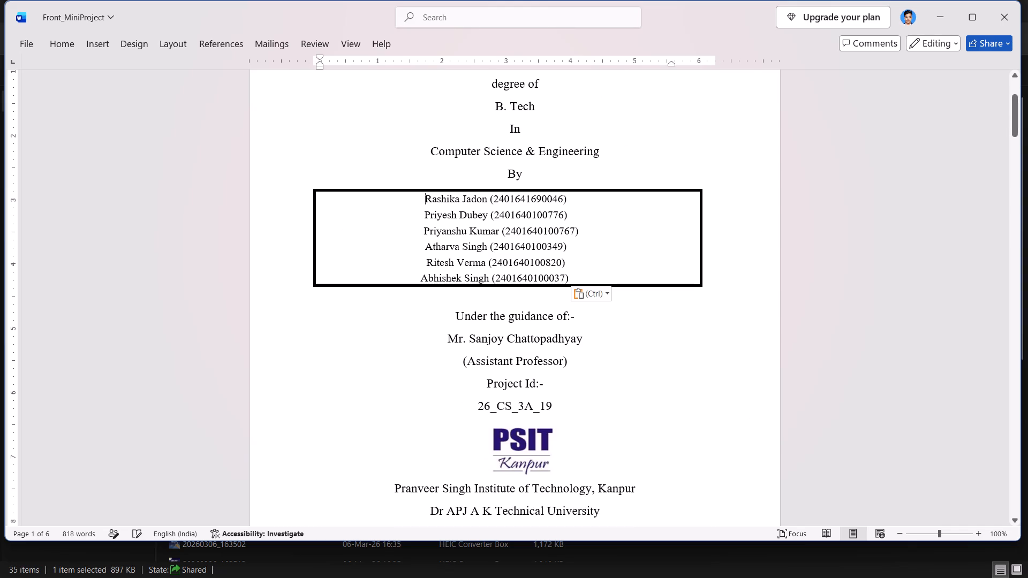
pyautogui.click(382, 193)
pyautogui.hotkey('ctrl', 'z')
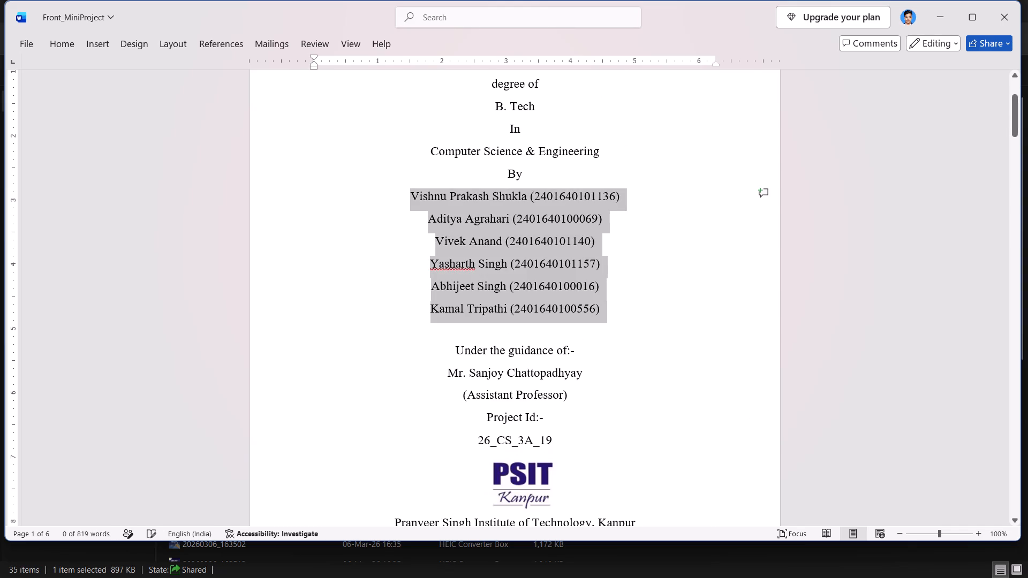
# Copy the six student name and roll number lines below Date on the declaration page of Third Year Mini Project Report 26-27_QVCFD.
pyautogui.click(449, 230)
pyautogui.hotkey('alt', 'Tab')
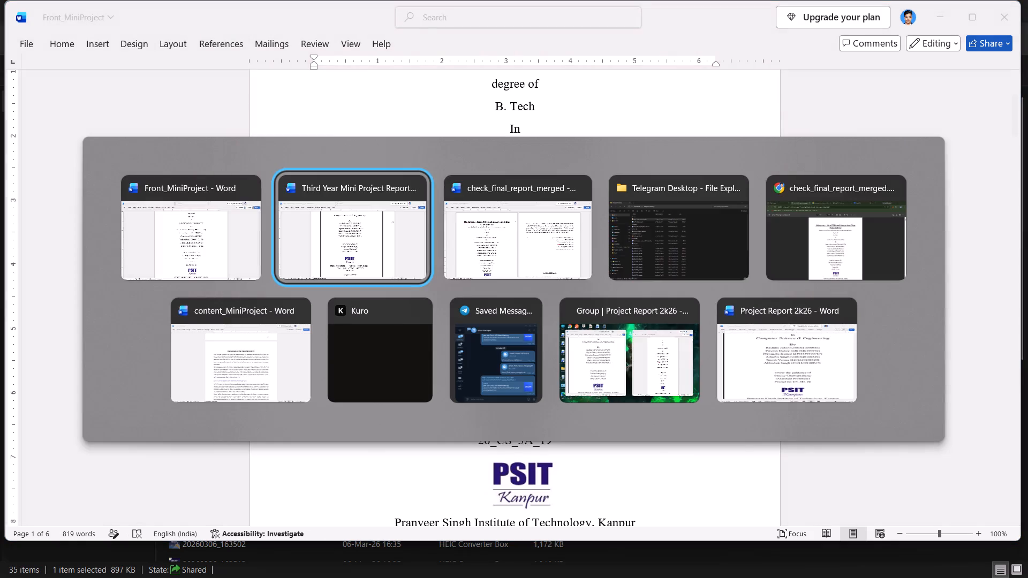
pyautogui.hotkey('alt', 'Tab')
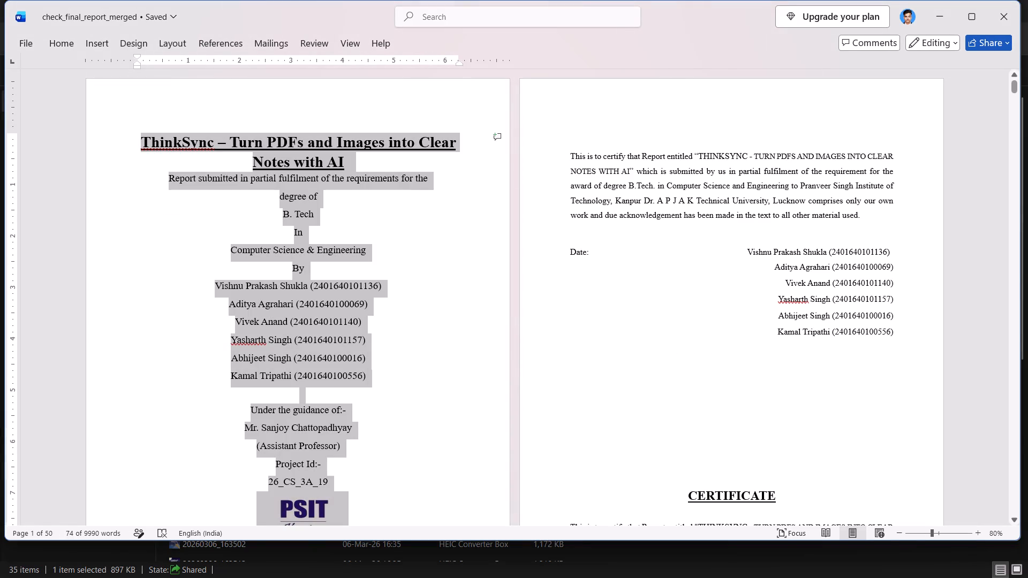
pyautogui.click(889, 329)
pyautogui.hotkey('alt', 'Tab')
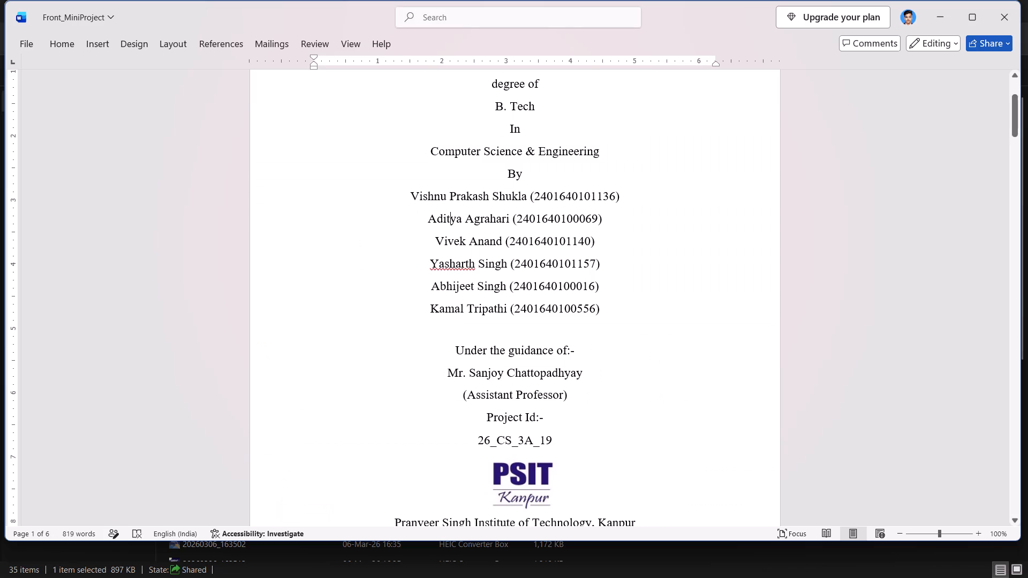
pyautogui.hotkey('alt', 'Tab')
pyautogui.hotkey('alt', 'Tab')
pyautogui.click(648, 303)
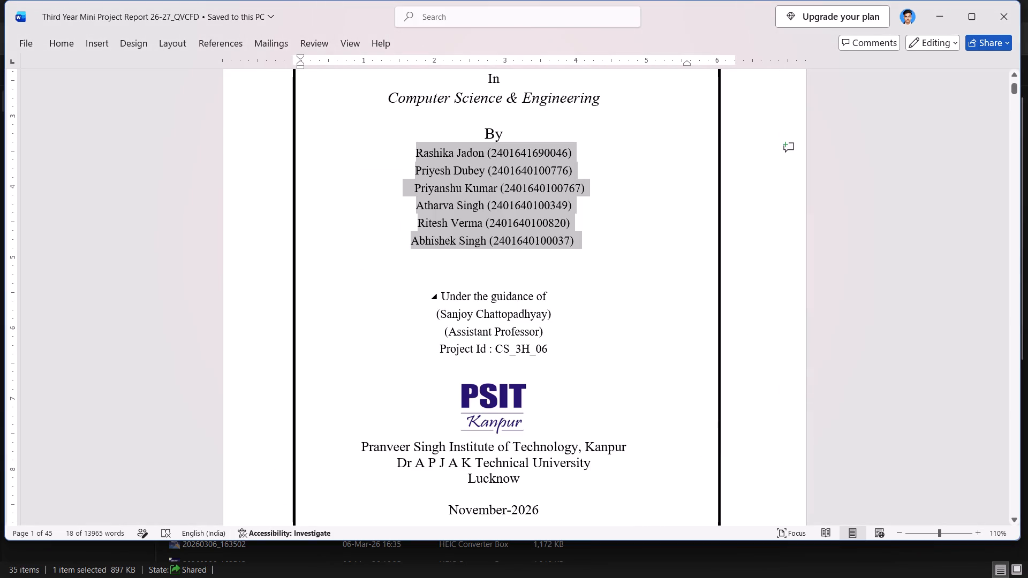
pyautogui.scroll(-8, 648, 303)
pyautogui.scroll(5, 648, 303)
pyautogui.scroll(-6, 648, 303)
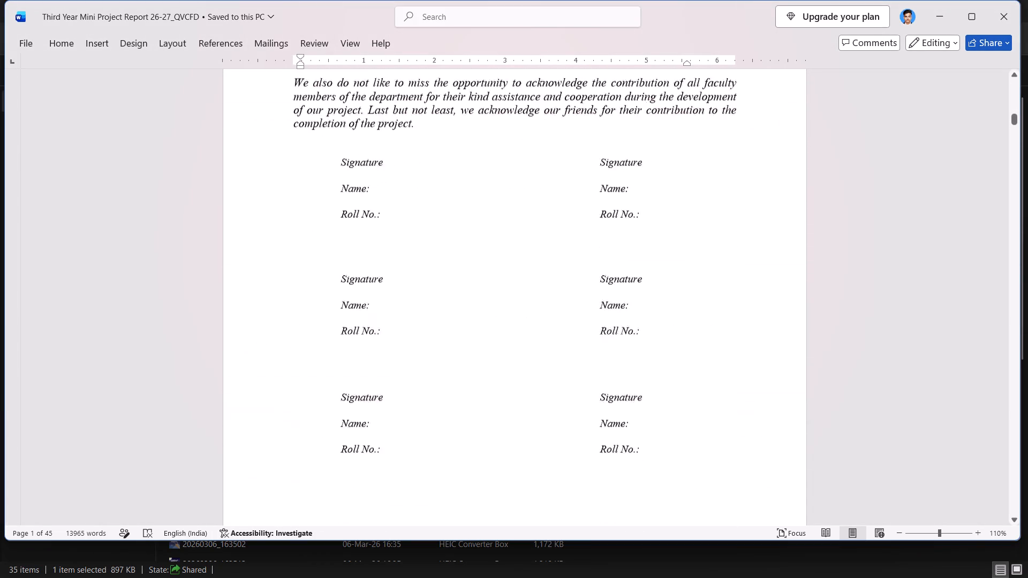
pyautogui.scroll(-17, 648, 303)
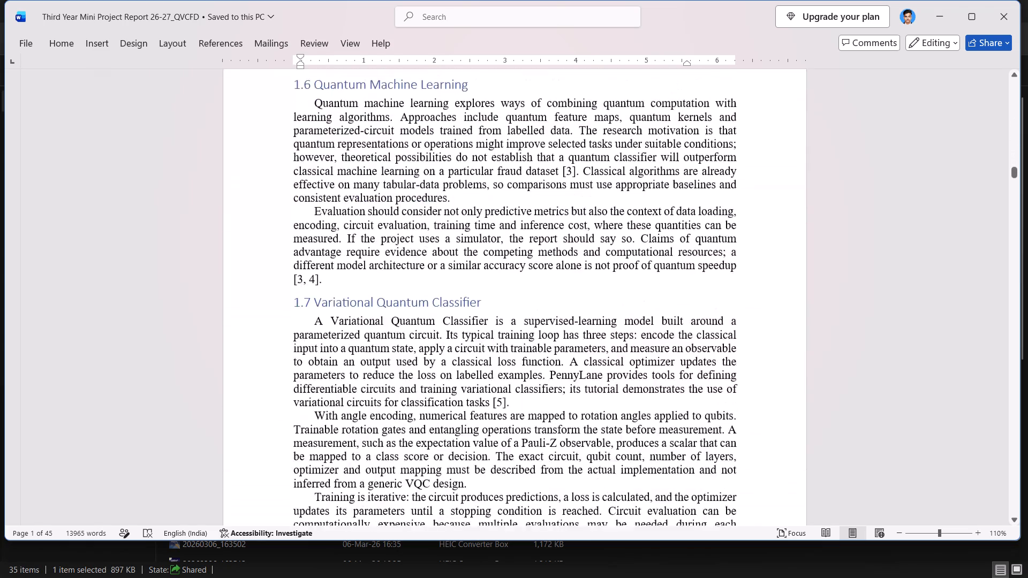
pyautogui.scroll(-2, 648, 303)
pyautogui.scroll(12, 648, 303)
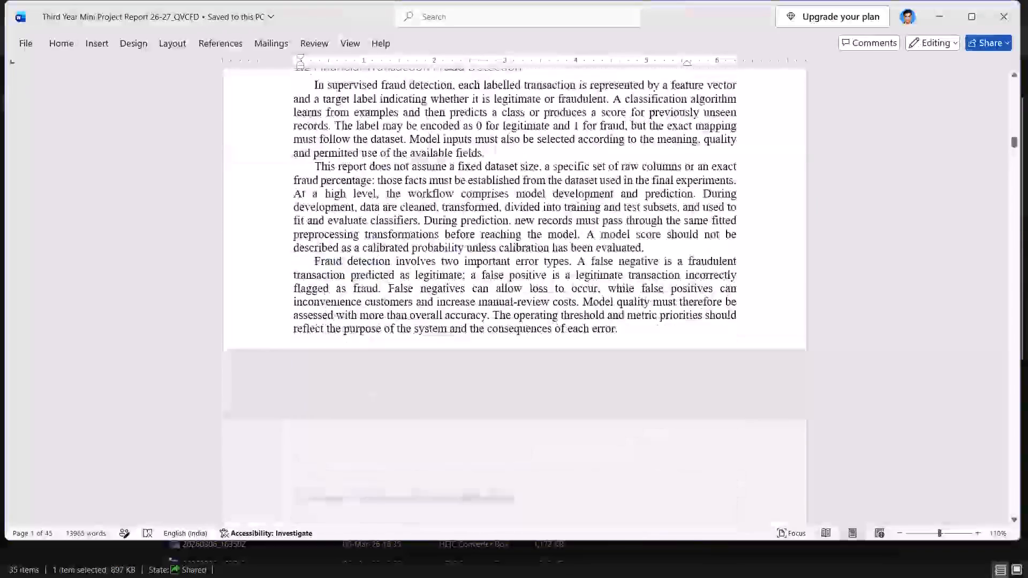
pyautogui.scroll(4, 648, 303)
pyautogui.scroll(-5, 648, 303)
pyautogui.scroll(3, 648, 303)
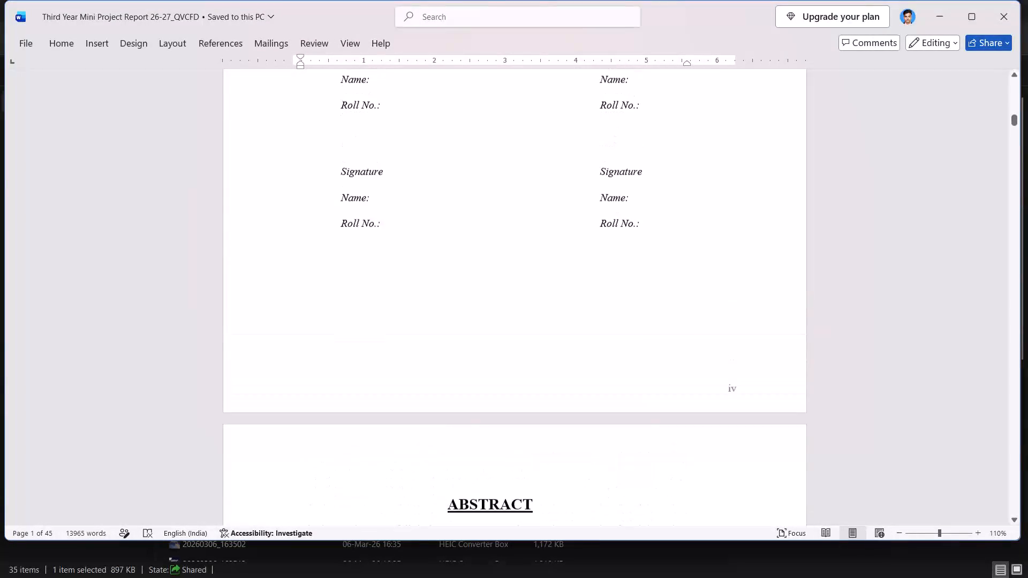
pyautogui.scroll(8, 648, 303)
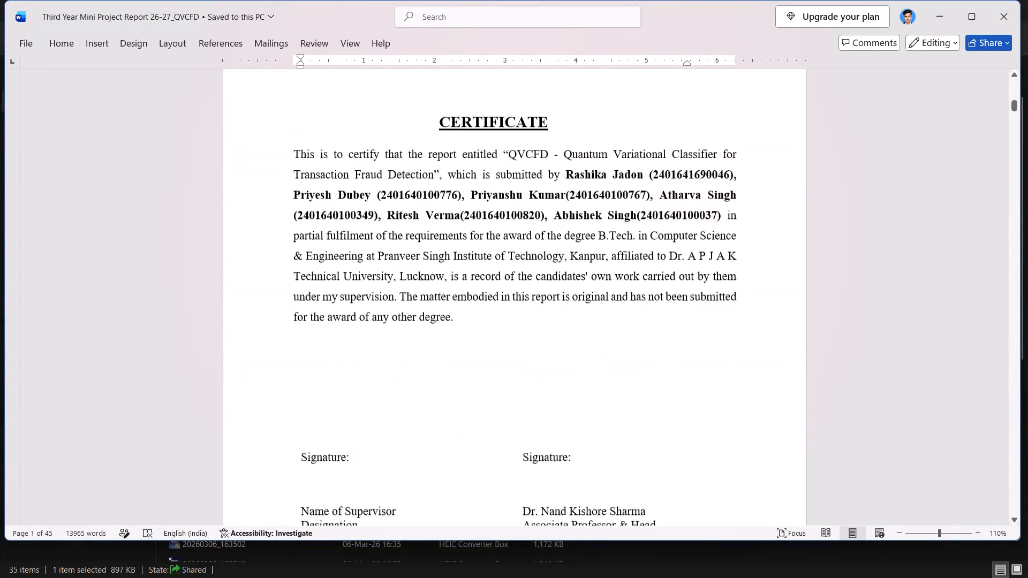
pyautogui.scroll(7, 648, 303)
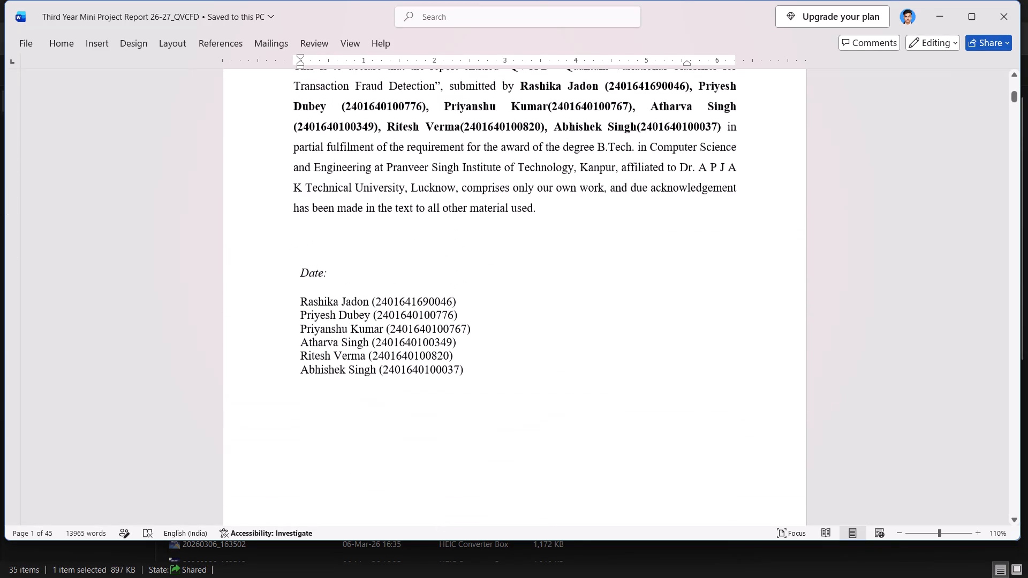
pyautogui.moveTo(470, 380); pyautogui.dragTo(321, 313)
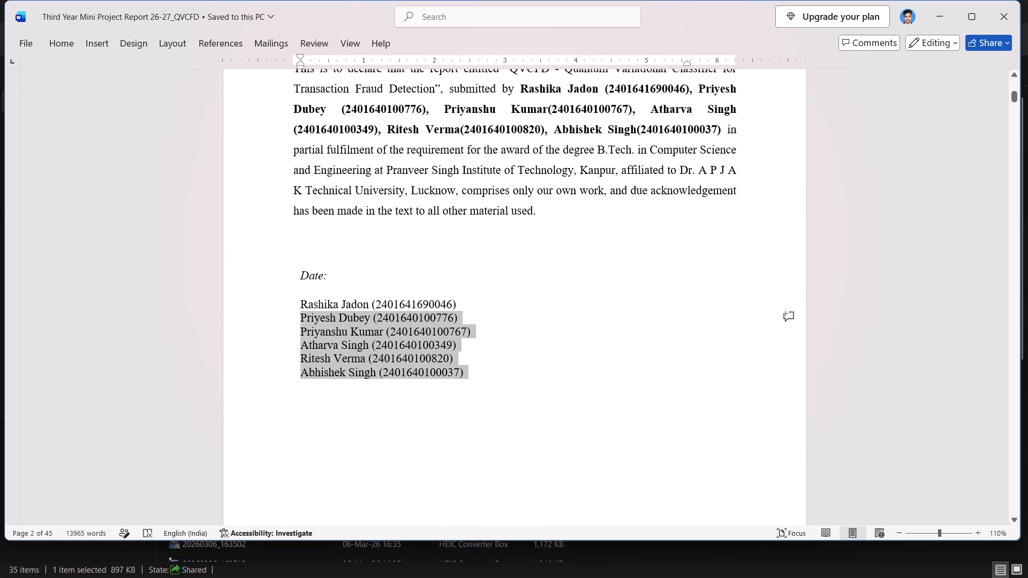
pyautogui.moveTo(321, 313); pyautogui.dragTo(311, 305)
pyautogui.hotkey('ctrl', 'c')
# Replace the six student lines on the Front_MiniProject cover with the copied student lines.
pyautogui.hotkey('alt', 'Tab')
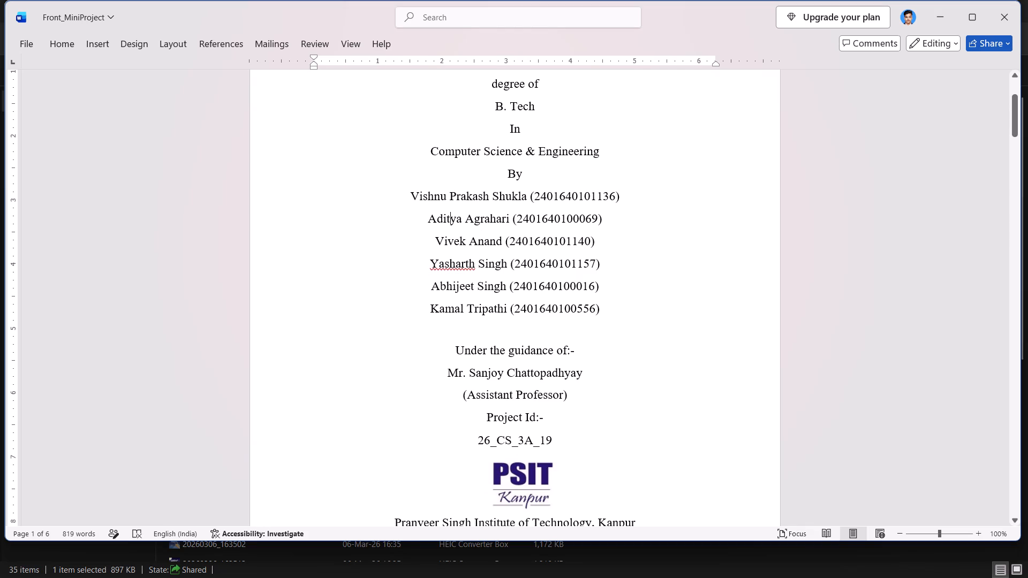
pyautogui.moveTo(614, 313); pyautogui.dragTo(450, 206)
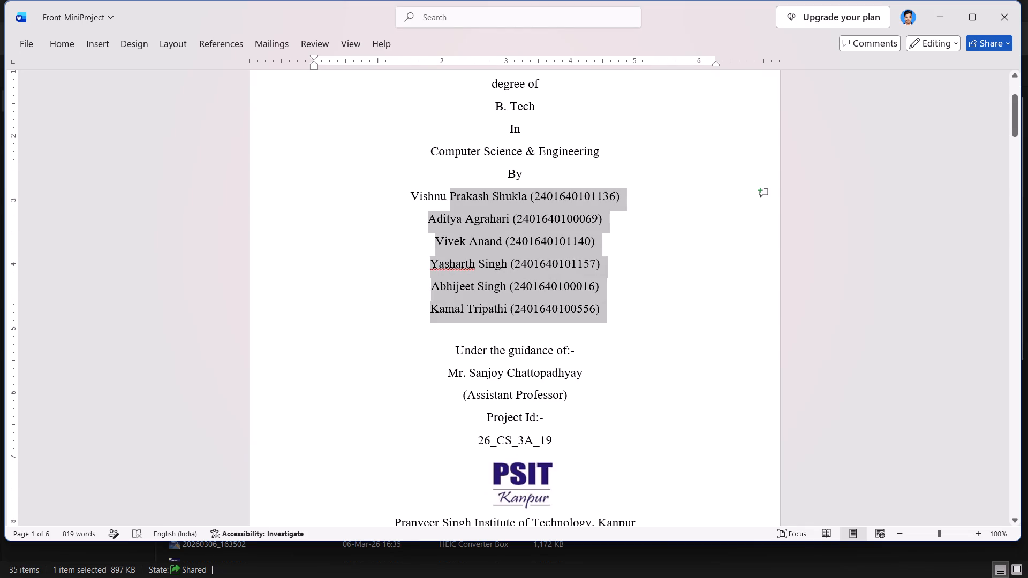
pyautogui.moveTo(450, 206); pyautogui.dragTo(428, 202)
pyautogui.hotkey('ctrl', 'v')
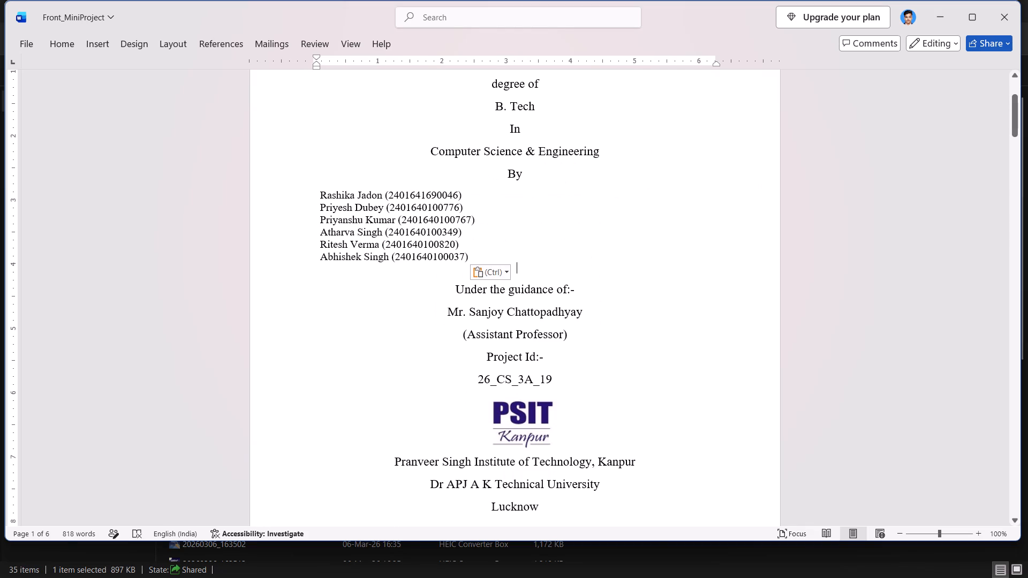
# Centre the six pasted student lines on the cover and set their font size to 14.
pyautogui.moveTo(474, 257); pyautogui.dragTo(328, 197)
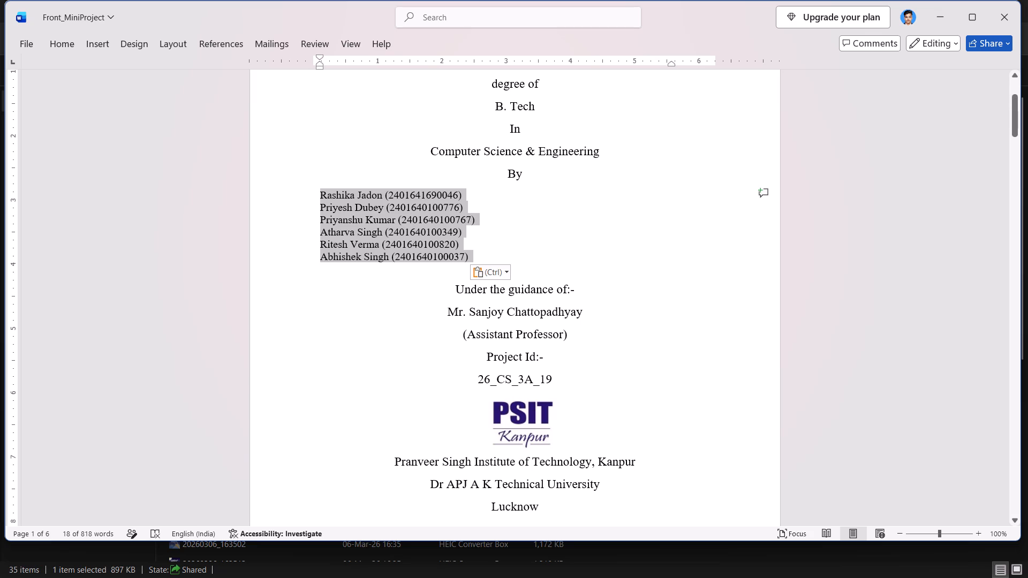
pyautogui.hotkey('ctrl', 'e')
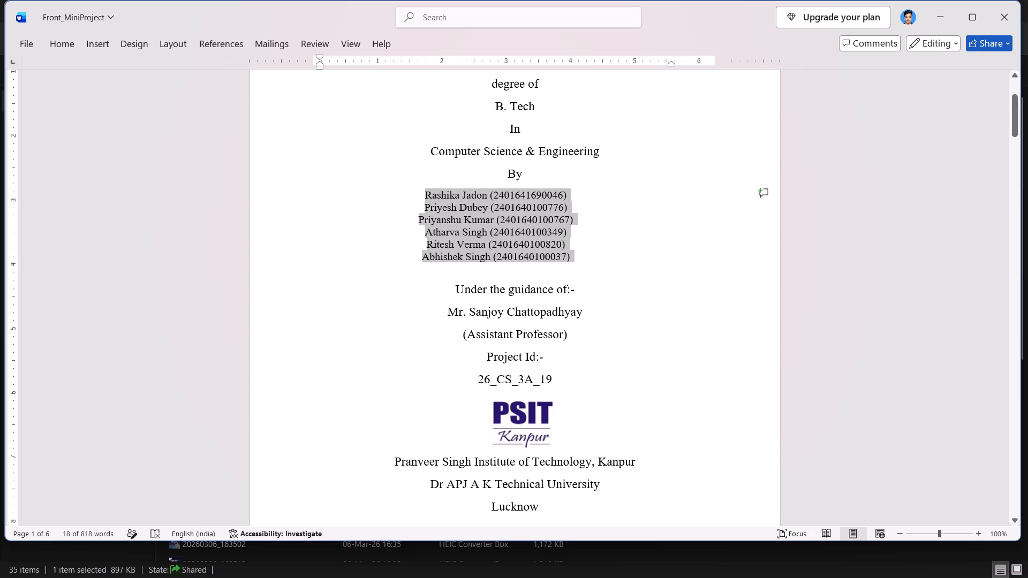
pyautogui.rightClick(541, 237)
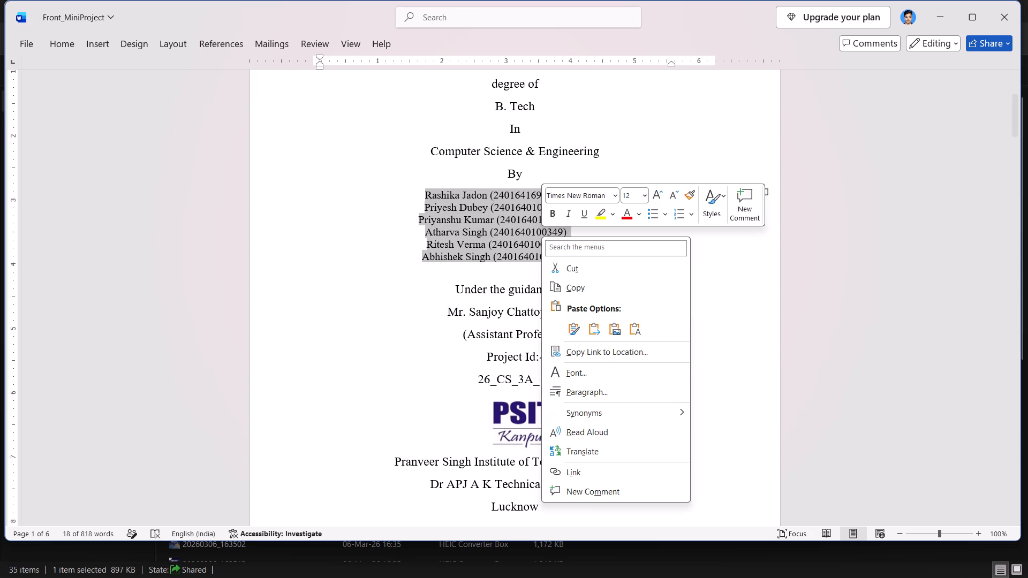
pyautogui.click(636, 197)
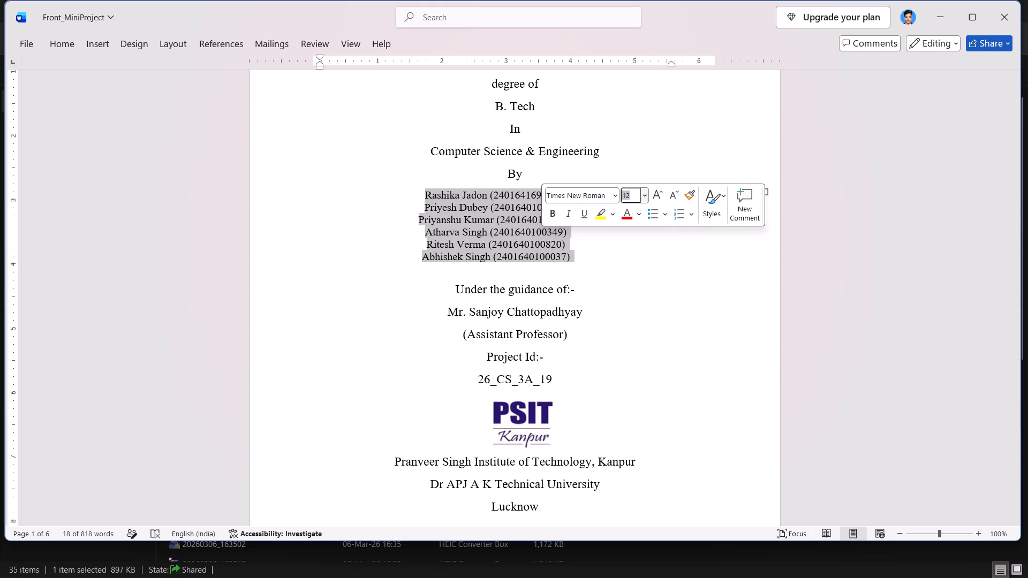
pyautogui.write('14')
pyautogui.press('Return')
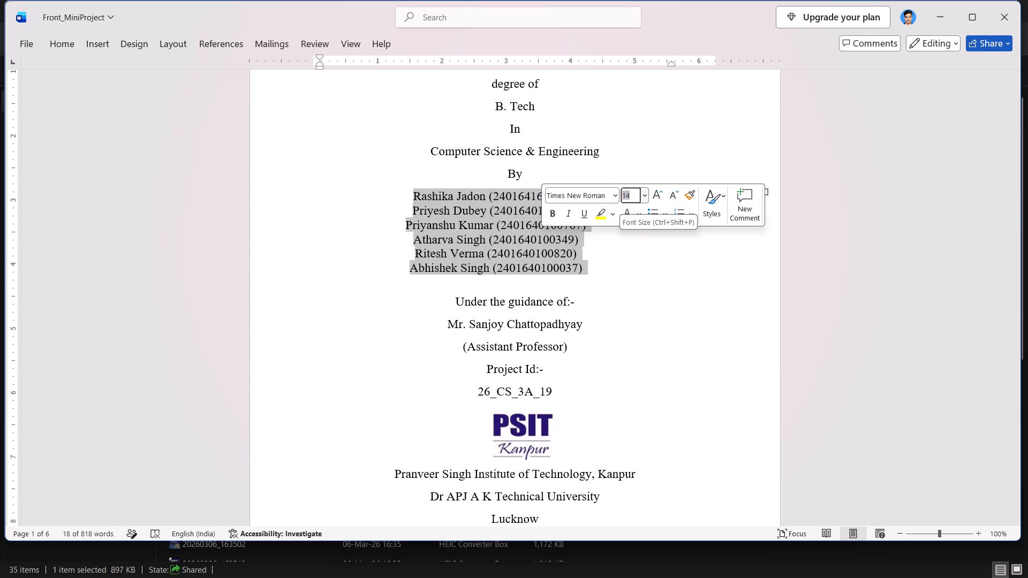
# Set the student lines to 1.5 line spacing, with no added space between paragraphs of the same style.
pyautogui.rightClick(493, 223)
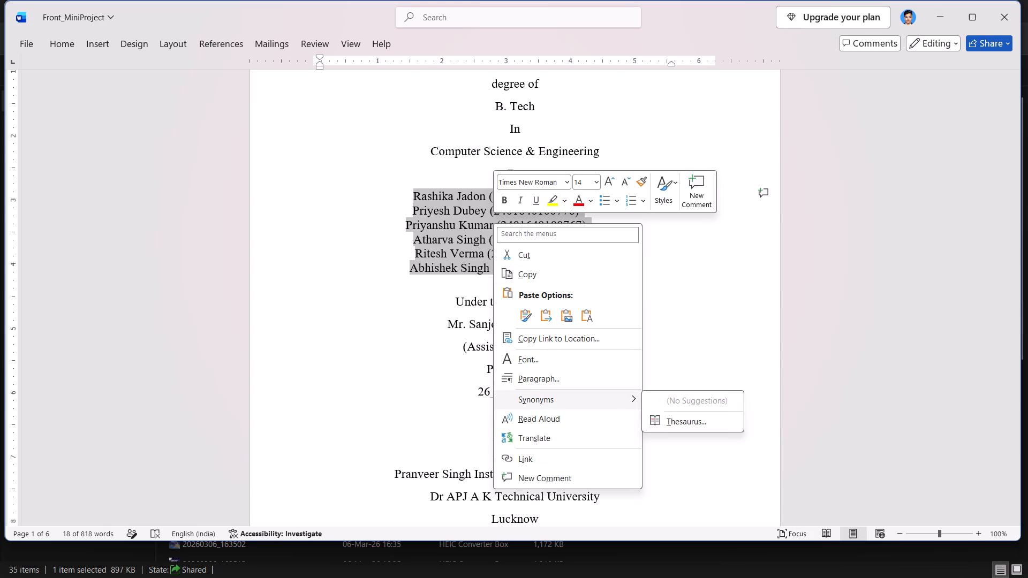
pyautogui.click(575, 381)
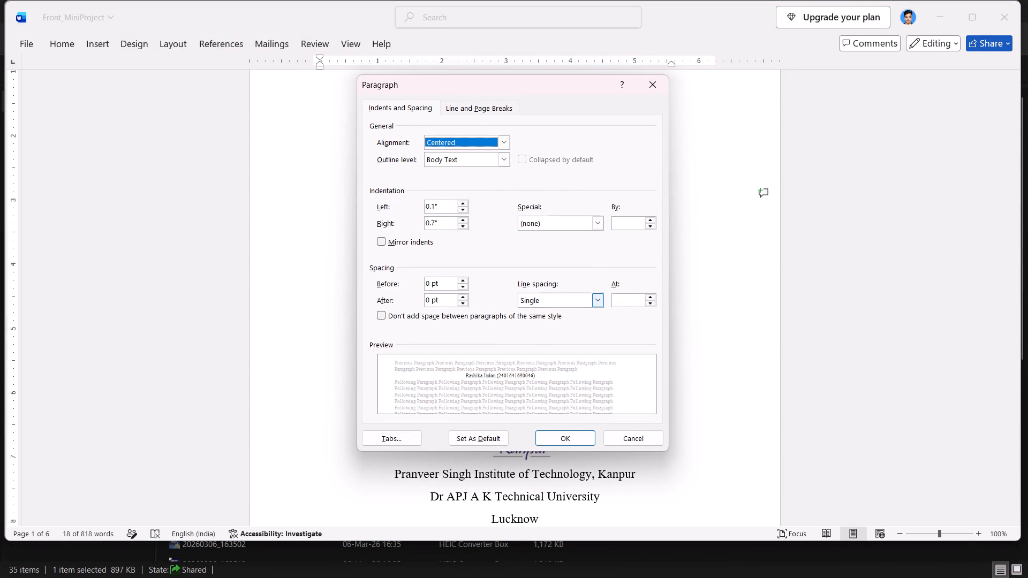
pyautogui.moveTo(547, 306); pyautogui.dragTo(549, 327)
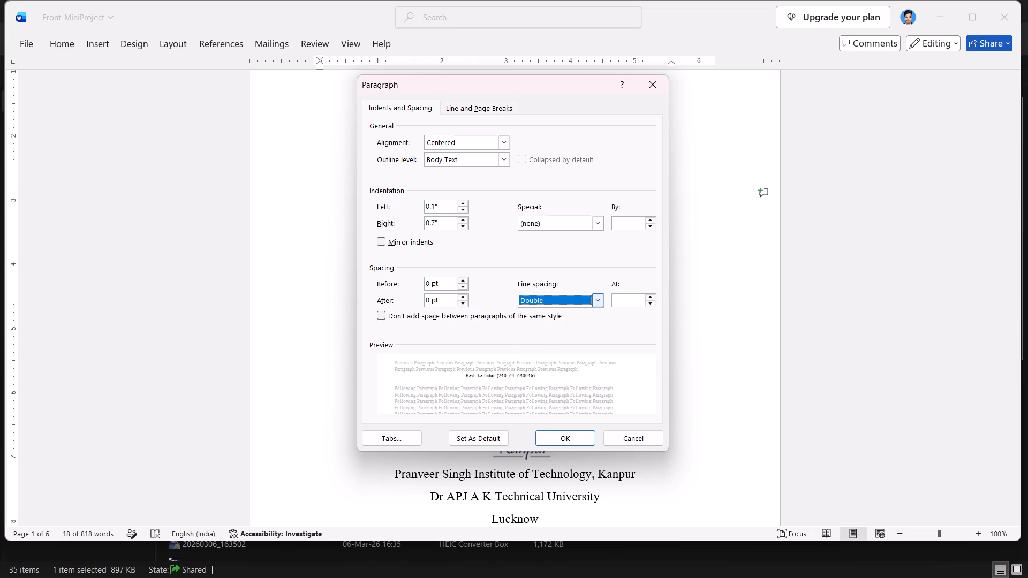
pyautogui.moveTo(552, 304); pyautogui.dragTo(548, 318)
pyautogui.click(548, 318)
pyautogui.click(569, 433)
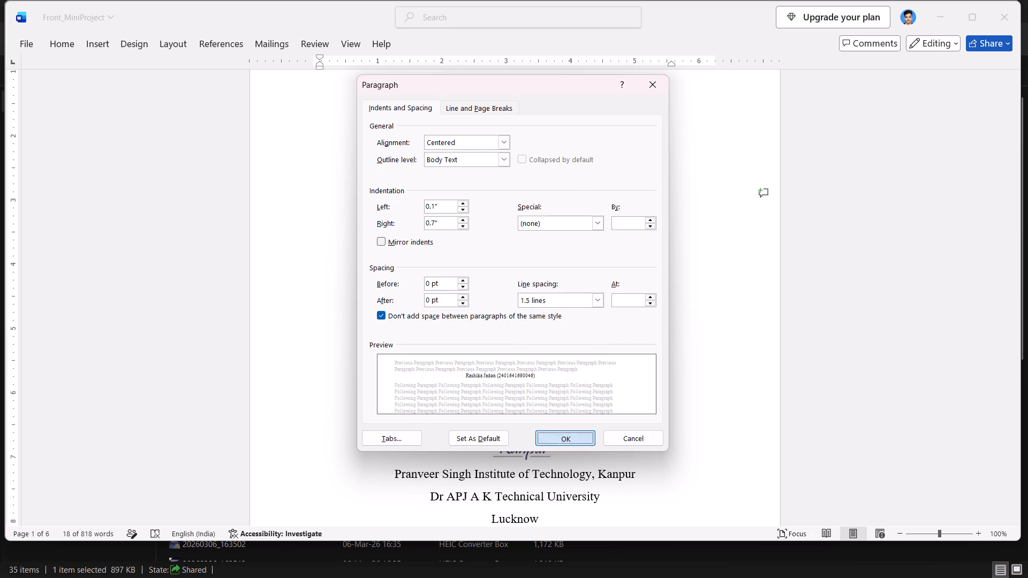
pyautogui.click(641, 369)
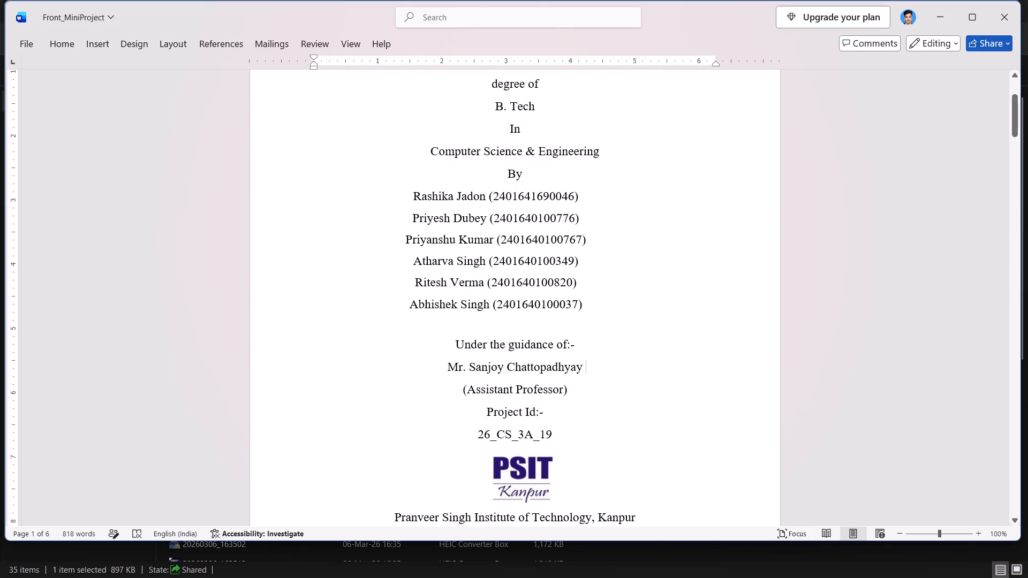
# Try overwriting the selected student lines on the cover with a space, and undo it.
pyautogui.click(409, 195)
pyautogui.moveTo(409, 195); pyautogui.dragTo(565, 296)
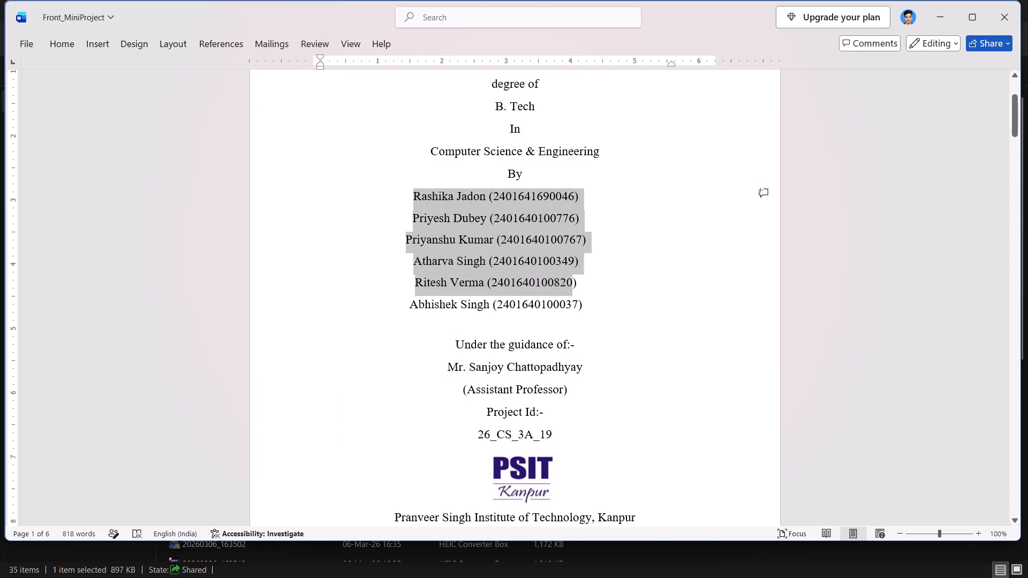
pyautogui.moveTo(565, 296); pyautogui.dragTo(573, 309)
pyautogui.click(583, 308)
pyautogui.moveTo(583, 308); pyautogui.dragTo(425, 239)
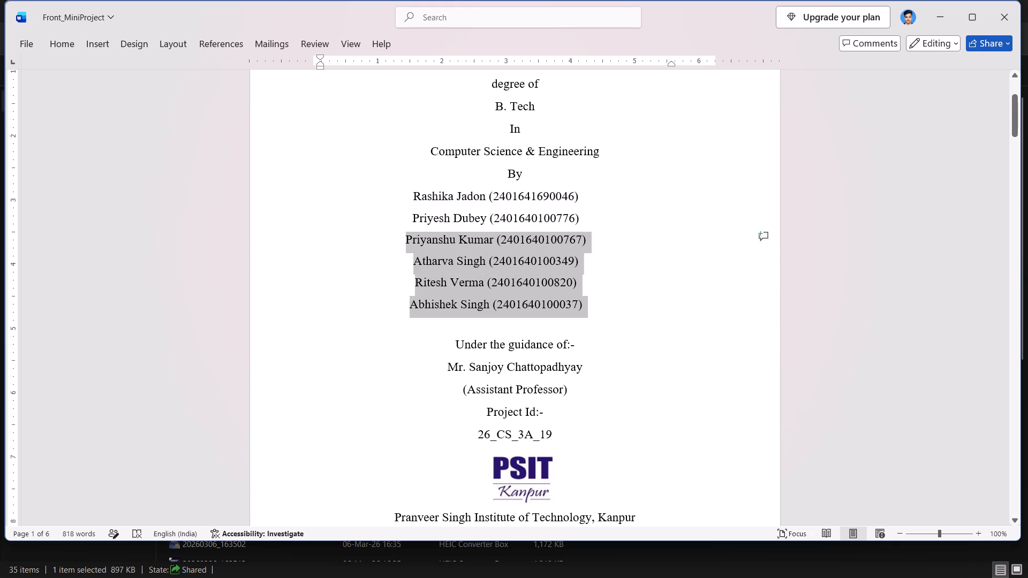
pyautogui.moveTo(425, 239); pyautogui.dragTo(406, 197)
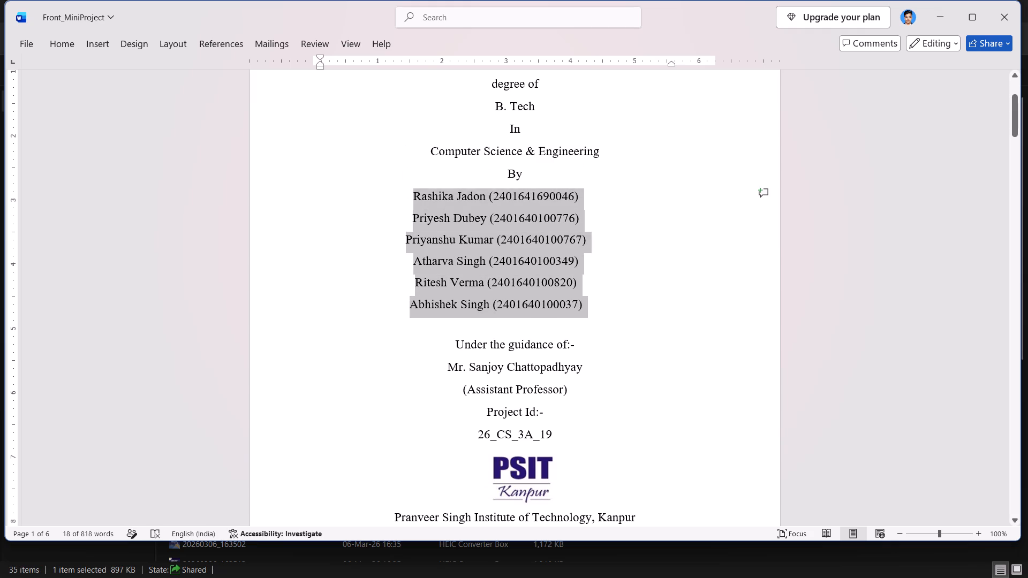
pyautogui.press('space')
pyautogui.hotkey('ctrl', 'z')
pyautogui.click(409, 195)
# Remove the centring from the blank line between the student lines and "Under the guidance of:-".
pyautogui.click(479, 326)
pyautogui.press('BackSpace')
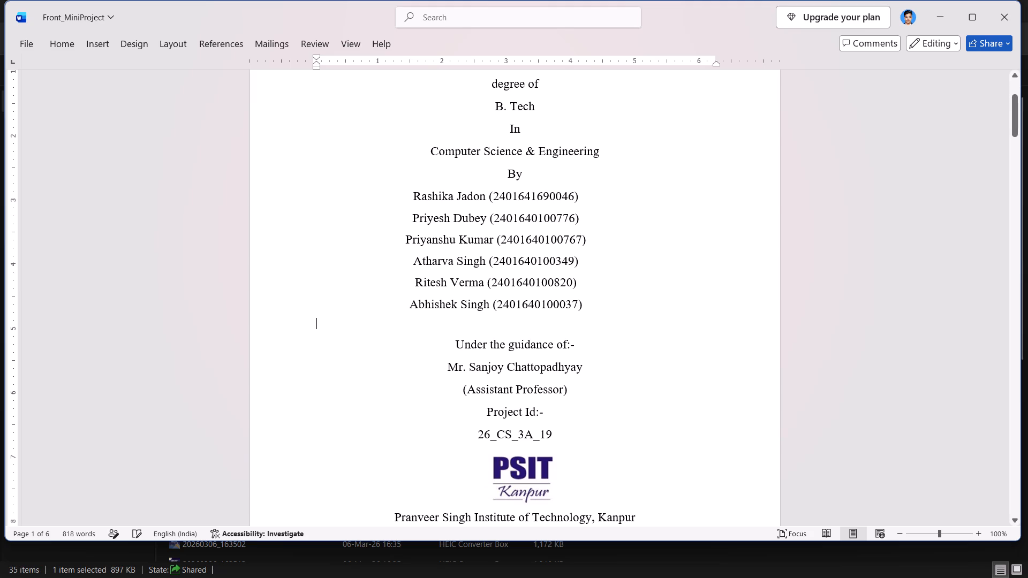
# Compare the Front_MiniProject cover with the covers of Third Year Mini Project Report 26-27_QVCFD and check_final_report_merged.
pyautogui.hotkey('alt', 'Tab')
pyautogui.click(461, 329)
pyautogui.scroll(6, 461, 329)
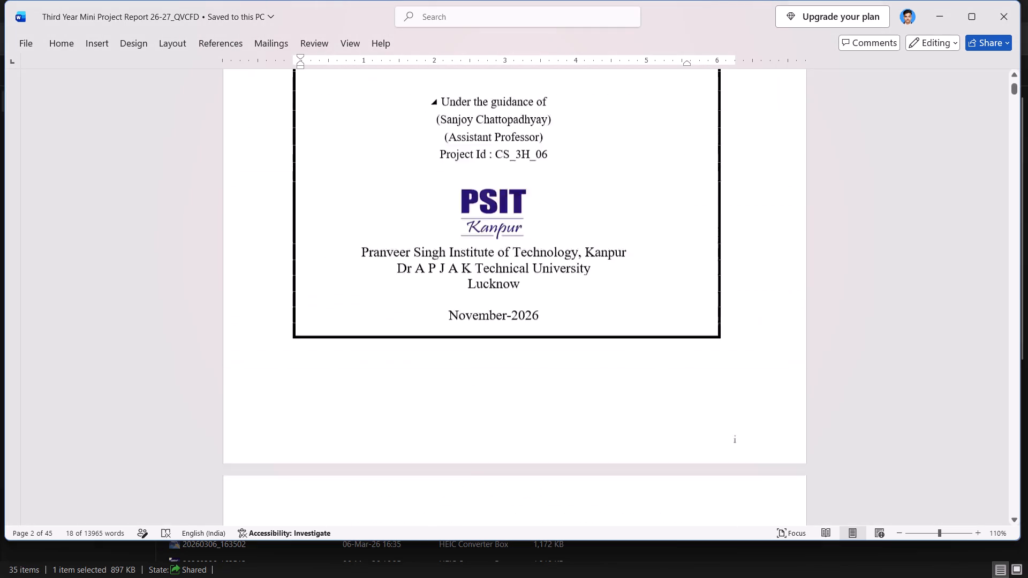
pyautogui.scroll(1, 495, 369)
pyautogui.hotkey('alt', 'Tab')
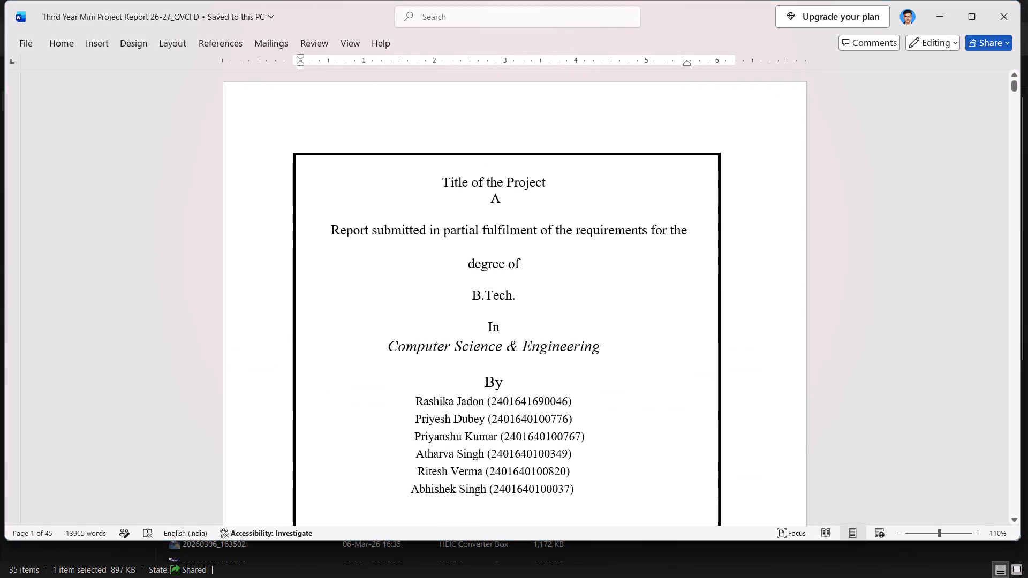
pyautogui.scroll(1, 535, 302)
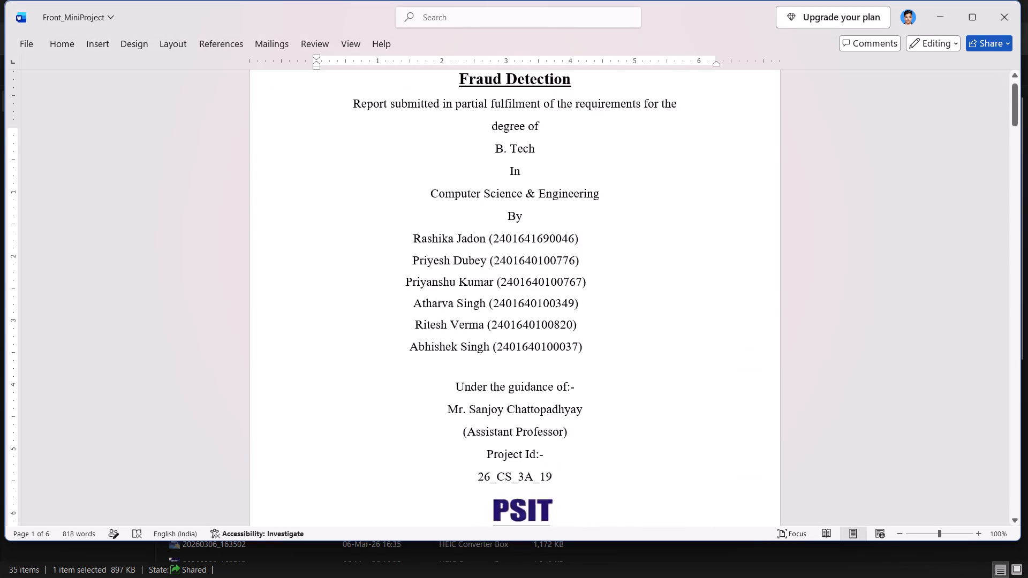
pyautogui.scroll(1, 535, 302)
pyautogui.hotkey('alt', 'Tab')
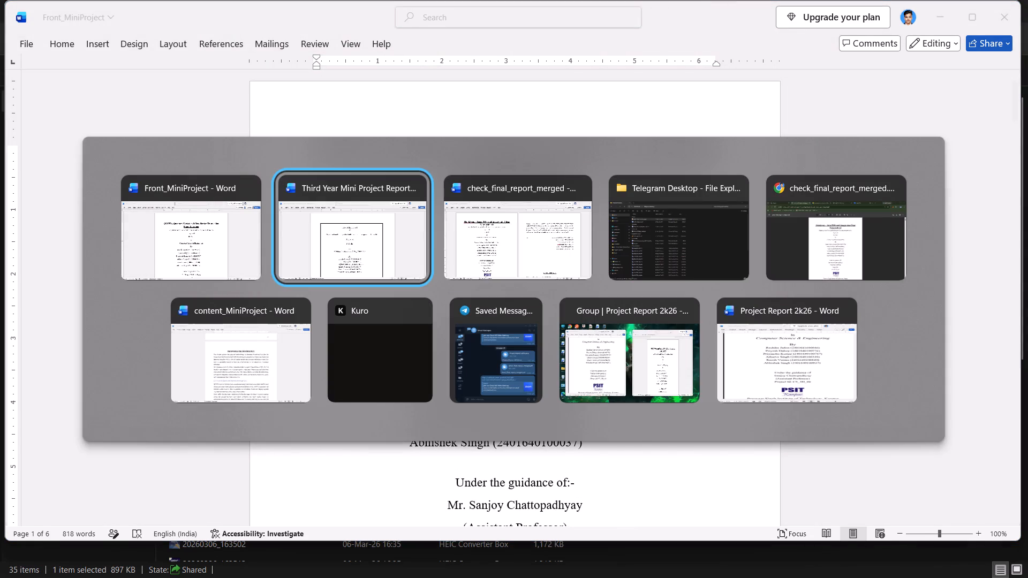
pyautogui.hotkey('alt', 'Tab')
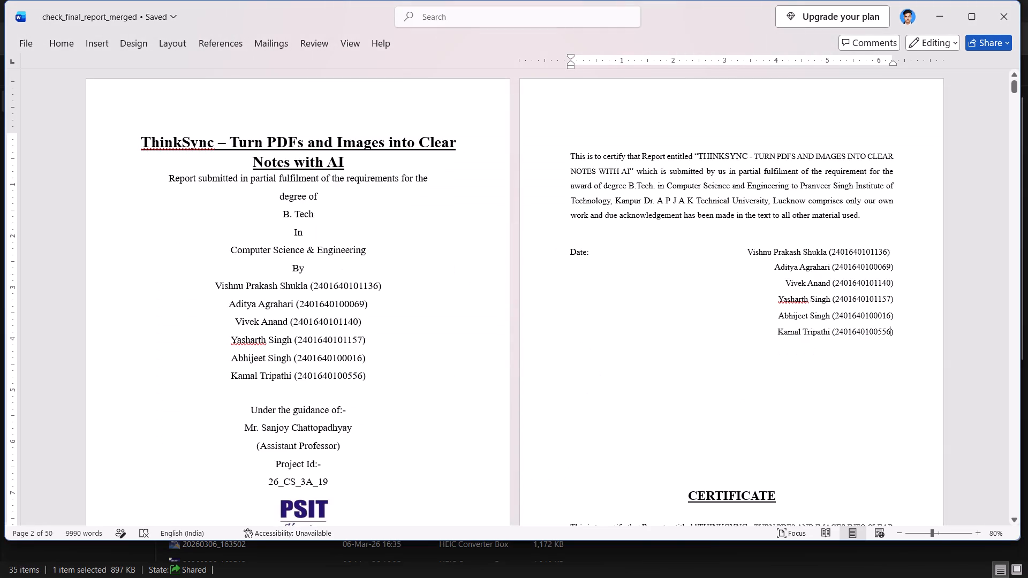
pyautogui.hotkey('alt', 'Tab')
pyautogui.click(460, 331)
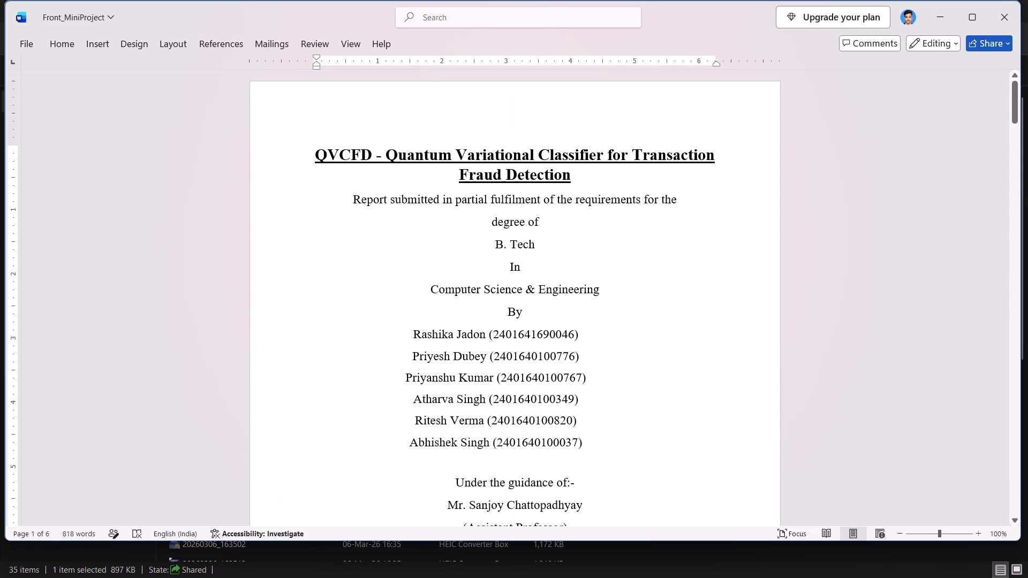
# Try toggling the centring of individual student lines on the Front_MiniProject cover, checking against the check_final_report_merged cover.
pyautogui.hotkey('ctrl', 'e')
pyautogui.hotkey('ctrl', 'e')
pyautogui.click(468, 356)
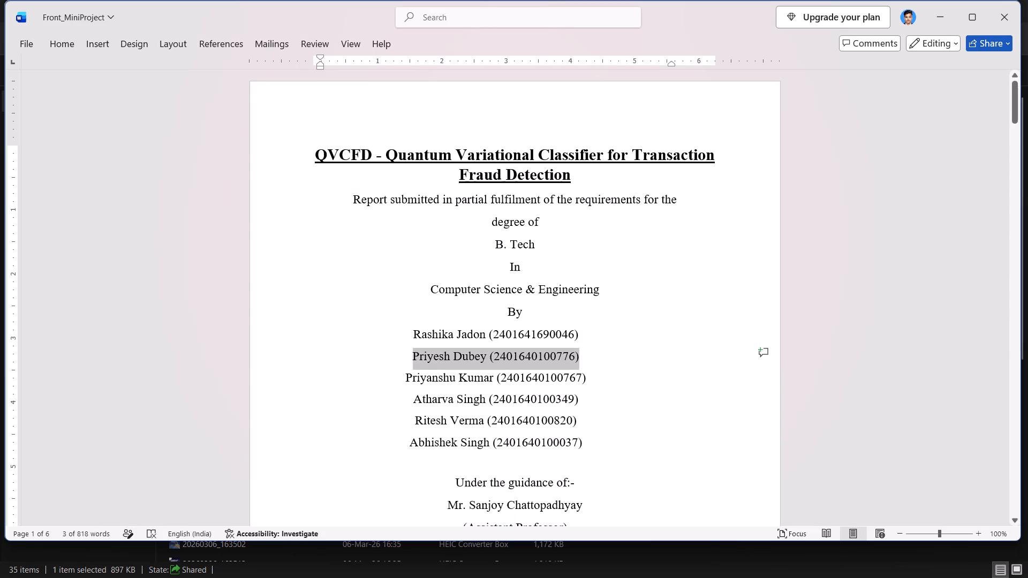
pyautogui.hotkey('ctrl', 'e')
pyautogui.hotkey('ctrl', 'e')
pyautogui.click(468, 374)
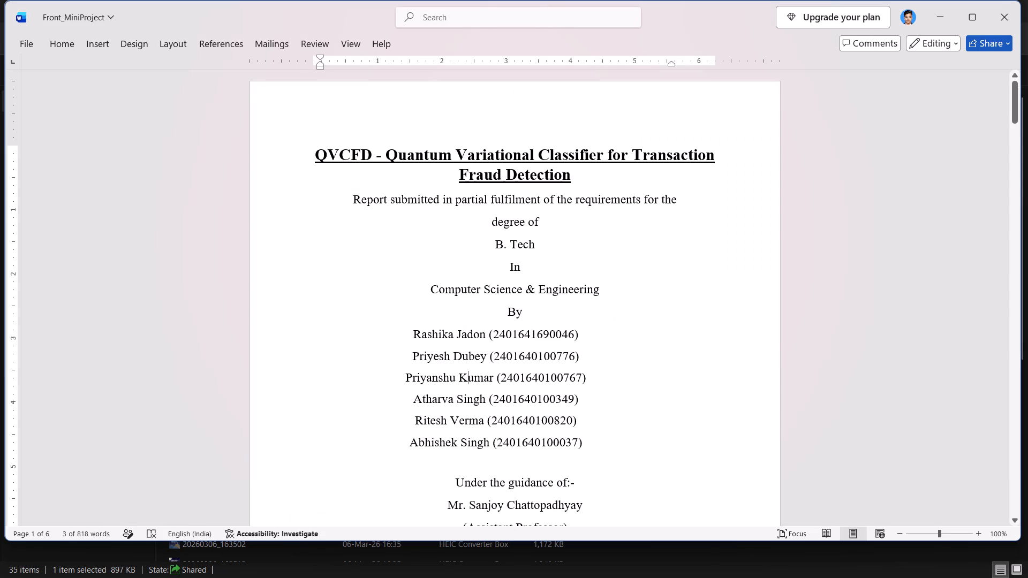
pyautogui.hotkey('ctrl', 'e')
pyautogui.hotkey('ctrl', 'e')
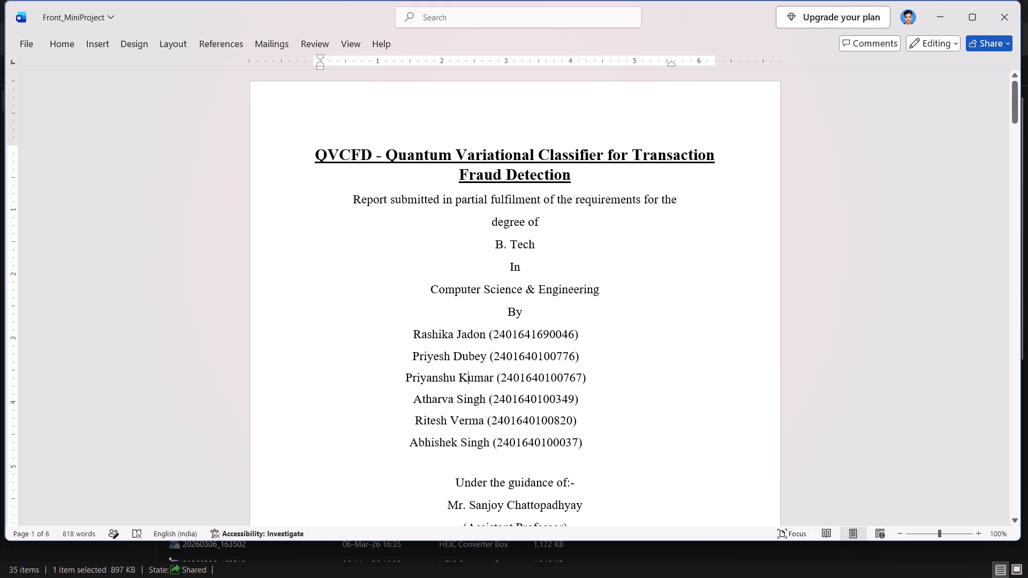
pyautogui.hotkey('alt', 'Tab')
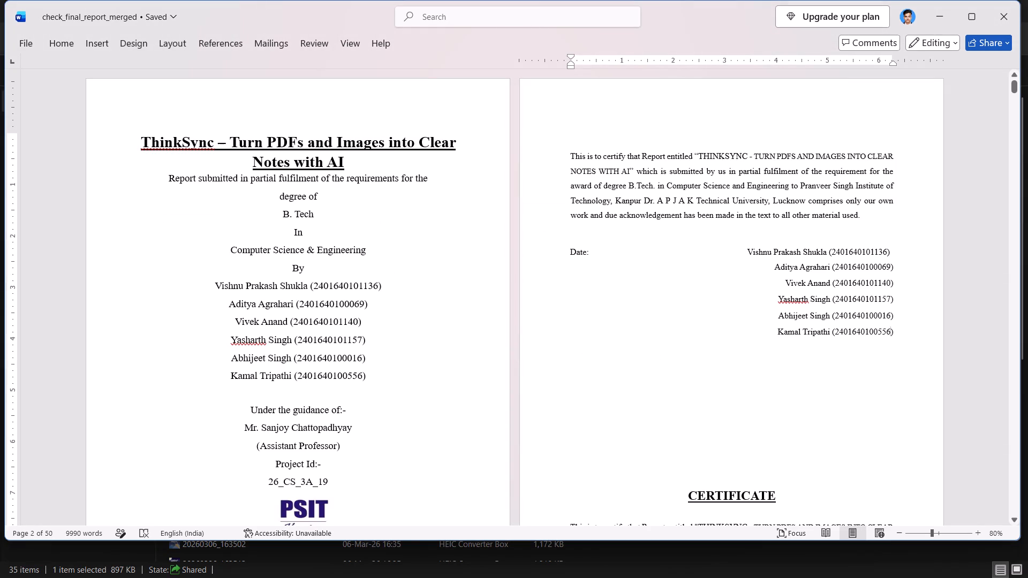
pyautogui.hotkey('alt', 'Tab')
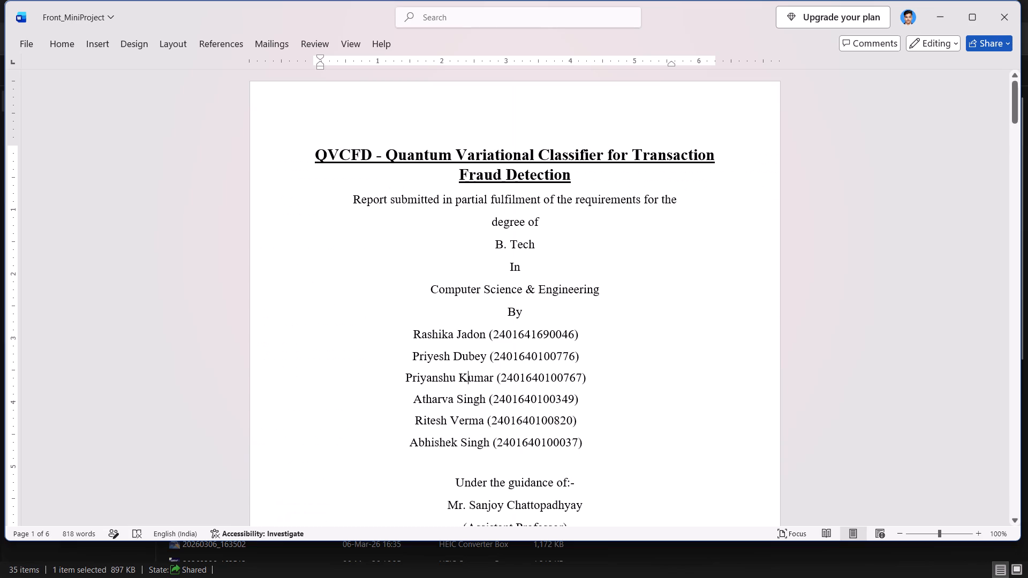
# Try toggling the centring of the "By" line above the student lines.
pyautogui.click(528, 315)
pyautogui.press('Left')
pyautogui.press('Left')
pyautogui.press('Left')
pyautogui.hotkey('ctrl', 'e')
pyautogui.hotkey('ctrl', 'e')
# Compare the student, guidance and project ID lines on the Front_MiniProject cover with those in check_final_report_merged.
pyautogui.hotkey('alt', 'Tab')
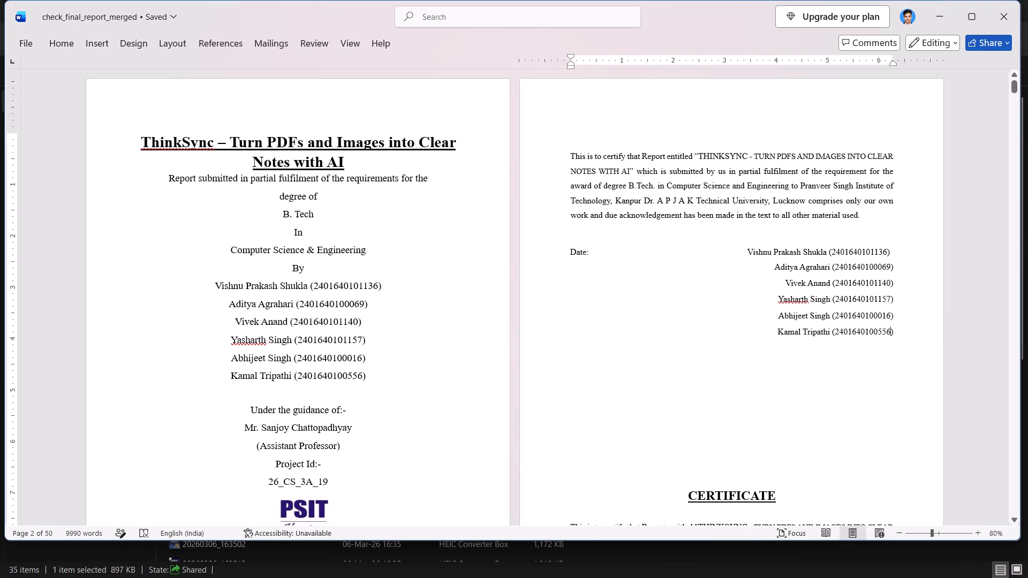
pyautogui.hotkey('alt', 'Tab')
pyautogui.hotkey('alt', 'Tab')
pyautogui.hotkey('alt', 'Tab')
pyautogui.scroll(-1, 512, 371)
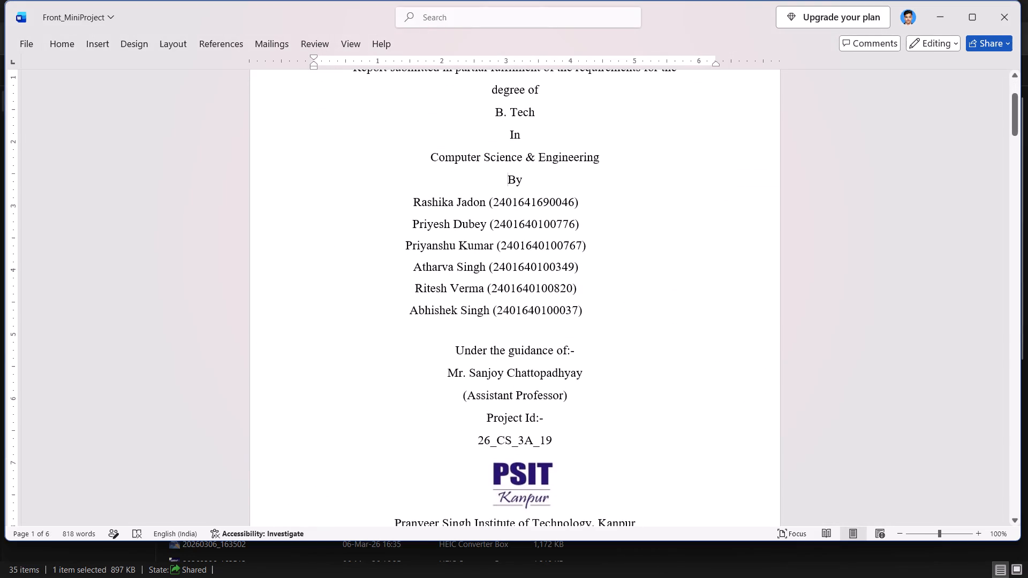
pyautogui.hotkey('alt', 'Tab')
pyautogui.hotkey('alt', 'Tab')
pyautogui.hotkey('alt', 'Tab')
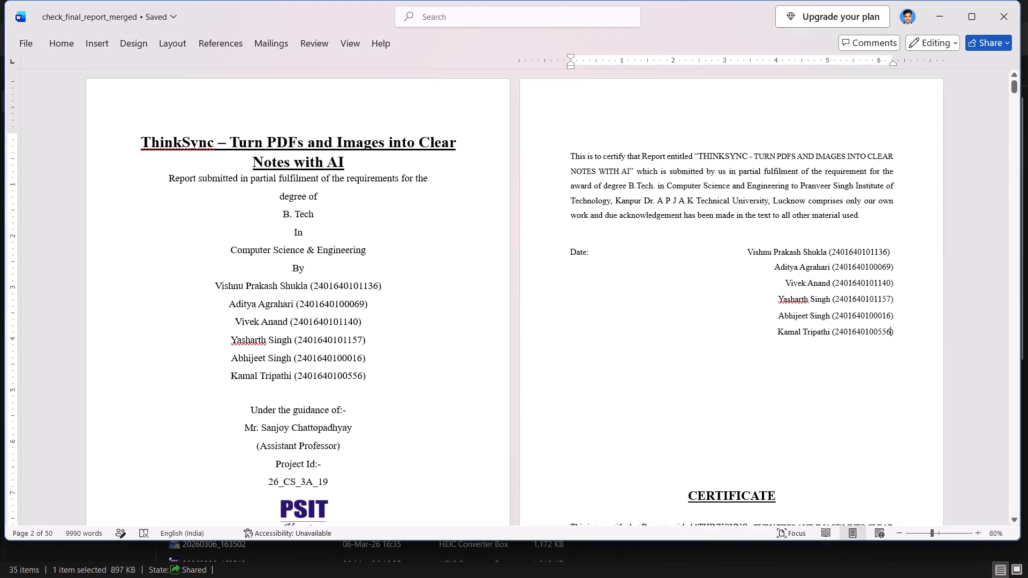
pyautogui.hotkey('alt', 'Tab')
pyautogui.scroll(-1, 512, 371)
pyautogui.hotkey('alt', 'Tab')
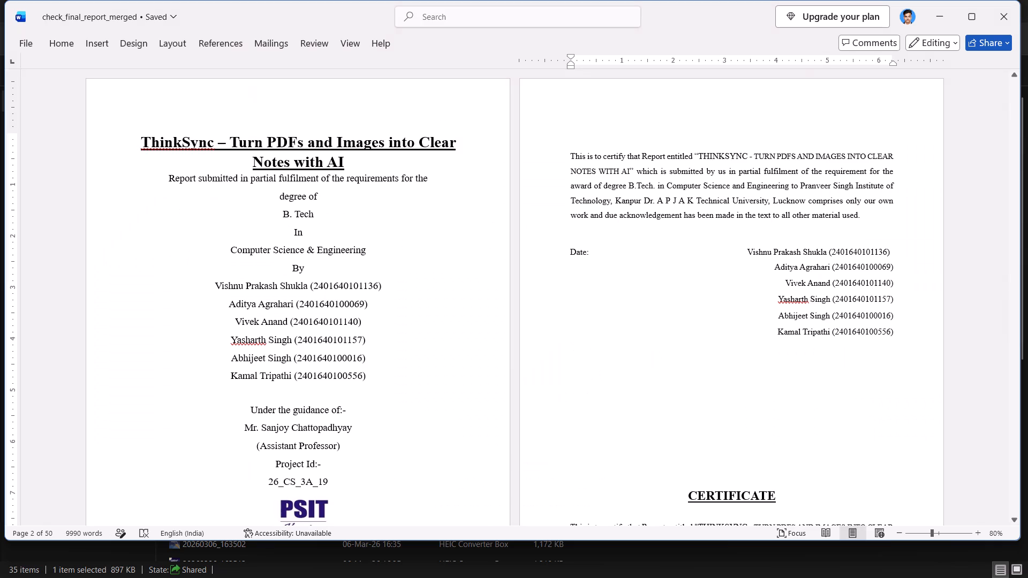
pyautogui.scroll(-1, 354, 415)
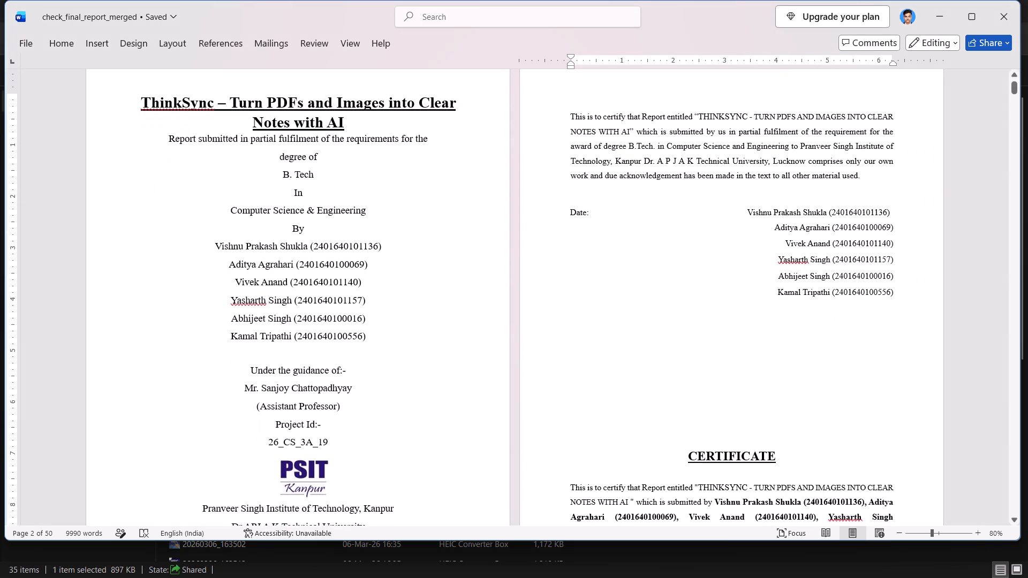
pyautogui.hotkey('alt', 'Tab')
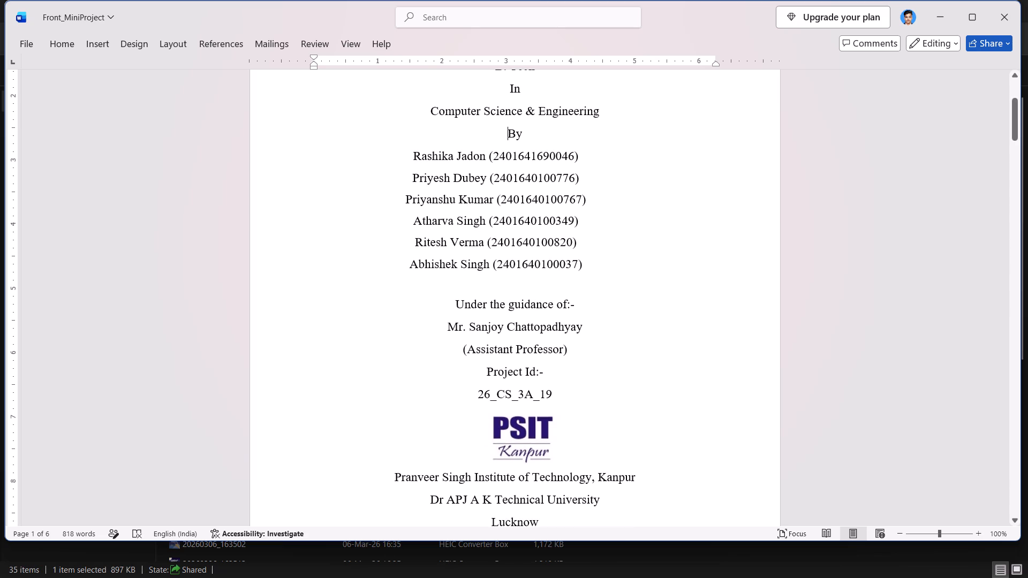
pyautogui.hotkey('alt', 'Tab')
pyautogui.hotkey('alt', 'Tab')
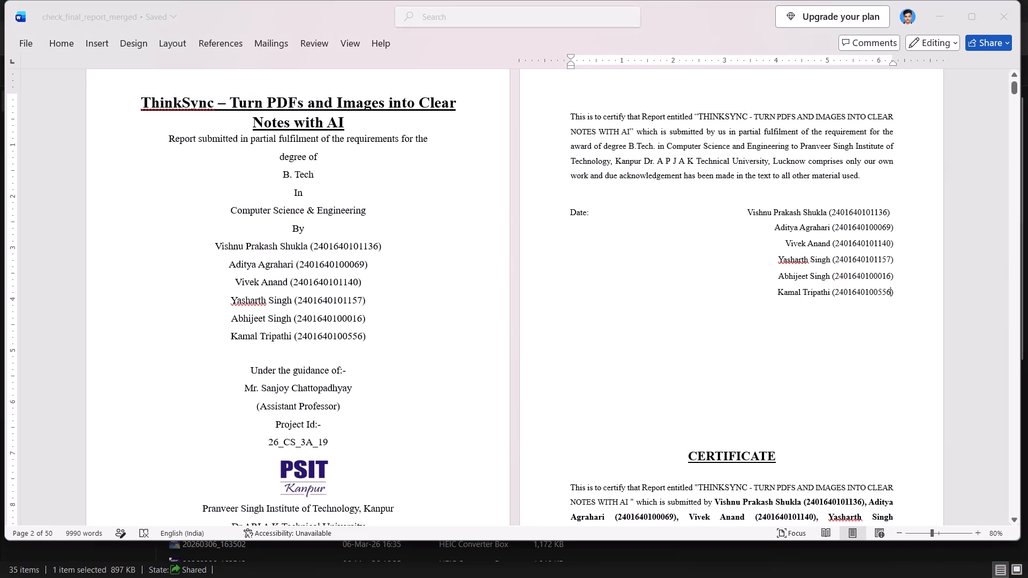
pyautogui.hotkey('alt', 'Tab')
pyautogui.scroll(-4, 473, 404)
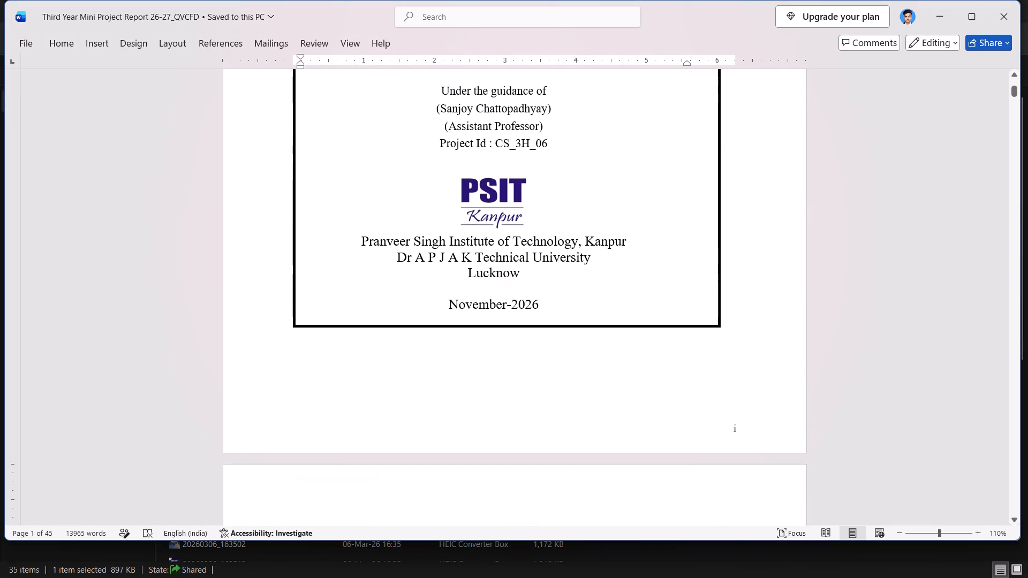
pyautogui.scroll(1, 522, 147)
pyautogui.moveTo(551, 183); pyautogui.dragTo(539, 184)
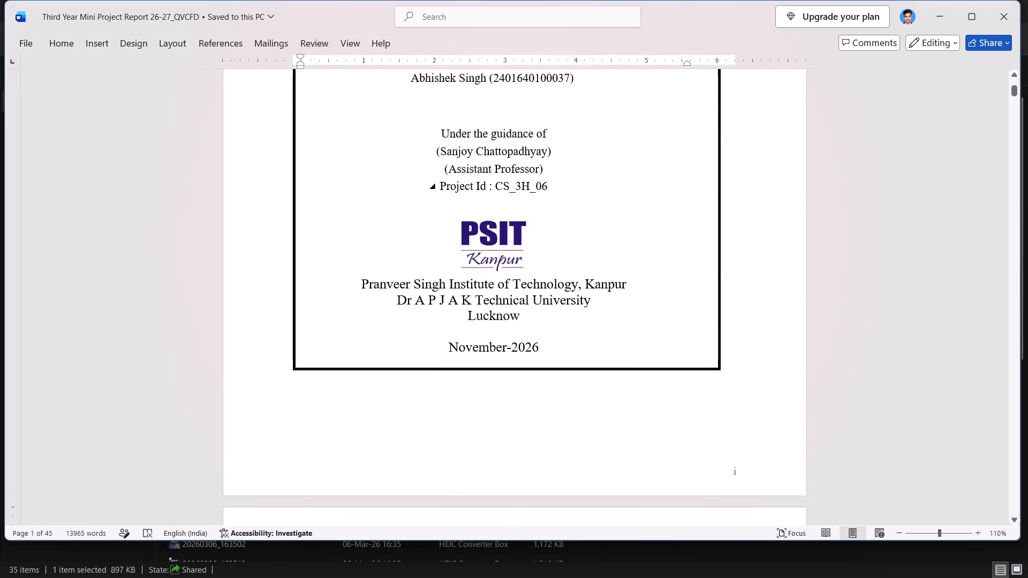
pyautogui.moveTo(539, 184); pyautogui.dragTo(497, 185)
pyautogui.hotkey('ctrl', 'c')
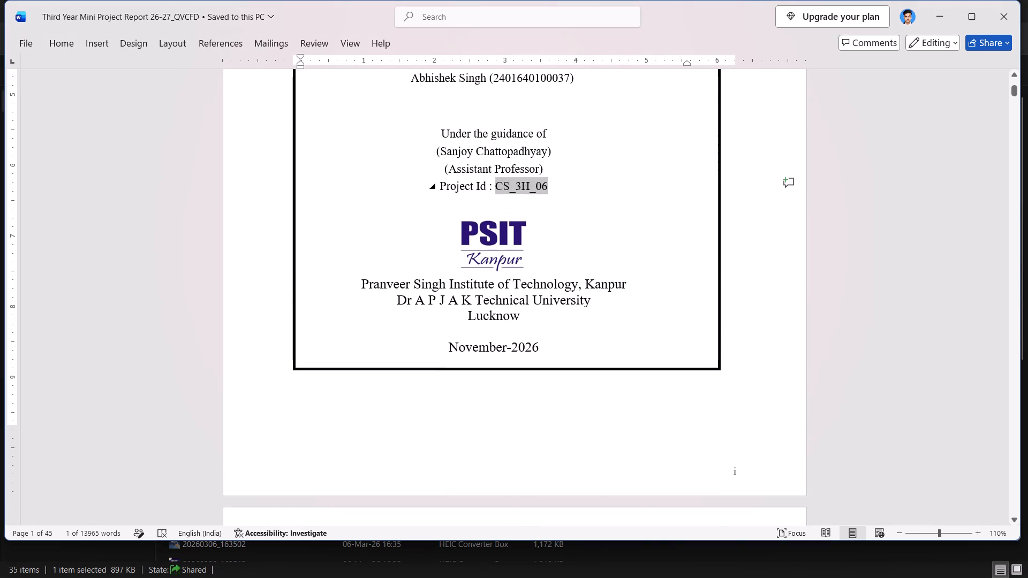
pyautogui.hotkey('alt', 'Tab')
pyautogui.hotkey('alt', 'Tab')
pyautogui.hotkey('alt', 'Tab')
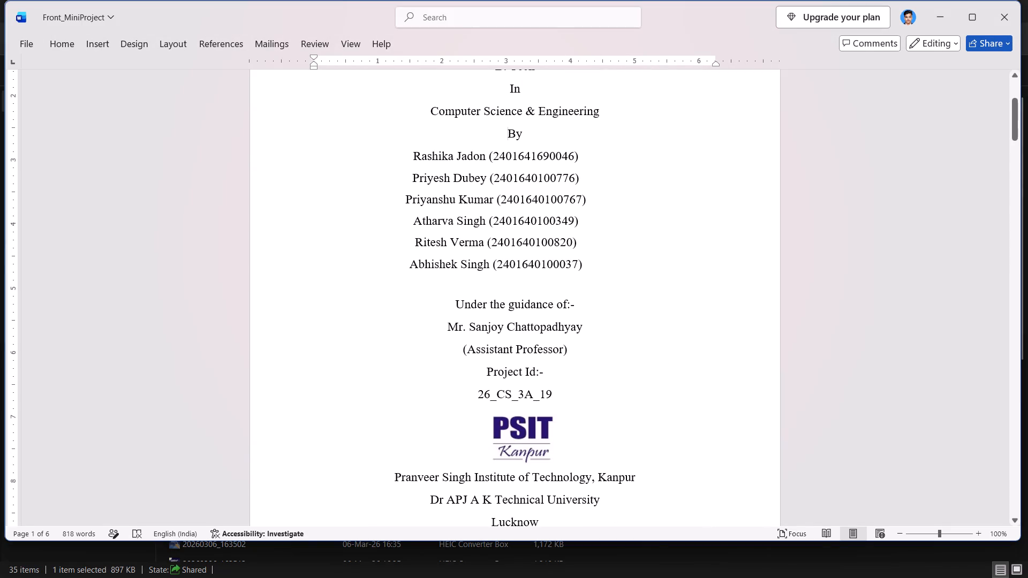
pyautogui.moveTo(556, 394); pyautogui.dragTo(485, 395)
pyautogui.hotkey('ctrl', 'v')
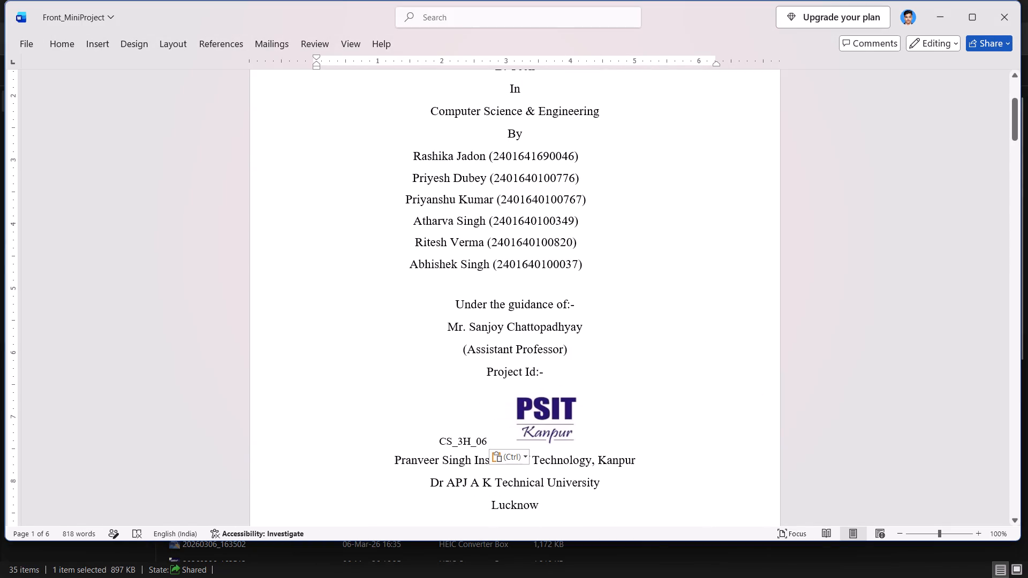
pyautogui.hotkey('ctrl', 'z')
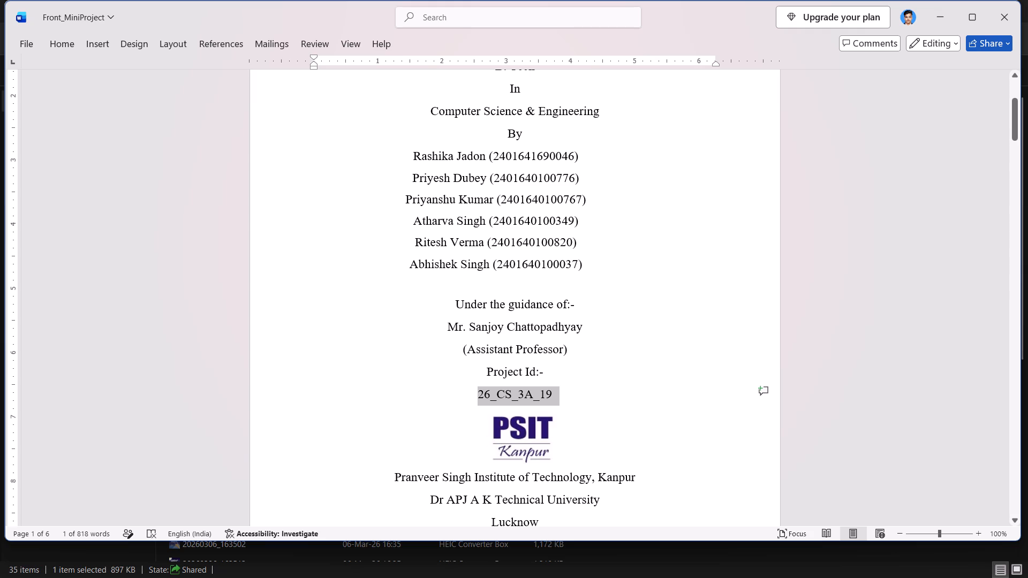
# Copy project ID CS_3H_06 from the QVCFD report cover and paste it after "Project Id:-" on the Front_MiniProject cover.
pyautogui.hotkey('alt', 'Tab')
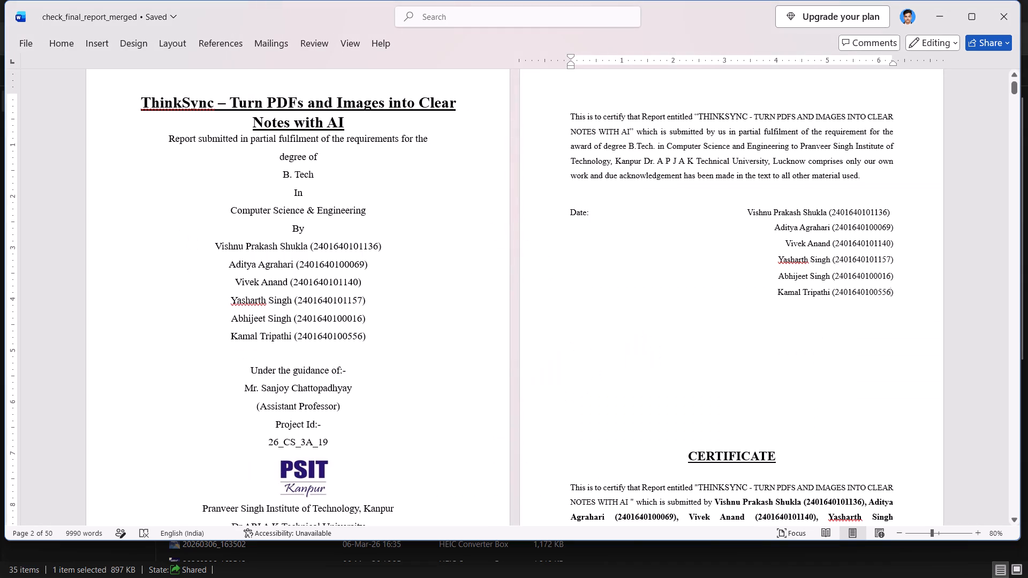
pyautogui.hotkey('alt', 'Tab')
pyautogui.hotkey('alt', 'Tab')
pyautogui.hotkey('alt', 'Tab')
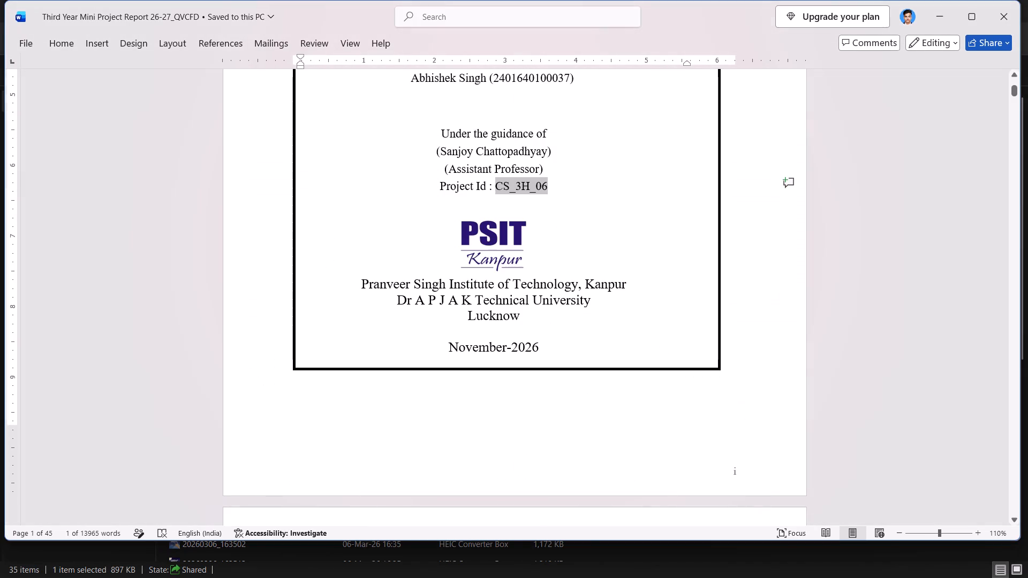
pyautogui.tripleClick(507, 180)
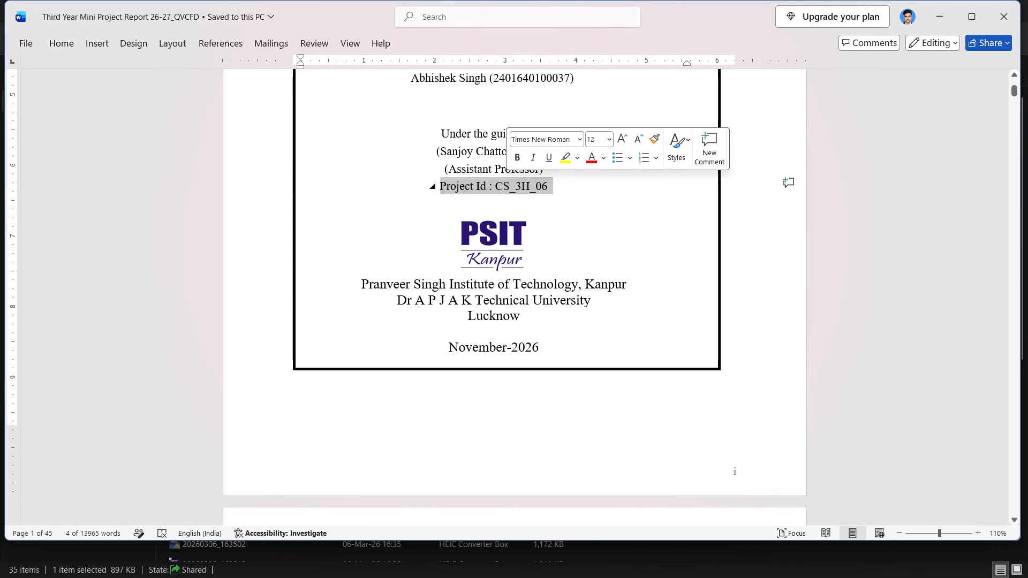
pyautogui.click(513, 182)
pyautogui.moveTo(553, 186); pyautogui.dragTo(527, 181)
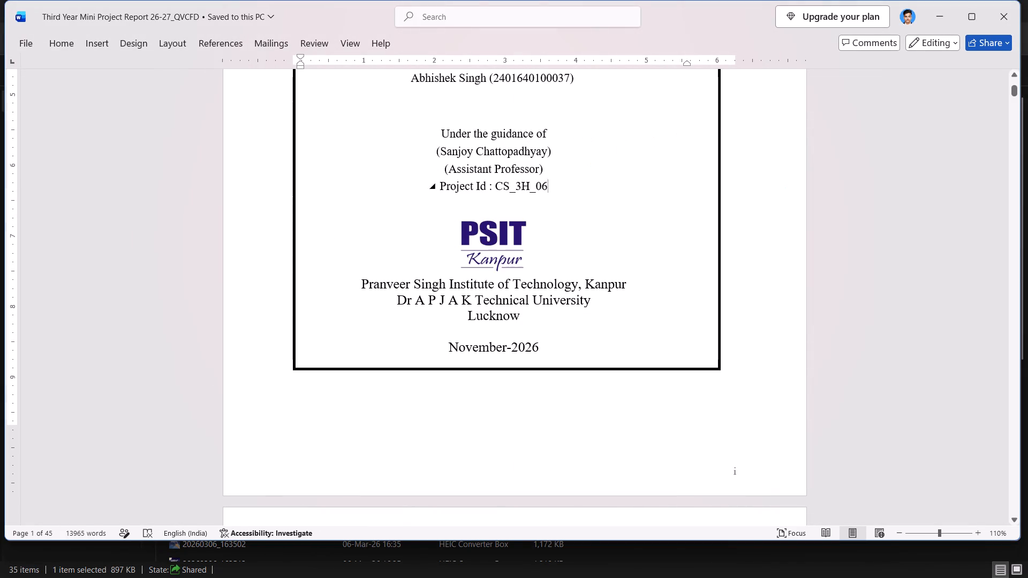
pyautogui.moveTo(527, 181); pyautogui.dragTo(503, 181)
pyautogui.hotkey('ctrl', 'c')
pyautogui.hotkey('alt', 'Tab')
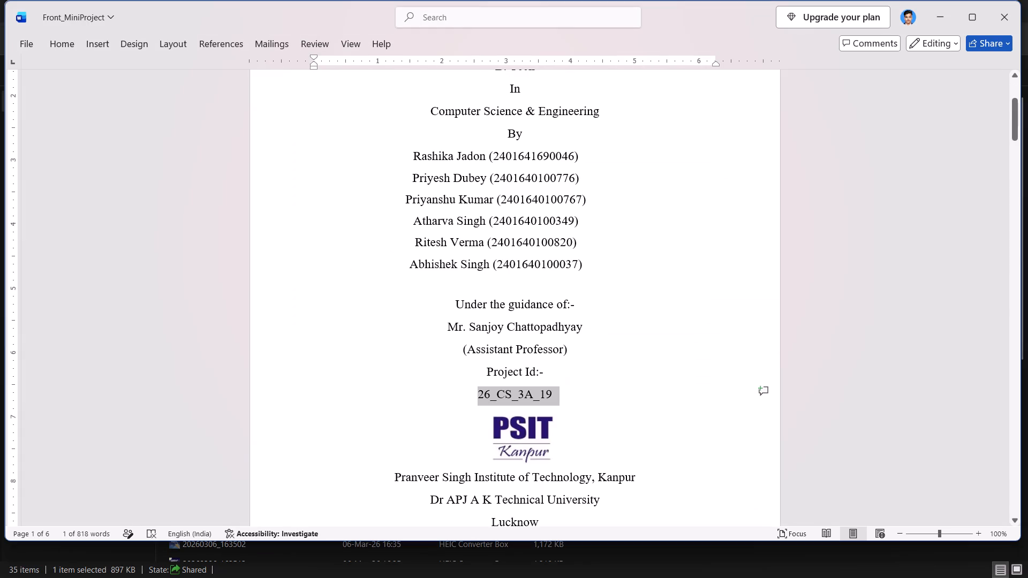
pyautogui.click(553, 374)
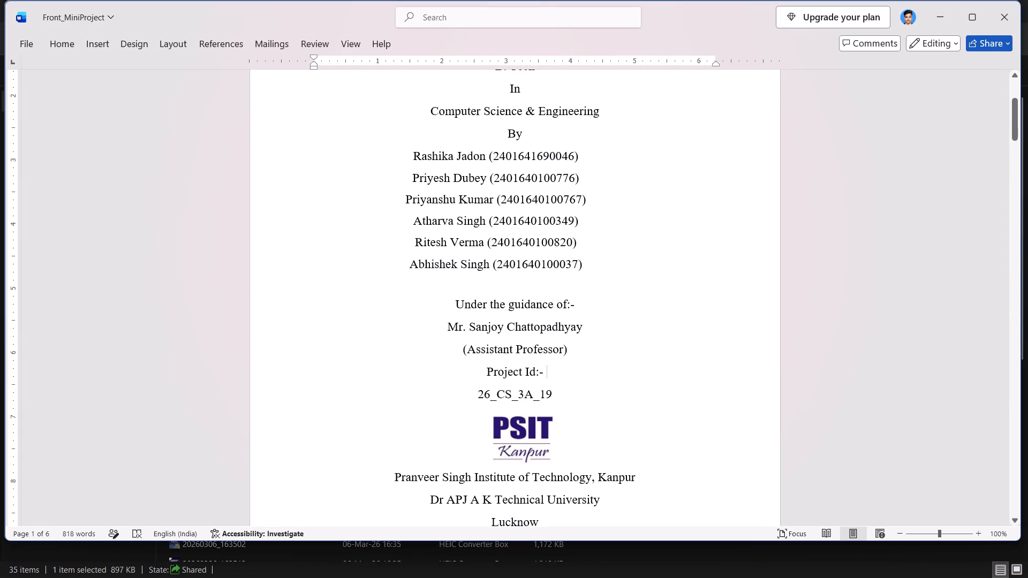
pyautogui.hotkey('ctrl', 'v')
# Delete the old ID 26_CS_3A_19 from the line below "Project Id:-", keeping that line blank above the PSIT logo.
pyautogui.click(562, 393)
pyautogui.hotkey('ctrl', 'BackSpace')
pyautogui.hotkey('ctrl', 'BackSpace')
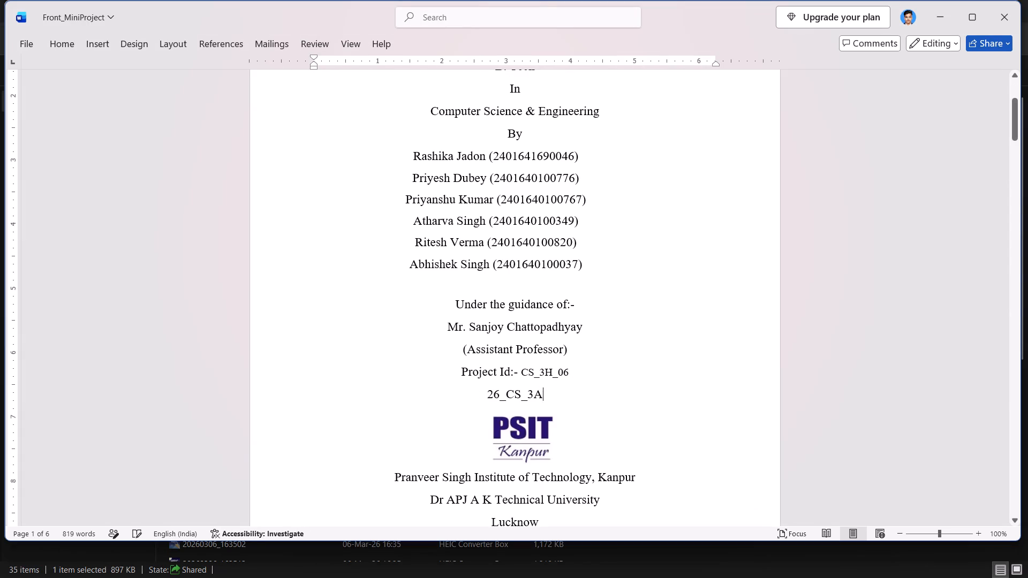
pyautogui.hotkey('ctrl', 'BackSpace')
pyautogui.hotkey('ctrl', 'BackSpace')
pyautogui.hotkey('ctrl', 'BackSpace')
pyautogui.press('BackSpace')
pyautogui.press('BackSpace')
pyautogui.press('BackSpace')
pyautogui.hotkey('alt', 'Tab')
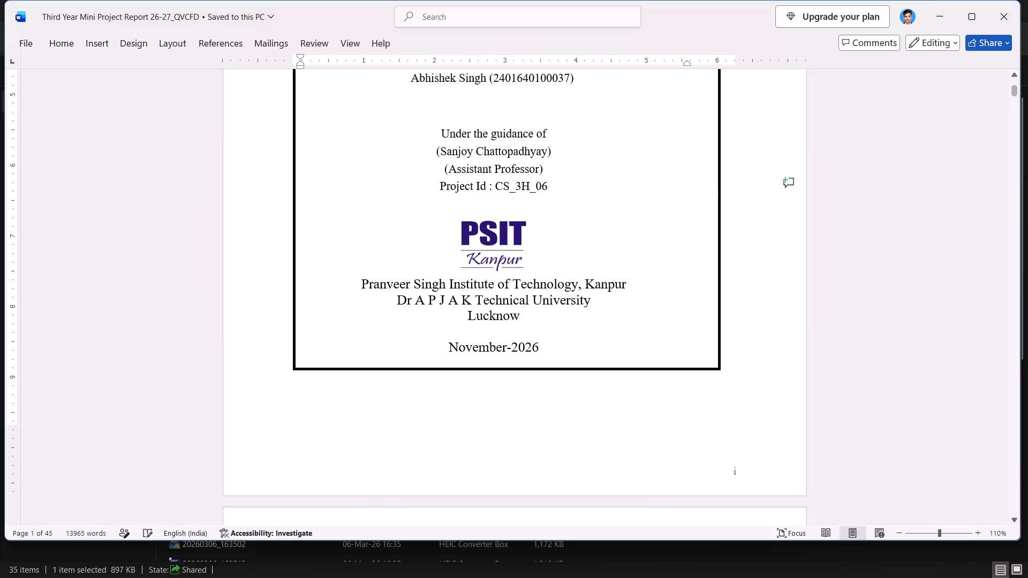
pyautogui.hotkey('alt', 'Tab')
pyautogui.click(585, 363)
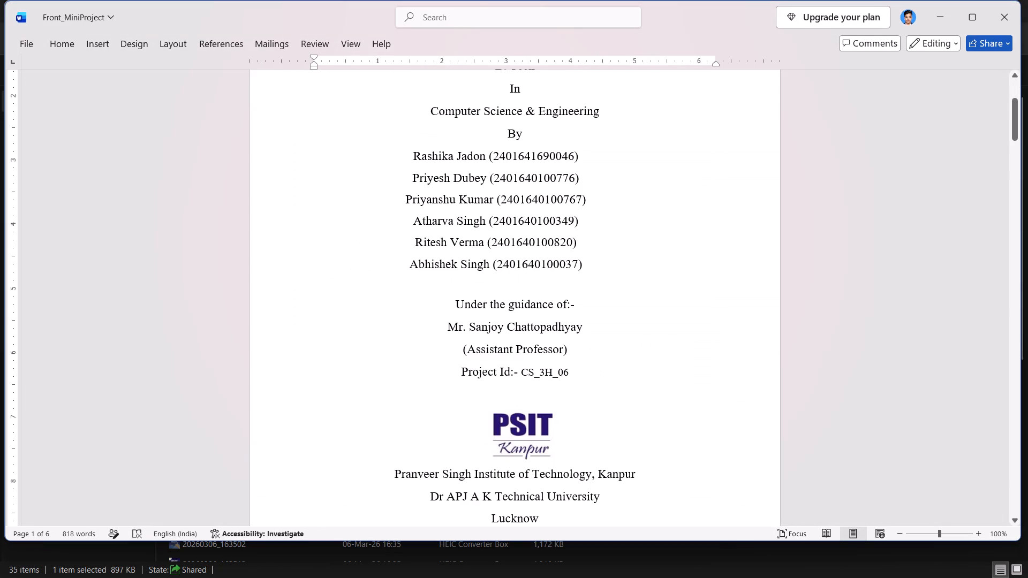
# Set the line spacing of the six student lines on the Front_MiniProject cover to 2.0.
pyautogui.scroll(-3, 585, 363)
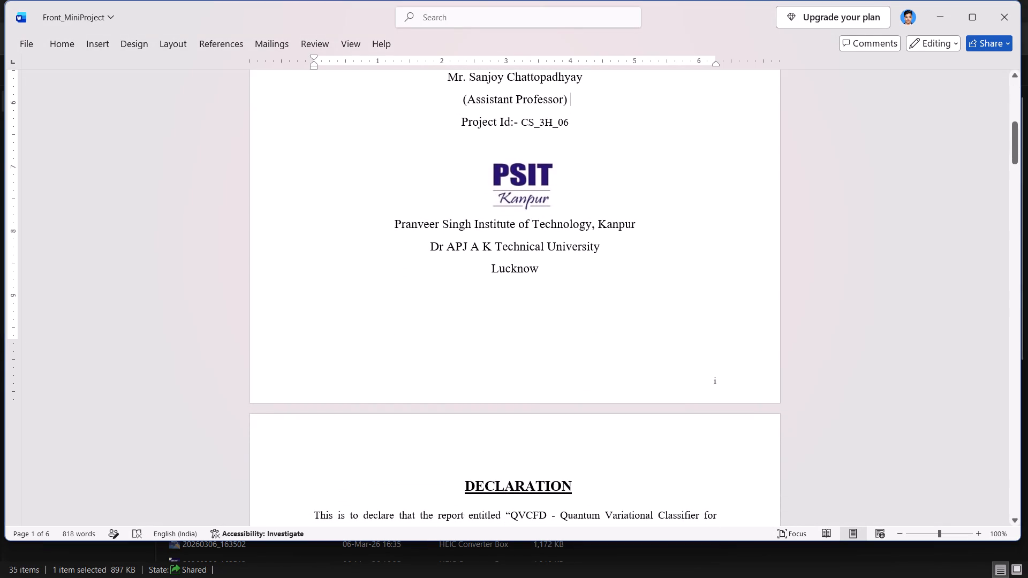
pyautogui.keyDown('ctrl'); pyautogui.scroll(-3, 585, 363); pyautogui.keyUp('ctrl')
pyautogui.scroll(4, 585, 363)
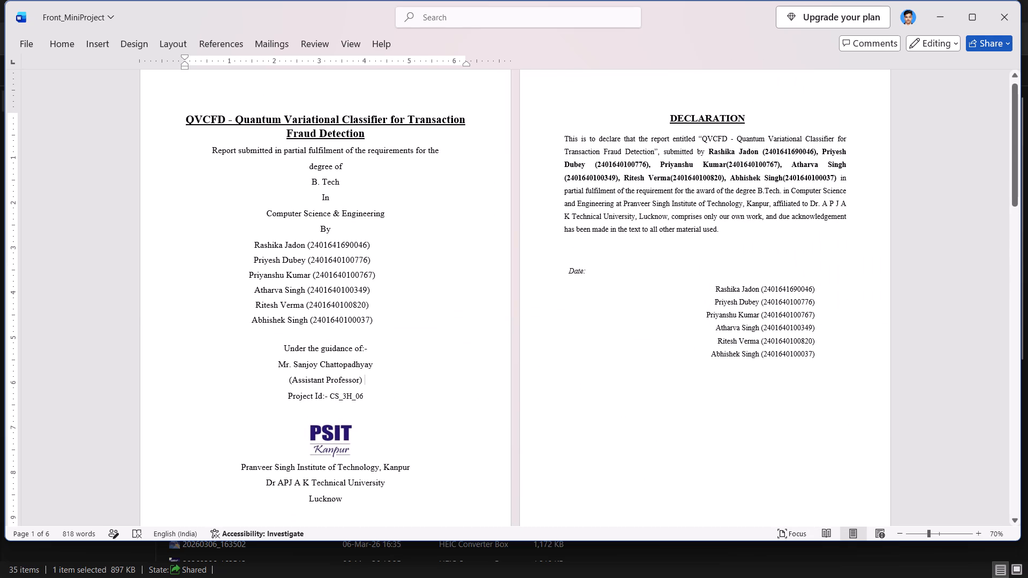
pyautogui.moveTo(253, 245); pyautogui.dragTo(383, 325)
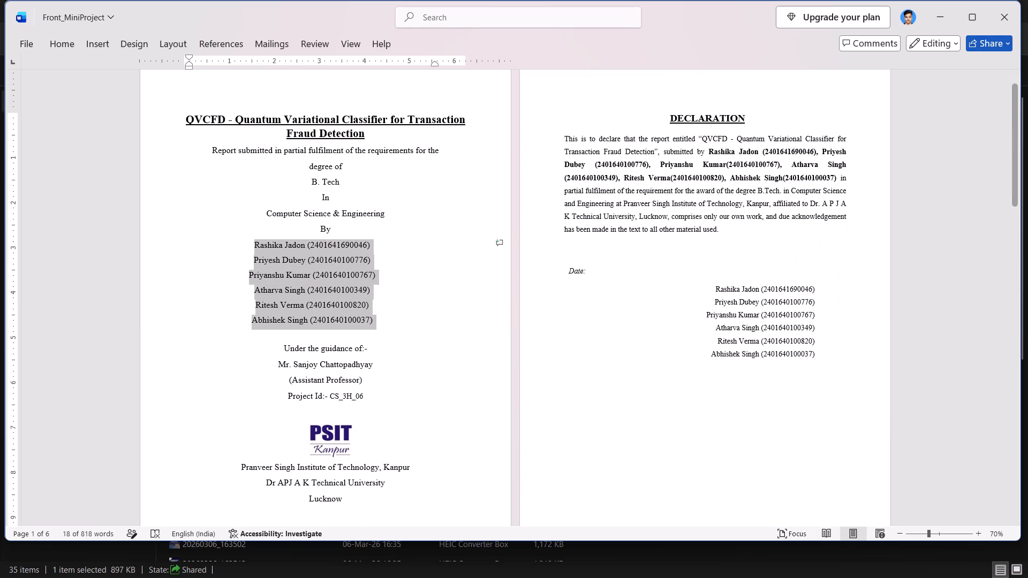
pyautogui.click(73, 43)
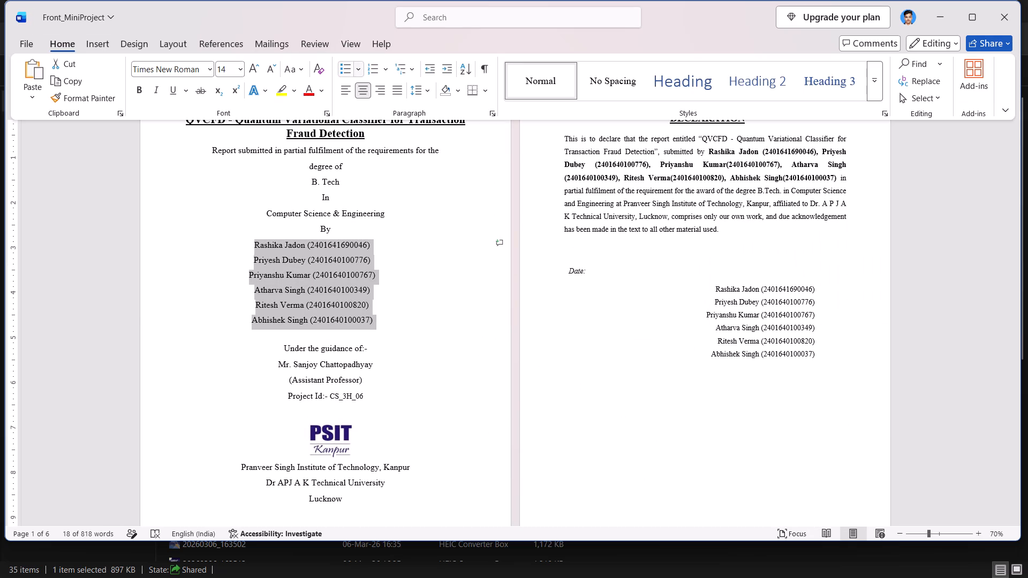
pyautogui.click(426, 89)
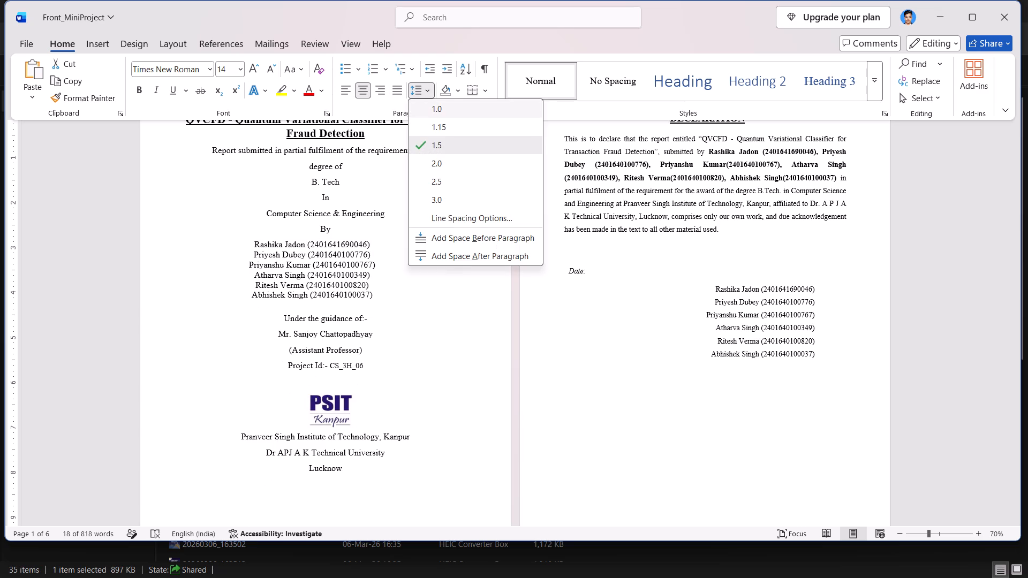
pyautogui.click(443, 158)
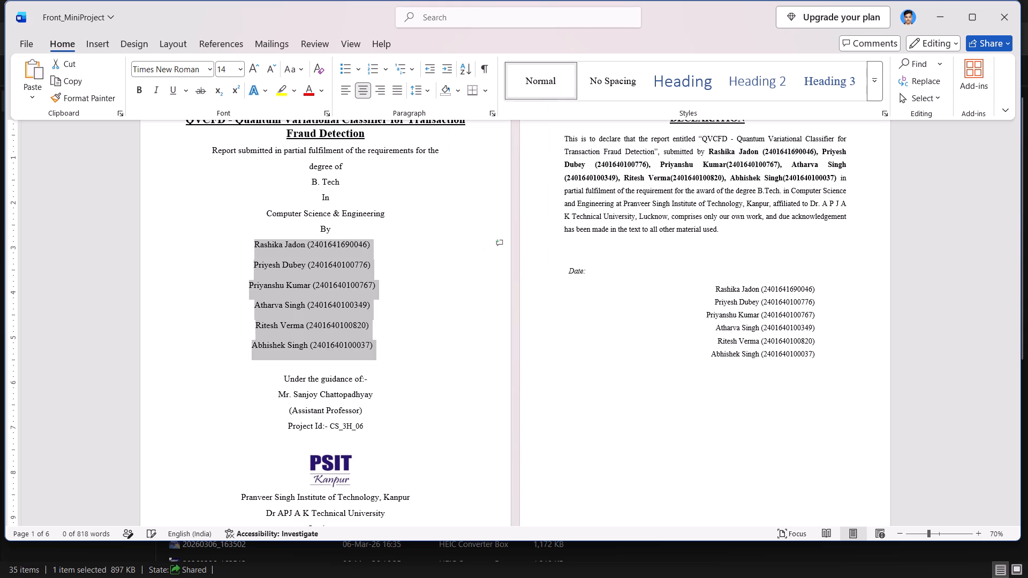
pyautogui.click(412, 302)
pyautogui.hscroll(1, 412, 302)
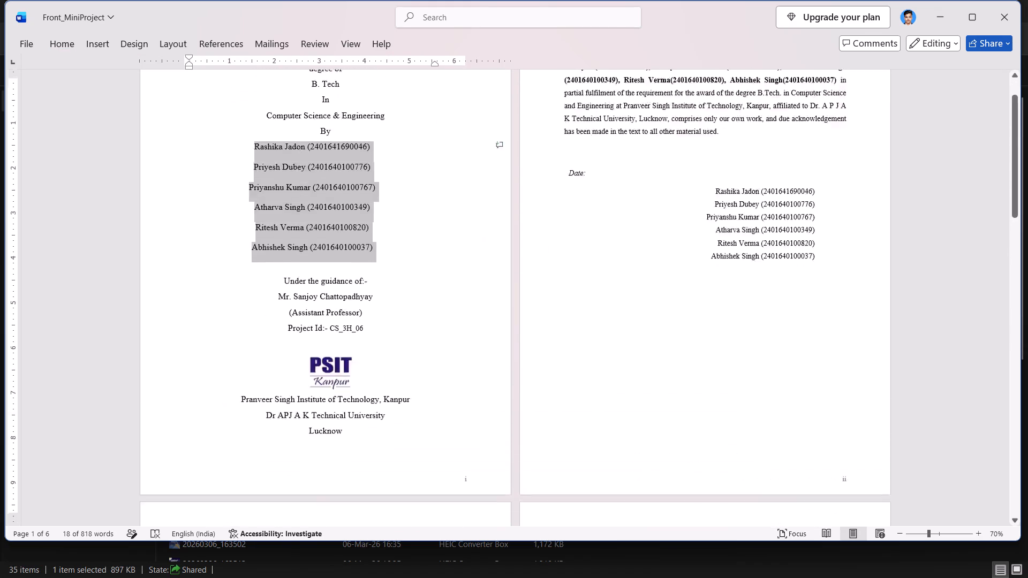
pyautogui.hscroll(1, 412, 302)
pyautogui.click(412, 302)
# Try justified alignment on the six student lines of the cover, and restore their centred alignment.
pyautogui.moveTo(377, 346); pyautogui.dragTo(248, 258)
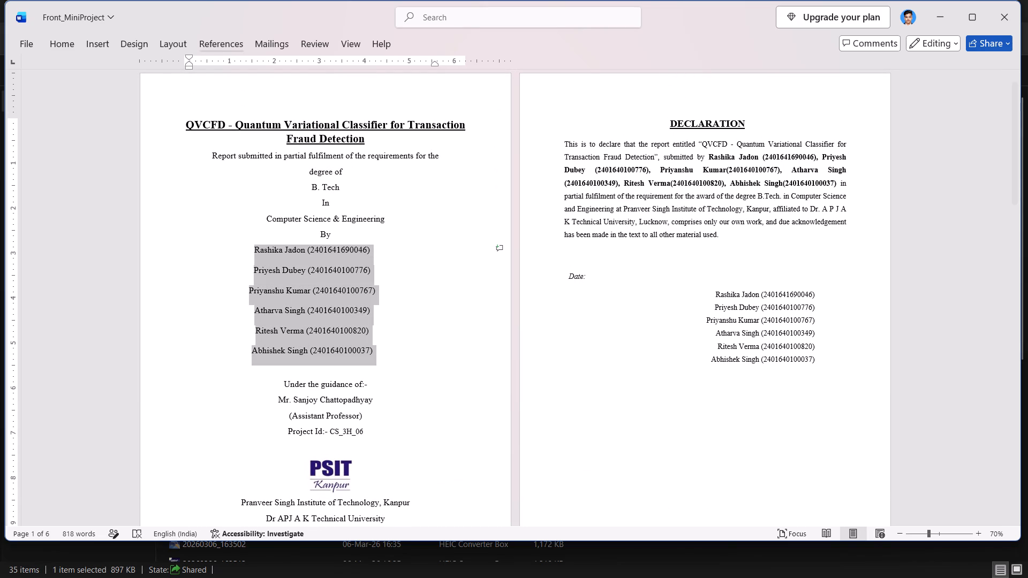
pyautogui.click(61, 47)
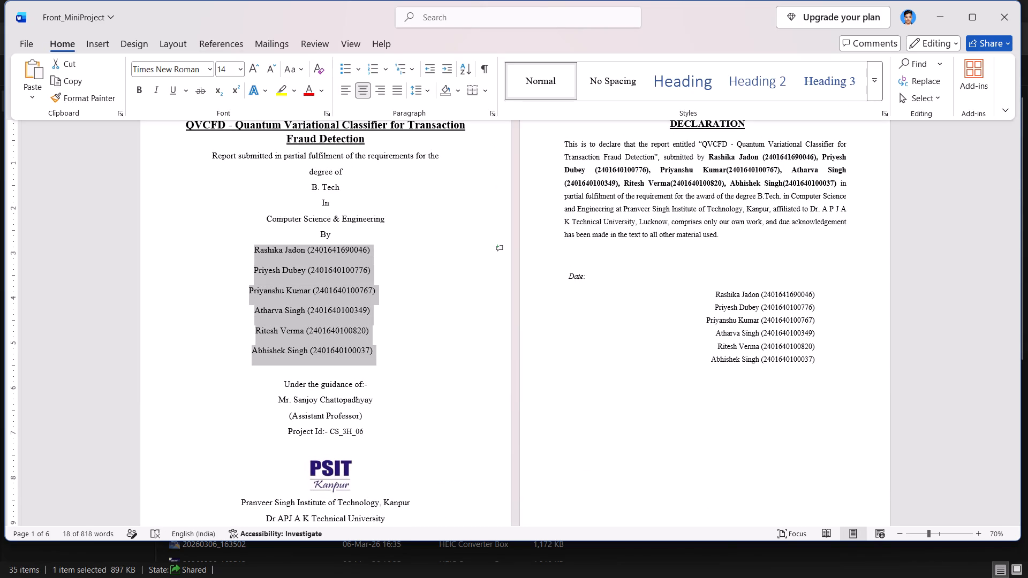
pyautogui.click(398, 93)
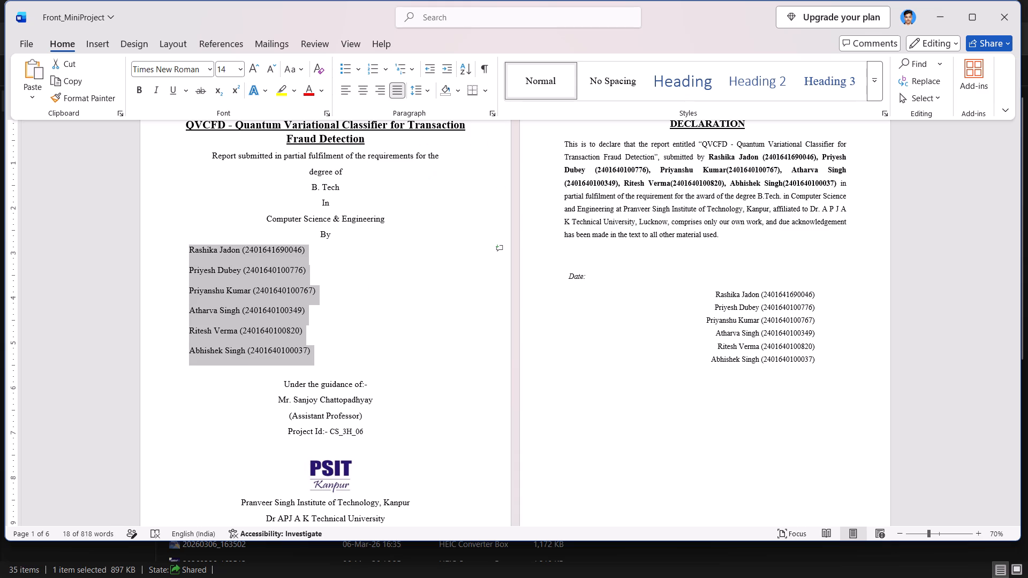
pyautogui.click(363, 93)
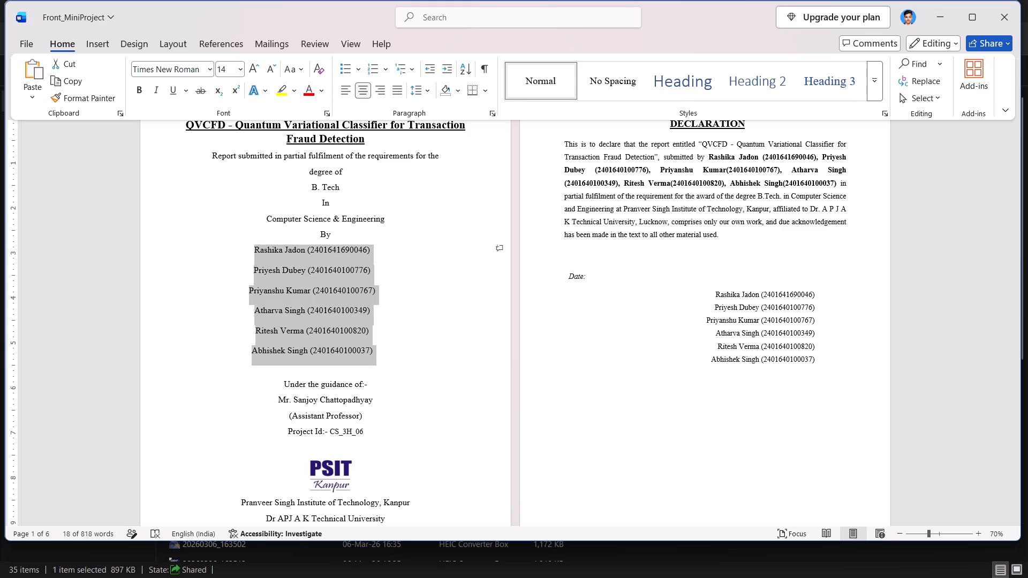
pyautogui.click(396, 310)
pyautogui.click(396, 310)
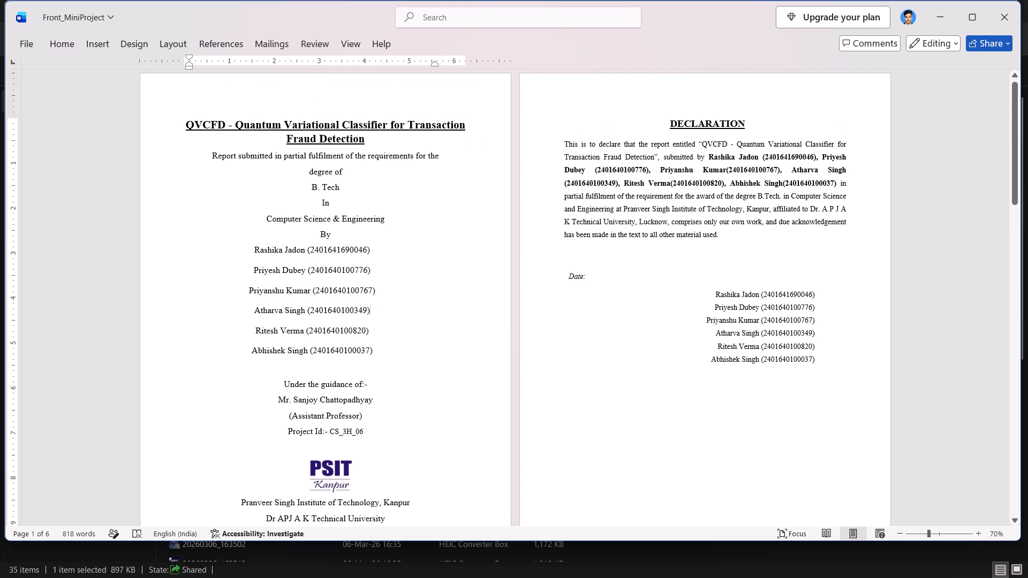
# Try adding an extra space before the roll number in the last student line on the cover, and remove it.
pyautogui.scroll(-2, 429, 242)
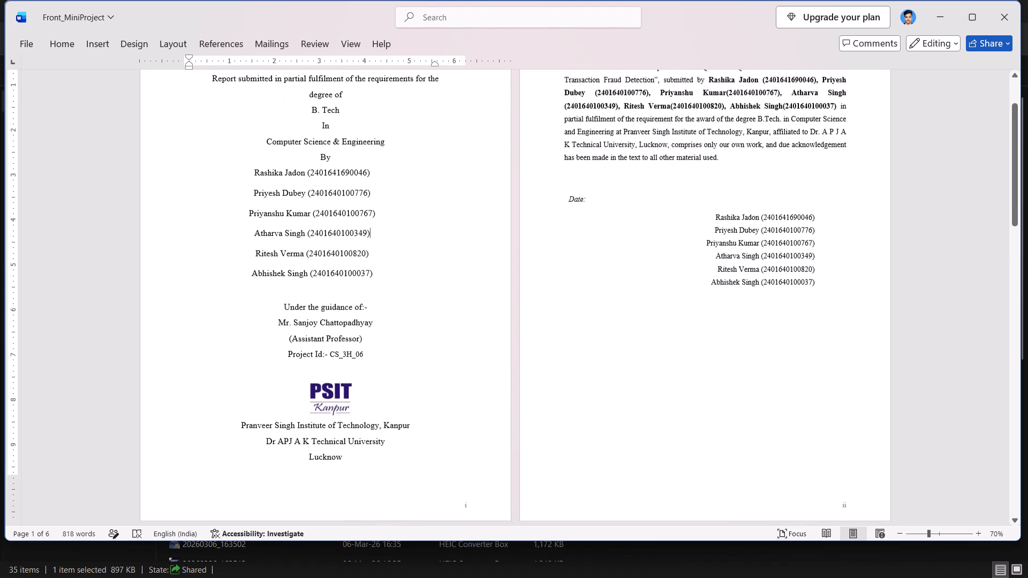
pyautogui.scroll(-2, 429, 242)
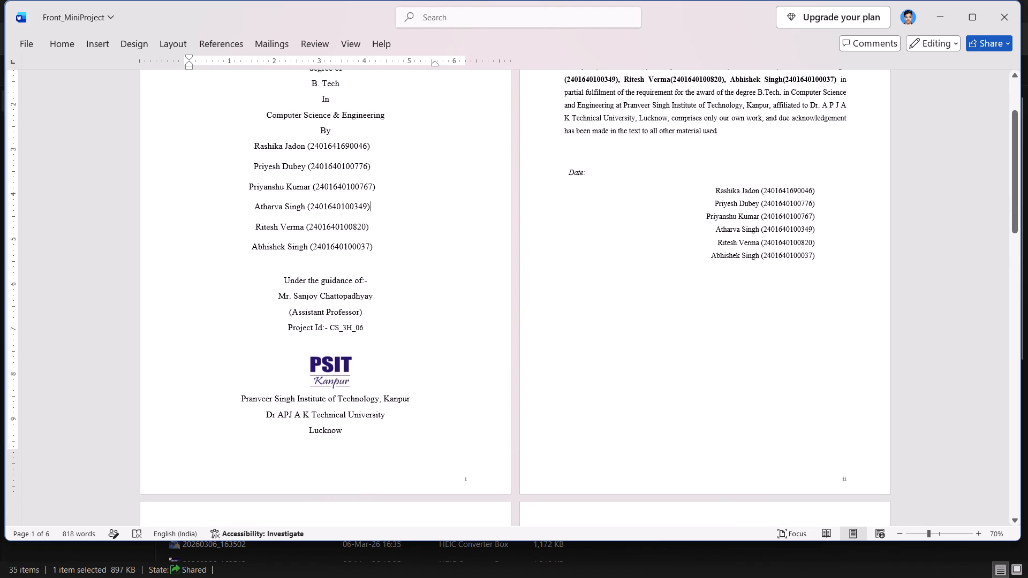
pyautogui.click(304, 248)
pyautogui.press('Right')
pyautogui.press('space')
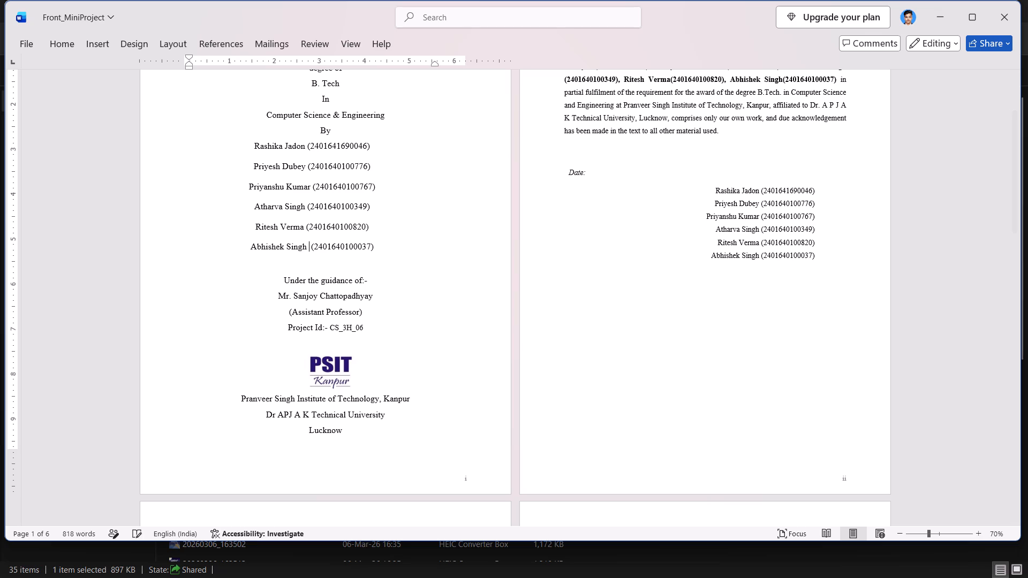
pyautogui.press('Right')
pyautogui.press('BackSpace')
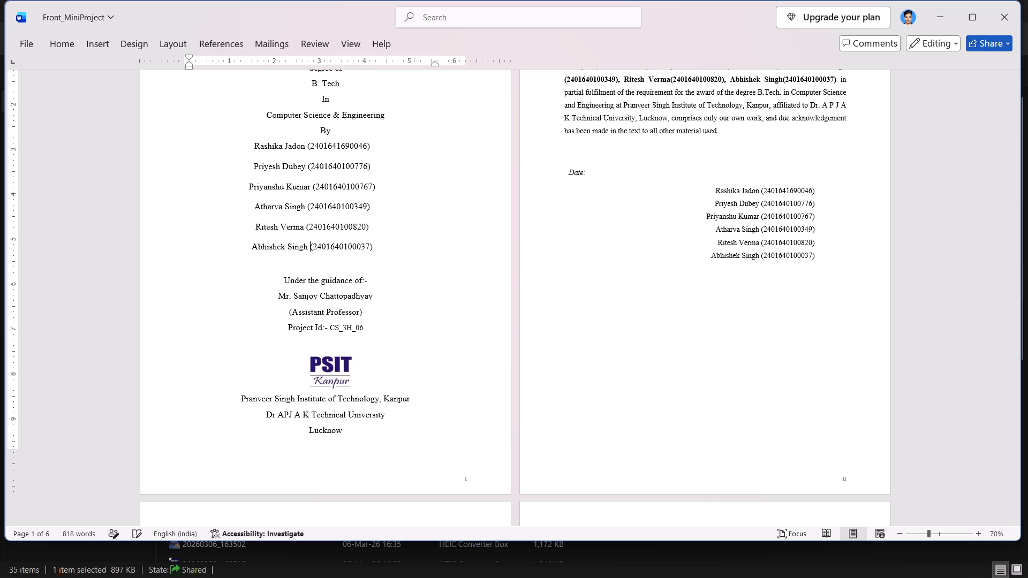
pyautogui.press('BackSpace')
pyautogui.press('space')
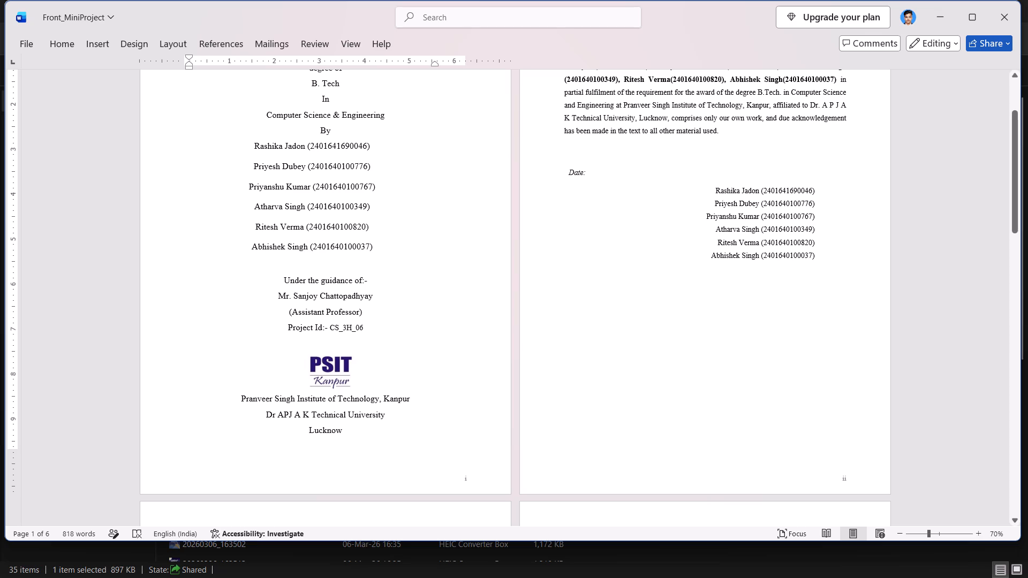
# Compare the paragraph formatting of the last student line with that of the guidance and project ID lines on the cover.
pyautogui.click(323, 295)
pyautogui.click(58, 41)
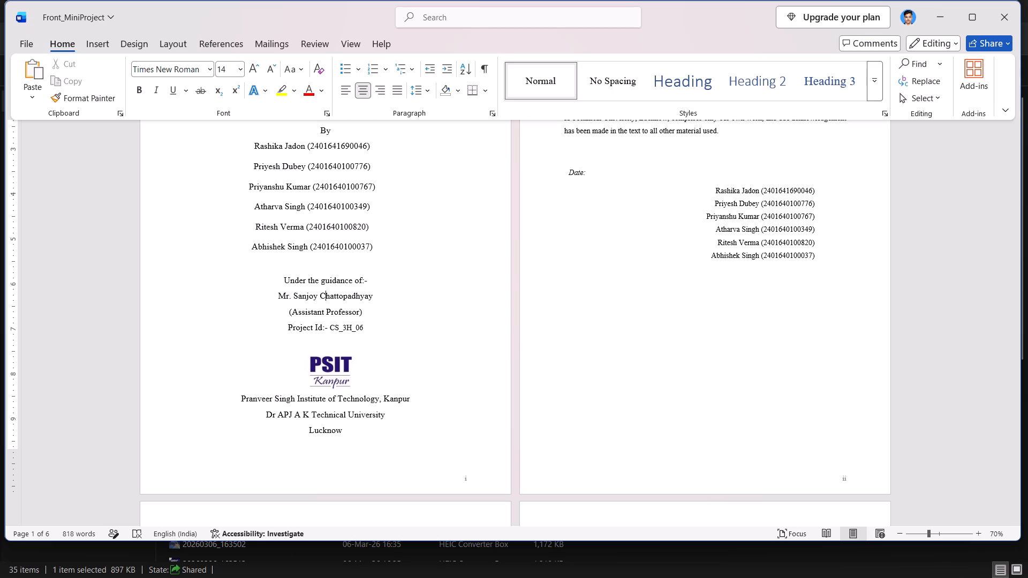
pyautogui.click(338, 284)
pyautogui.click(323, 246)
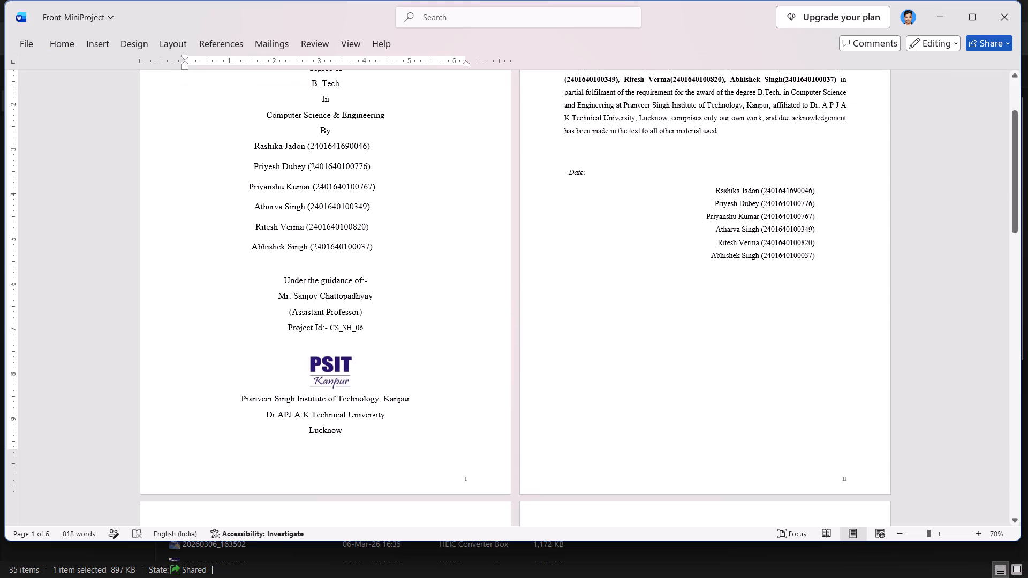
pyautogui.moveTo(70, 33); pyautogui.dragTo(67, 40)
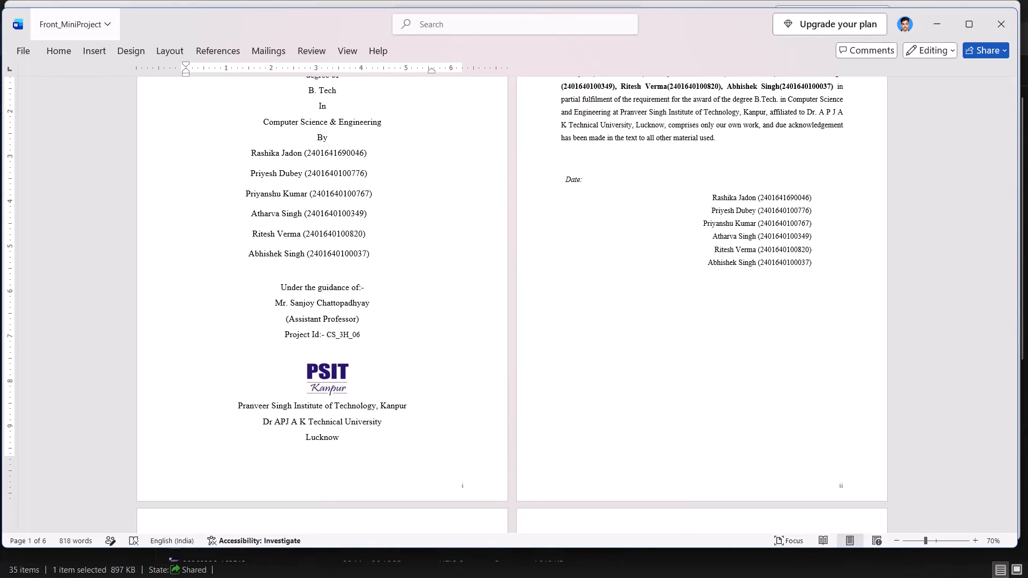
pyautogui.click(67, 49)
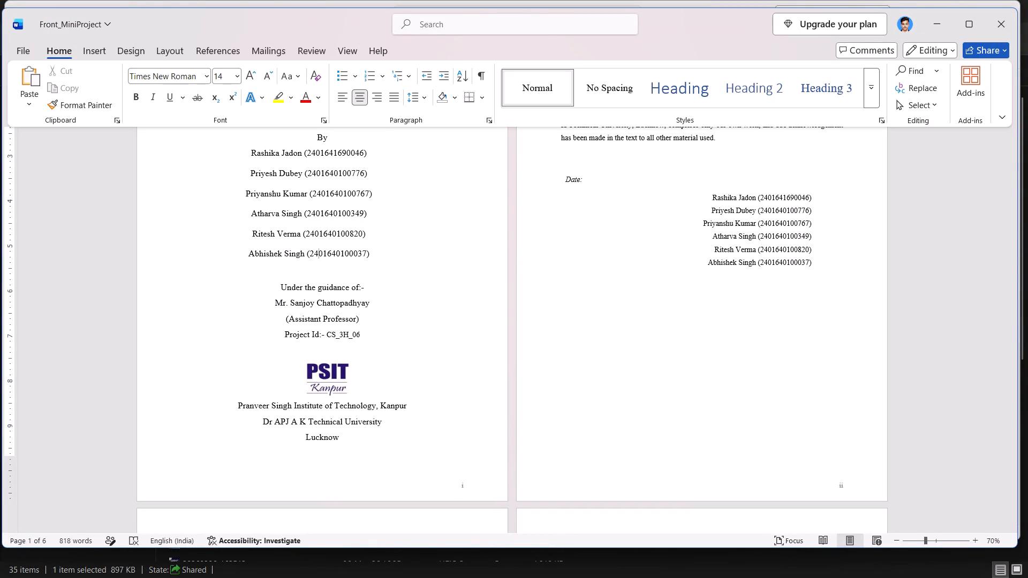
pyautogui.click(329, 321)
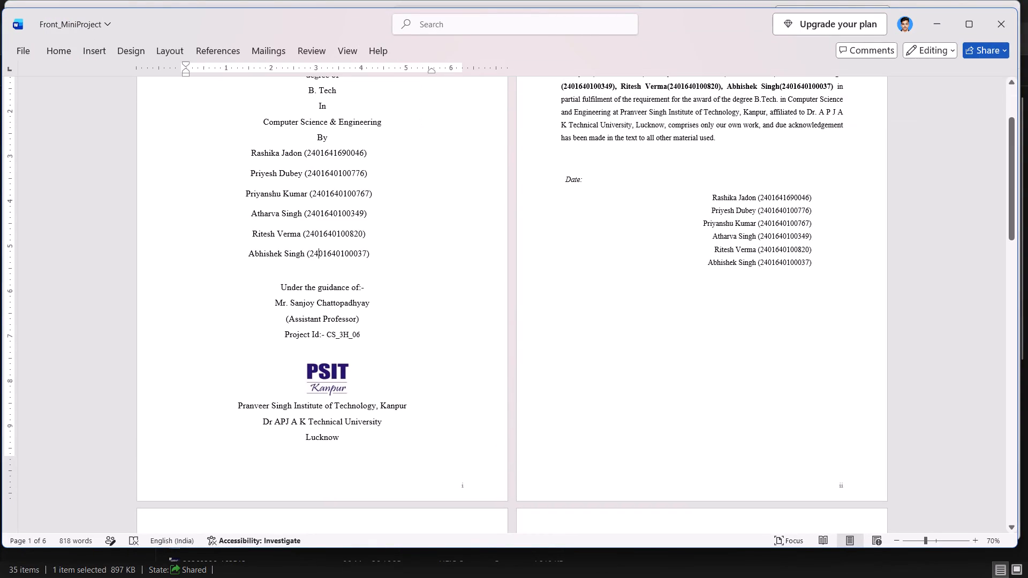
pyautogui.click(314, 332)
pyautogui.click(55, 47)
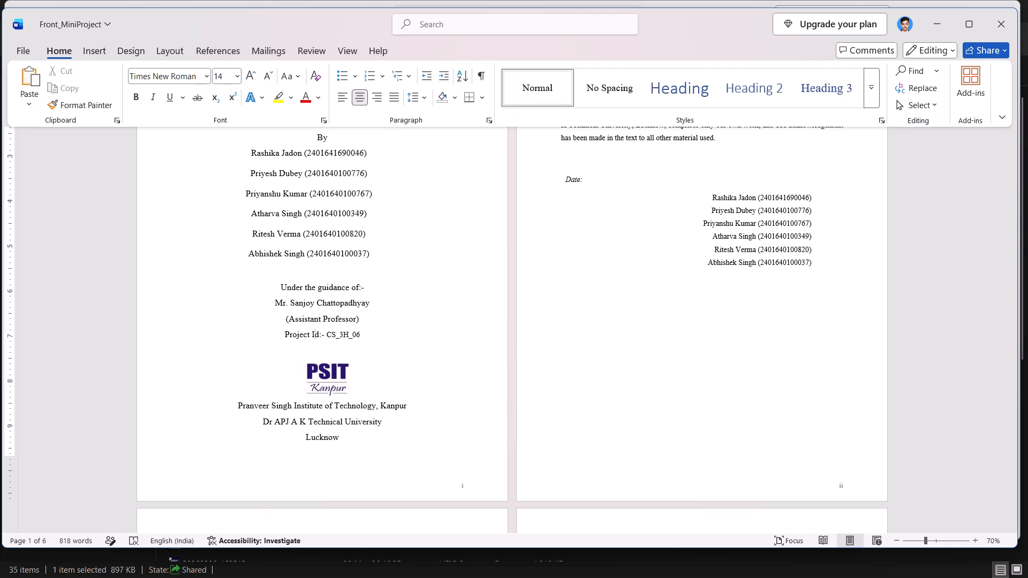
pyautogui.click(207, 184)
# Review the cover's overall layout and the student list on the Declaration page of Front_MiniProject.
pyautogui.scroll(3, 314, 206)
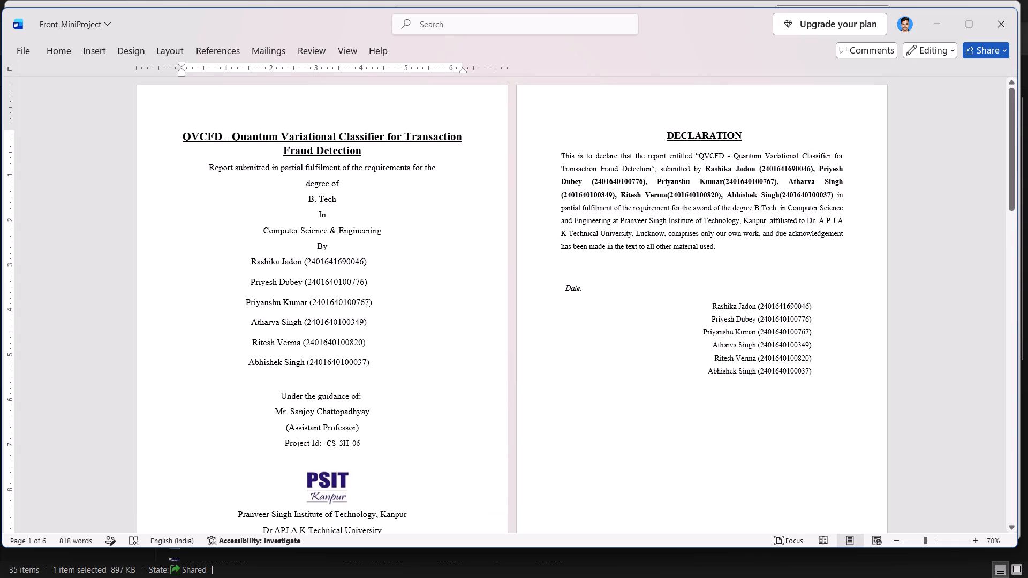
pyautogui.scroll(-1, 328, 213)
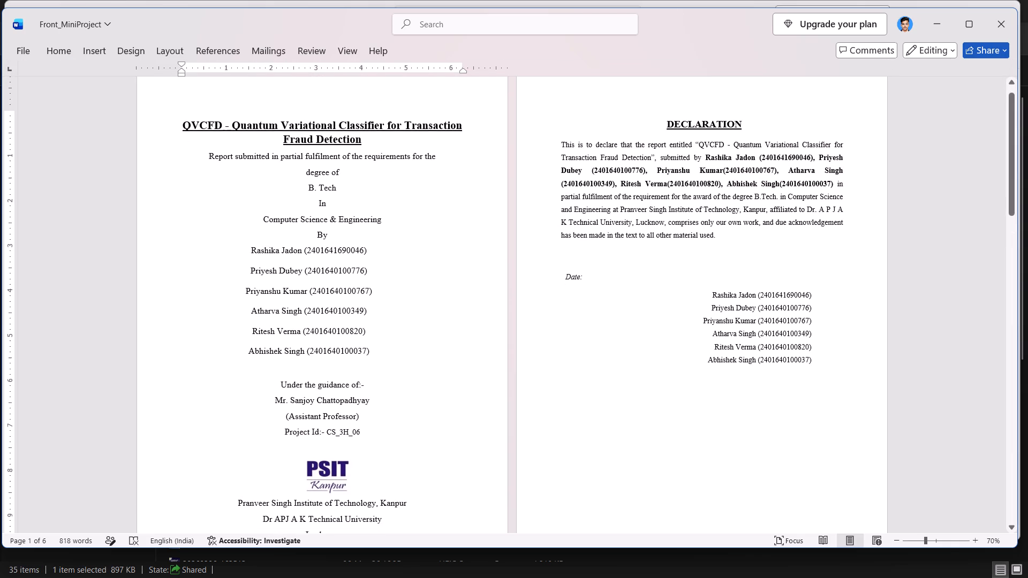
pyautogui.scroll(-1, 328, 213)
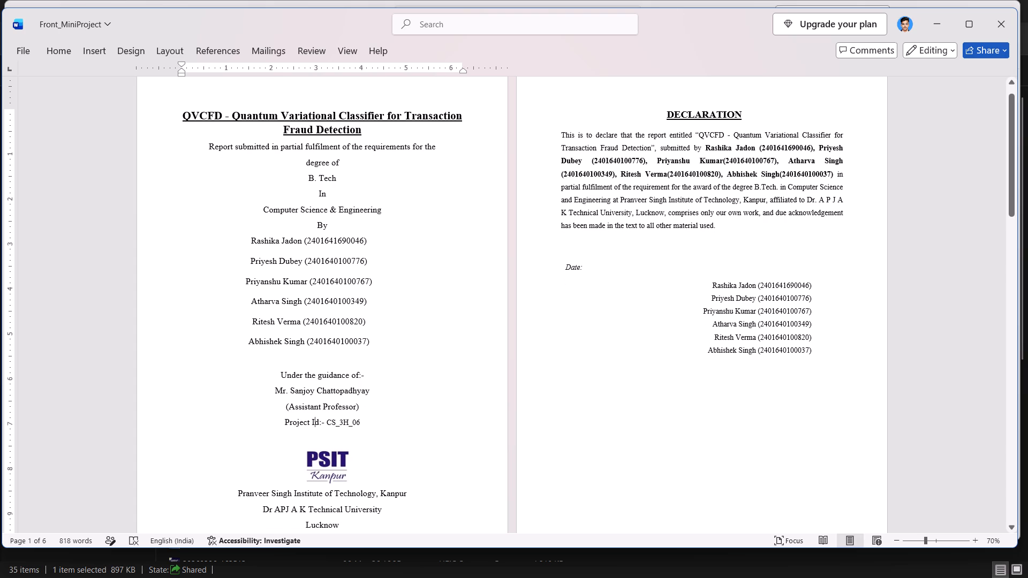
pyautogui.scroll(-2, 328, 213)
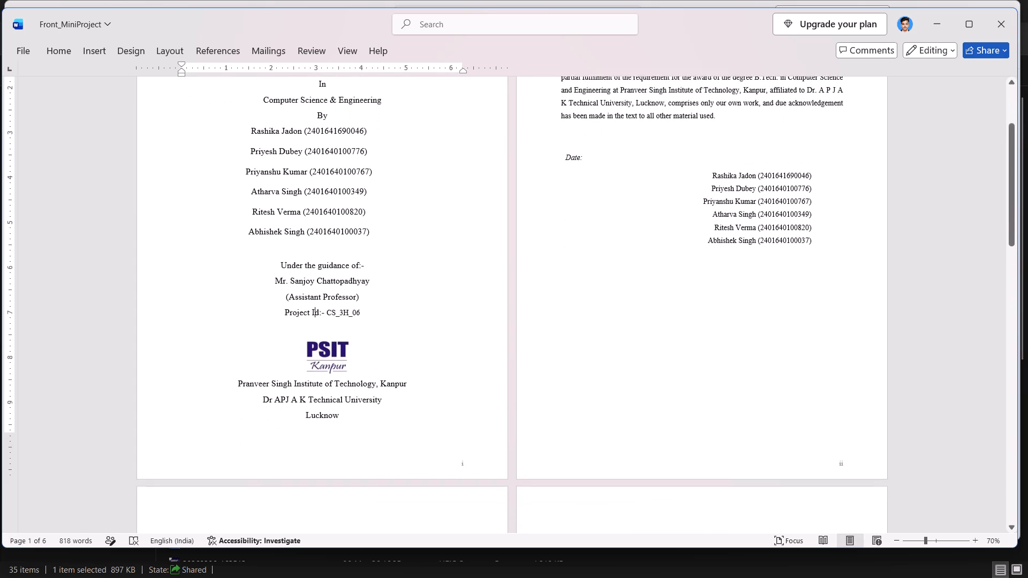
pyautogui.scroll(-3, 328, 213)
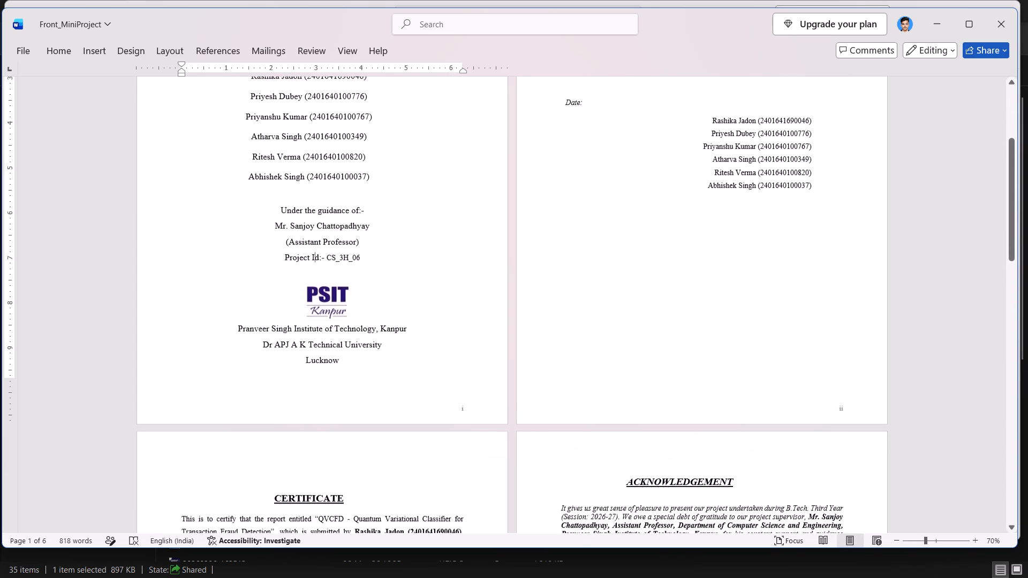
pyautogui.scroll(5, 328, 213)
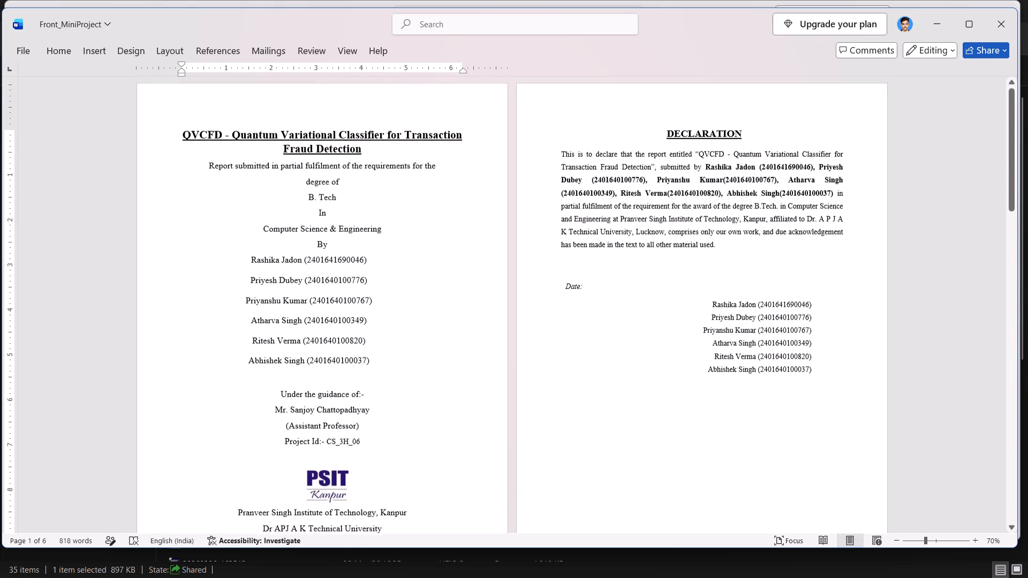
pyautogui.scroll(1, 328, 213)
pyautogui.scroll(-2, 513, 314)
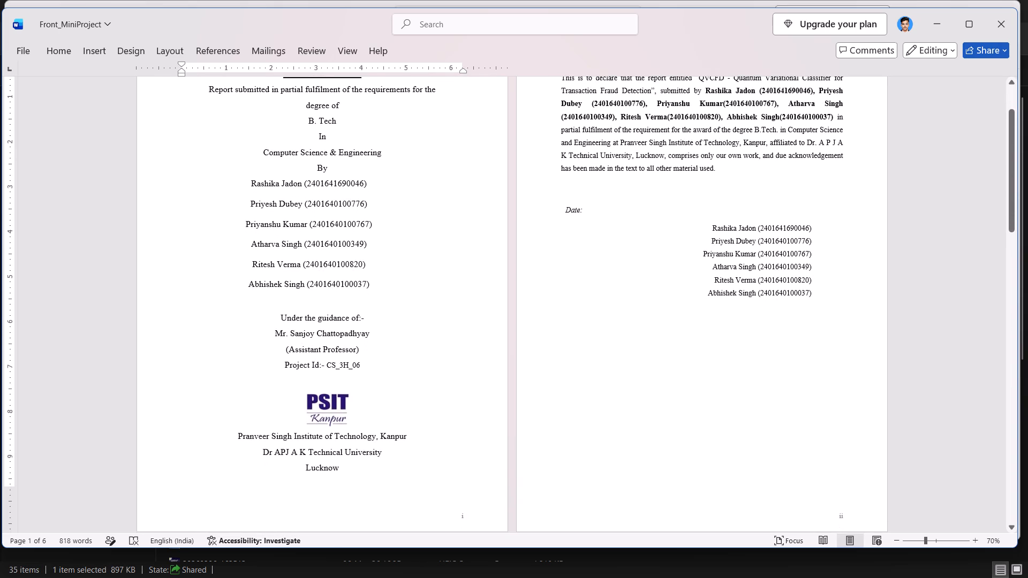
pyautogui.tripleClick(785, 271)
pyautogui.click(785, 271)
pyautogui.click(794, 294)
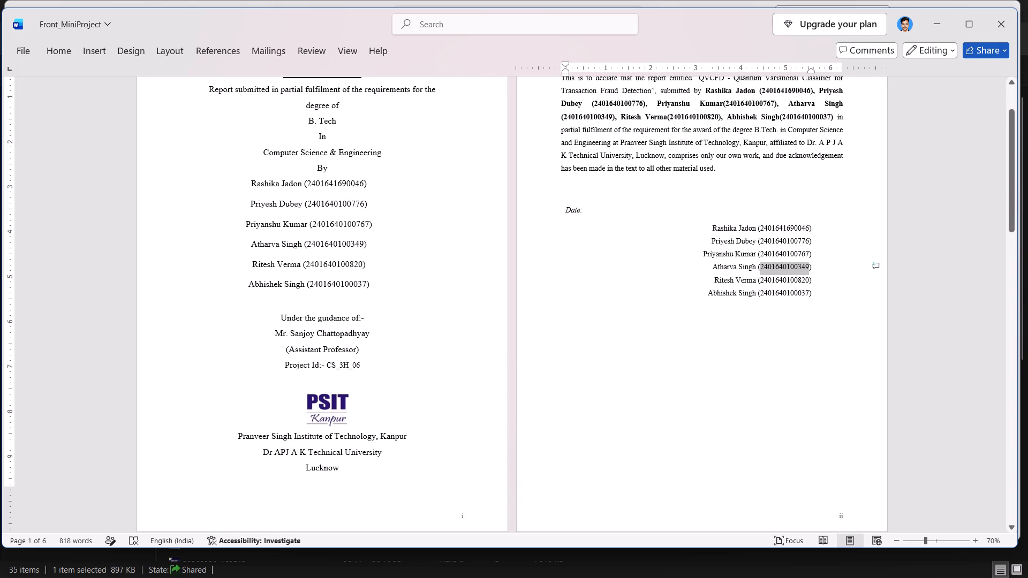
# Review the cover and Declaration pages of Third Year Mini Project Report 26-27_QVCFD against those of Front_MiniProject.
pyautogui.hotkey('alt', 'Tab')
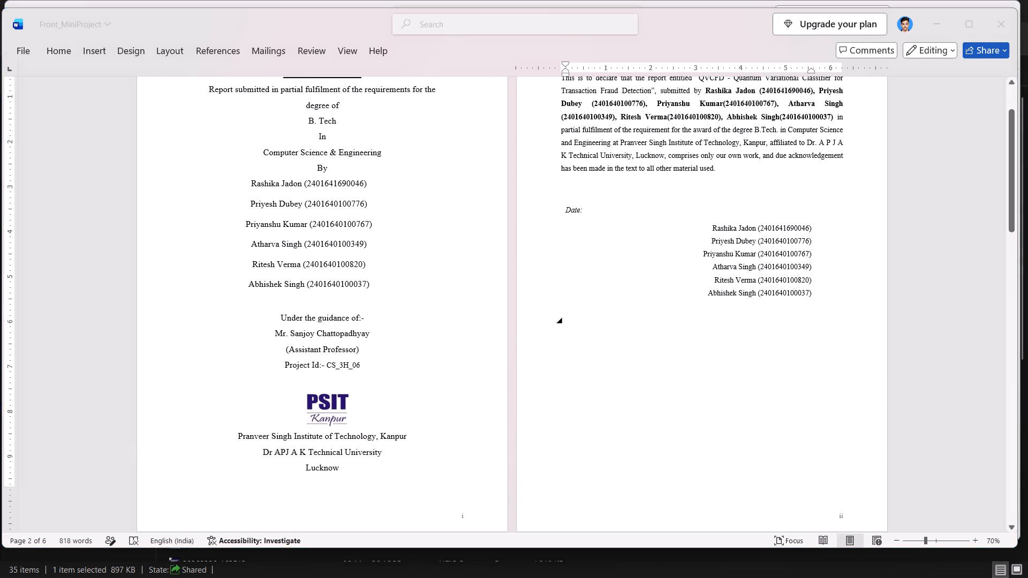
pyautogui.scroll(4, 714, 312)
pyautogui.keyDown('ctrl'); pyautogui.scroll(-3, 714, 312); pyautogui.keyUp('ctrl')
pyautogui.scroll(-2, 714, 312)
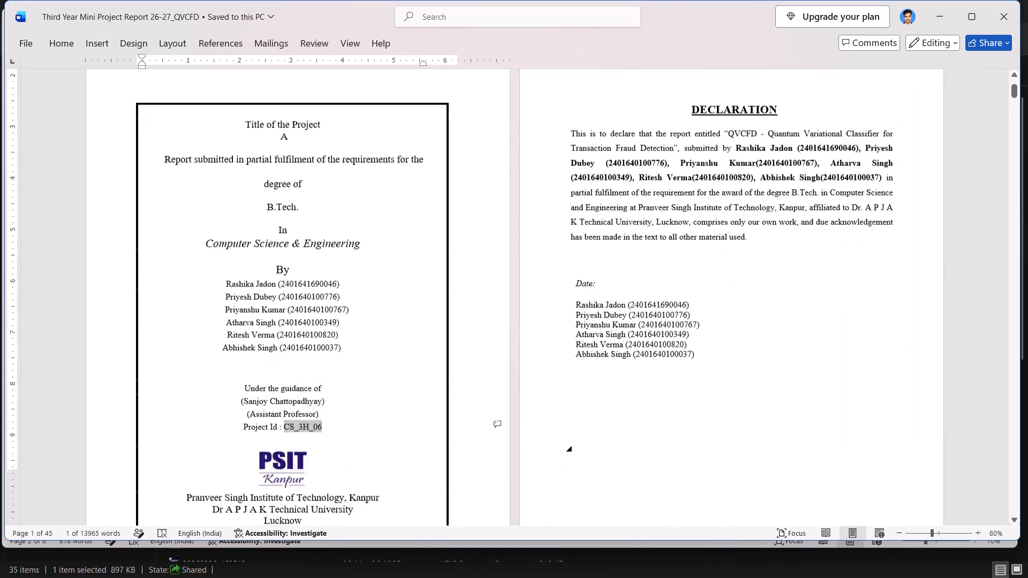
pyautogui.scroll(-2, 714, 312)
pyautogui.scroll(5, 714, 312)
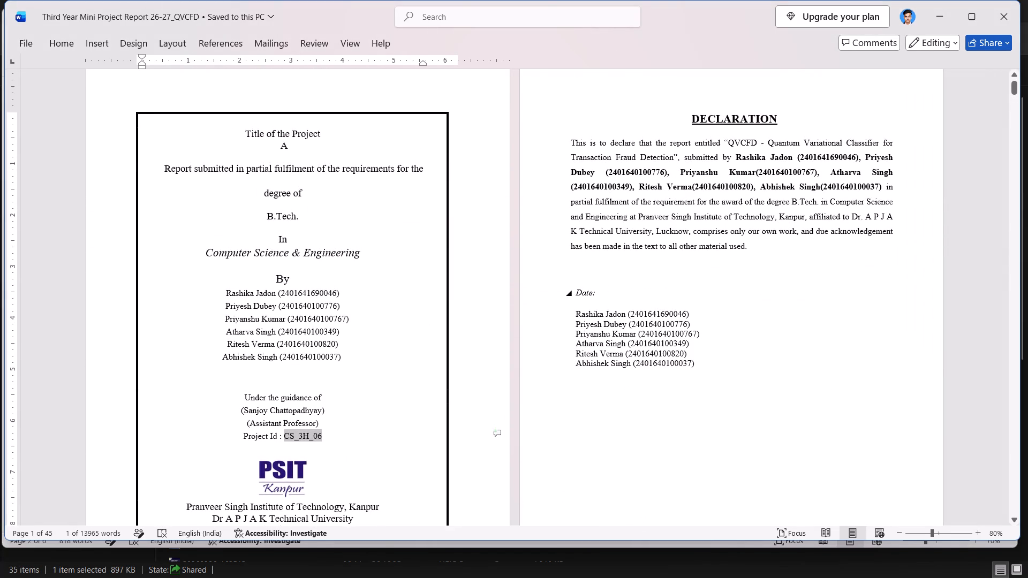
pyautogui.click(928, 22)
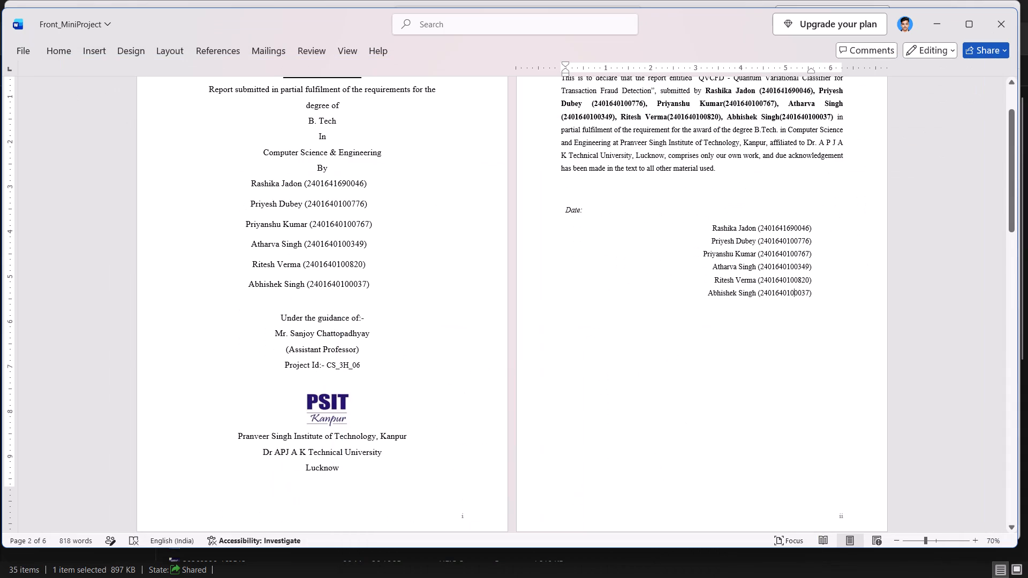
pyautogui.click(409, 178)
# Close the check_final_report_merged Word document and return to Front_MiniProject.
pyautogui.hotkey('alt', 'Tab')
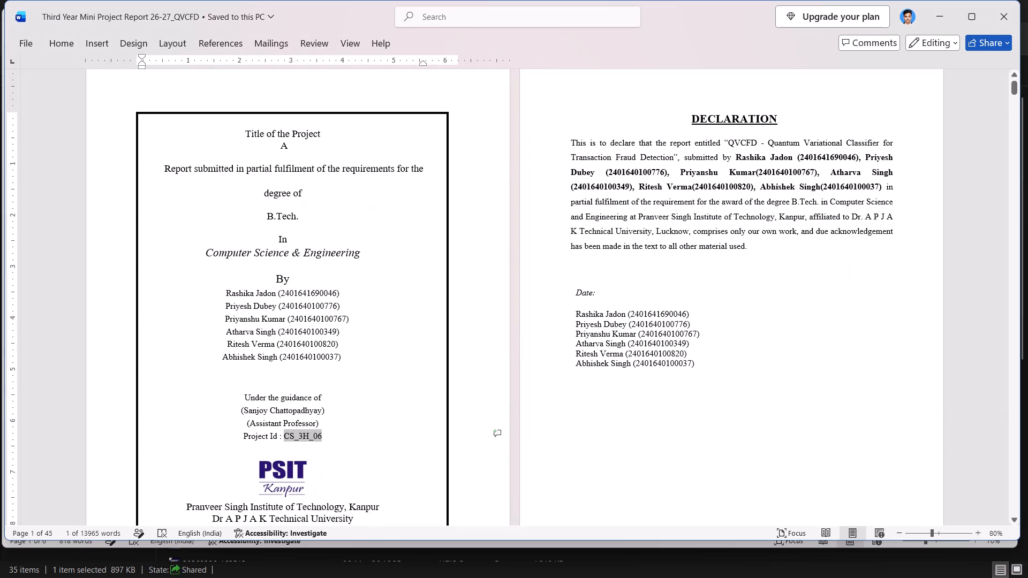
pyautogui.hotkey('alt', 'Tab')
pyautogui.hotkey('alt', 'Tab')
pyautogui.hotkey('alt', 'Tab')
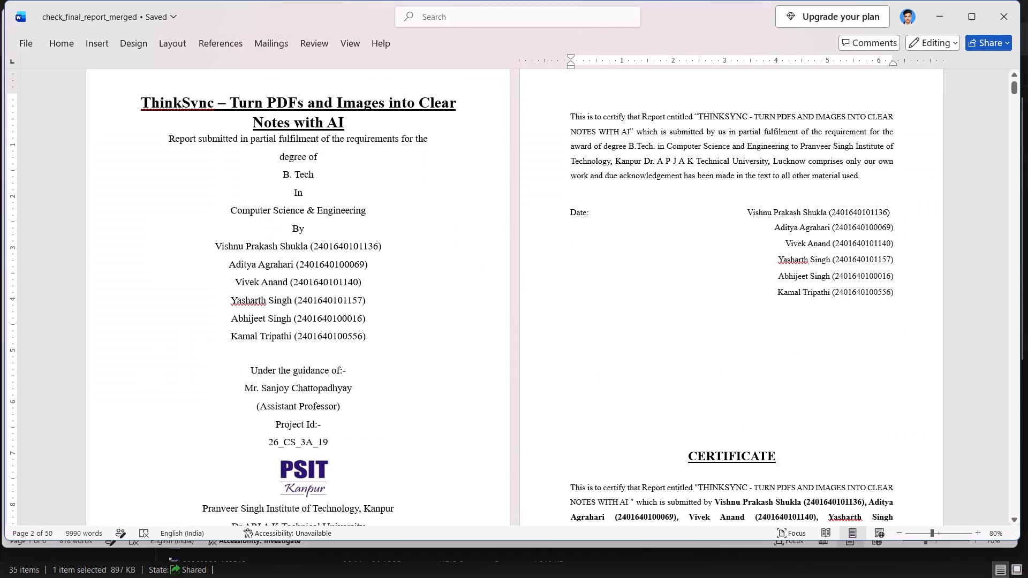
pyautogui.click(992, 12)
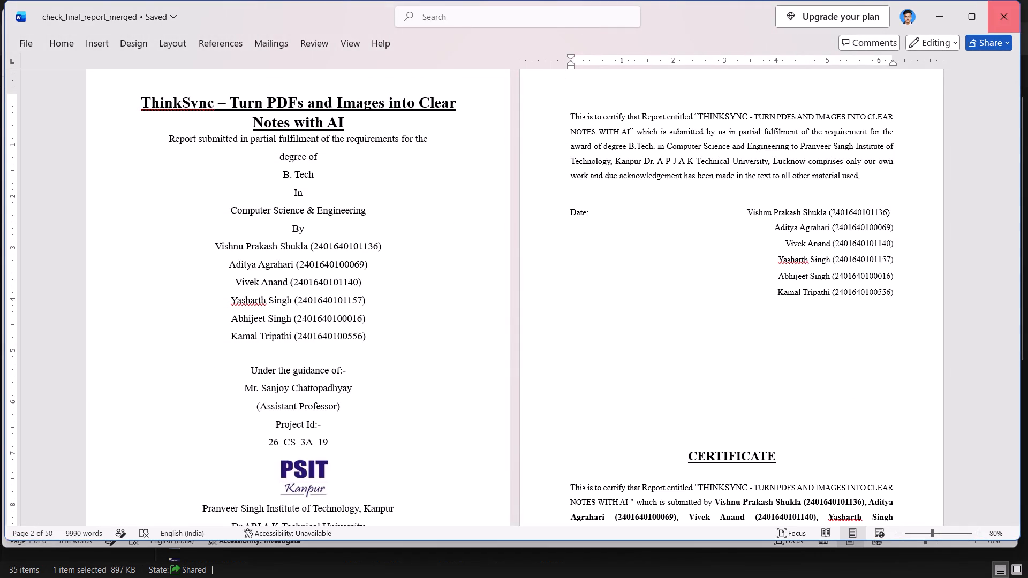
pyautogui.click(541, 282)
# Switch to check_final_report_merged.pdf in Chrome and examine its cover and Declaration page as the layout reference.
pyautogui.hotkey('alt', 'Tab')
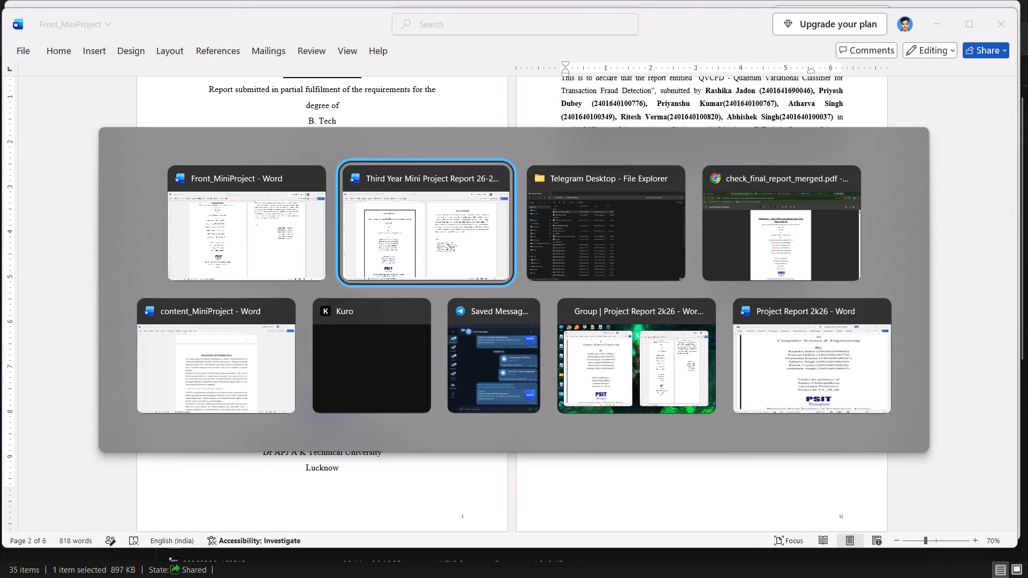
pyautogui.hotkey('alt', 'Tab')
pyautogui.hotkey('alt', 'Tab')
pyautogui.scroll(-2, 549, 255)
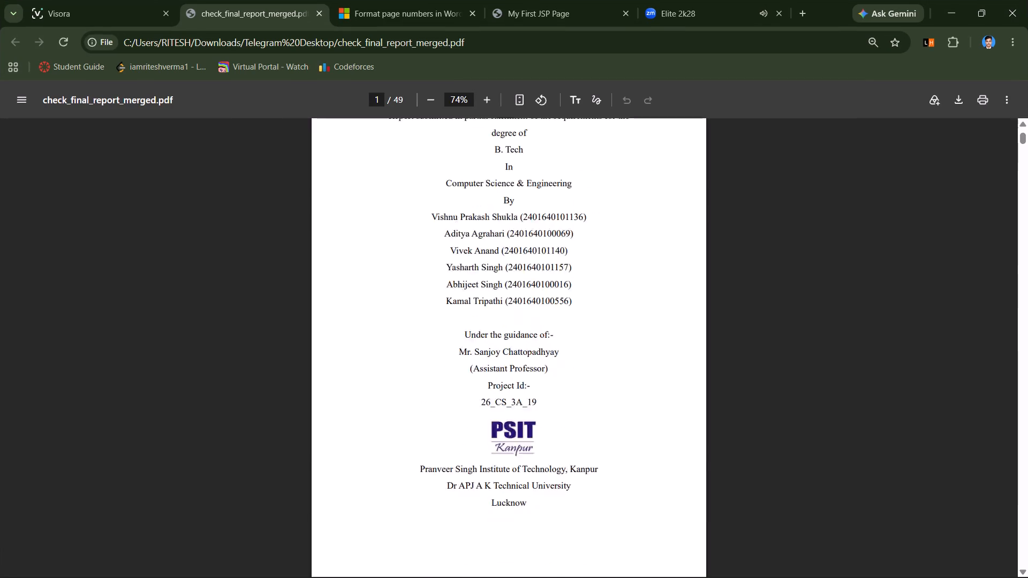
pyautogui.scroll(-5, 549, 255)
pyautogui.hotkey('alt', 'Tab')
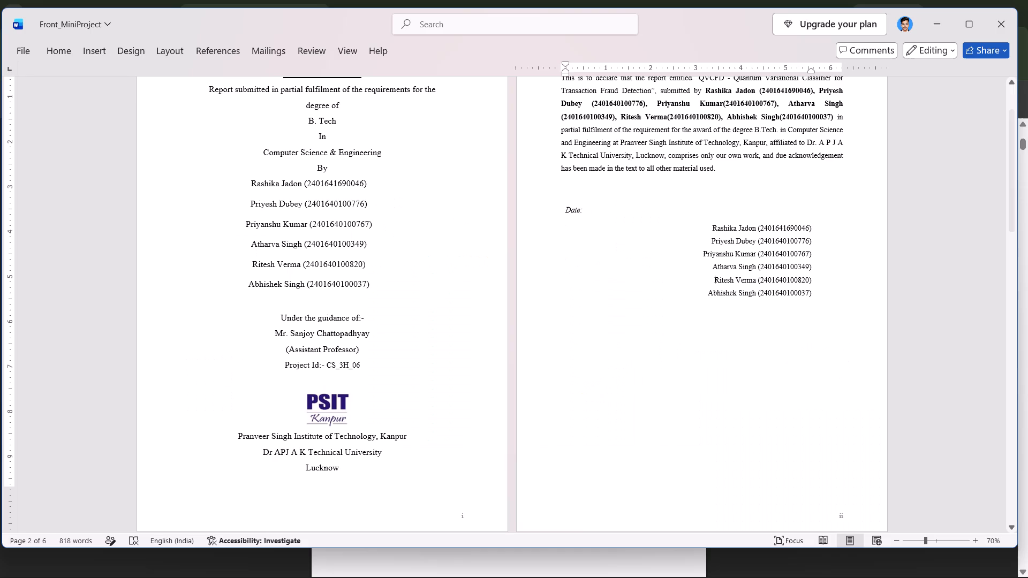
# Set the Declaration's body text, date and student list in Front_MiniProject to 0 spacing before and after with 1.5 line spacing.
pyautogui.scroll(1, 611, 256)
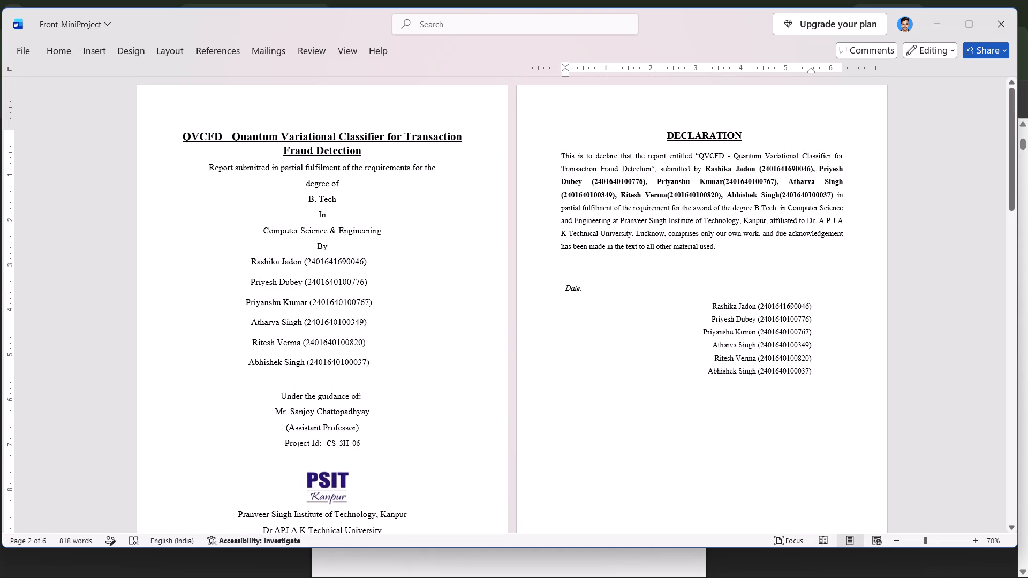
pyautogui.moveTo(818, 369); pyautogui.dragTo(553, 157)
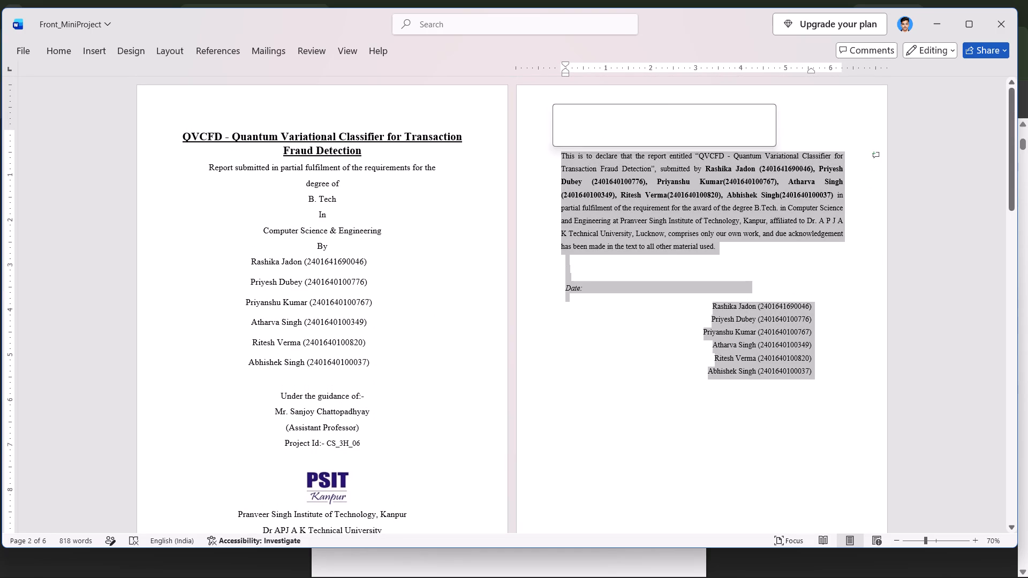
pyautogui.rightClick(636, 172)
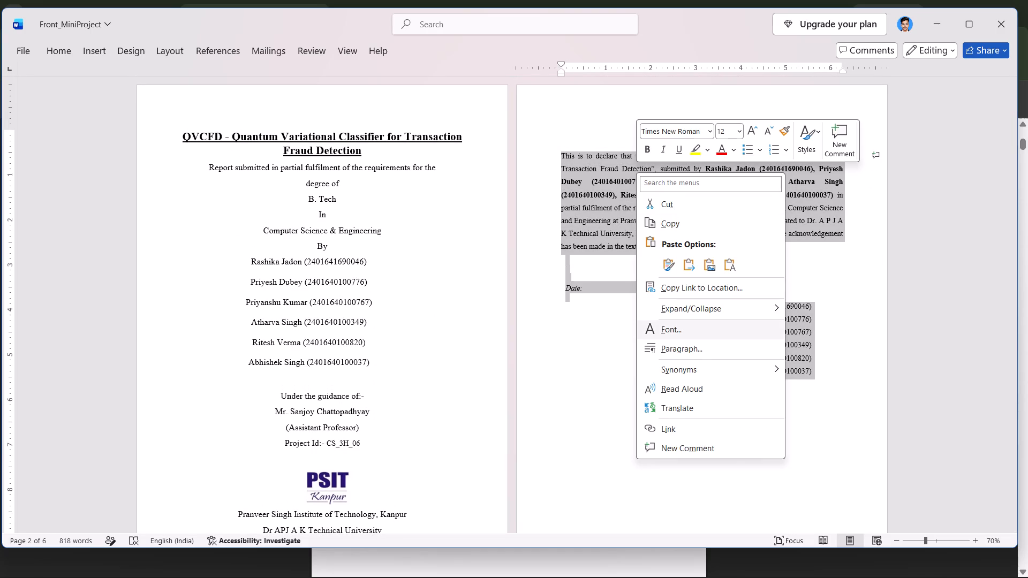
pyautogui.click(690, 352)
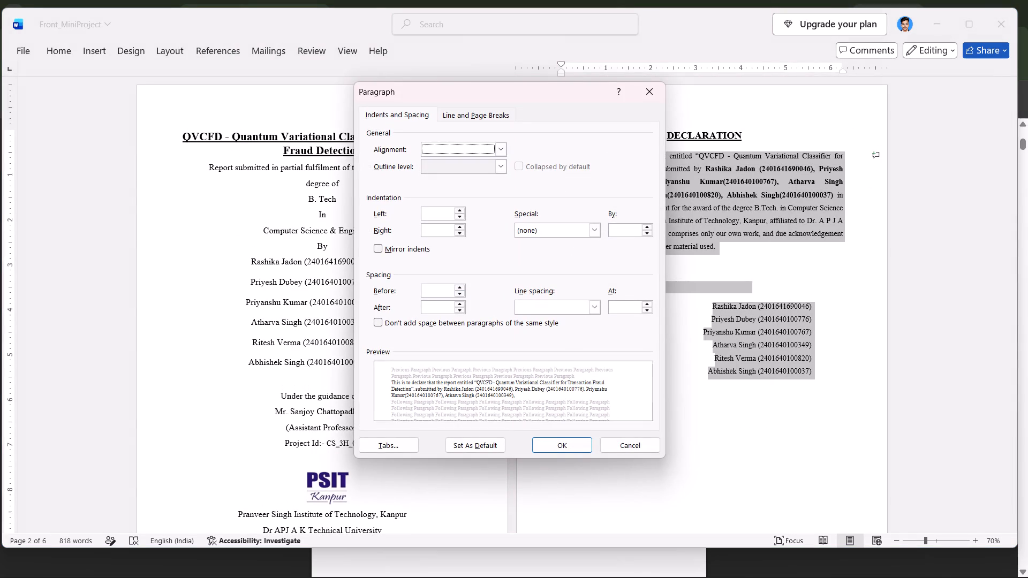
pyautogui.click(433, 291)
pyautogui.press('0')
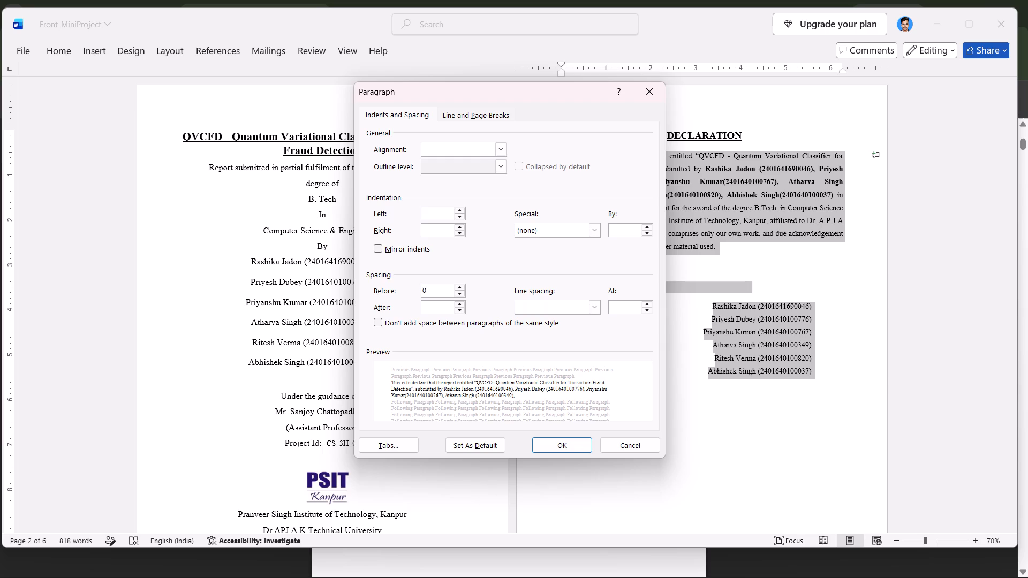
pyautogui.click(427, 311)
pyautogui.press('0')
pyautogui.moveTo(566, 302); pyautogui.dragTo(548, 325)
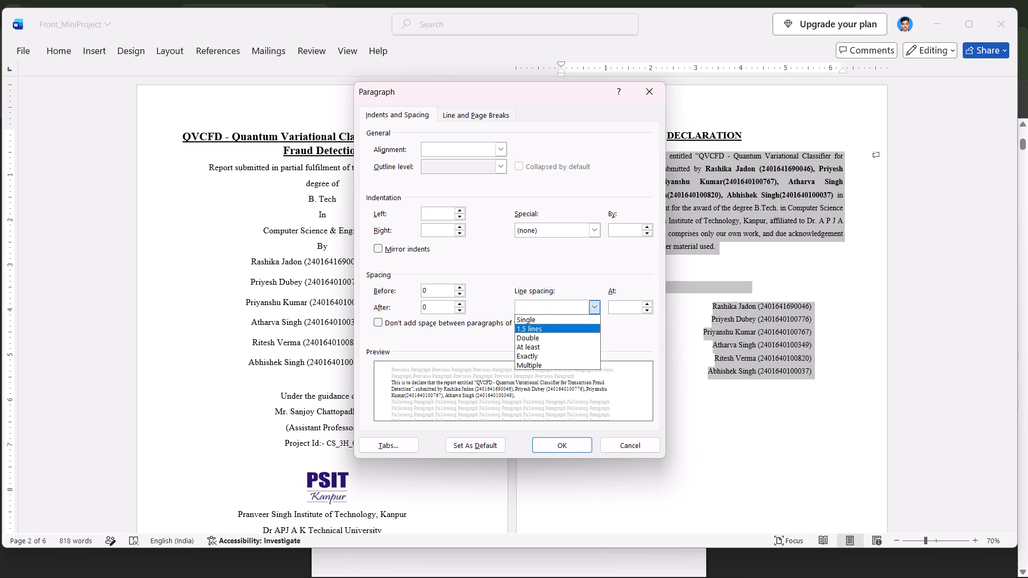
pyautogui.moveTo(548, 325); pyautogui.dragTo(542, 331)
pyautogui.click(542, 331)
pyautogui.click(564, 448)
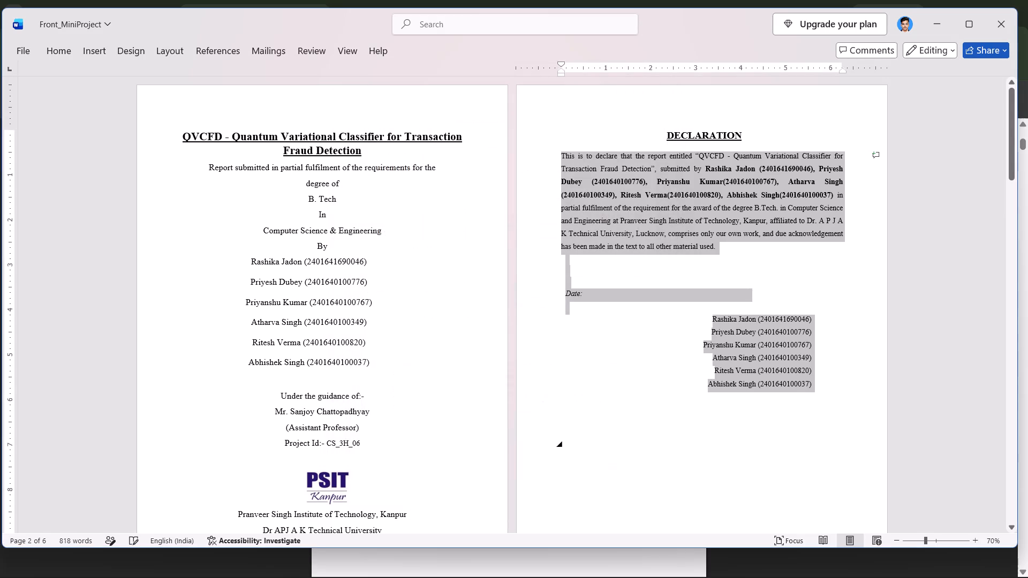
pyautogui.click(655, 277)
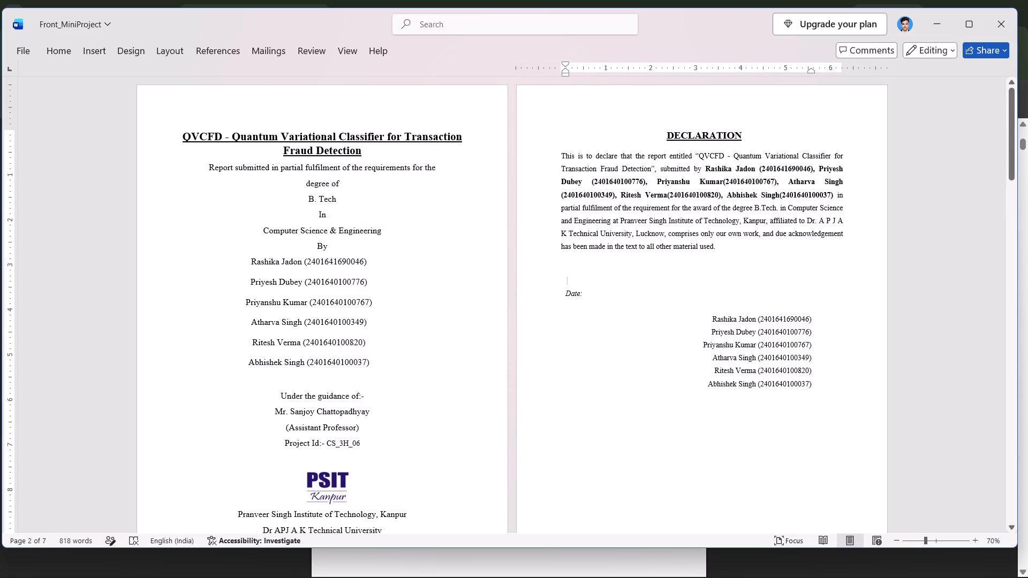
# Compare the date line and student list on Front_MiniProject's Declaration page with the Declaration in check_final_report_merged.pdf.
pyautogui.click(765, 314)
pyautogui.click(717, 358)
pyautogui.keyDown('ctrl'); pyautogui.scroll(4, 717, 358); pyautogui.keyUp('ctrl')
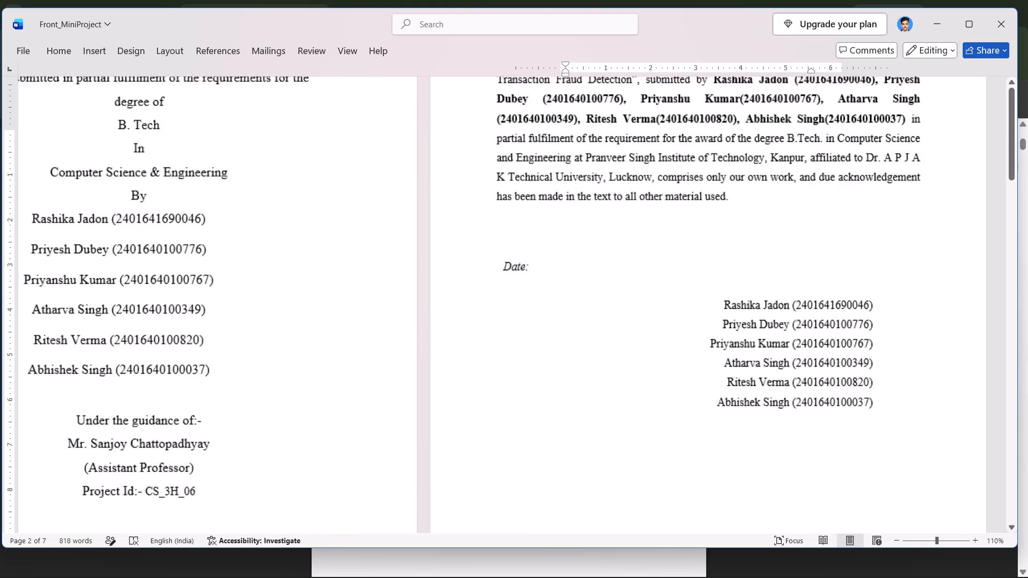
pyautogui.rightClick(717, 358)
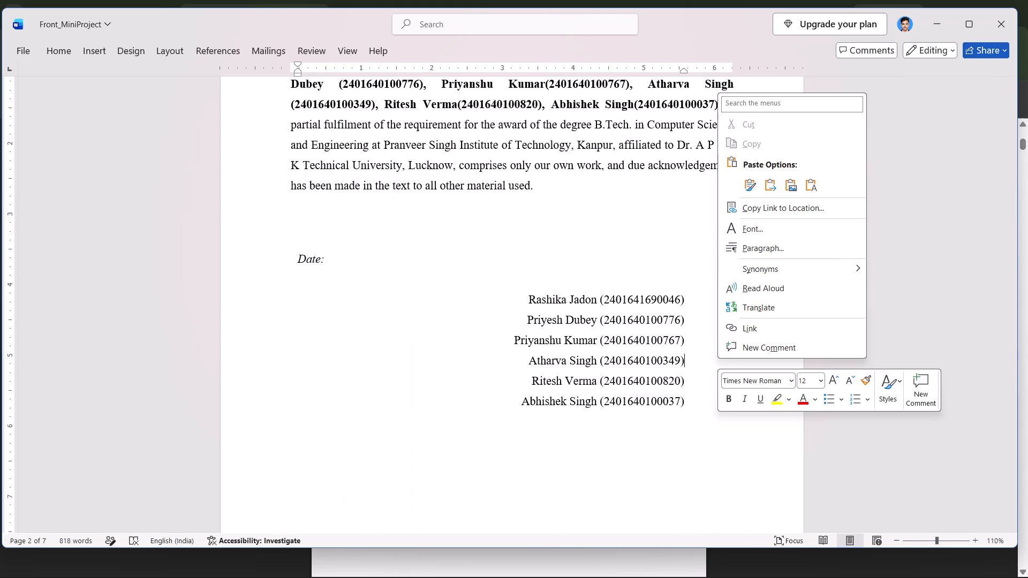
pyautogui.click(637, 377)
pyautogui.keyDown('ctrl'); pyautogui.scroll(-5, 637, 377); pyautogui.keyUp('ctrl')
pyautogui.hotkey('alt', 'Tab')
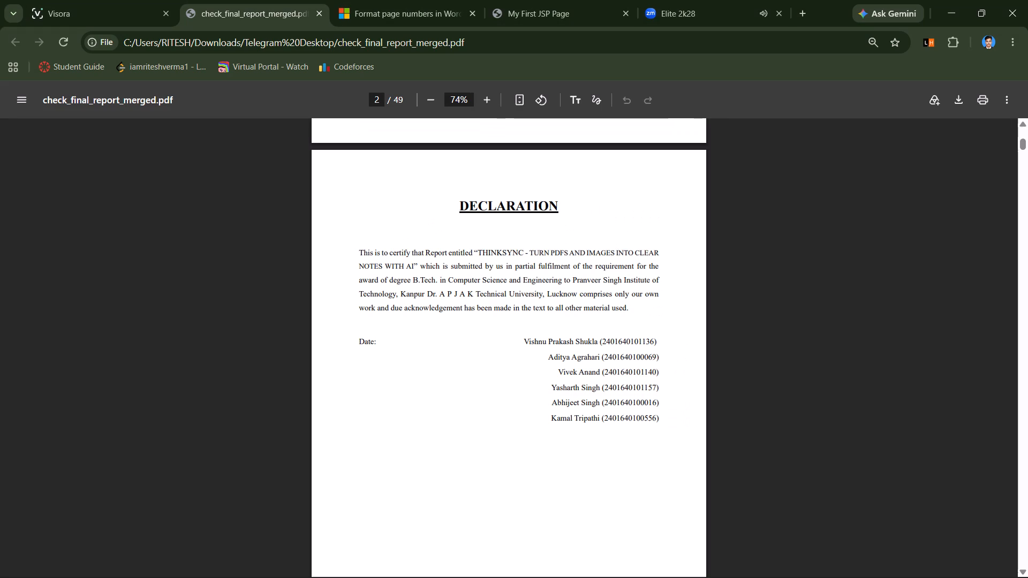
pyautogui.scroll(-1, 637, 377)
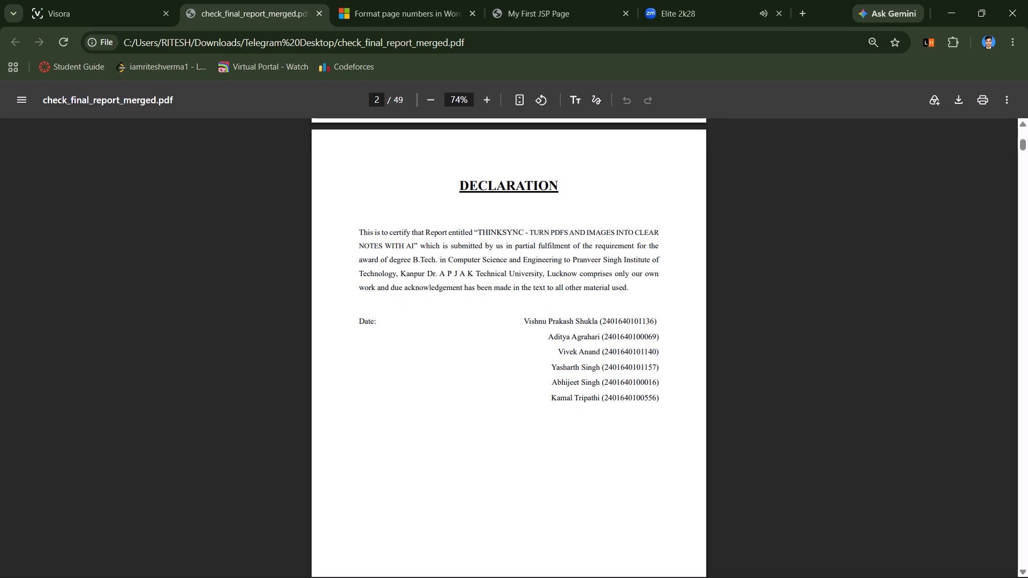
pyautogui.scroll(-1, 637, 377)
pyautogui.hotkey('alt', 'Tab')
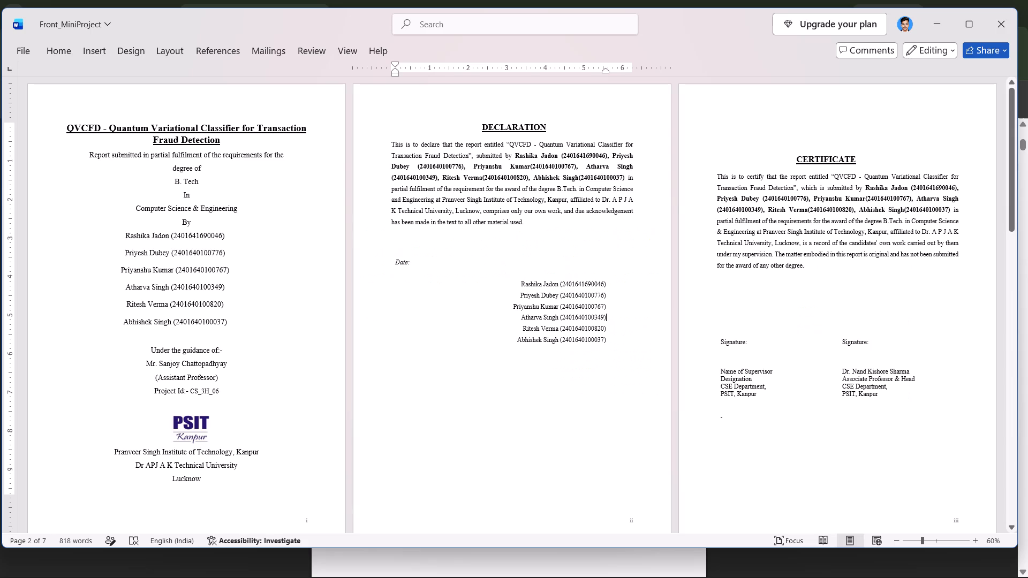
pyautogui.hotkey('alt', 'Tab')
pyautogui.keyDown('alt'); pyautogui.click(637, 377); pyautogui.keyUp('alt')
pyautogui.hotkey('alt', 'Tab')
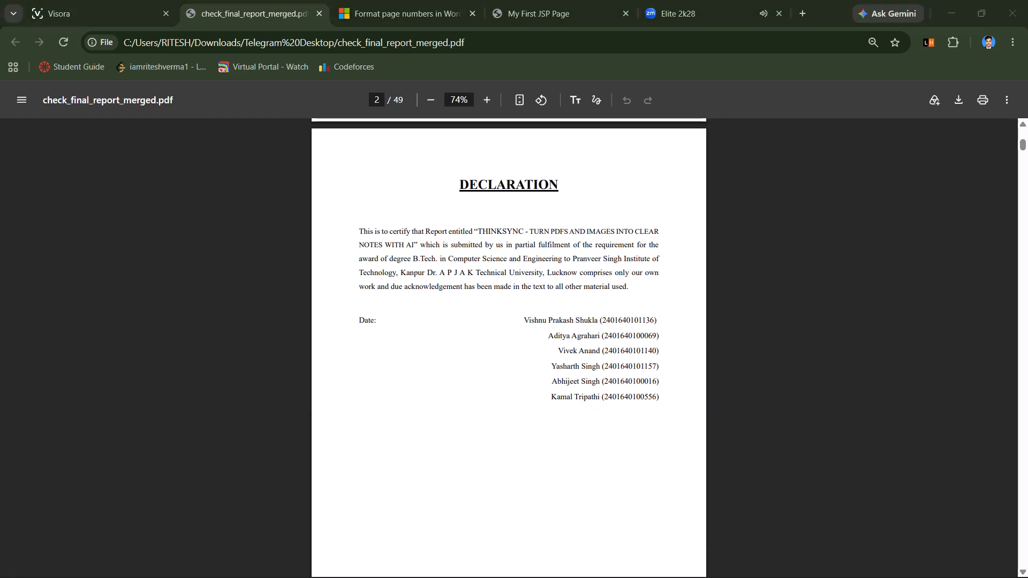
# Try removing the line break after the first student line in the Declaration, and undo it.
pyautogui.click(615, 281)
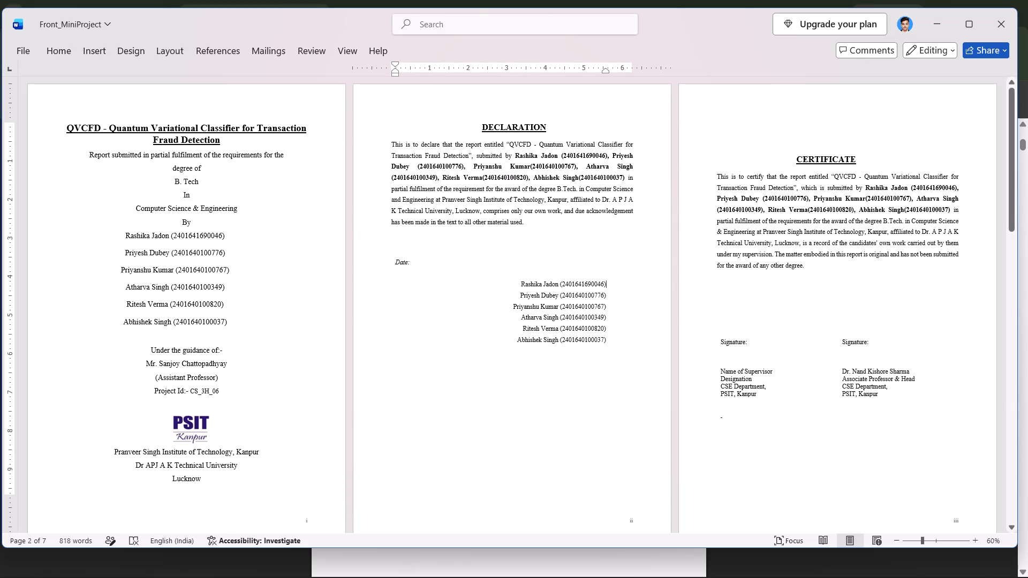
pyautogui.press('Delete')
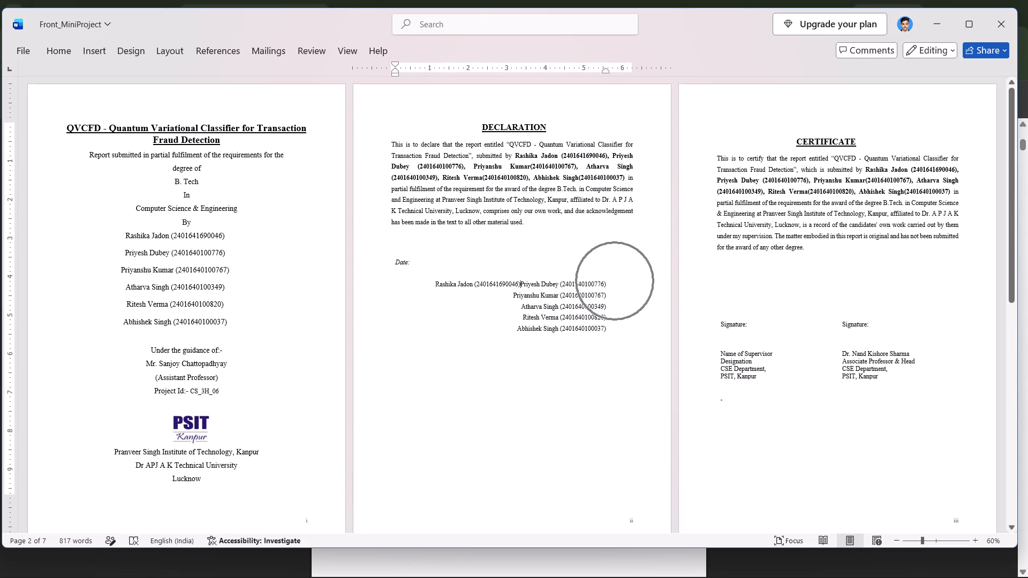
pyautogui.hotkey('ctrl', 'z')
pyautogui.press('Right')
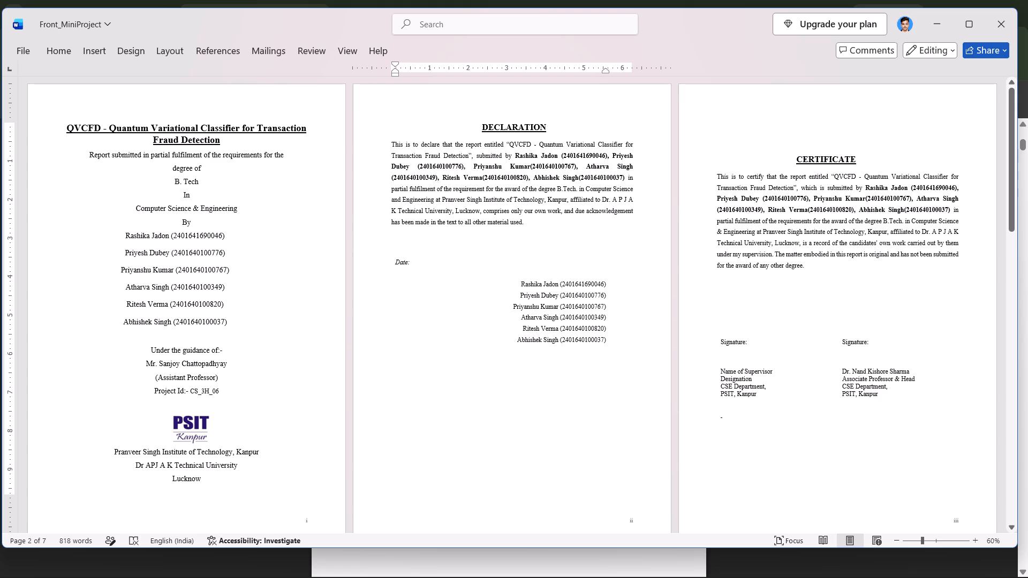
# Check the alignment and font settings of the six student lines on the Declaration page.
pyautogui.moveTo(619, 336); pyautogui.dragTo(512, 286)
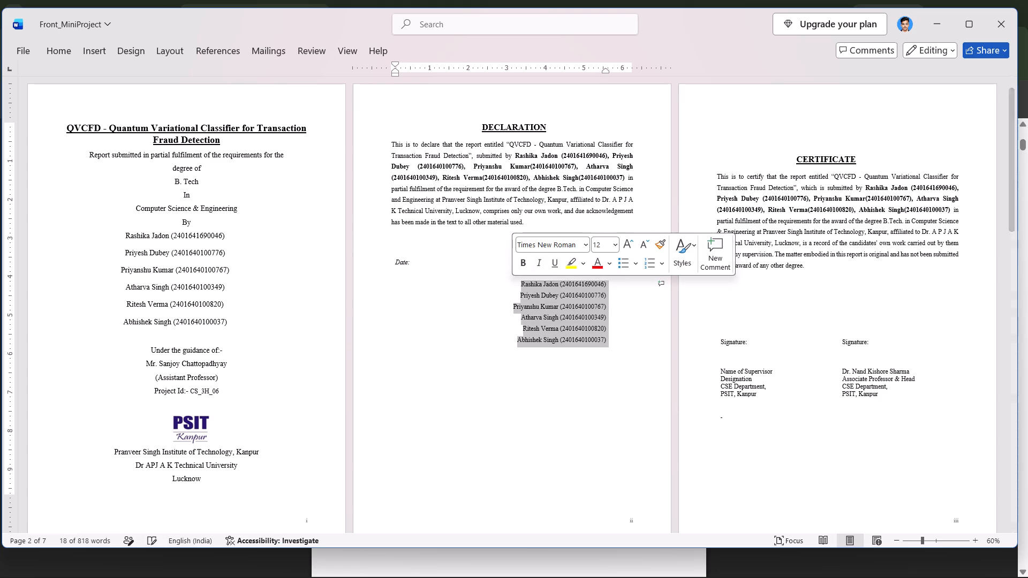
pyautogui.click(67, 56)
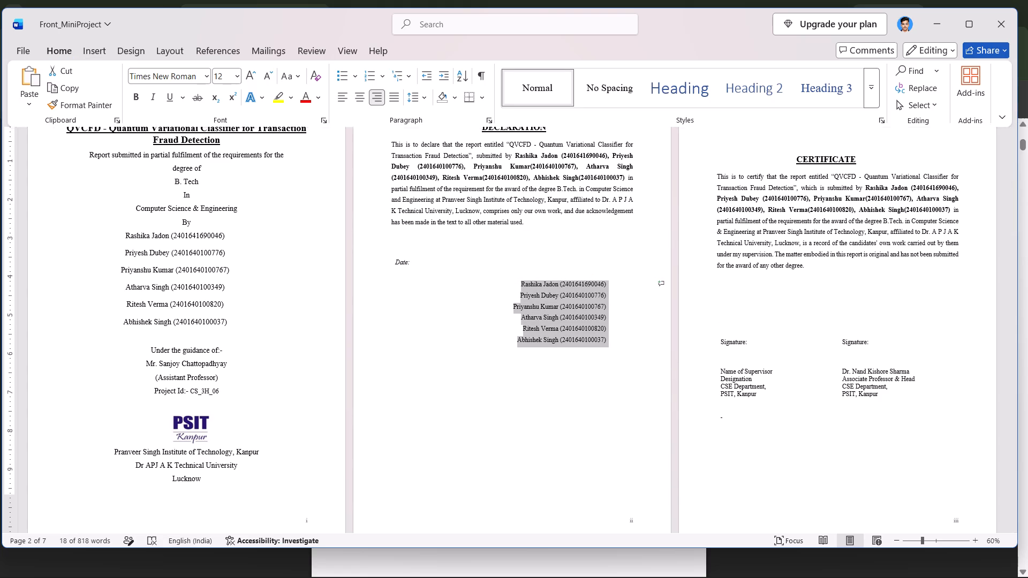
pyautogui.click(504, 424)
pyautogui.click(633, 355)
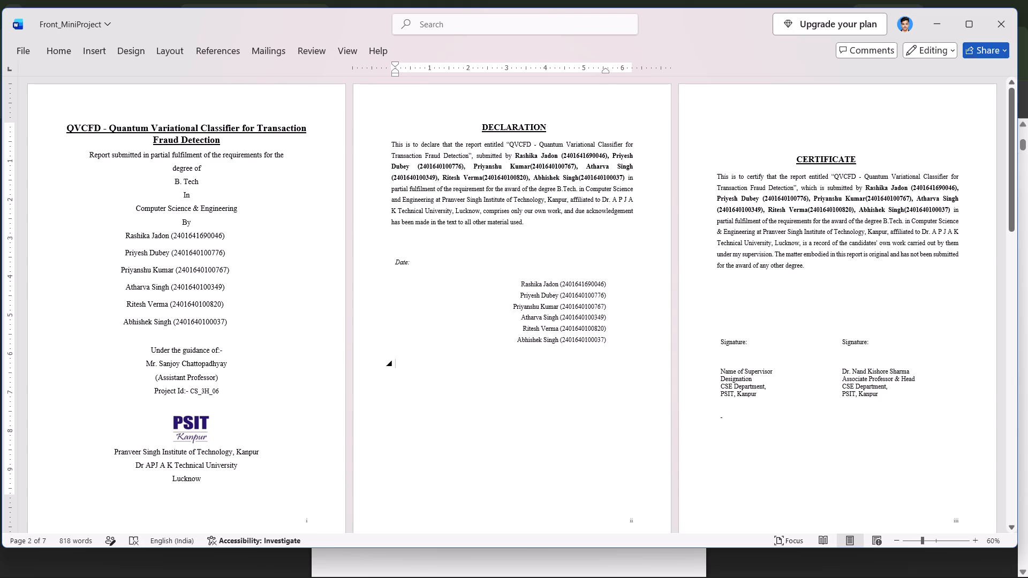
pyautogui.click(636, 314)
pyautogui.click(629, 309)
# Compare the Certificate page of check_final_report_merged.pdf with the Certificate page in Front_MiniProject, including the signature blocks.
pyautogui.hotkey('alt', 'Tab')
pyautogui.scroll(-2, 711, 396)
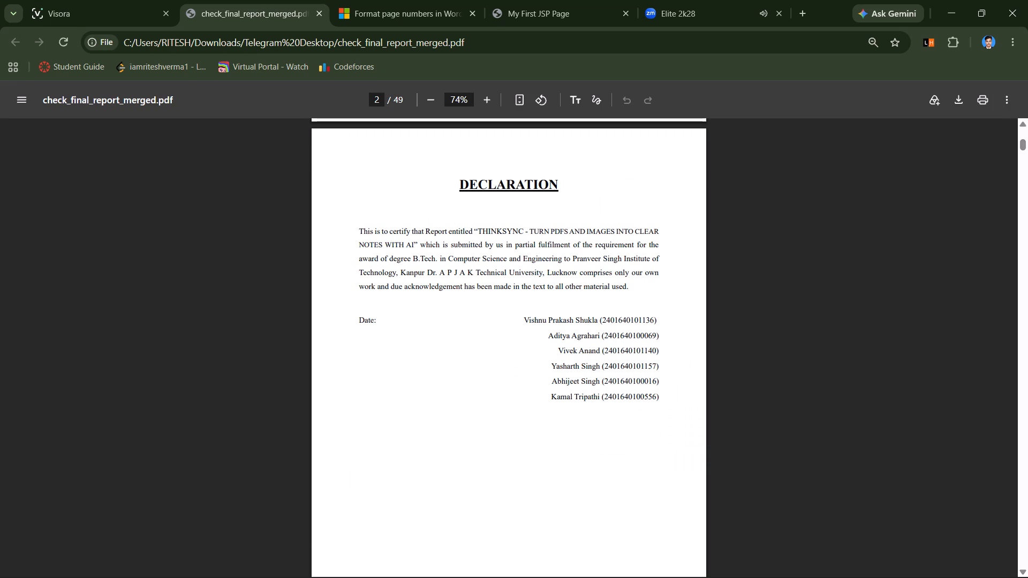
pyautogui.scroll(-7, 711, 396)
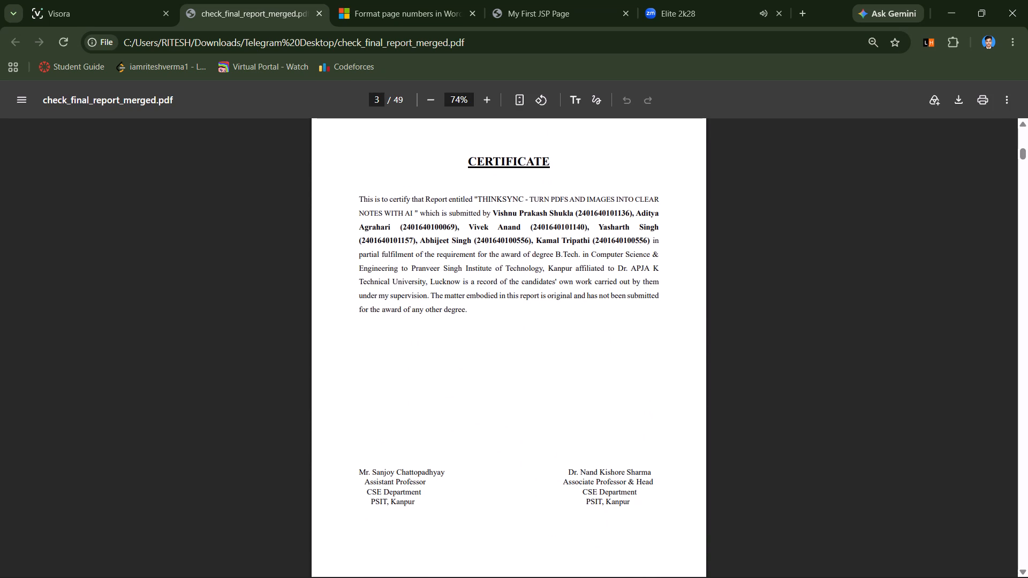
pyautogui.hotkey('alt', 'Tab')
pyautogui.hotkey('alt', 'Tab')
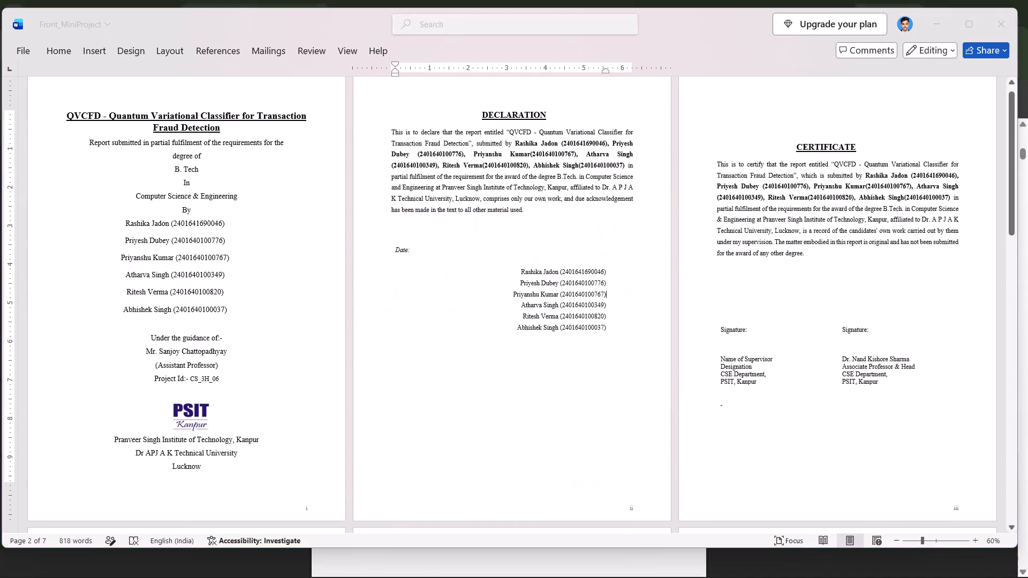
pyautogui.hotkey('alt', 'Tab')
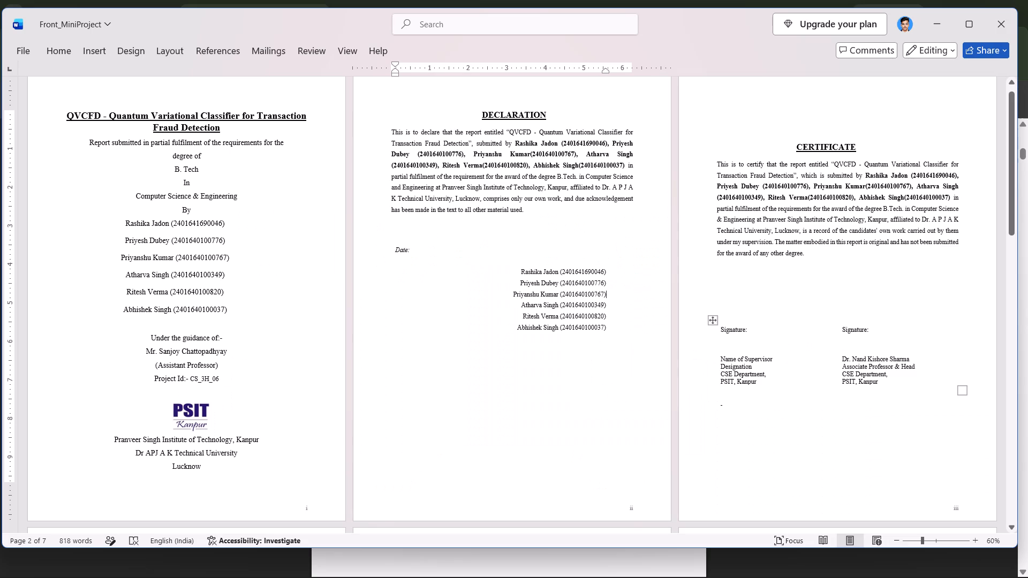
# Delete the "Signature:" labels above both the supervisor's and the department head's blocks on the Certificate page.
pyautogui.click(747, 321)
pyautogui.click(754, 330)
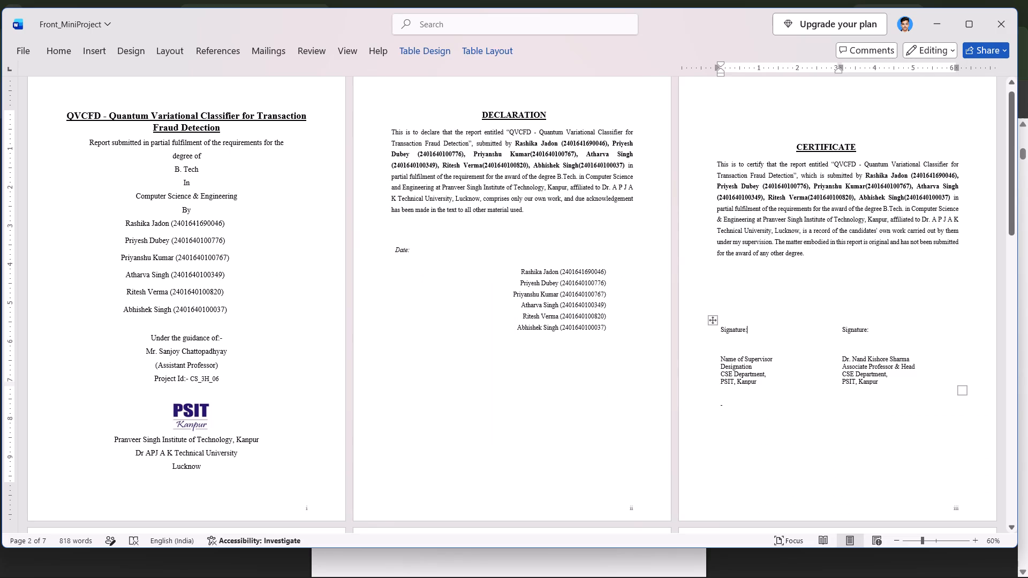
pyautogui.hotkey('ctrl', 'BackSpace')
pyautogui.hotkey('ctrl', 'BackSpace')
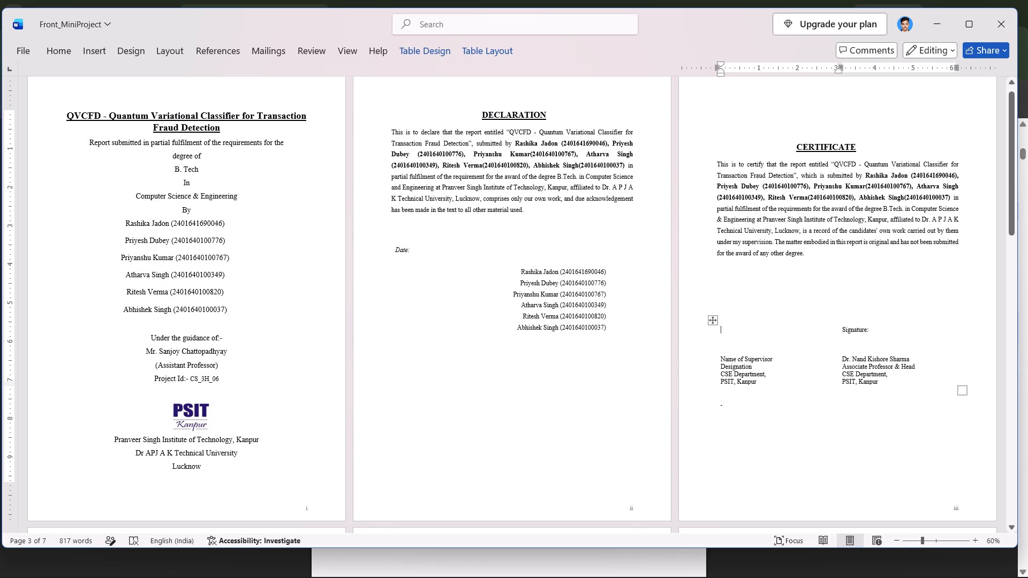
pyautogui.click(876, 332)
pyautogui.hotkey('ctrl', 'BackSpace')
pyautogui.hotkey('ctrl', 'BackSpace')
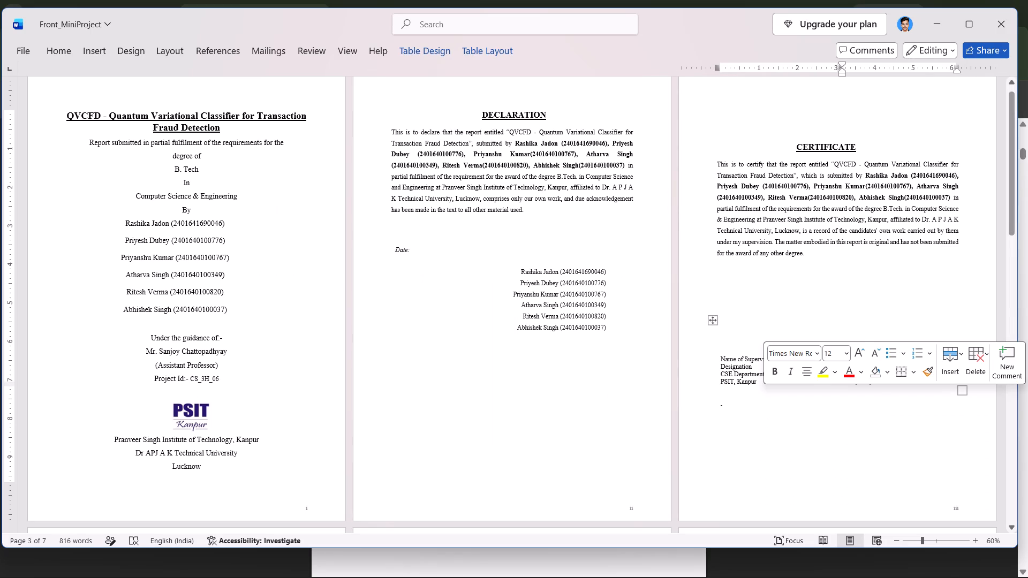
pyautogui.click(820, 320)
# Compare the Certificate signature blocks in check_final_report_merged.pdf with those in Front_MiniProject.
pyautogui.hotkey('alt', 'Tab')
pyautogui.scroll(-1, 682, 347)
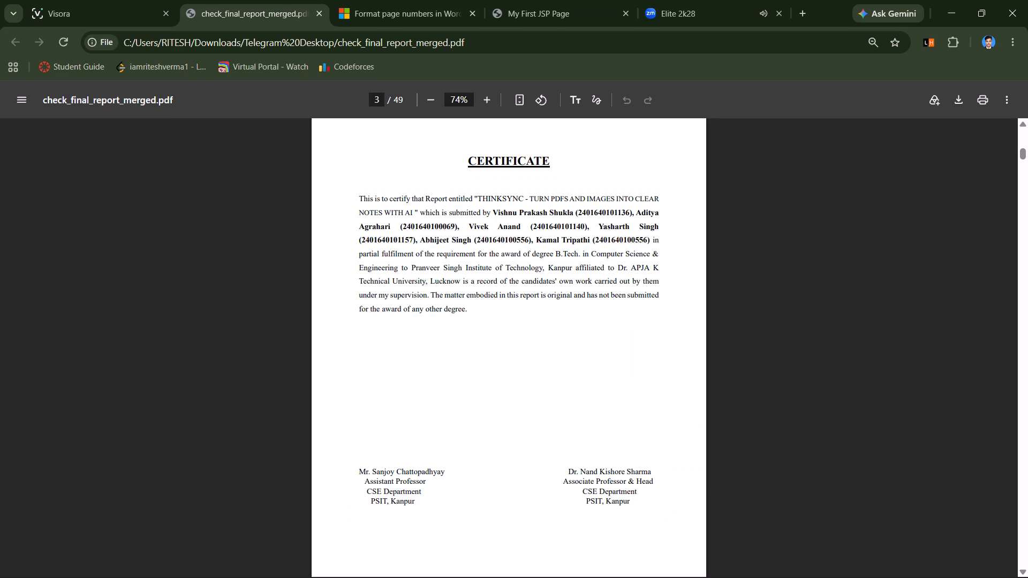
pyautogui.scroll(-1, 682, 347)
pyautogui.hotkey('alt', 'Tab')
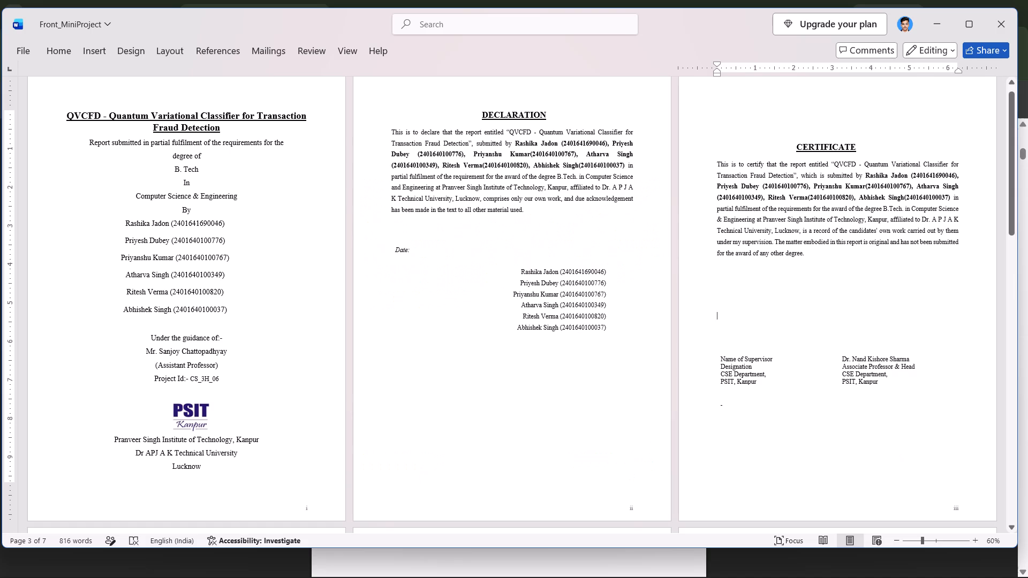
pyautogui.click(712, 329)
pyautogui.click(965, 16)
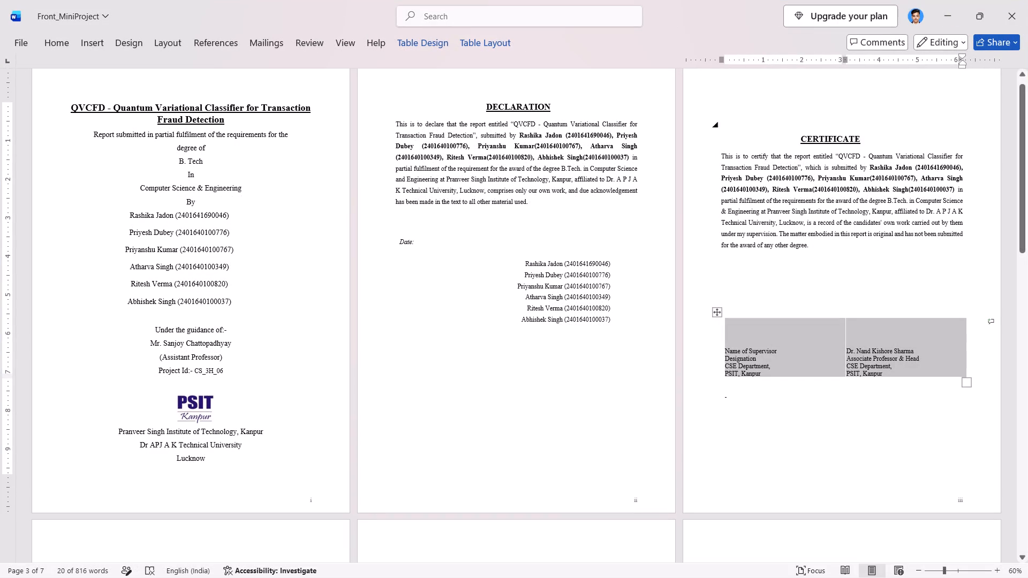
pyautogui.click(829, 302)
pyautogui.keyDown('ctrl'); pyautogui.scroll(4, 829, 302); pyautogui.keyUp('ctrl')
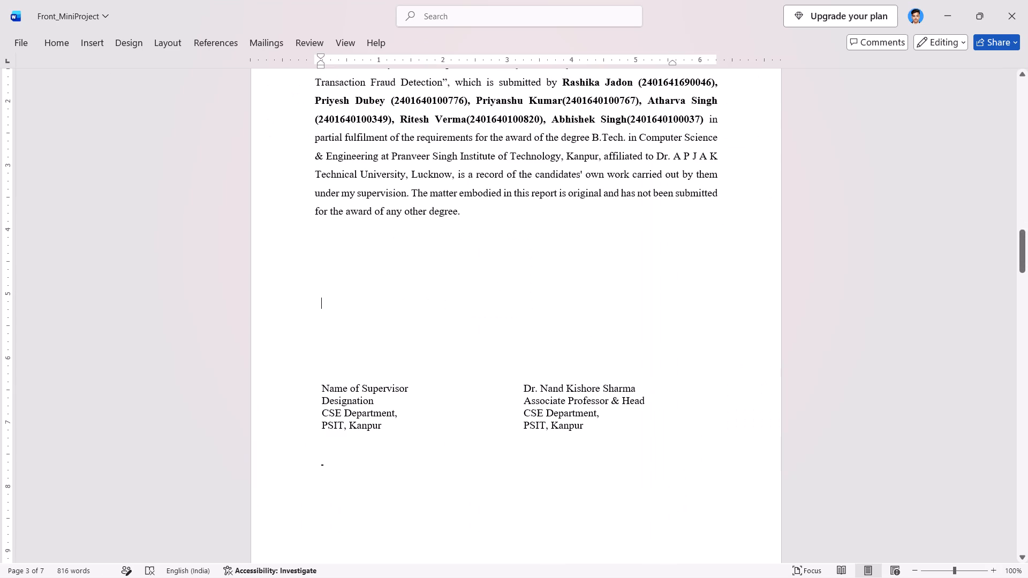
# Compare Front_MiniProject's Acknowledgement page with the one in check_final_report_merged.pdf, including body text, student signature blocks and footer.
pyautogui.scroll(-6, 829, 302)
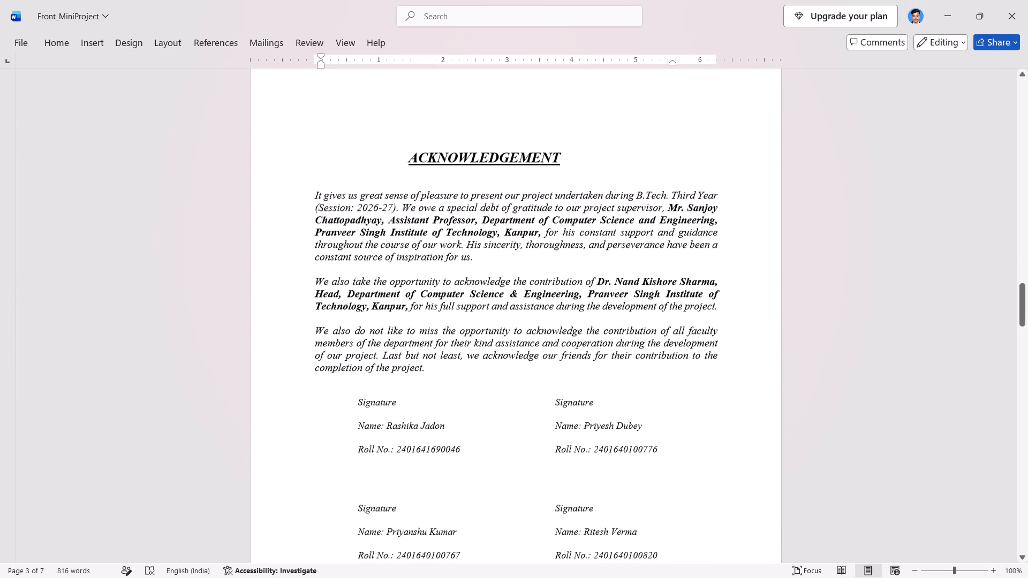
pyautogui.scroll(-1, 829, 302)
pyautogui.hotkey('alt', 'Tab')
pyautogui.scroll(-2, 829, 302)
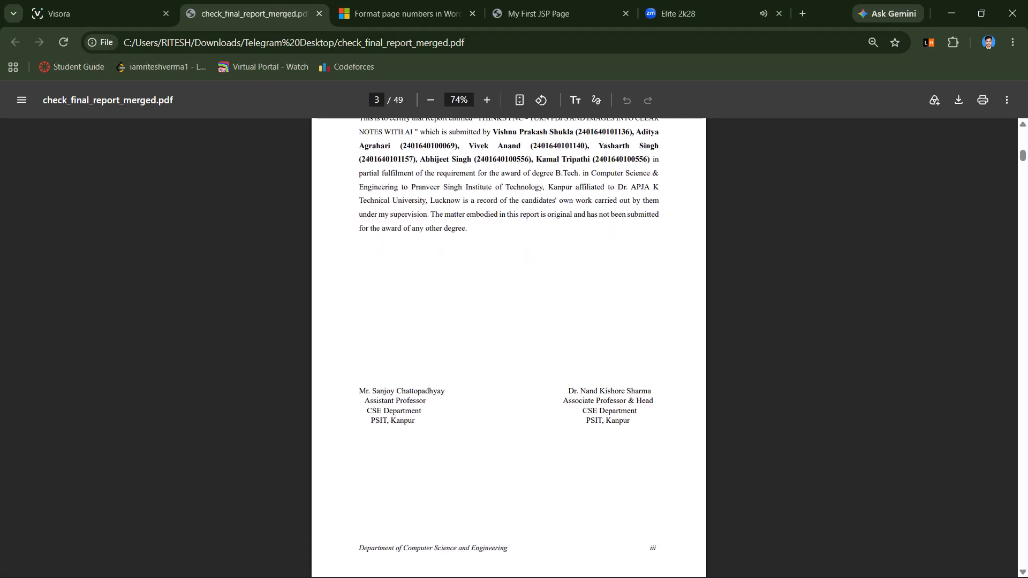
pyautogui.scroll(-9, 829, 302)
pyautogui.scroll(2, 829, 302)
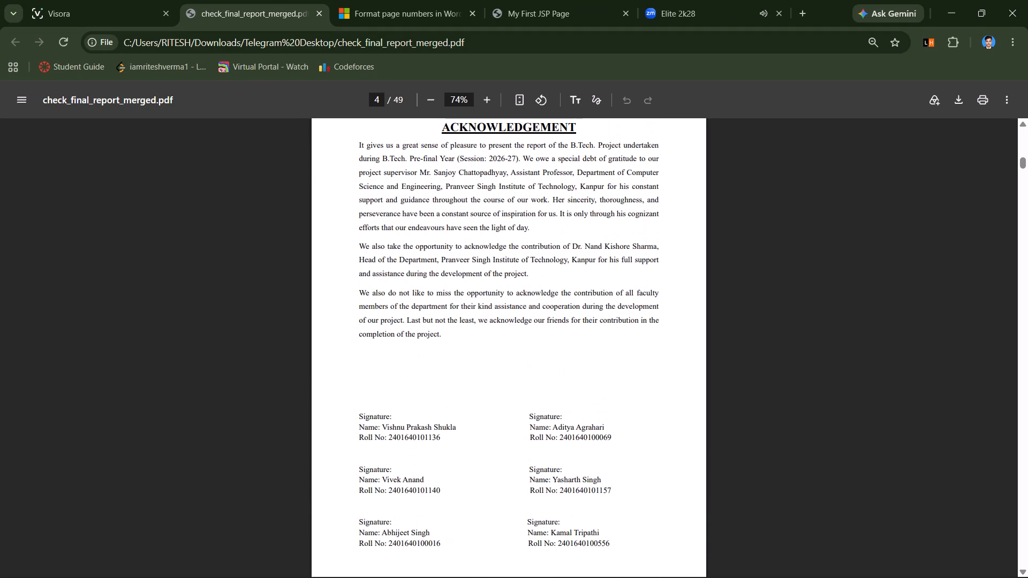
pyautogui.scroll(-1, 829, 302)
pyautogui.hotkey('alt', 'Tab')
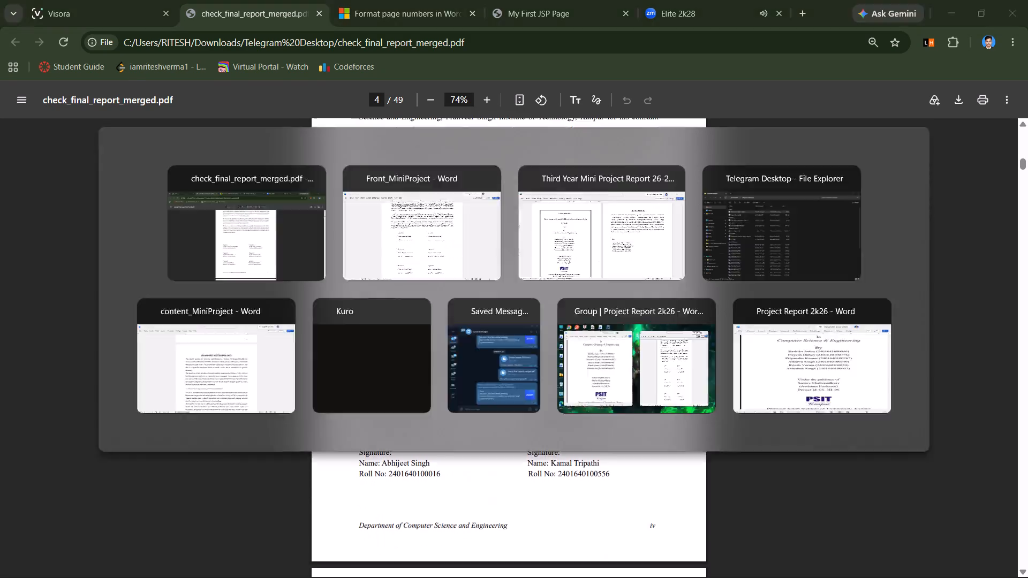
pyautogui.scroll(2, 829, 302)
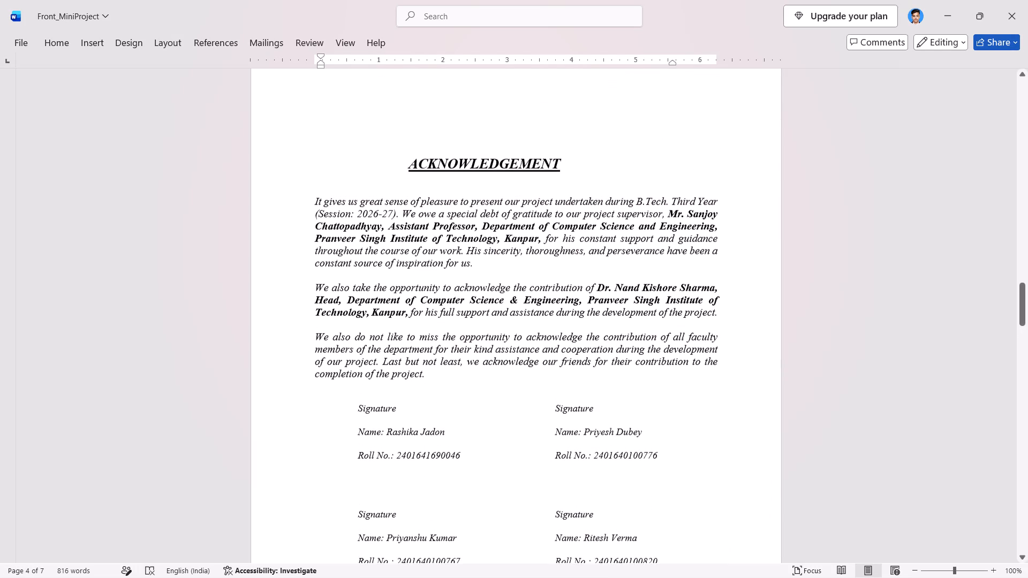
pyautogui.scroll(-1, 829, 302)
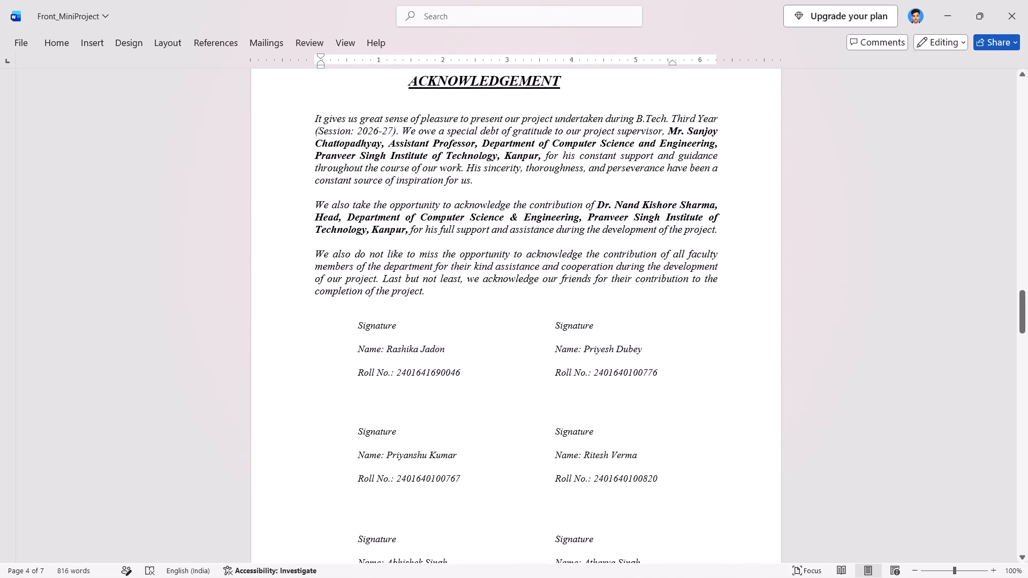
pyautogui.click(829, 302)
pyautogui.scroll(-1, 829, 302)
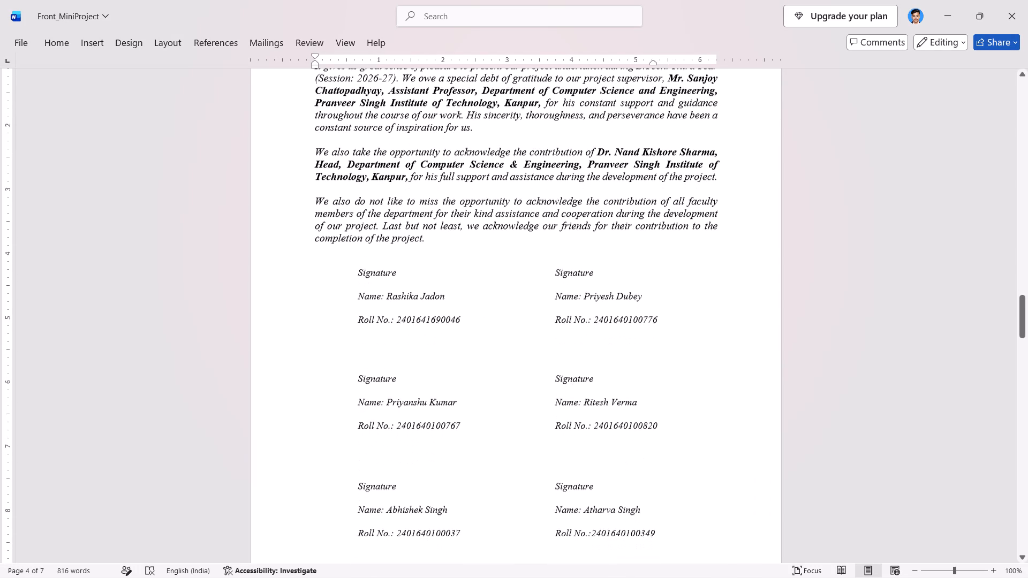
pyautogui.scroll(-1, 829, 302)
pyautogui.hotkey('alt', 'Tab')
pyautogui.scroll(-1, 829, 302)
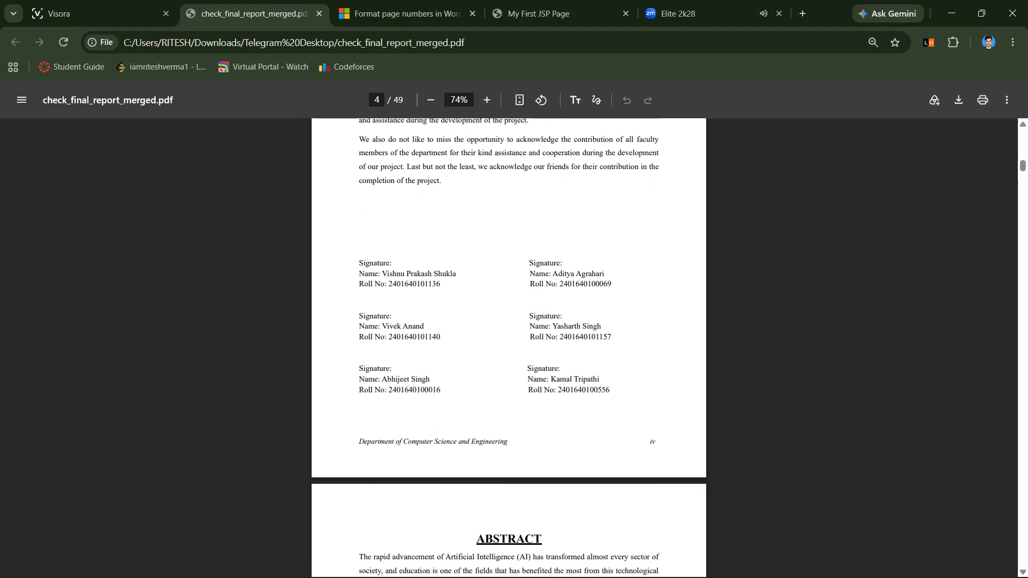
pyautogui.scroll(-2, 829, 302)
pyautogui.hotkey('alt', 'Tab')
pyautogui.scroll(-2, 829, 302)
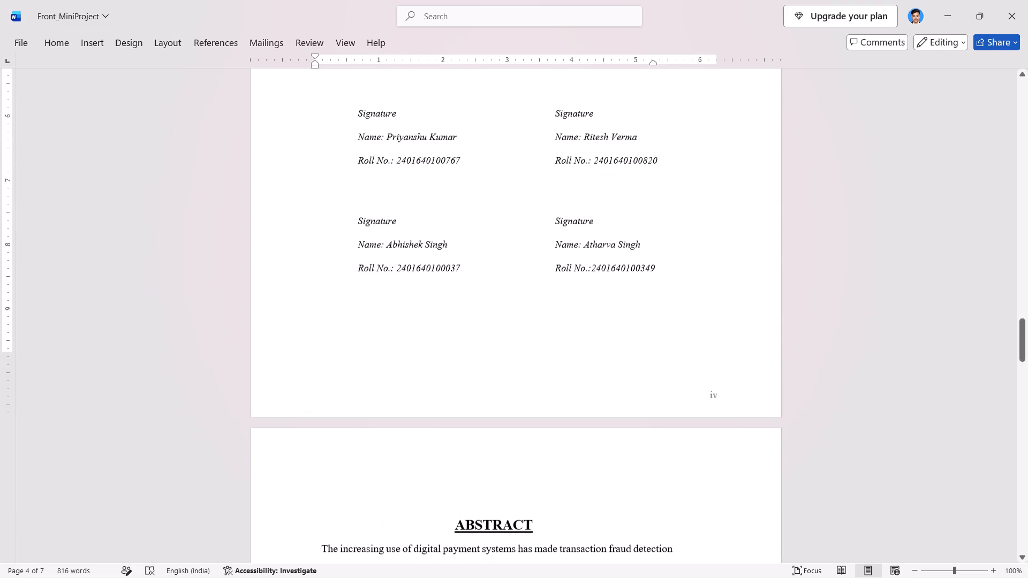
# Copy the footer text "Department of Computer Science and Engineering" from the Acknowledgement page of check_final_report_merged.pdf.
pyautogui.hotkey('alt', 'Tab')
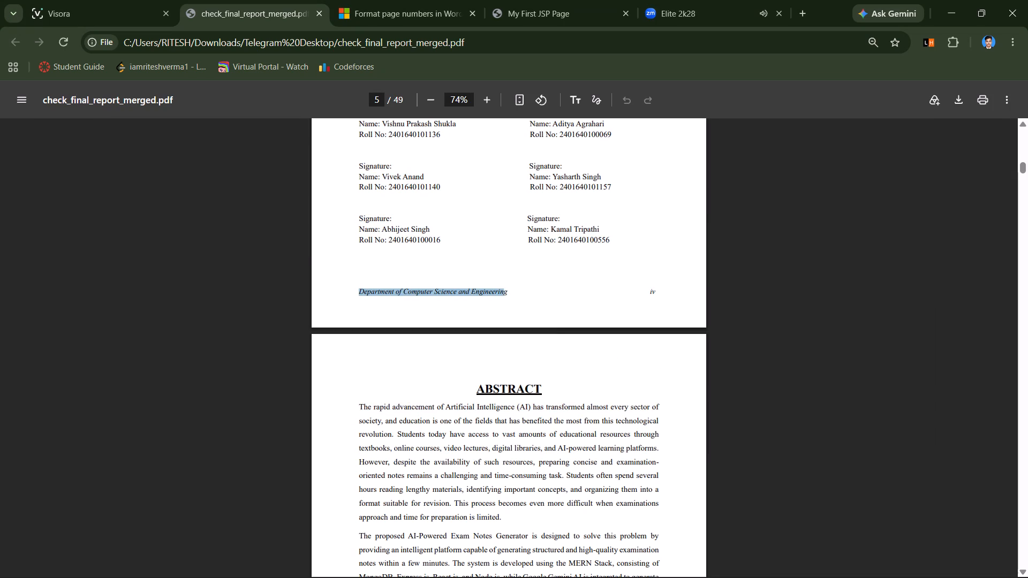
pyautogui.click(512, 296)
pyautogui.moveTo(512, 296); pyautogui.dragTo(364, 292)
pyautogui.moveTo(364, 292); pyautogui.dragTo(354, 292)
pyautogui.hotkey('ctrl', 'c')
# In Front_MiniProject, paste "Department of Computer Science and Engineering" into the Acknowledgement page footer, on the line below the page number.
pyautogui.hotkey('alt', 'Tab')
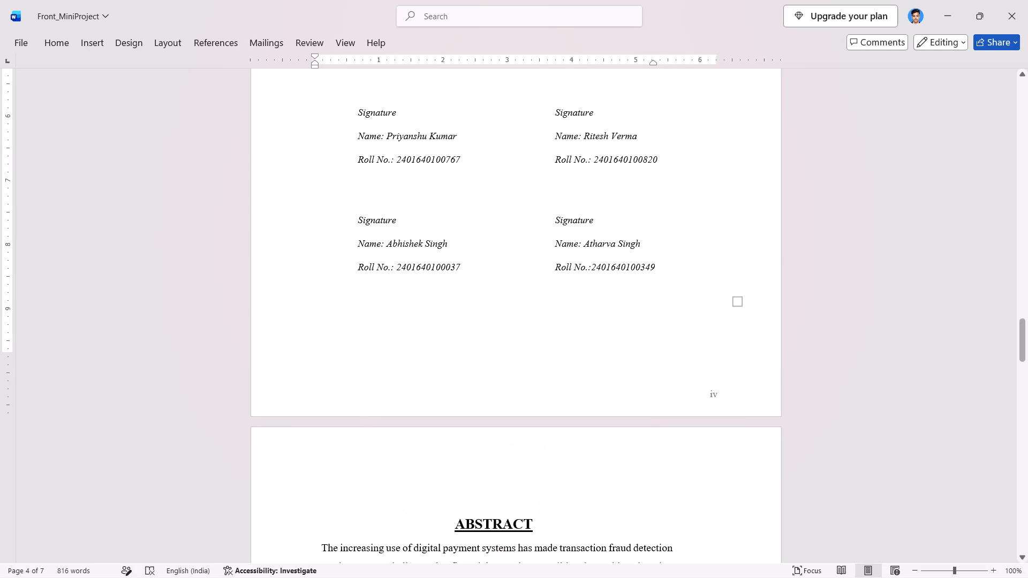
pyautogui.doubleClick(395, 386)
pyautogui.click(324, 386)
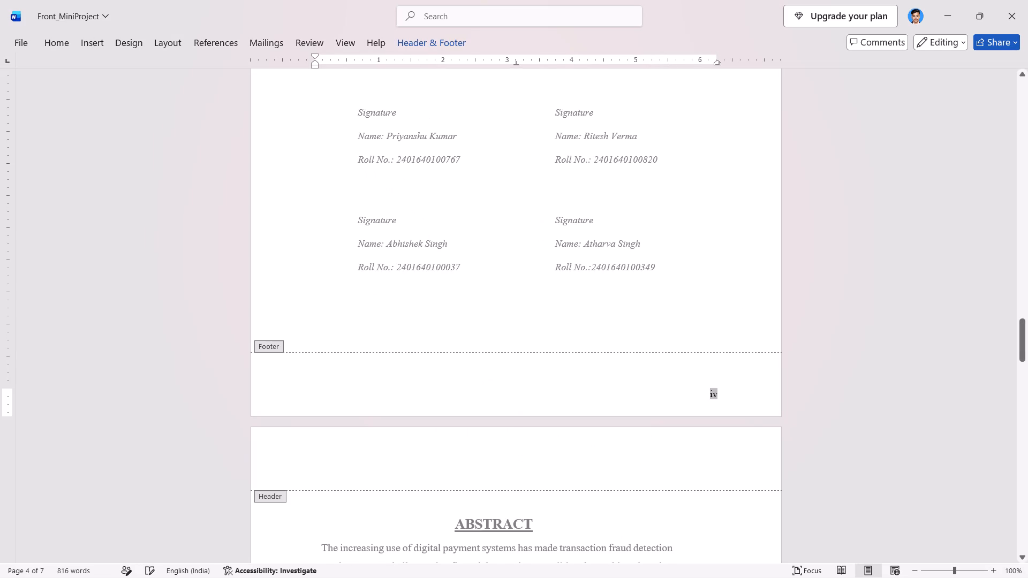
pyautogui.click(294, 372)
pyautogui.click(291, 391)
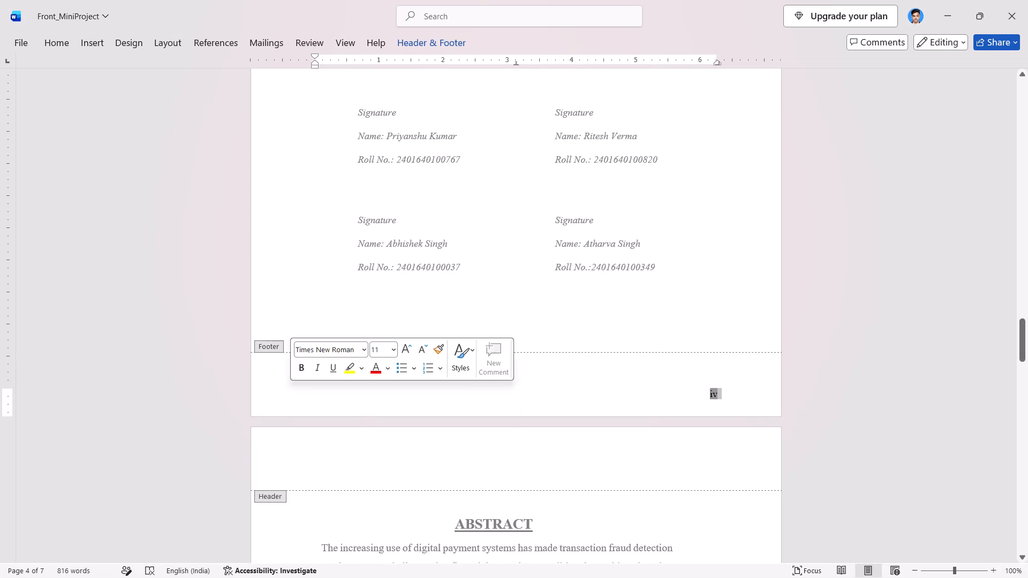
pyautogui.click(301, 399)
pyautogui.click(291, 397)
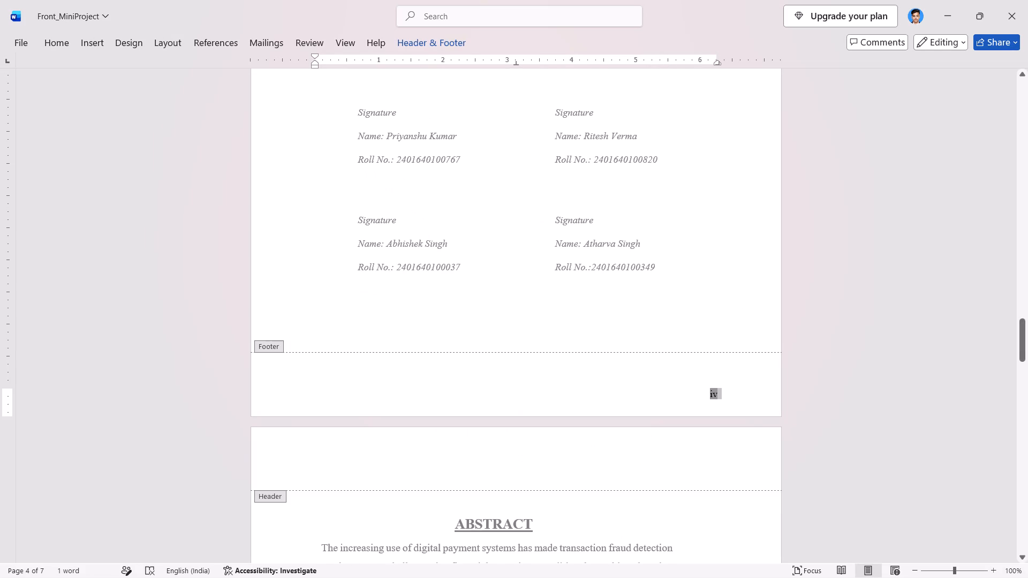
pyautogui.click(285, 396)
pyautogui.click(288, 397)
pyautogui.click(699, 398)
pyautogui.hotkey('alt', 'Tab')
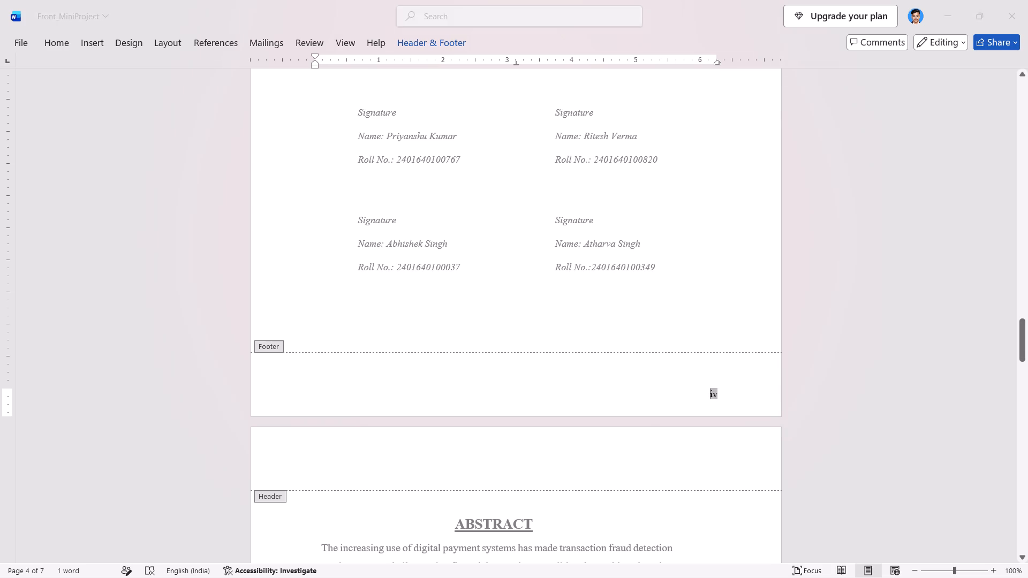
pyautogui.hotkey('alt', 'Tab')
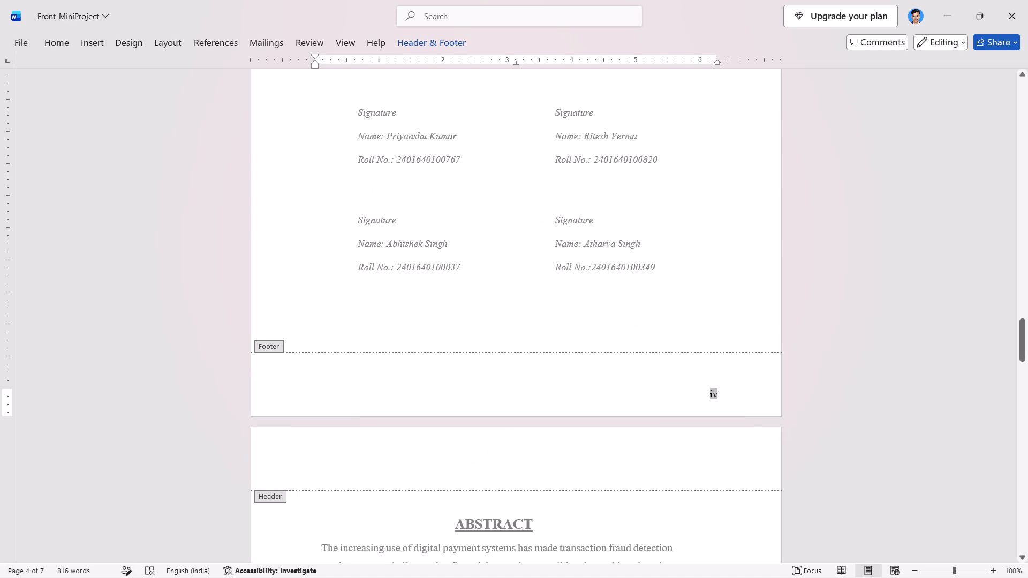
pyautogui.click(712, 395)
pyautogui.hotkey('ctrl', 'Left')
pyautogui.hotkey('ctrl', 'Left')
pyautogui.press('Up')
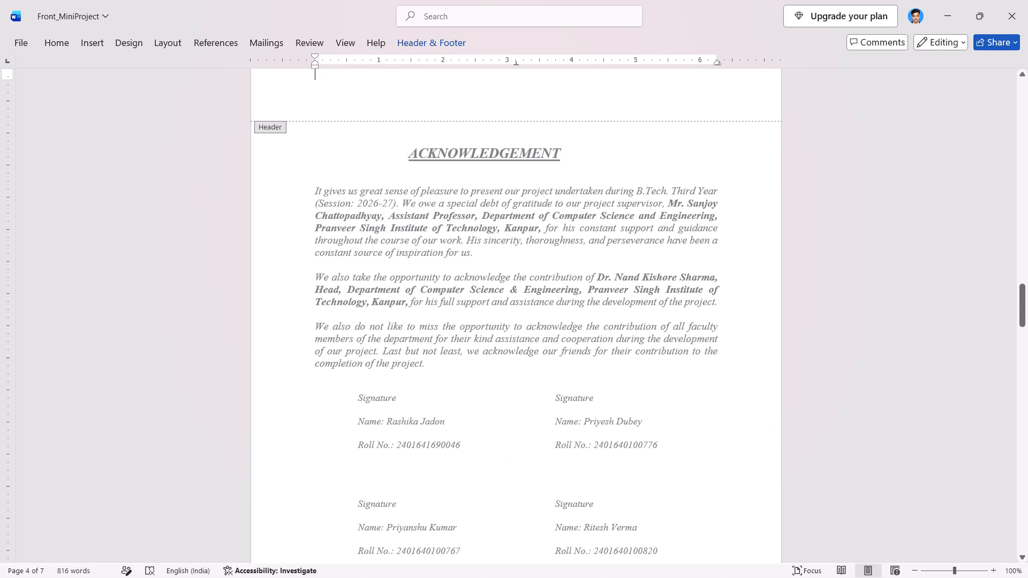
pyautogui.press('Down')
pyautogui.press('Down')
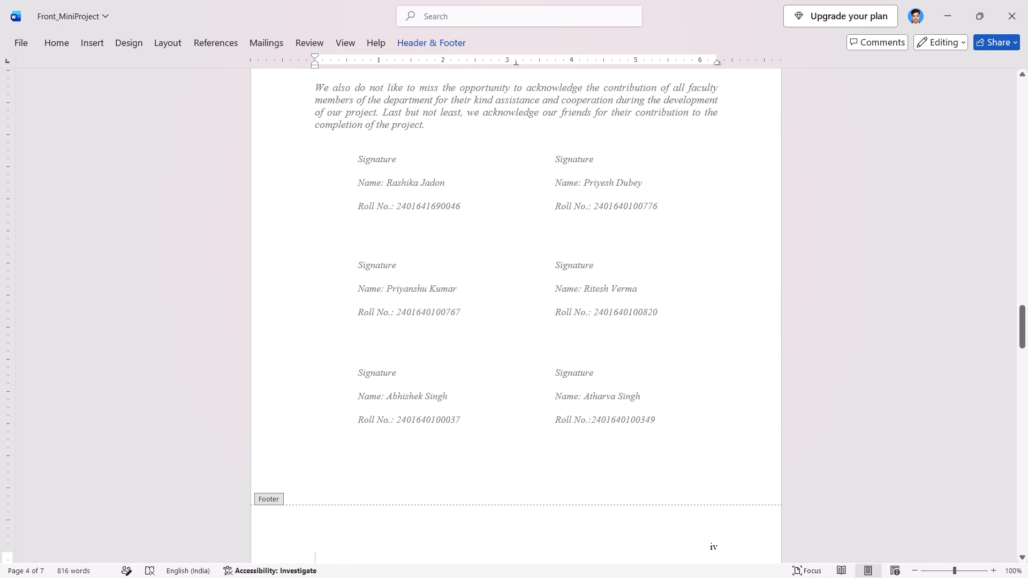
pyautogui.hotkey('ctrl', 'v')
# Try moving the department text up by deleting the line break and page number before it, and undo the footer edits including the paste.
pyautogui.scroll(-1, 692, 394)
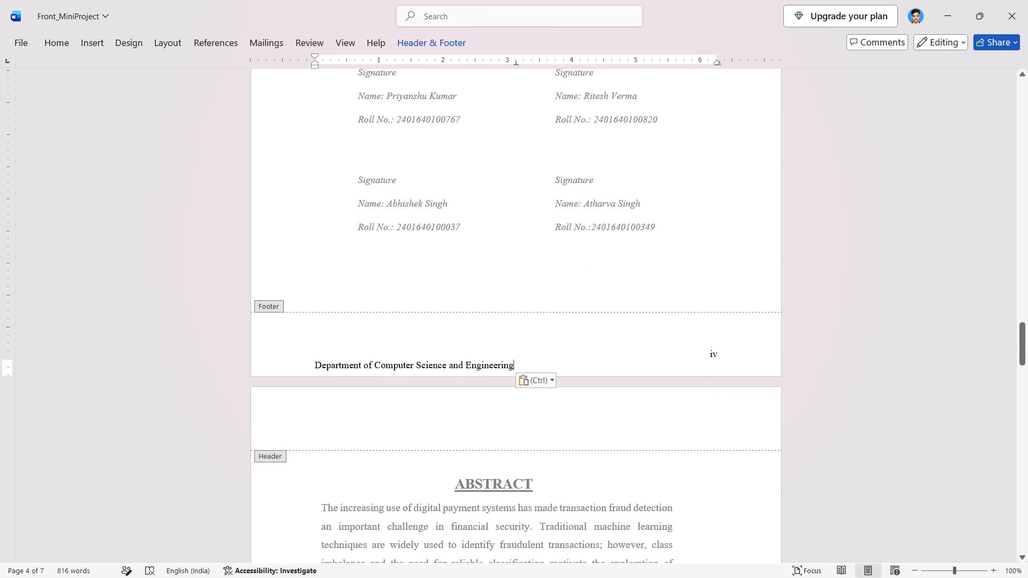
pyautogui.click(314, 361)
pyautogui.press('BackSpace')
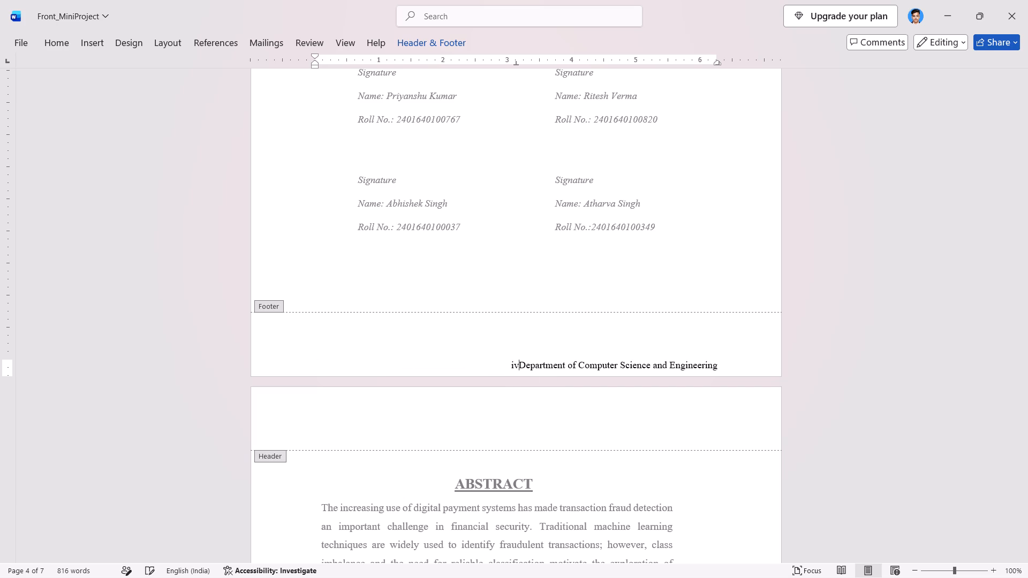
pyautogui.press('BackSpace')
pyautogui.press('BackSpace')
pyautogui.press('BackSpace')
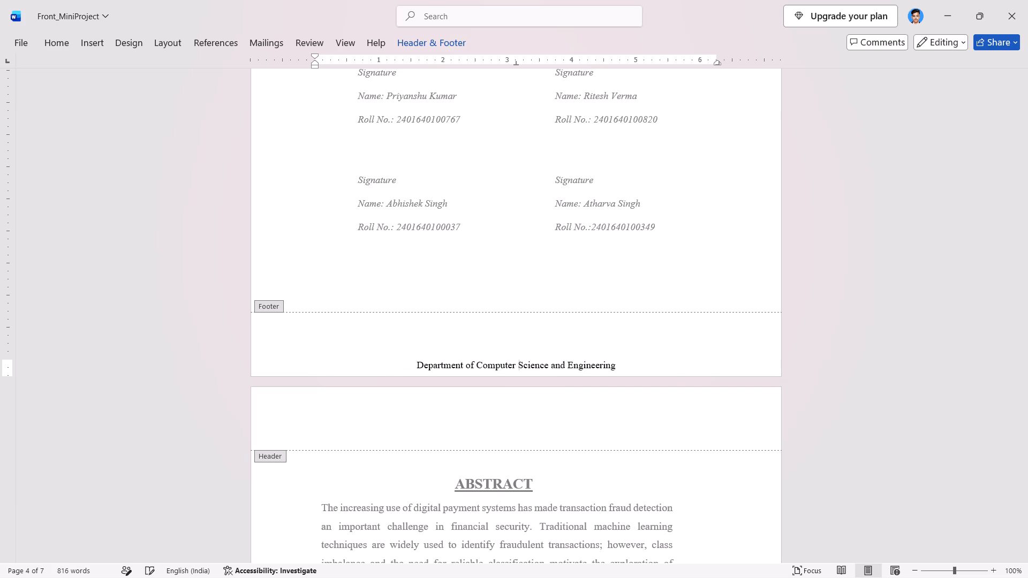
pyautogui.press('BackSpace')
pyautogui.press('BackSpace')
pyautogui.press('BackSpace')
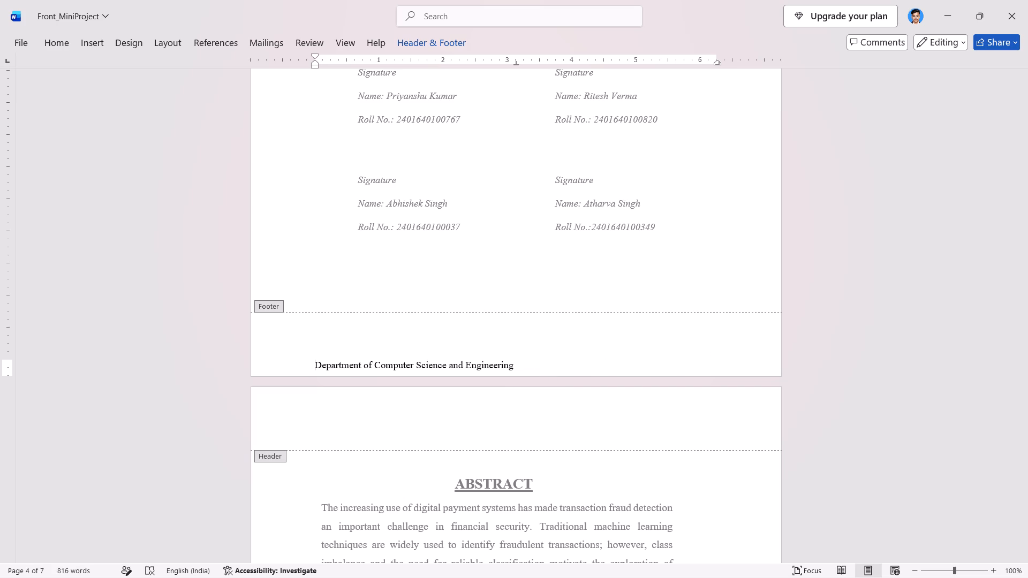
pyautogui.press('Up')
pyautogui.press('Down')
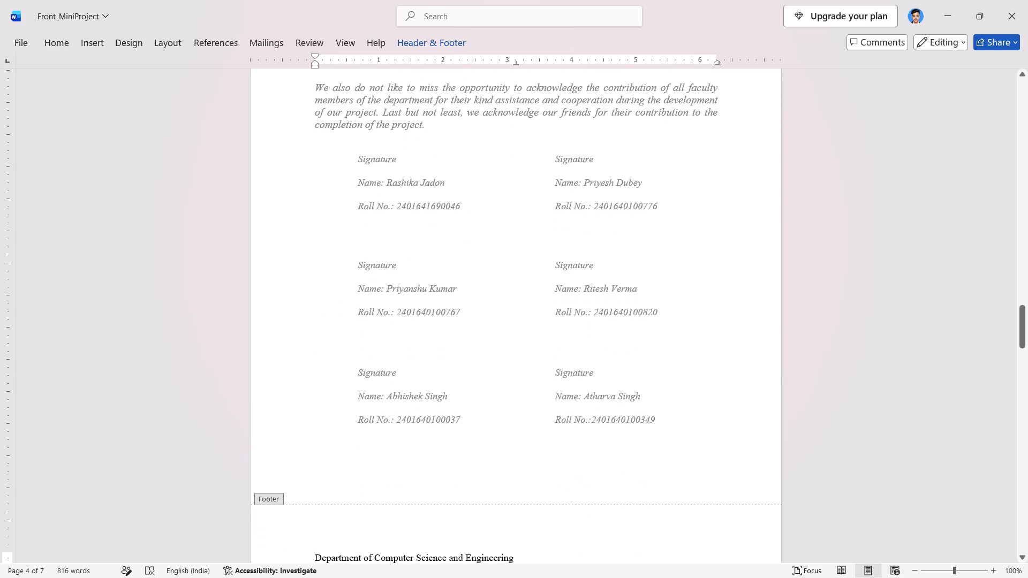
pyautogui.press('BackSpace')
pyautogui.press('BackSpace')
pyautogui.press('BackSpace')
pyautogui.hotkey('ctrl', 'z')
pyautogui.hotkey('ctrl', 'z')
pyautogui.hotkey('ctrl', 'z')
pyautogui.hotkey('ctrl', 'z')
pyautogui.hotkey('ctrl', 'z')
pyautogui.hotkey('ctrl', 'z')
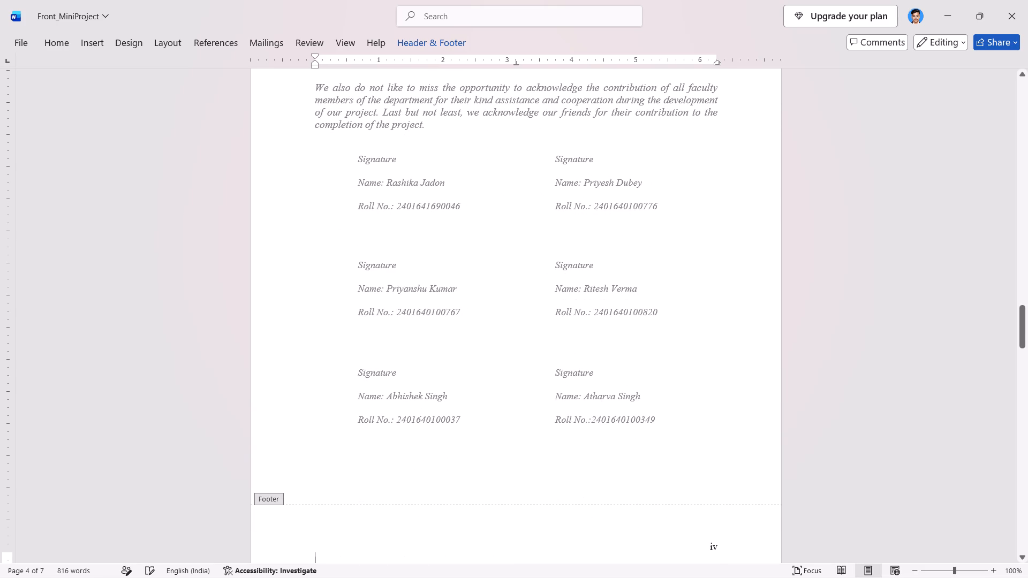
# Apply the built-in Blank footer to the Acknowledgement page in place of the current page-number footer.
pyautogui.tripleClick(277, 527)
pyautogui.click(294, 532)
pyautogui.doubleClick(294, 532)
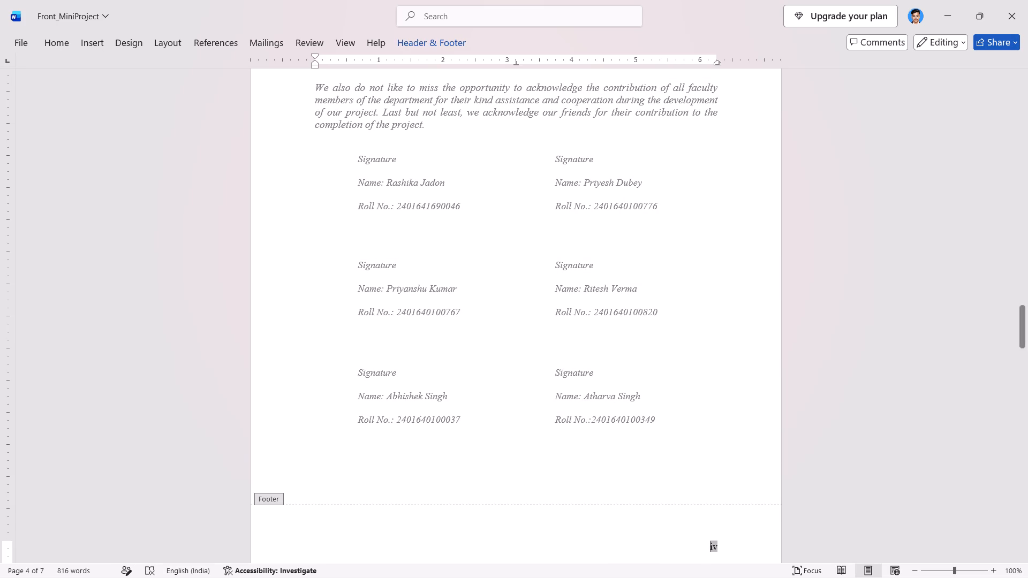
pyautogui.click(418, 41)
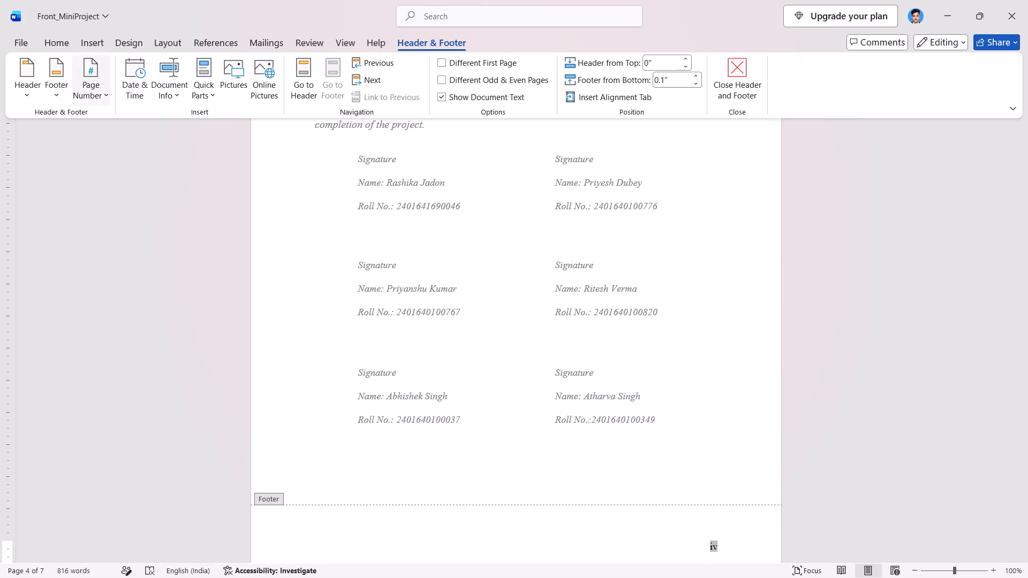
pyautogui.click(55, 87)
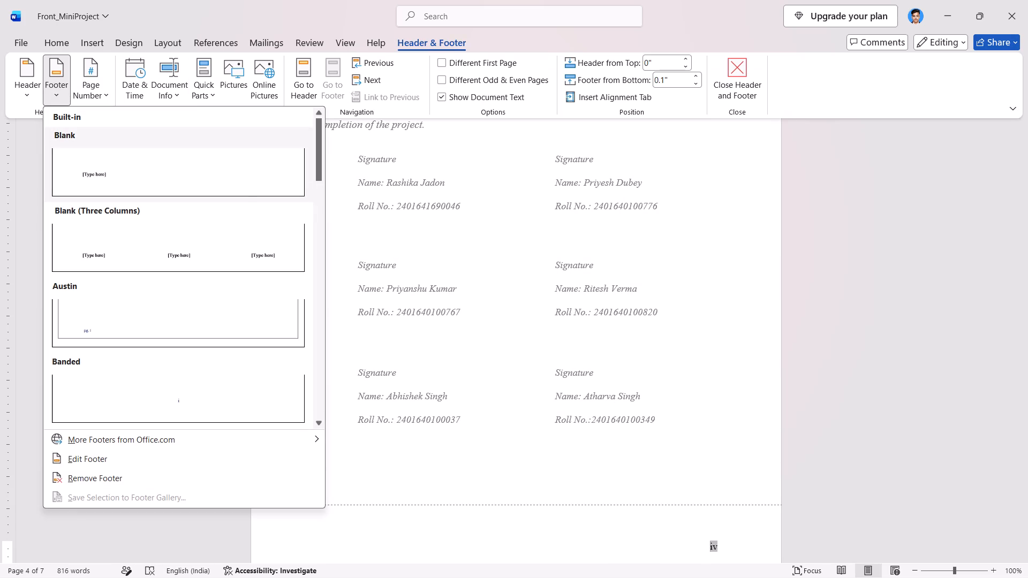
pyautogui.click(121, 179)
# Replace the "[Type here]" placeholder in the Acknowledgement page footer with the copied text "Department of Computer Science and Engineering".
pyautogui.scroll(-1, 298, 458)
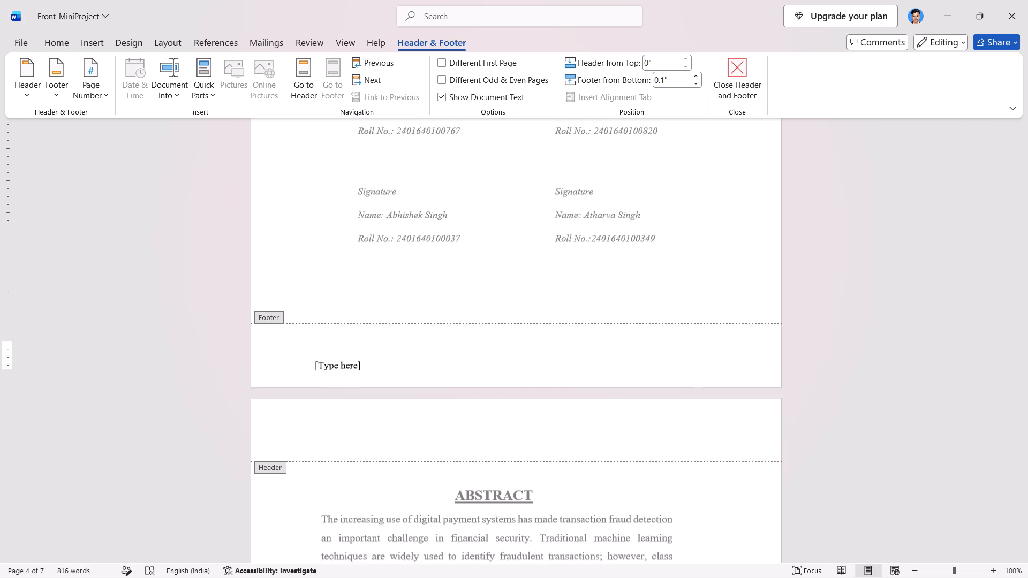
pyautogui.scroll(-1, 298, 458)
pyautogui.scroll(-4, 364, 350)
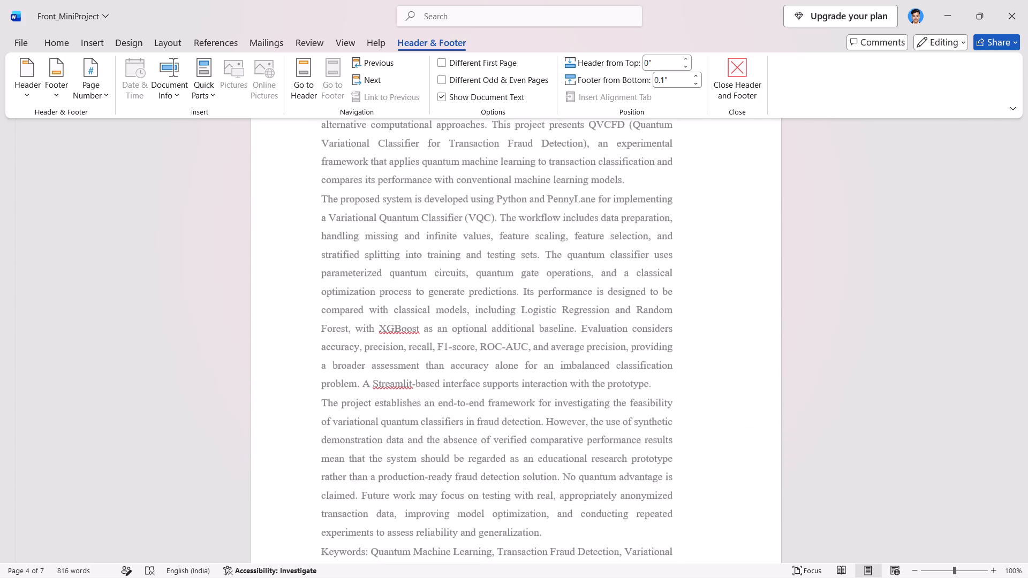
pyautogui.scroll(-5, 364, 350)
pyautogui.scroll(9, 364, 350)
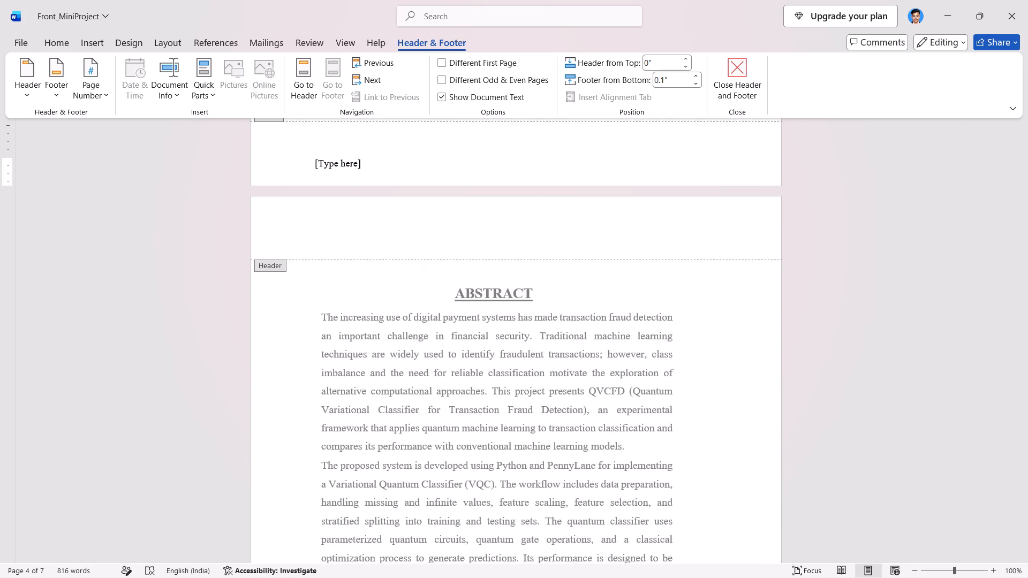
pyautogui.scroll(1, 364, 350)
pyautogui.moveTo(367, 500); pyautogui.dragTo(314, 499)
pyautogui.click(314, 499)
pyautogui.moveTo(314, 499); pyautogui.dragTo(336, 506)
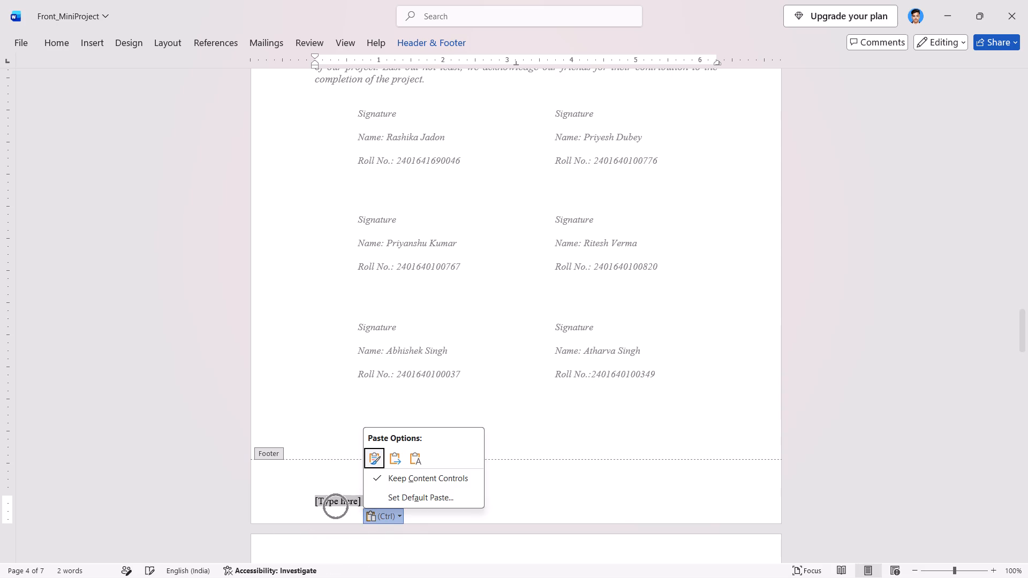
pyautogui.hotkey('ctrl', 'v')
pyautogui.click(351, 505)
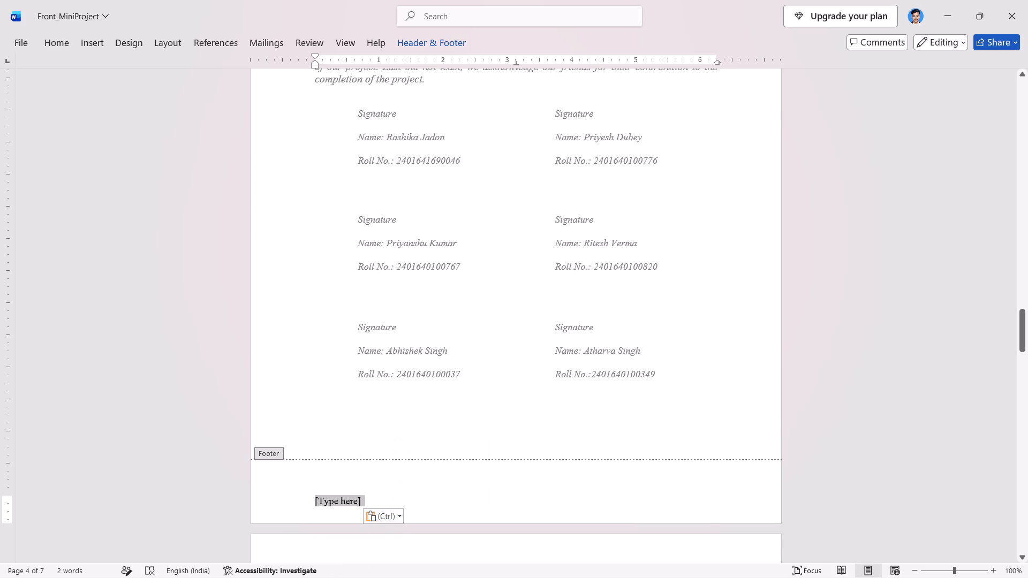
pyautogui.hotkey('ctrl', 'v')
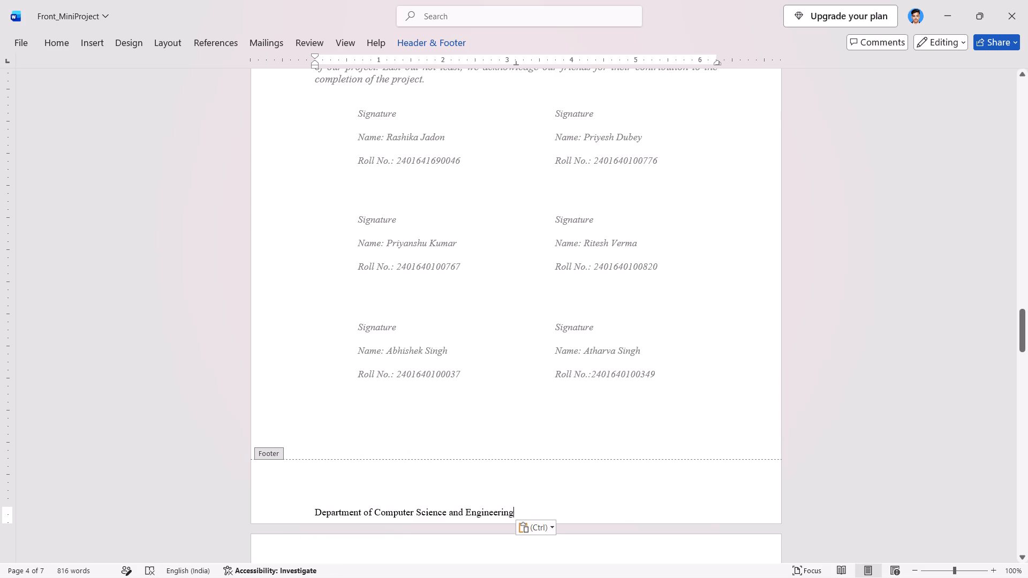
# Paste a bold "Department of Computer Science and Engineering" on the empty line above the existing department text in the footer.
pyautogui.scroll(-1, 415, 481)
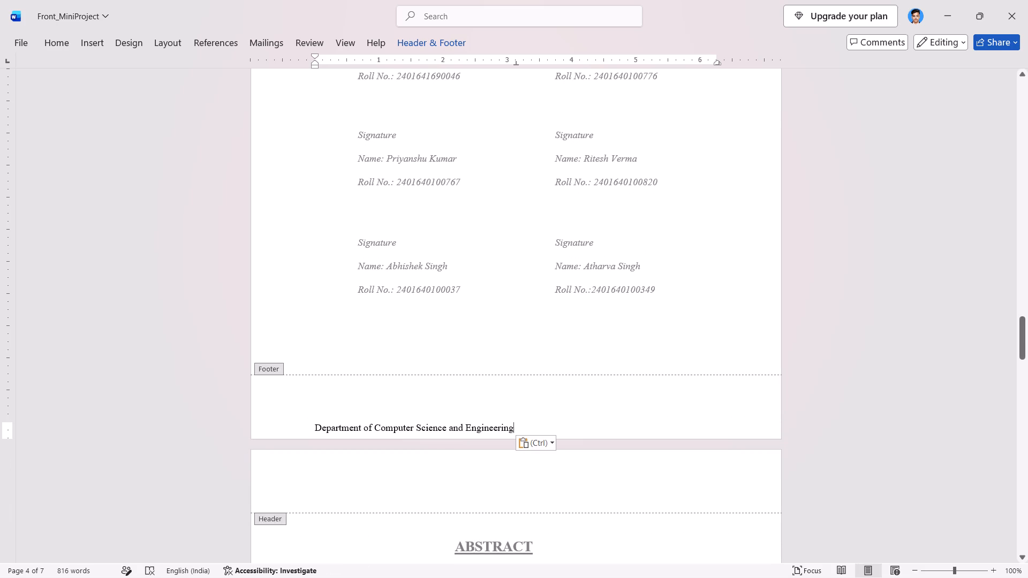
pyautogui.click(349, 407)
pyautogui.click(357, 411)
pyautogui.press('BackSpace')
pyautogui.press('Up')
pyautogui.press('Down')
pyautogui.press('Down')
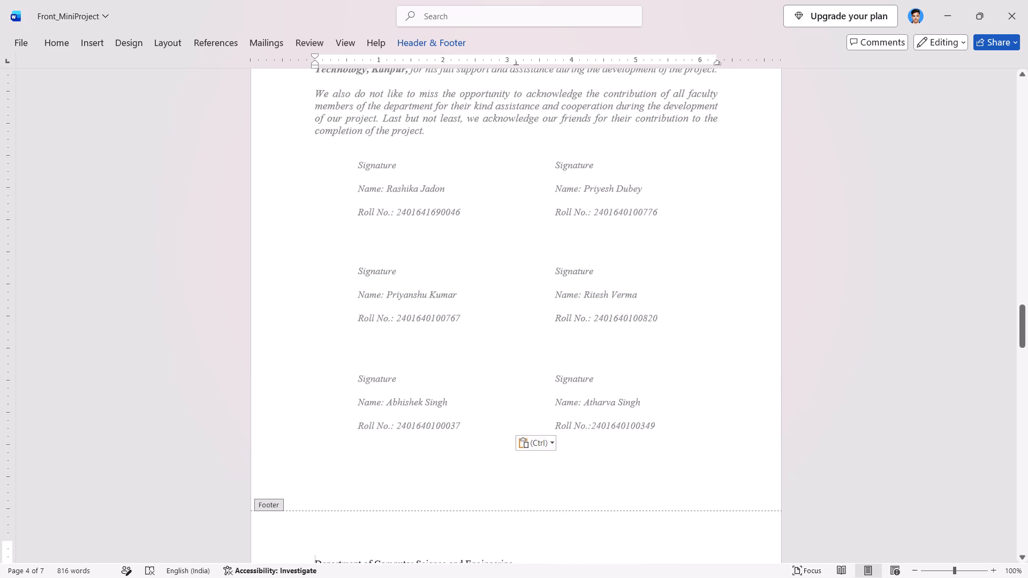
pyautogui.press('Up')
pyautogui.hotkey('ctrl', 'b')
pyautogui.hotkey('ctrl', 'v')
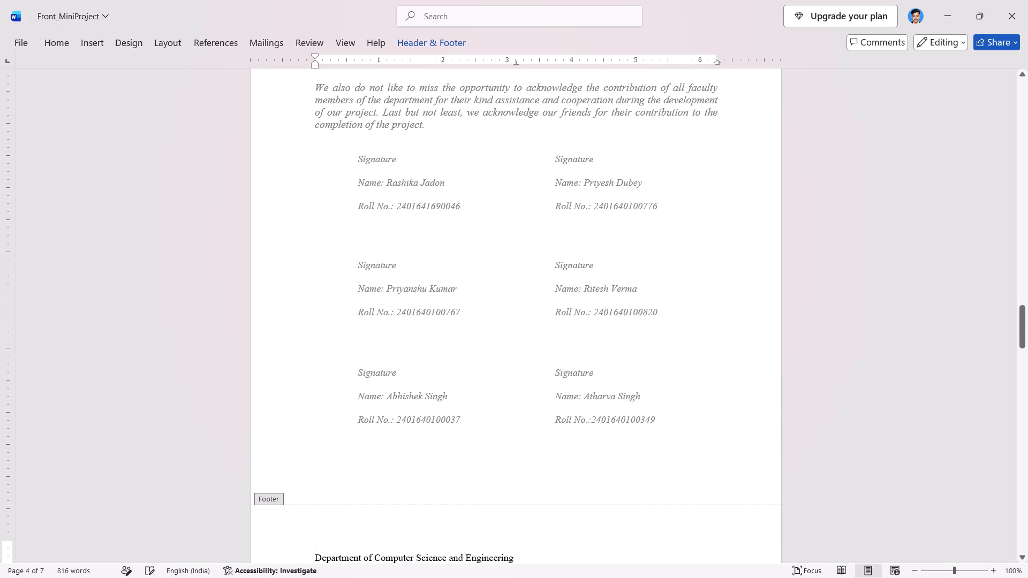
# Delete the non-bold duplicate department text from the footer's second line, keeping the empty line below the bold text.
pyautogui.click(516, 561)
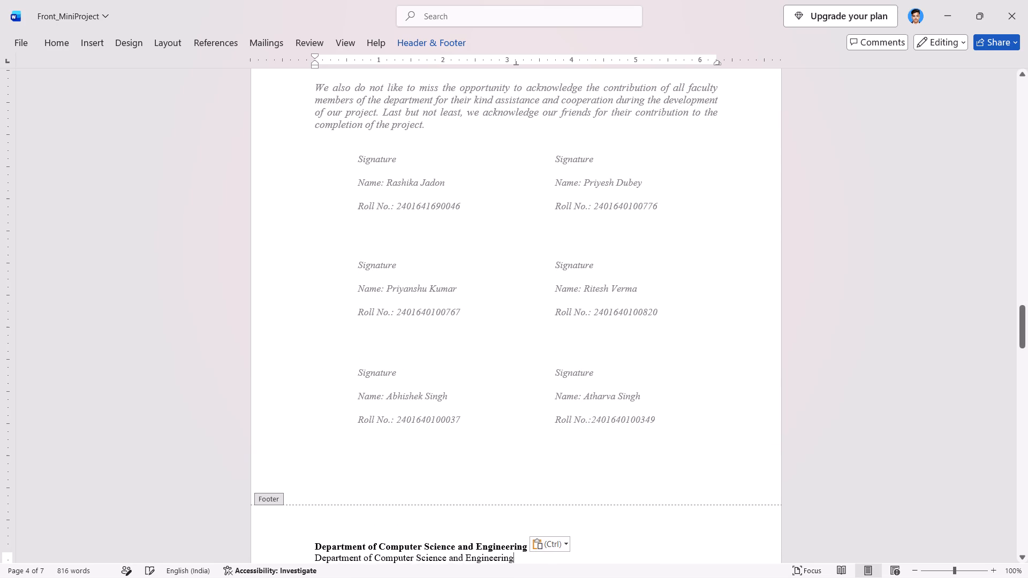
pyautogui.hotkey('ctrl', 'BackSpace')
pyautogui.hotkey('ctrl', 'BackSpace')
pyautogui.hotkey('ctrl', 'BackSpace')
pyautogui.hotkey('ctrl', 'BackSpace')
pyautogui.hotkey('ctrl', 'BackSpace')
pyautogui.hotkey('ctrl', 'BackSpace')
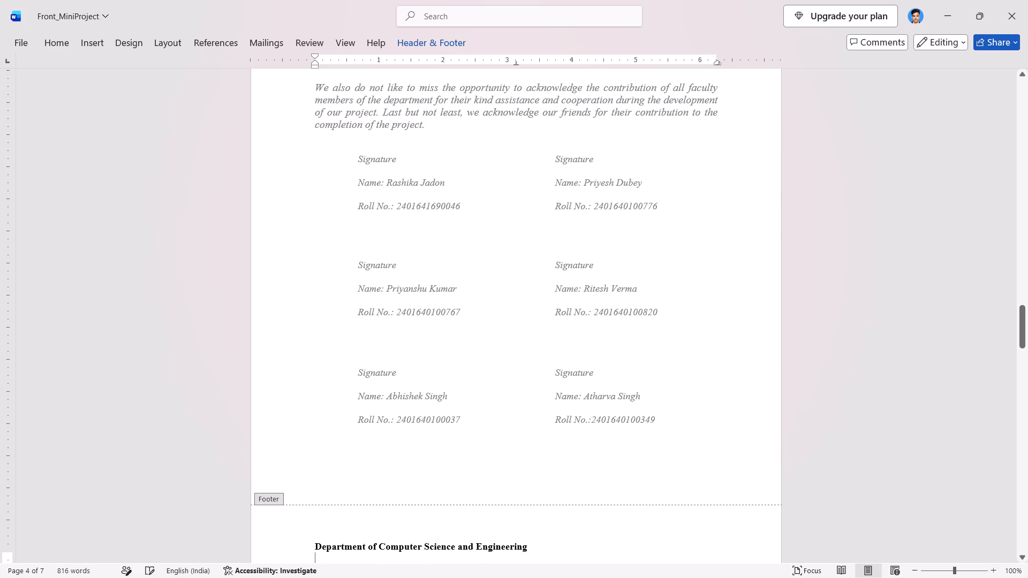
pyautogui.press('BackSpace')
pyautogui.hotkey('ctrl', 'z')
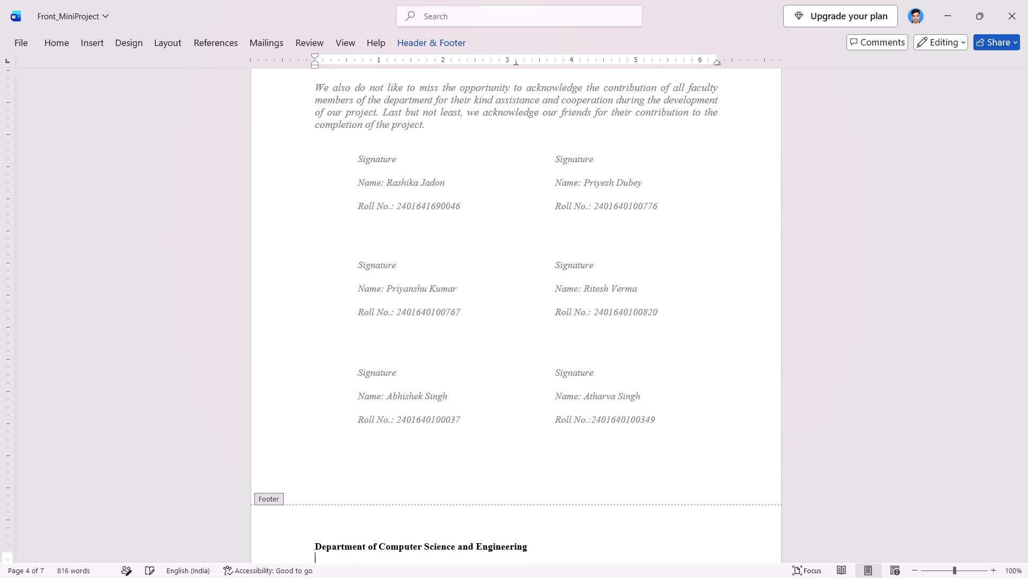
# Insert a bottom-of-page page number in the Plain Number 3 style.
pyautogui.click(50, 37)
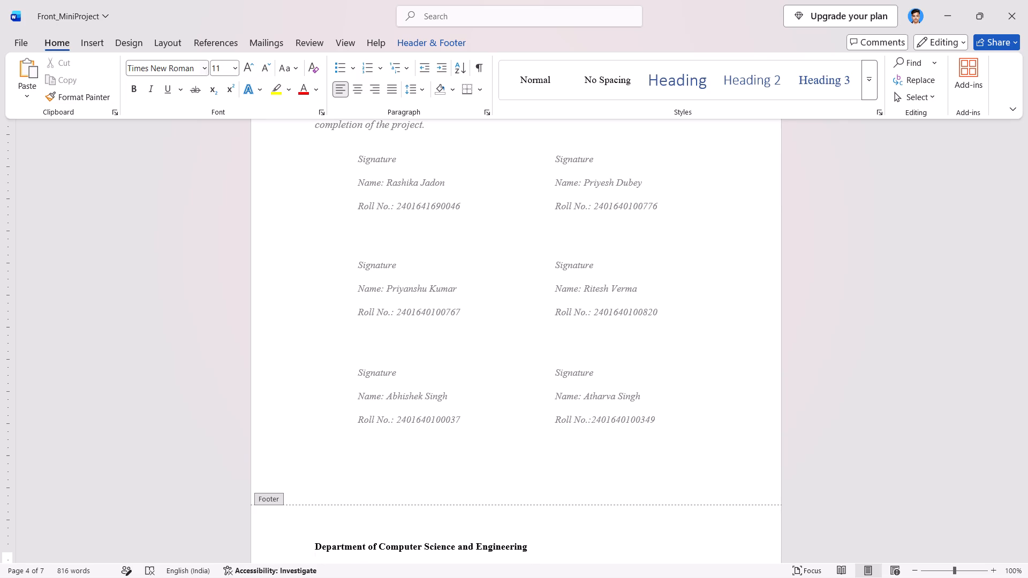
pyautogui.click(400, 34)
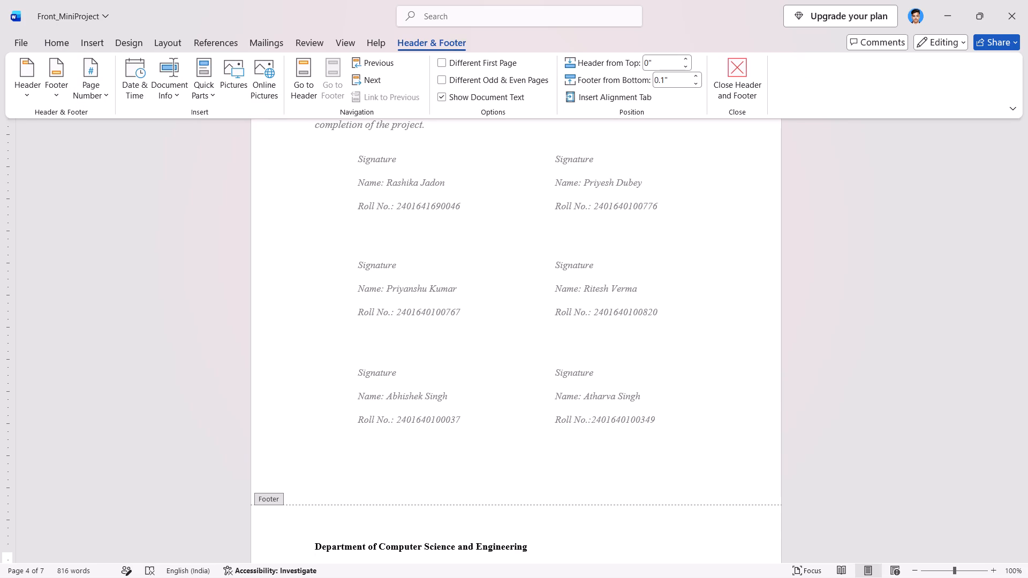
pyautogui.click(87, 96)
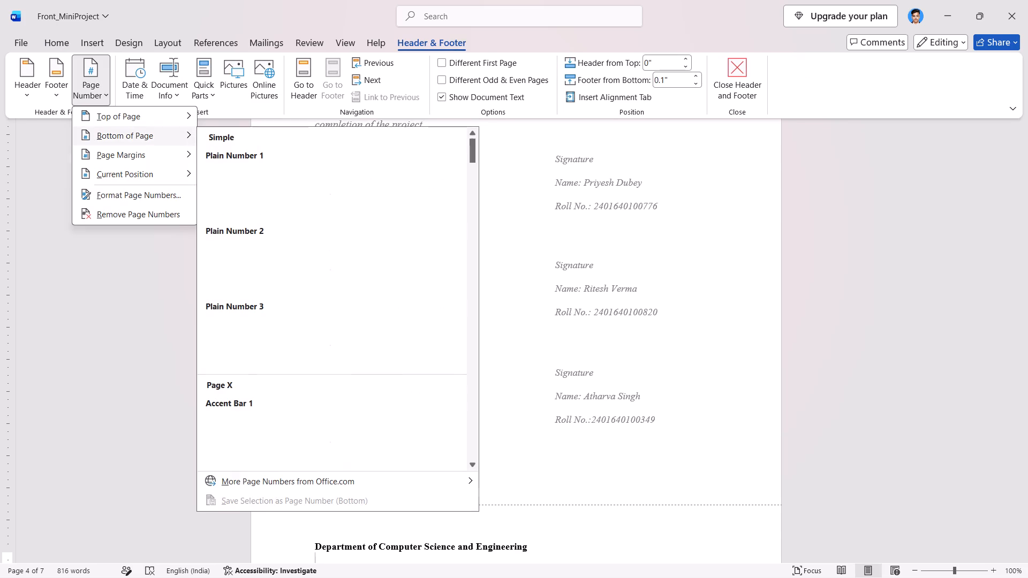
pyautogui.click(361, 337)
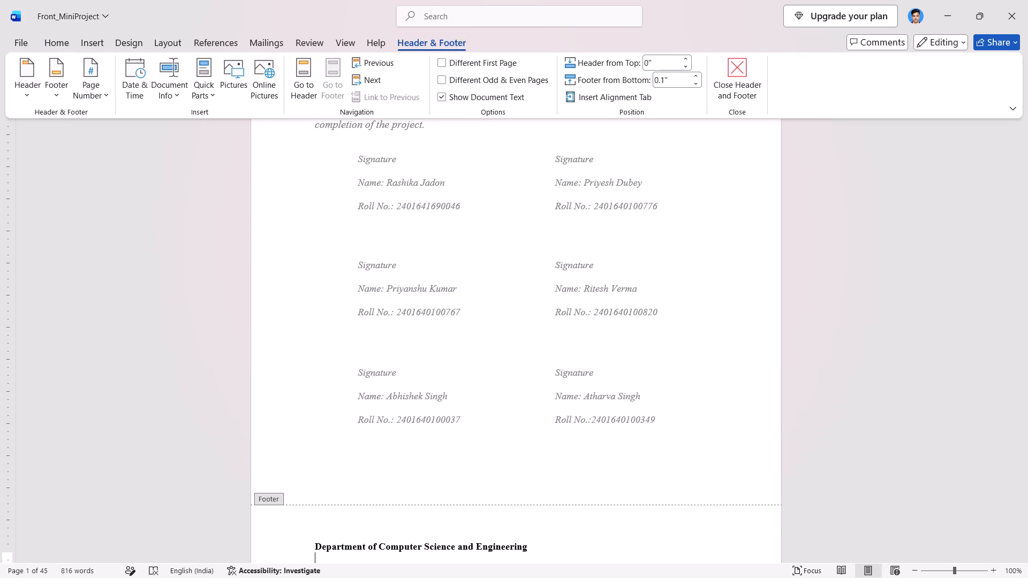
# Check the footer contents on the Acknowledgement and Abstract pages, and close footer editing.
pyautogui.scroll(-4, 361, 337)
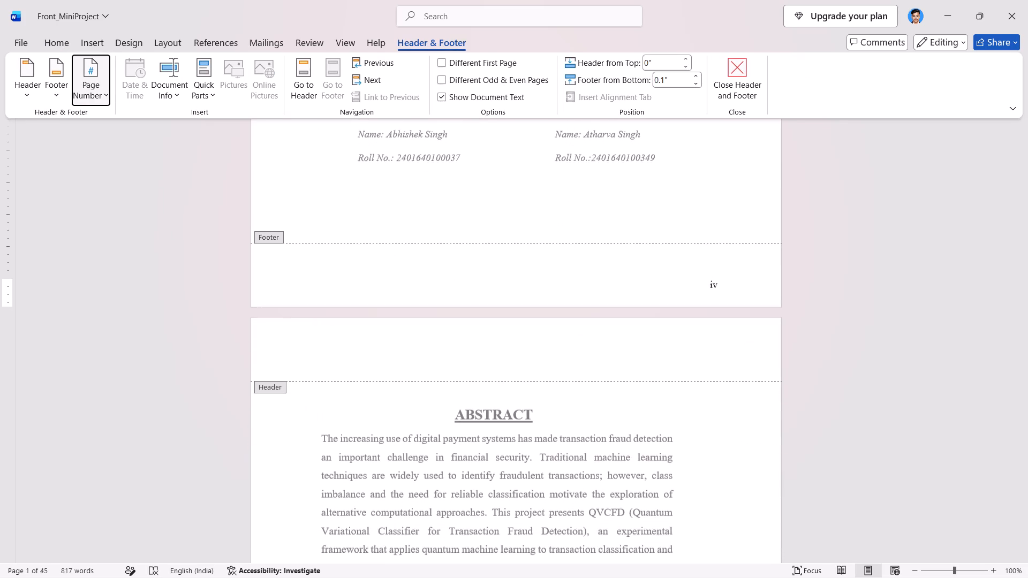
pyautogui.scroll(5, 361, 337)
pyautogui.scroll(-5, 361, 337)
pyautogui.scroll(1, 361, 337)
pyautogui.scroll(-5, 361, 337)
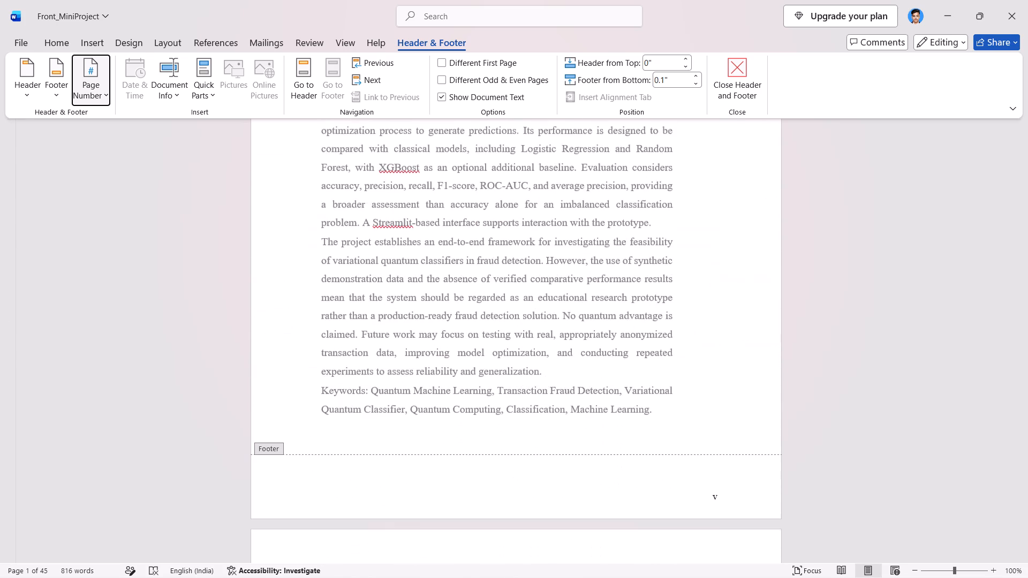
pyautogui.scroll(-1, 361, 337)
pyautogui.scroll(5, 361, 337)
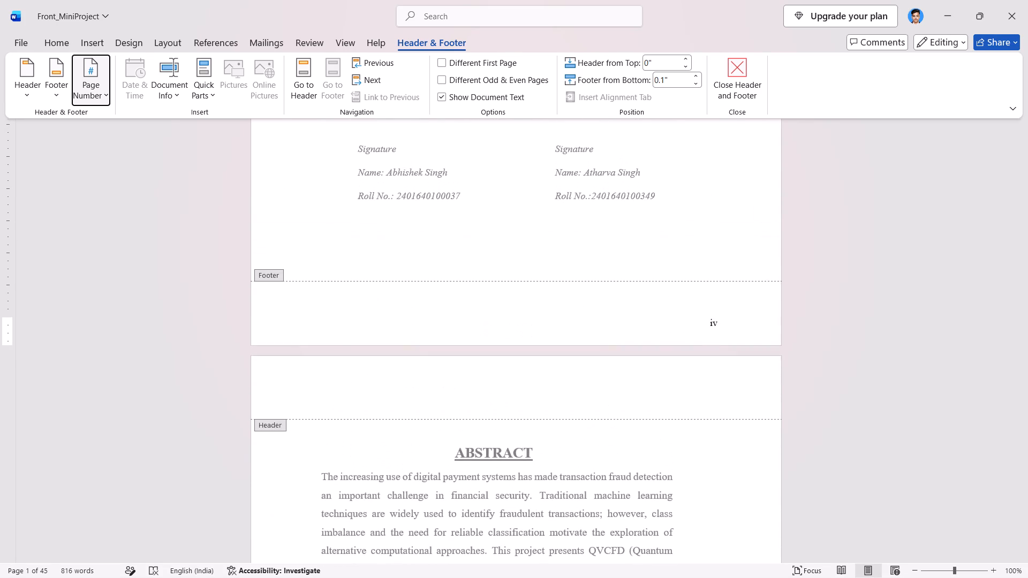
pyautogui.scroll(1, 361, 337)
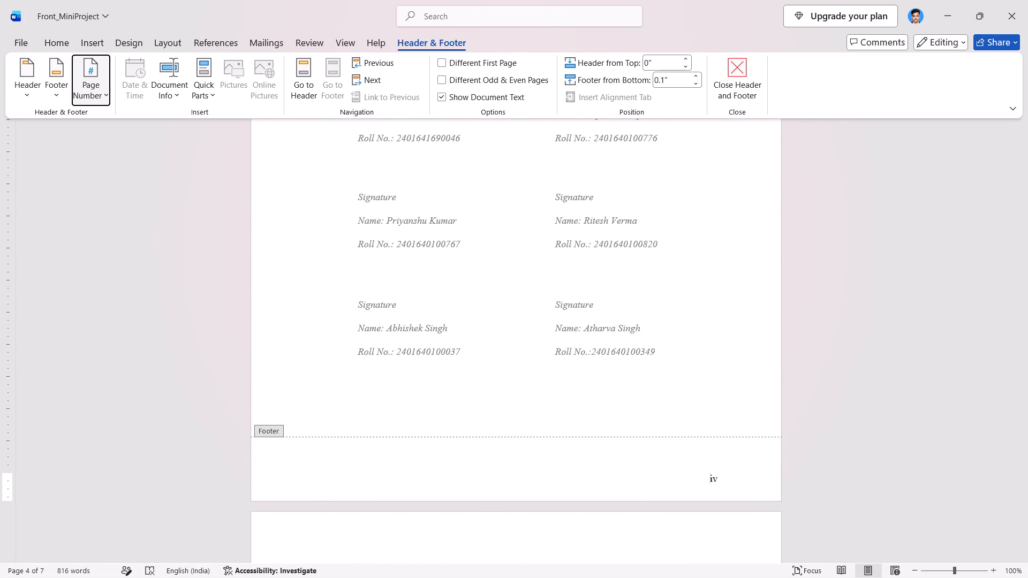
pyautogui.click(94, 98)
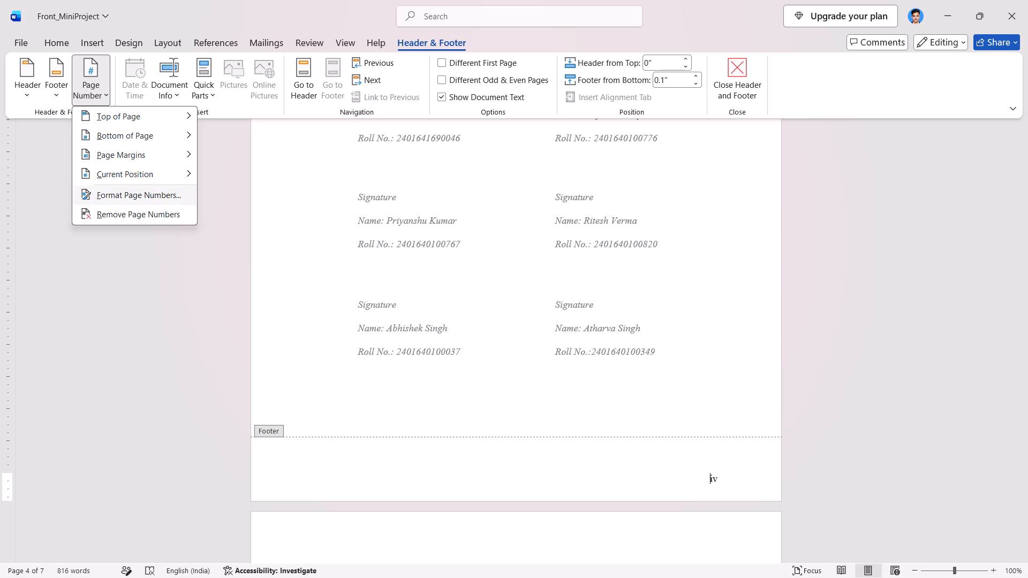
pyautogui.click(374, 476)
pyautogui.scroll(-4, 374, 476)
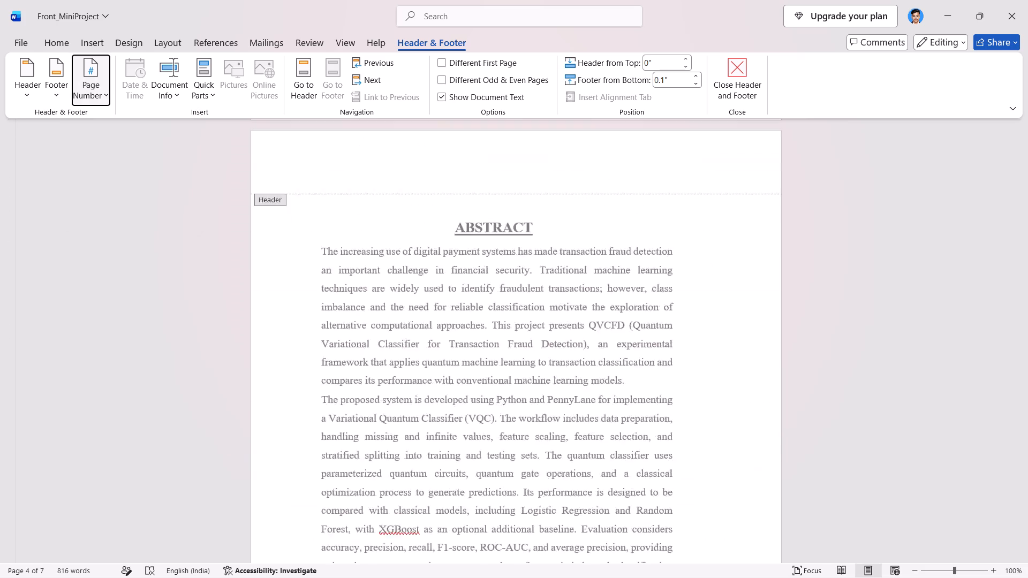
pyautogui.click(152, 468)
pyautogui.doubleClick(152, 468)
# In check_final_report_merged.pdf, examine the footers from the front-matter lists to the first Introduction page and take a screenshot of the enlarged Introduction footer.
pyautogui.hotkey('alt', 'Tab')
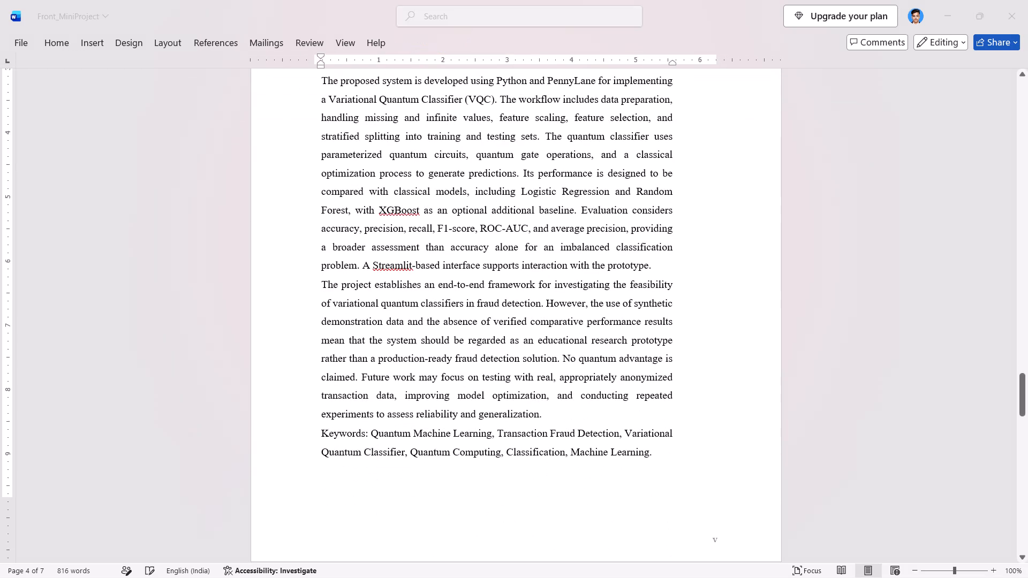
pyautogui.scroll(-9, 400, 443)
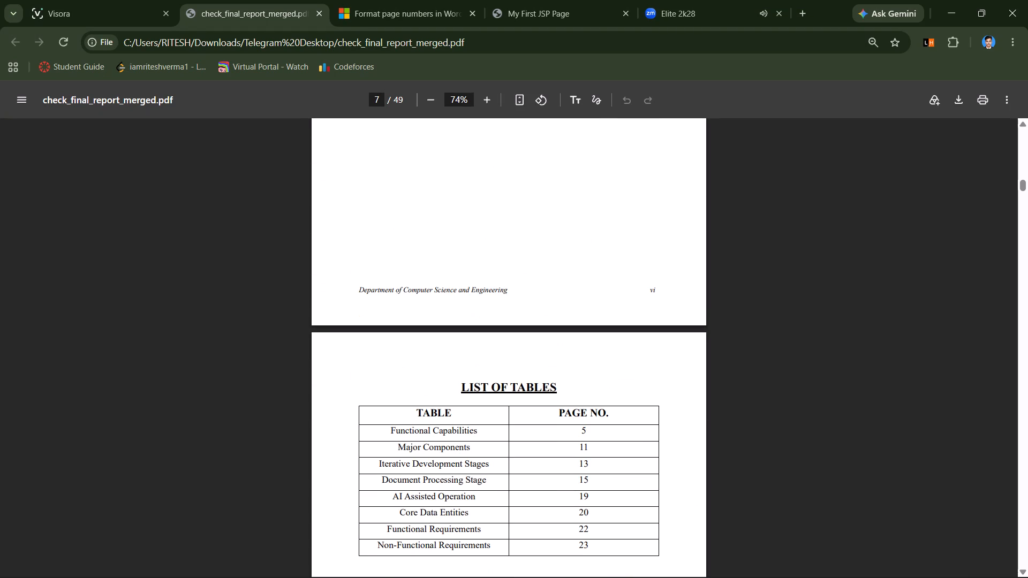
pyautogui.scroll(-6, 400, 443)
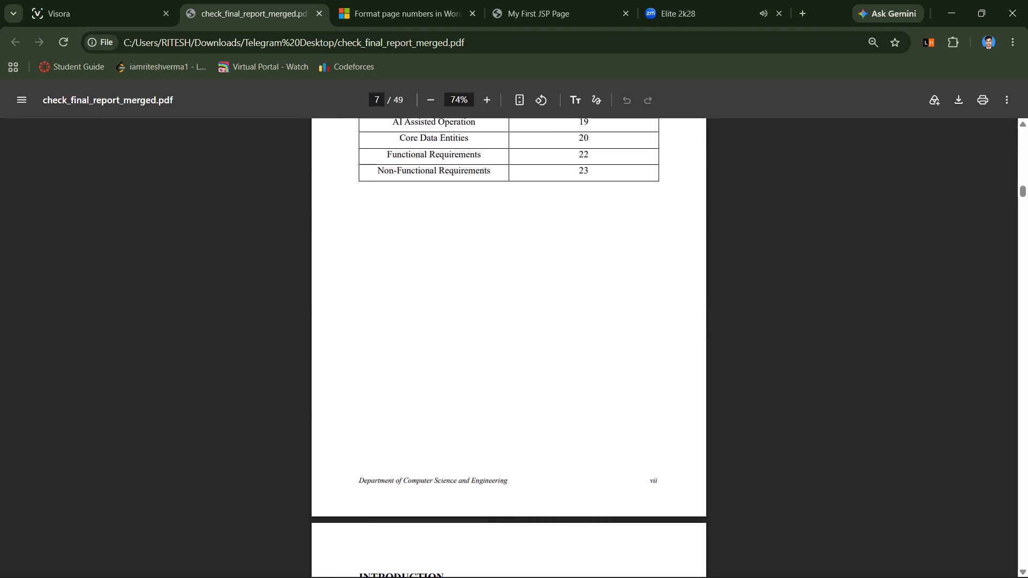
pyautogui.scroll(-6, 400, 443)
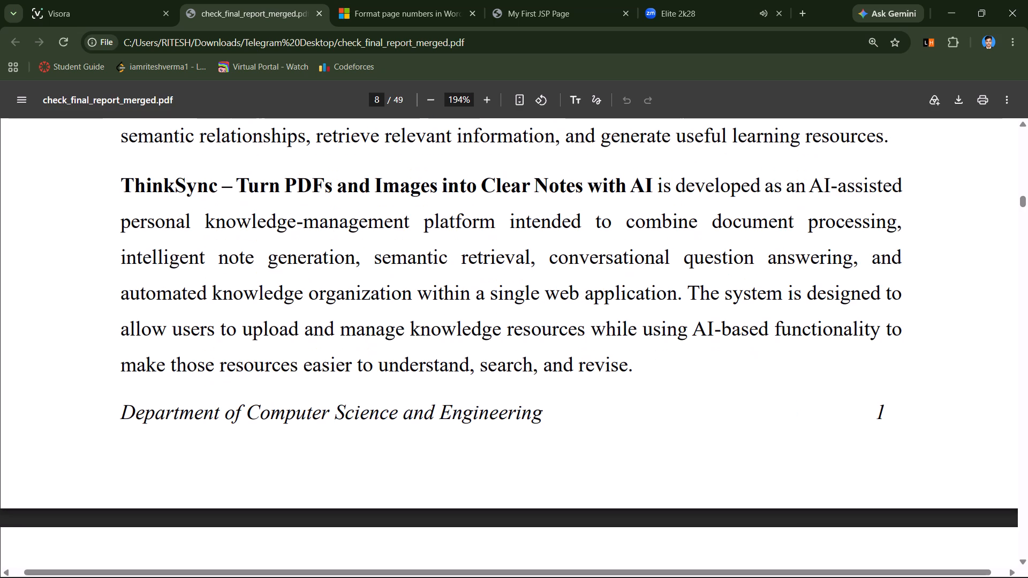
pyautogui.press('super+Print')
pyautogui.hotkey('alt', 'Tab')
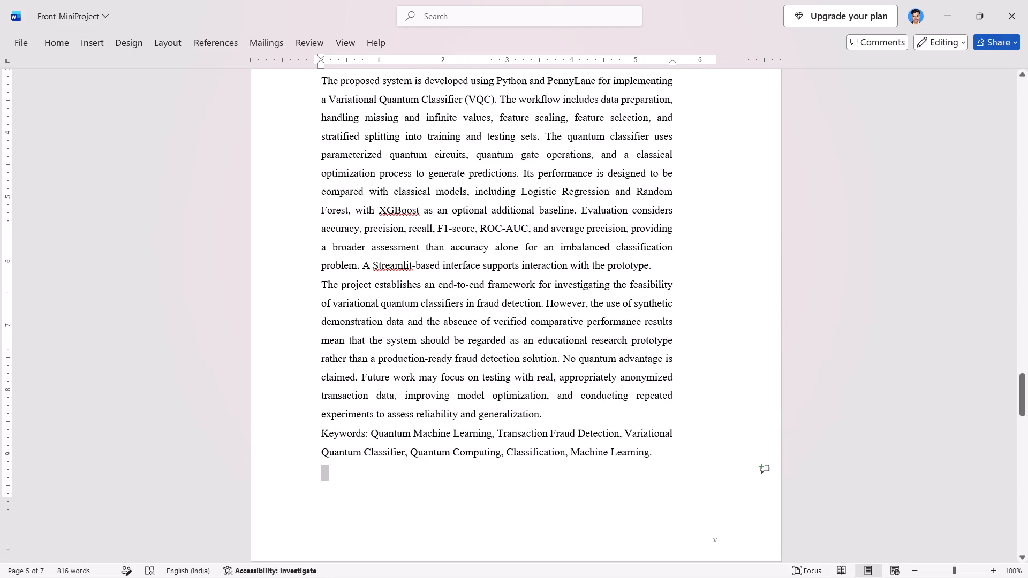
pyautogui.hotkey('alt', 'Tab')
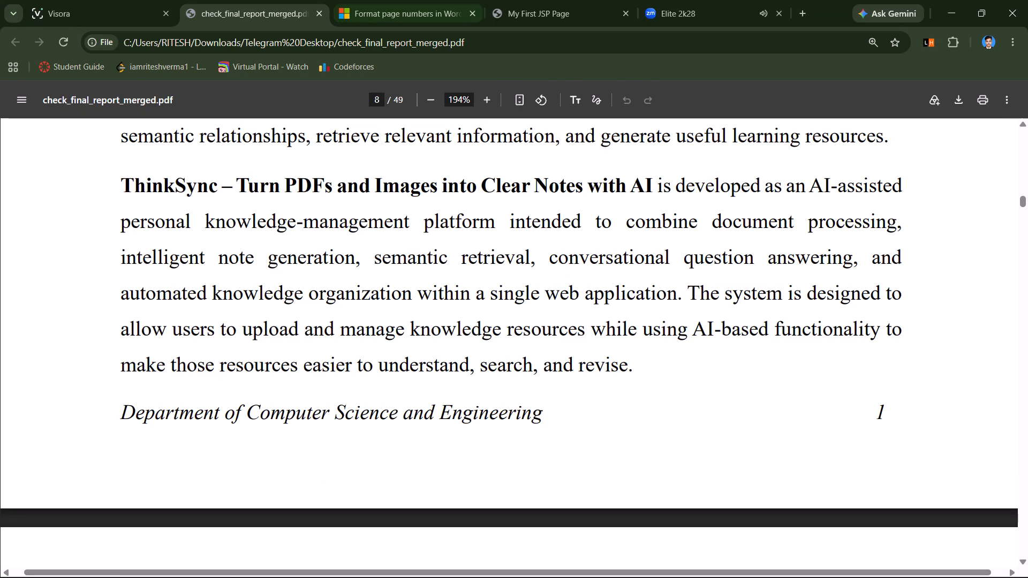
# Return to Front_MiniProject, open the Abstract page's footer for editing, and set the footer's distance from the bottom to 0.2".
pyautogui.hotkey('alt', 'Tab')
pyautogui.click(427, 412)
pyautogui.scroll(-1, 427, 412)
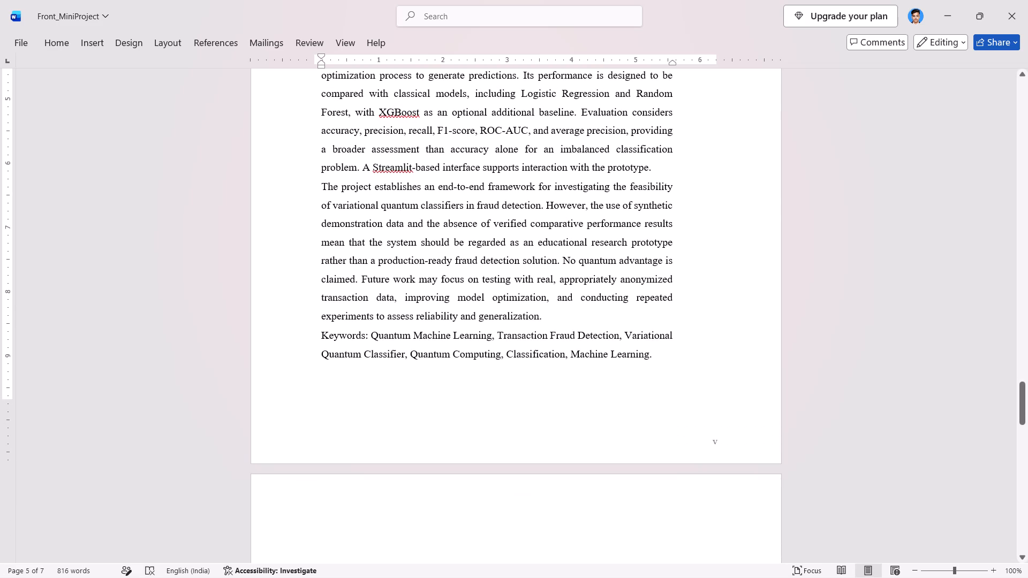
pyautogui.scroll(-1, 427, 412)
pyautogui.tripleClick(427, 412)
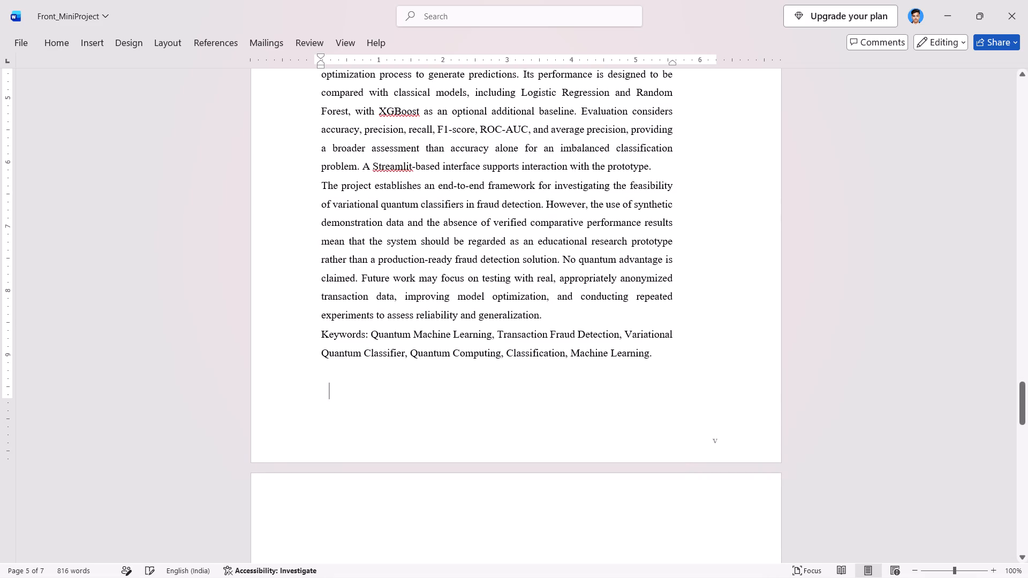
pyautogui.tripleClick(435, 419)
pyautogui.doubleClick(435, 419)
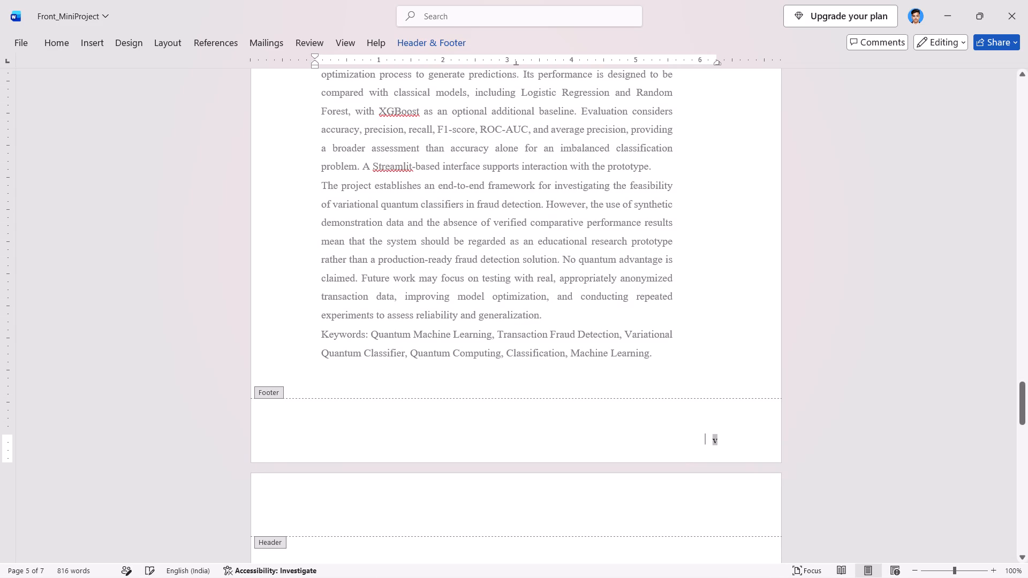
pyautogui.click(428, 49)
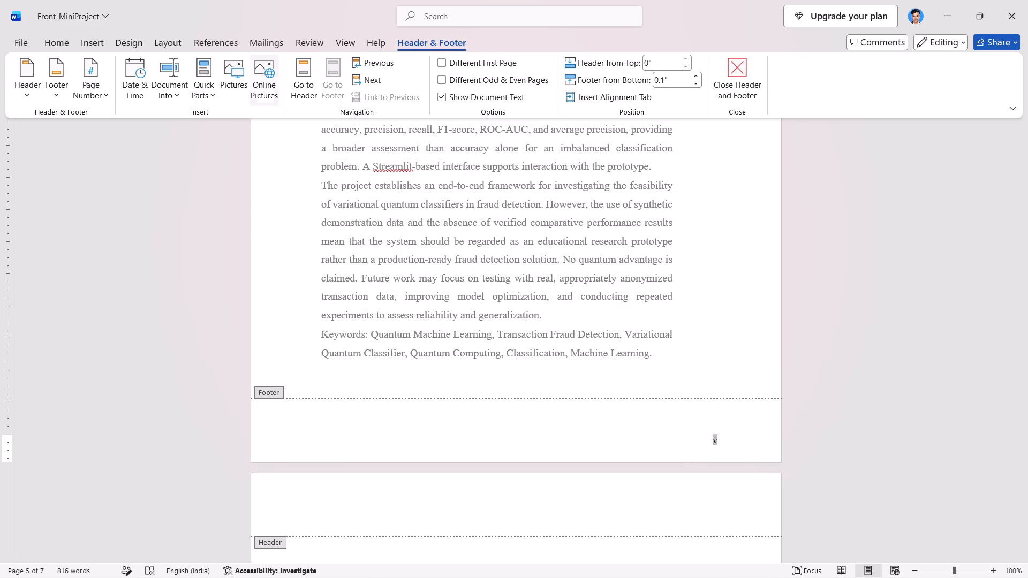
pyautogui.click(52, 104)
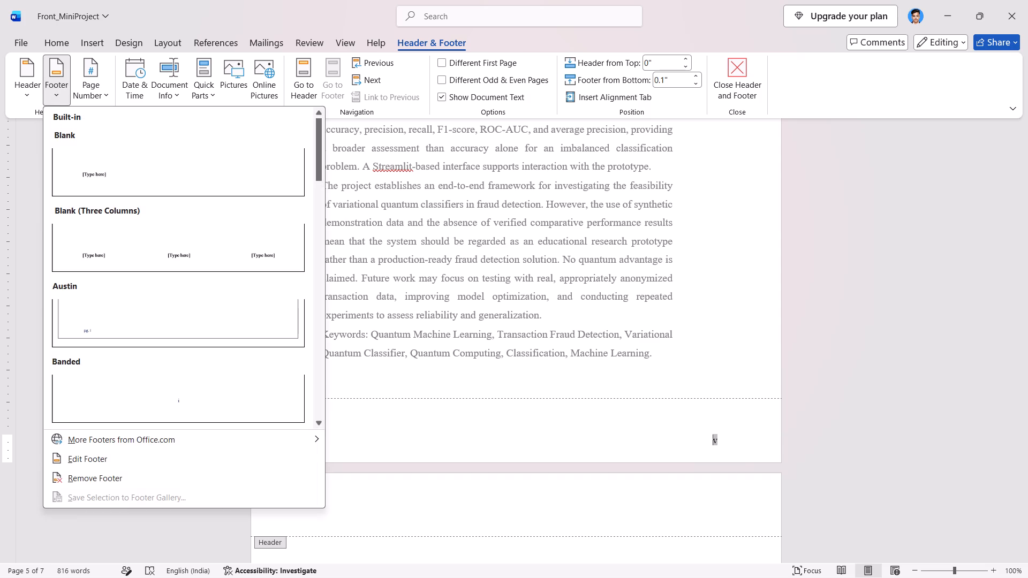
pyautogui.click(116, 460)
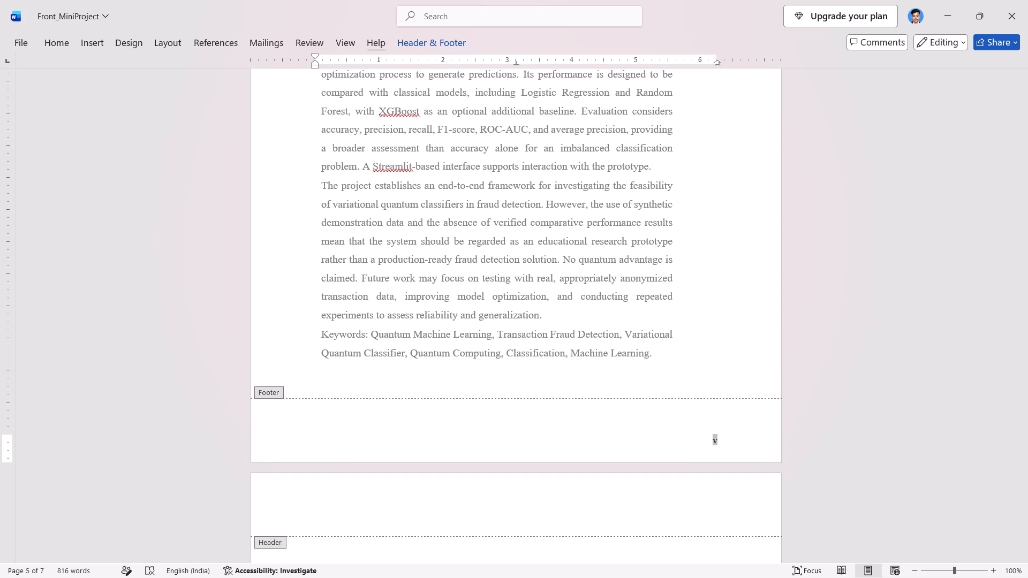
pyautogui.click(419, 44)
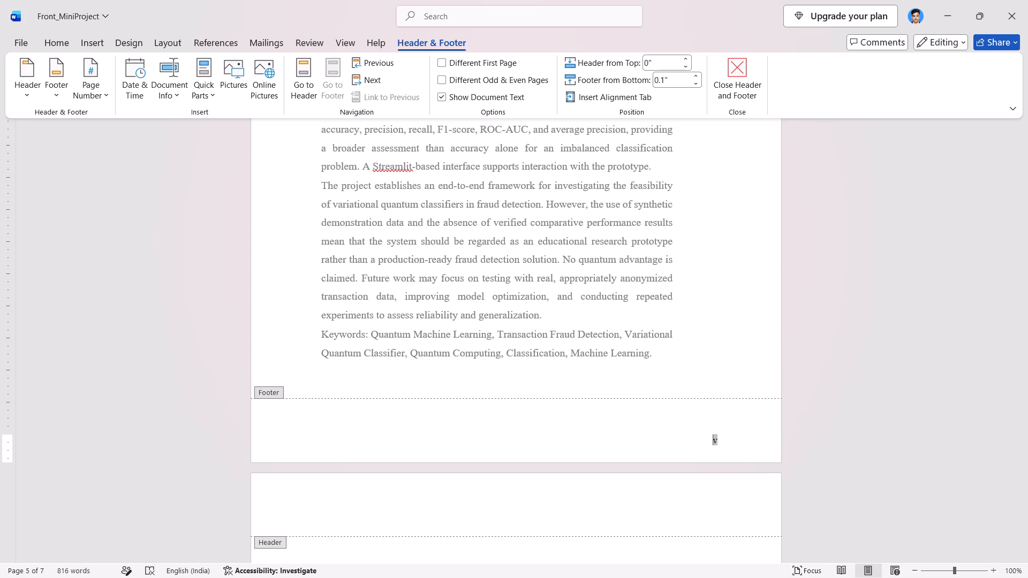
pyautogui.click(694, 76)
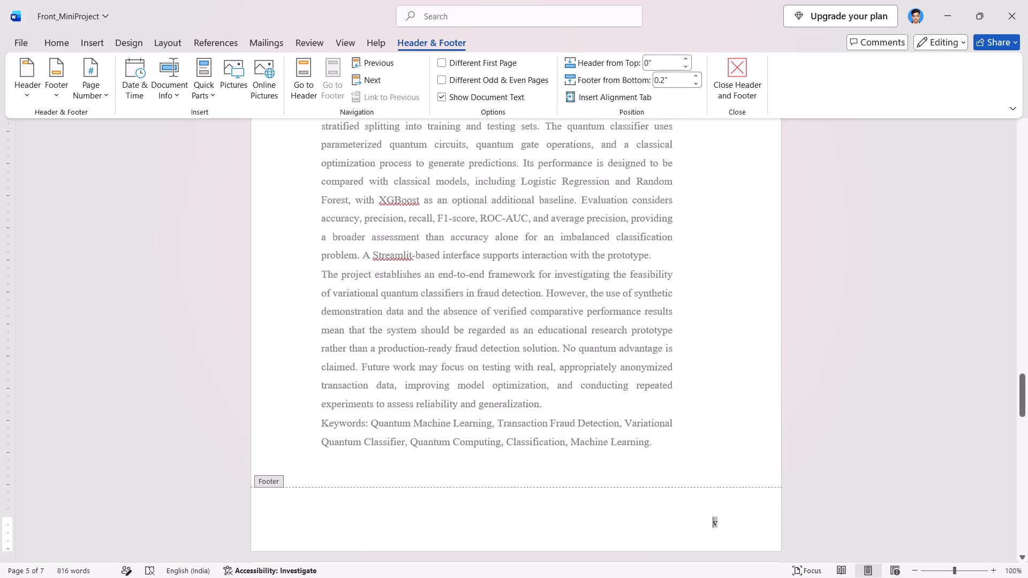
# Insert the copied text "Department of Computer Science and Engineering" before the footer's page number, separating them with two tabs.
pyautogui.click(419, 522)
pyautogui.click(365, 519)
pyautogui.doubleClick(365, 519)
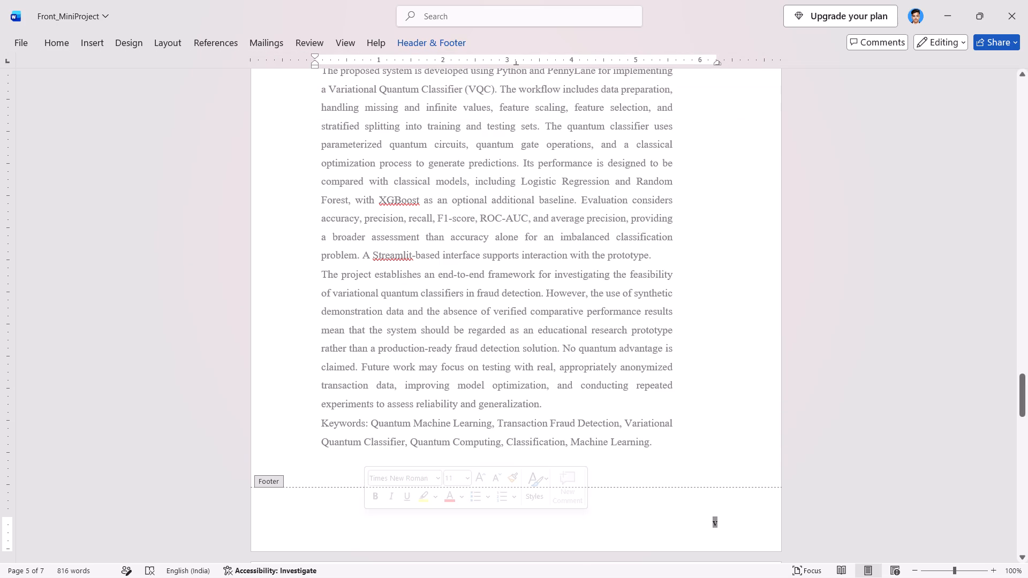
pyautogui.tripleClick(320, 519)
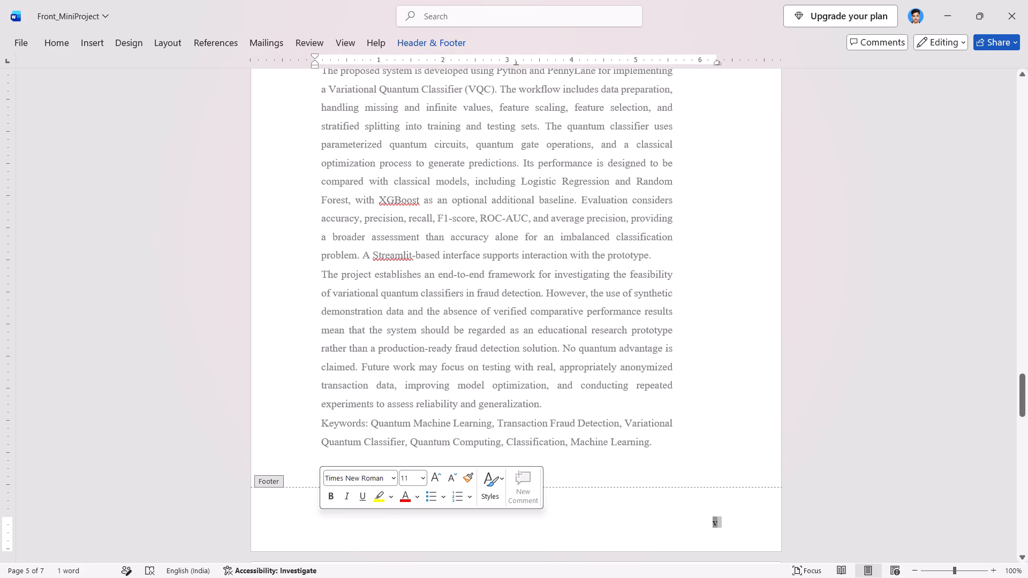
pyautogui.press('Left')
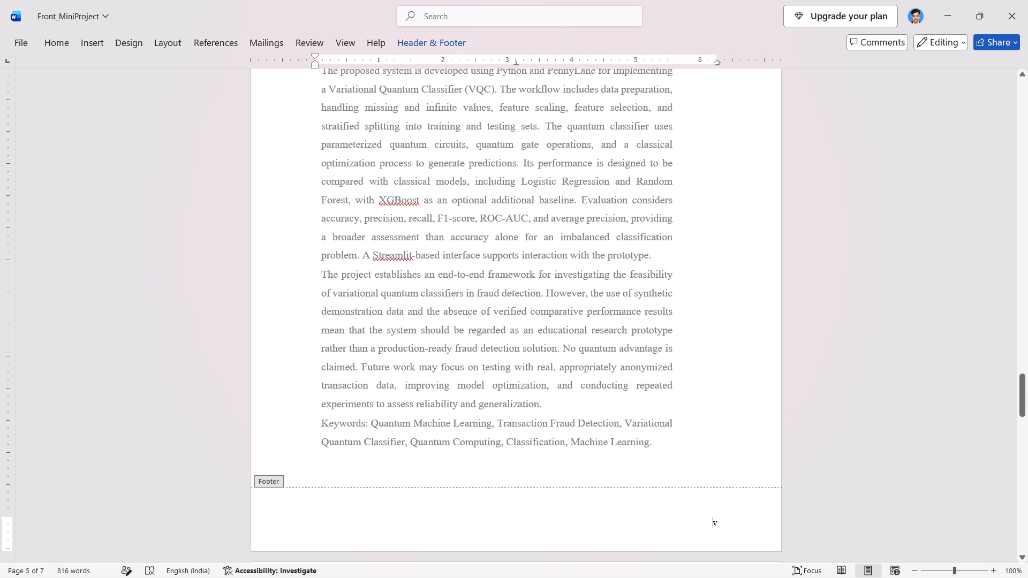
pyautogui.hotkey('ctrl', 'v')
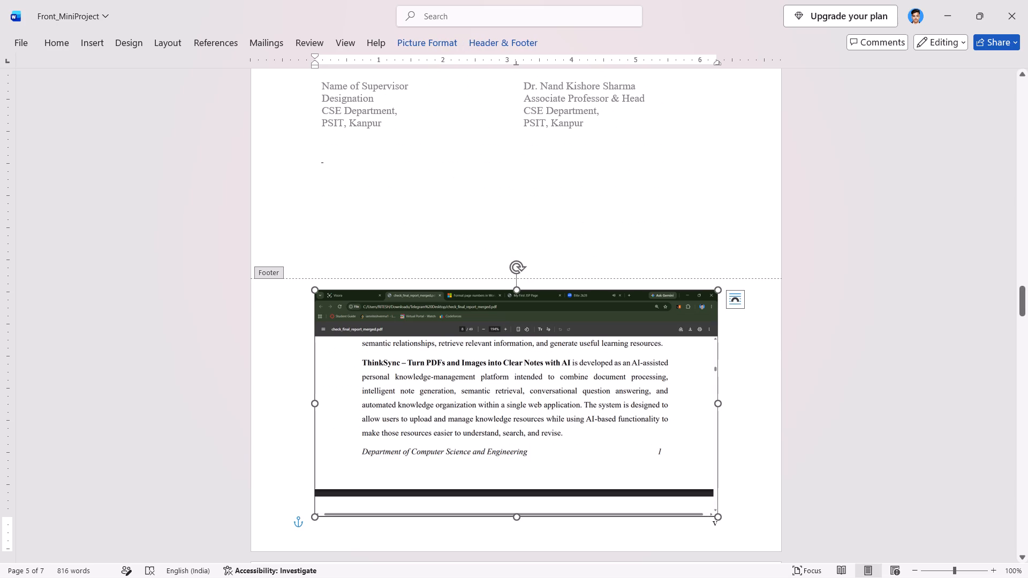
pyautogui.hotkey('ctrl', 'z')
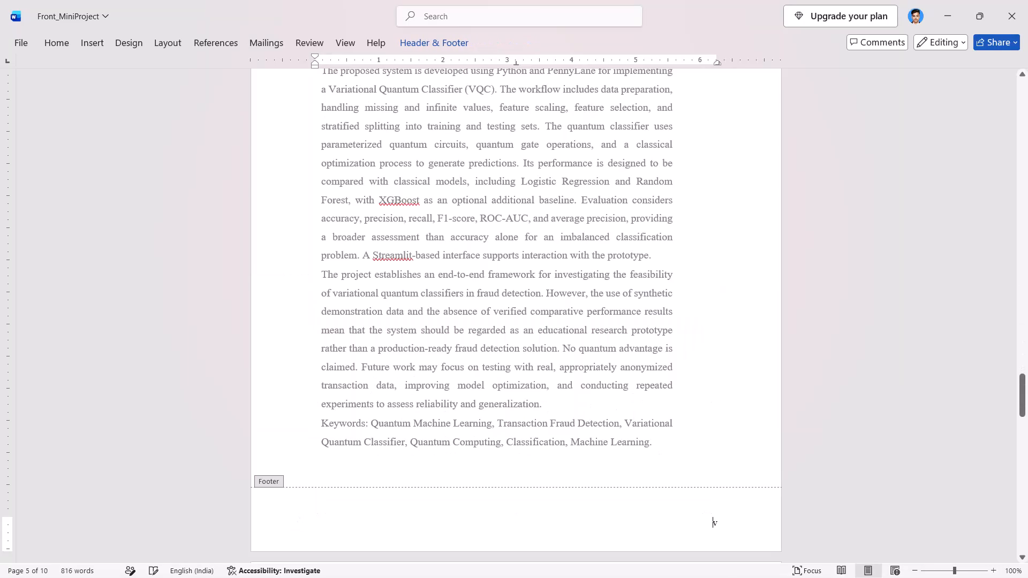
pyautogui.press('super+v')
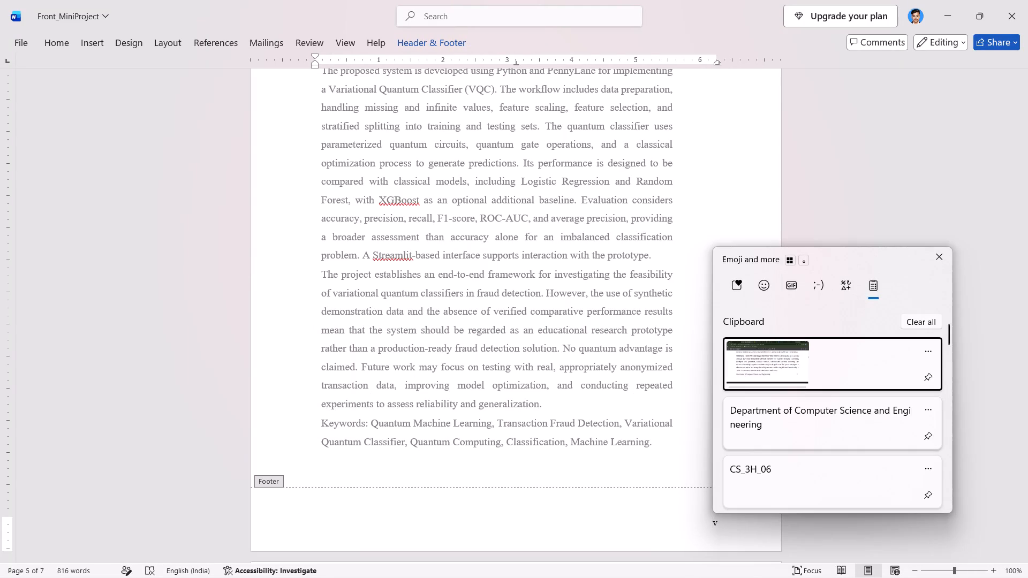
pyautogui.click(780, 433)
pyautogui.hotkey('ctrl', 'v')
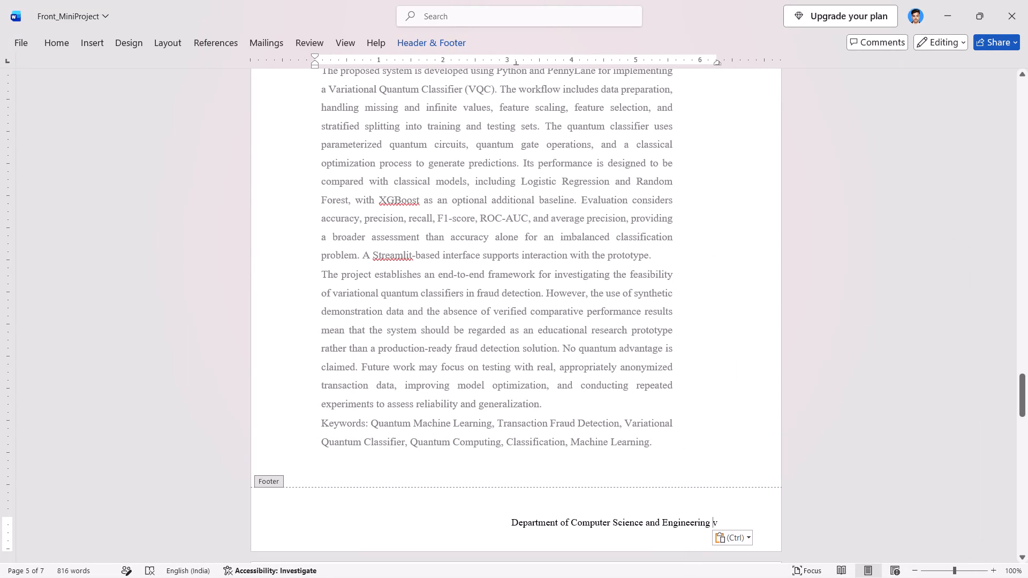
pyautogui.press('Tab')
pyautogui.press('Tab')
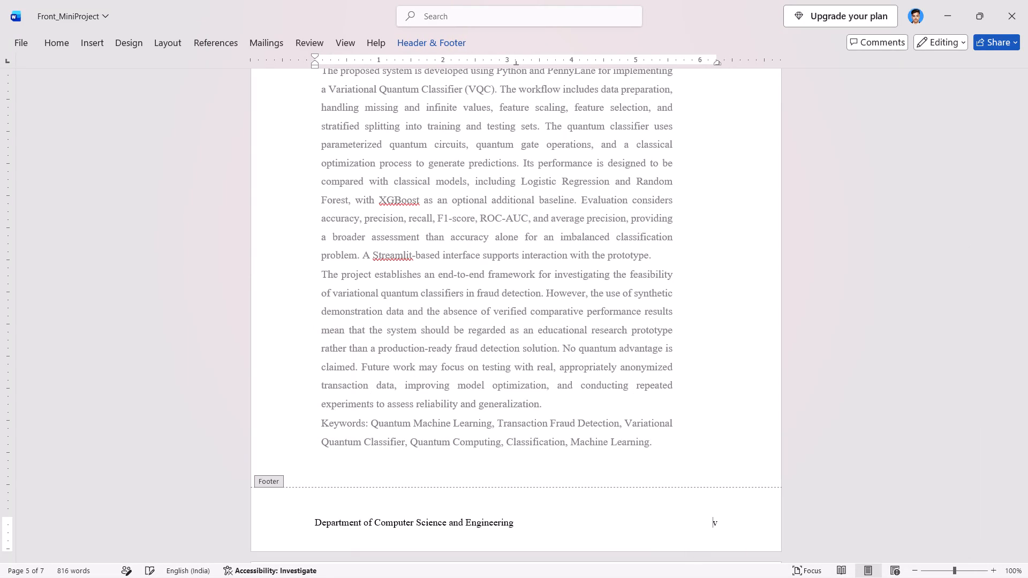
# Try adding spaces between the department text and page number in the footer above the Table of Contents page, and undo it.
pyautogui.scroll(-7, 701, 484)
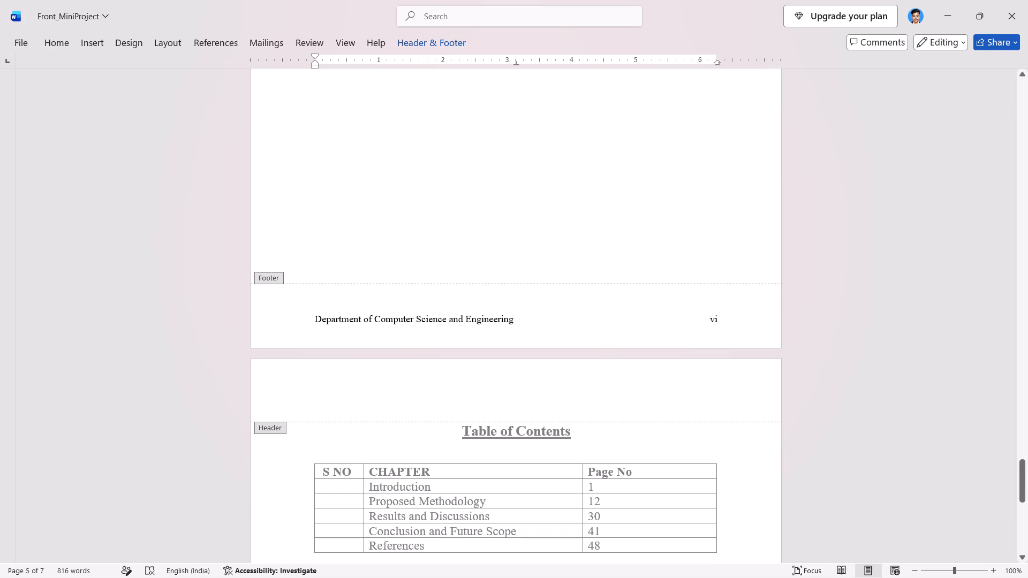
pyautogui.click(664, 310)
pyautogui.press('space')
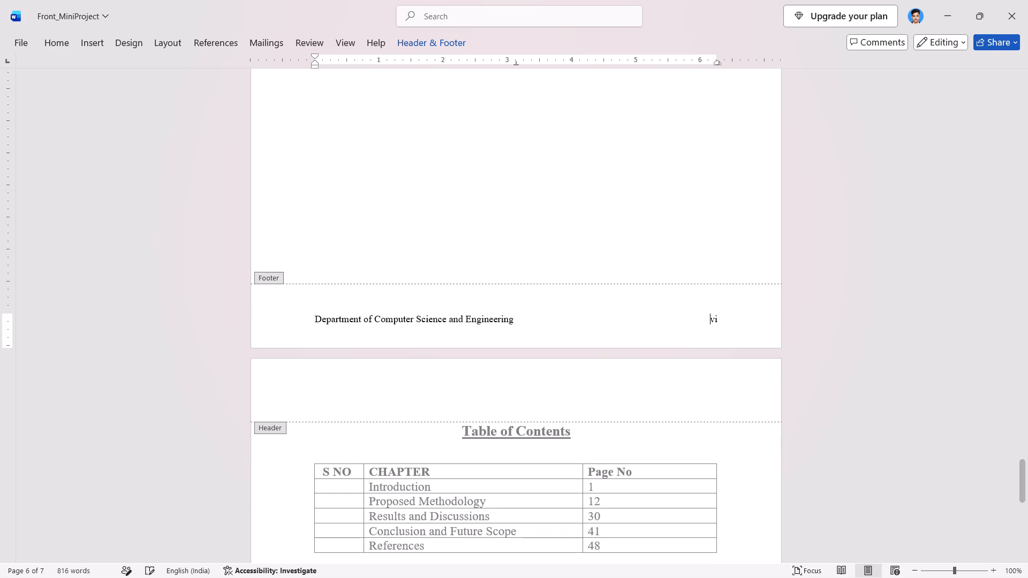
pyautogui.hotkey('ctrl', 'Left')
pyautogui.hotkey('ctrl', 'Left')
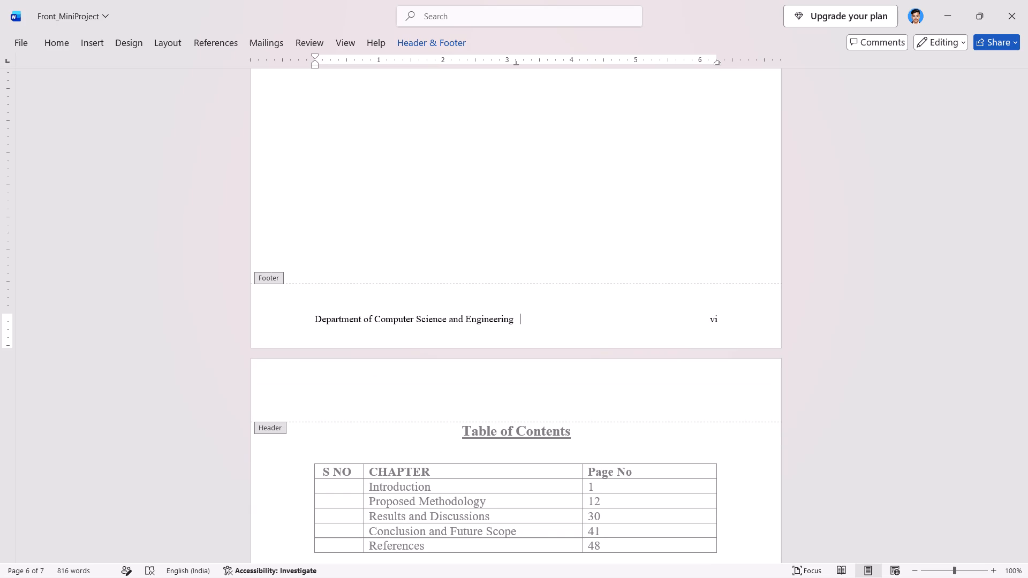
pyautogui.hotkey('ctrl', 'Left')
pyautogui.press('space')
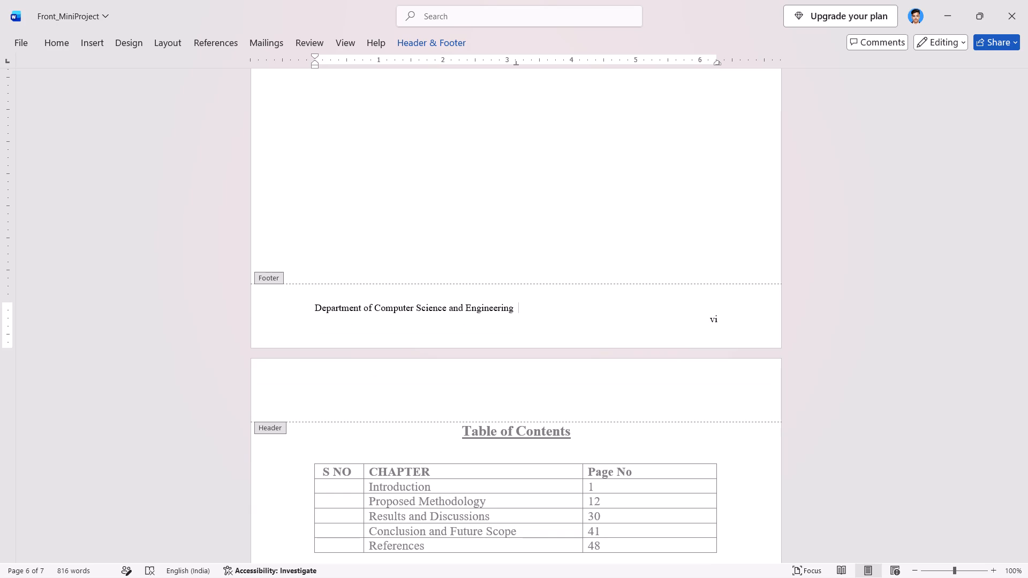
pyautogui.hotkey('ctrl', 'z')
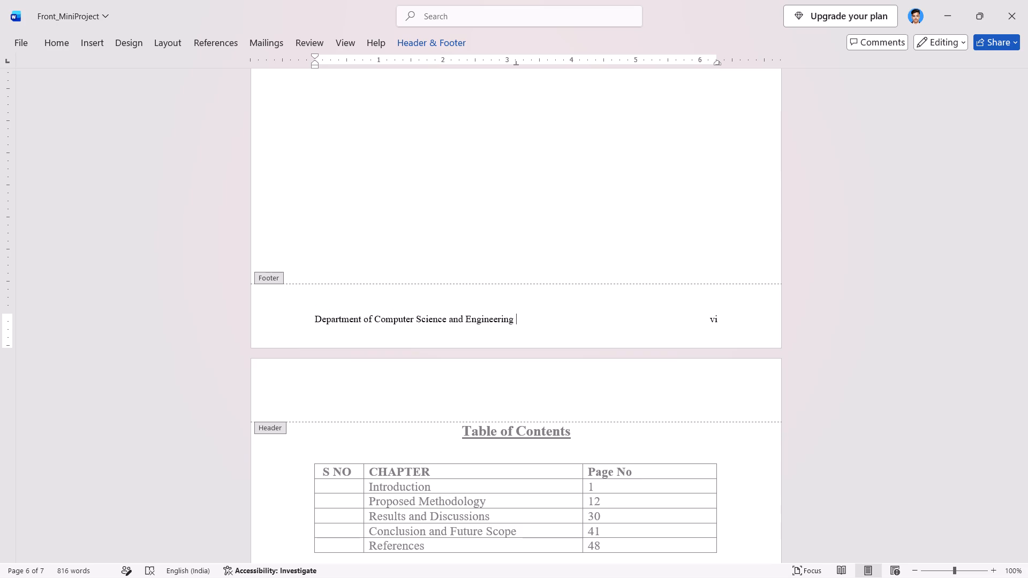
# Look over the Abstract page's footer and close footer editing.
pyautogui.hotkey('alt', 'Tab')
pyautogui.hotkey('alt', 'Tab')
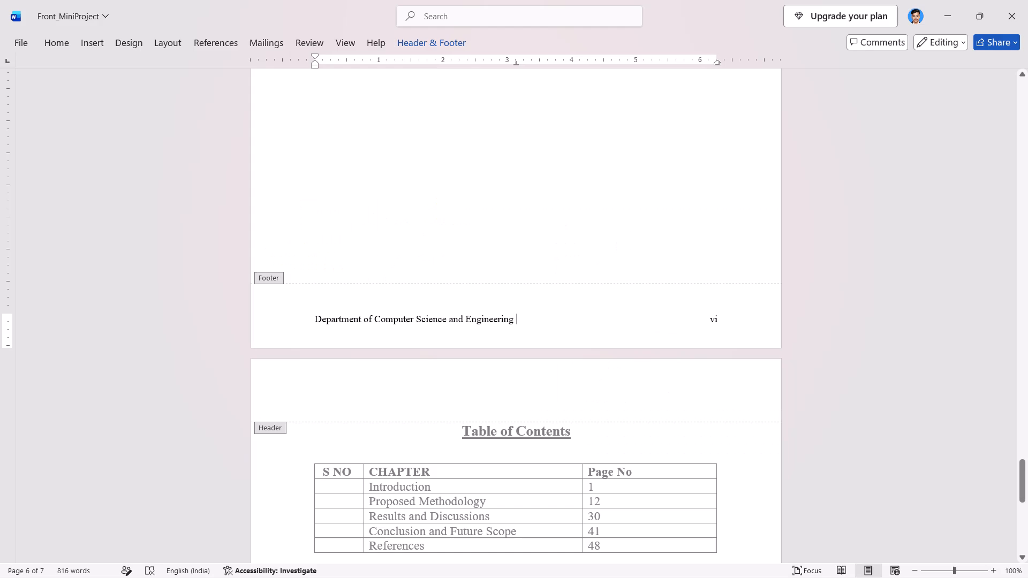
pyautogui.scroll(5, 381, 306)
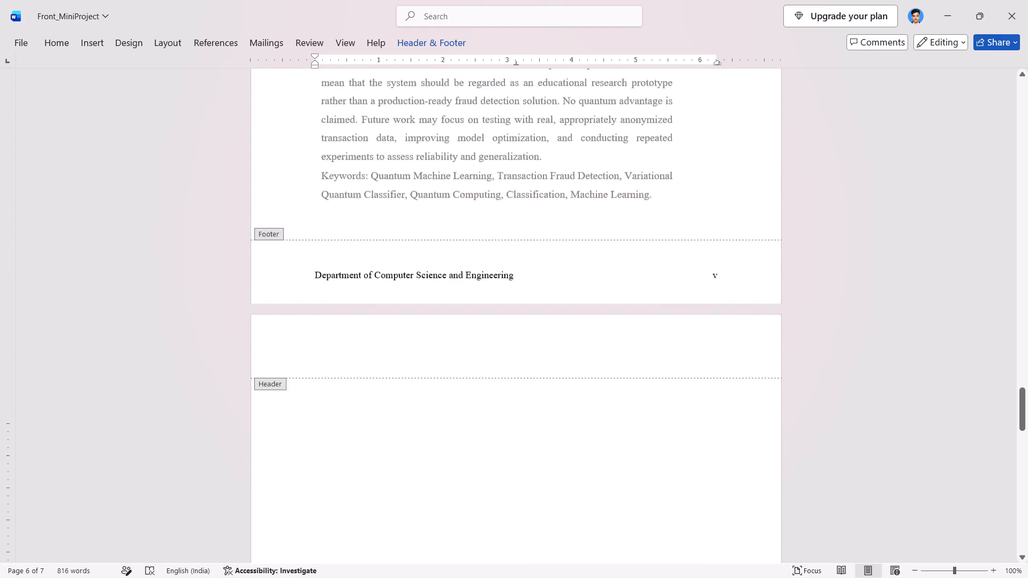
pyautogui.scroll(2, 381, 306)
pyautogui.scroll(-1, 381, 306)
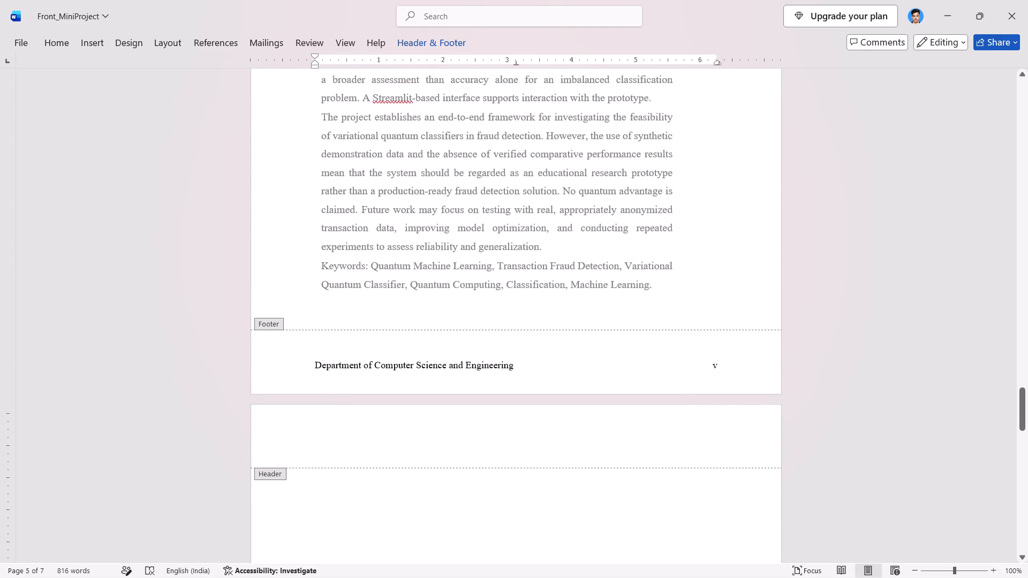
pyautogui.click(609, 284)
pyautogui.doubleClick(754, 277)
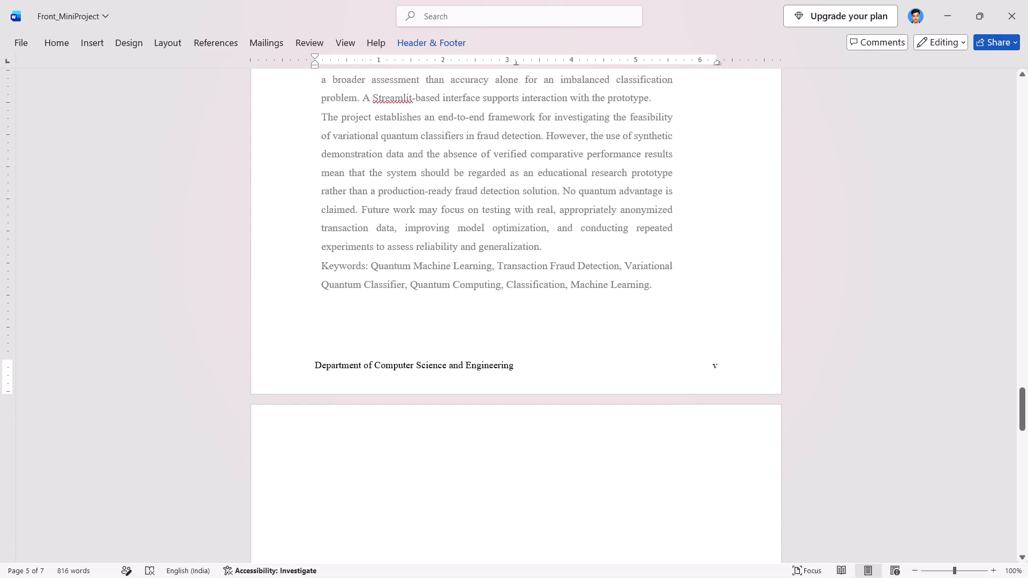
pyautogui.scroll(1, 678, 265)
pyautogui.click(678, 265)
# Check the department text and page numbers in the footers of the title, Declaration, Certificate and Acknowledgement pages.
pyautogui.scroll(7, 678, 265)
pyautogui.scroll(-1, 678, 265)
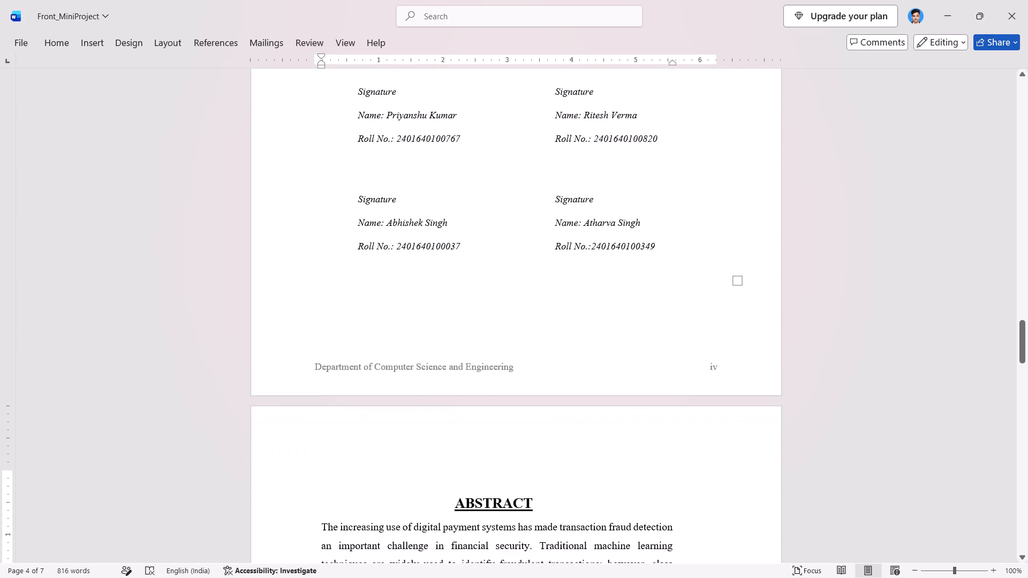
pyautogui.scroll(18, 678, 265)
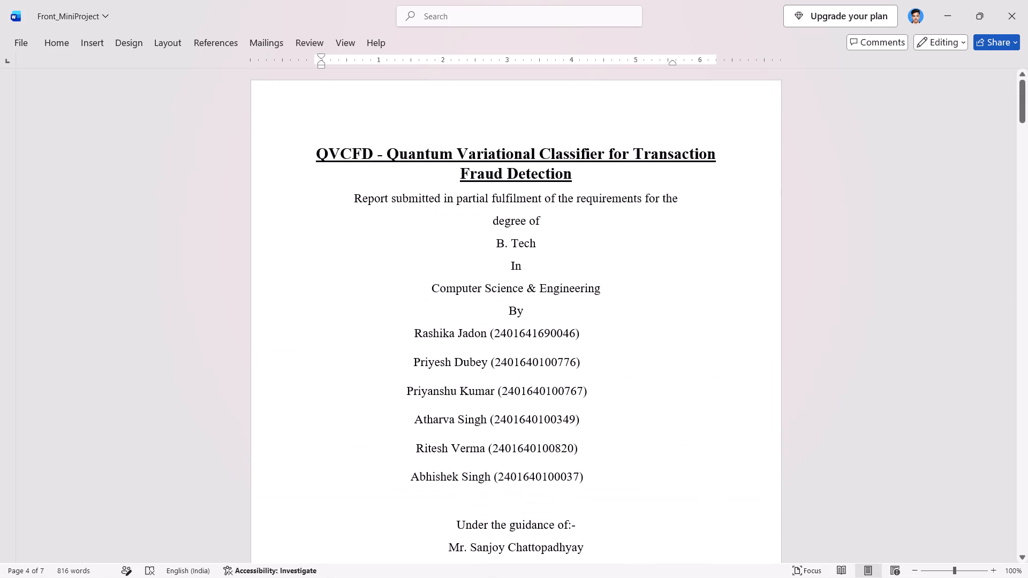
pyautogui.scroll(10, 678, 265)
pyautogui.scroll(-4, 678, 265)
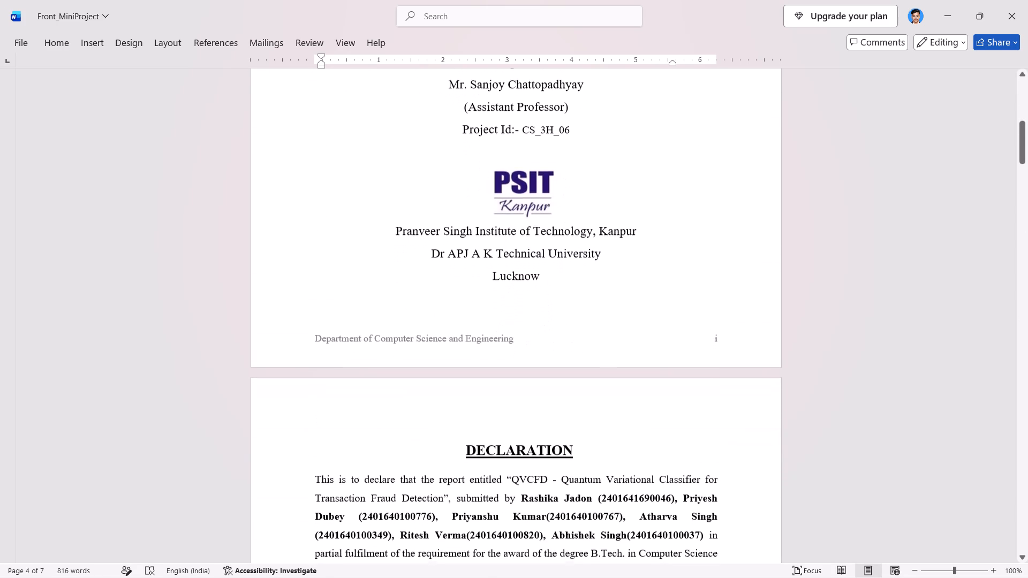
pyautogui.scroll(-6, 678, 265)
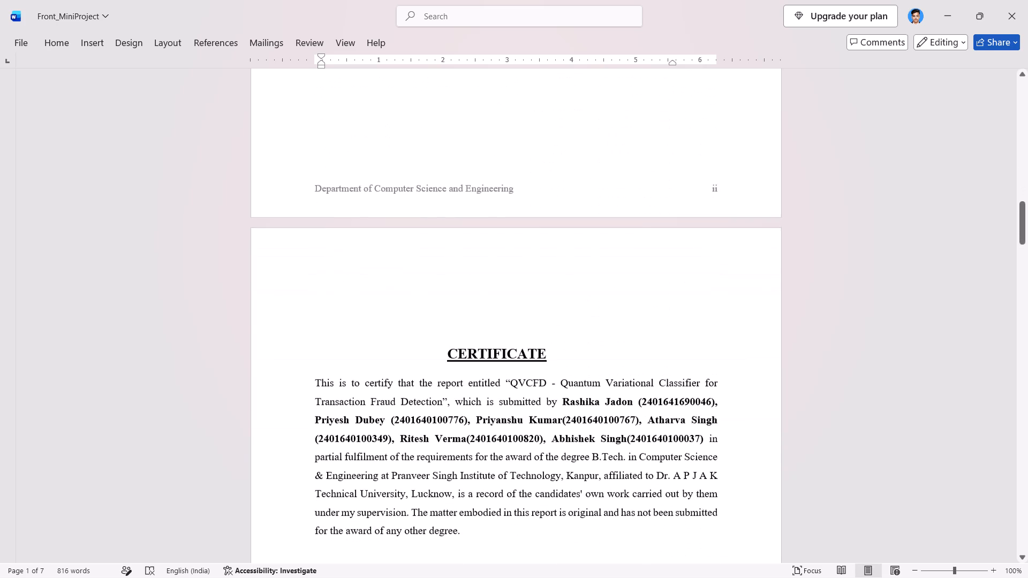
pyautogui.scroll(-1, 678, 265)
pyautogui.scroll(4, 678, 265)
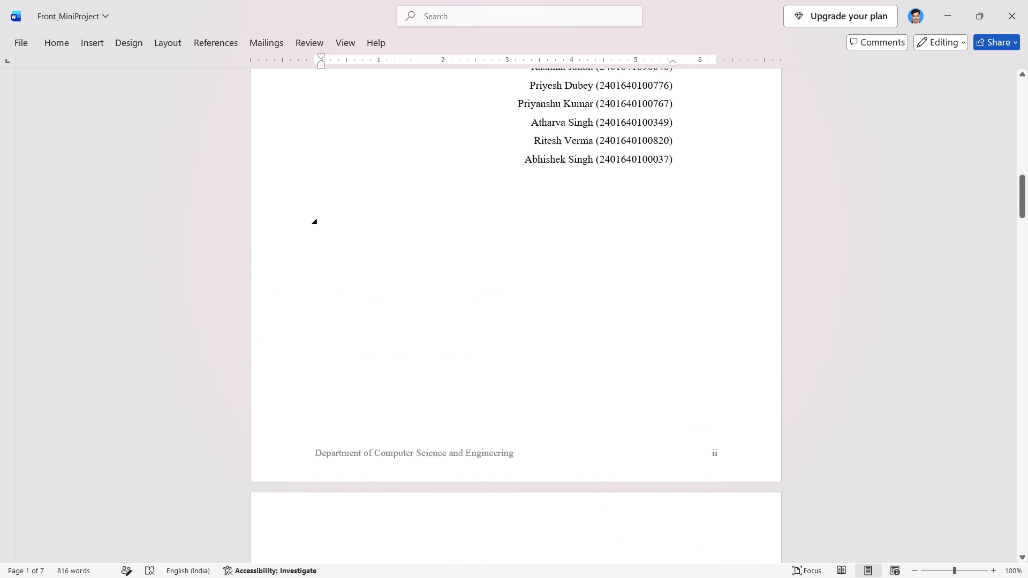
pyautogui.scroll(1, 678, 265)
pyautogui.scroll(-1, 678, 265)
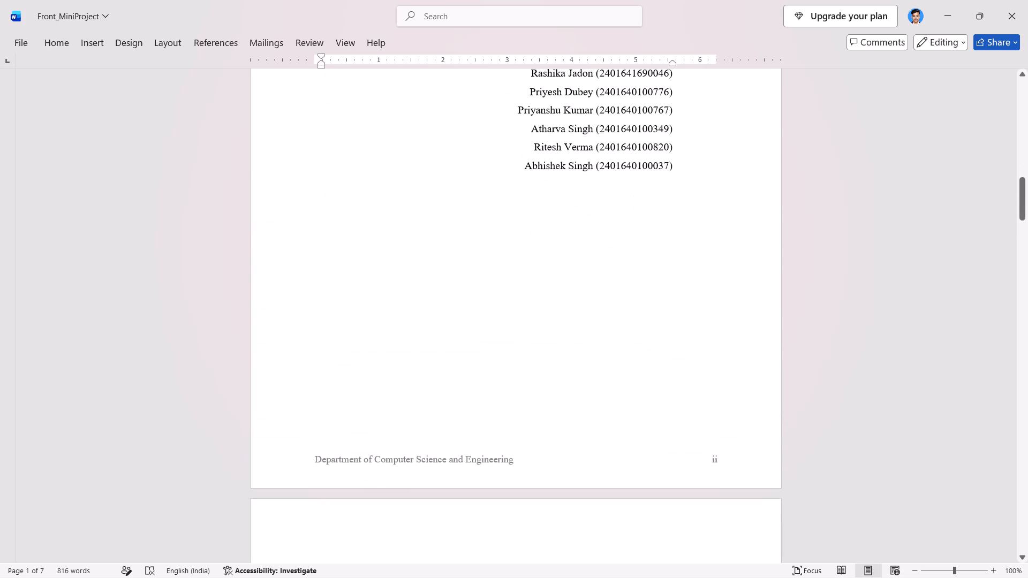
# Switch to check_final_report_merged.pdf in Chrome and examine the footers on the List of Figures, List of Tables and Introduction pages.
pyautogui.hotkey('alt', 'Tab')
pyautogui.scroll(-1, 619, 330)
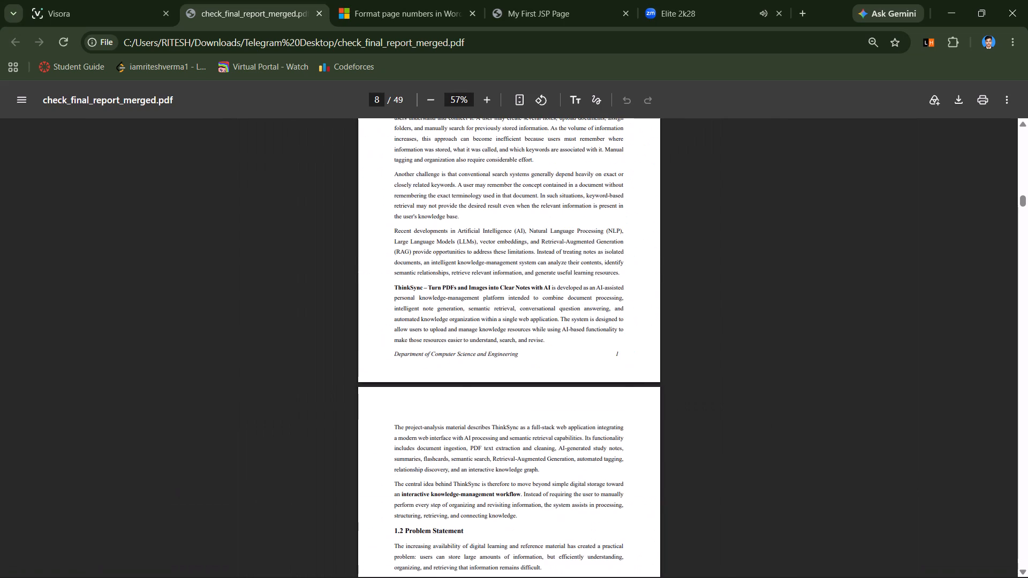
pyautogui.scroll(-1, 619, 330)
pyautogui.scroll(8, 619, 330)
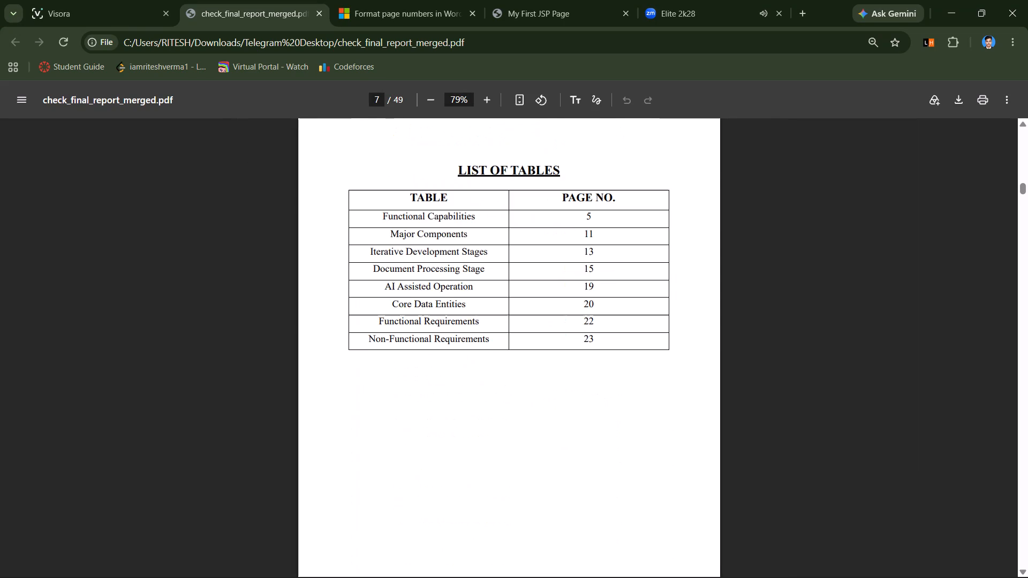
pyautogui.scroll(3, 619, 330)
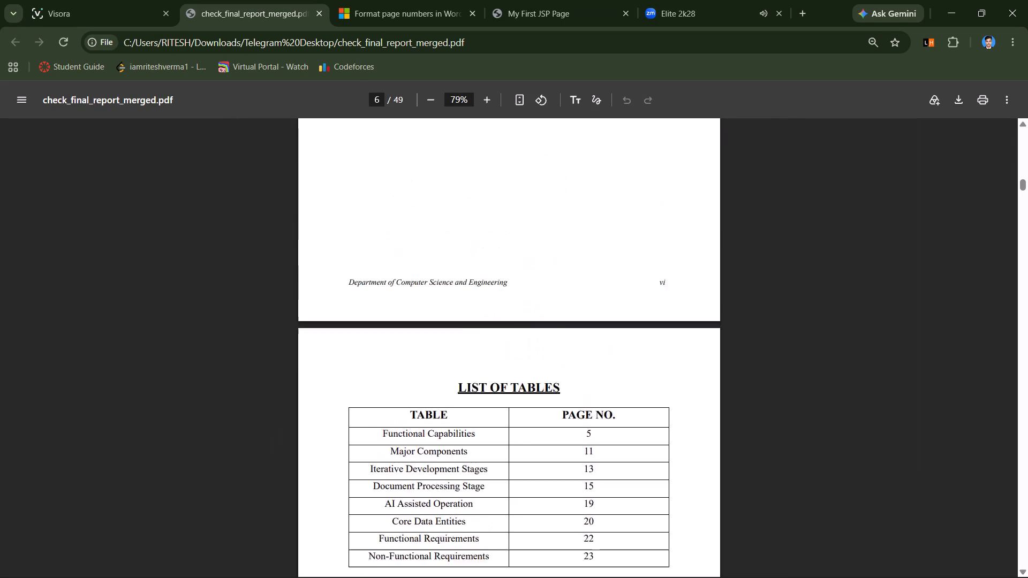
pyautogui.scroll(2, 619, 330)
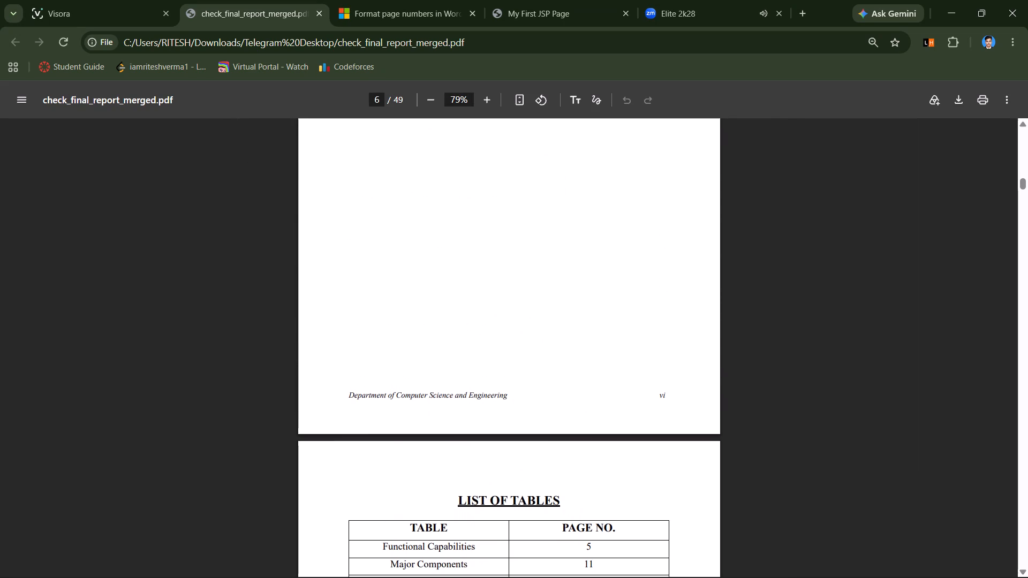
pyautogui.scroll(-1, 619, 330)
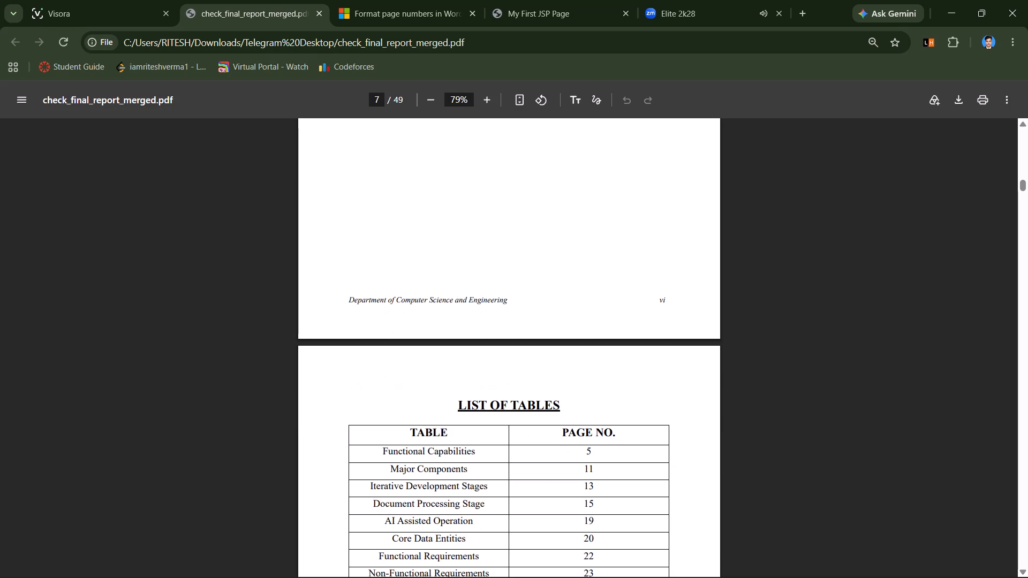
pyautogui.scroll(-1, 619, 330)
pyautogui.scroll(3, 619, 330)
pyautogui.scroll(-1, 619, 330)
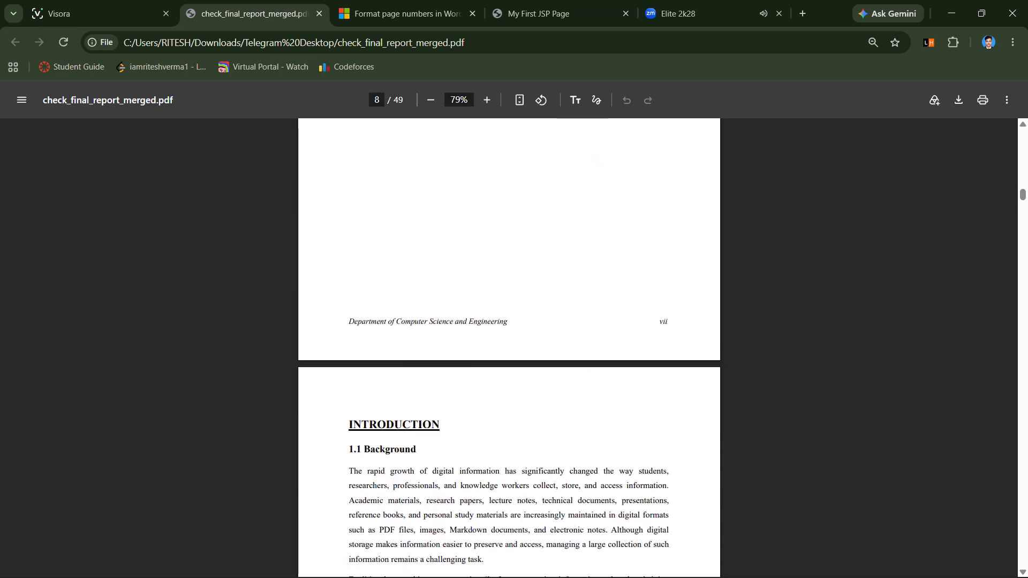
pyautogui.scroll(-4, 619, 330)
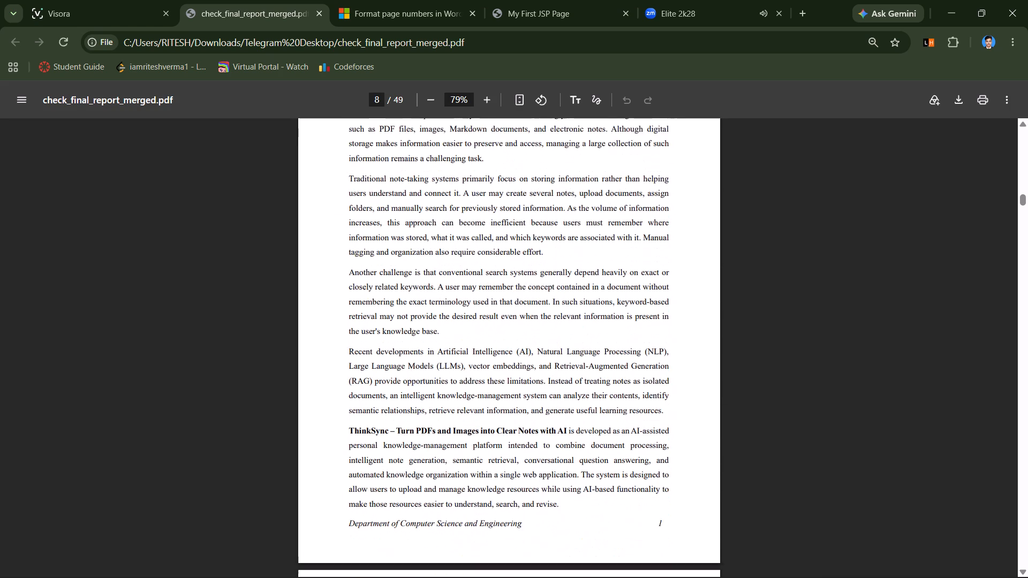
pyautogui.scroll(-1, 619, 330)
pyautogui.scroll(3, 619, 330)
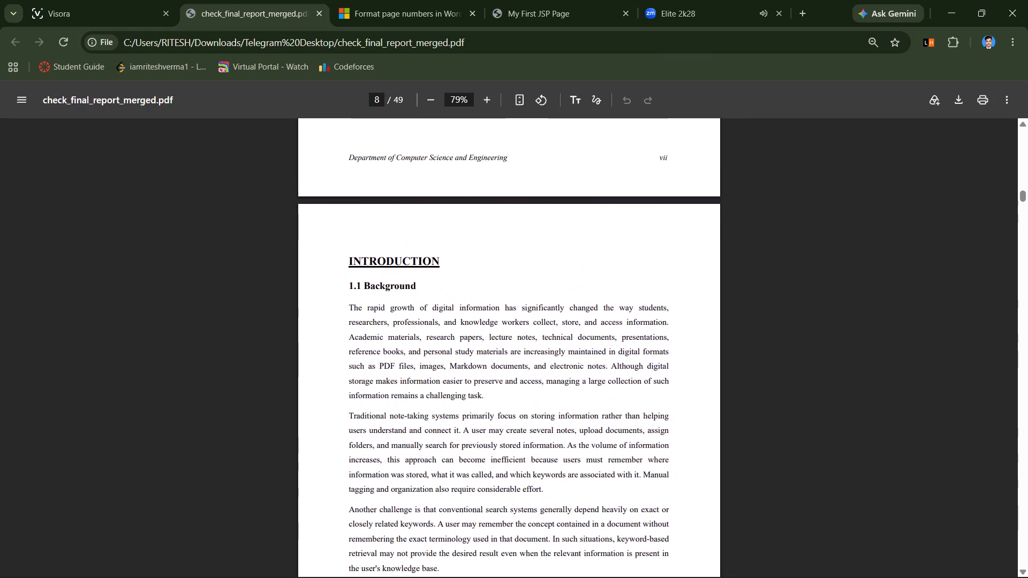
# Review the reference report's front matter, from the Declaration to the List of Tables, for page order, footer text and page numbering.
pyautogui.scroll(4, 619, 330)
pyautogui.scroll(-4, 619, 330)
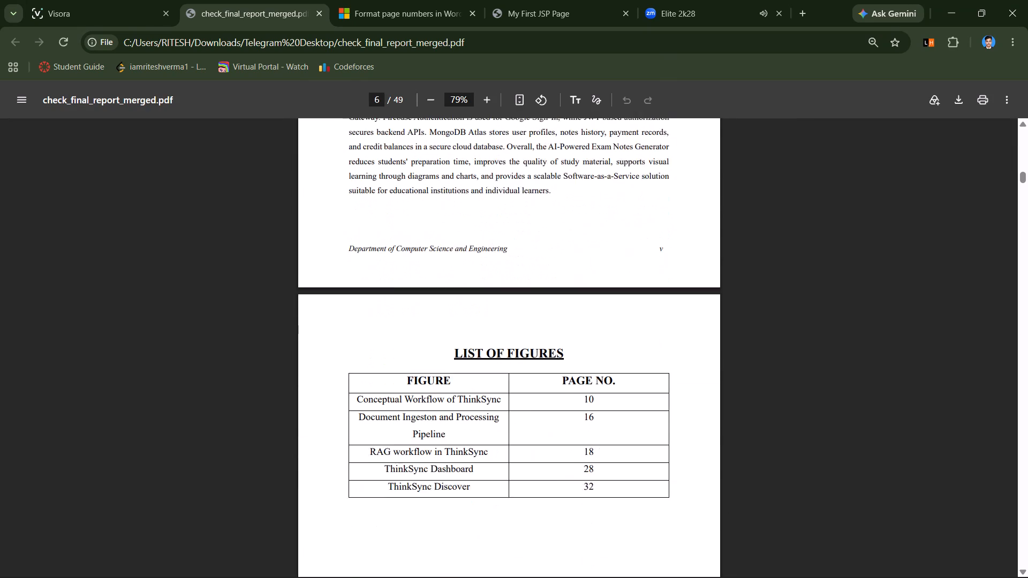
pyautogui.scroll(-2, 619, 330)
pyautogui.scroll(1, 619, 330)
pyautogui.scroll(-6, 619, 330)
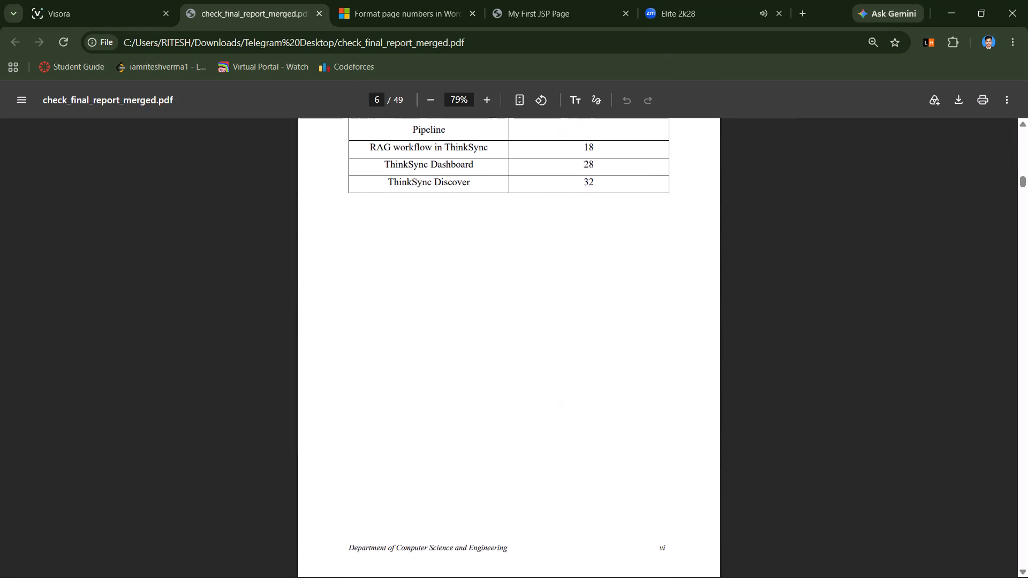
pyautogui.scroll(-2, 619, 330)
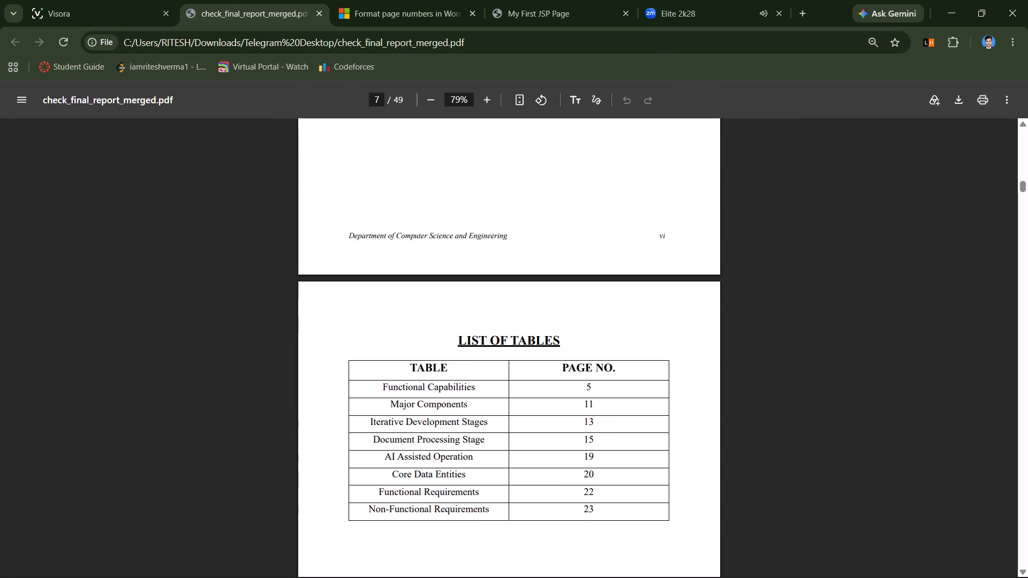
pyautogui.scroll(-1, 619, 330)
pyautogui.scroll(8, 619, 330)
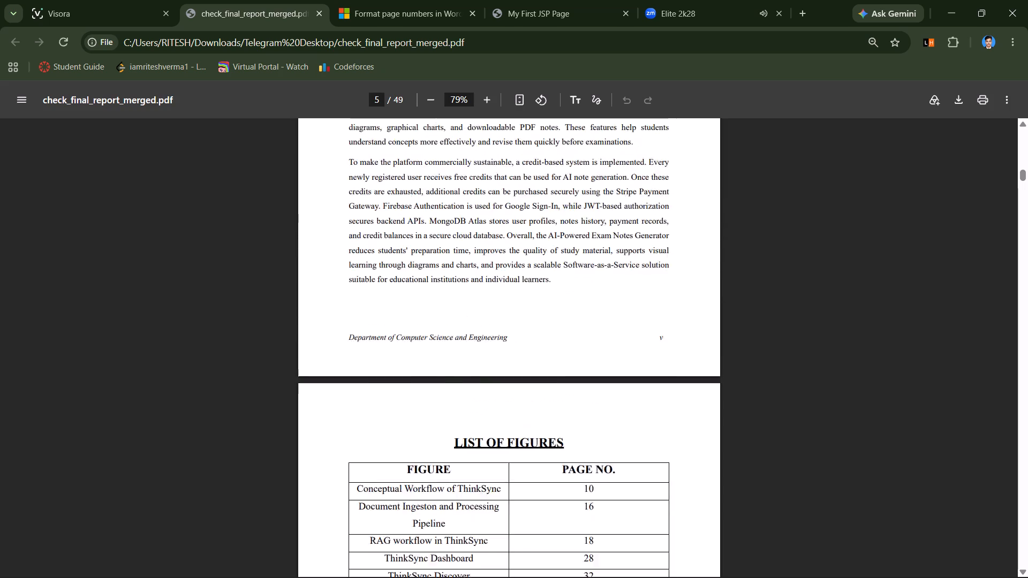
pyautogui.scroll(5, 619, 330)
pyautogui.scroll(-3, 619, 330)
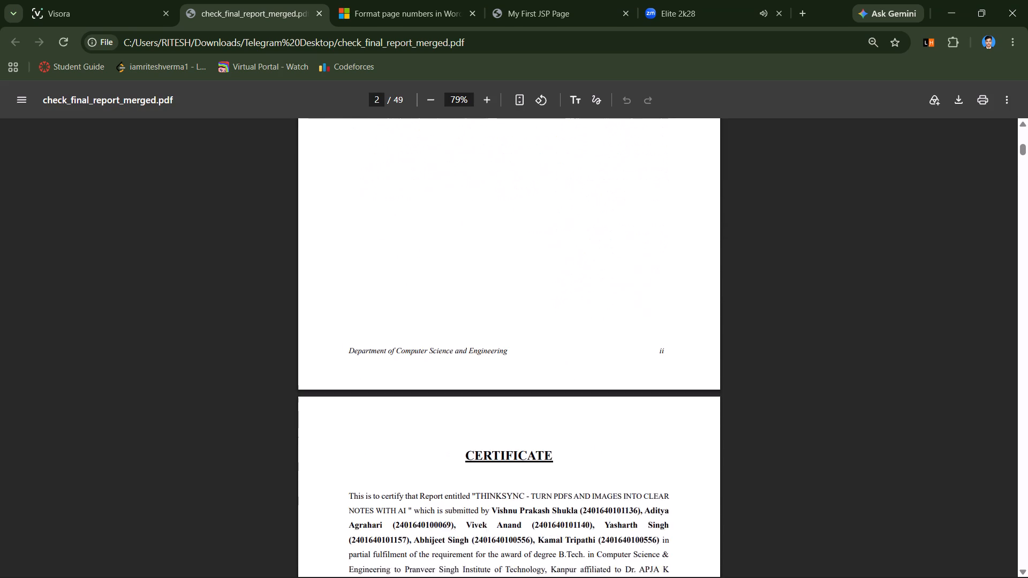
pyautogui.scroll(-7, 619, 330)
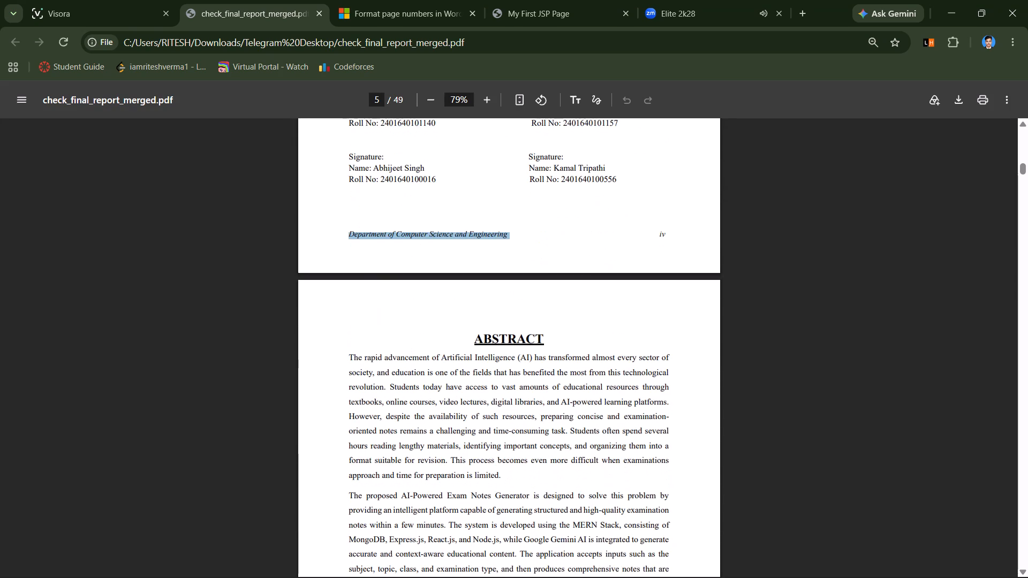
pyautogui.scroll(-1, 619, 330)
pyautogui.click(619, 330)
# Return to Front_MiniProject in Word and check the layout and footers from the Declaration page through the Abstract page.
pyautogui.hotkey('alt', '`')
pyautogui.hotkey('alt', 'Tab')
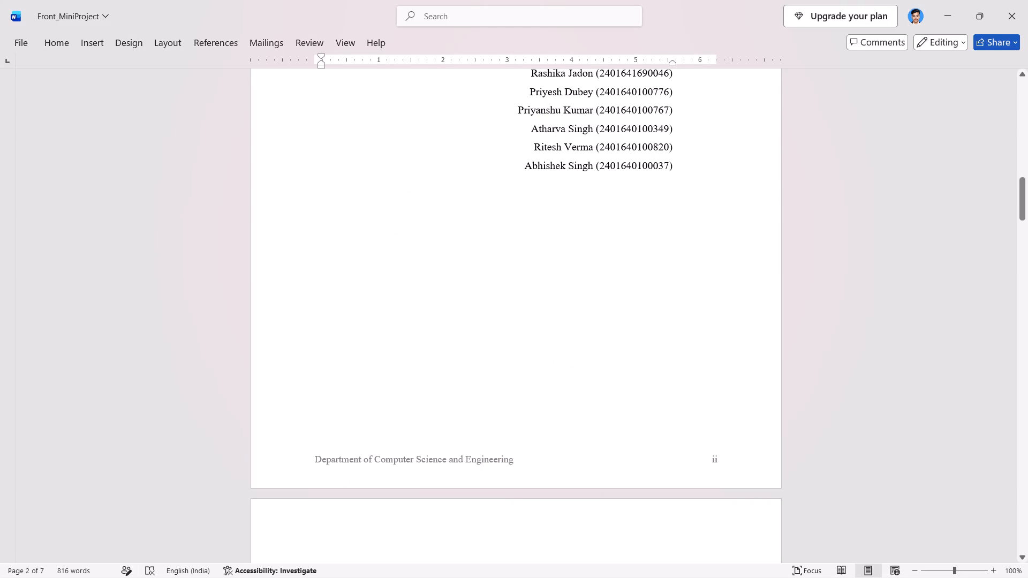
pyautogui.scroll(2, 543, 329)
pyautogui.scroll(-7, 543, 329)
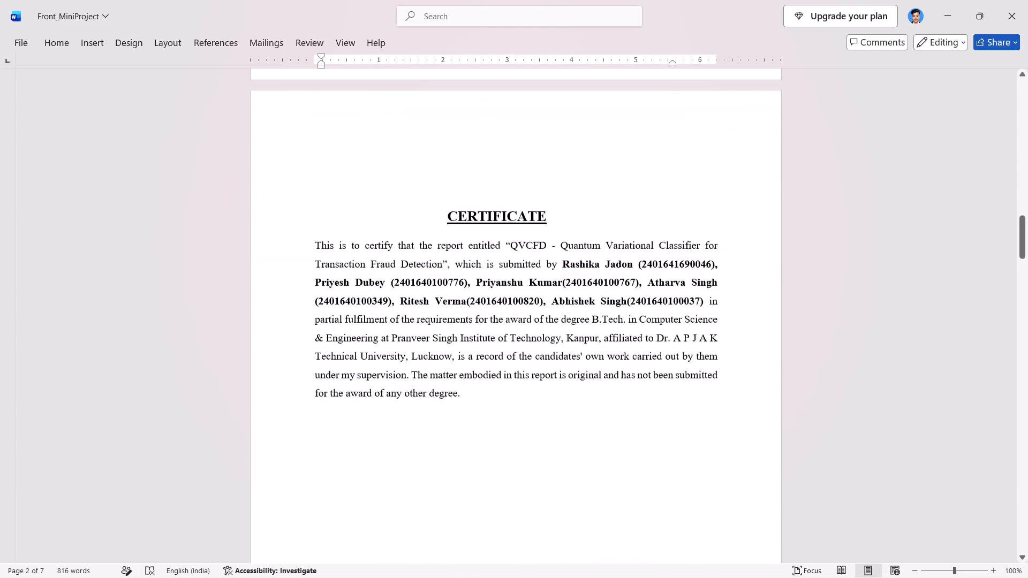
pyautogui.scroll(-4, 543, 329)
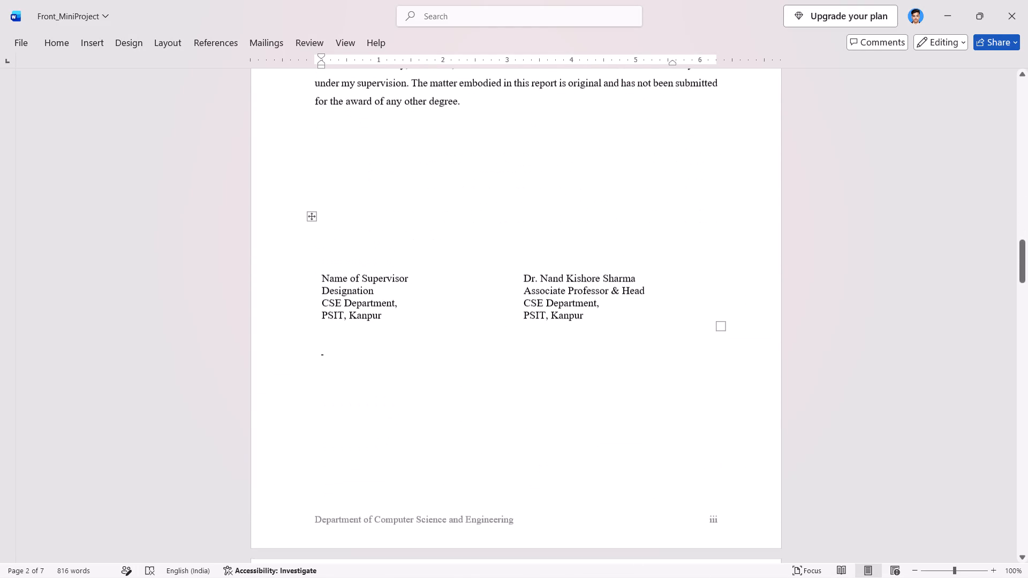
pyautogui.scroll(-8, 543, 329)
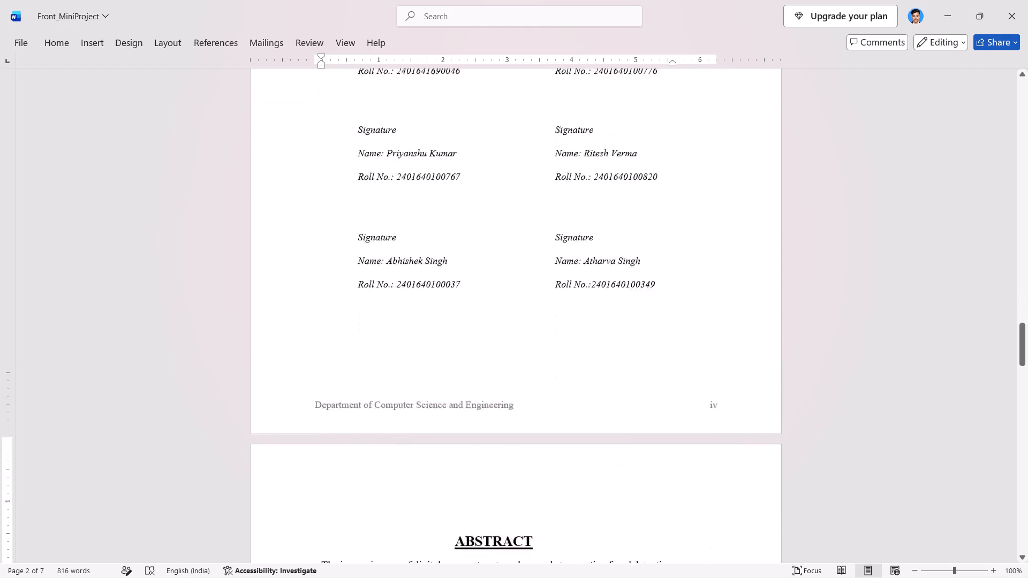
pyautogui.scroll(-2, 543, 329)
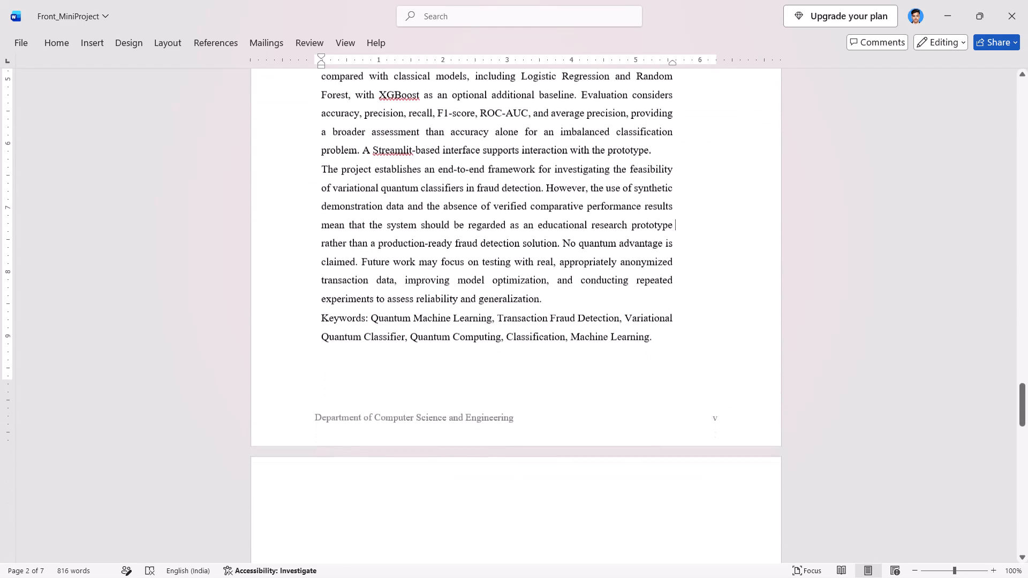
pyautogui.scroll(-1, 543, 329)
pyautogui.scroll(4, 558, 326)
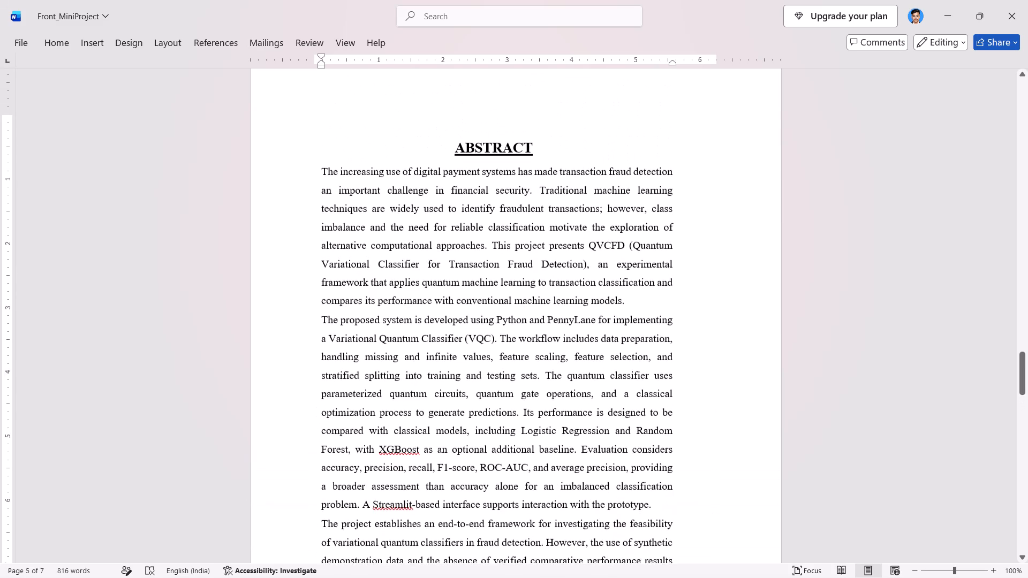
pyautogui.scroll(-1, 558, 326)
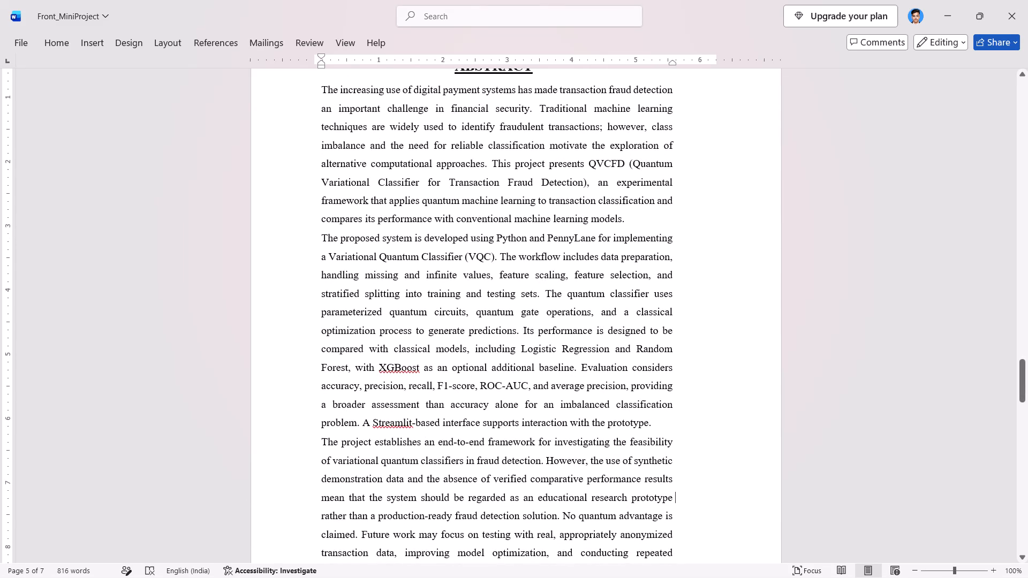
pyautogui.scroll(1, 411, 207)
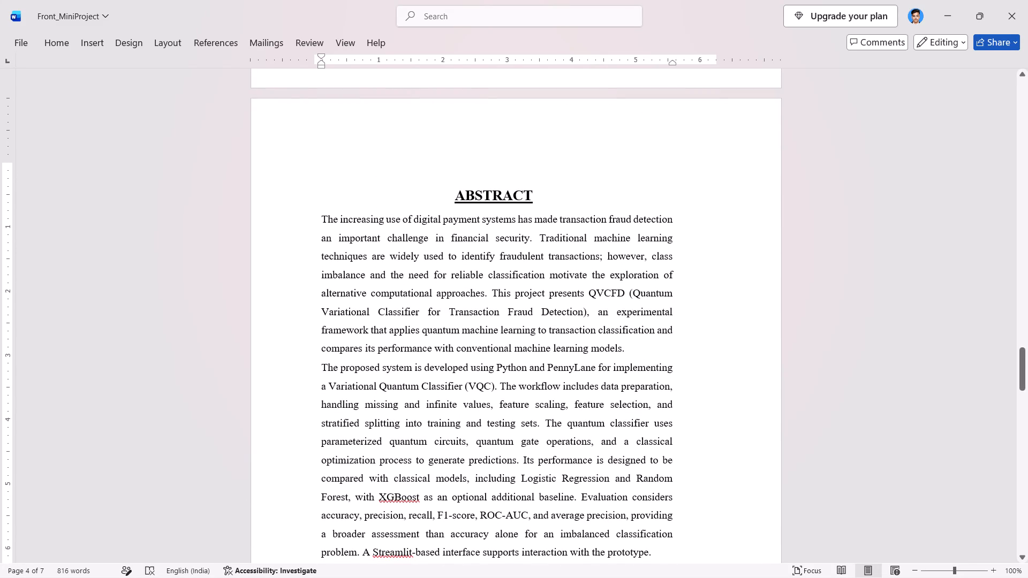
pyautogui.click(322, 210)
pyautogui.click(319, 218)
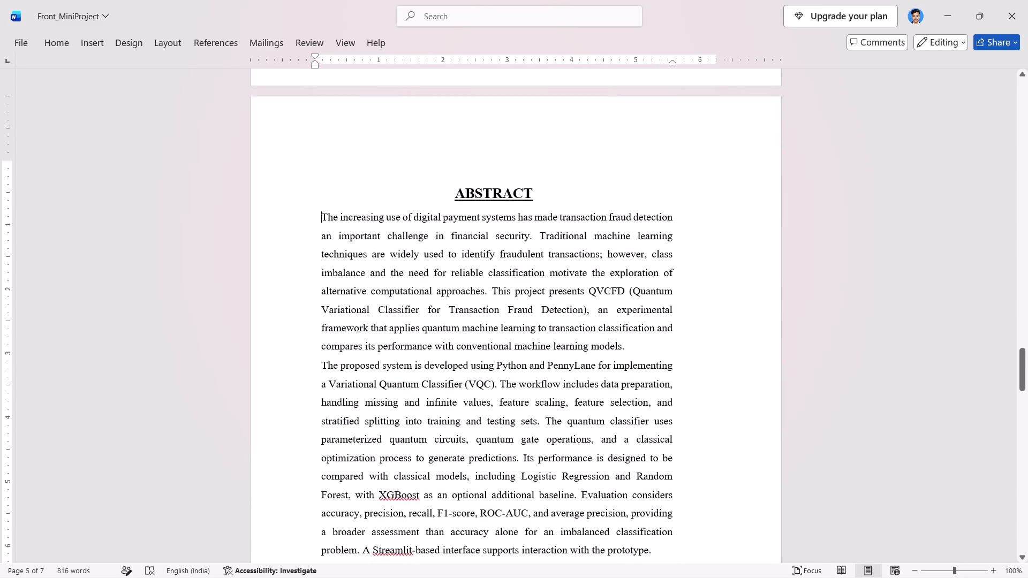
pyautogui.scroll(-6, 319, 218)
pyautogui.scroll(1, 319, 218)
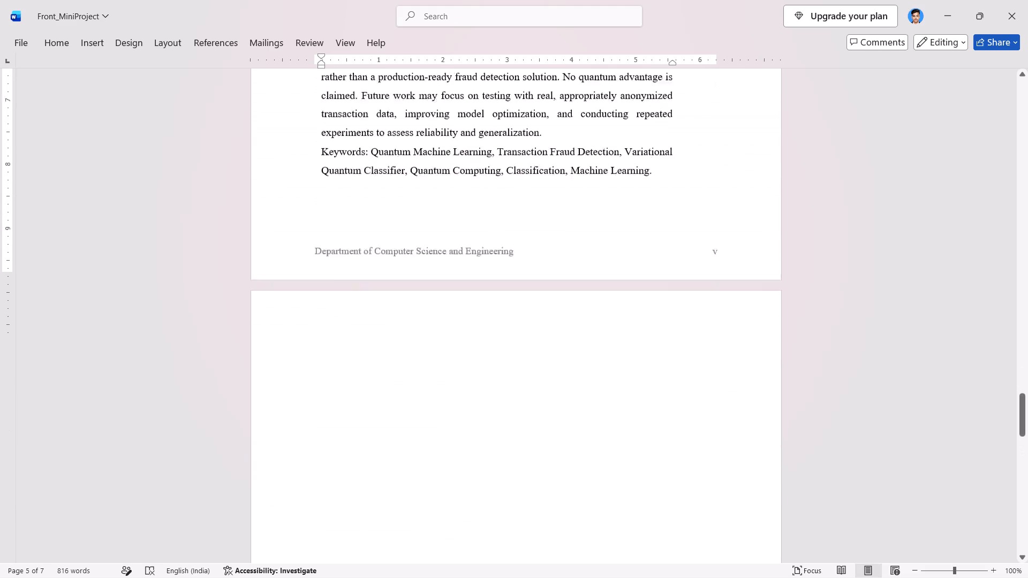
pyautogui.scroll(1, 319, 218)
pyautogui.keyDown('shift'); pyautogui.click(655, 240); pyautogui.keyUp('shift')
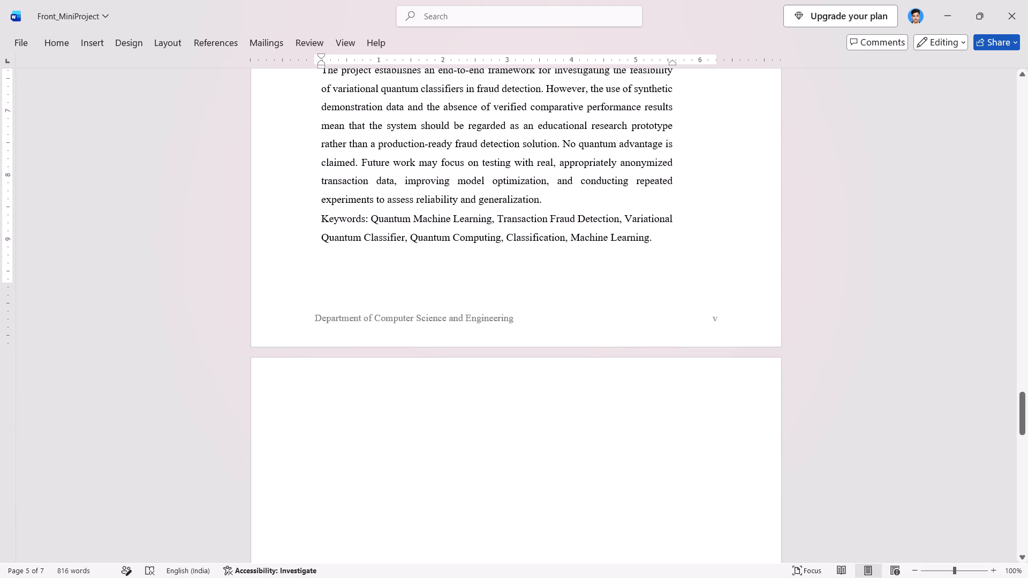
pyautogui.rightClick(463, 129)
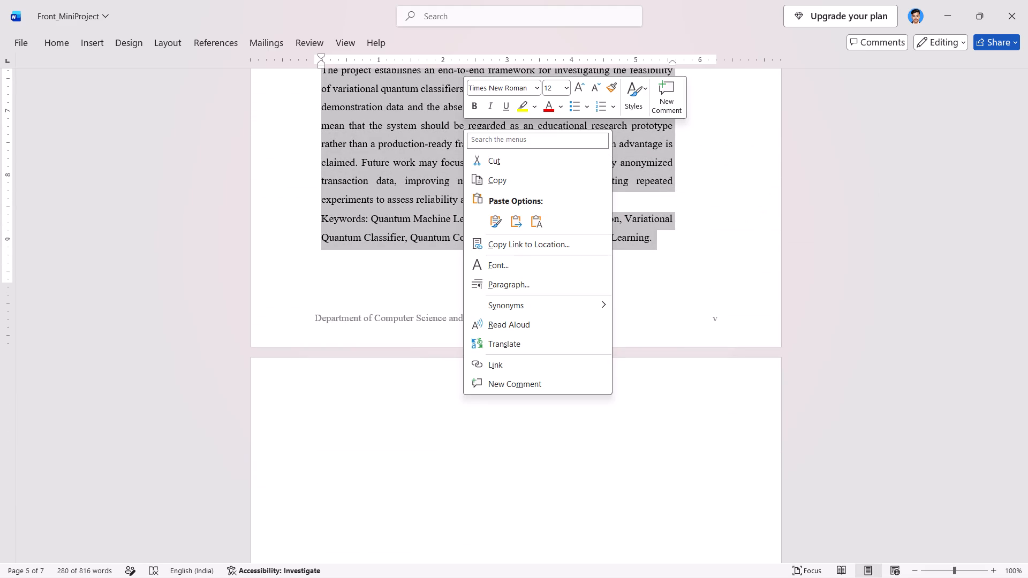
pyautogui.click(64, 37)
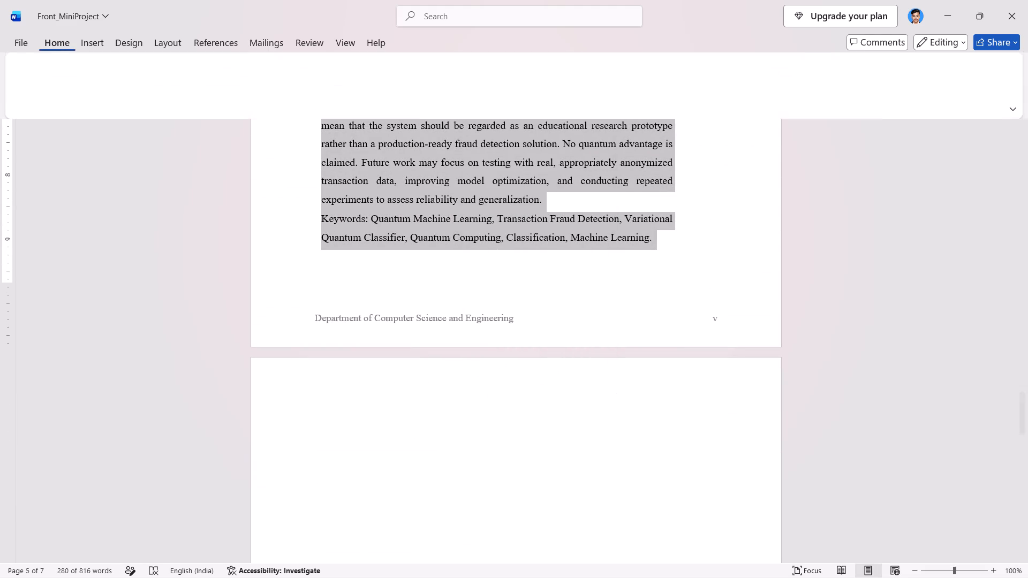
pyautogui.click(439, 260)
# Delete the blank page between the Abstract and the Table of Contents.
pyautogui.scroll(-6, 439, 260)
pyautogui.scroll(1, 439, 260)
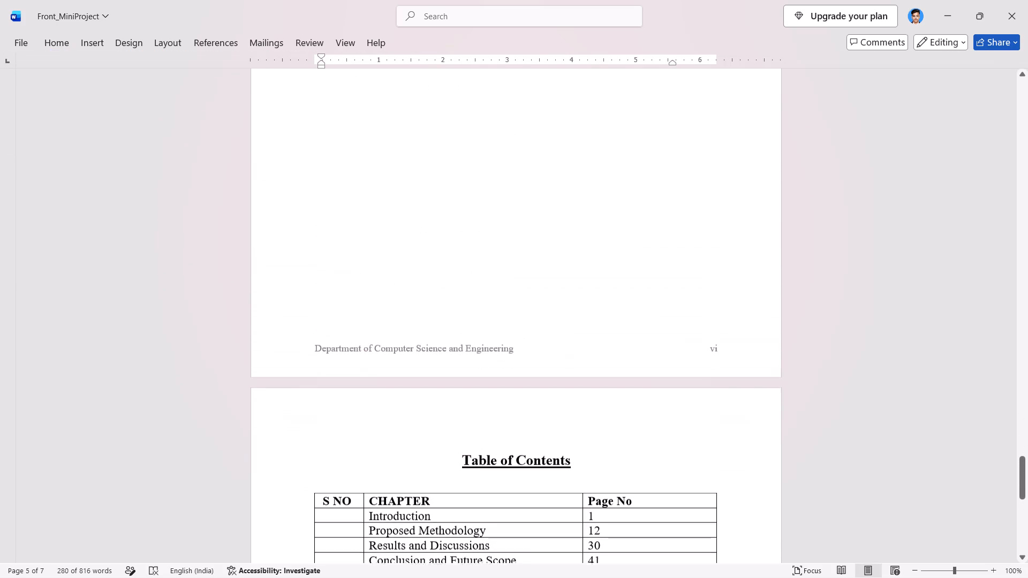
pyautogui.click(372, 306)
pyautogui.press('BackSpace')
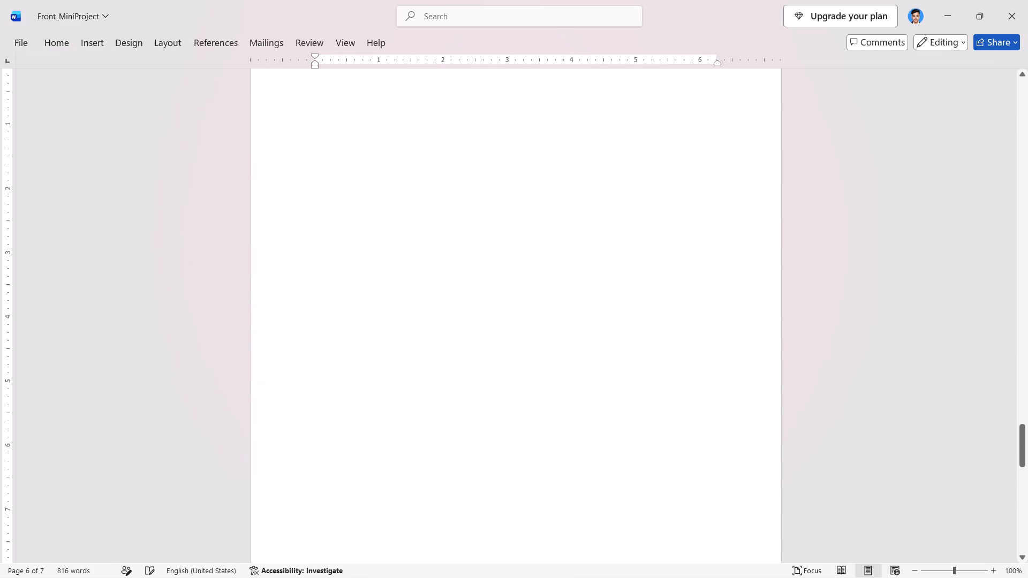
pyautogui.scroll(1, 372, 306)
pyautogui.click(354, 302)
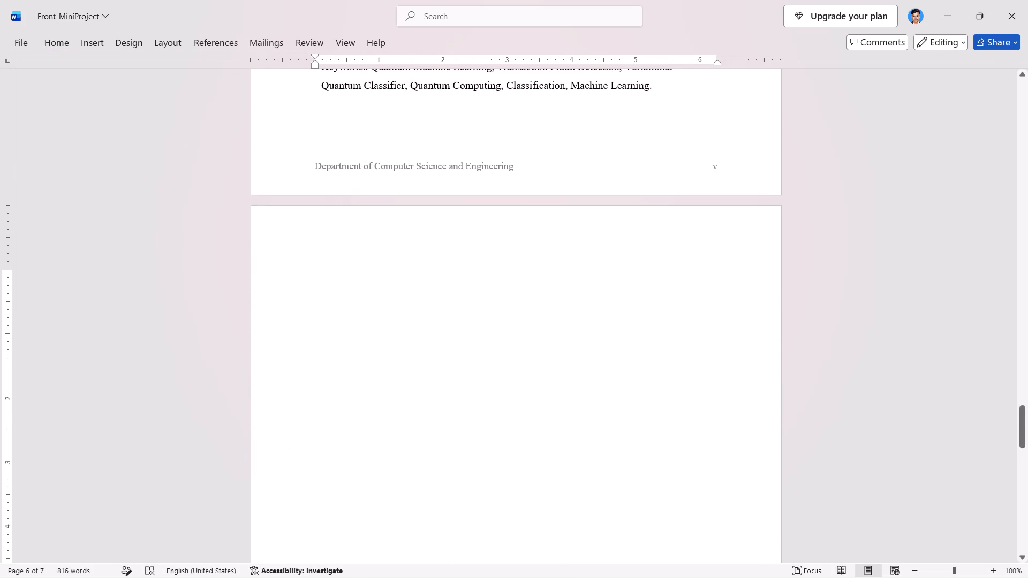
pyautogui.press('BackSpace')
pyautogui.press('Down')
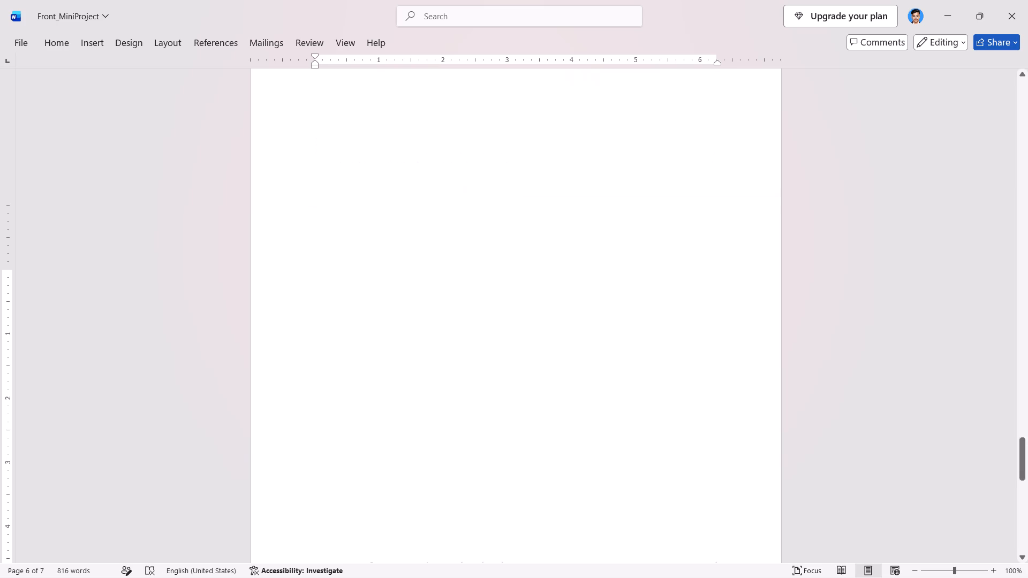
pyautogui.click(391, 233)
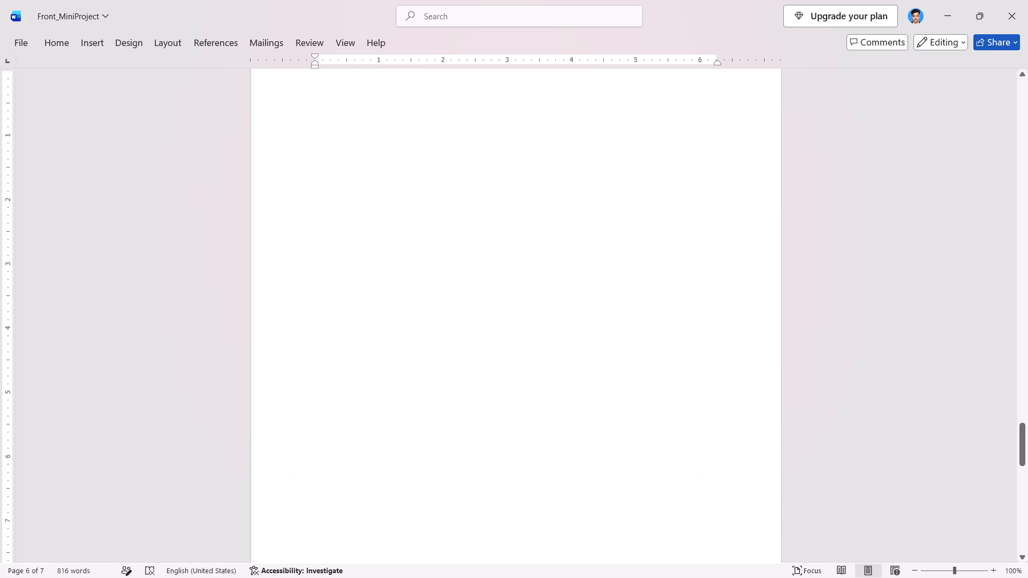
pyautogui.press('Delete')
# View the pages side by side at 70% zoom and check their order, layout and footers from the Table of Contents back to the title page.
pyautogui.keyDown('ctrl'); pyautogui.scroll(-3, 391, 233); pyautogui.keyUp('ctrl')
pyautogui.scroll(4, 391, 233)
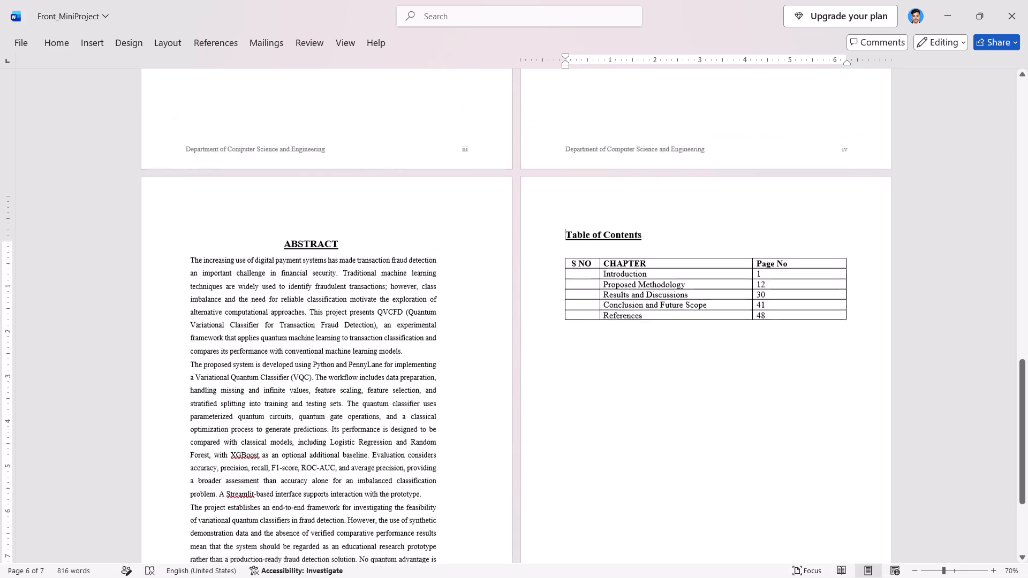
pyautogui.scroll(1, 391, 233)
pyautogui.scroll(-4, 391, 233)
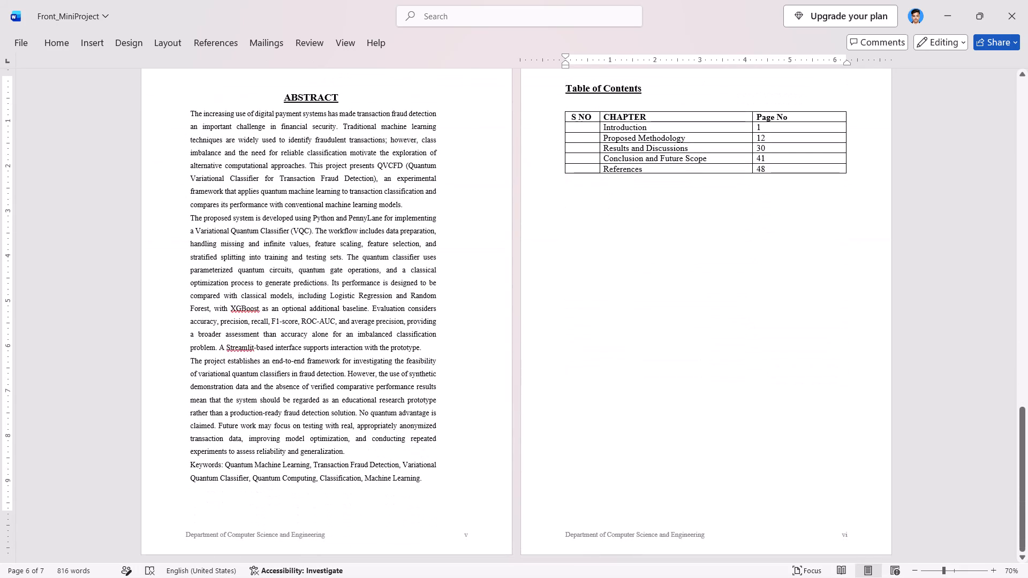
pyautogui.scroll(5, 391, 233)
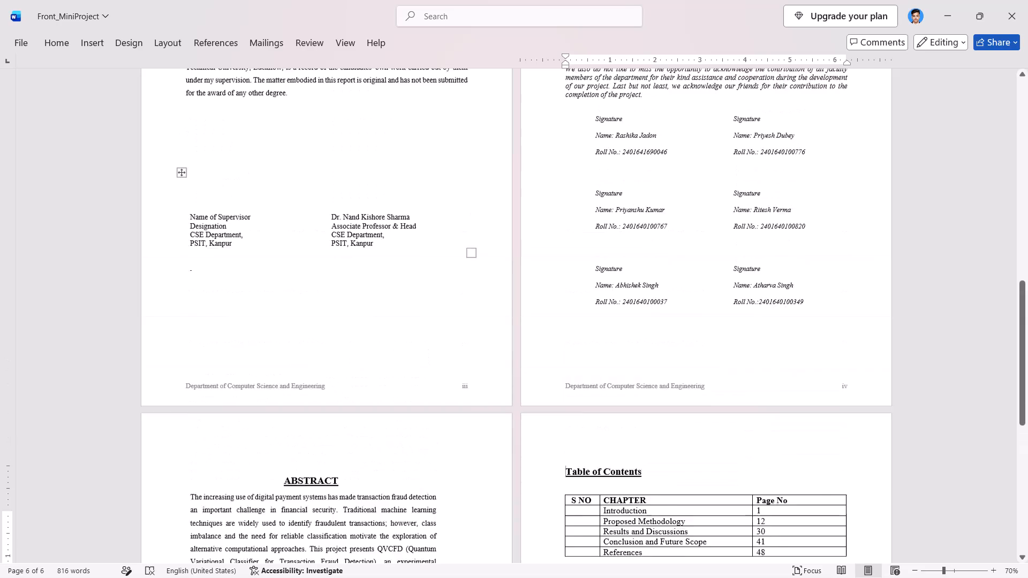
pyautogui.scroll(9, 391, 233)
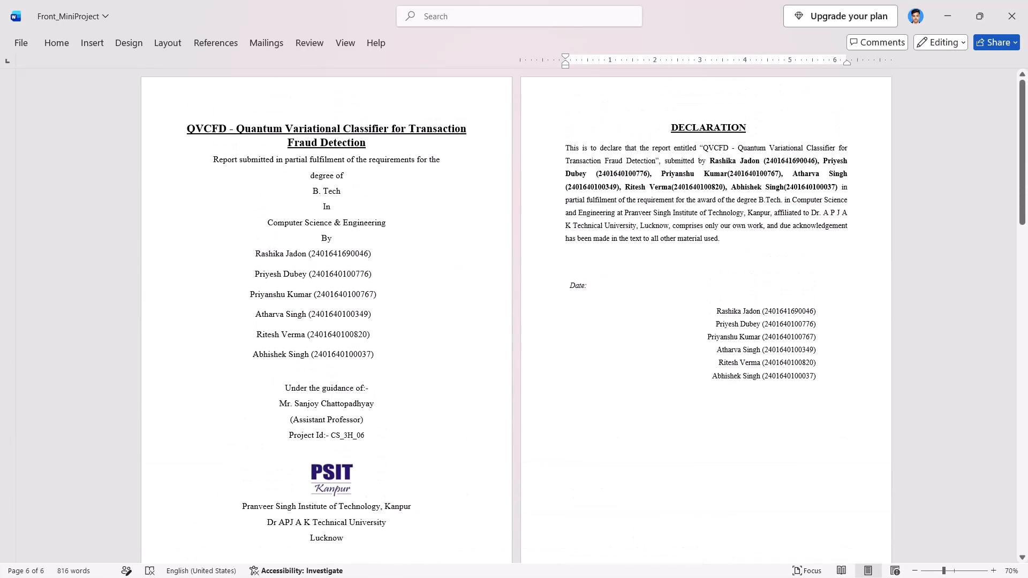
# Switch to Chrome and view the Elite 2k28 Zoom meeting.
pyautogui.click(636, 566)
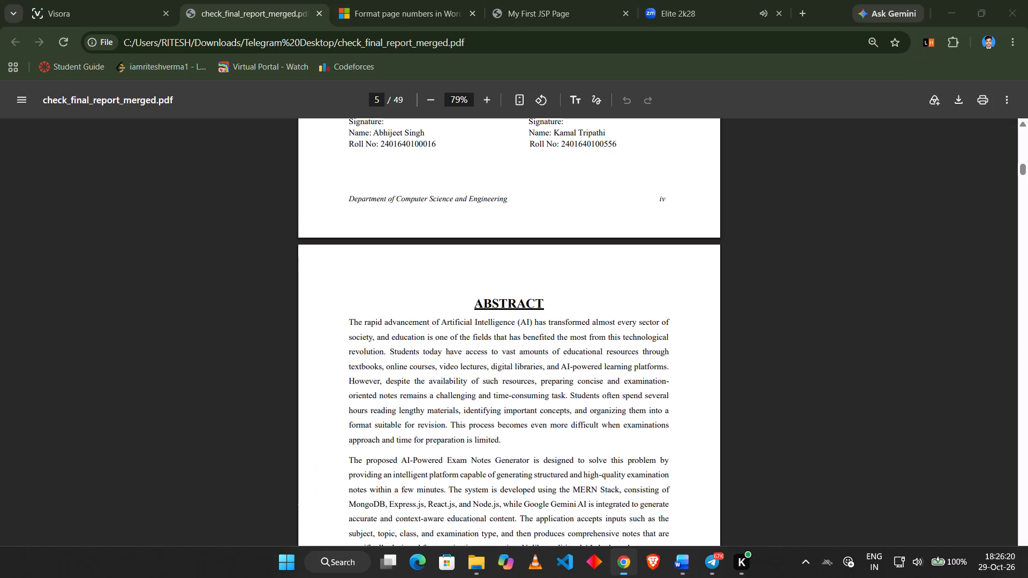
pyautogui.click(661, 0)
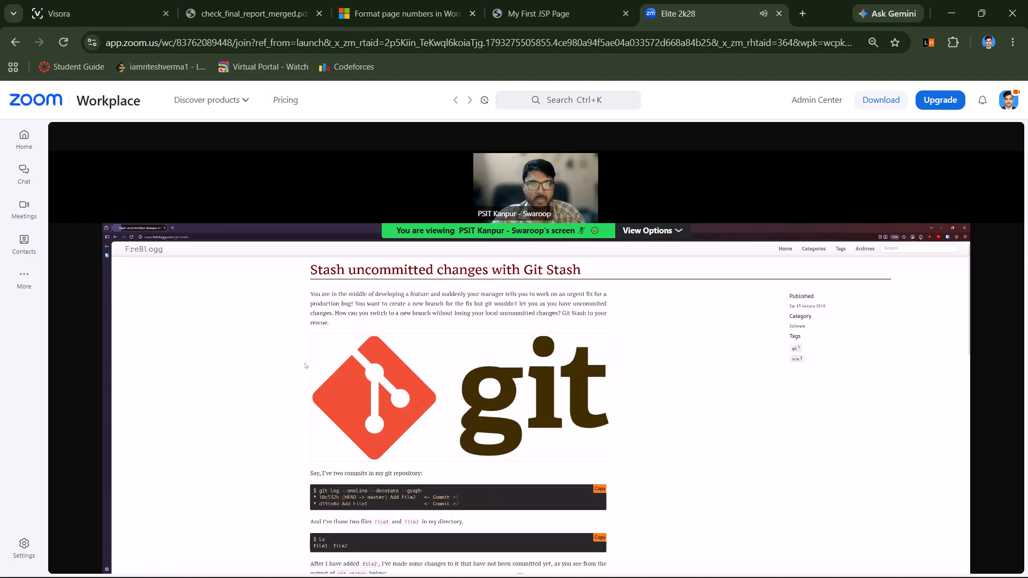
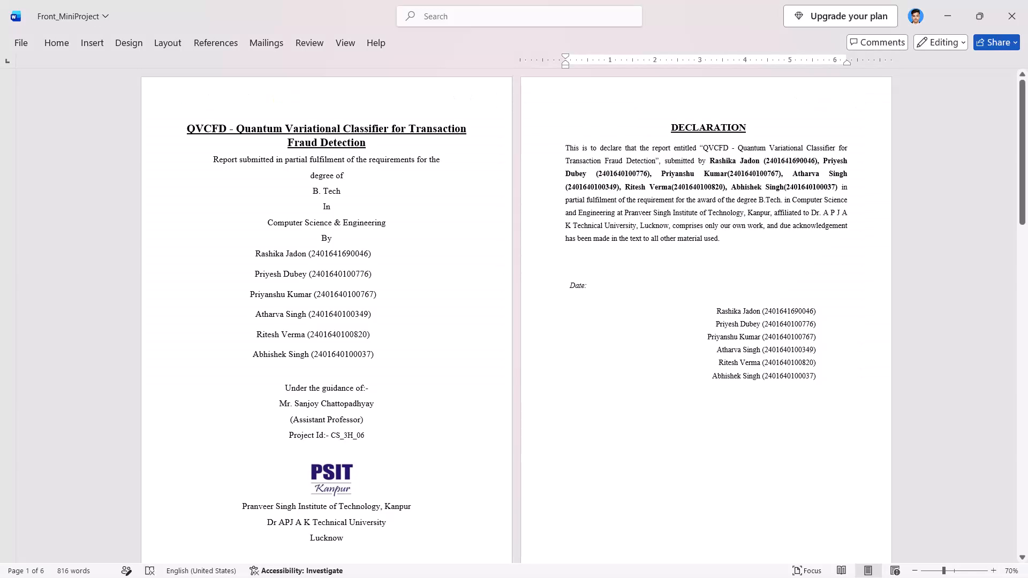
# Review the report's front pages through the Table of Contents, including the department footer and its Roman page numbers.
pyautogui.scroll(-5, 553, 325)
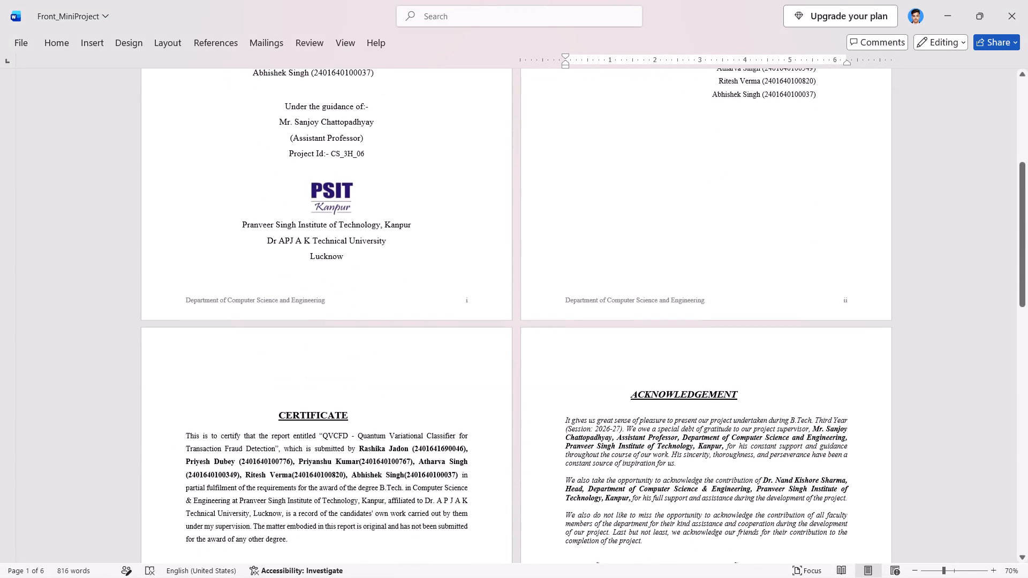
pyautogui.scroll(-7, 553, 325)
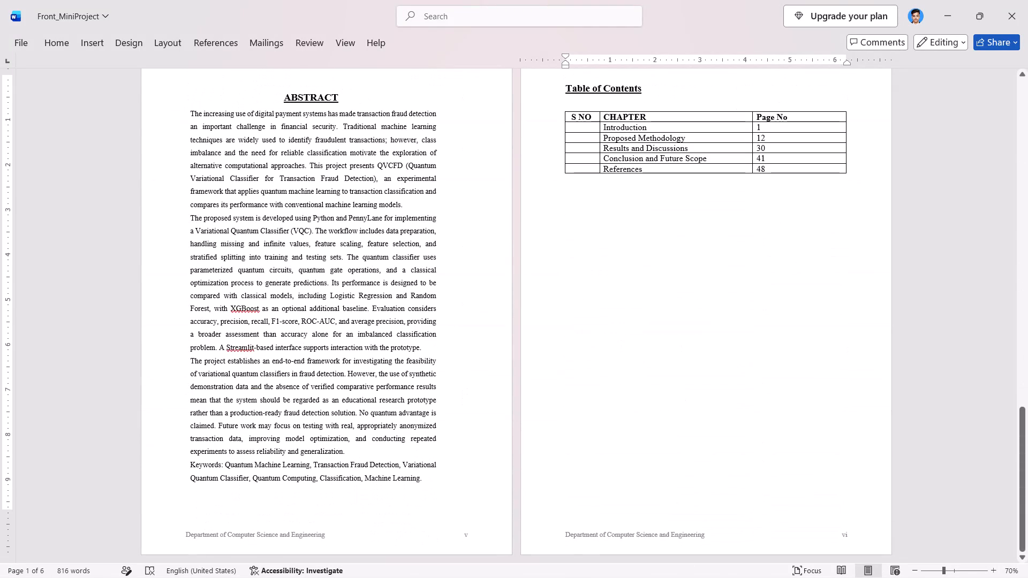
pyautogui.scroll(-1, 553, 325)
pyautogui.tripleClick(622, 531)
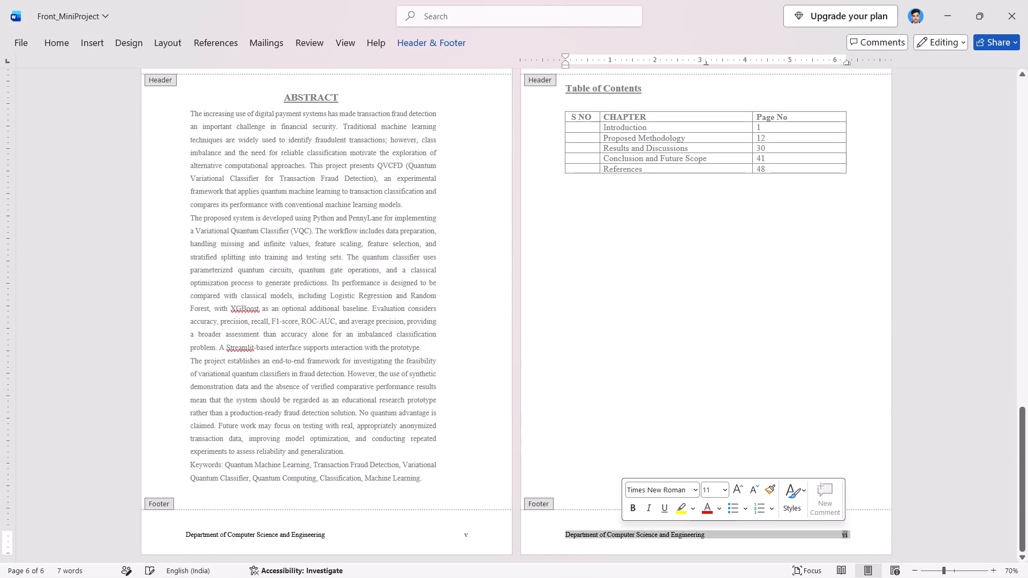
pyautogui.click(622, 531)
pyautogui.hotkey('alt', 'Tab')
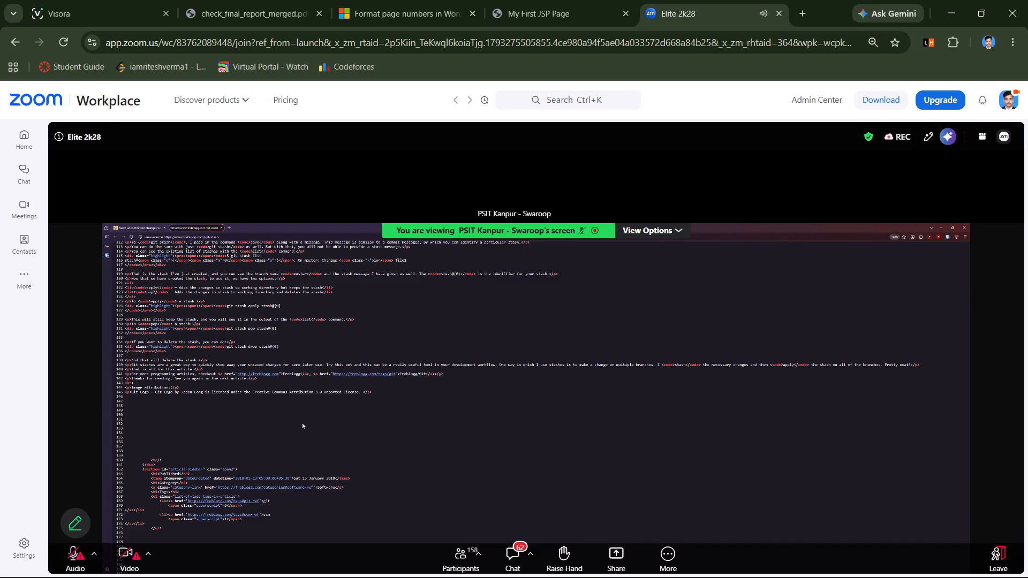
pyautogui.hotkey('alt', 'Tab')
pyautogui.click(620, 463)
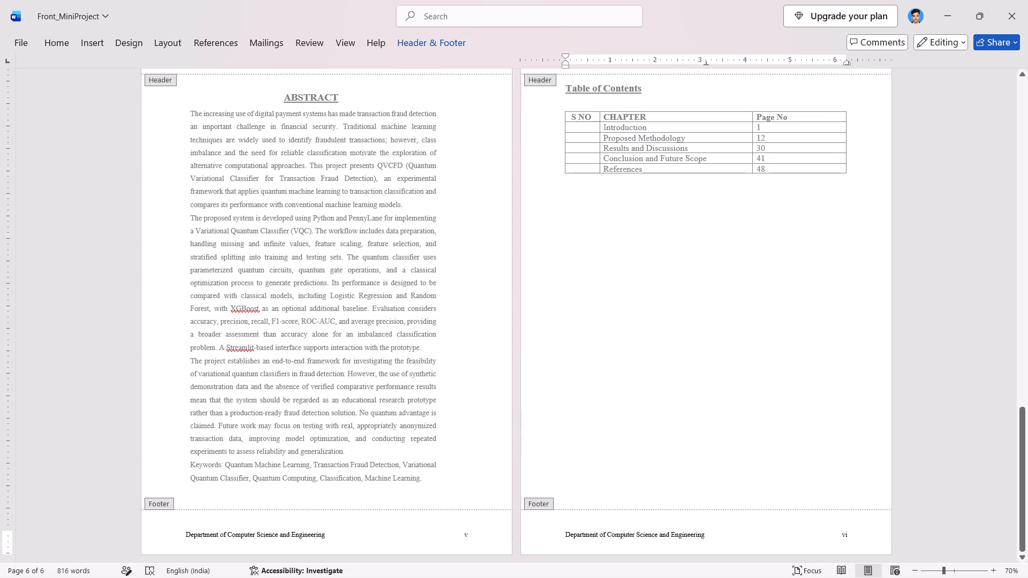
pyautogui.scroll(-1, 620, 463)
pyautogui.scroll(3, 620, 463)
pyautogui.scroll(-1, 620, 463)
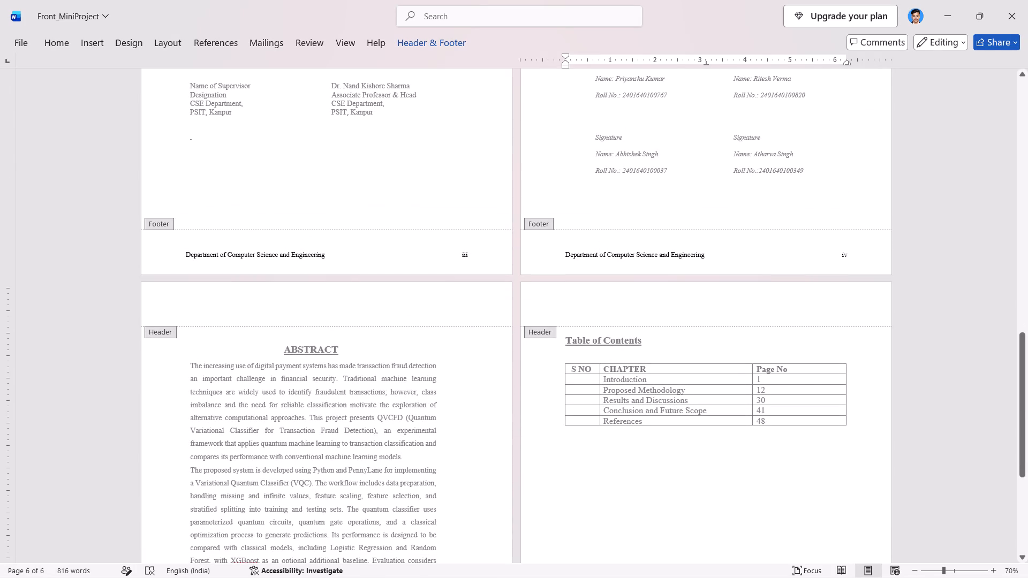
pyautogui.scroll(-1, 620, 463)
pyautogui.scroll(1, 620, 463)
pyautogui.click(580, 306)
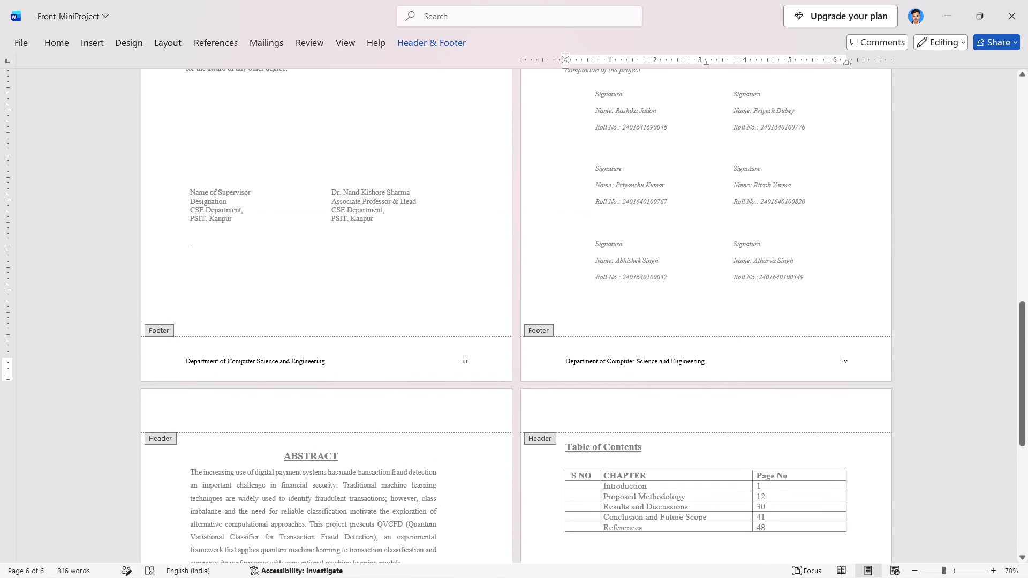
pyautogui.scroll(2, 505, 286)
# Leave footer editing, return to the Certificate page's body text, and save the Front_MiniProject document.
pyautogui.hotkey('ctrl', 's')
pyautogui.click(297, 135)
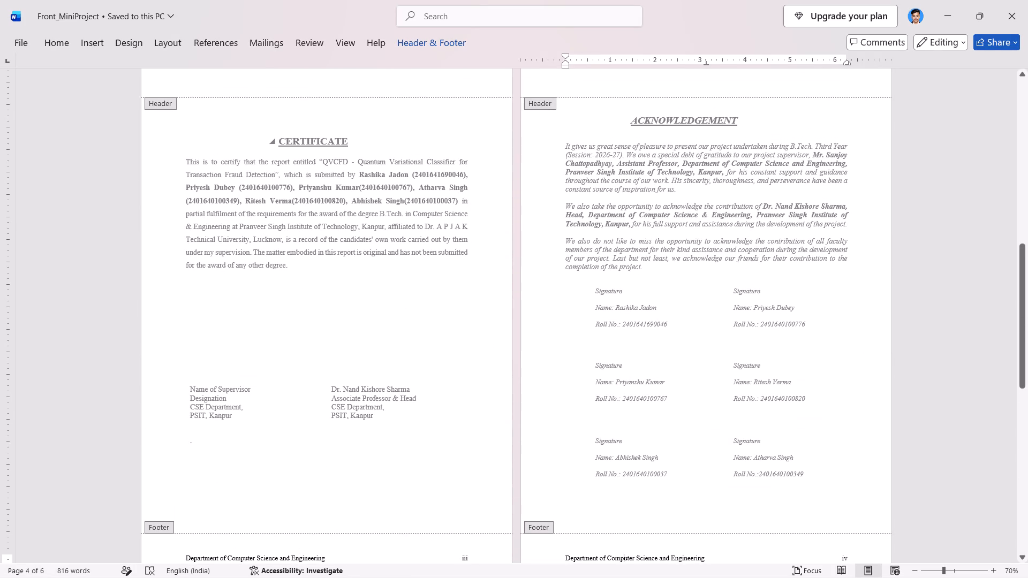
pyautogui.click(333, 297)
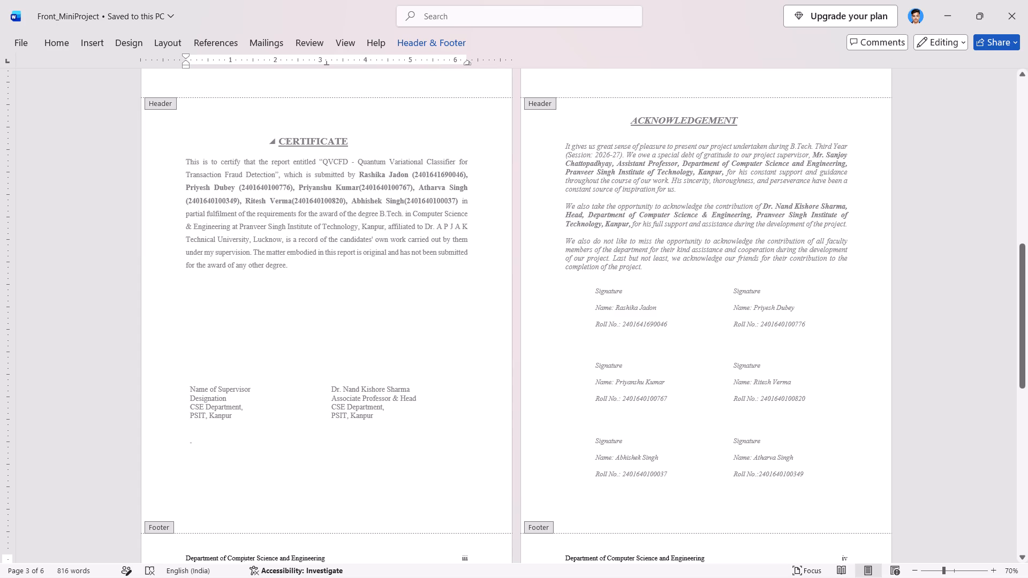
pyautogui.doubleClick(297, 319)
pyautogui.scroll(2, 297, 319)
pyautogui.hotkey('ctrl', 's')
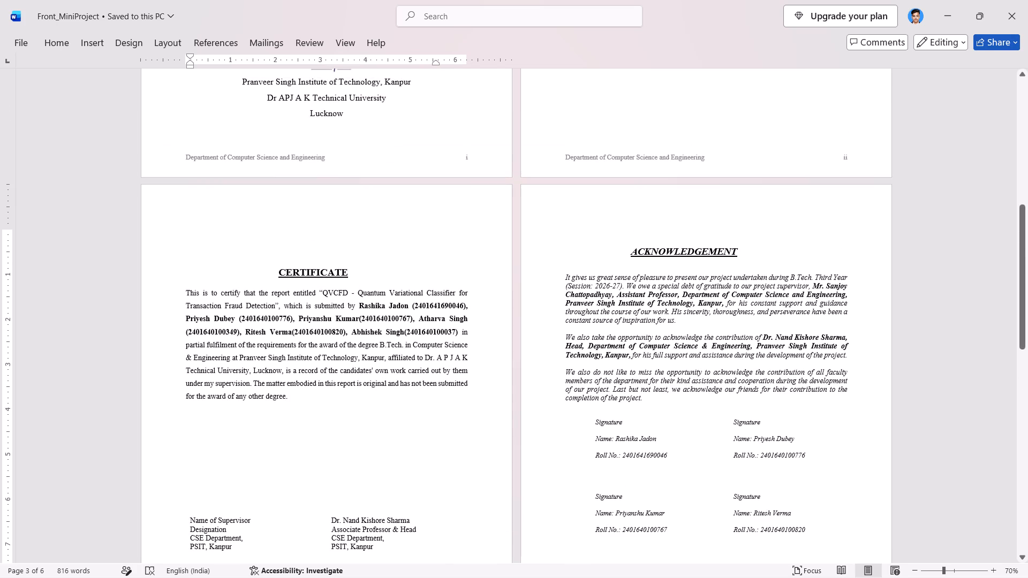
pyautogui.scroll(4, 297, 319)
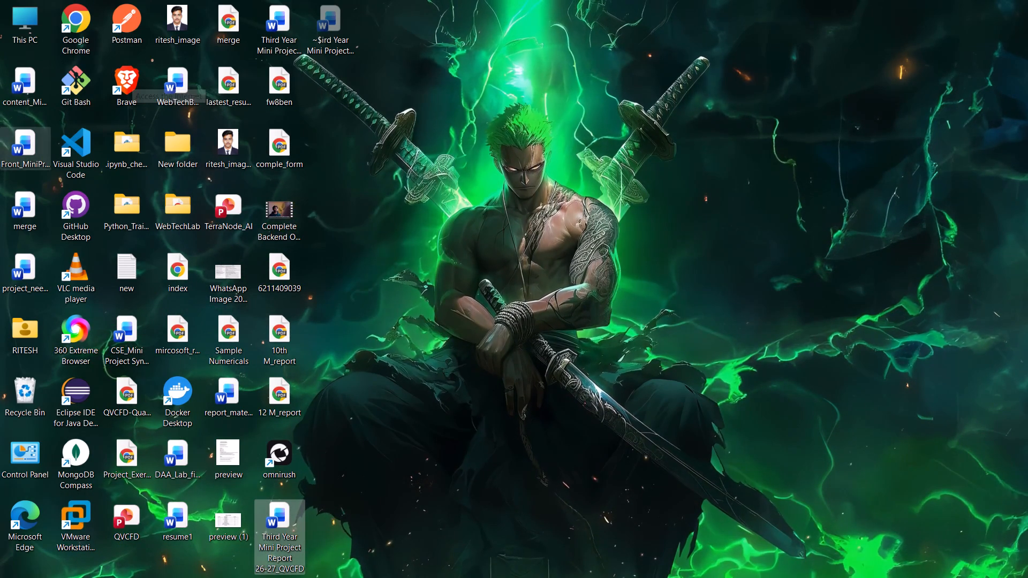
# Switch to the desktop and select the Front_MiniProject document file.
pyautogui.click(23, 145)
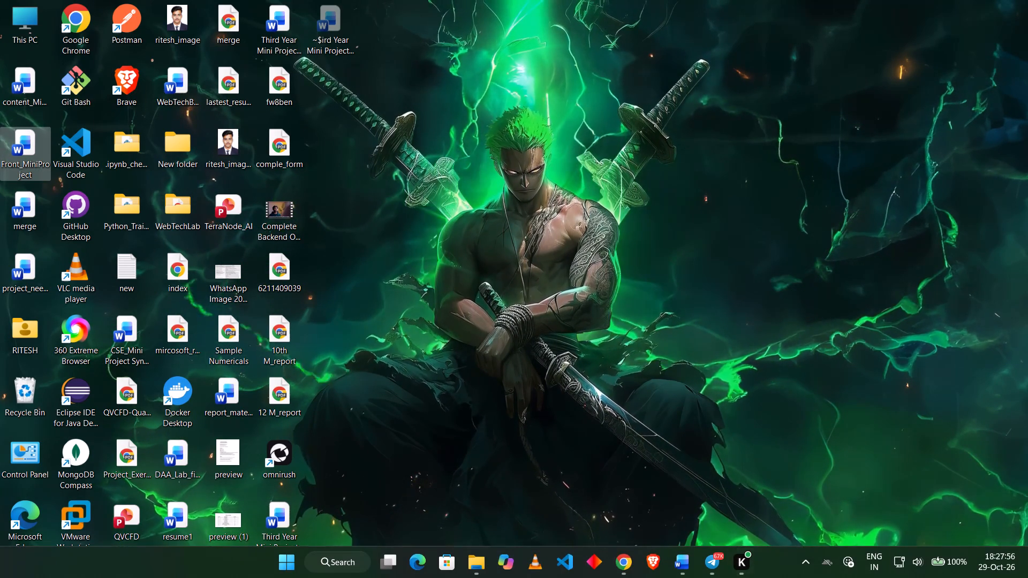
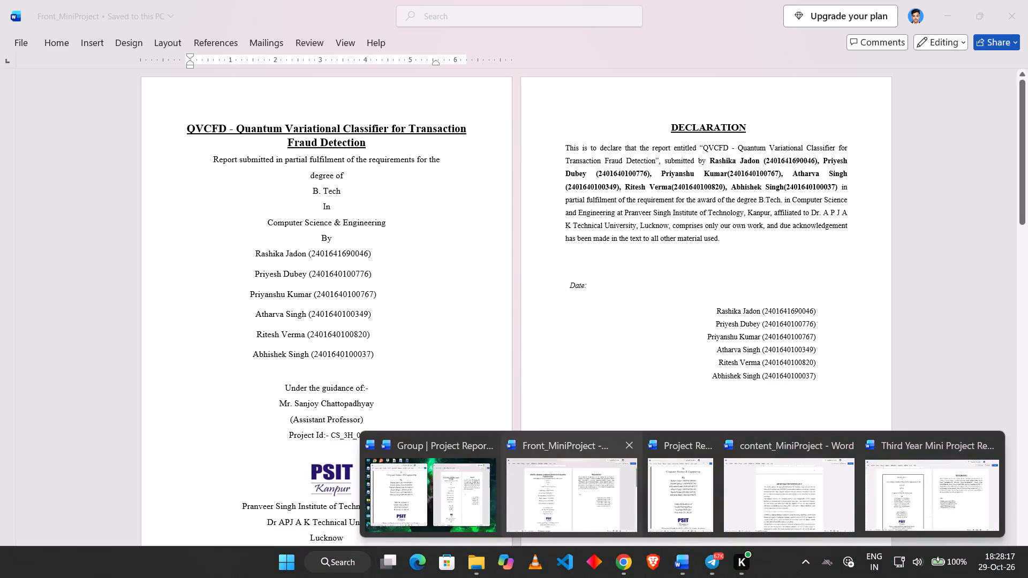
# Switch to the Front_MiniProject document in Word and save a copy as a PDF on the desktop, keeping the same file name.
pyautogui.click(555, 477)
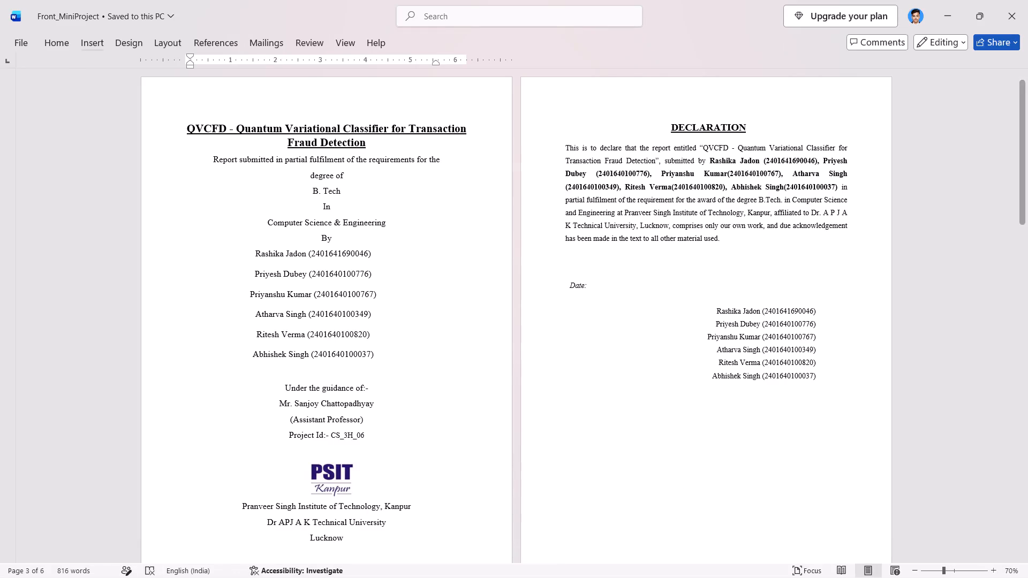
pyautogui.click(14, 46)
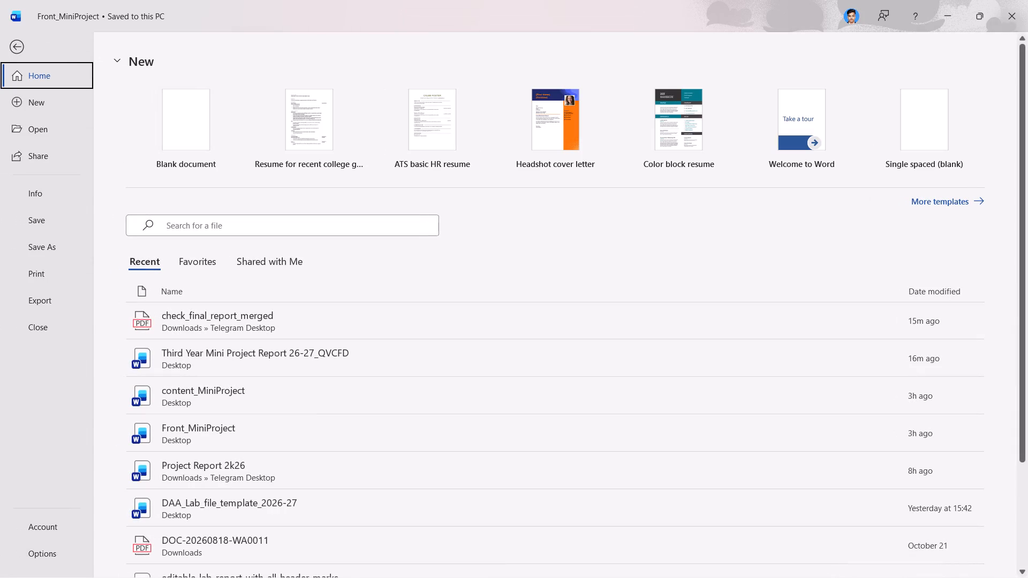
pyautogui.click(54, 245)
pyautogui.click(411, 191)
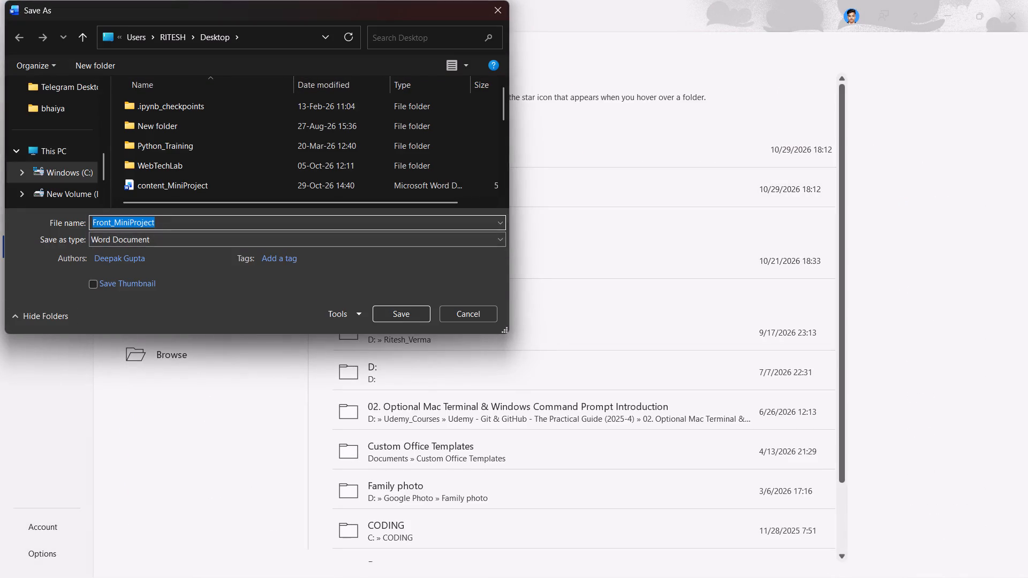
pyautogui.click(224, 243)
pyautogui.click(130, 314)
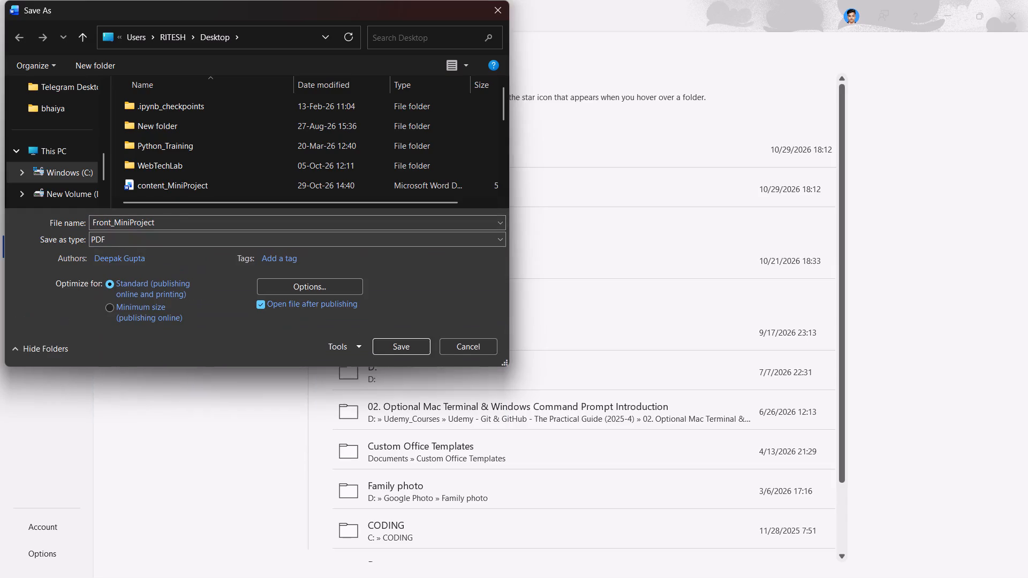
pyautogui.click(387, 349)
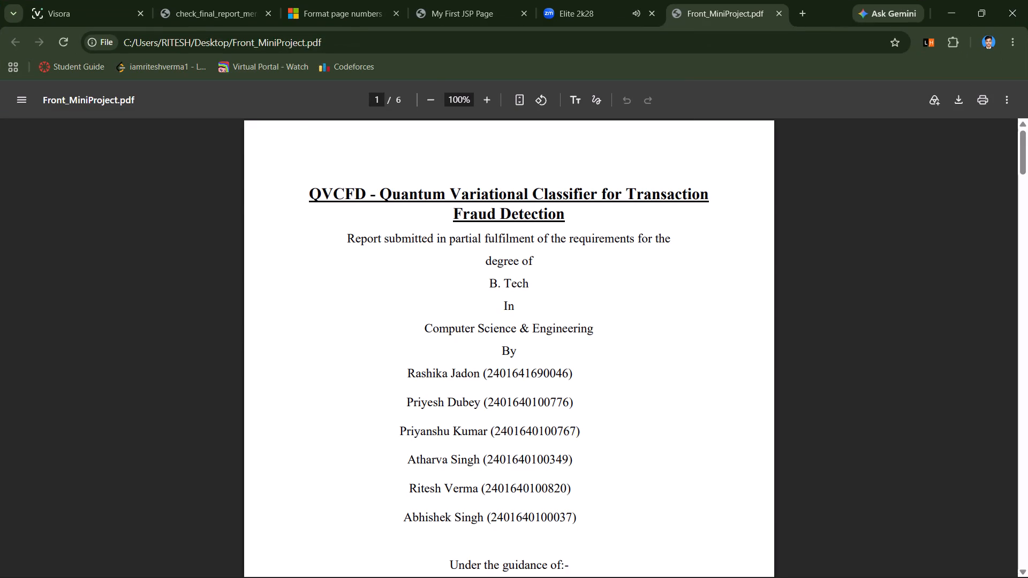
# Review the exported Front_MiniProject PDF from the title page through the Table of Contents, including the department footer and Roman page numbers.
pyautogui.scroll(2, 456, 397)
pyautogui.scroll(-1, 456, 397)
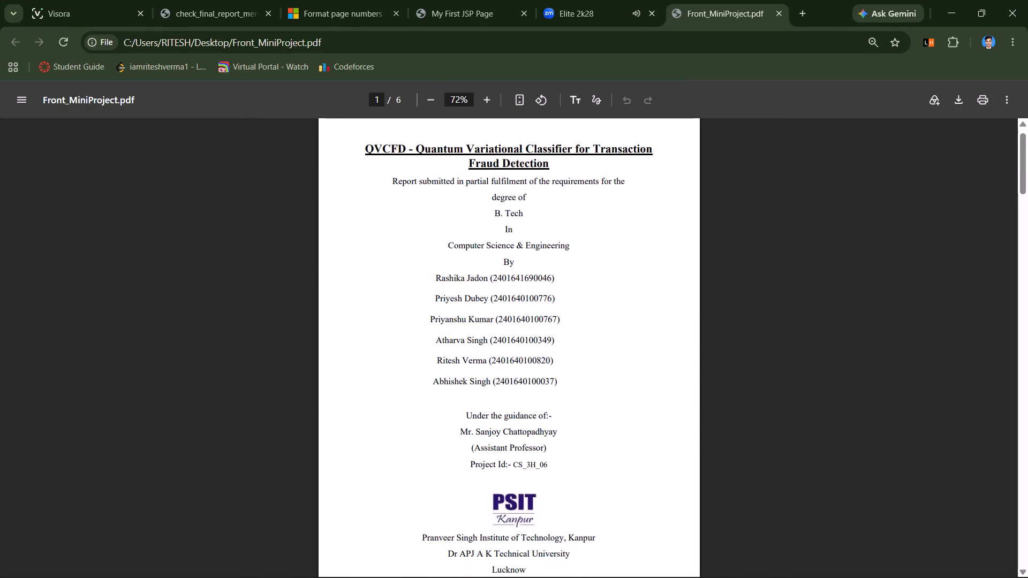
pyautogui.scroll(-2, 456, 397)
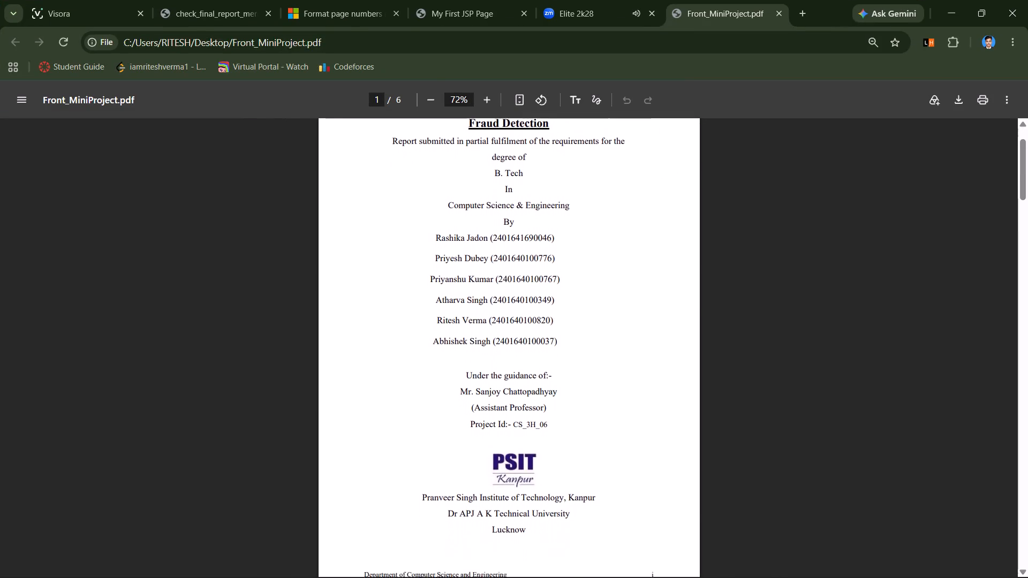
pyautogui.scroll(-2, 456, 397)
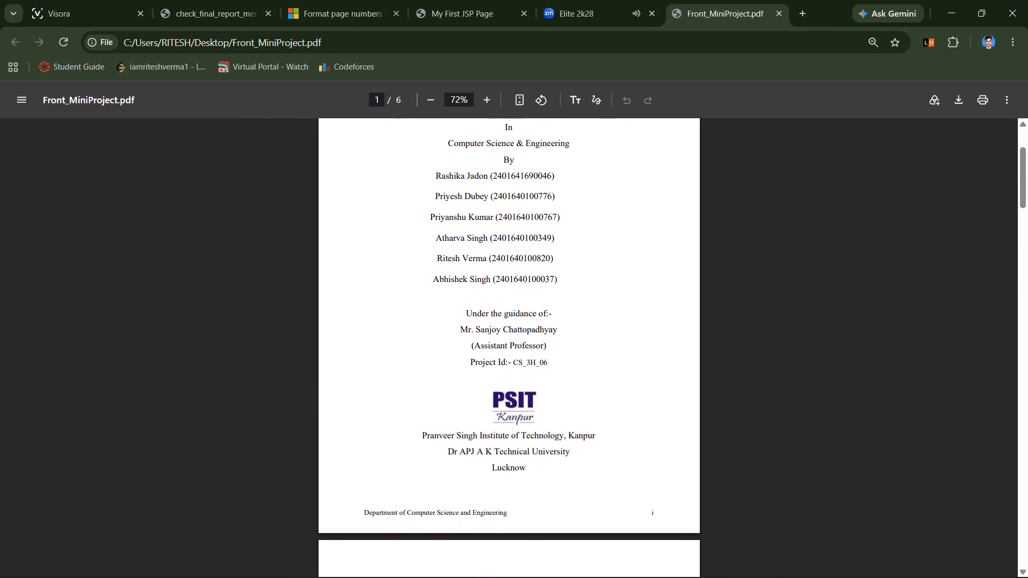
pyautogui.scroll(-3, 456, 397)
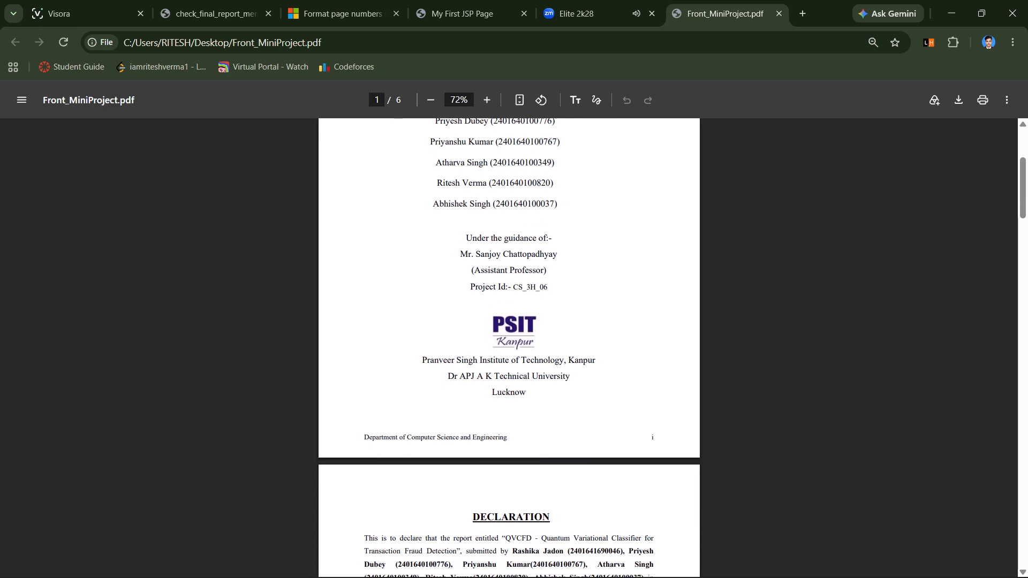
pyautogui.scroll(-3, 456, 397)
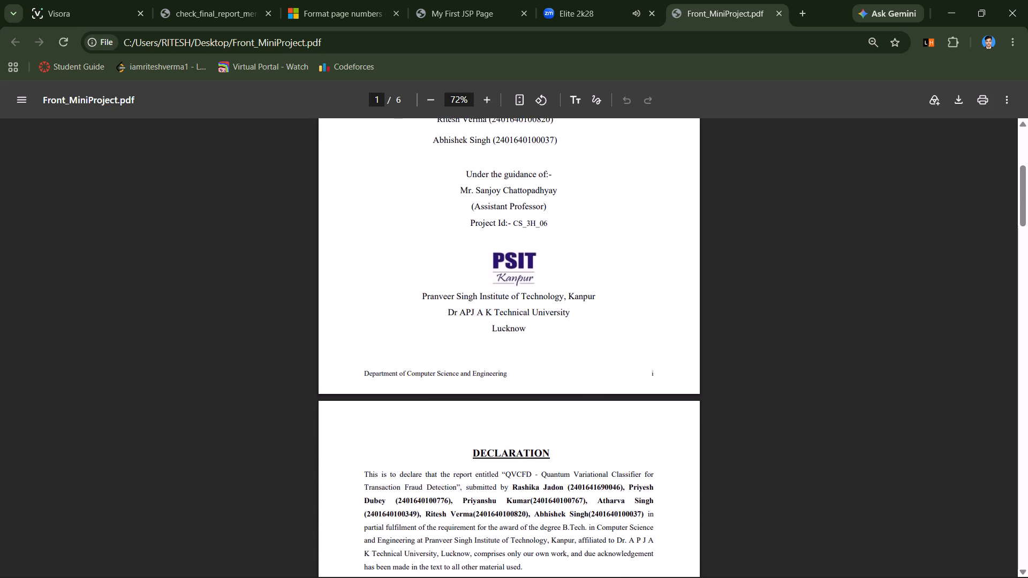
pyautogui.scroll(-4, 456, 397)
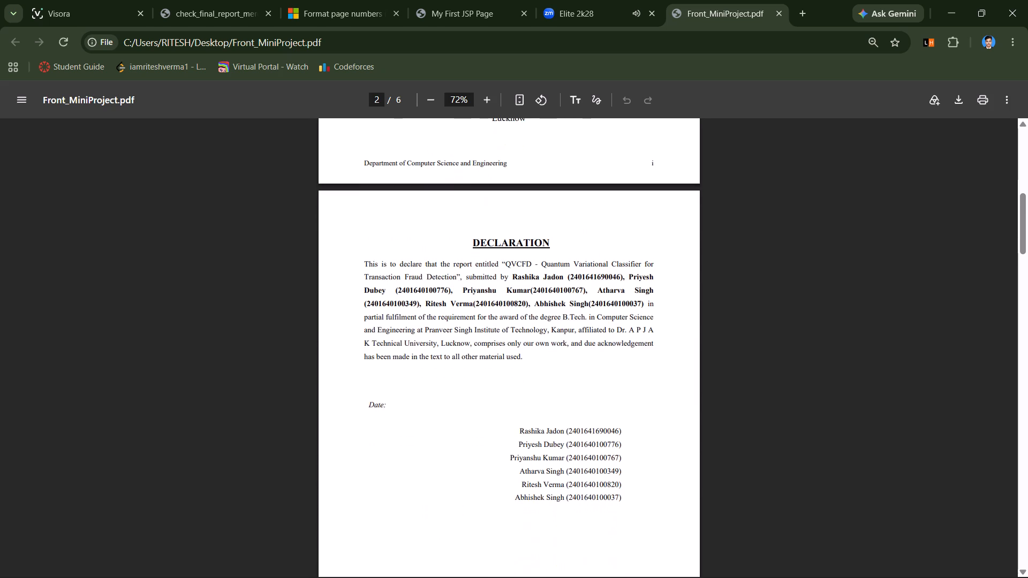
pyautogui.scroll(-3, 456, 397)
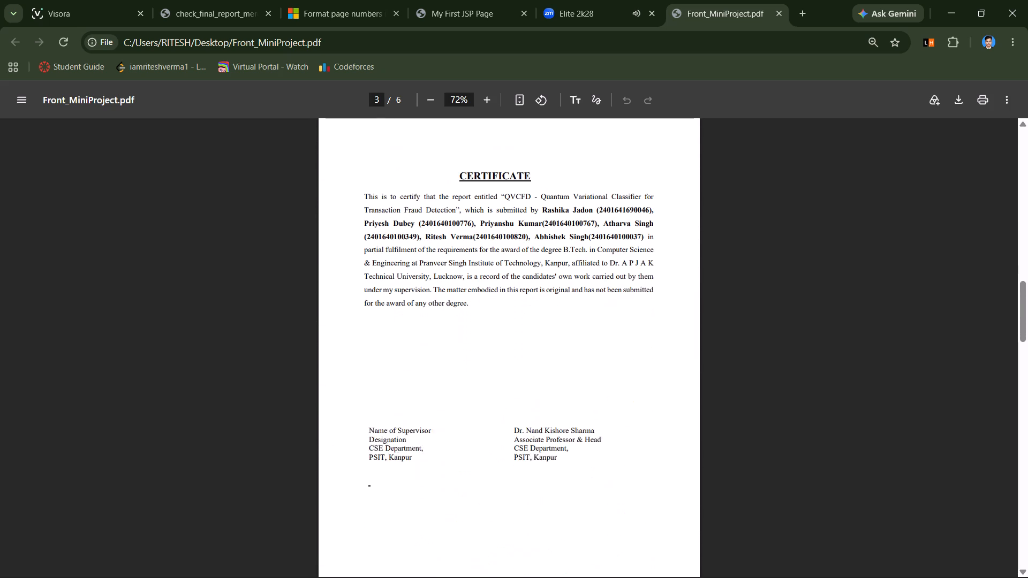
pyautogui.scroll(-6, 456, 397)
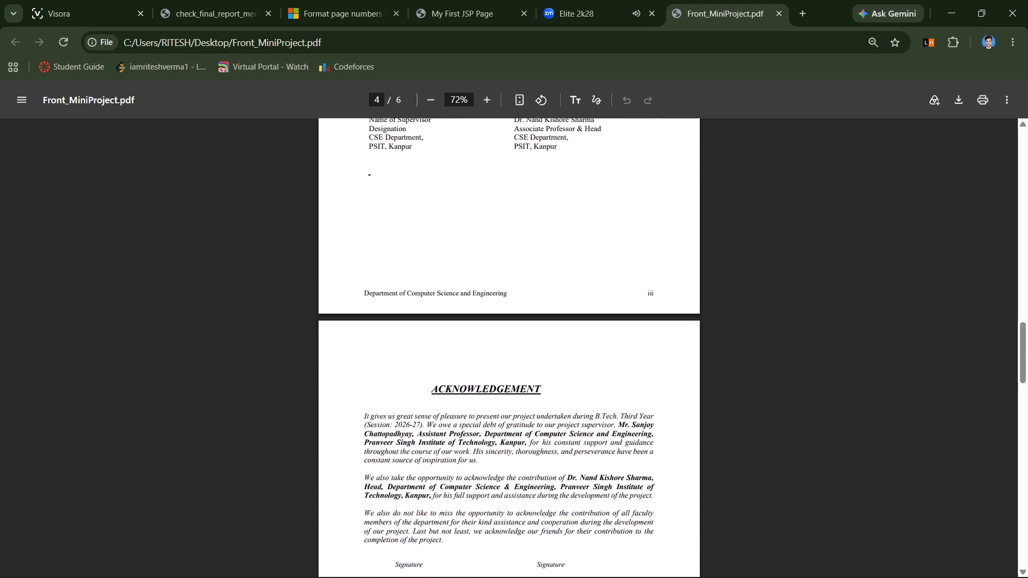
pyautogui.scroll(-5, 456, 397)
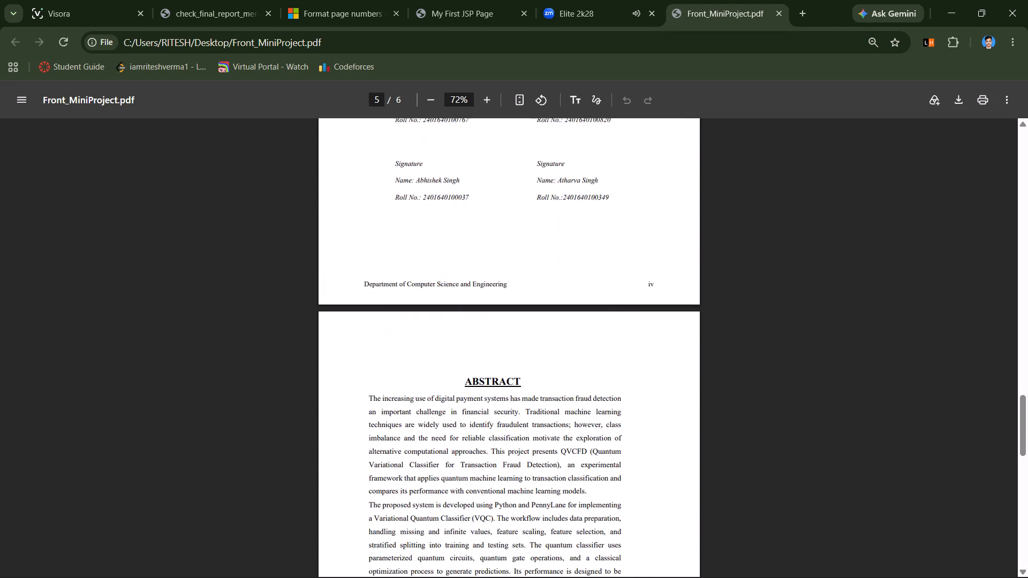
pyautogui.scroll(-6, 456, 397)
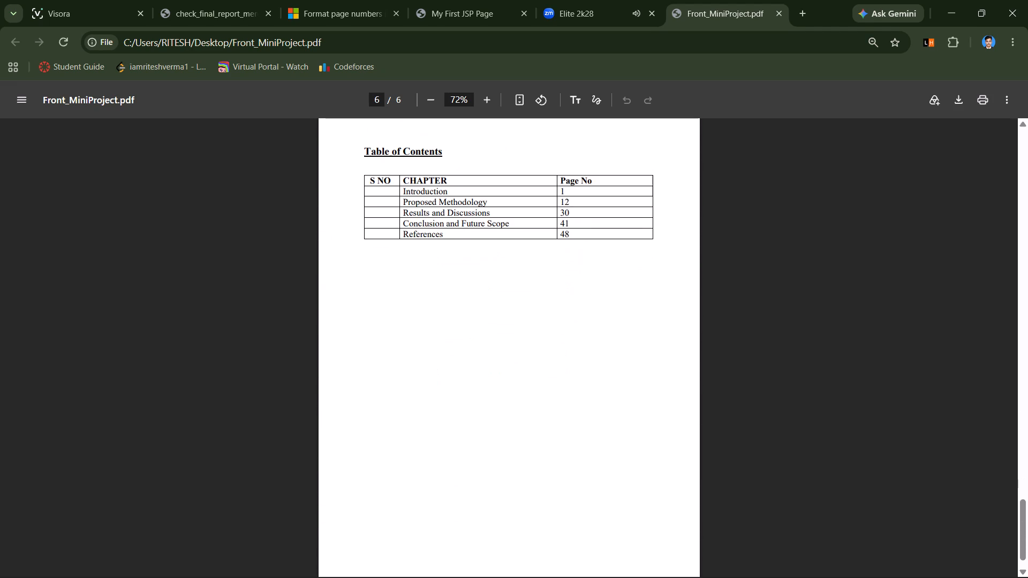
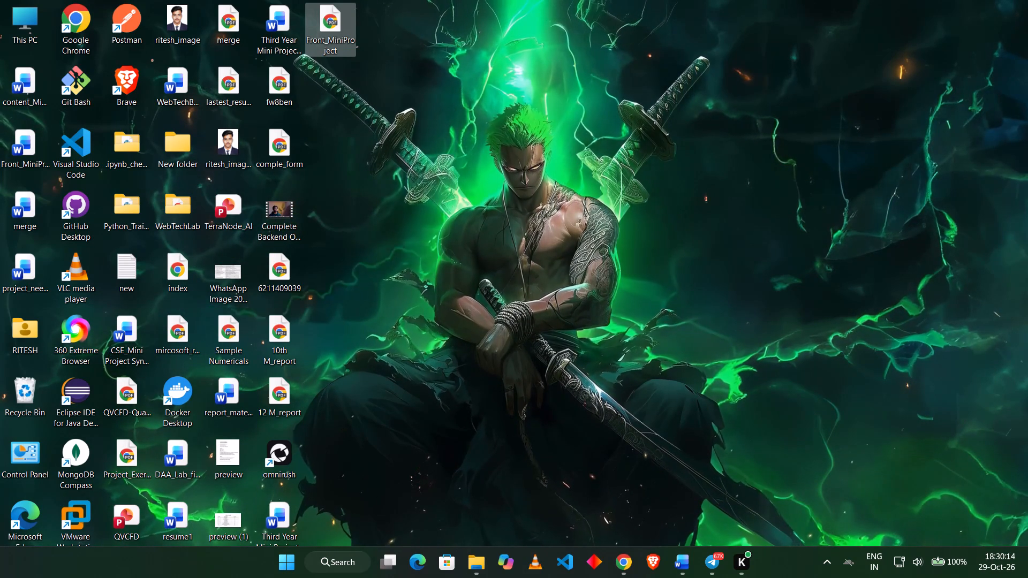
# Close the Front_MiniProject document in Word.
pyautogui.click(675, 567)
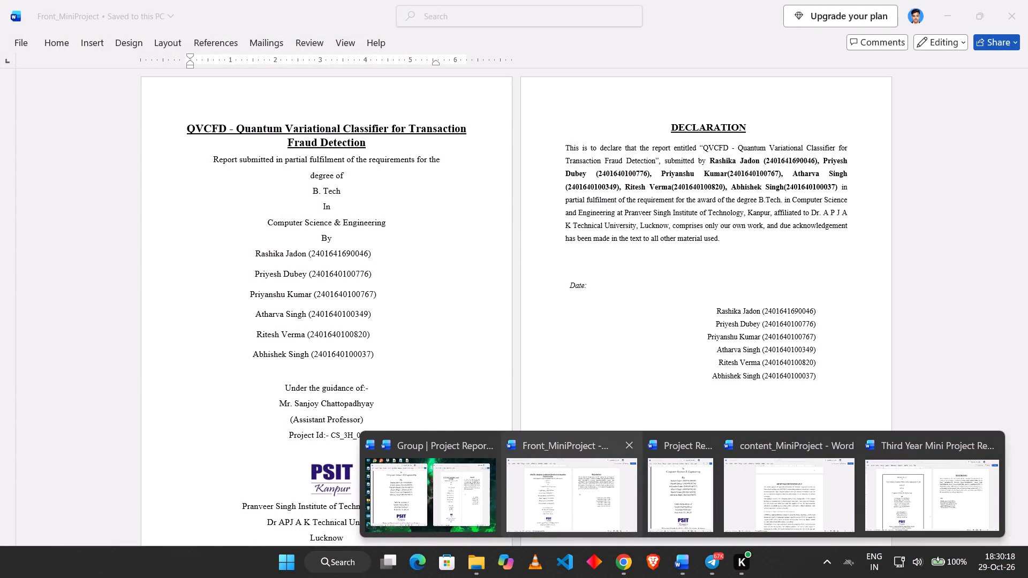
pyautogui.click(622, 454)
# Bring up the Project Report 2k26 document and close it.
pyautogui.click(547, 482)
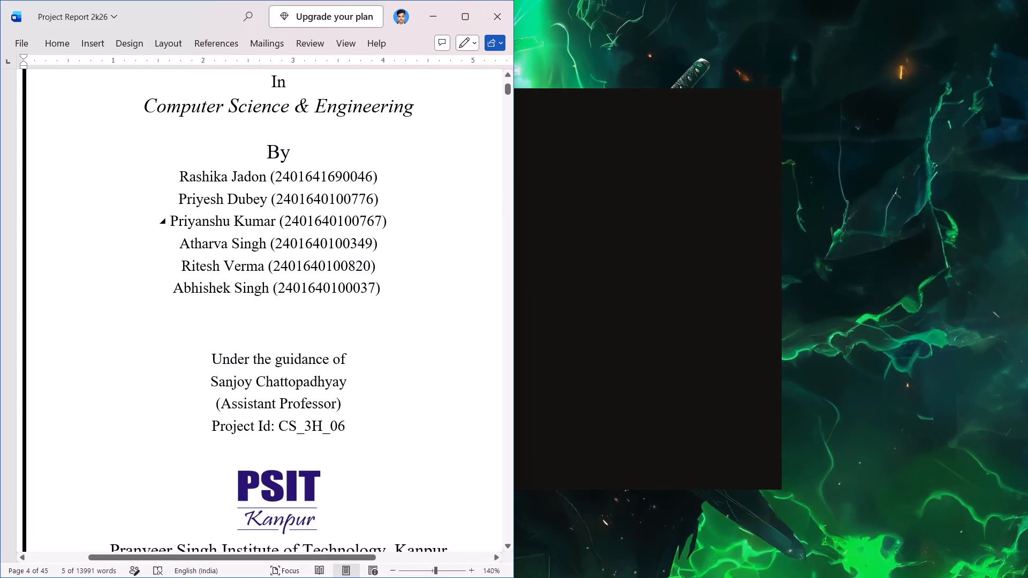
pyautogui.click(460, 257)
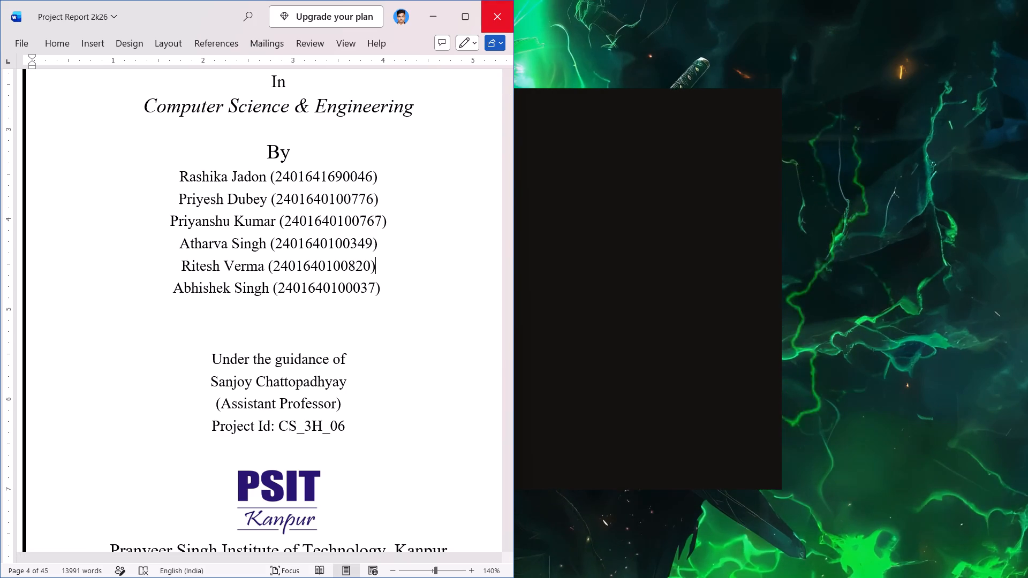
pyautogui.click(488, 28)
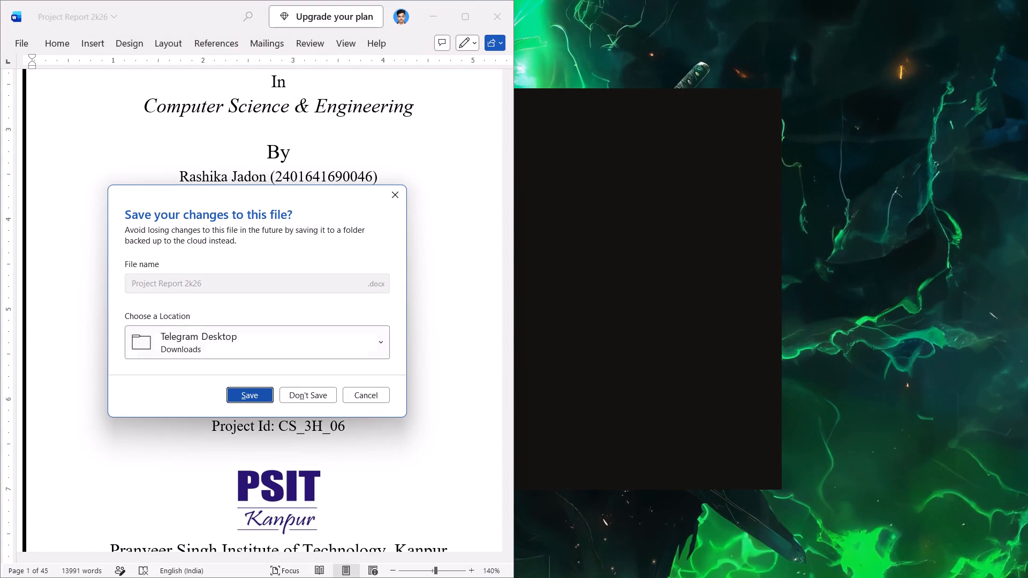
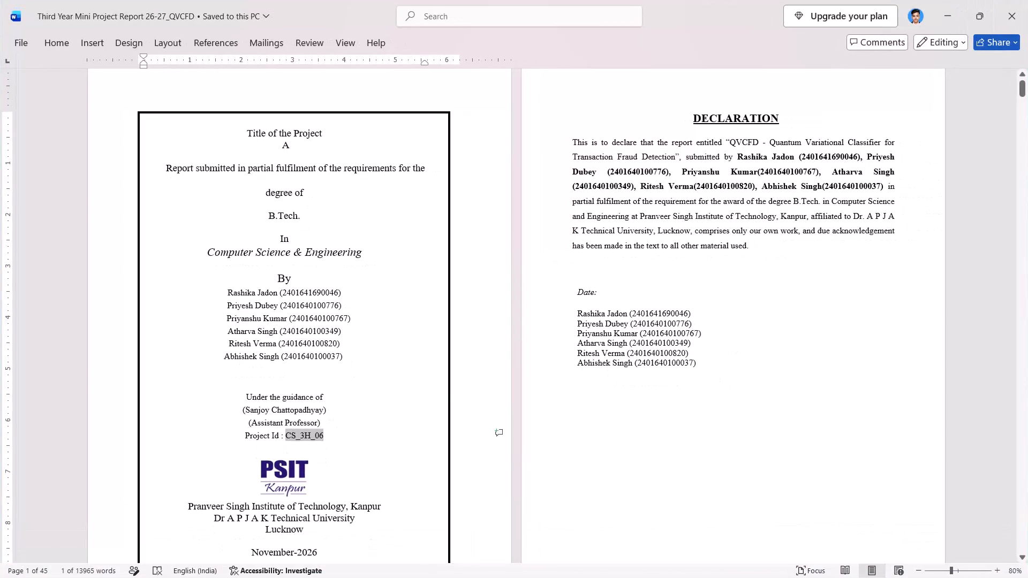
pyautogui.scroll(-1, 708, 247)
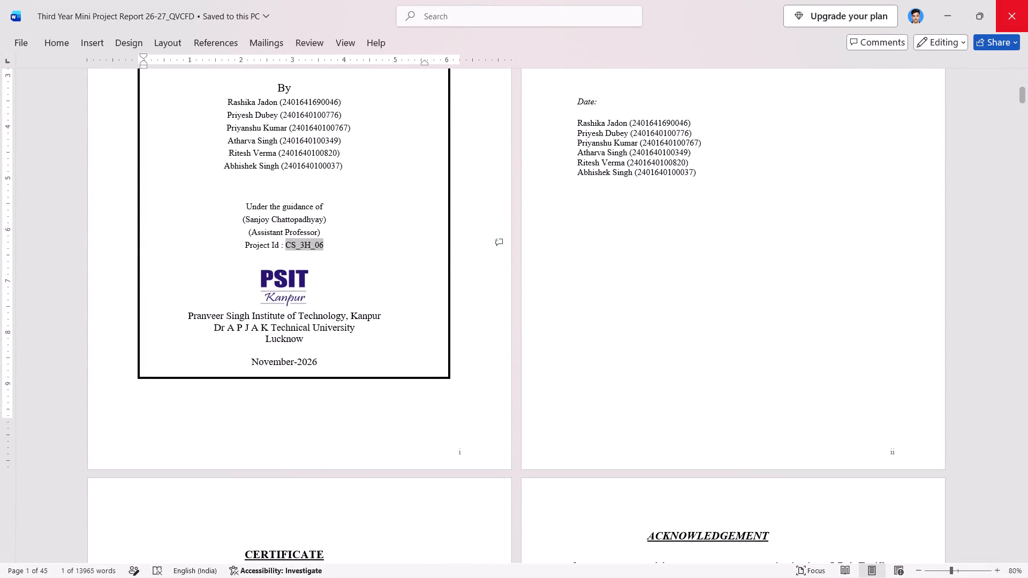
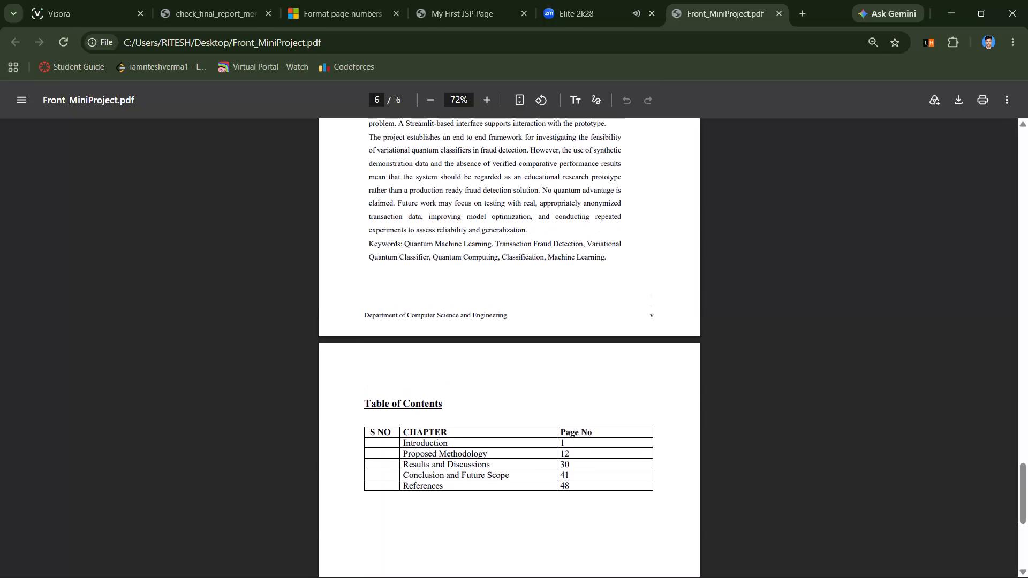
# Switch to the content_MiniProject Word document and insert "Department of Computer Science and Engineering" in the footer, tabbed apart from the page number.
pyautogui.click(689, 568)
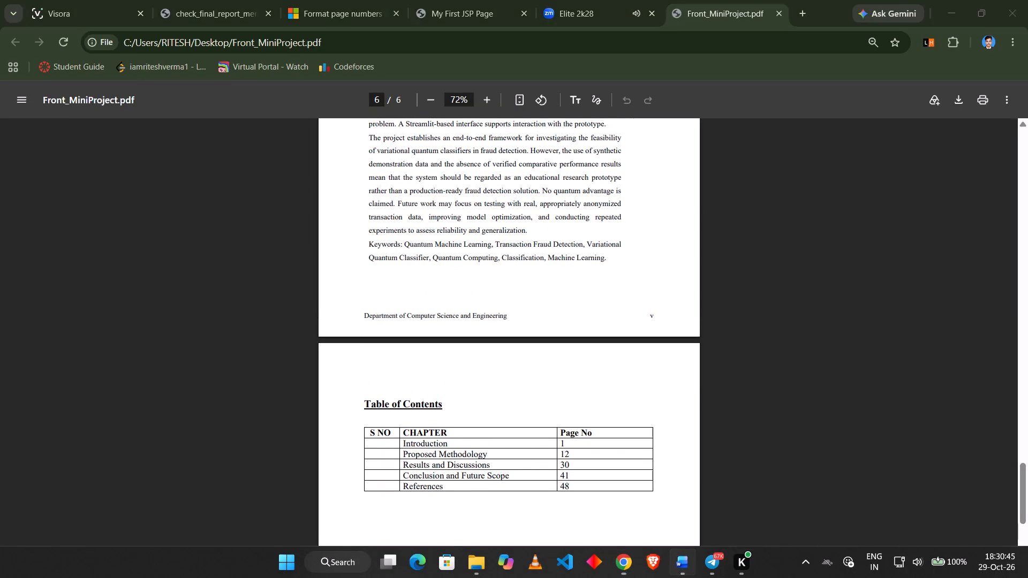
pyautogui.scroll(6, 578, 399)
pyautogui.scroll(20, 578, 399)
pyautogui.scroll(5, 578, 399)
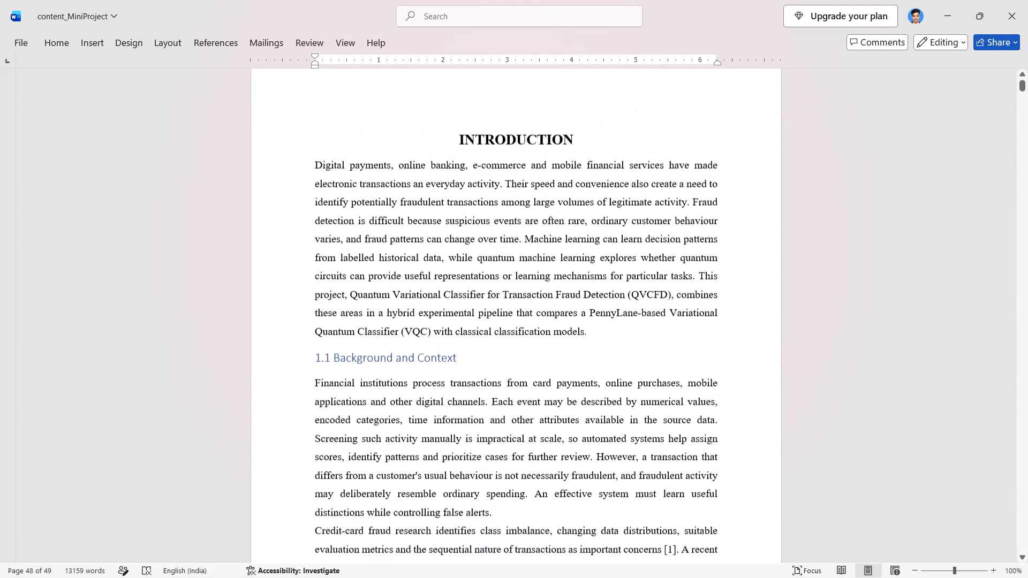
pyautogui.scroll(12, 578, 399)
pyautogui.click(509, 109)
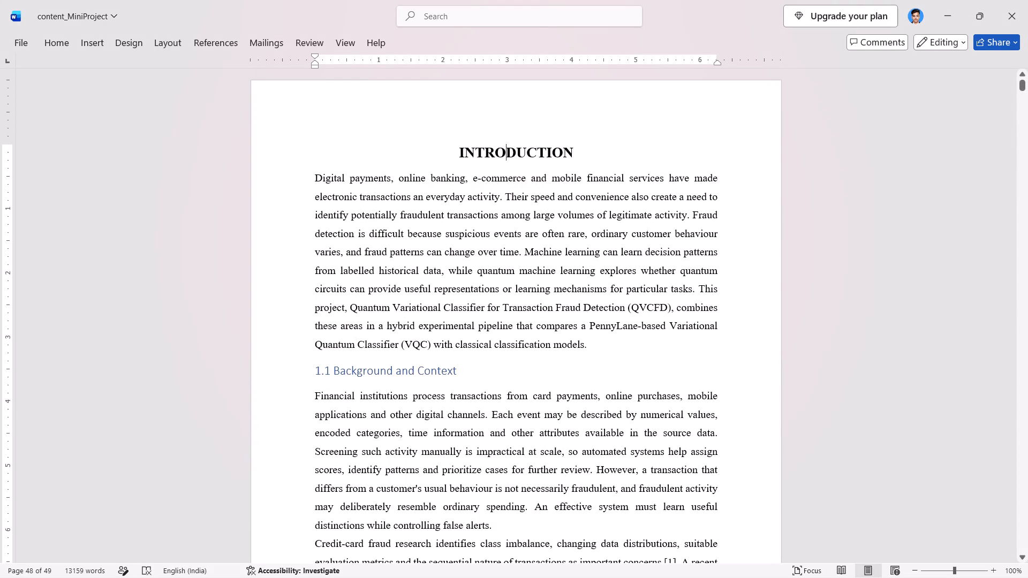
pyautogui.scroll(-5, 520, 241)
pyautogui.tripleClick(503, 218)
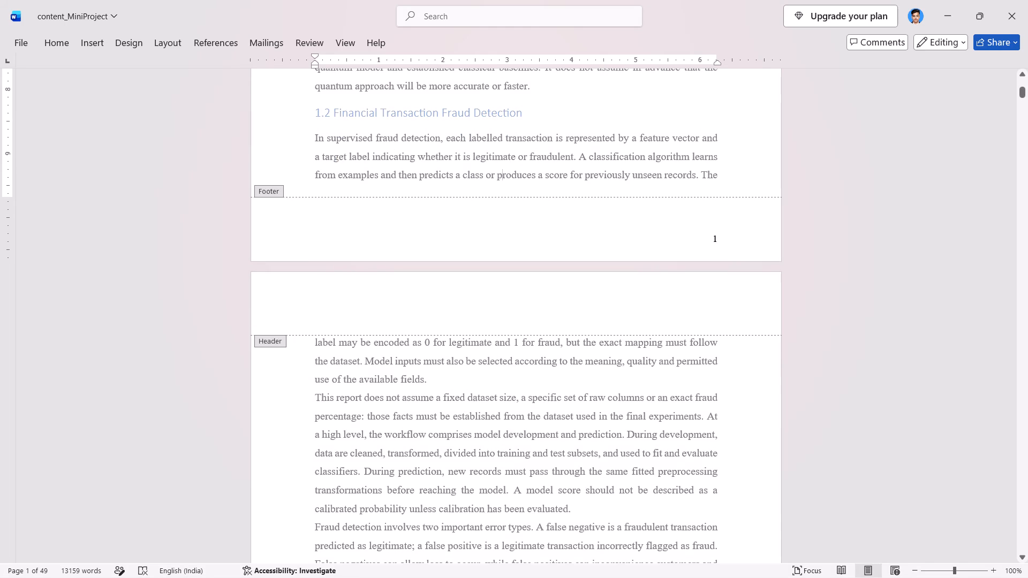
pyautogui.doubleClick(660, 230)
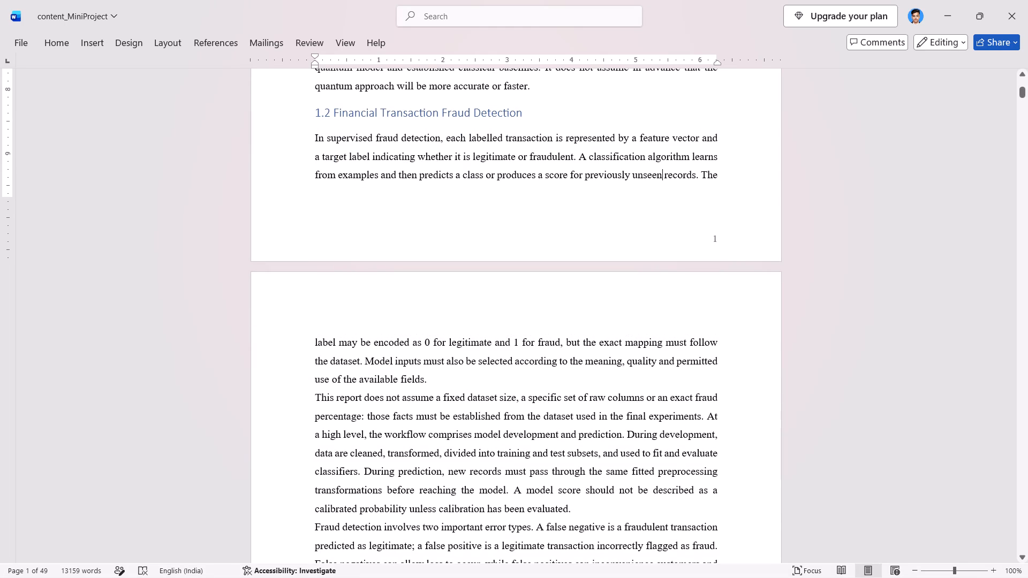
pyautogui.click(701, 240)
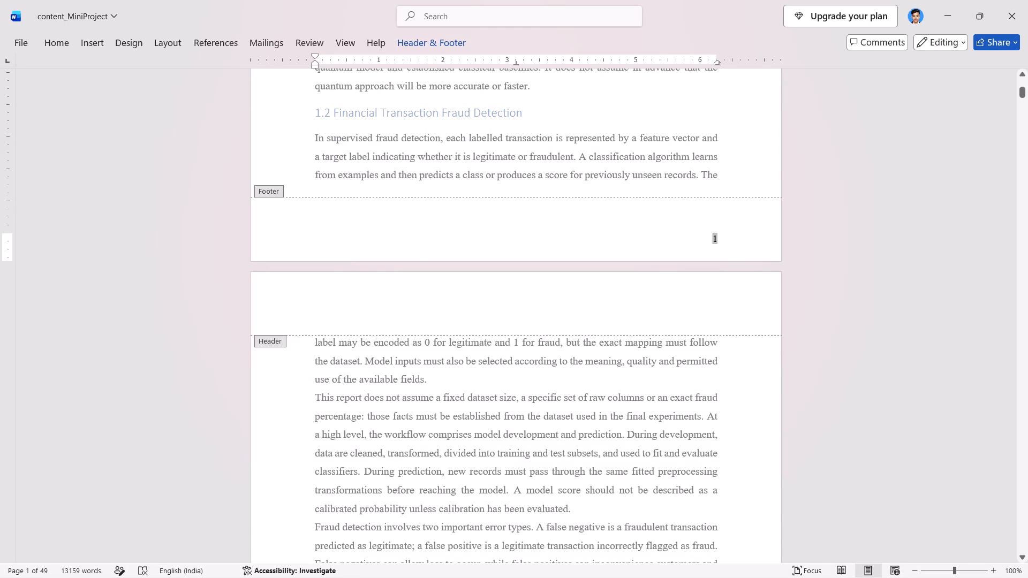
pyautogui.hotkey('ctrl', 'v')
pyautogui.press('Tab')
pyautogui.press('Tab')
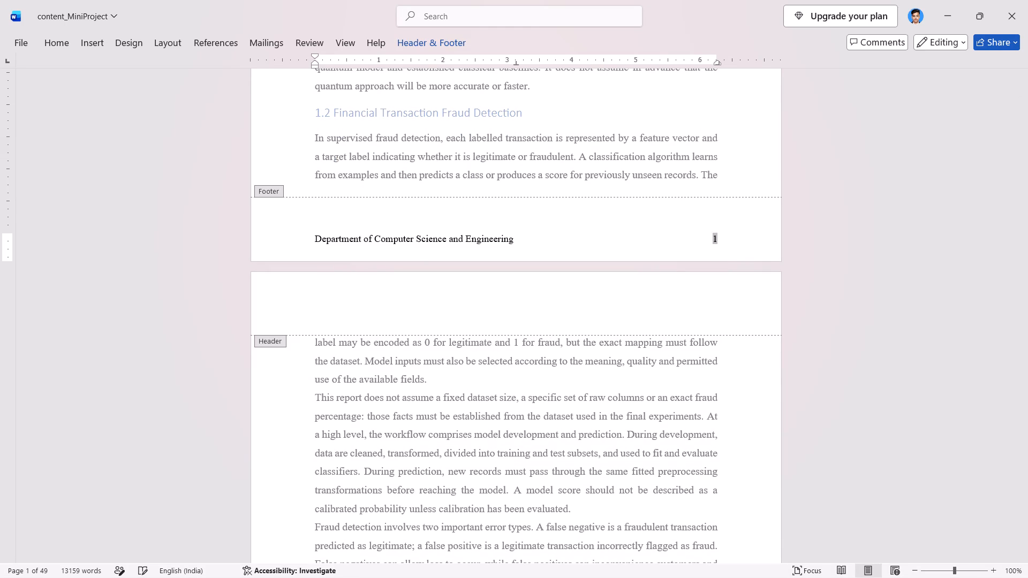
pyautogui.click(892, 208)
pyautogui.doubleClick(784, 157)
# Check the footer text, page numbers and page layout from the Introduction chapter into the Proposed Methodology chapter.
pyautogui.scroll(-3, 725, 163)
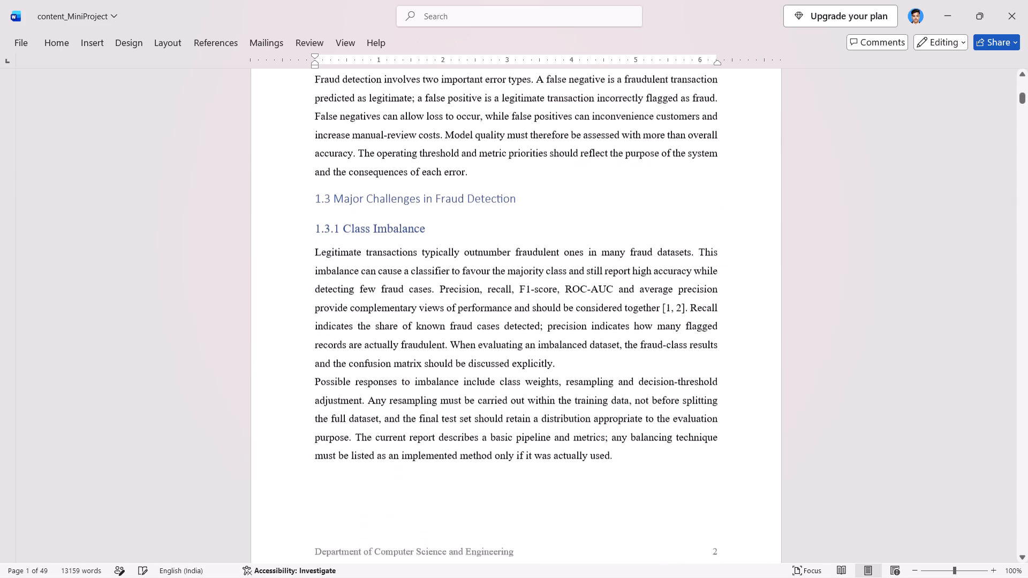
pyautogui.scroll(8, 725, 163)
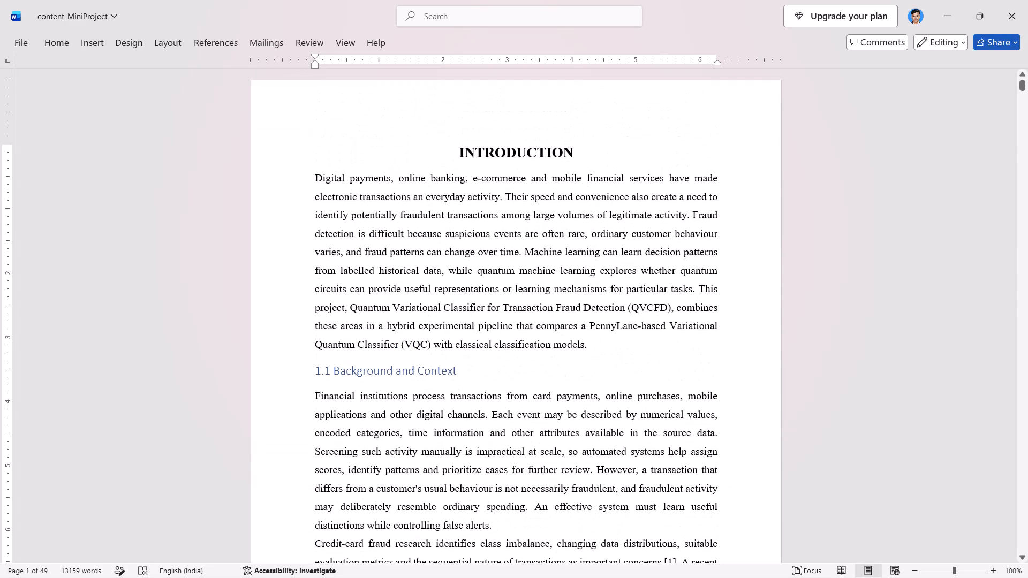
pyautogui.scroll(-5, 725, 163)
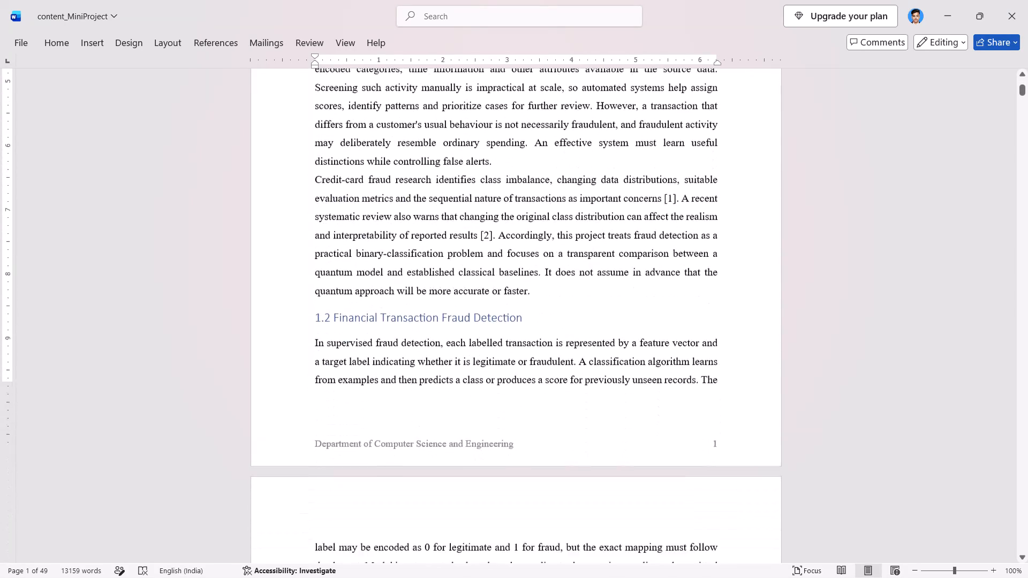
pyautogui.scroll(-6, 725, 163)
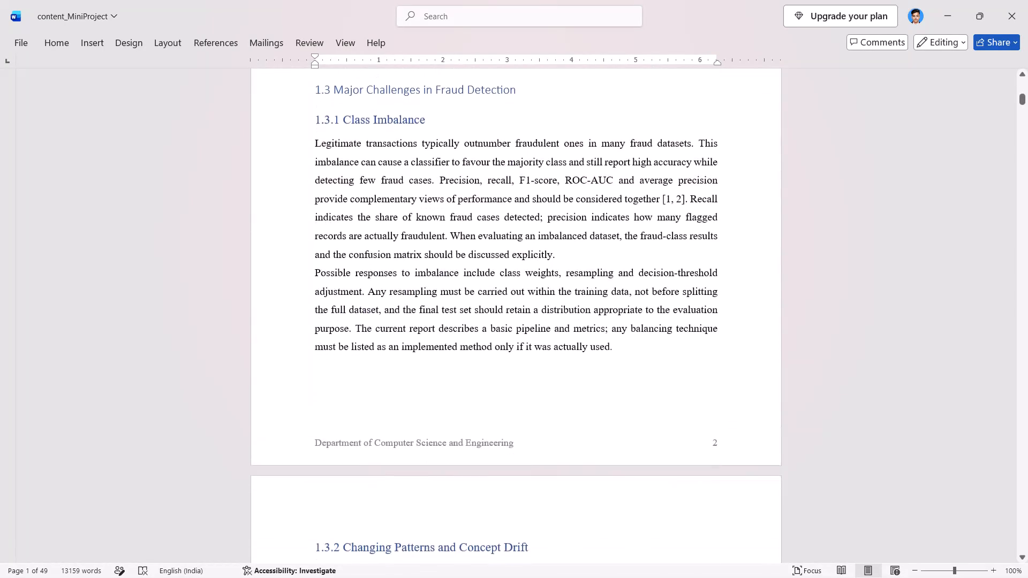
pyautogui.scroll(-8, 725, 163)
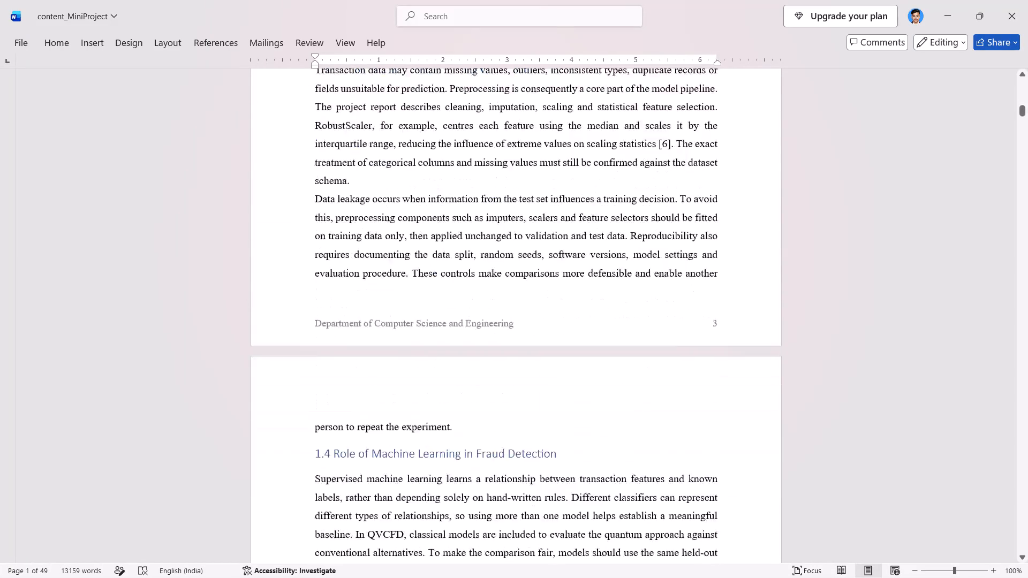
pyautogui.scroll(-7, 725, 163)
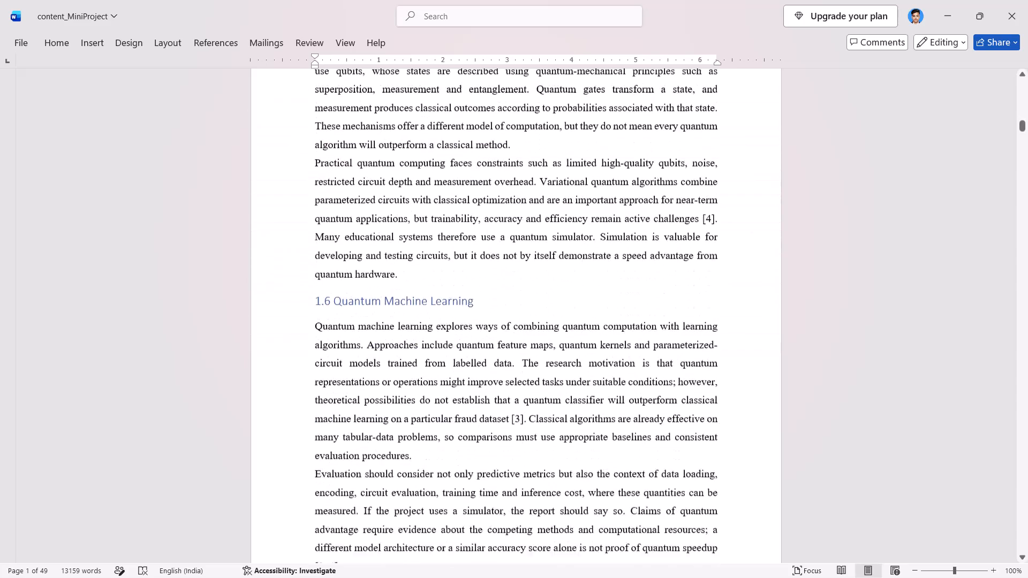
pyautogui.scroll(-6, 725, 163)
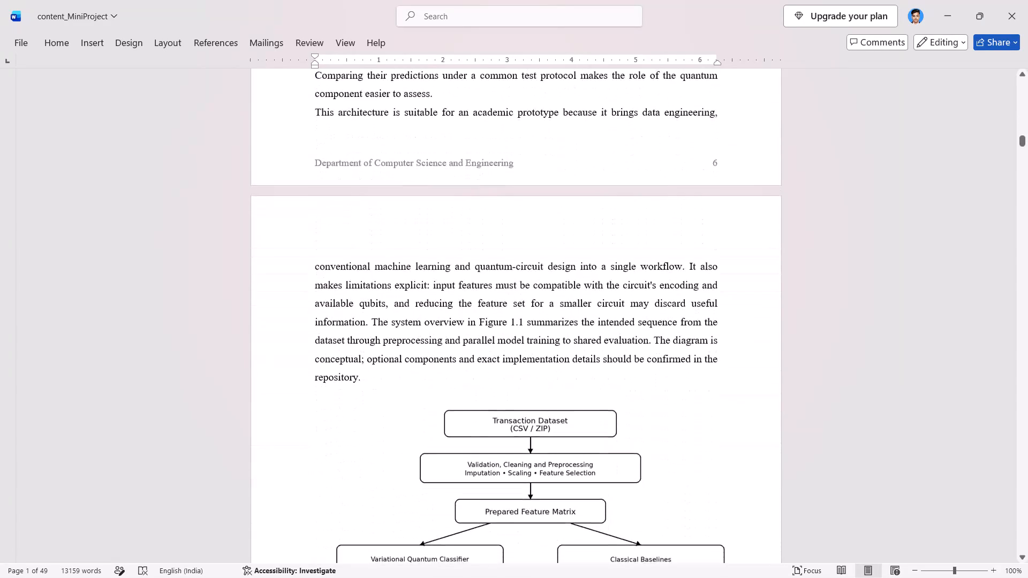
pyautogui.scroll(-5, 725, 163)
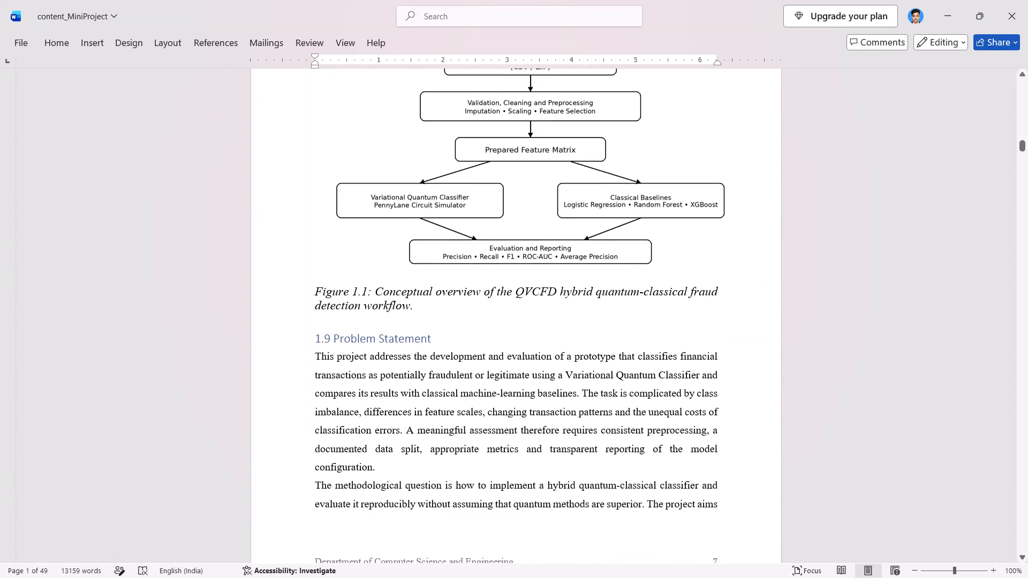
pyautogui.scroll(-5, 725, 163)
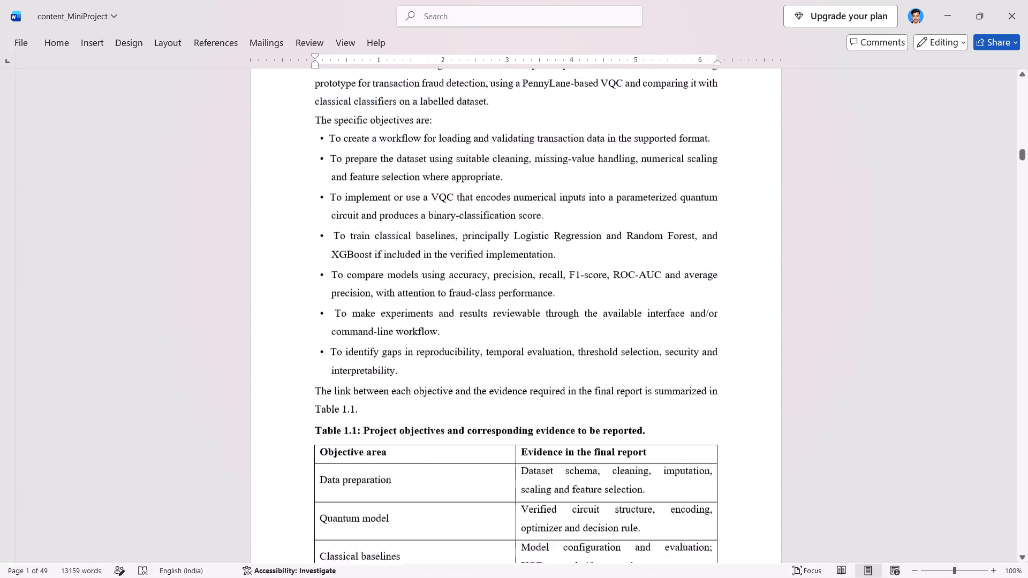
pyautogui.scroll(-7, 725, 163)
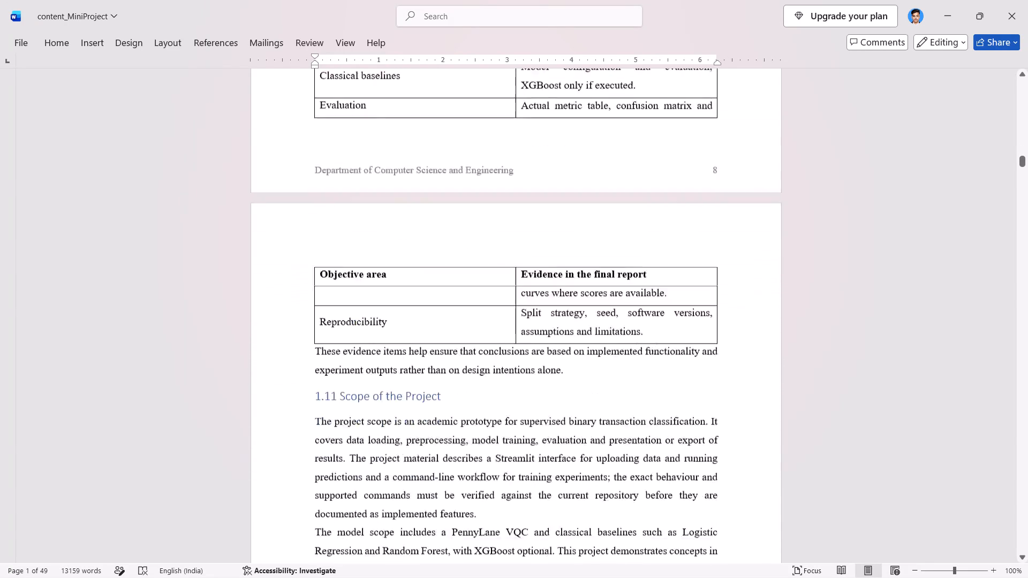
pyautogui.scroll(-8, 725, 163)
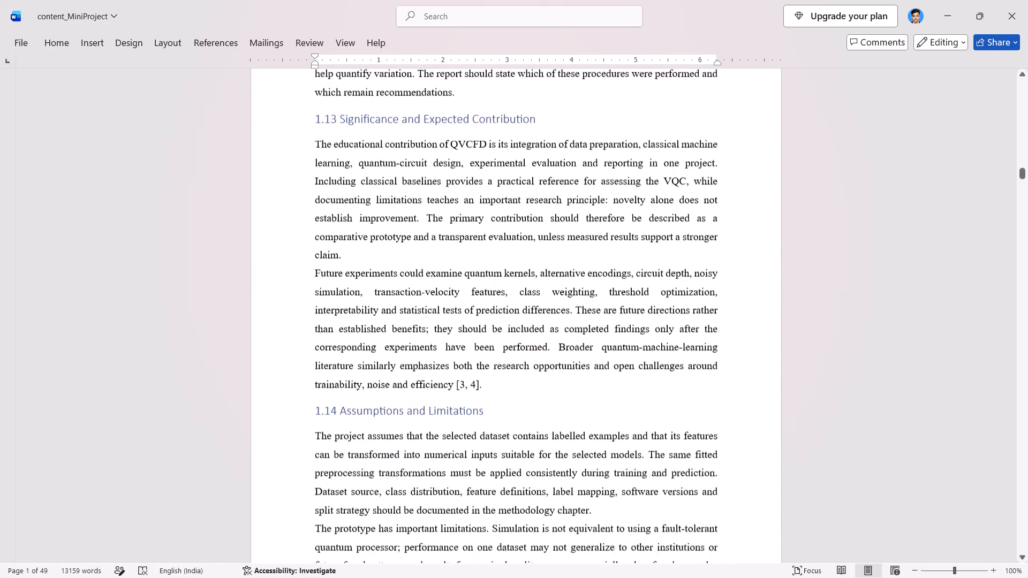
pyautogui.scroll(-7, 725, 163)
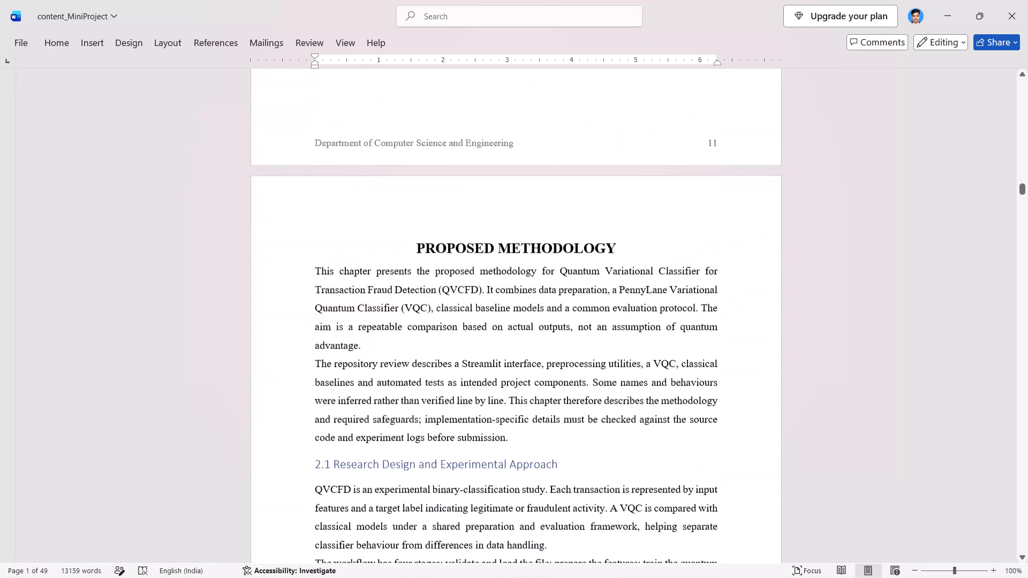
pyautogui.scroll(-6, 725, 163)
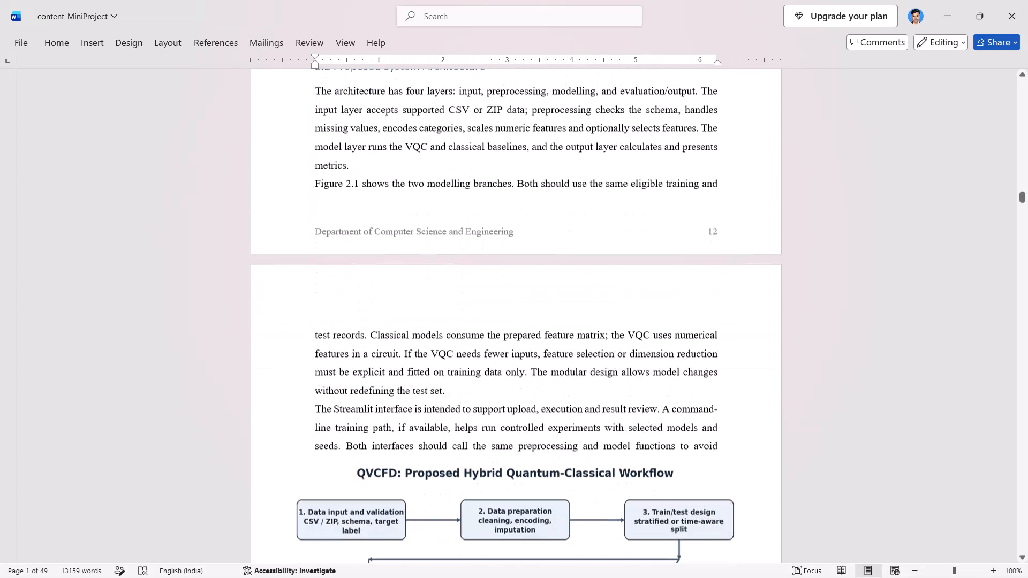
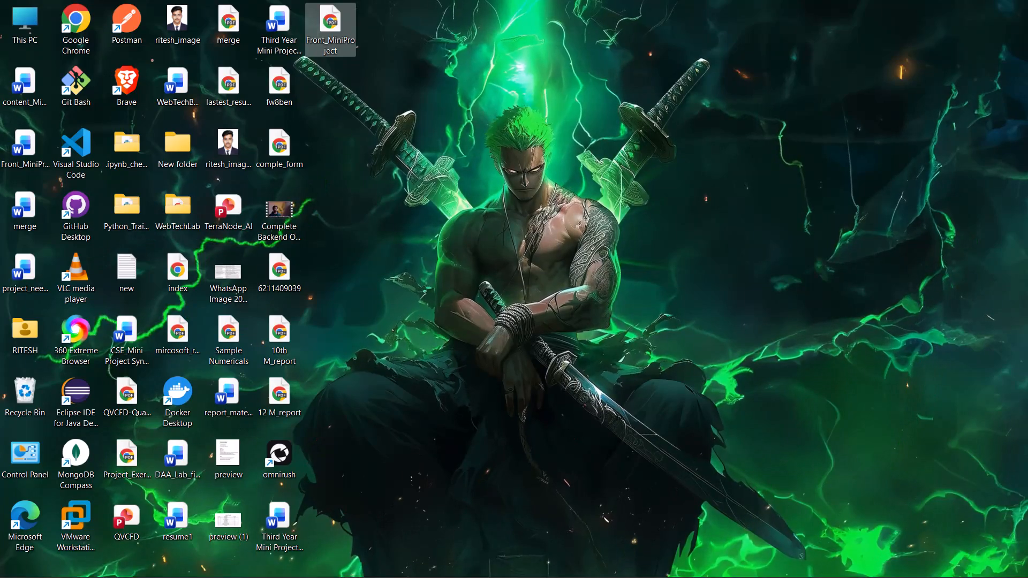
# Switch to Chrome and view the shared slide in the Elite 2k28 Zoom meeting.
pyautogui.click(624, 567)
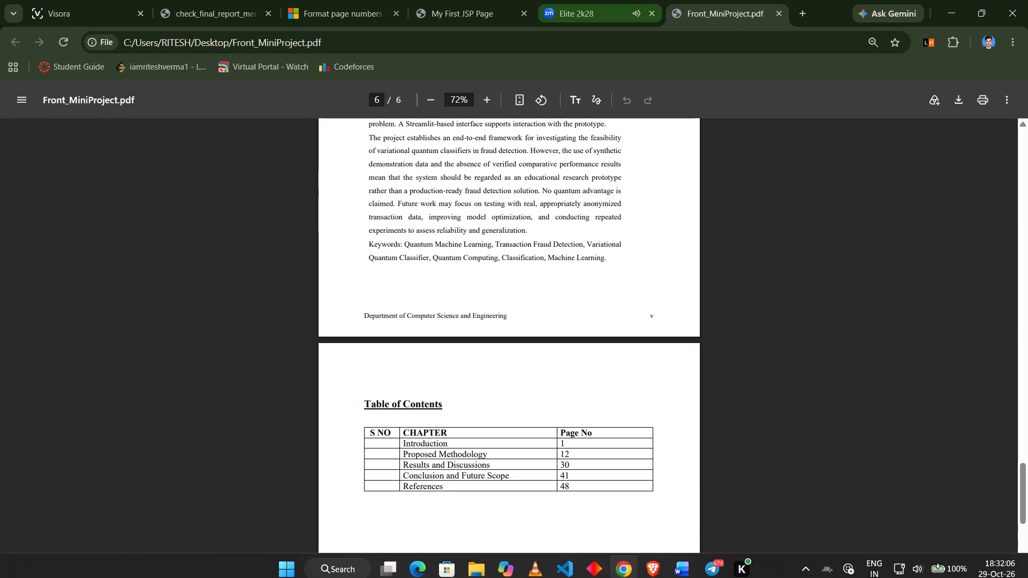
pyautogui.click(586, 11)
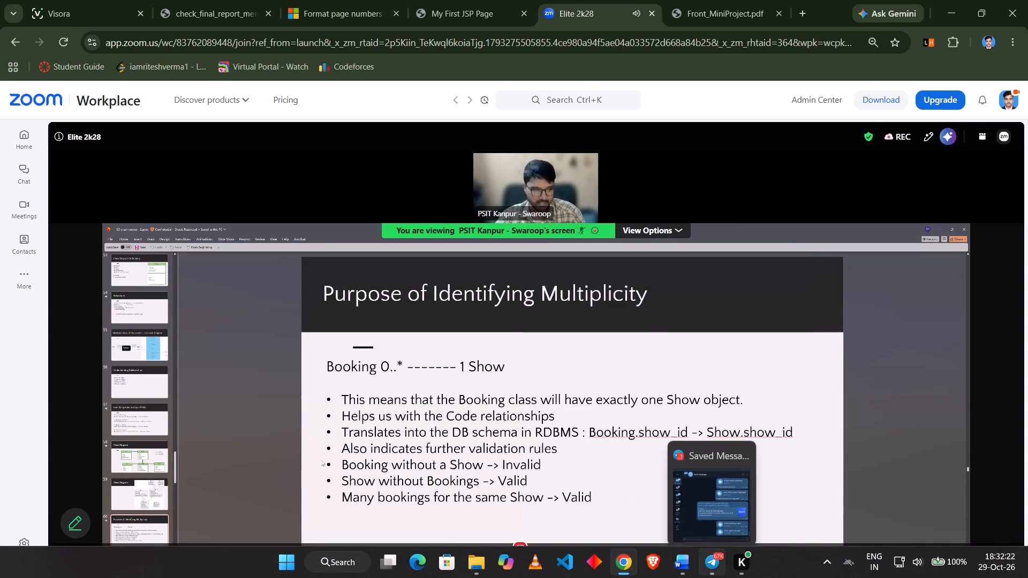
# Return to the content_MiniProject Word document and move the Figure 2.1 workflow diagram slightly down so its preceding paragraph ends above it.
pyautogui.click(668, 518)
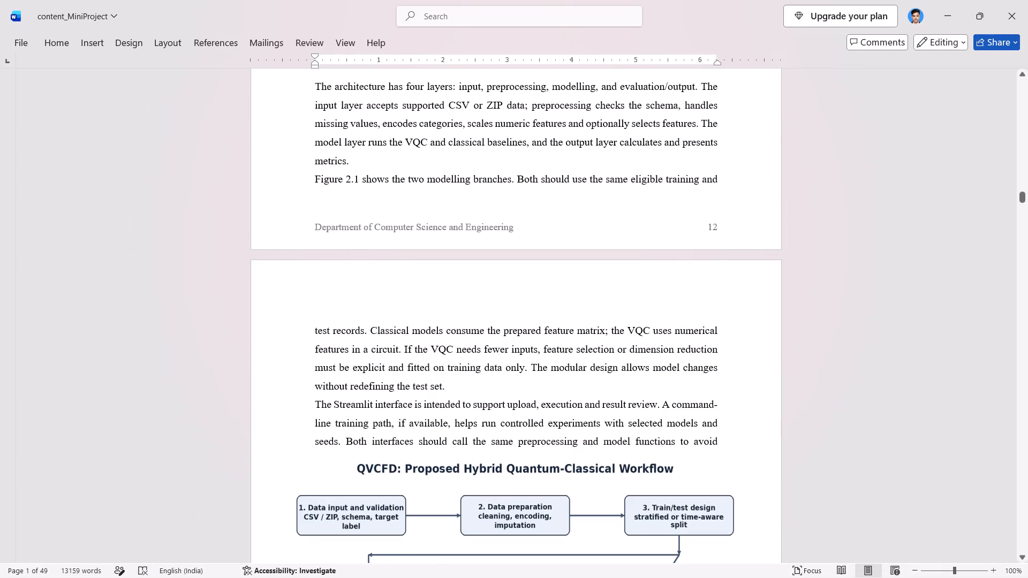
pyautogui.scroll(-1, 588, 421)
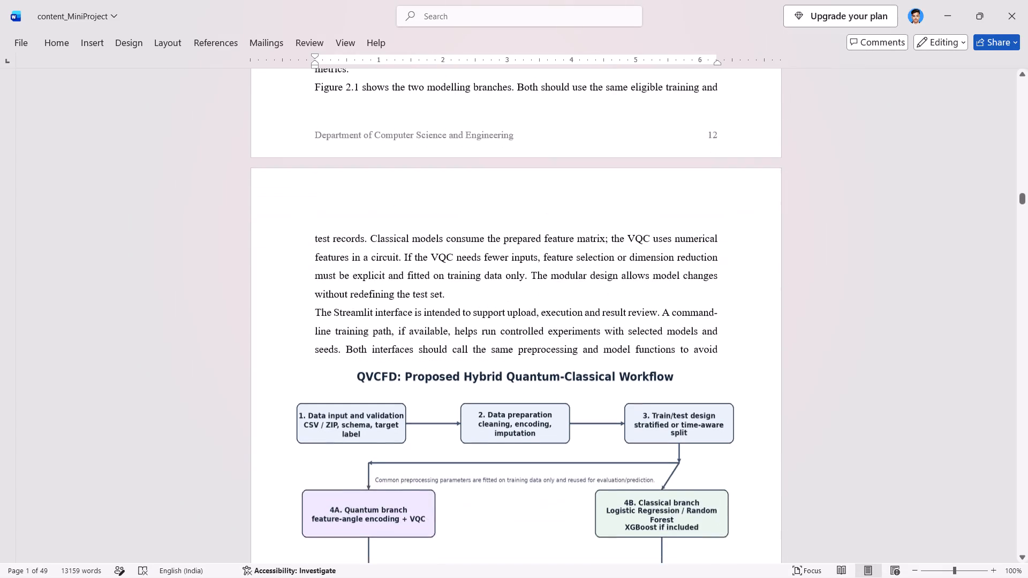
pyautogui.scroll(-6, 588, 421)
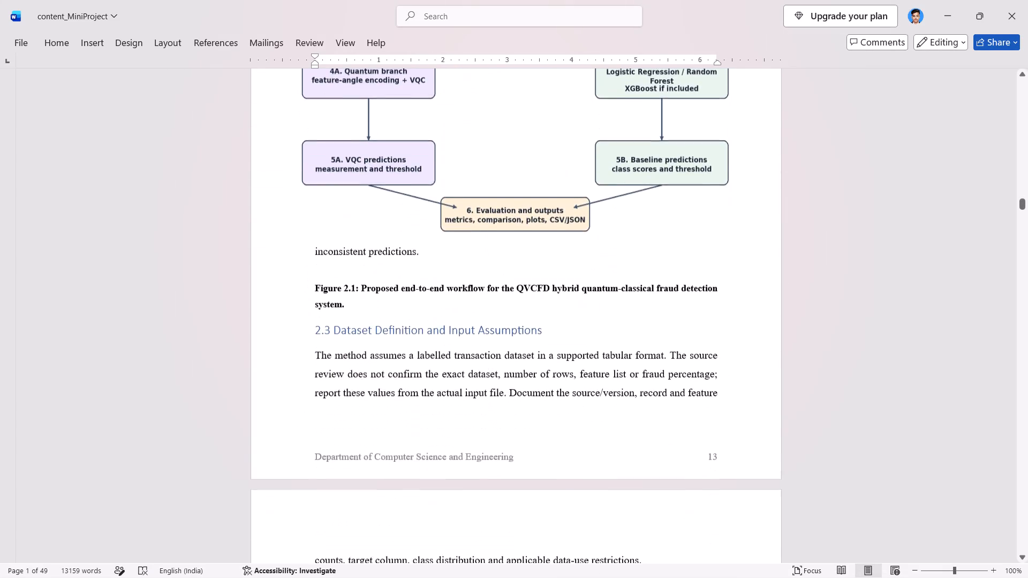
pyautogui.scroll(-1, 588, 421)
pyautogui.scroll(6, 588, 421)
pyautogui.scroll(-2, 588, 421)
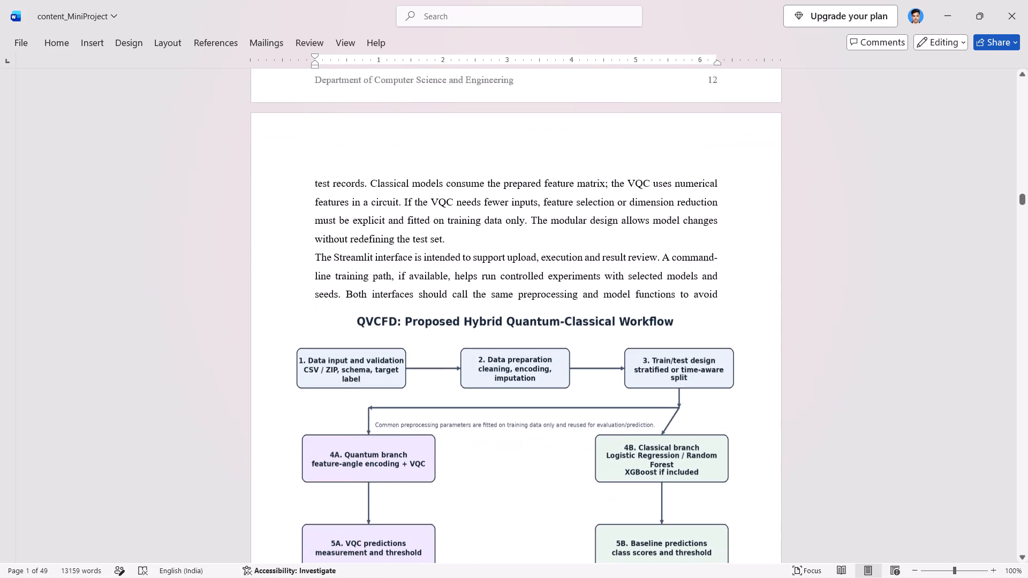
pyautogui.click(512, 385)
pyautogui.moveTo(512, 385); pyautogui.dragTo(511, 396)
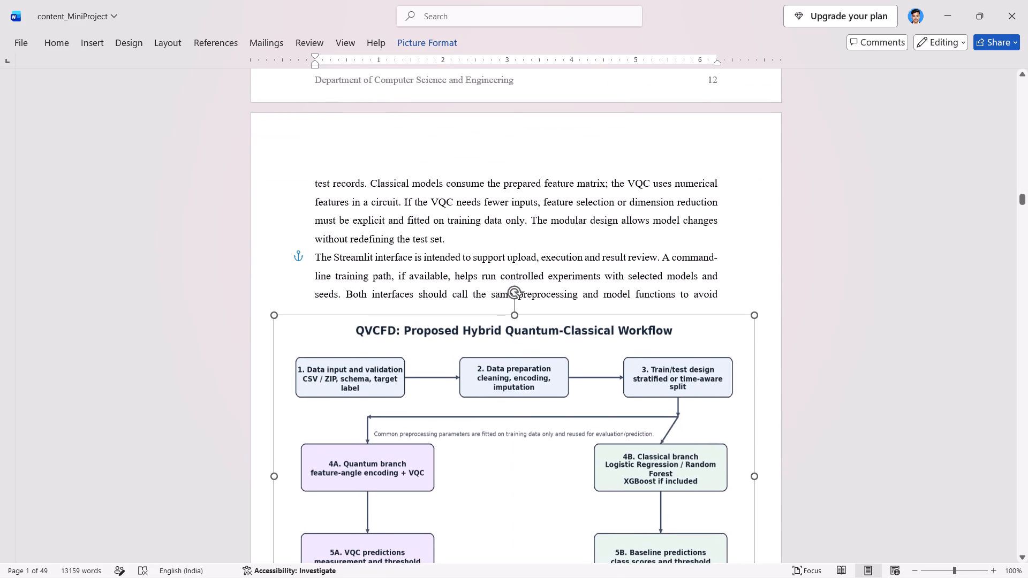
pyautogui.moveTo(511, 396); pyautogui.dragTo(510, 397)
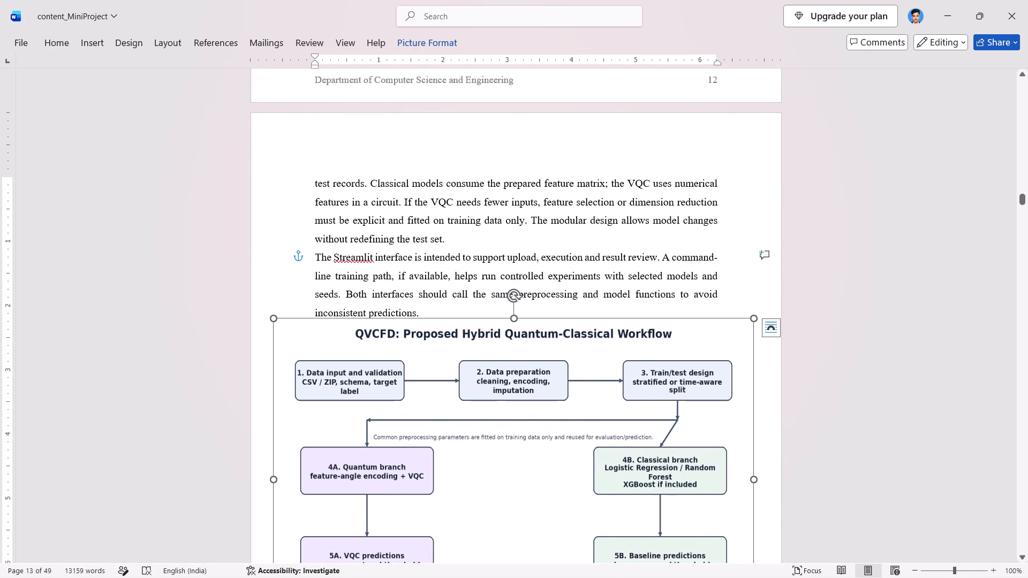
pyautogui.click(517, 197)
# Delete the extra blank lines above the Table 2.1 caption in section 2.3.
pyautogui.scroll(-4, 517, 197)
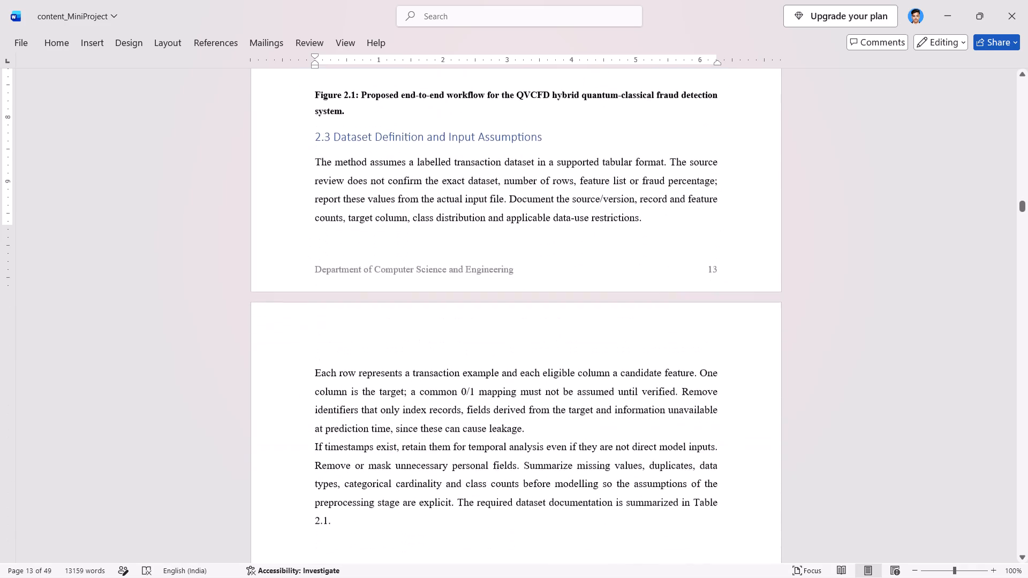
pyautogui.scroll(-2, 517, 197)
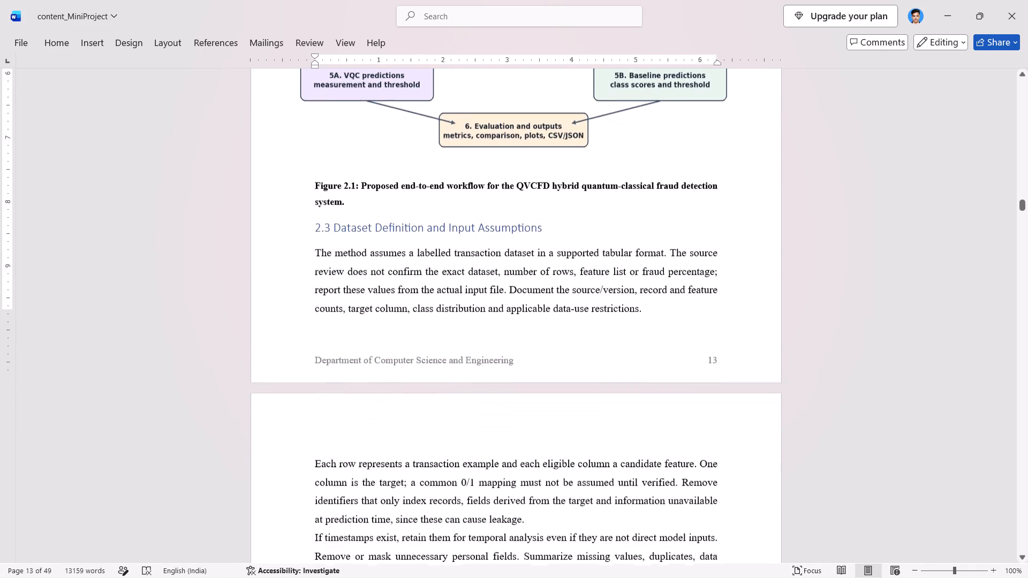
pyautogui.scroll(-4, 517, 197)
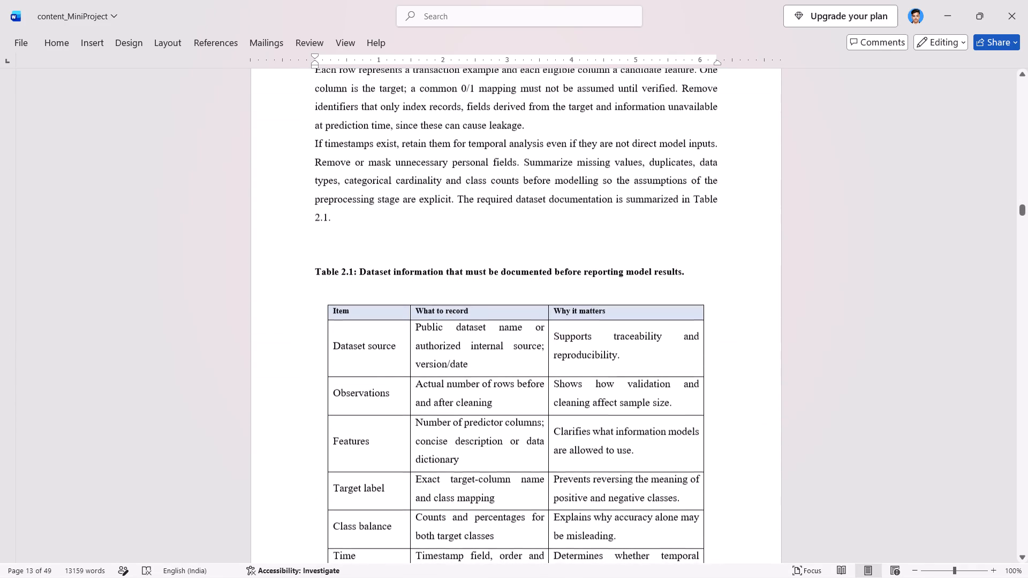
pyautogui.click(369, 239)
pyautogui.press('Down')
pyautogui.press('BackSpace')
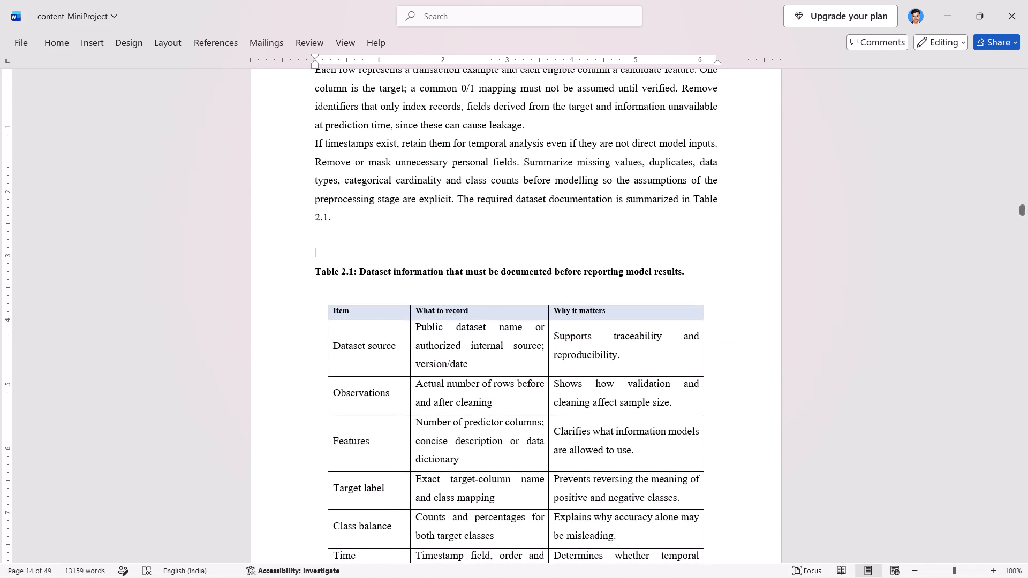
pyautogui.press('BackSpace')
# Delete the extra blank lines between the end of section 2.5.5 and the Table 2.2 caption.
pyautogui.scroll(-4, 369, 239)
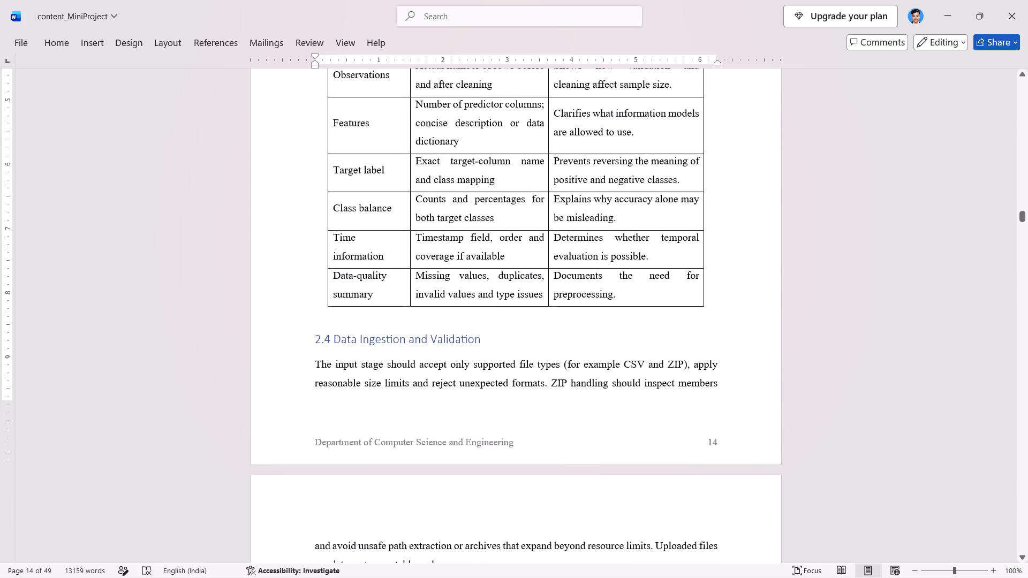
pyautogui.scroll(-5, 369, 239)
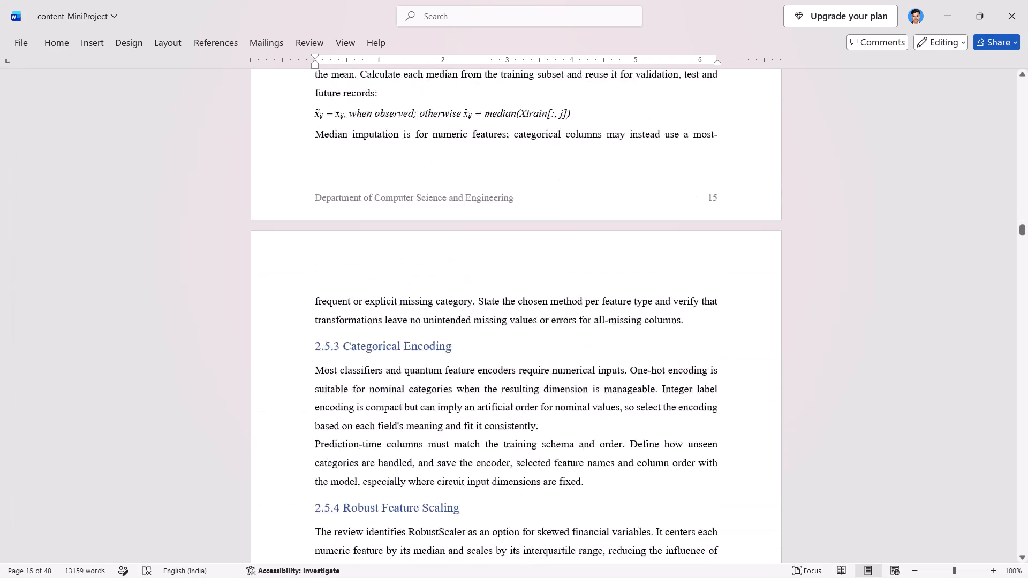
pyautogui.scroll(-3, 369, 239)
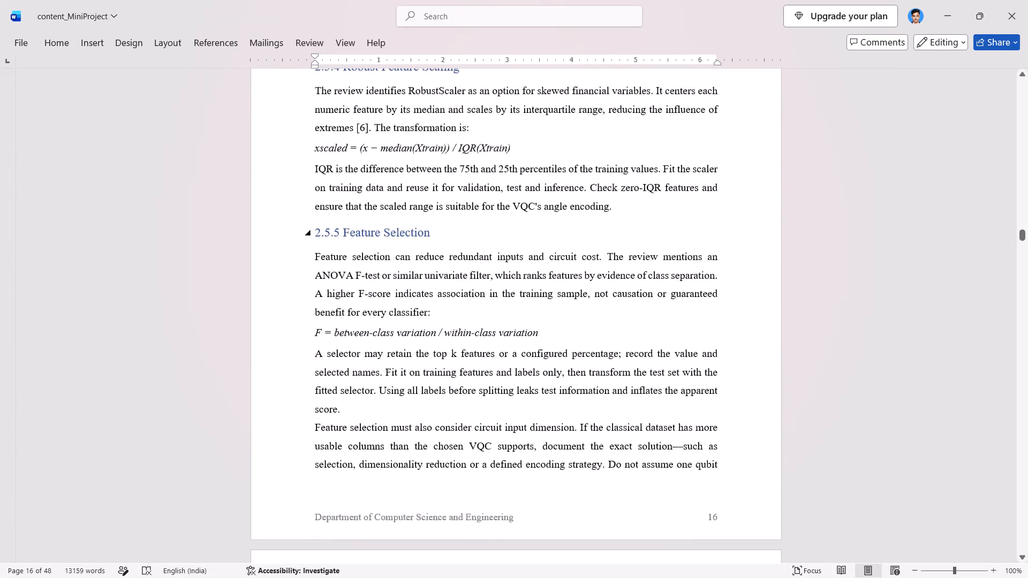
pyautogui.scroll(-4, 369, 239)
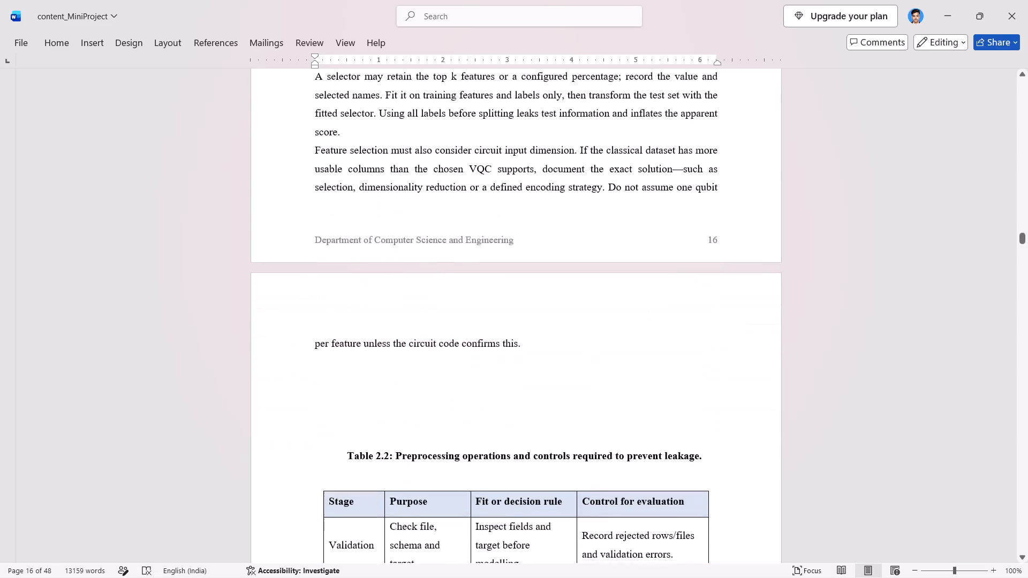
pyautogui.scroll(-1, 369, 239)
pyautogui.click(347, 213)
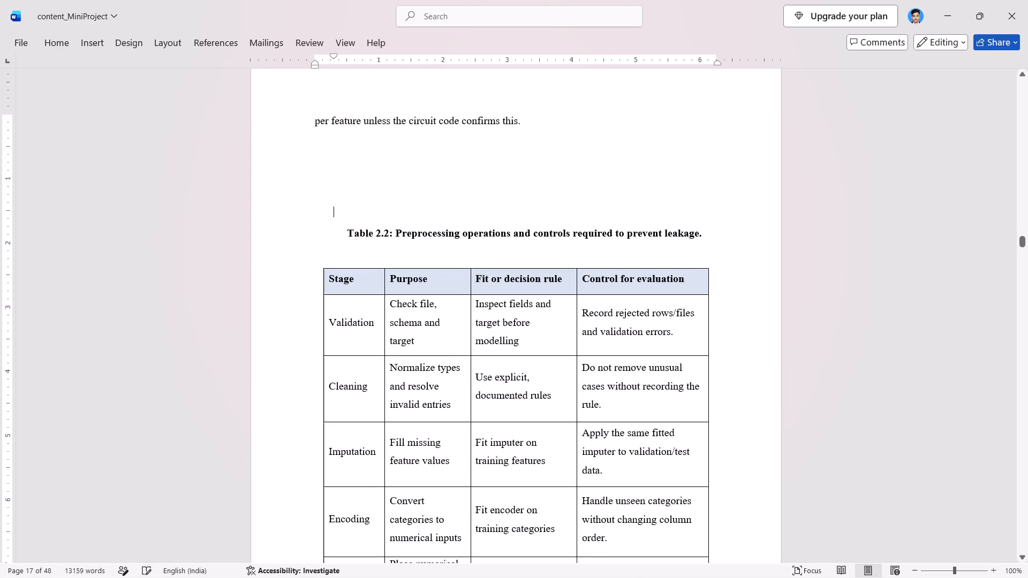
pyautogui.press('BackSpace')
pyautogui.press('BackSpace')
pyautogui.press('BackSpace')
pyautogui.press('BackSpace')
pyautogui.press('BackSpace')
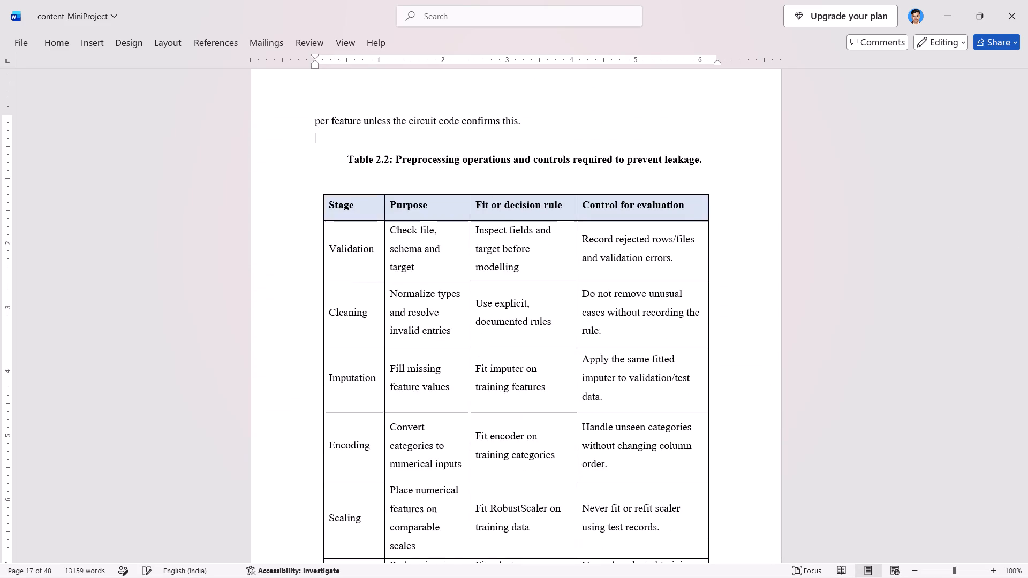
pyautogui.press('BackSpace')
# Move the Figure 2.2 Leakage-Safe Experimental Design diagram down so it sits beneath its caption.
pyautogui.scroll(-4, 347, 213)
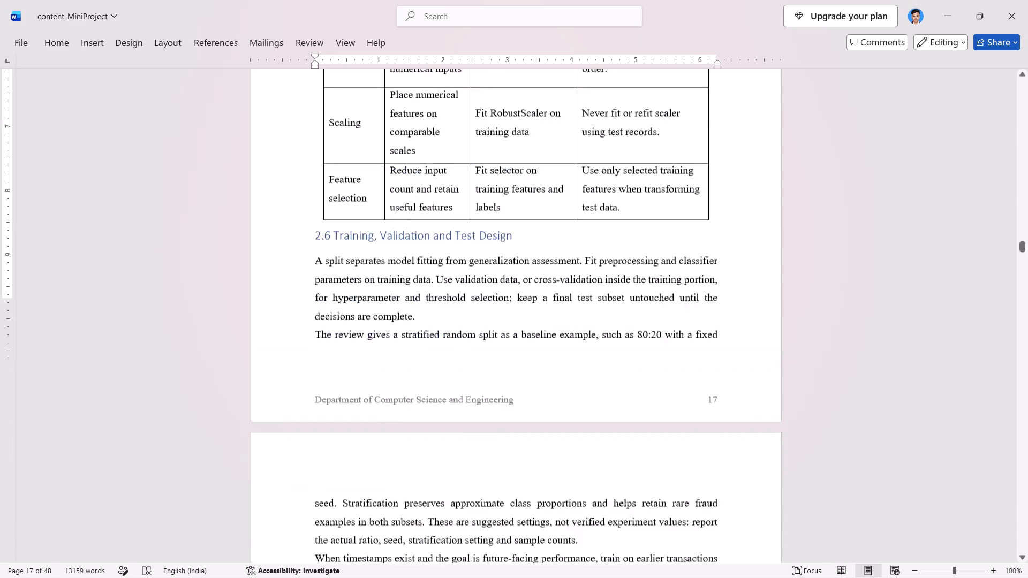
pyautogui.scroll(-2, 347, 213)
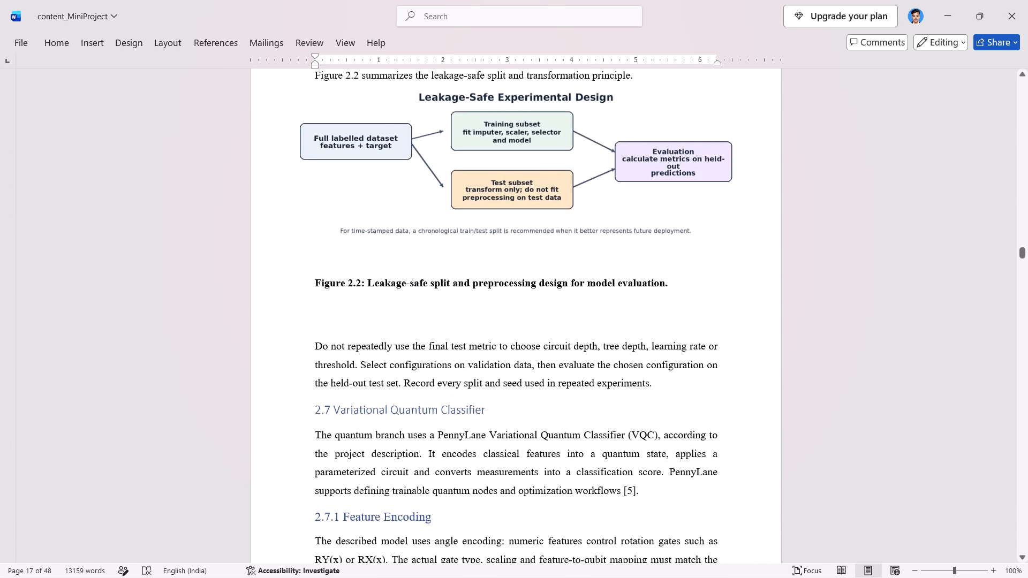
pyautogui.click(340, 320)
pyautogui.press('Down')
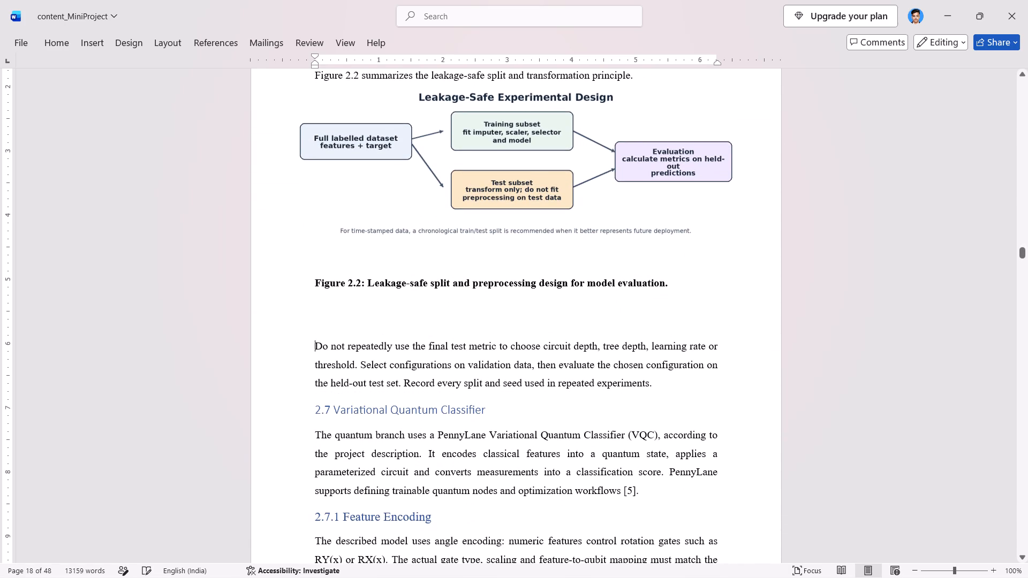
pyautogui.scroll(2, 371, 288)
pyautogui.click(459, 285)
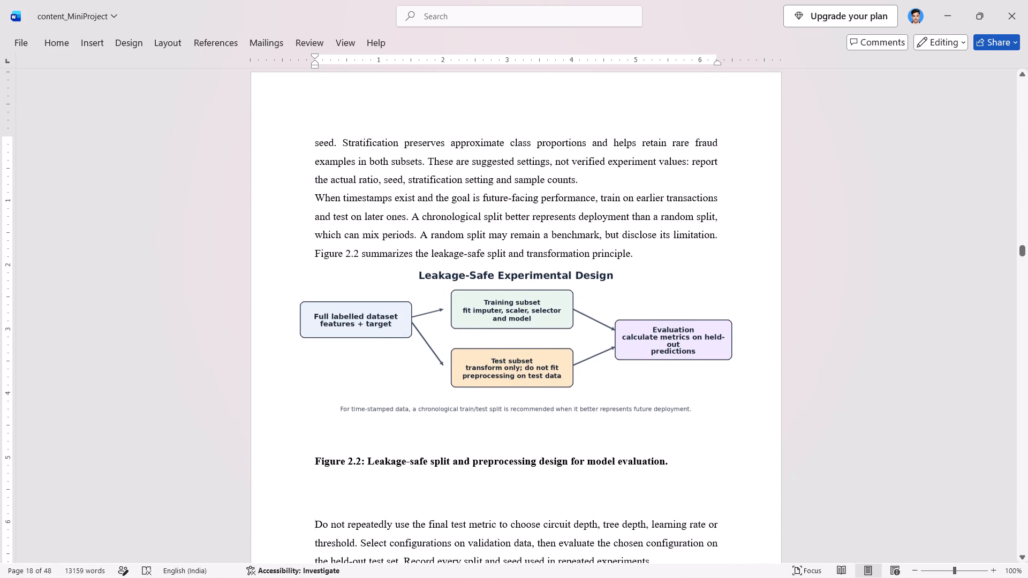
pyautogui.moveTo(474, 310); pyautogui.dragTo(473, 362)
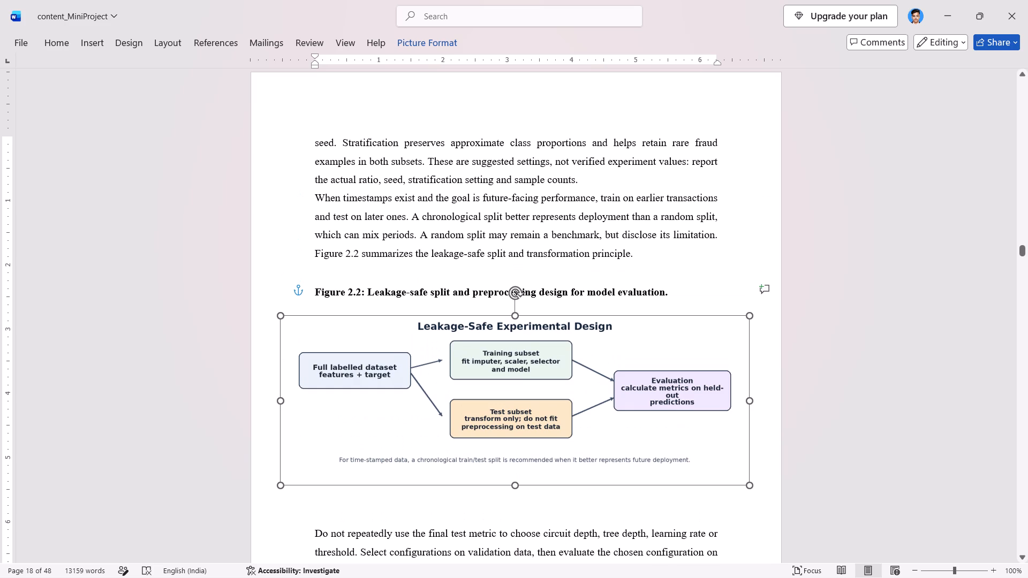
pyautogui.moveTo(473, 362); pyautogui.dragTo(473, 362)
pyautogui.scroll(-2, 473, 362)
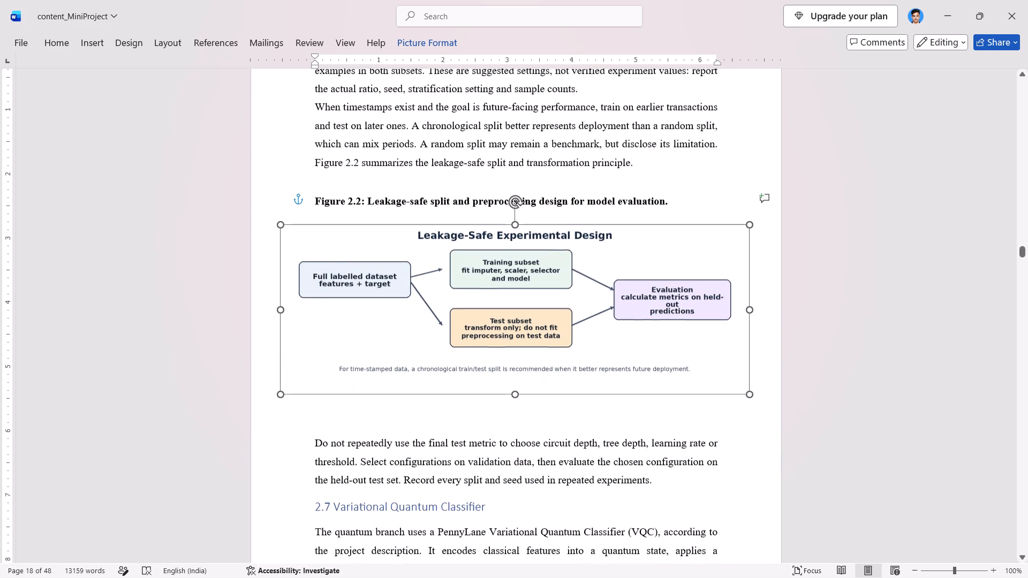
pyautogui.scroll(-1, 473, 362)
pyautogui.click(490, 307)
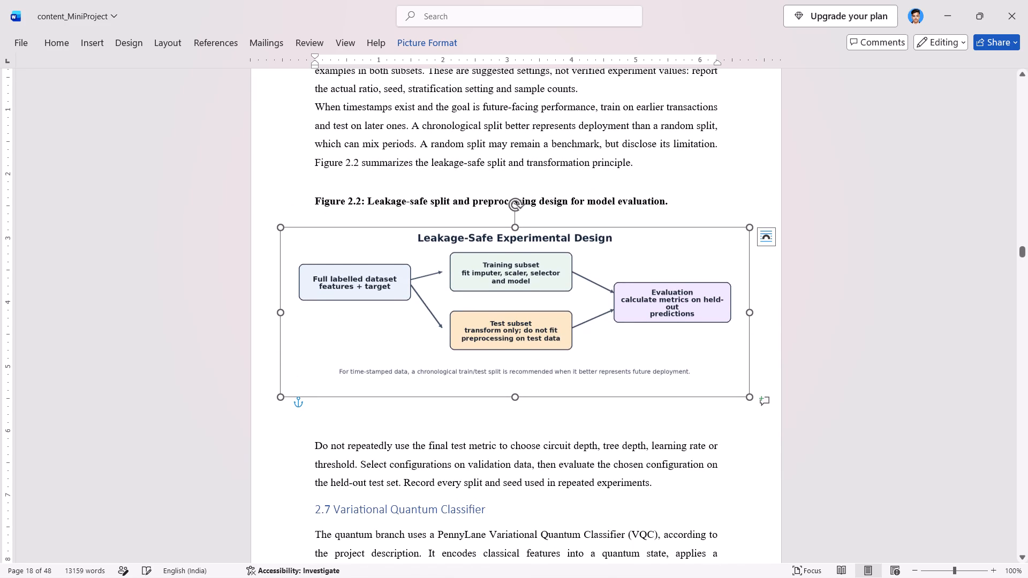
# Delete the blank lines before the paragraph beginning "Do not repeatedly use the final test metric".
pyautogui.click(384, 407)
pyautogui.press('Down')
pyautogui.press('BackSpace')
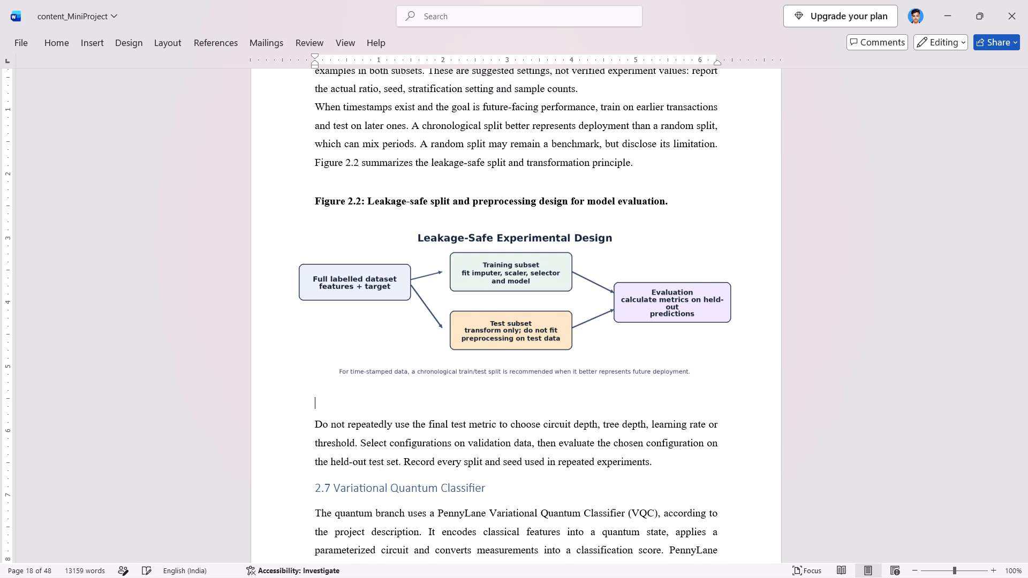
pyautogui.press('BackSpace')
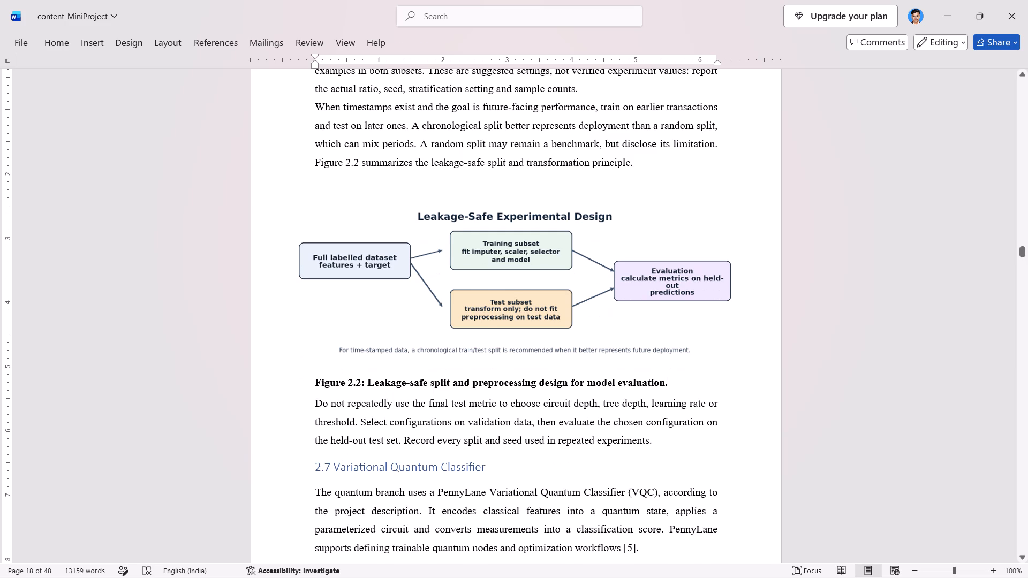
# Fit the Figure 2.2 diagram between its introductory paragraph and caption, scaled down slightly and centred within the text margins.
pyautogui.click(413, 306)
pyautogui.moveTo(413, 306); pyautogui.dragTo(410, 284)
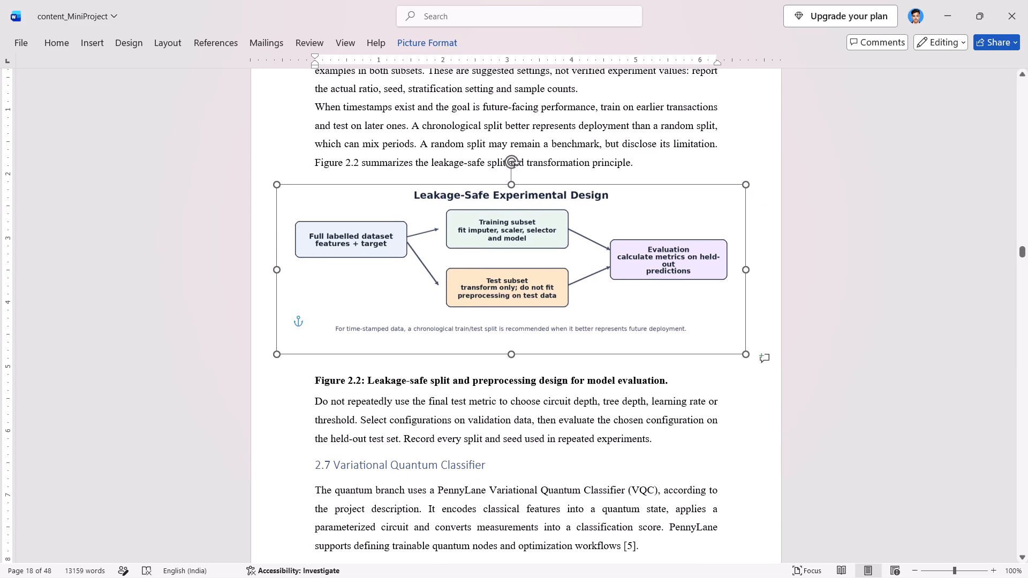
pyautogui.moveTo(410, 284); pyautogui.dragTo(409, 284)
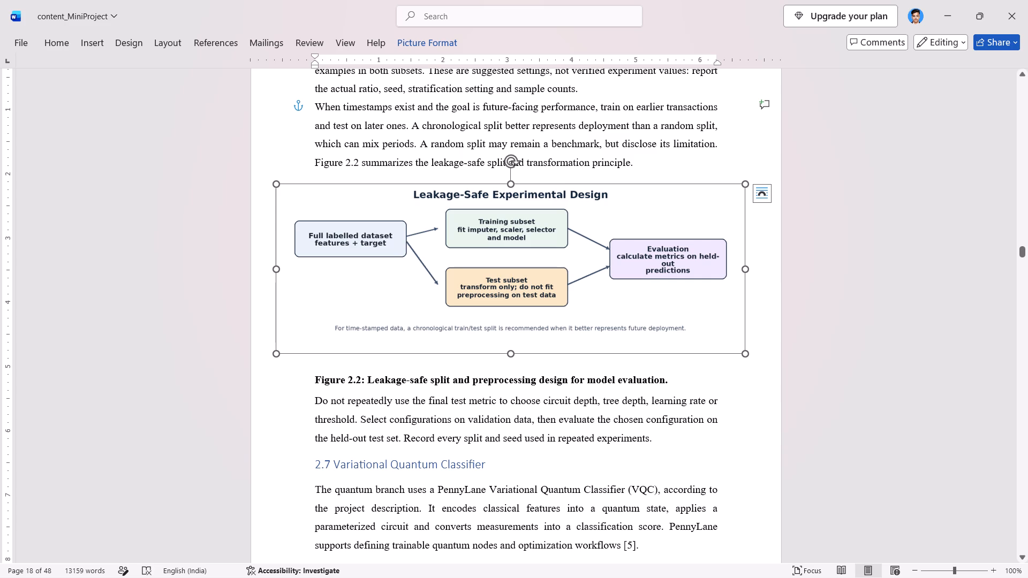
pyautogui.moveTo(745, 352); pyautogui.dragTo(721, 344)
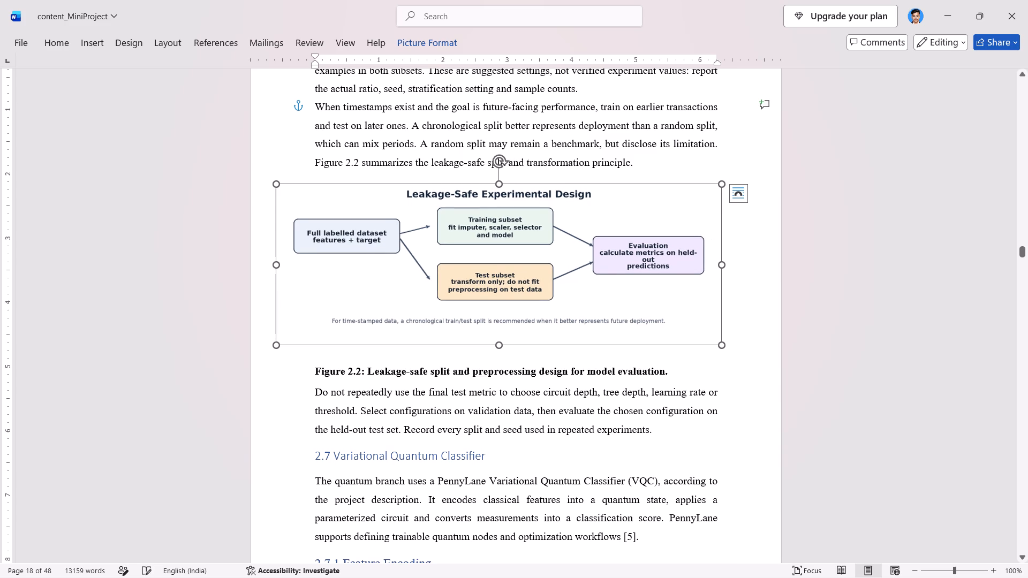
pyautogui.moveTo(539, 263); pyautogui.dragTo(564, 264)
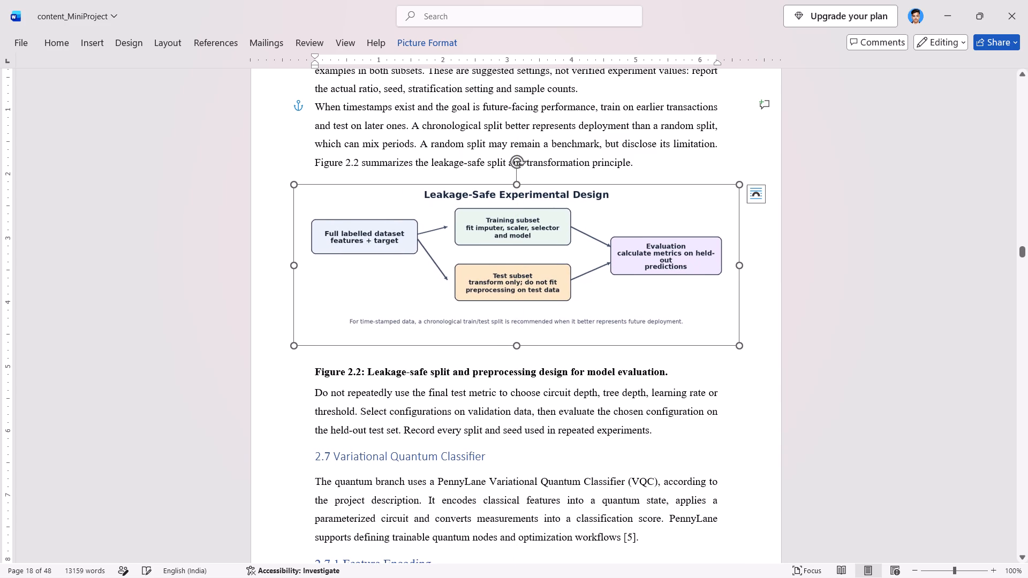
pyautogui.click(791, 265)
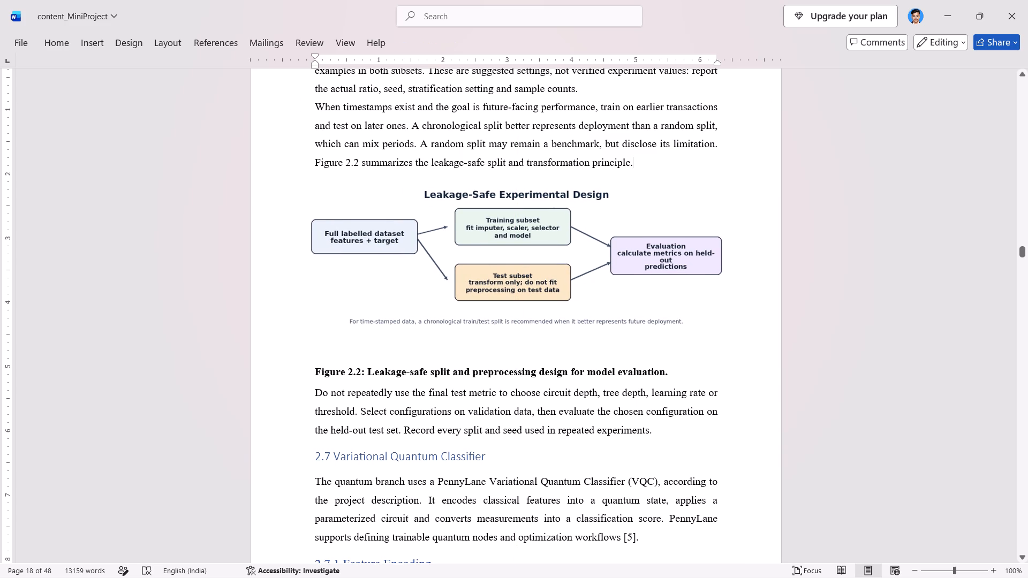
# Check the page layout from Figure 2.2 through section 2.7.1 and across the page break that follows.
pyautogui.scroll(-2, 680, 270)
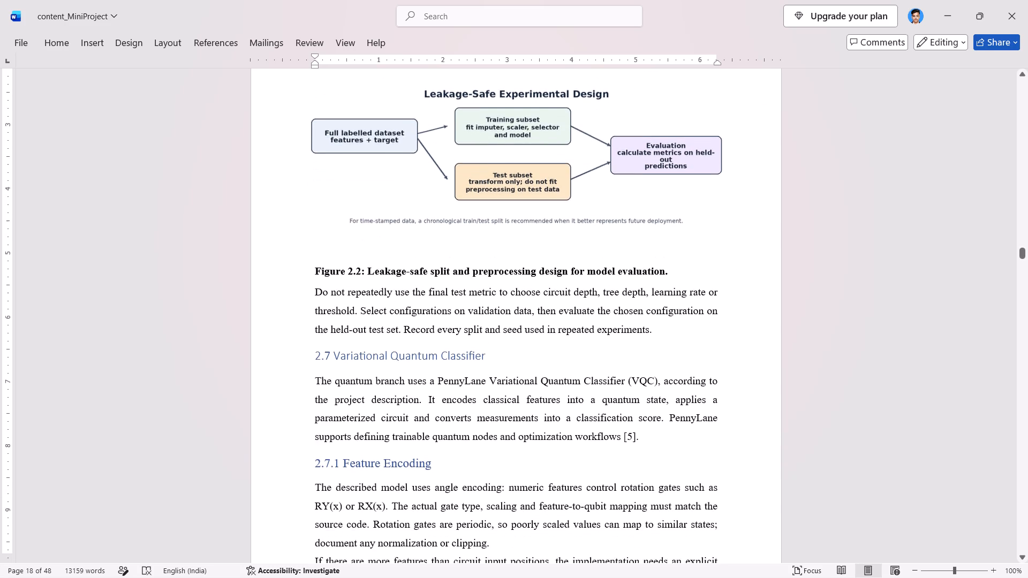
pyautogui.scroll(-3, 680, 270)
pyautogui.scroll(1, 680, 270)
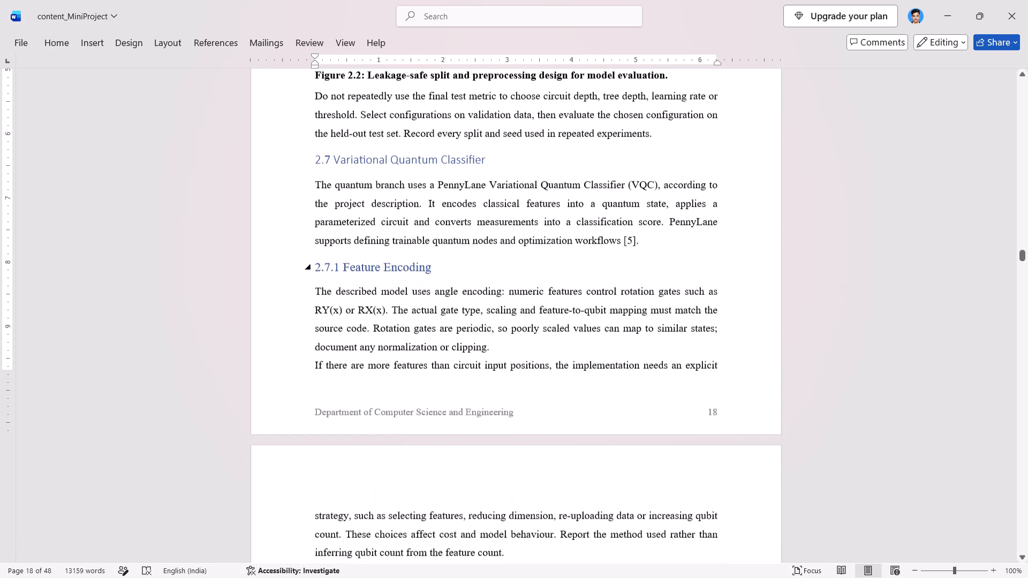
pyautogui.scroll(2, 680, 270)
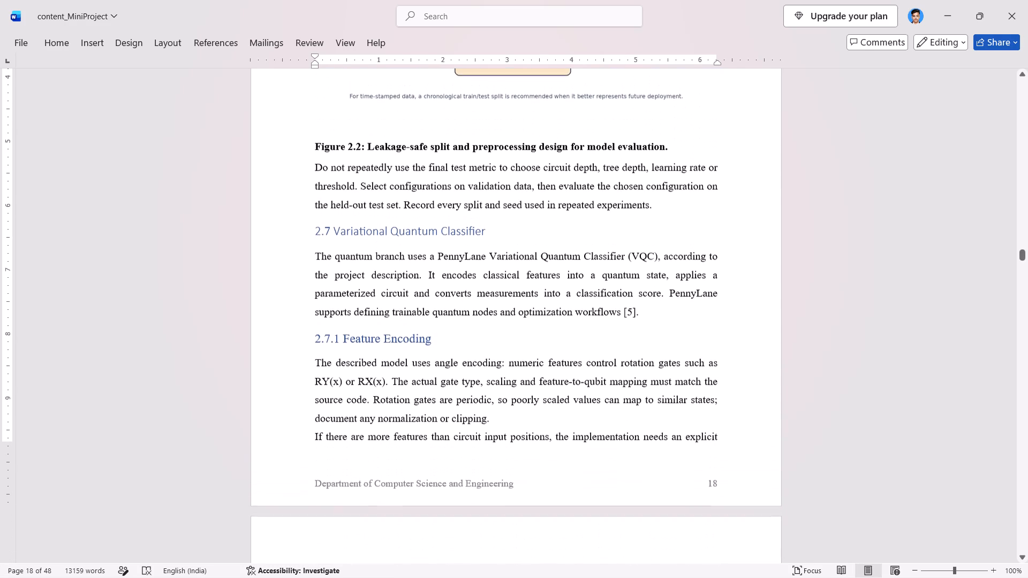
# Delete the blank line between the Leakage-Safe Experimental Design diagram and its Figure 2.2 caption.
pyautogui.scroll(1, 680, 270)
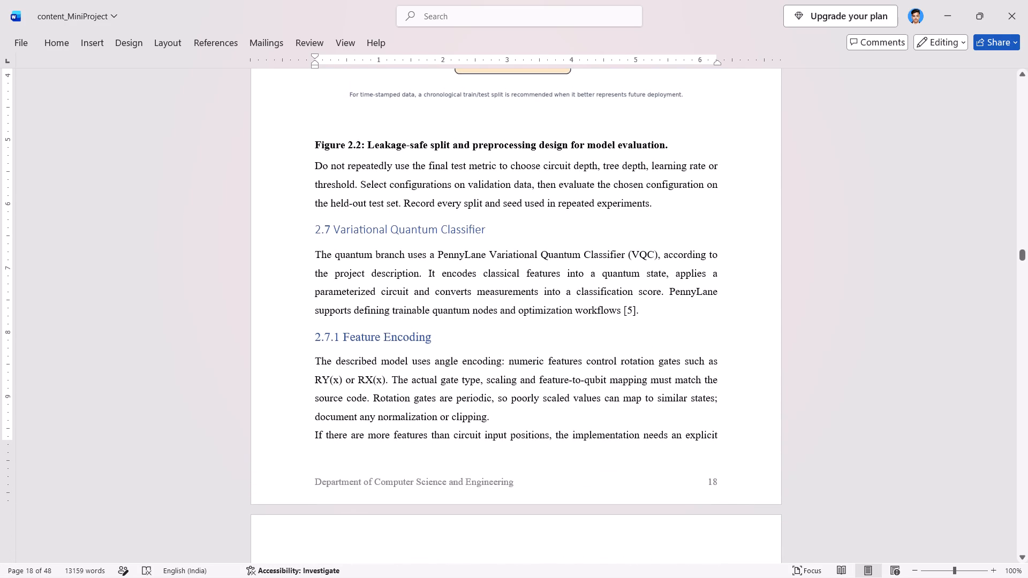
pyautogui.scroll(5, 680, 270)
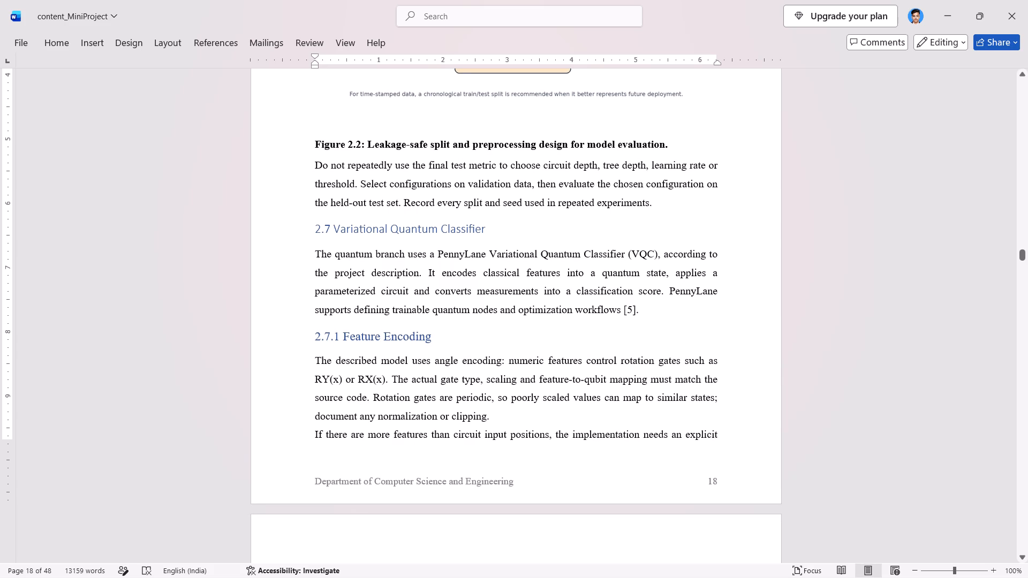
pyautogui.scroll(1, 680, 270)
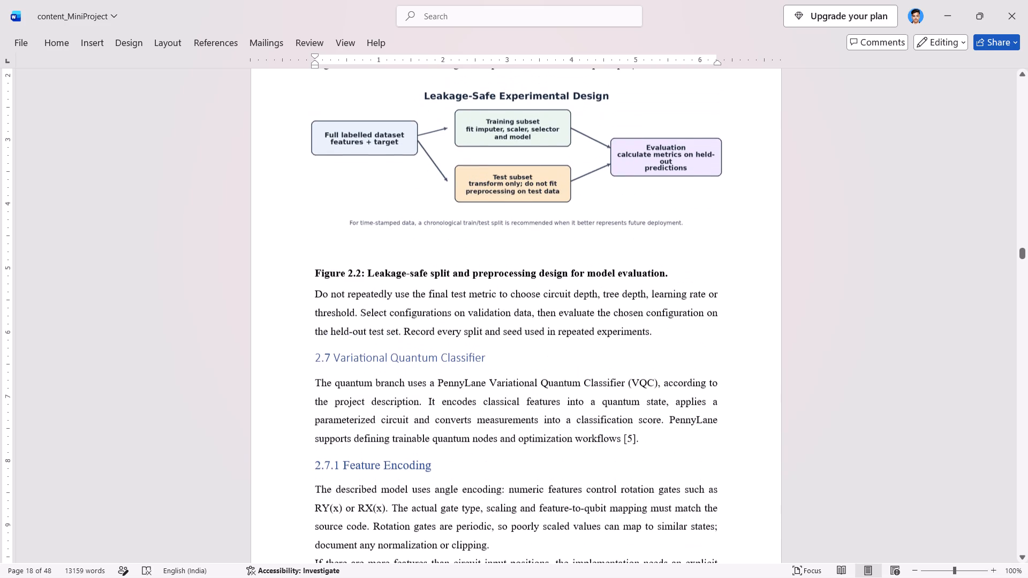
pyautogui.click(357, 264)
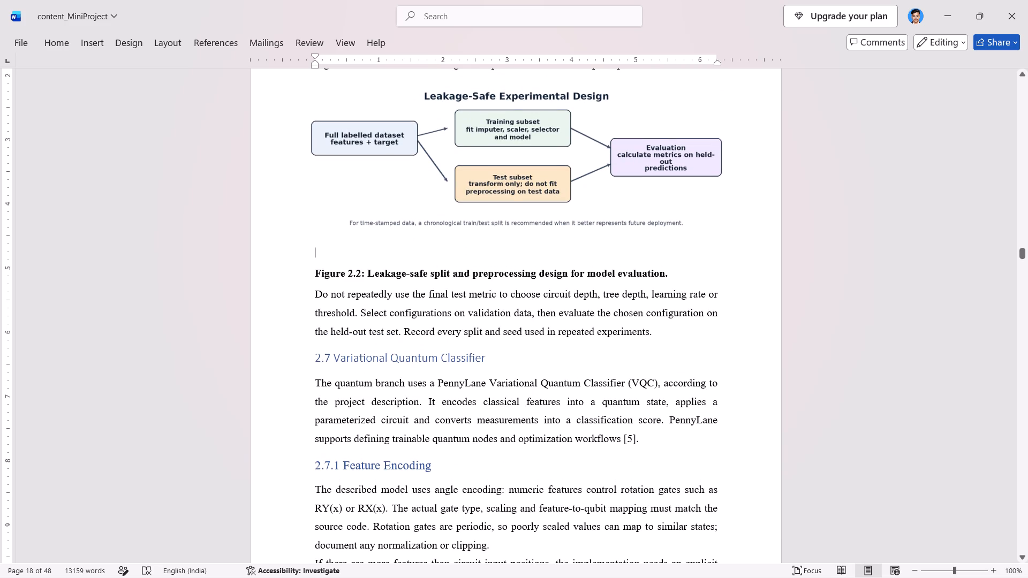
pyautogui.press('BackSpace')
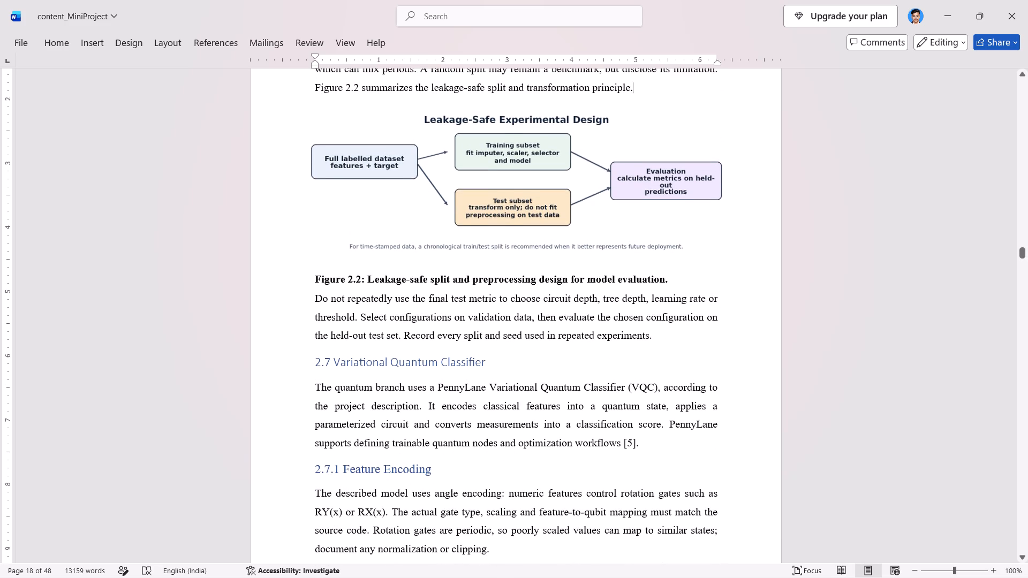
# Review the page layout from Figure 2.2 through the VQC circuit figure to section 2.7.4 Loss Function and Optimization.
pyautogui.scroll(-3, 402, 279)
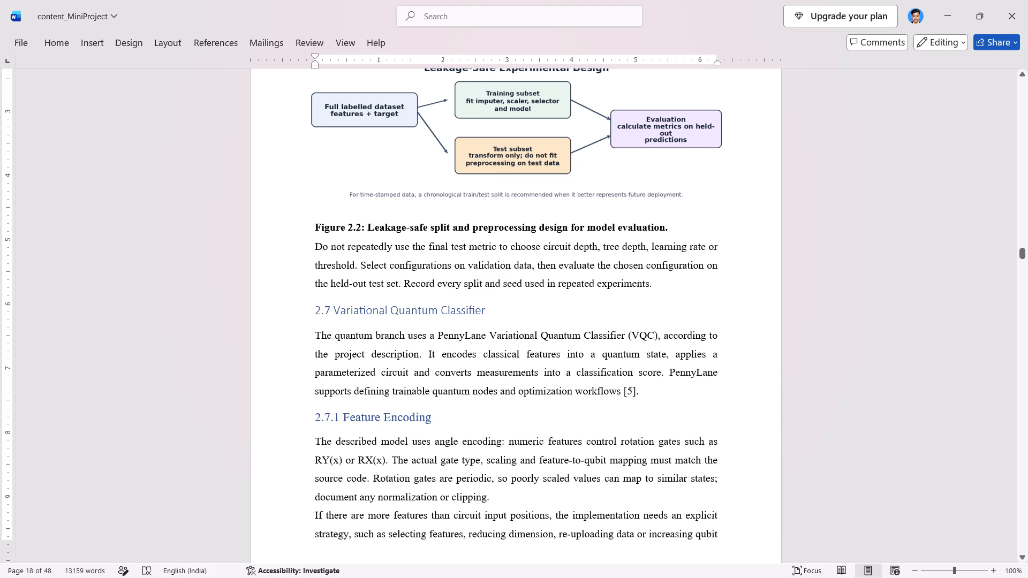
pyautogui.scroll(-2, 402, 279)
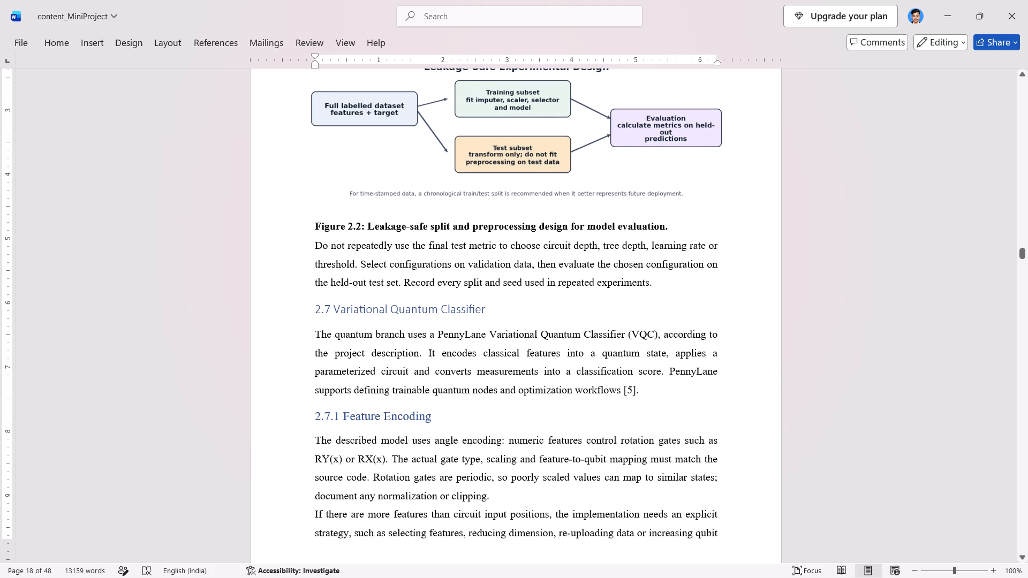
pyautogui.scroll(-6, 402, 279)
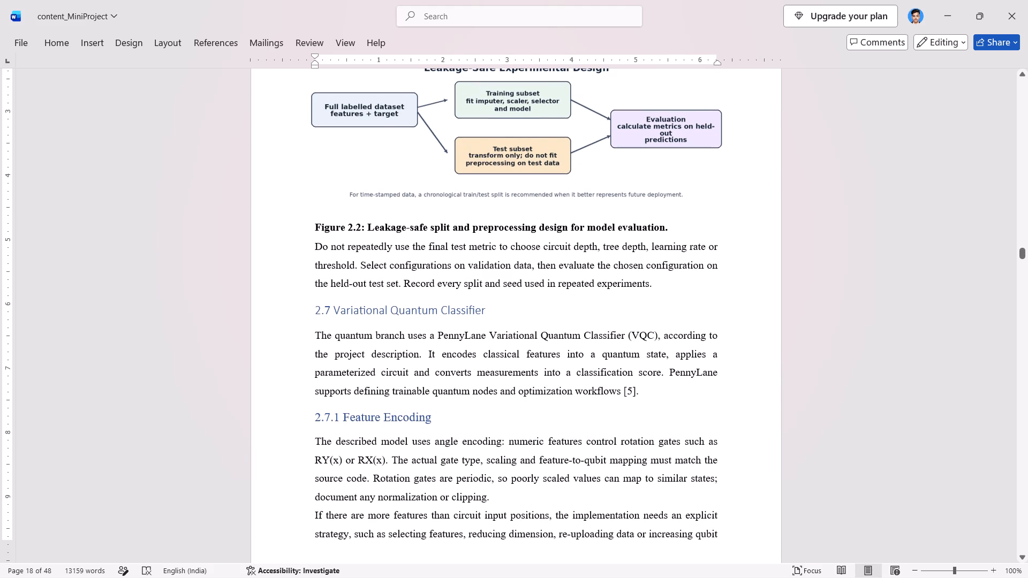
pyautogui.scroll(-1, 402, 279)
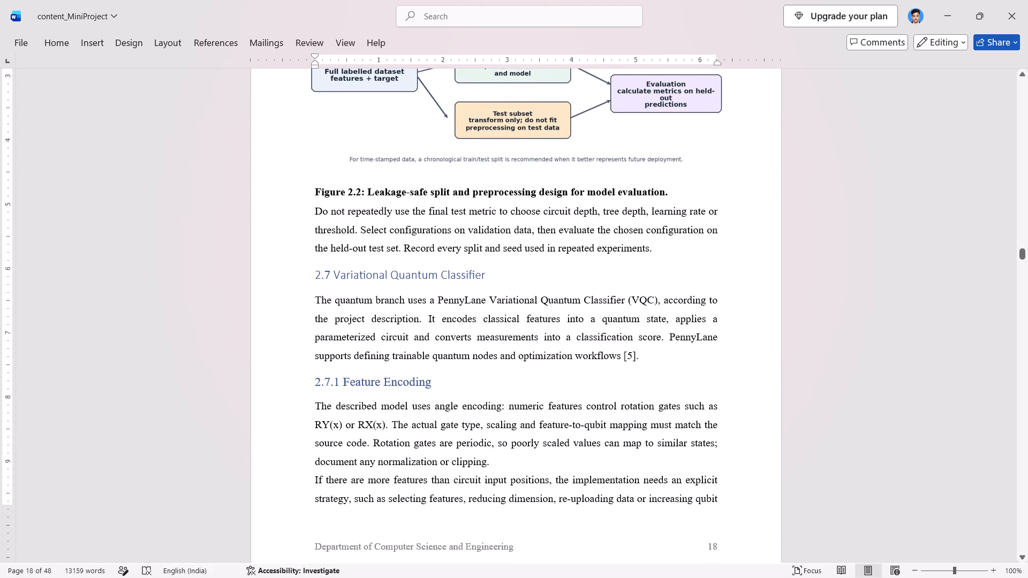
pyautogui.scroll(-7, 573, 196)
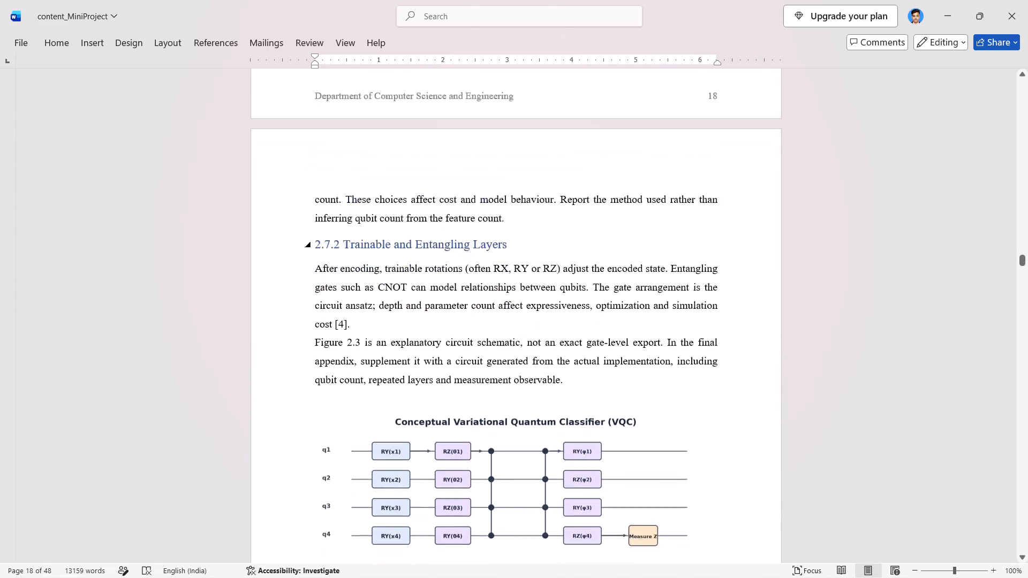
pyautogui.scroll(-7, 573, 196)
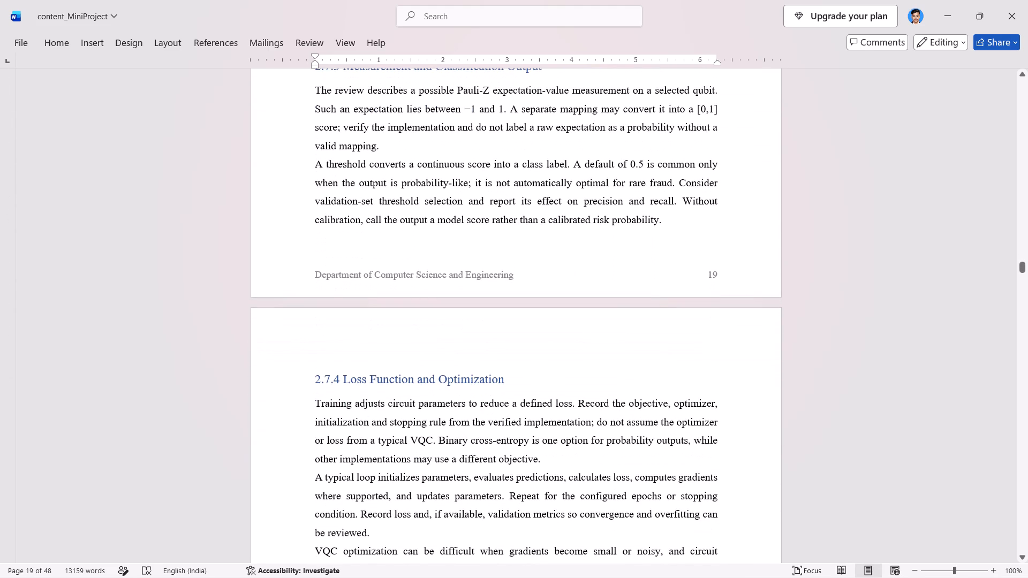
# Remove the first-line indents from the two body paragraphs around the formula in section 2.8.1 Logistic Regression.
pyautogui.scroll(-4, 577, 191)
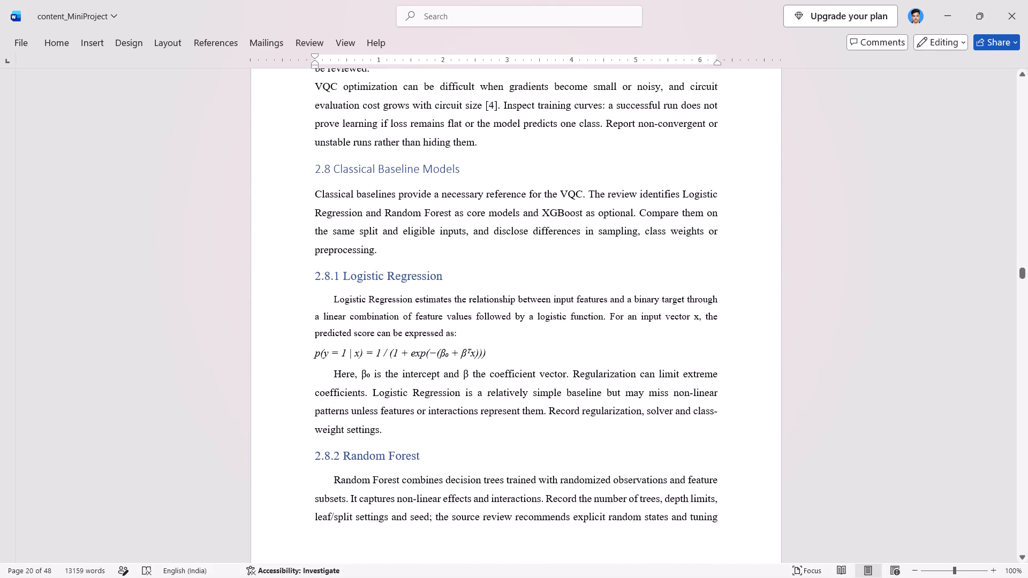
pyautogui.click(330, 295)
pyautogui.press('BackSpace')
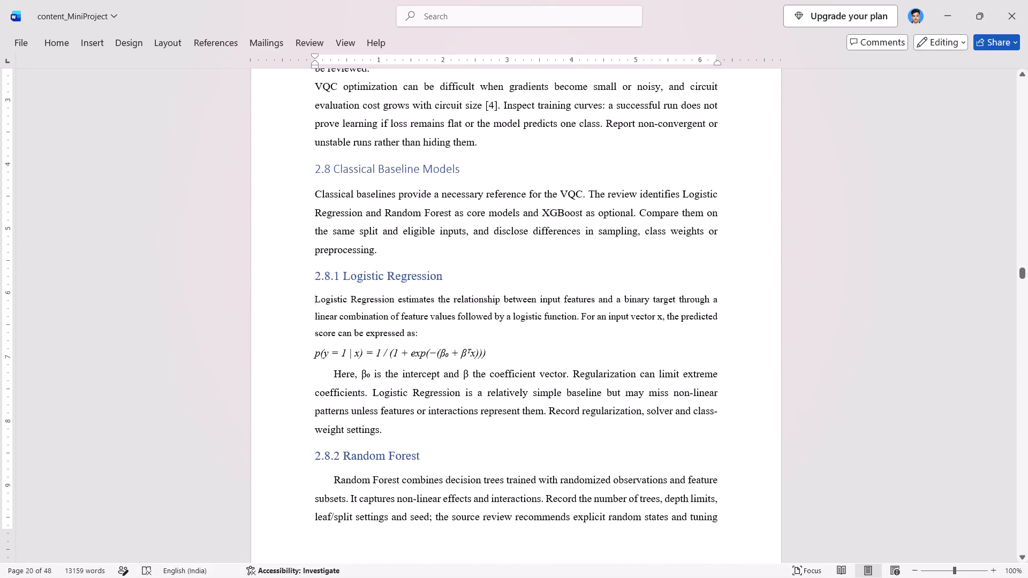
pyautogui.click(337, 370)
pyautogui.press('BackSpace')
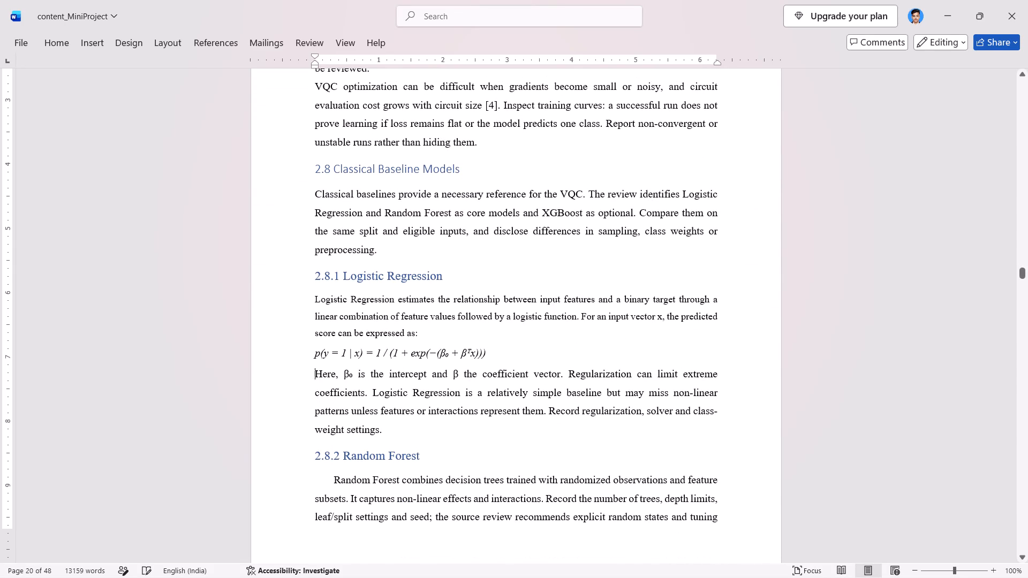
# Remove the first-line indents from both paragraphs of section 2.8.2 Random Forest and save the document.
pyautogui.click(336, 477)
pyautogui.press('BackSpace')
pyautogui.scroll(-2, 336, 477)
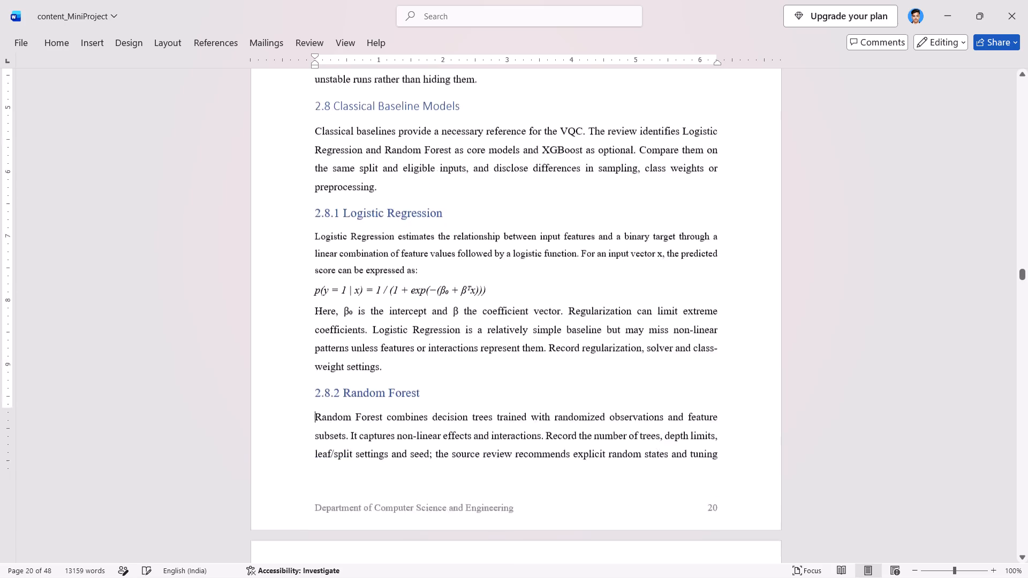
pyautogui.scroll(-2, 336, 477)
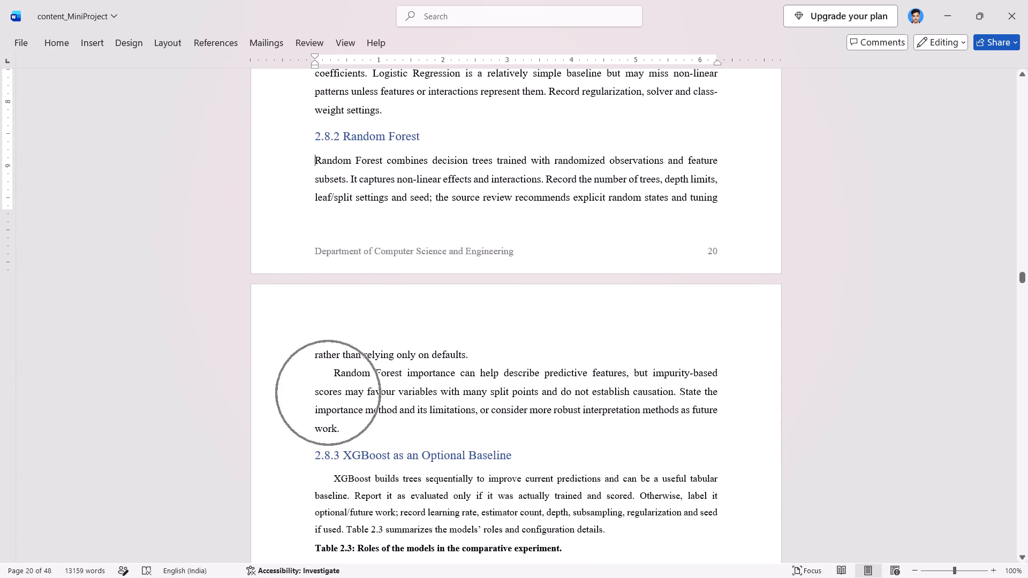
pyautogui.click(337, 377)
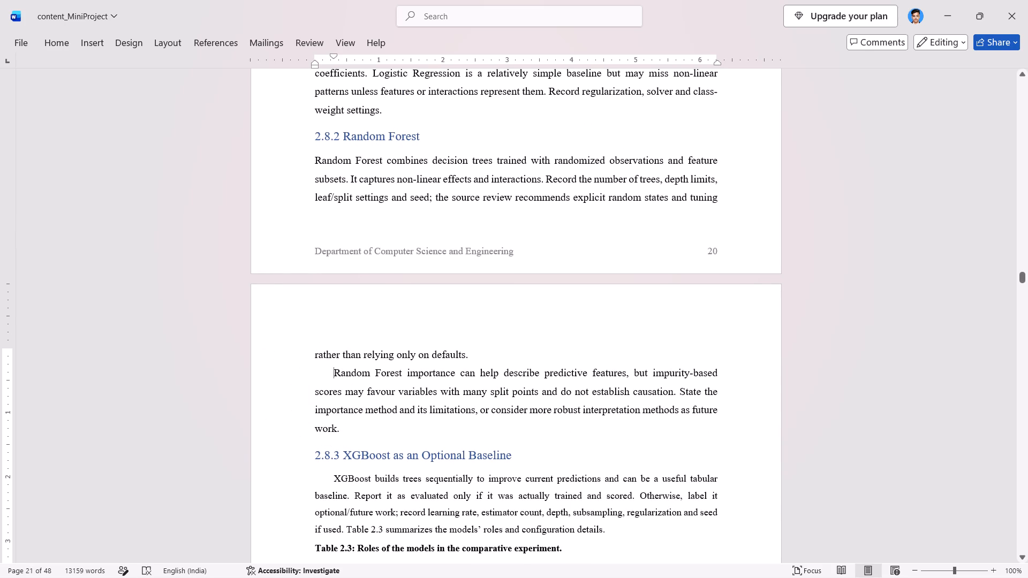
pyautogui.press('BackSpace')
pyautogui.hotkey('ctrl', 's')
# Remove the first-line indent from the paragraph under section 2.8.3 XGBoost as an Optional Baseline.
pyautogui.scroll(-1, 337, 377)
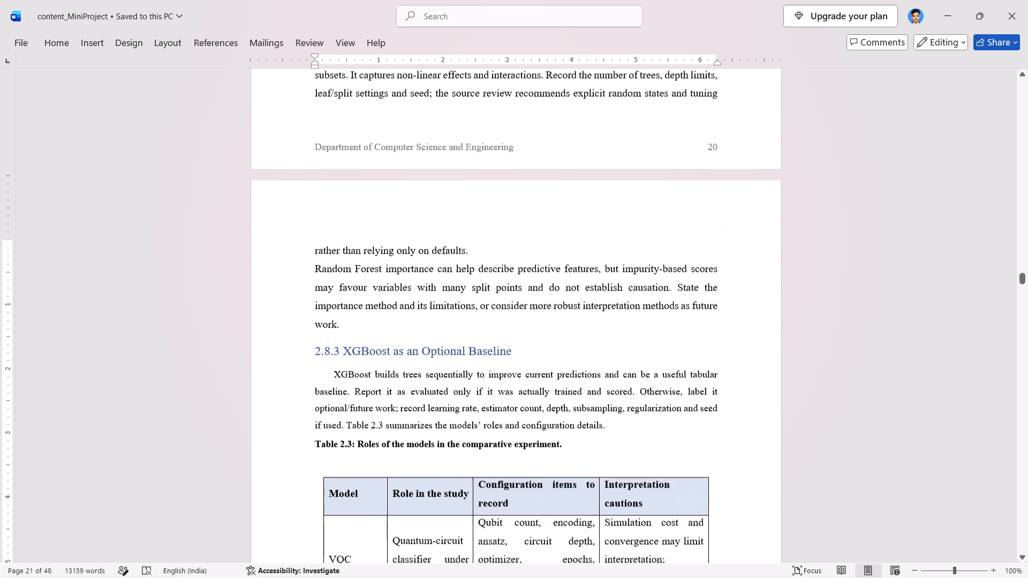
pyautogui.click(335, 375)
pyautogui.press('BackSpace')
# Remove the first-line indents from all four paragraphs of section 2.9 Training Protocol and Reproducibility.
pyautogui.scroll(-4, 335, 375)
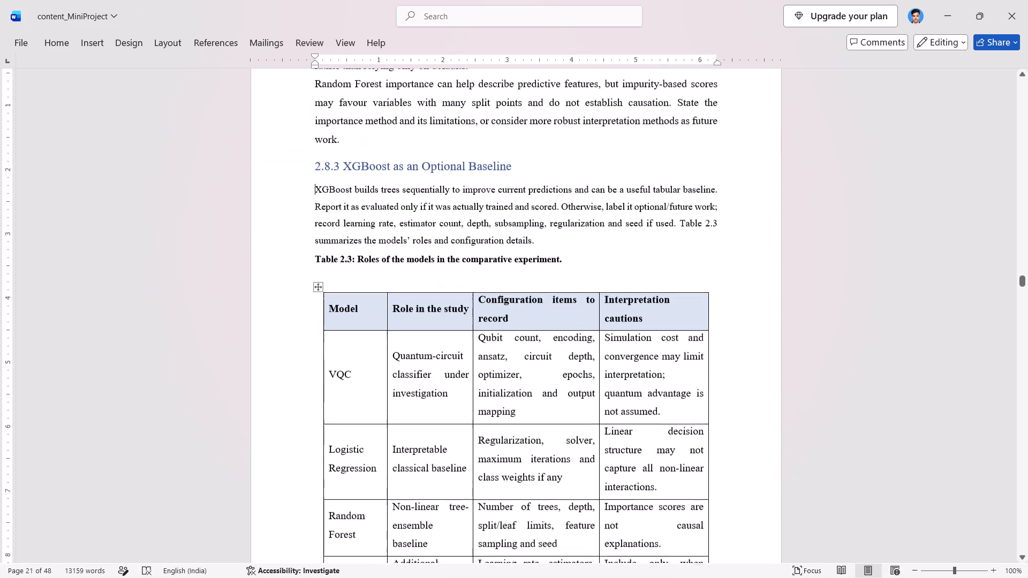
pyautogui.scroll(-2, 335, 375)
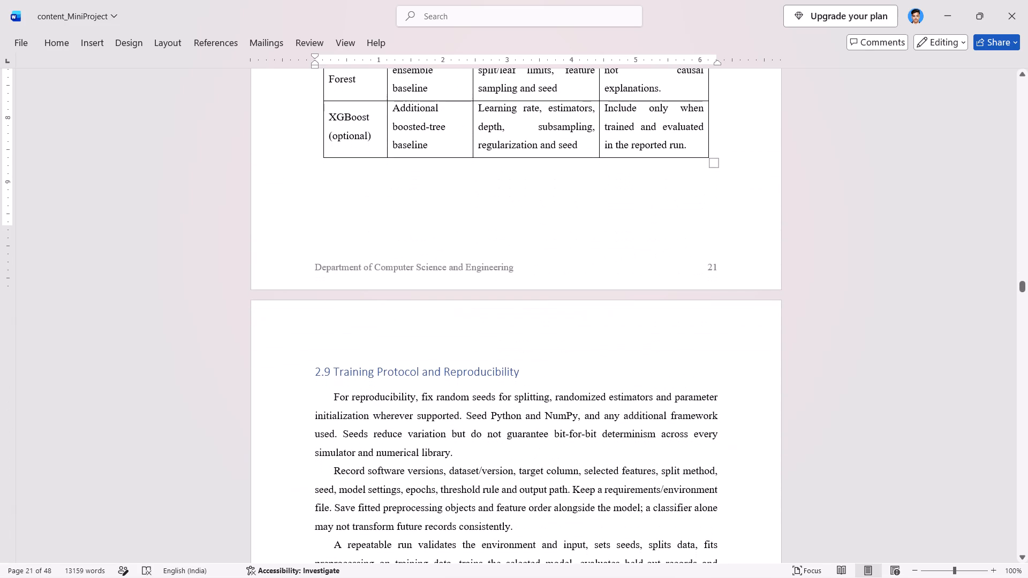
pyautogui.click(334, 393)
pyautogui.press('BackSpace')
pyautogui.hotkey('ctrl', 'Down')
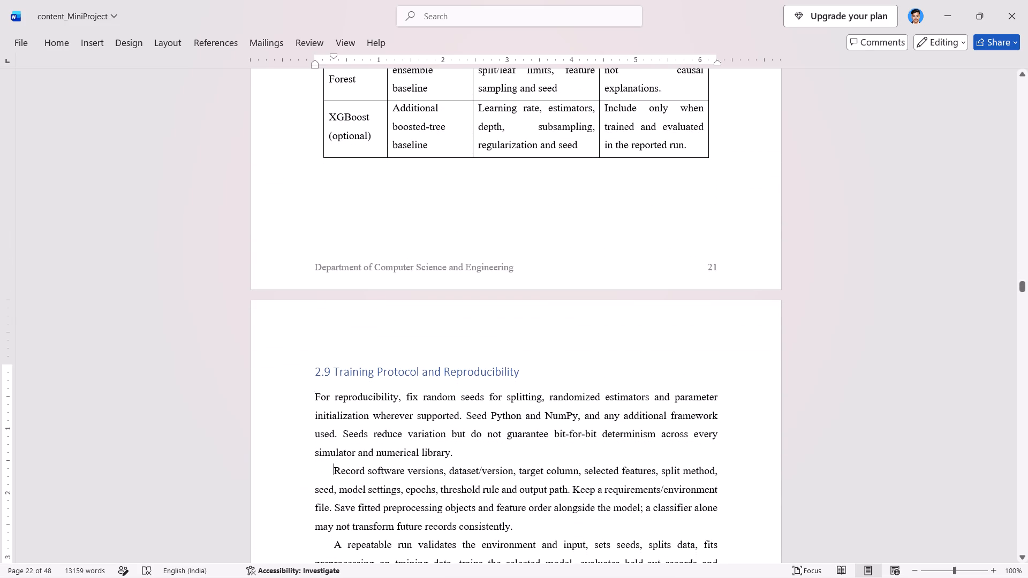
pyautogui.press('BackSpace')
pyautogui.hotkey('ctrl', 'Down')
pyautogui.press('BackSpace')
pyautogui.scroll(-2, 334, 393)
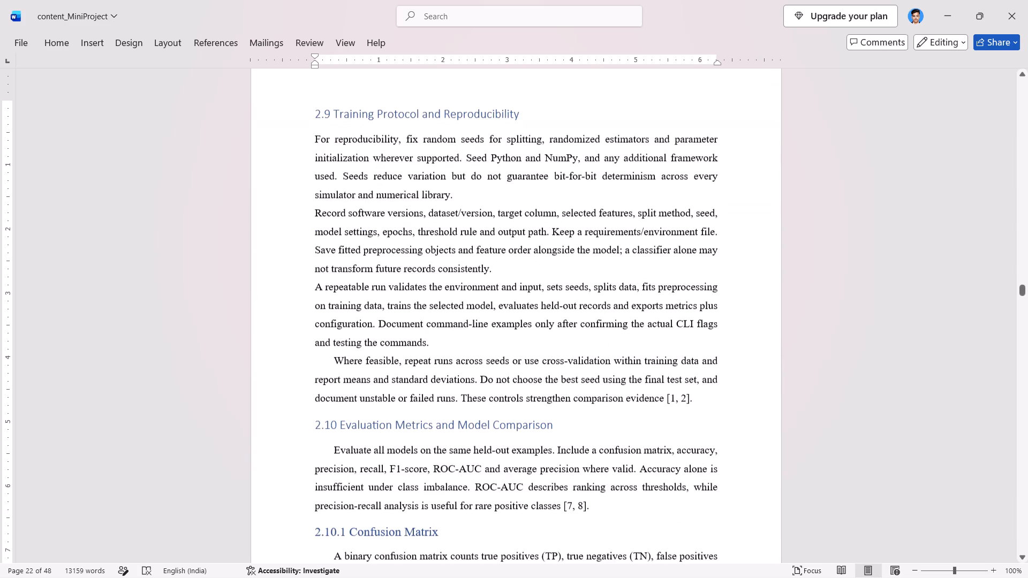
pyautogui.click(331, 355)
pyautogui.press('BackSpace')
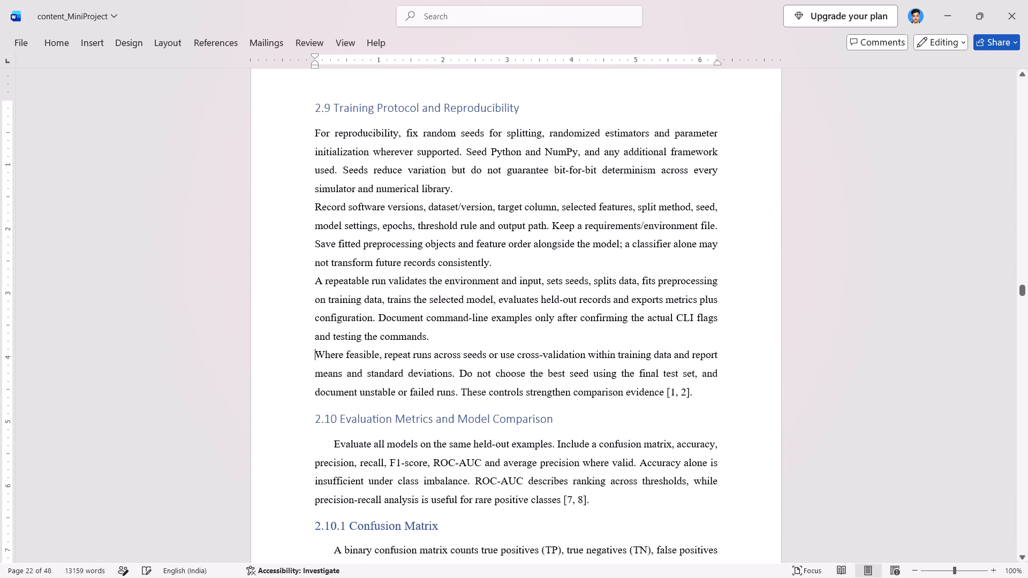
# Remove the first-line indents from the opening paragraphs of sections 2.10 and 2.10.1, and save the document.
pyautogui.hotkey('ctrl', 'Down')
pyautogui.press('Down')
pyautogui.press('BackSpace')
pyautogui.hotkey('ctrl', 'Down')
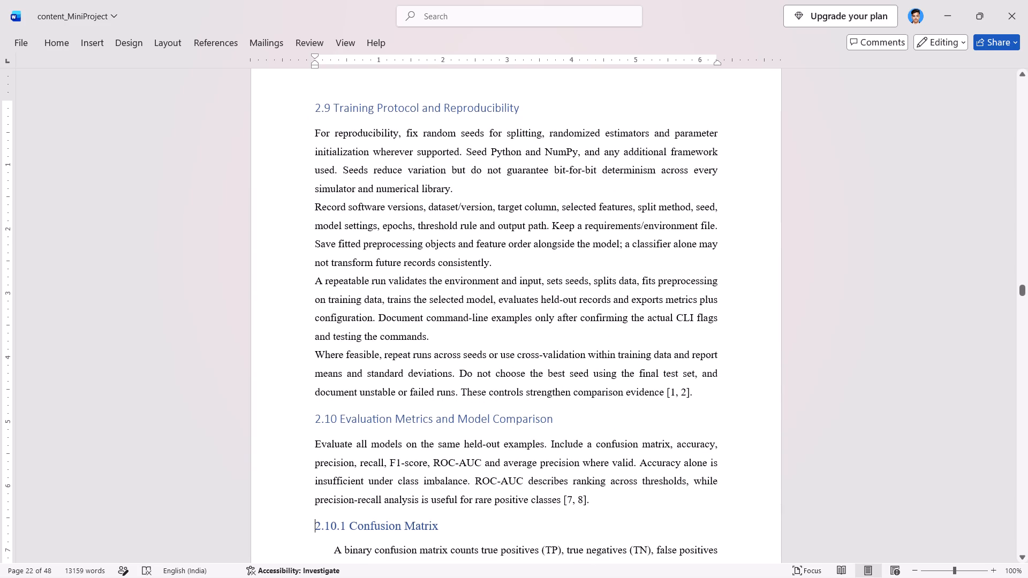
pyautogui.press('Down')
pyautogui.press('BackSpace')
pyautogui.hotkey('ctrl', 's')
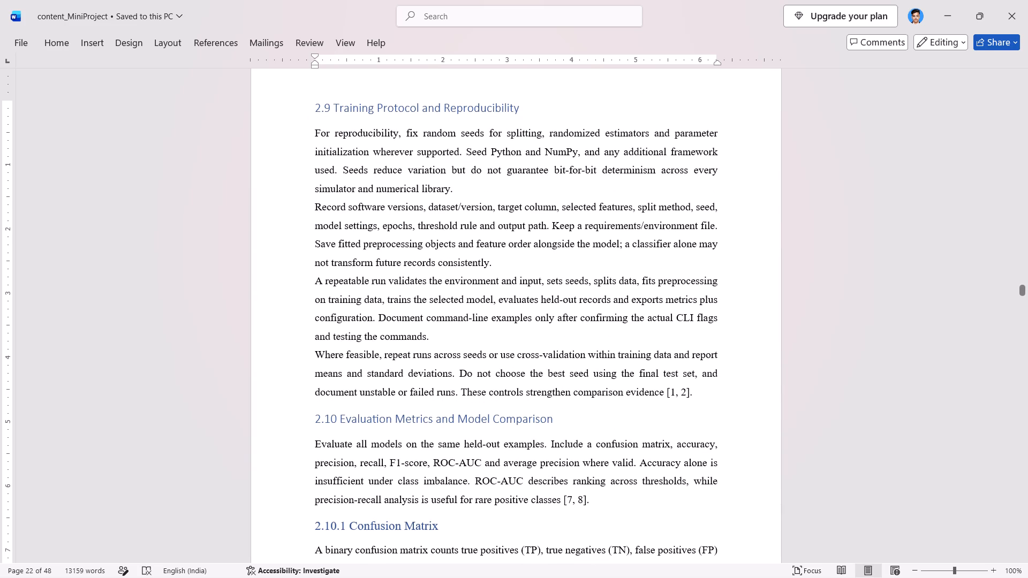
# Remove the first-line indent from the "False negatives represent missed fraud" paragraph that follows the confusion matrix table.
pyautogui.scroll(-6, 331, 355)
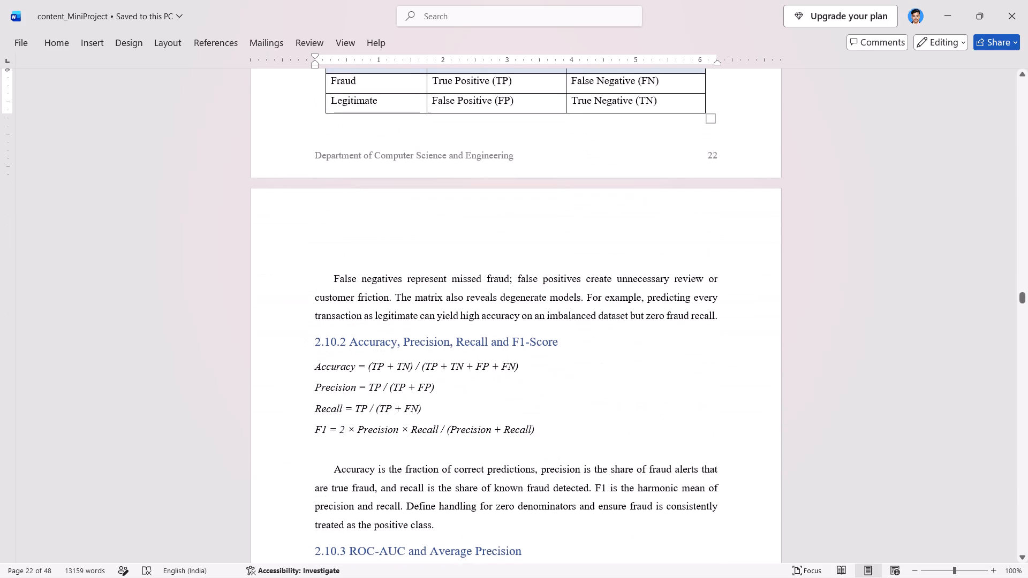
pyautogui.click(331, 288)
pyautogui.press('BackSpace')
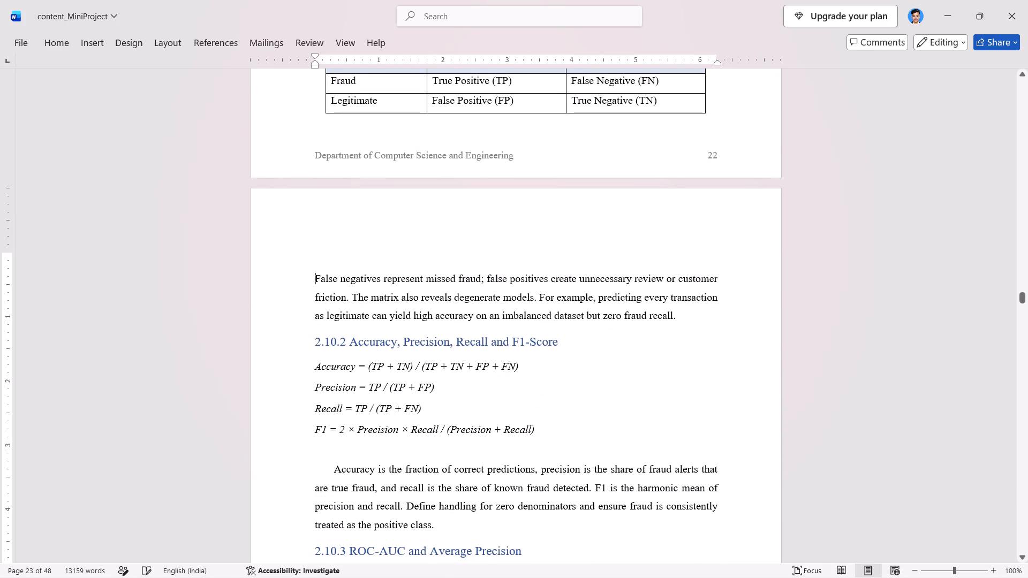
# Remove the first-line indent from the "Accuracy is the fraction of correct predictions" paragraph below the formulas in section 2.10.2.
pyautogui.hotkey('ctrl', 'Down')
pyautogui.hotkey('ctrl', 'Down')
pyautogui.hotkey('ctrl', 'Down')
pyautogui.press('Down')
pyautogui.press('Down')
pyautogui.press('Down')
pyautogui.press('Down')
pyautogui.press('BackSpace')
# Remove the first-line indents from both paragraphs of section 2.10.3 ROC-AUC and Average Precision, keeping the heading on its own line.
pyautogui.hotkey('ctrl', 'Down')
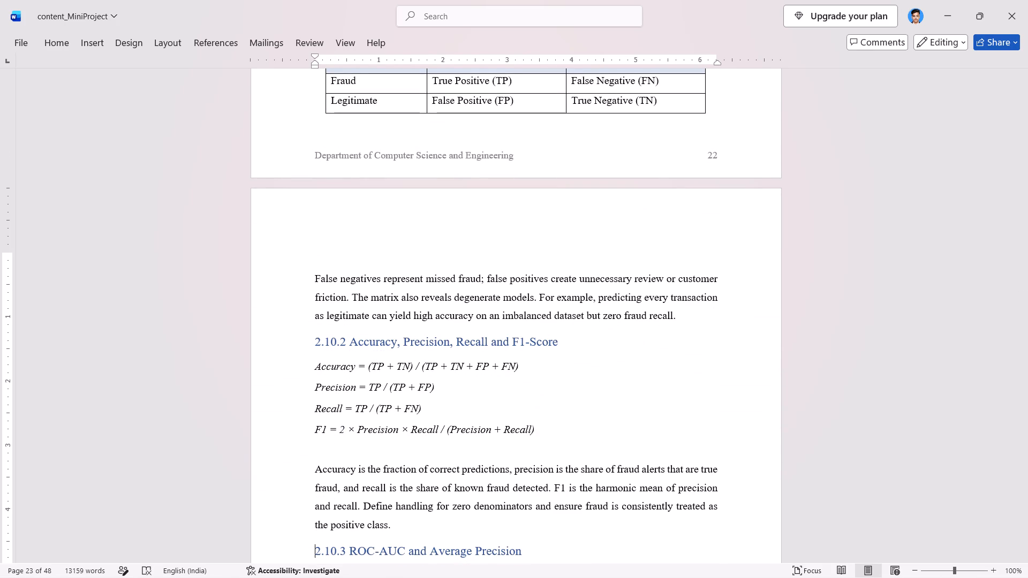
pyautogui.scroll(-3, 331, 288)
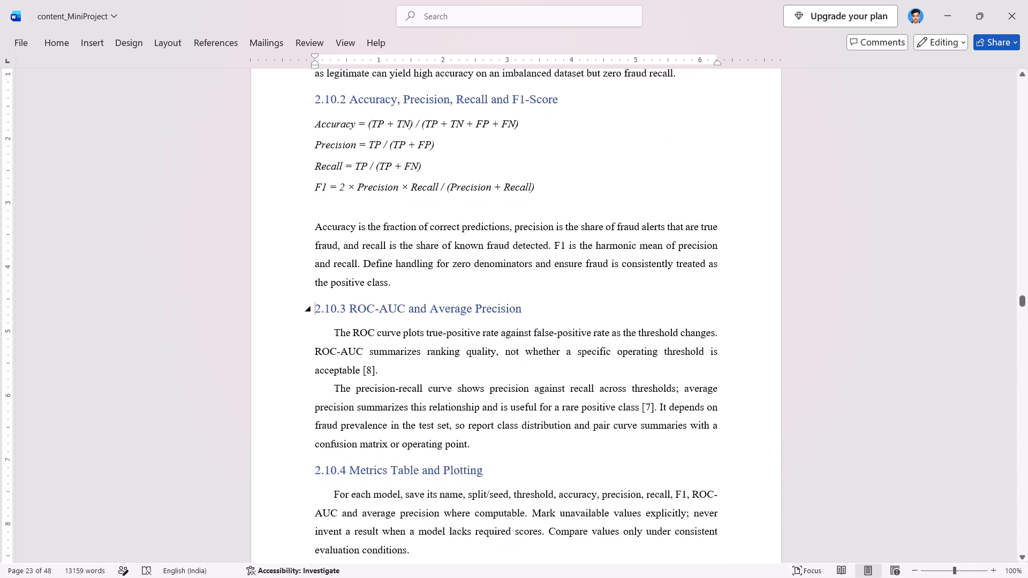
pyautogui.click(333, 326)
pyautogui.hotkey('ctrl', 'BackSpace')
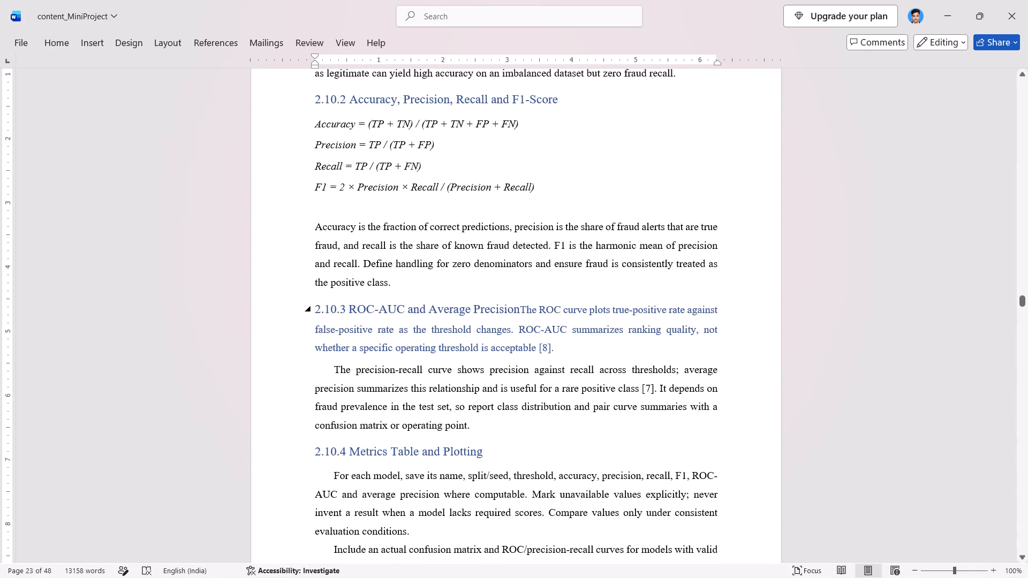
pyautogui.hotkey('ctrl', 'z')
pyautogui.press('BackSpace')
pyautogui.hotkey('ctrl', 'Down')
pyautogui.press('BackSpace')
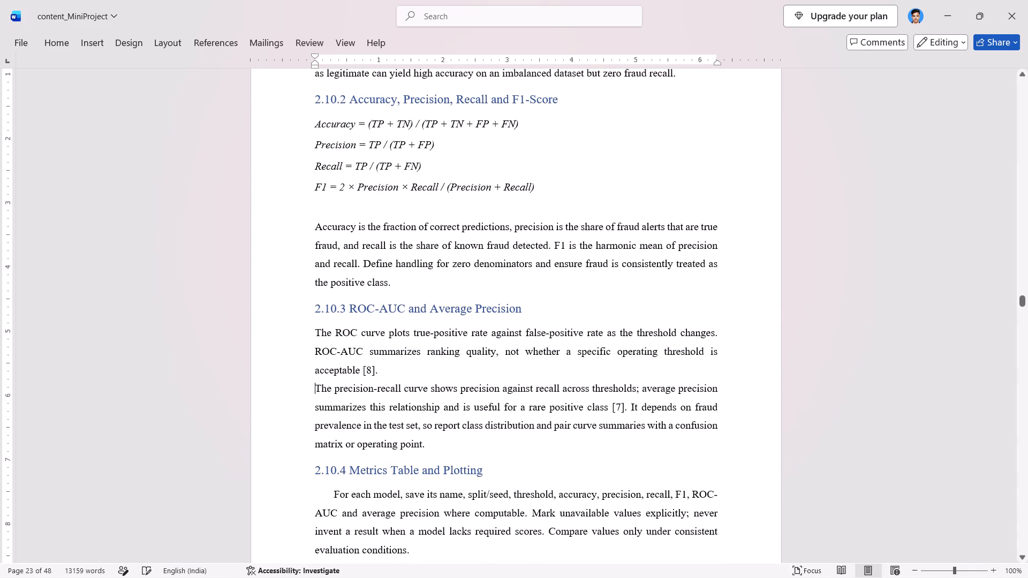
pyautogui.scroll(-2, 333, 326)
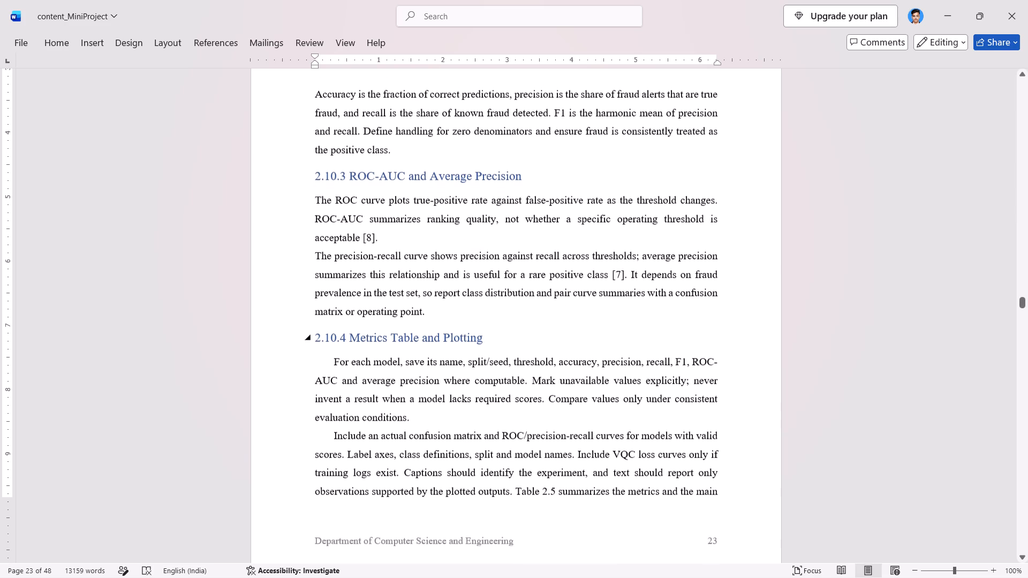
# Remove the first-line indents from both paragraphs of section 2.10.4 Metrics Table and Plotting, and save the document.
pyautogui.click(333, 360)
pyautogui.press('BackSpace')
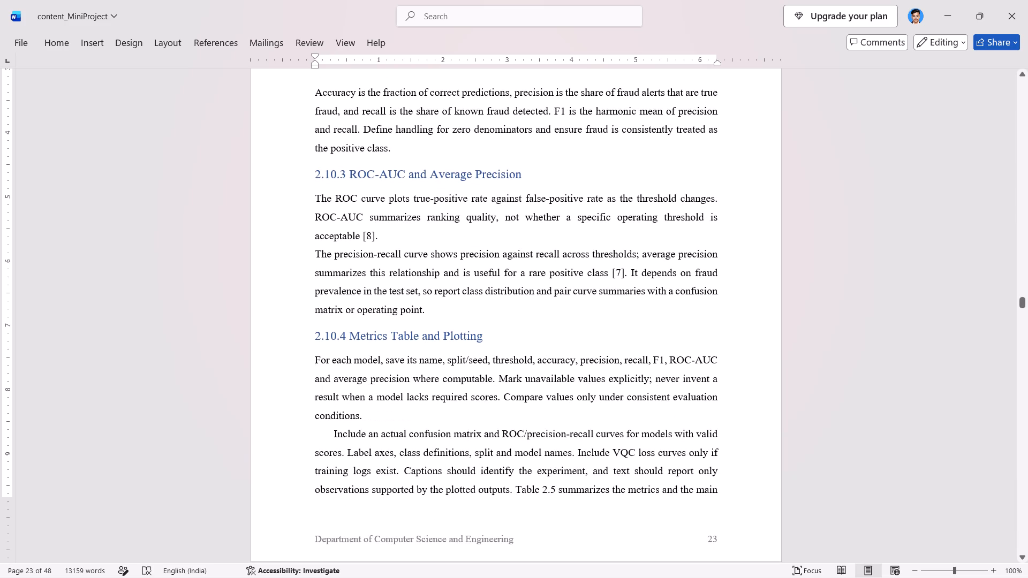
pyautogui.hotkey('ctrl', 'Down')
pyautogui.press('BackSpace')
pyautogui.scroll(-4, 333, 360)
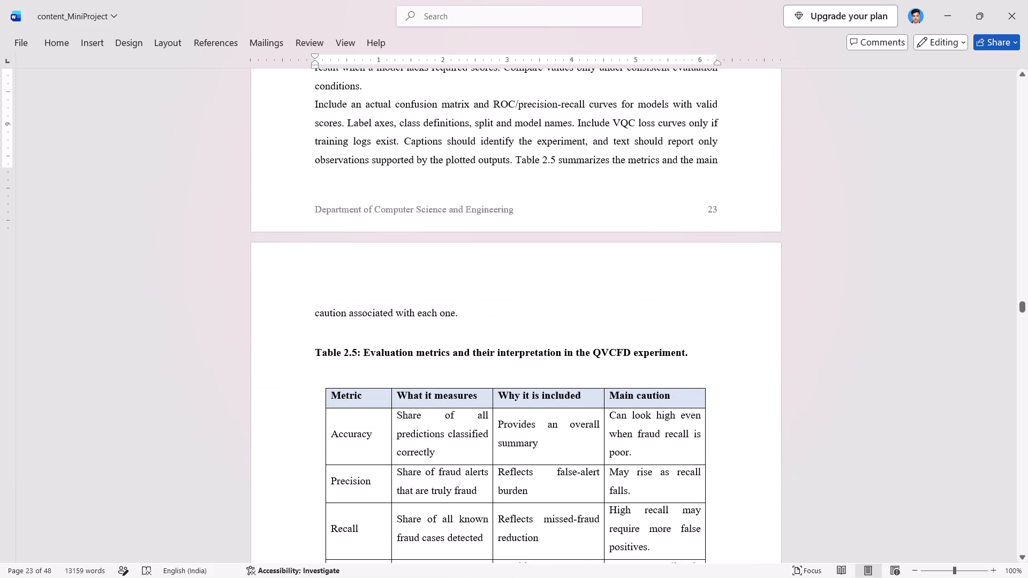
pyautogui.scroll(-1, 327, 363)
pyautogui.hotkey('ctrl', 's')
# Remove the first-line indents from the three paragraphs of section 2.11 Decision Threshold and Class Imbalance.
pyautogui.scroll(-3, 327, 363)
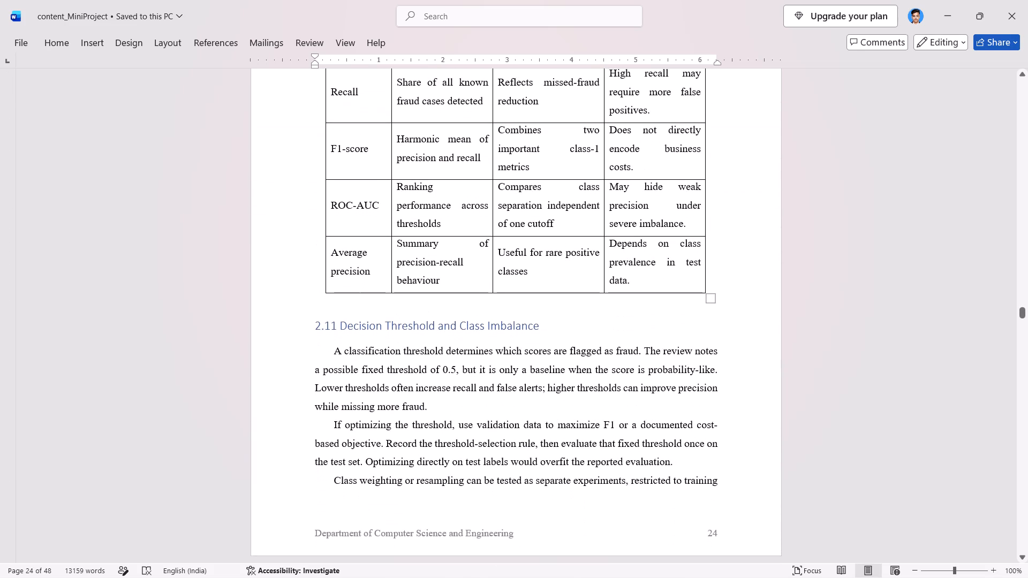
pyautogui.click(336, 353)
pyautogui.press('BackSpace')
pyautogui.hotkey('ctrl', 'Down')
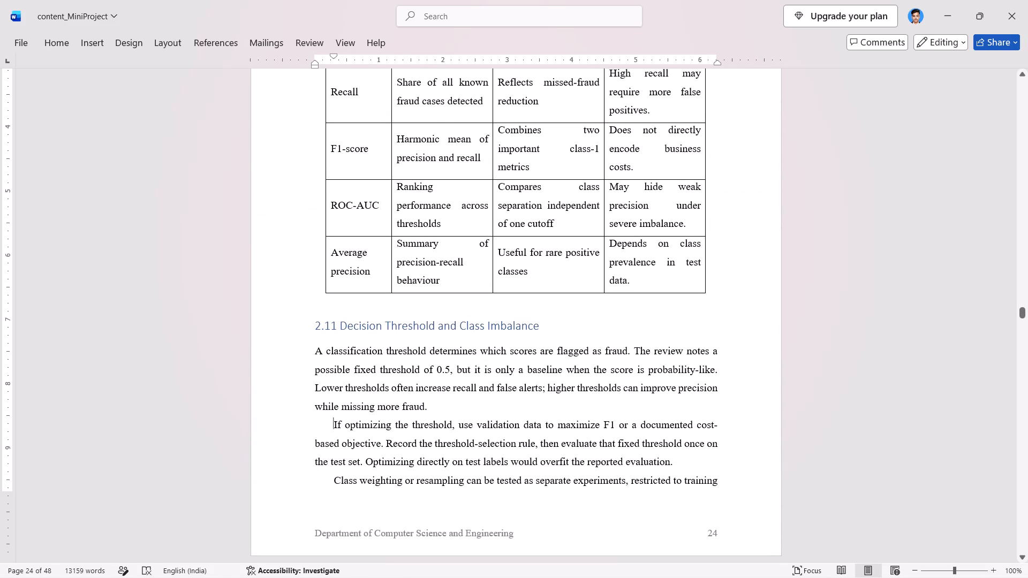
pyautogui.press('BackSpace')
pyautogui.hotkey('ctrl', 'Down')
pyautogui.press('BackSpace')
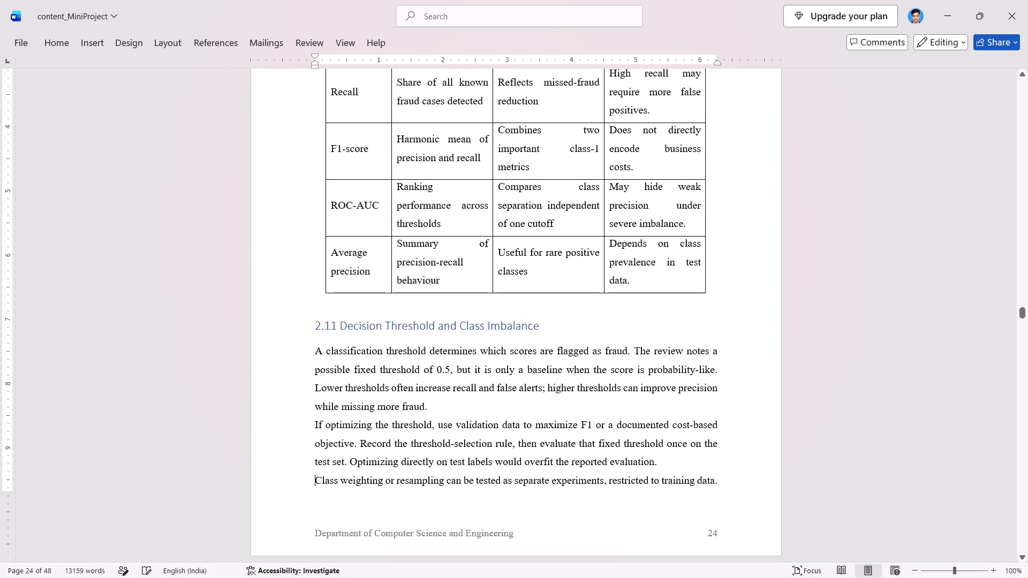
# Remove the first-line indents from the three paragraphs of section 2.12 Statistical Comparison and Robustness, and save the document.
pyautogui.scroll(-5, 336, 353)
pyautogui.click(335, 358)
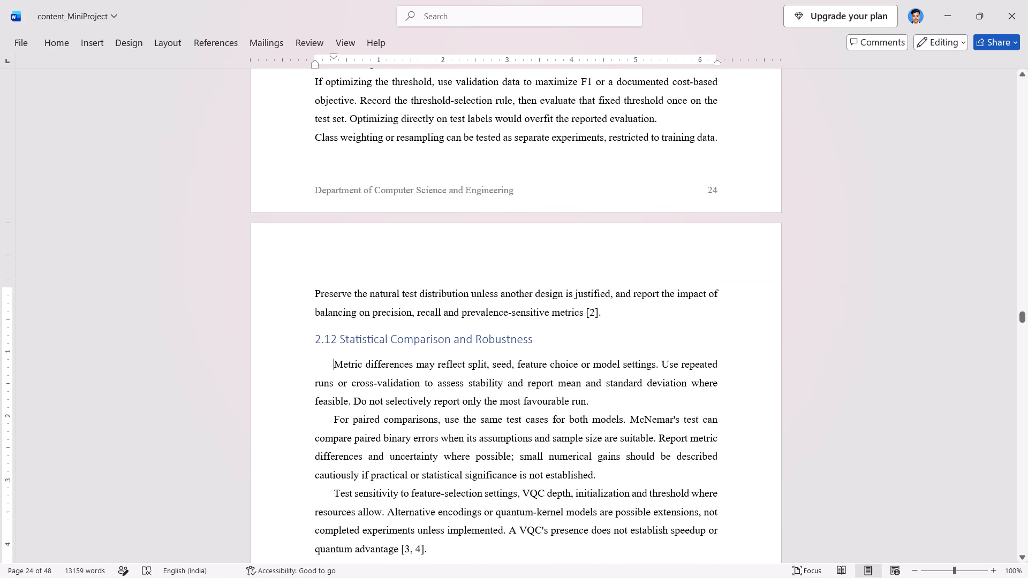
pyautogui.press('BackSpace')
pyautogui.hotkey('ctrl', 'Down')
pyautogui.press('BackSpace')
pyautogui.hotkey('ctrl', 'Down')
pyautogui.press('BackSpace')
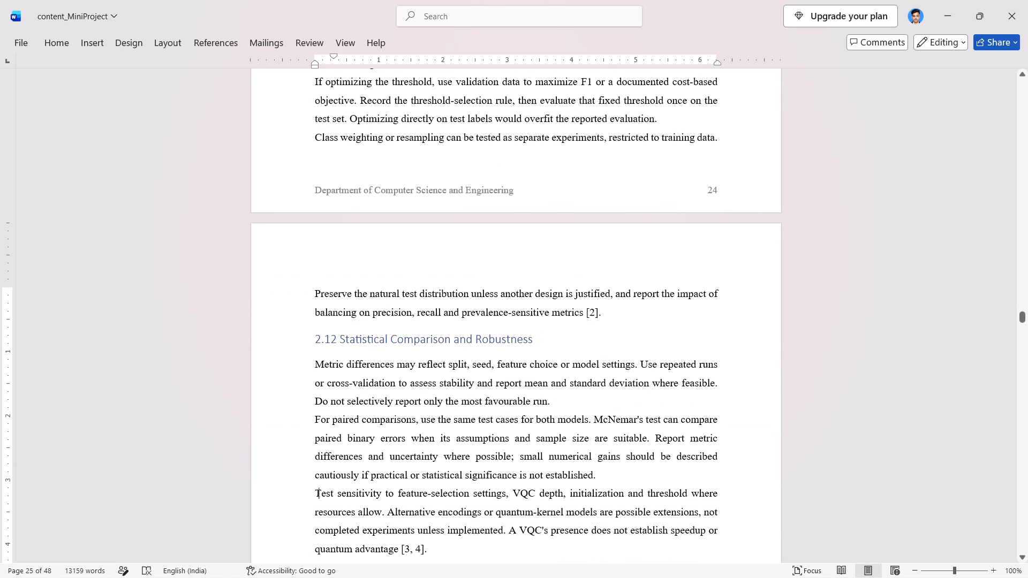
pyautogui.hotkey('ctrl', 's')
# Remove the first-line indents from the three paragraphs of section 2.13 User Interface, Prediction and Result Export, and save the document.
pyautogui.scroll(-4, 335, 358)
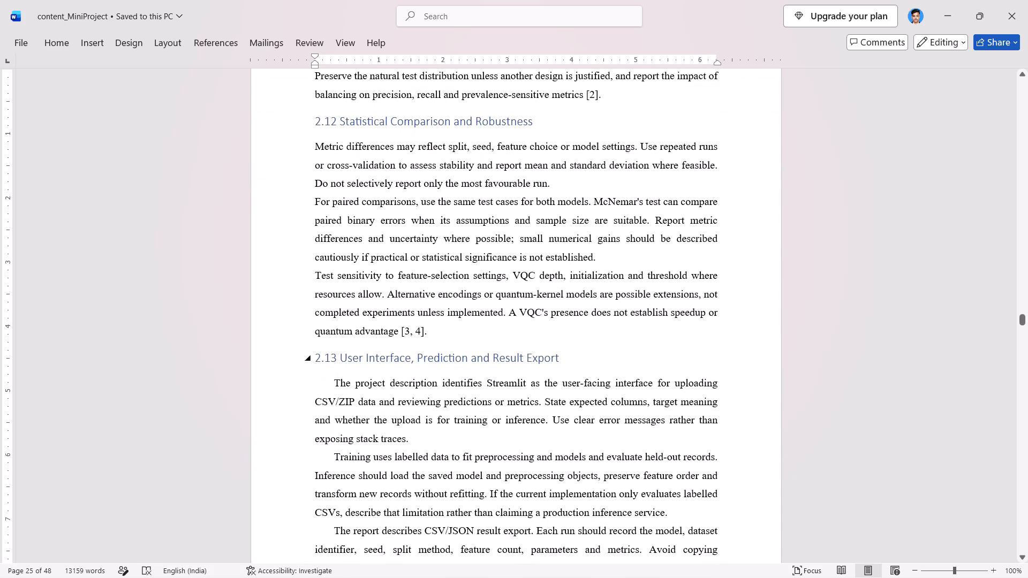
pyautogui.click(333, 382)
pyautogui.press('BackSpace')
pyautogui.hotkey('ctrl', 'Down')
pyautogui.press('BackSpace')
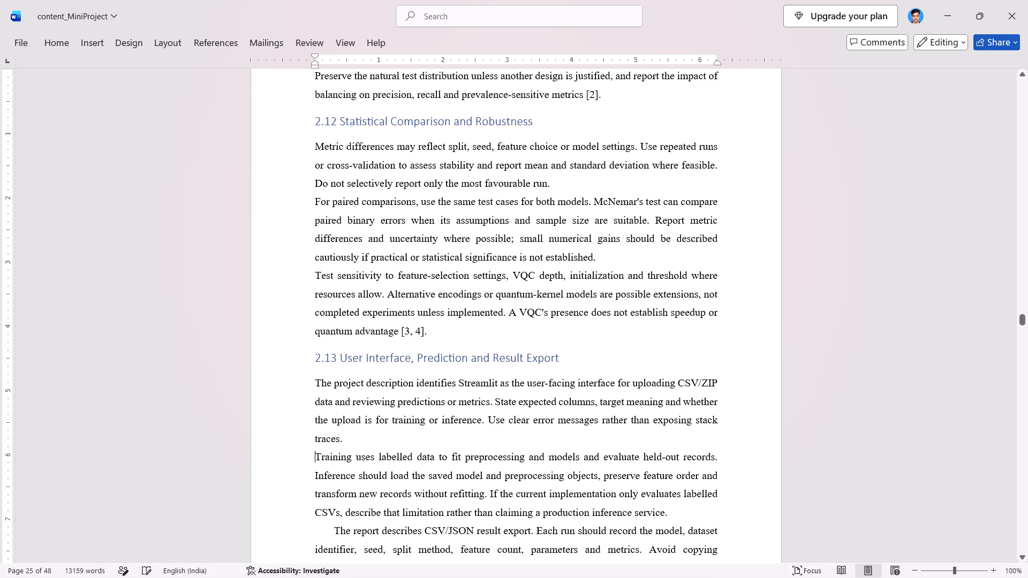
pyautogui.hotkey('ctrl', 'Down')
pyautogui.press('BackSpace')
pyautogui.hotkey('ctrl', 's')
# Remove the first-line indents from the three paragraphs of section 2.14 Security, Privacy and Safe Data Handling.
pyautogui.scroll(-4, 333, 382)
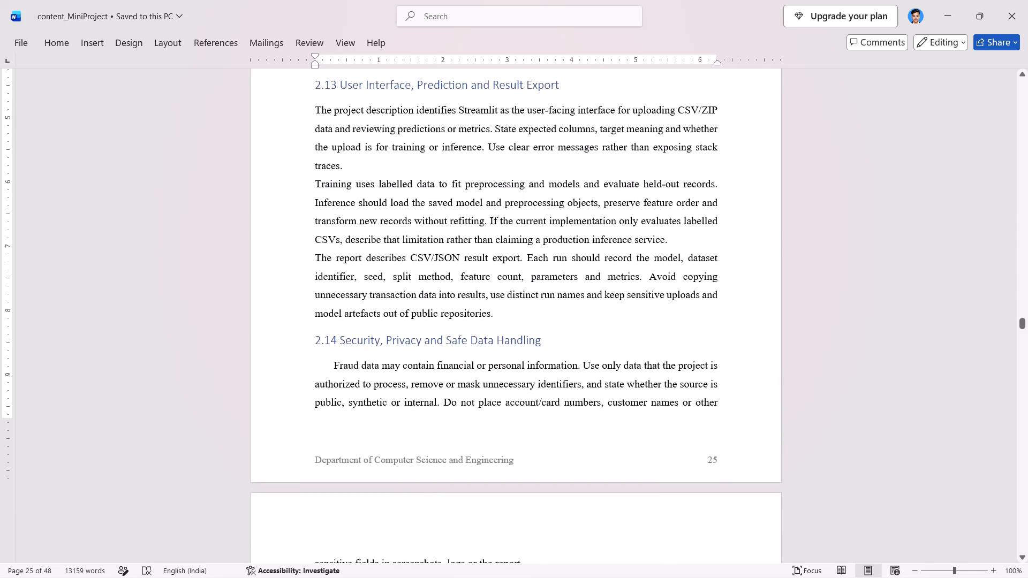
pyautogui.click(332, 370)
pyautogui.press('BackSpace')
pyautogui.hotkey('ctrl', 'Down')
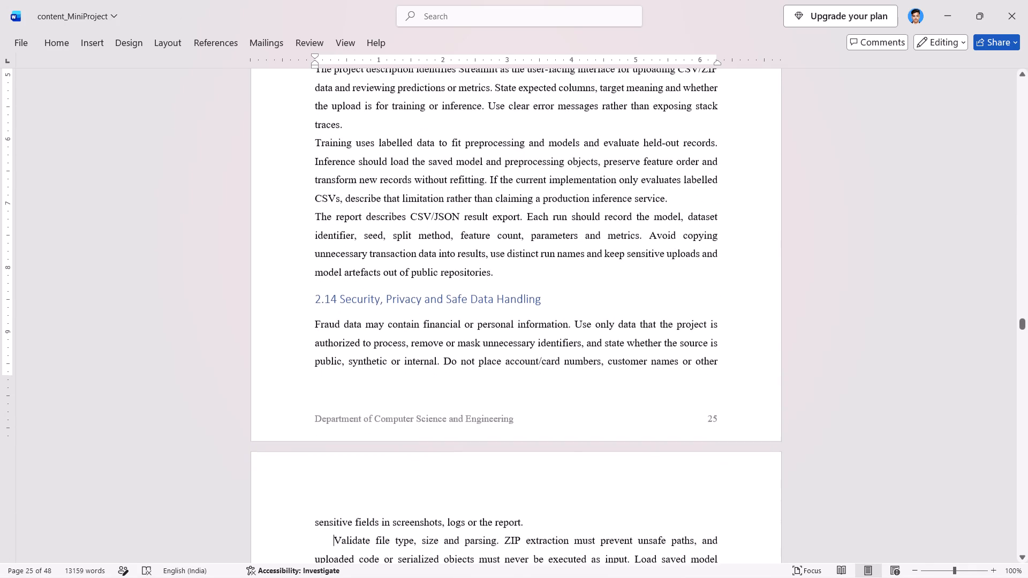
pyautogui.press('BackSpace')
pyautogui.hotkey('ctrl', 'Down')
pyautogui.press('BackSpace')
# Remove the first-line indents from the three paragraphs of section 2.15 Software Environment and Automated Testing.
pyautogui.hotkey('ctrl', 'Down')
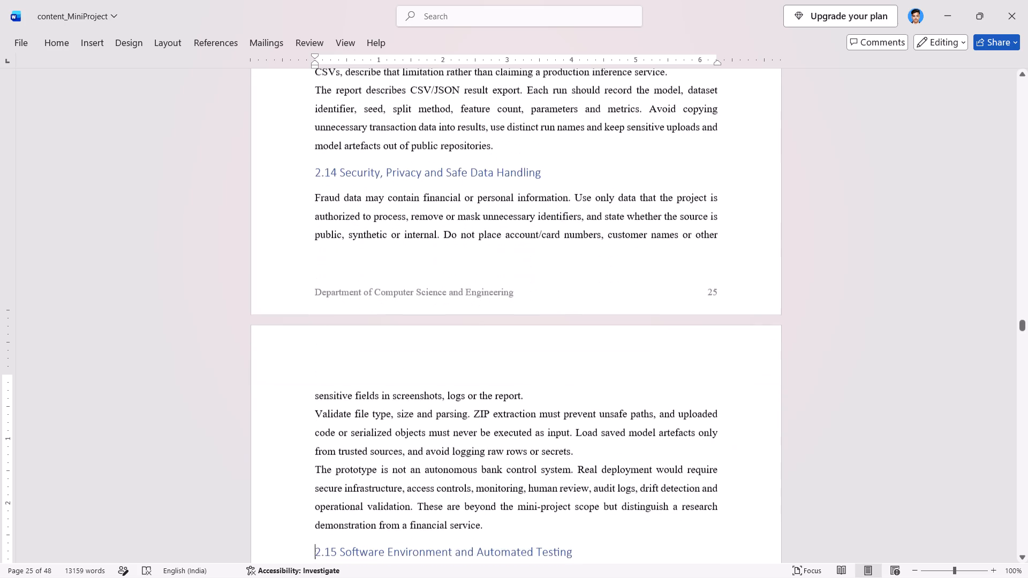
pyautogui.press('Down')
pyautogui.press('BackSpace')
pyautogui.hotkey('ctrl', 'Down')
pyautogui.press('BackSpace')
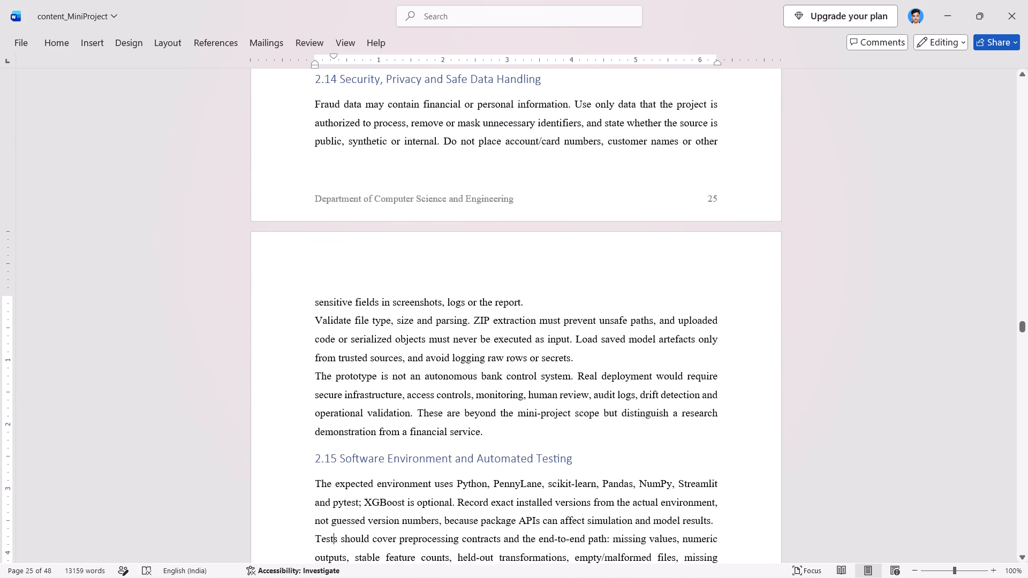
pyautogui.hotkey('ctrl', 'Down')
pyautogui.press('BackSpace')
# Remove the first-line indents from the three paragraphs of section 2.16 Methodology Limitations and Implementation Checks.
pyautogui.hotkey('ctrl', 'Down')
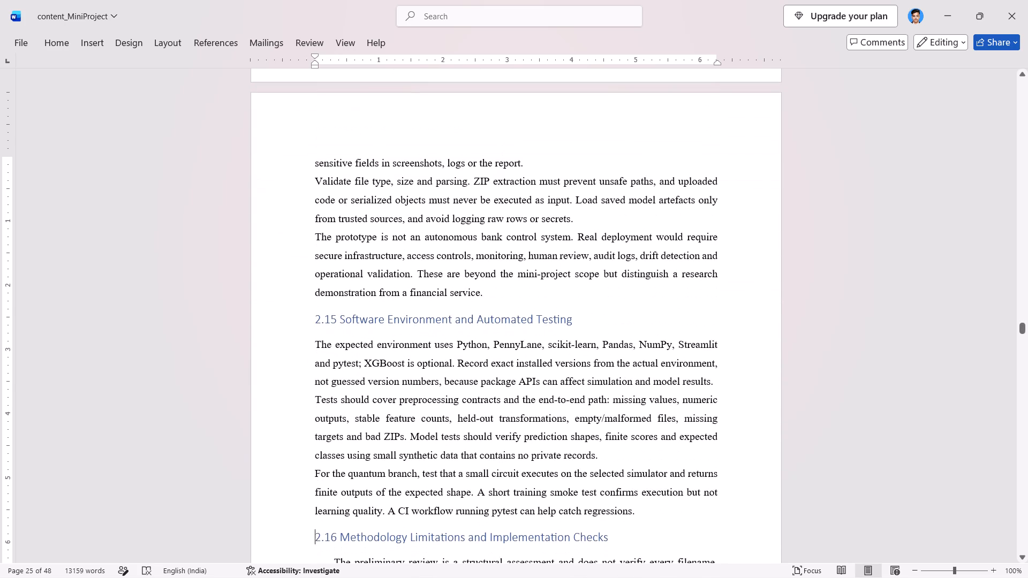
pyautogui.press('Down')
pyautogui.press('BackSpace')
pyautogui.hotkey('ctrl', 'Down')
pyautogui.press('BackSpace')
pyautogui.hotkey('ctrl', 'Down')
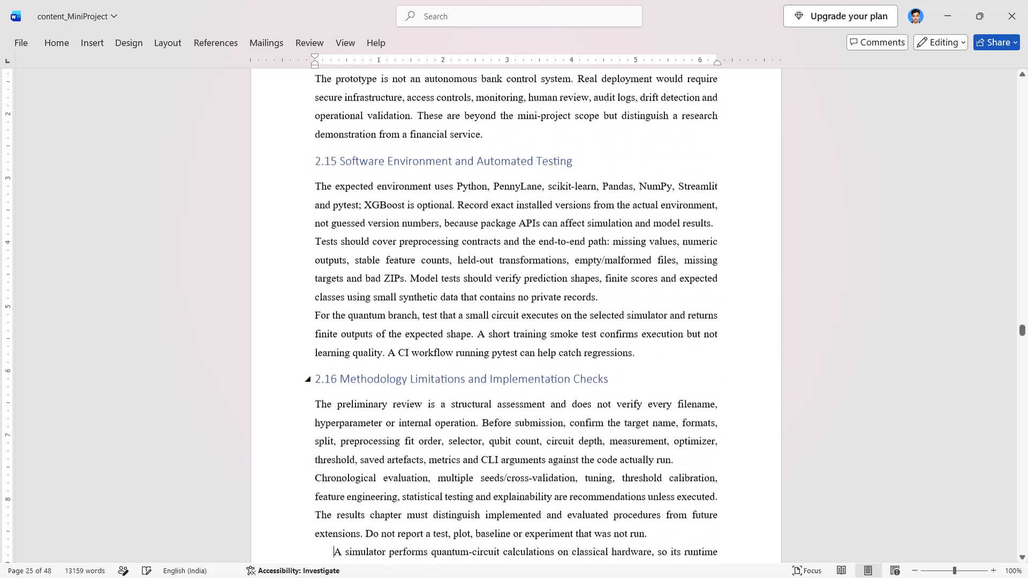
pyautogui.press('BackSpace')
# Remove the first-line indents from the introductory paragraph and the Step 1 to Step 3 paragraphs of section 2.17 Consolidated Experimental Procedure.
pyautogui.hotkey('ctrl', 'Down')
pyautogui.press('Down')
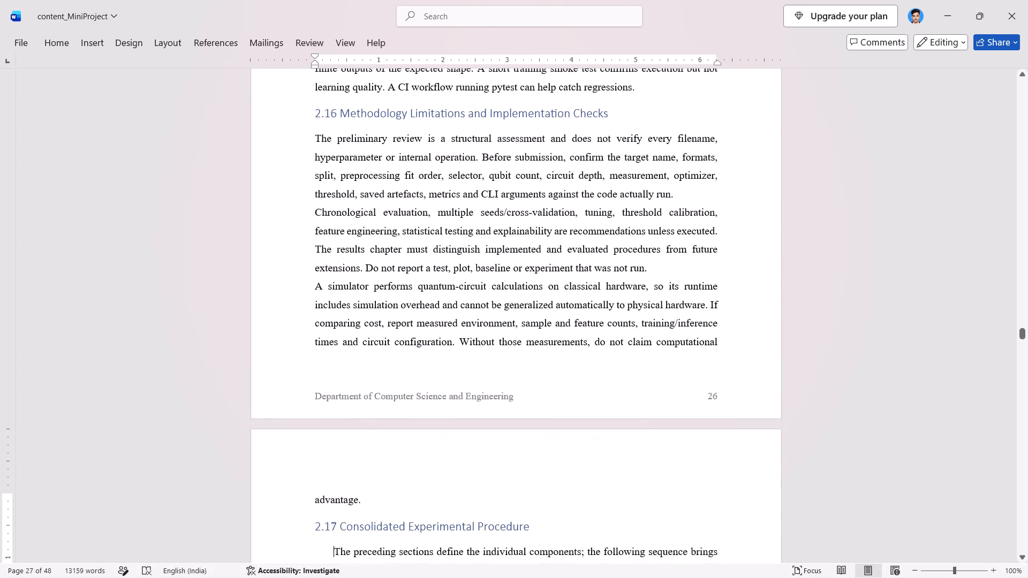
pyautogui.press('BackSpace')
pyautogui.hotkey('ctrl', 'Down')
pyautogui.press('BackSpace')
pyautogui.hotkey('ctrl', 'Down')
pyautogui.press('BackSpace')
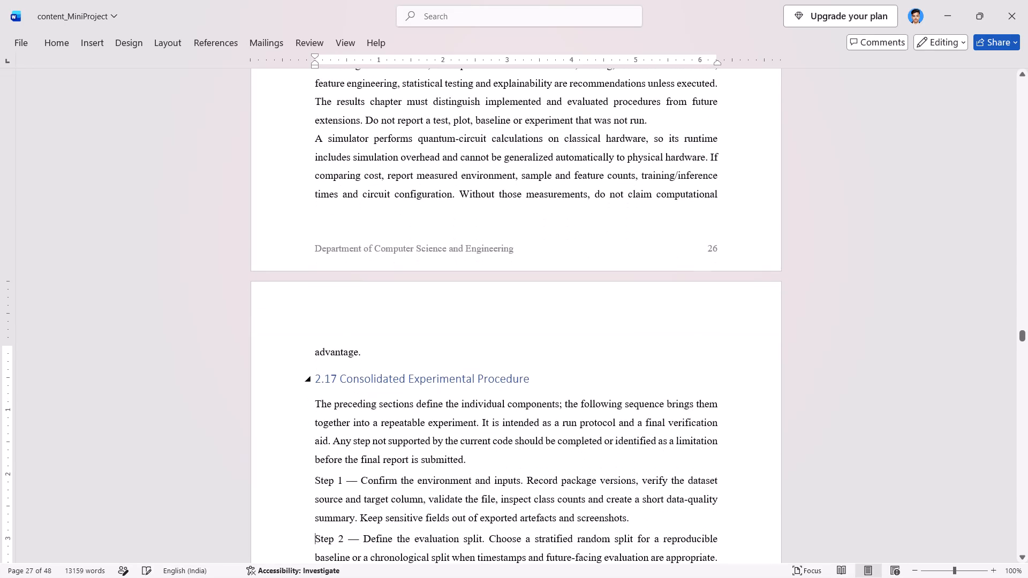
pyautogui.hotkey('ctrl', 'Down')
pyautogui.press('BackSpace')
# Remove the first-line indents from the Step 4 to Step 7 paragraphs of section 2.17 Consolidated Experimental Procedure.
pyautogui.press('Down')
pyautogui.press('Down')
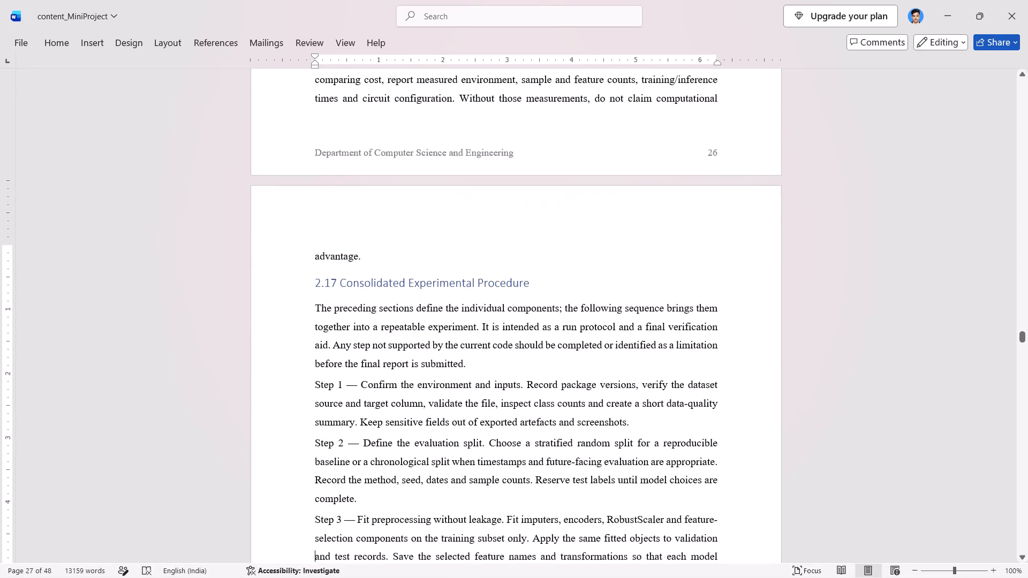
pyautogui.hotkey('ctrl', 'Down')
pyautogui.press('BackSpace')
pyautogui.hotkey('ctrl', 'Down')
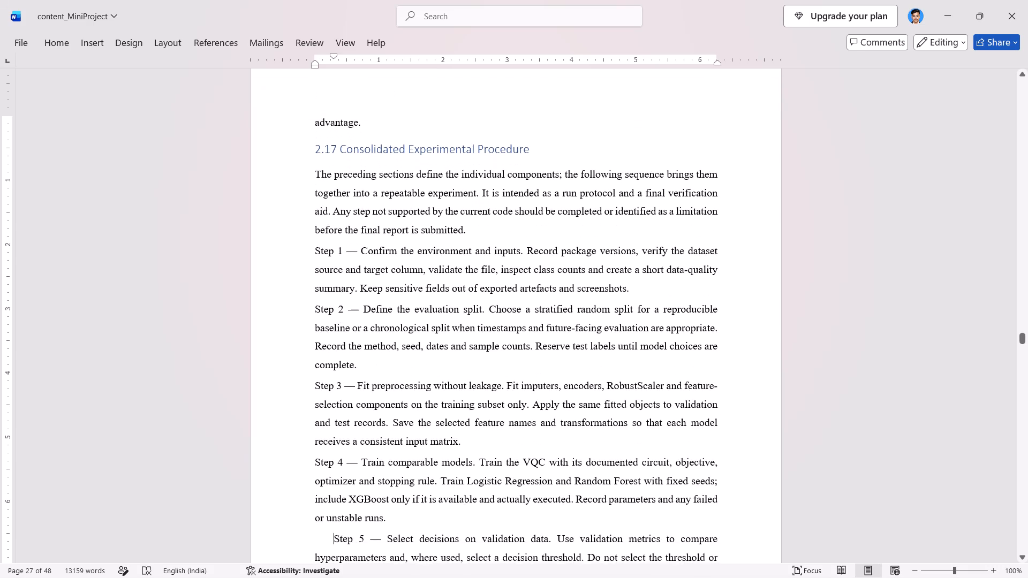
pyautogui.press('BackSpace')
pyautogui.hotkey('ctrl', 'Down')
pyautogui.press('BackSpace')
pyautogui.hotkey('ctrl', 'Down')
pyautogui.press('BackSpace')
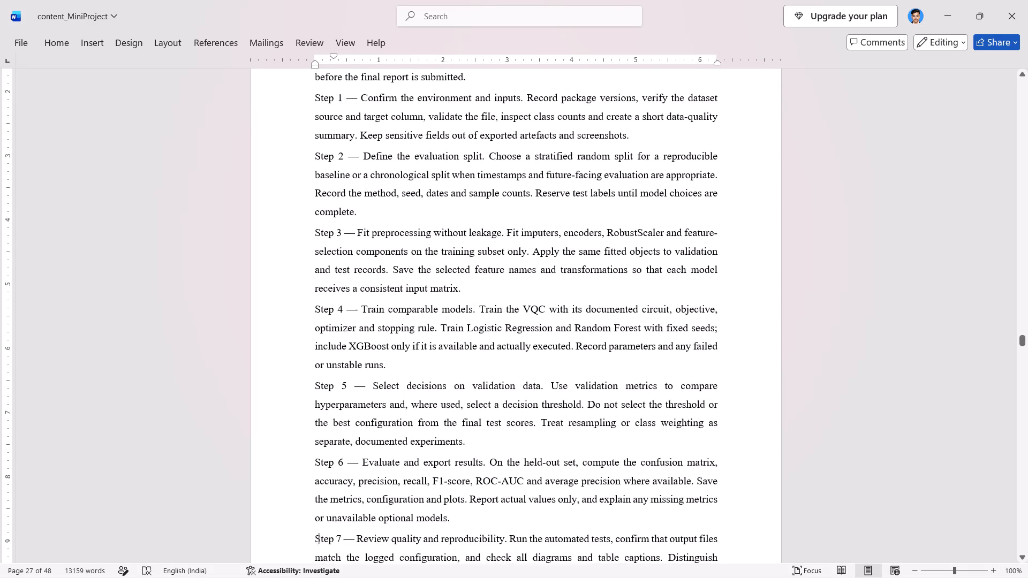
# Remove the first-line indents from the three paragraphs of section 2.18 Chapter Summary.
pyautogui.hotkey('ctrl', 'Down')
pyautogui.press('Down')
pyautogui.press('BackSpace')
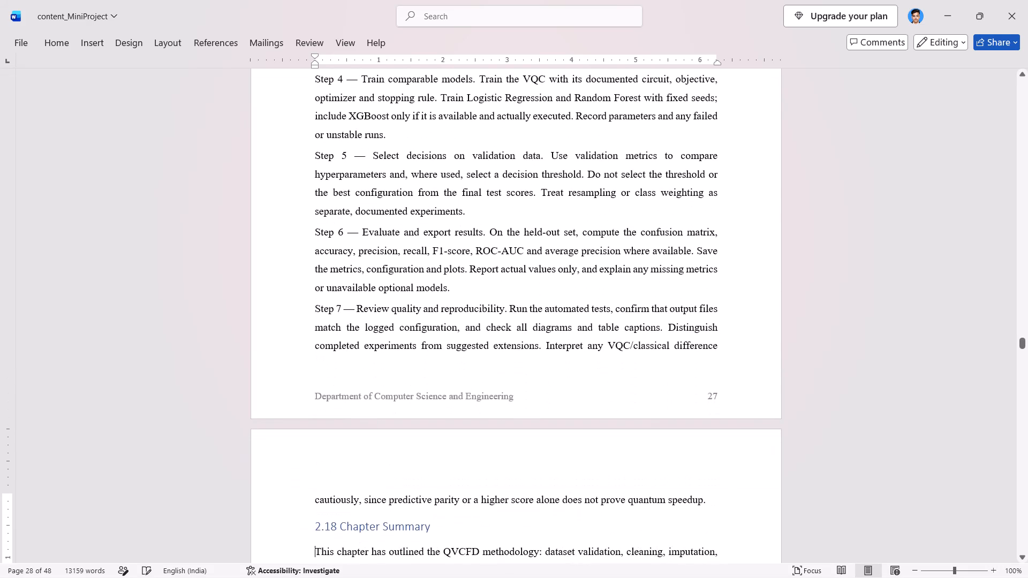
pyautogui.hotkey('ctrl', 'Down')
pyautogui.press('BackSpace')
pyautogui.hotkey('ctrl', 'Down')
pyautogui.press('BackSpace')
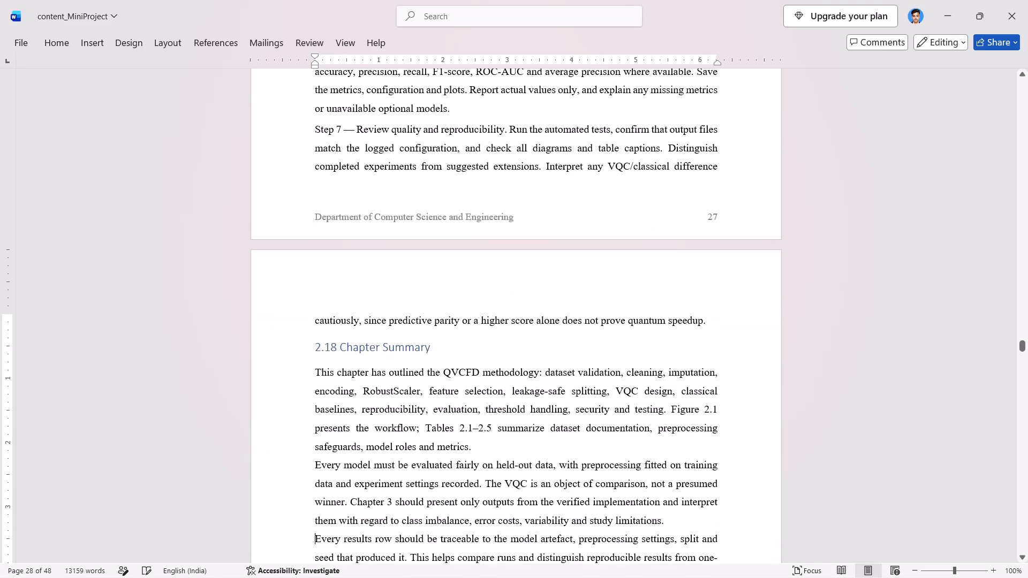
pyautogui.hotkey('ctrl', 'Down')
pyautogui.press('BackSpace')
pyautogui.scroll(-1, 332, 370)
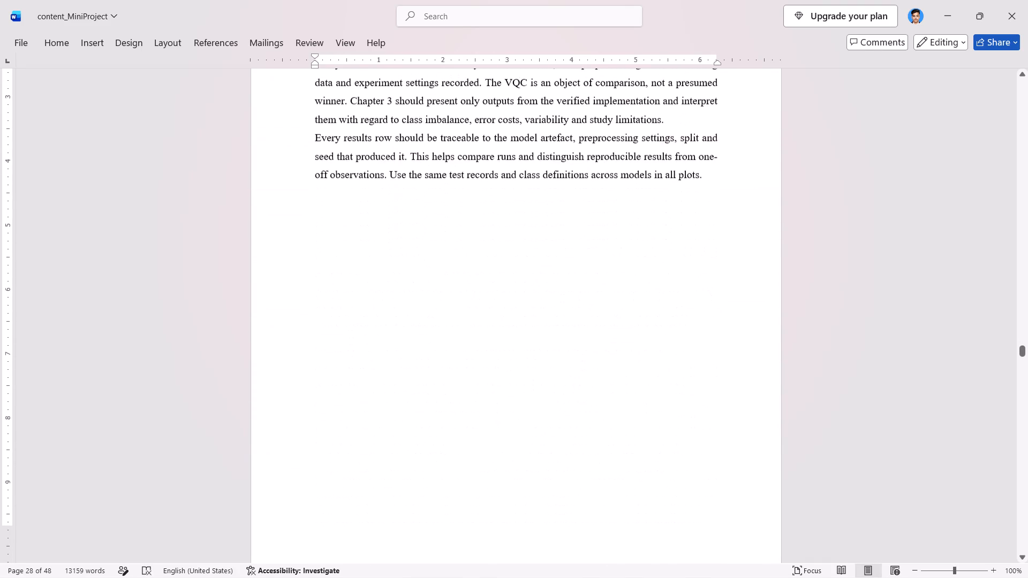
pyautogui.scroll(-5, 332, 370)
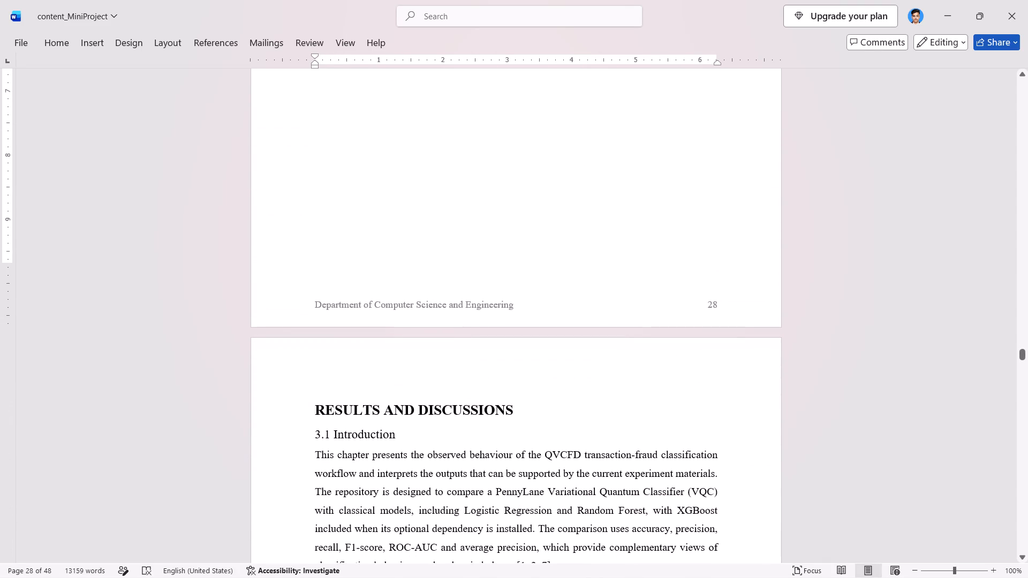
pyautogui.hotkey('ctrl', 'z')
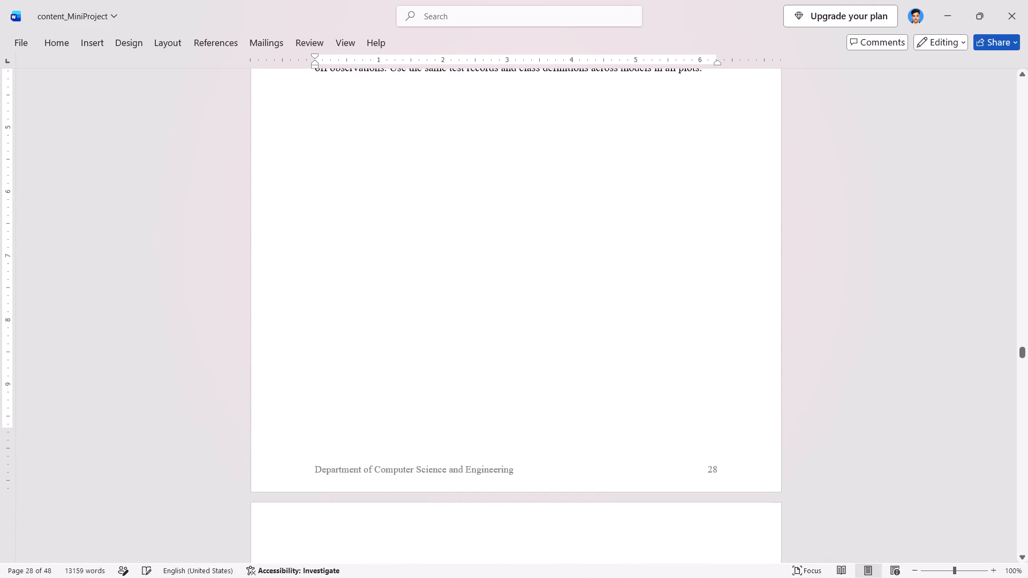
# Save the document.
pyautogui.scroll(3, 348, 360)
pyautogui.scroll(-5, 348, 360)
pyautogui.scroll(1, 348, 360)
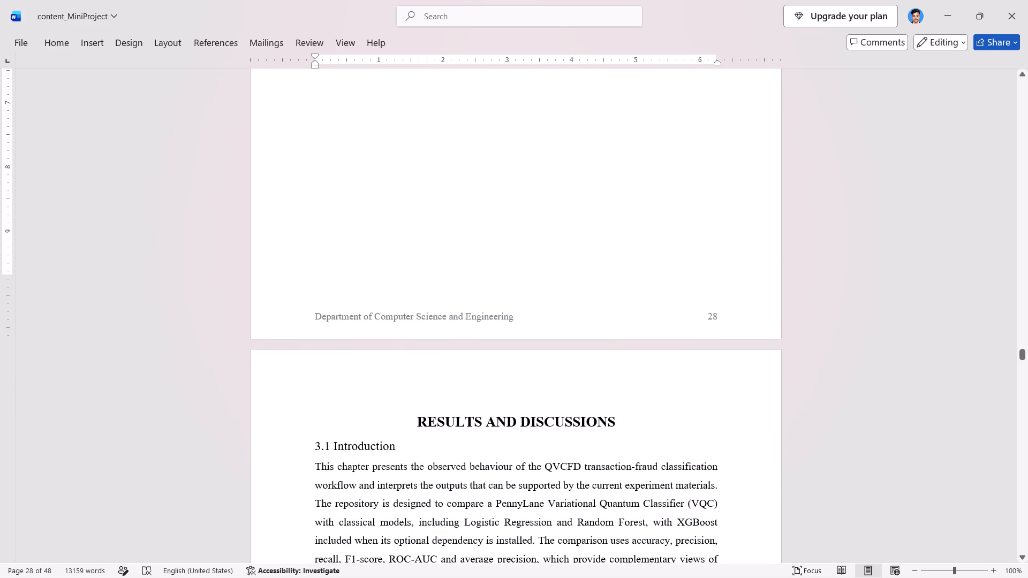
pyautogui.scroll(1, 348, 360)
pyautogui.hotkey('ctrl', 's')
# Examine the opening sections of the Results and Discussions chapter for remaining first-line indents and inconsistent heading formatting.
pyautogui.scroll(-2, 348, 360)
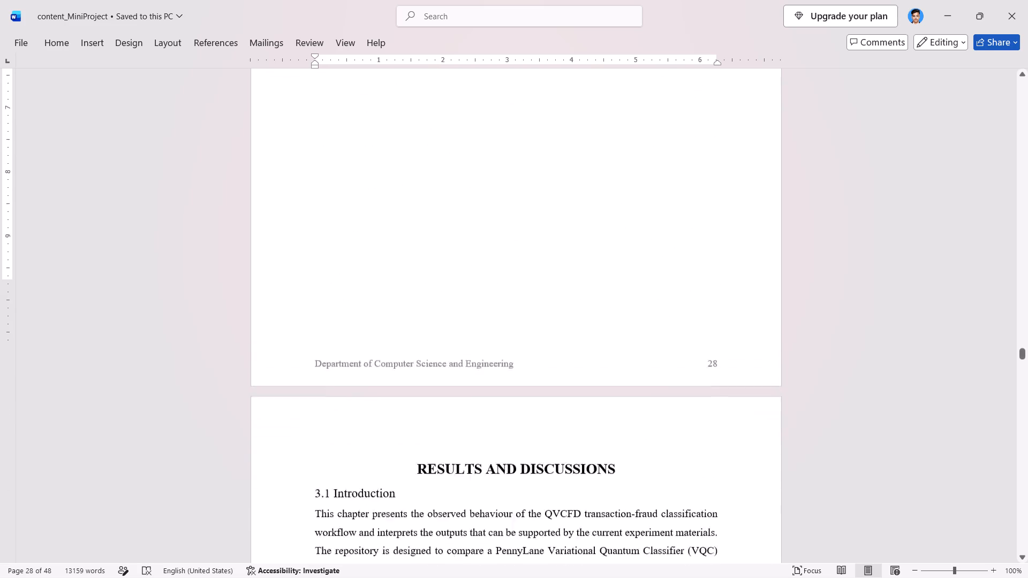
pyautogui.scroll(-6, 348, 360)
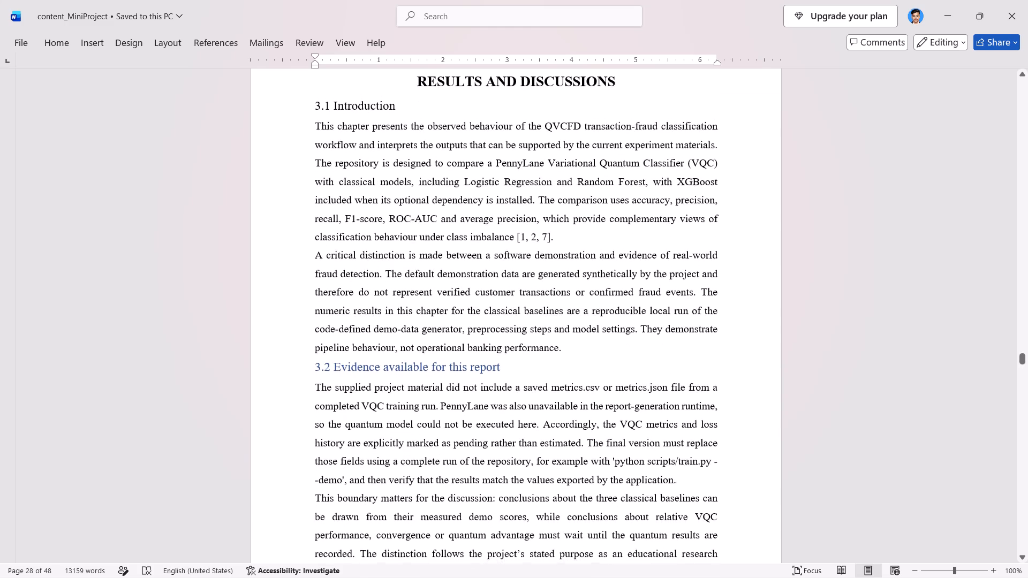
pyautogui.scroll(-3, 337, 327)
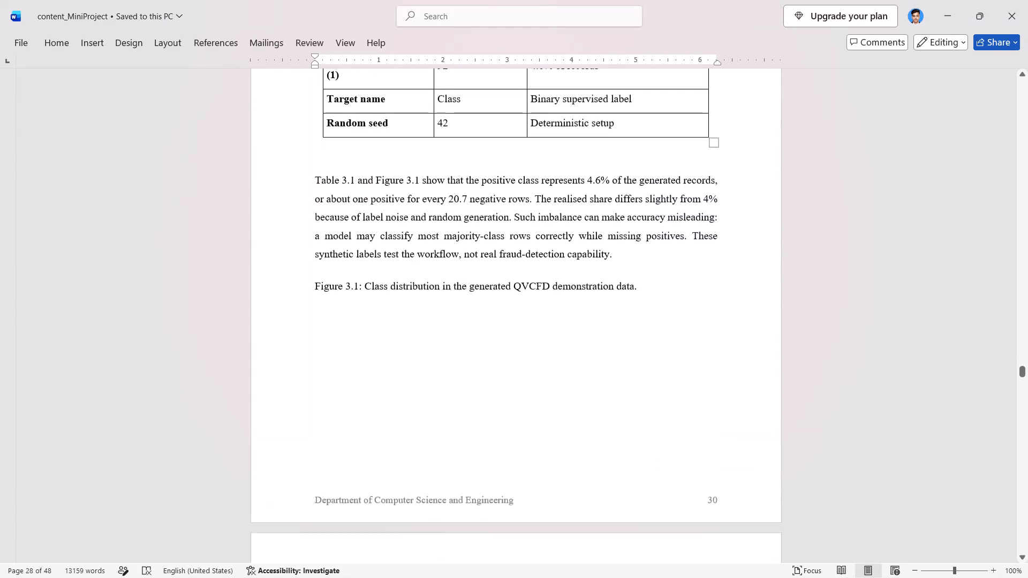
pyautogui.scroll(9, 337, 327)
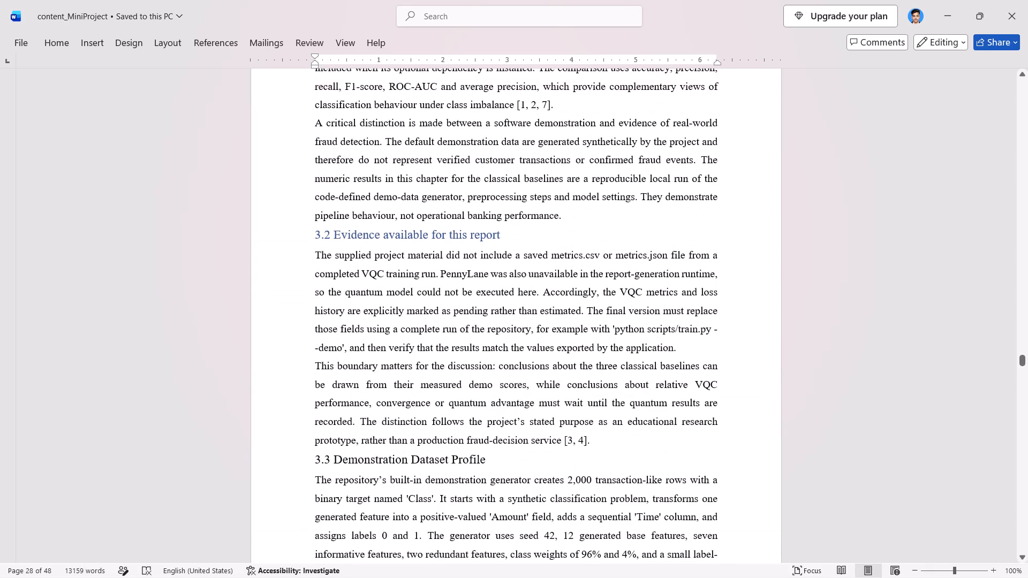
pyautogui.scroll(2, 337, 327)
pyautogui.scroll(-3, 337, 327)
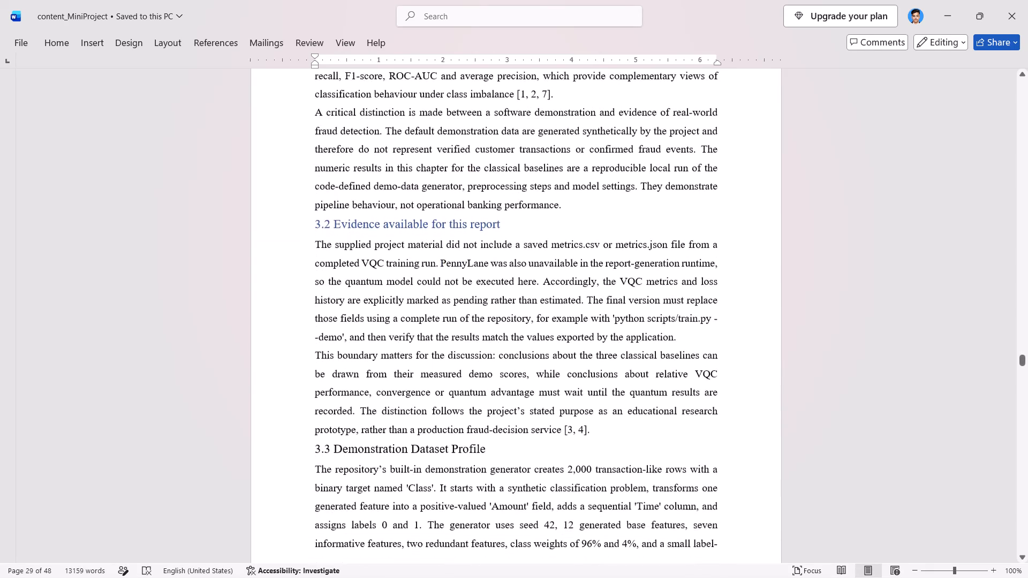
pyautogui.scroll(-3, 337, 327)
# Rejoin and re-split the line before the heading "3.2 Evidence available for this report" so its blue heading text becomes black.
pyautogui.scroll(2, 337, 327)
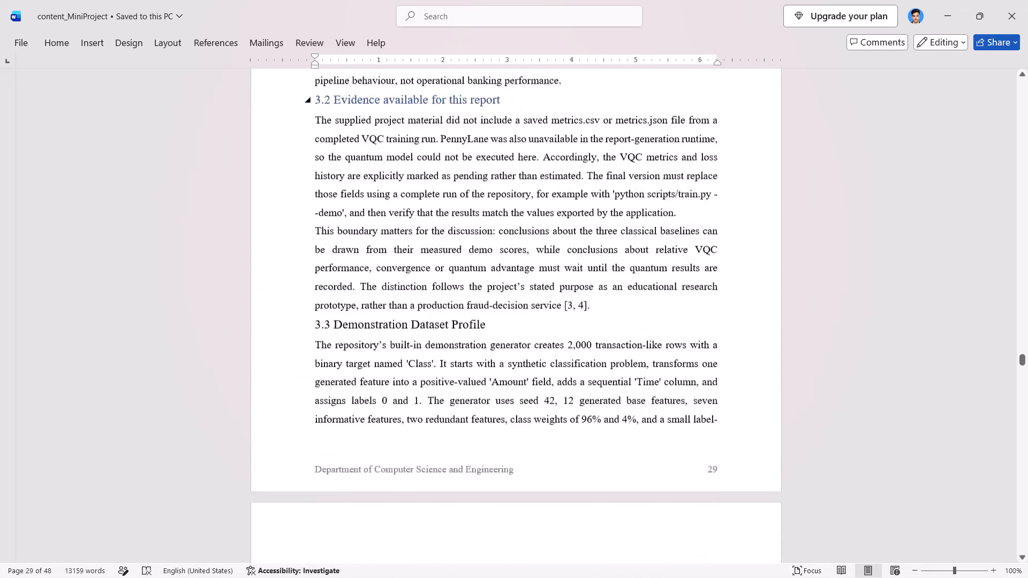
pyautogui.scroll(2, 337, 327)
pyautogui.click(313, 394)
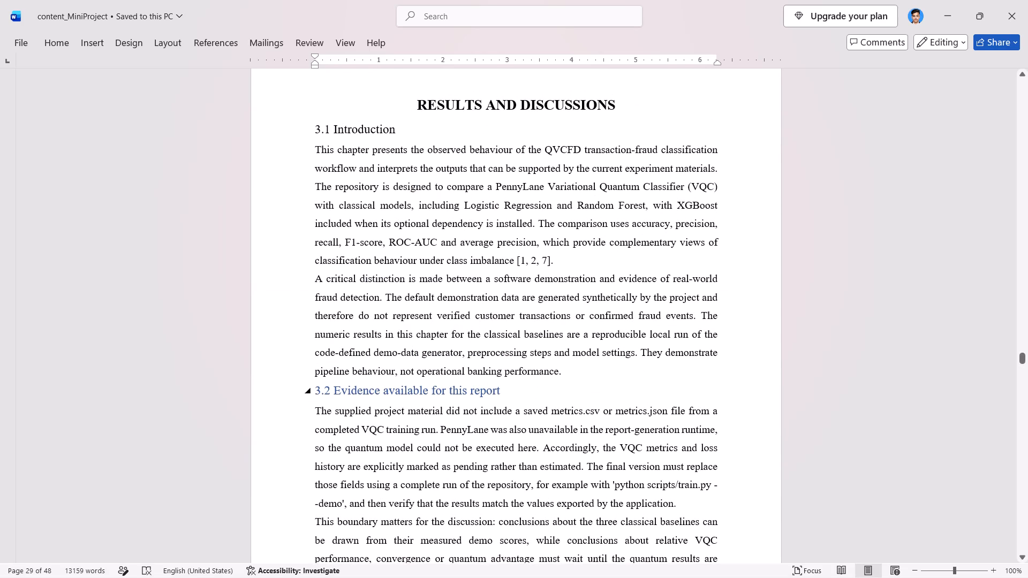
pyautogui.press('BackSpace')
pyautogui.press('Return')
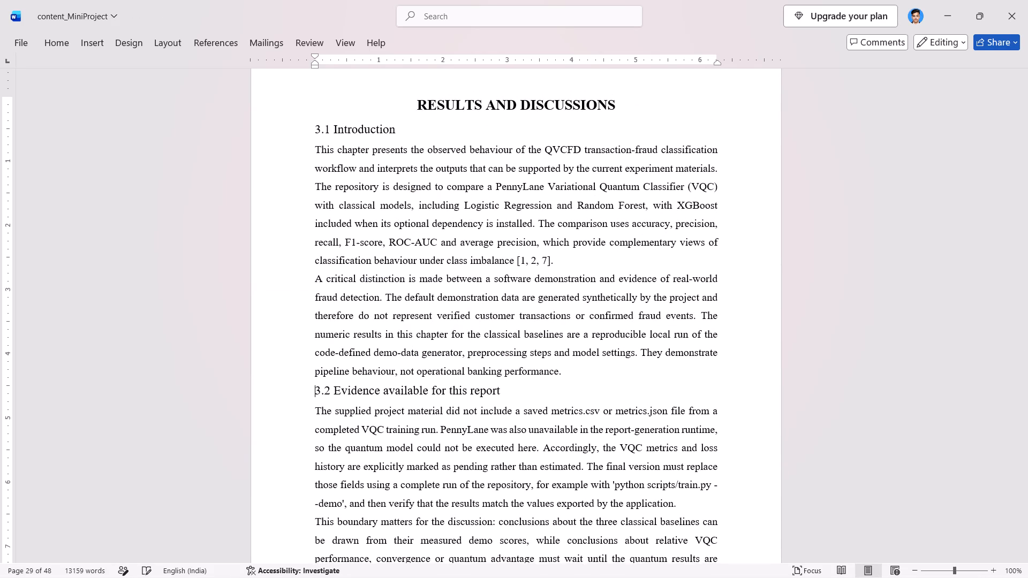
# Delete the blank lines directly above and below the Table 3.1 caption in section 3.3 Demonstration Dataset Profile.
pyautogui.scroll(-6, 313, 394)
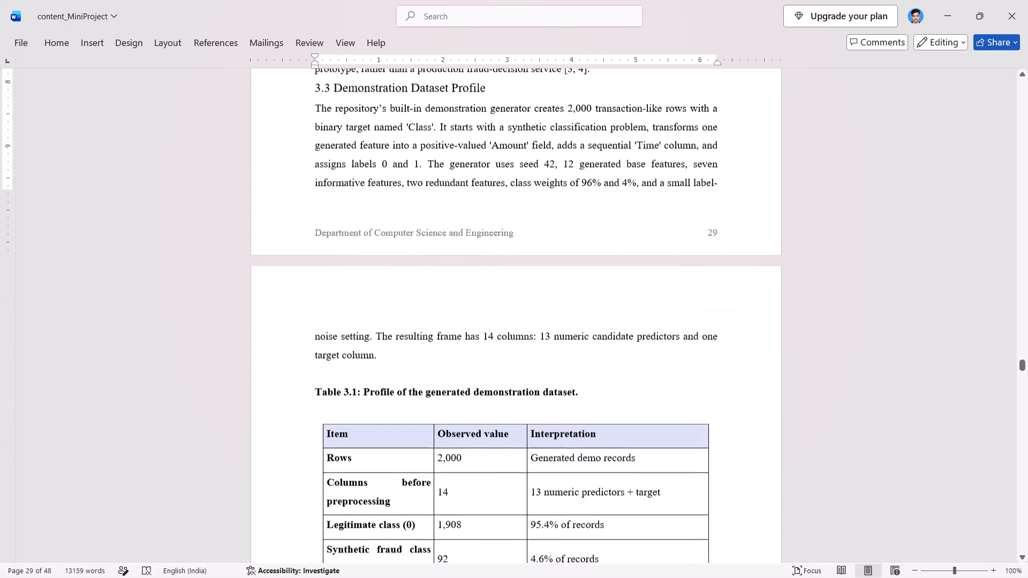
pyautogui.scroll(-2, 313, 394)
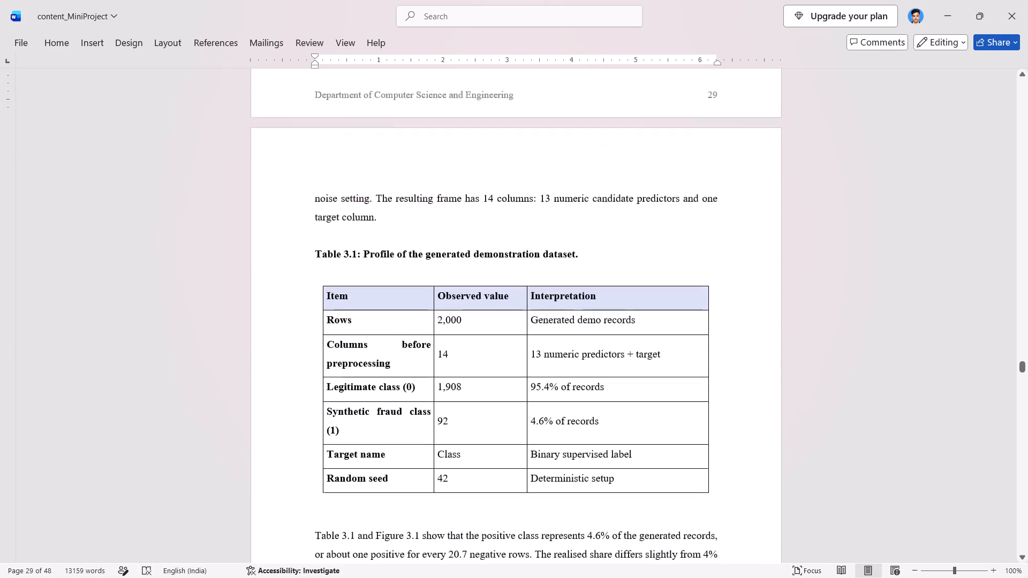
pyautogui.scroll(-1, 313, 394)
pyautogui.click(335, 215)
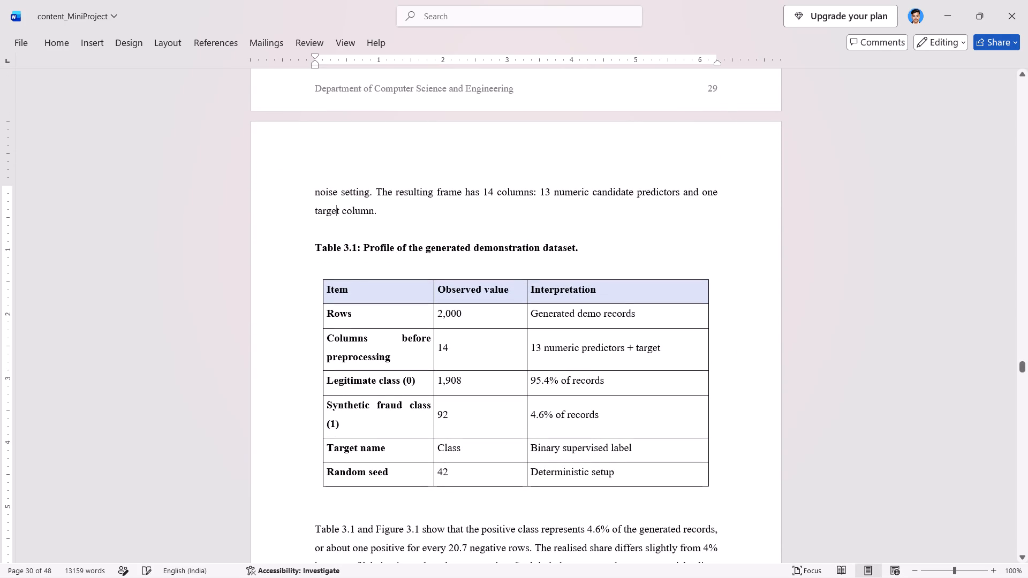
pyautogui.click(332, 221)
pyautogui.press('Down')
pyautogui.press('BackSpace')
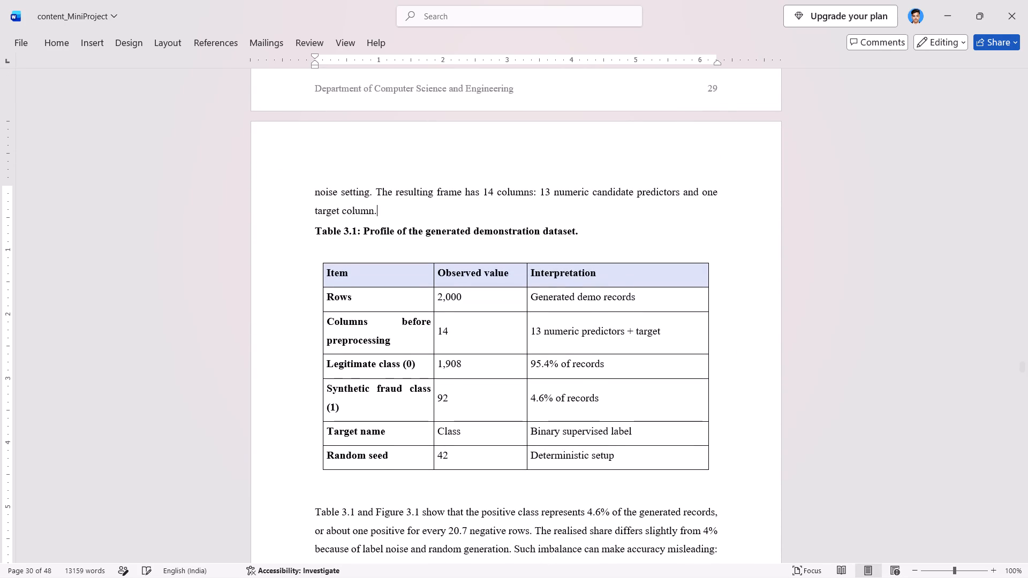
pyautogui.press('Down')
pyautogui.press('Down')
pyautogui.press('BackSpace')
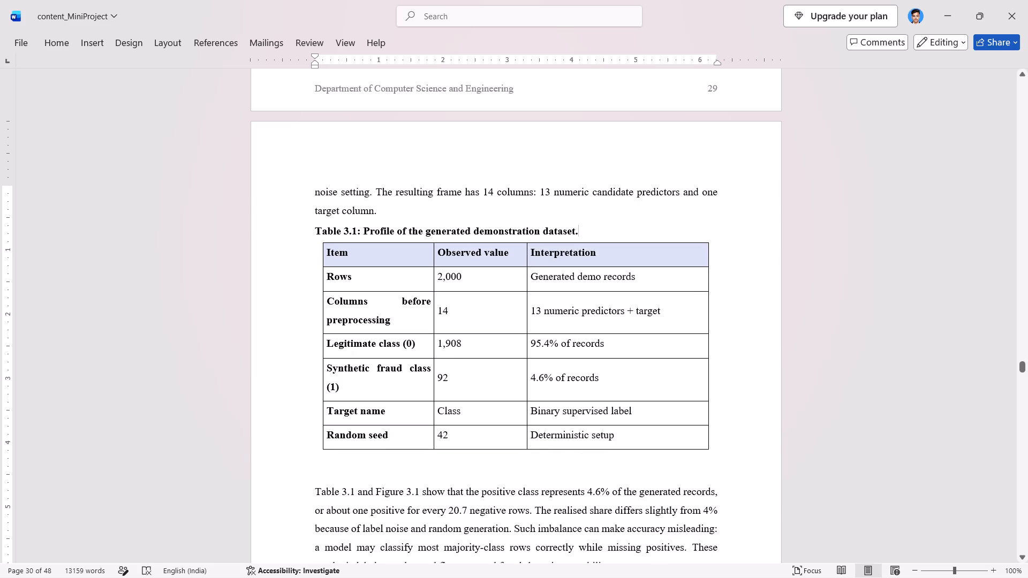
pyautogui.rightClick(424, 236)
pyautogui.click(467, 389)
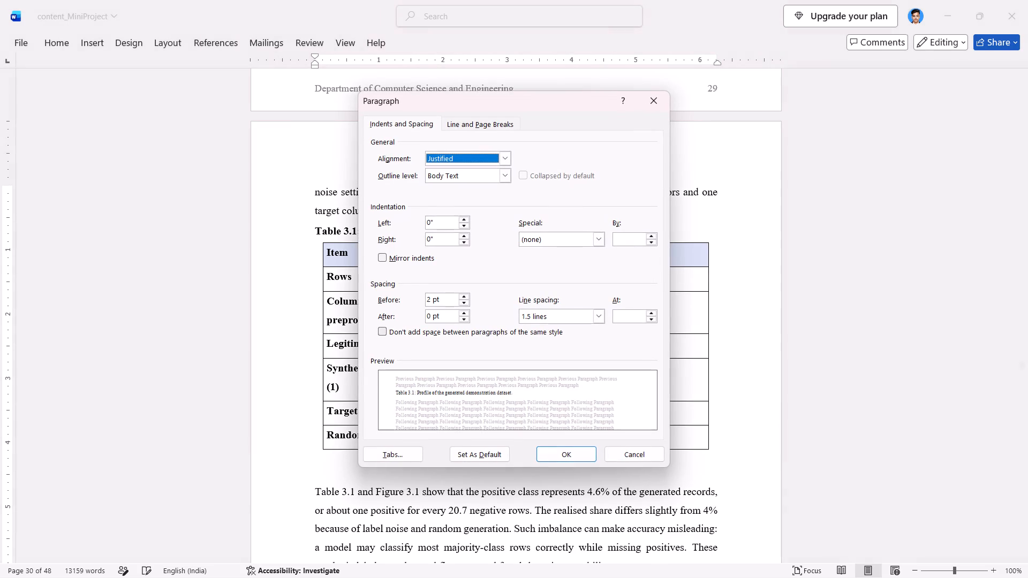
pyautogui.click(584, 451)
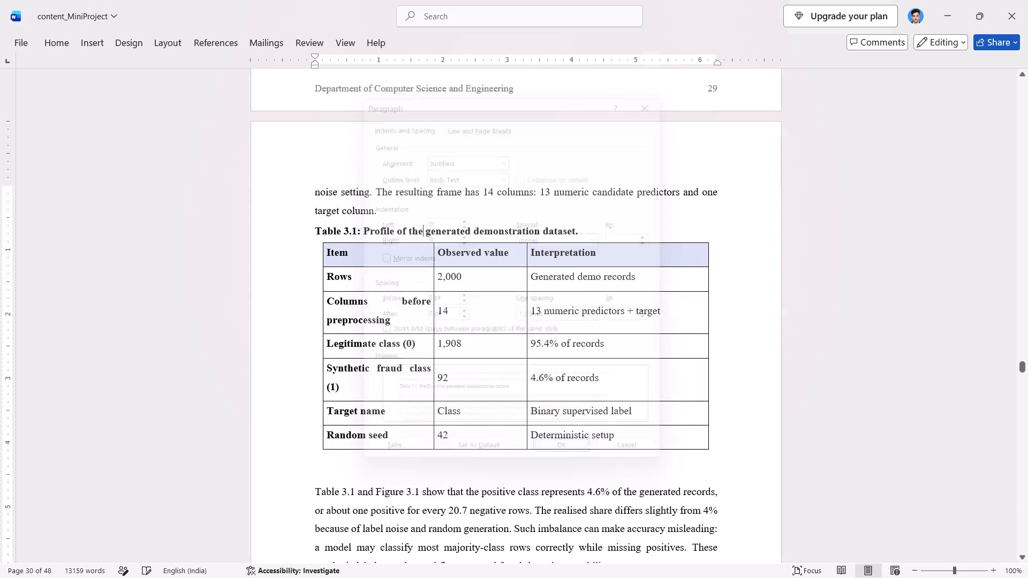
# Set the paragraph spacing before and after the Table 3.1 caption to Auto.
pyautogui.rightClick(458, 238)
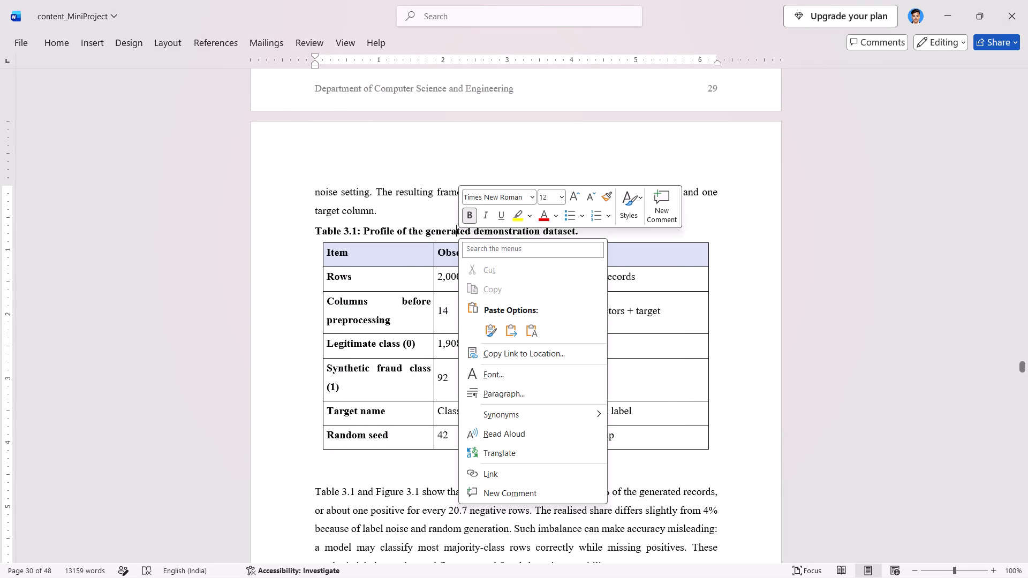
pyautogui.click(513, 401)
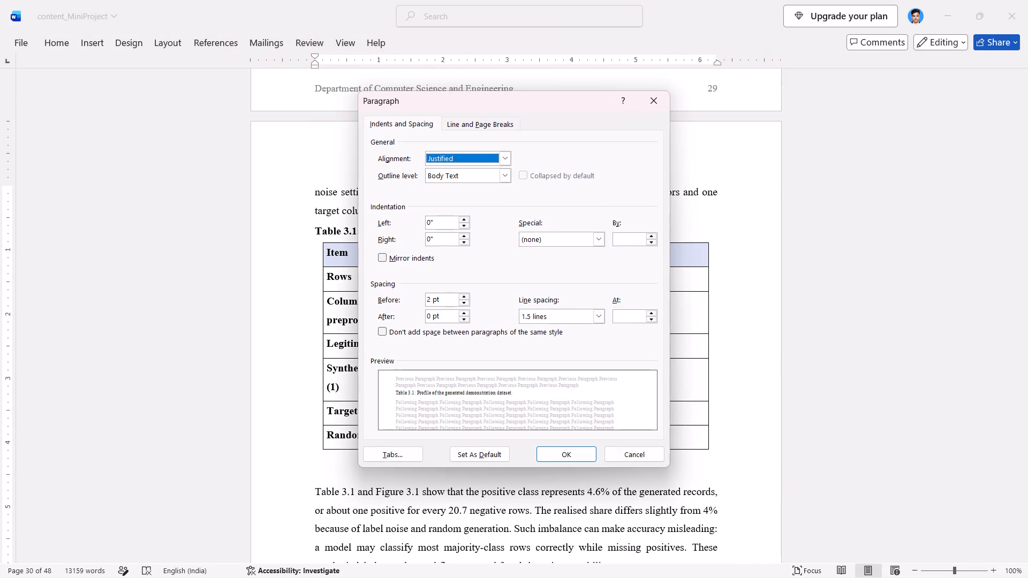
pyautogui.click(431, 302)
pyautogui.press('BackSpace')
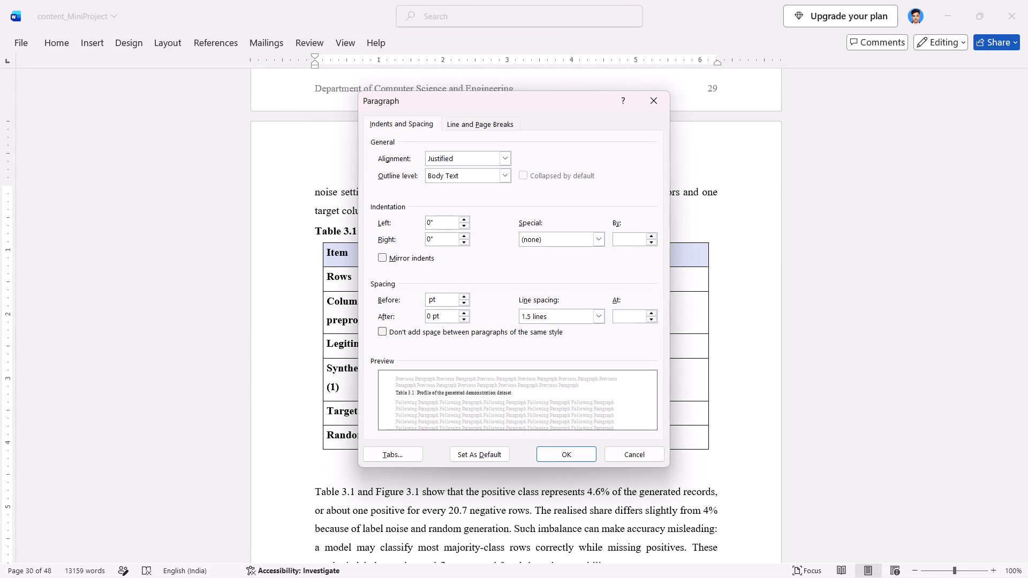
pyautogui.press('0')
pyautogui.press('Down')
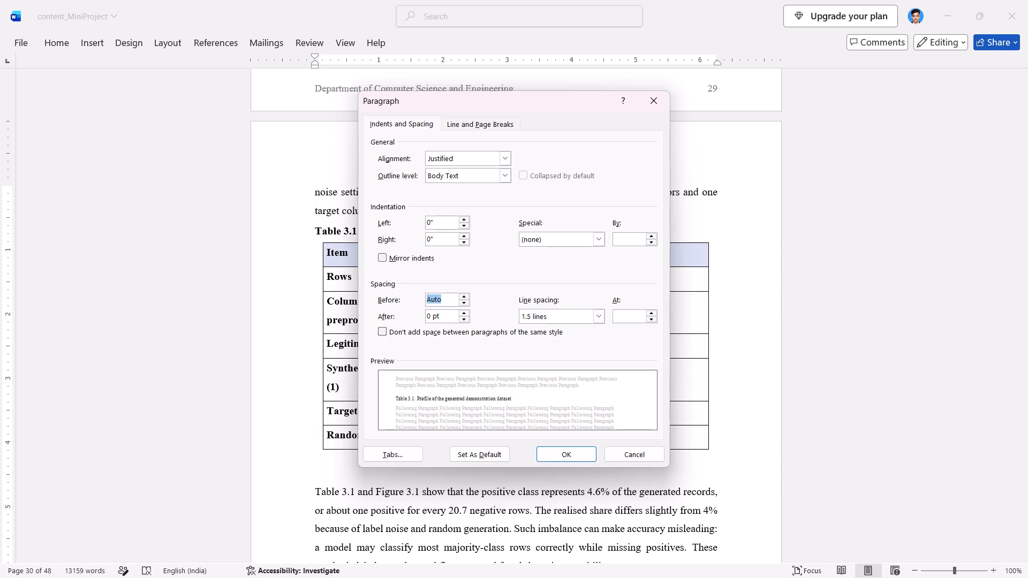
pyautogui.click(446, 319)
pyautogui.press('Down')
pyautogui.press('Return')
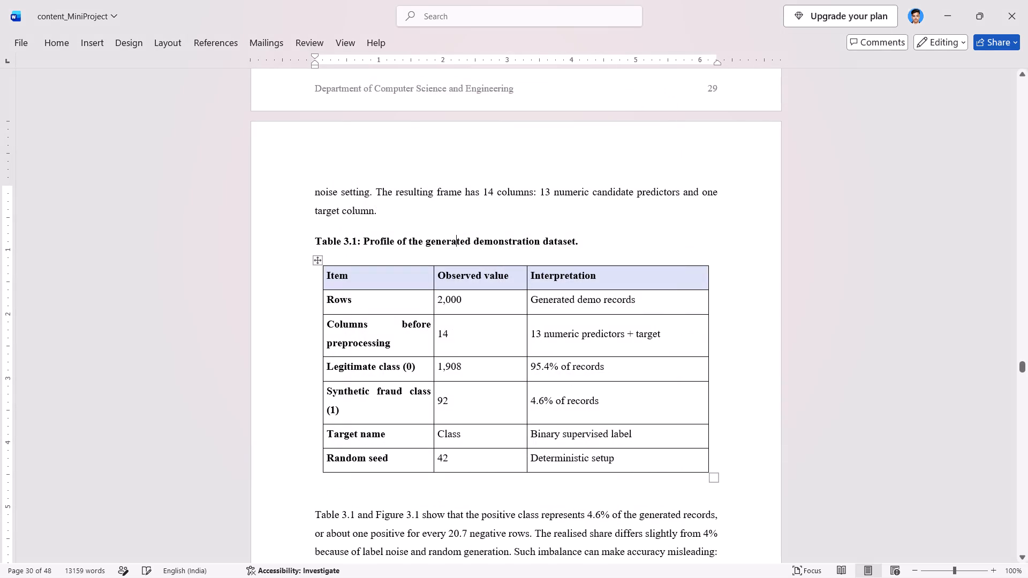
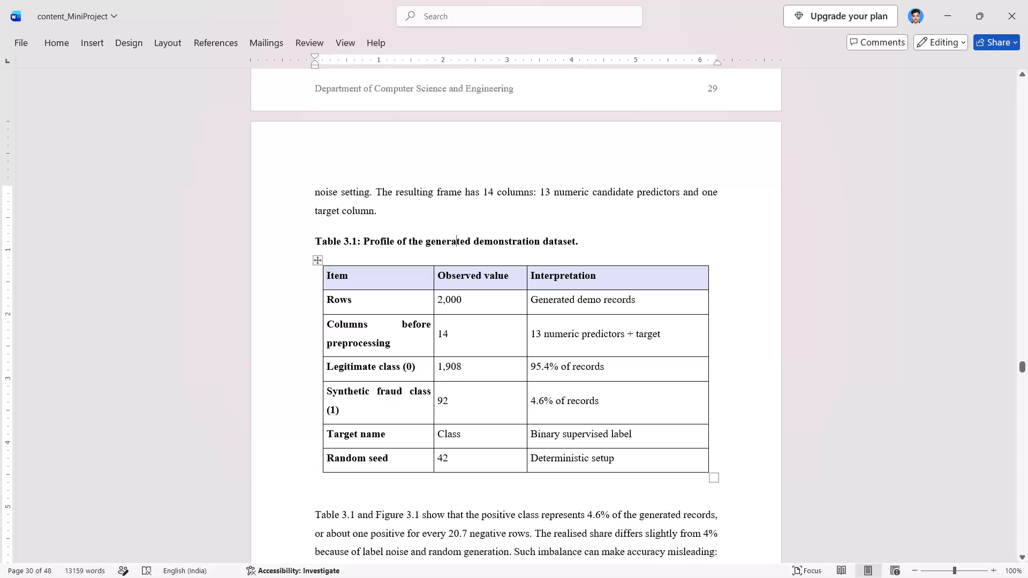
# Make the Figure 3.1 caption in section 3.3 bold.
pyautogui.scroll(-6, 532, 320)
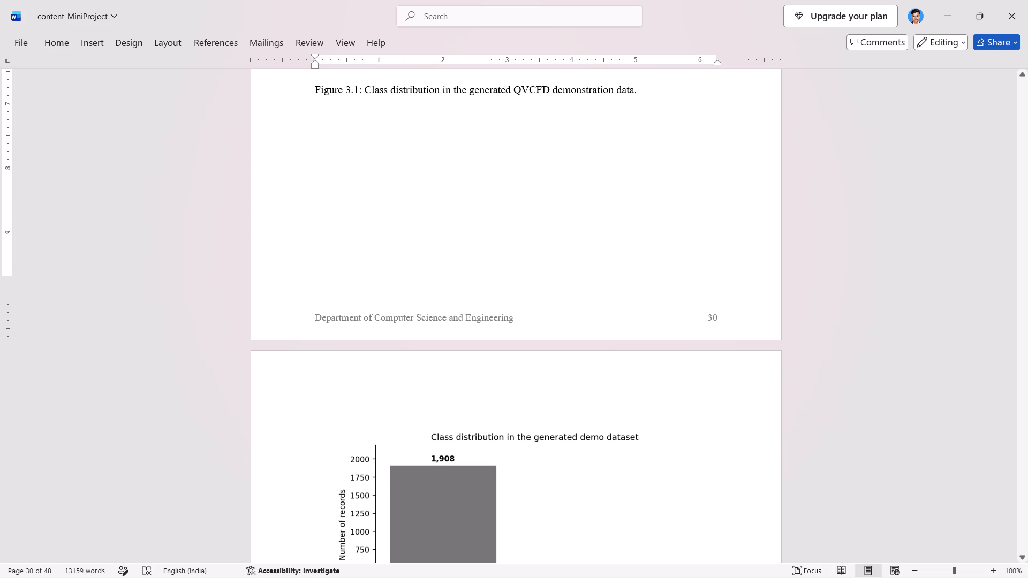
pyautogui.scroll(2, 532, 310)
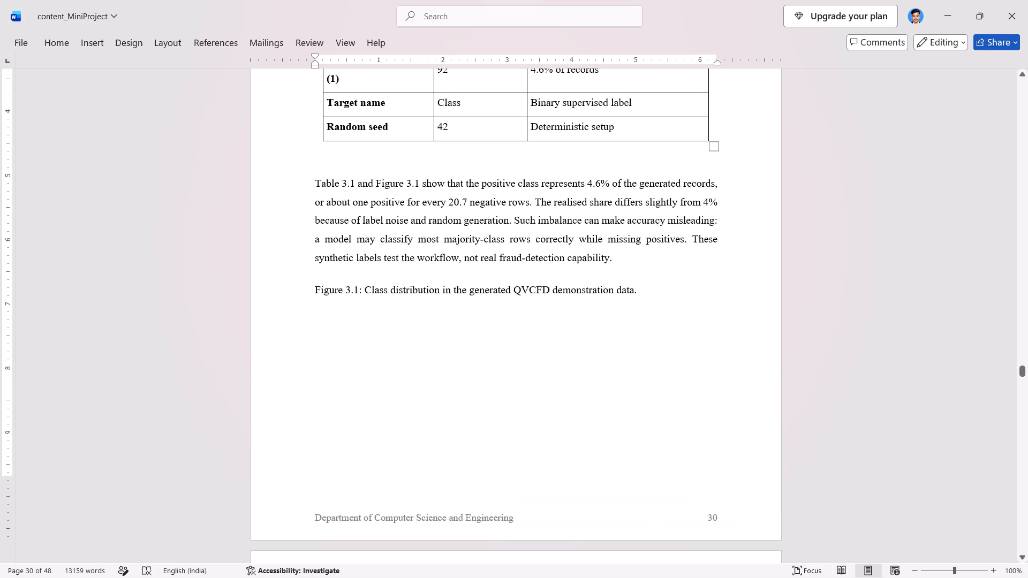
pyautogui.click(405, 280)
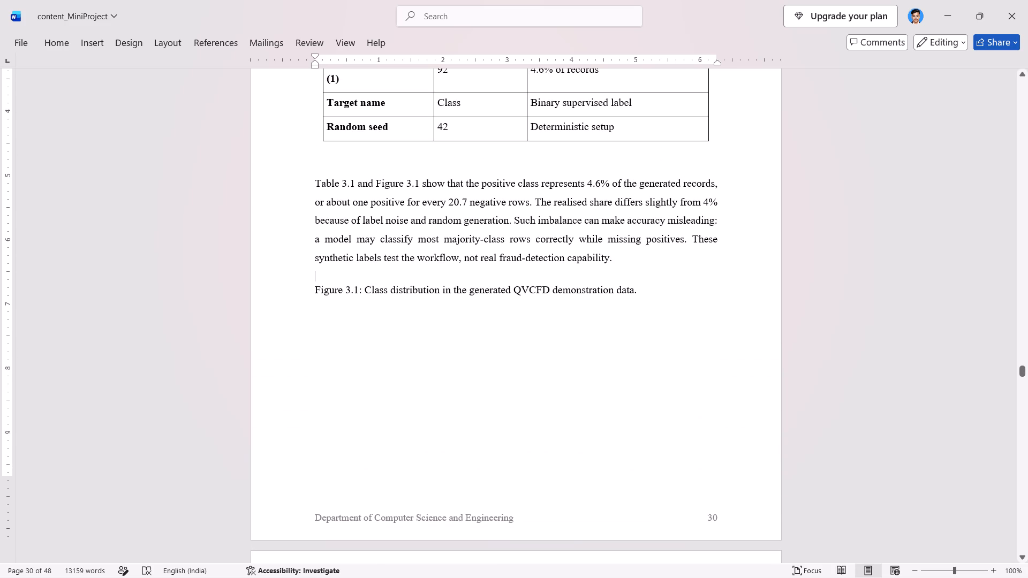
pyautogui.click(406, 281)
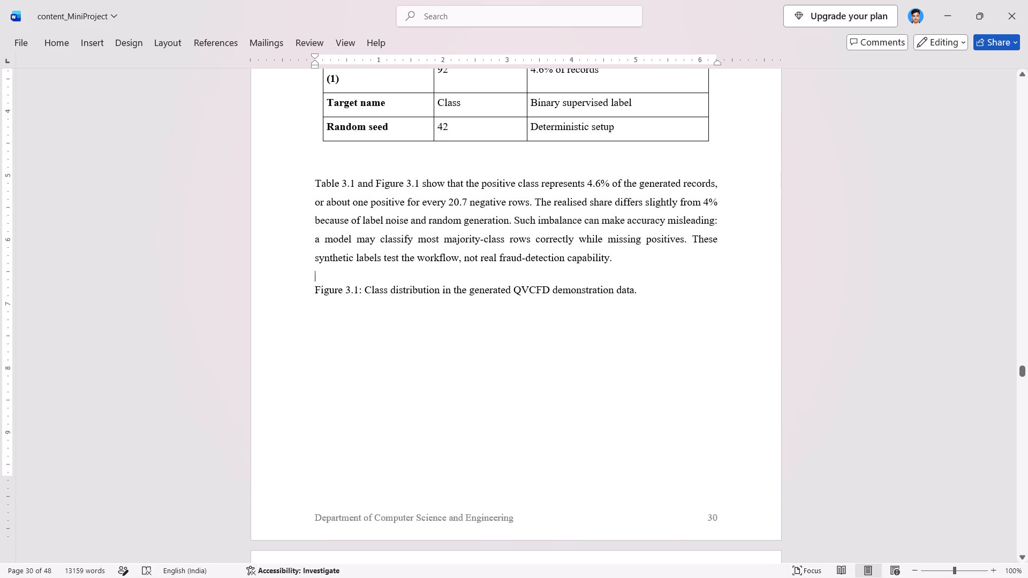
pyautogui.tripleClick(407, 290)
pyautogui.hotkey('ctrl', 'b')
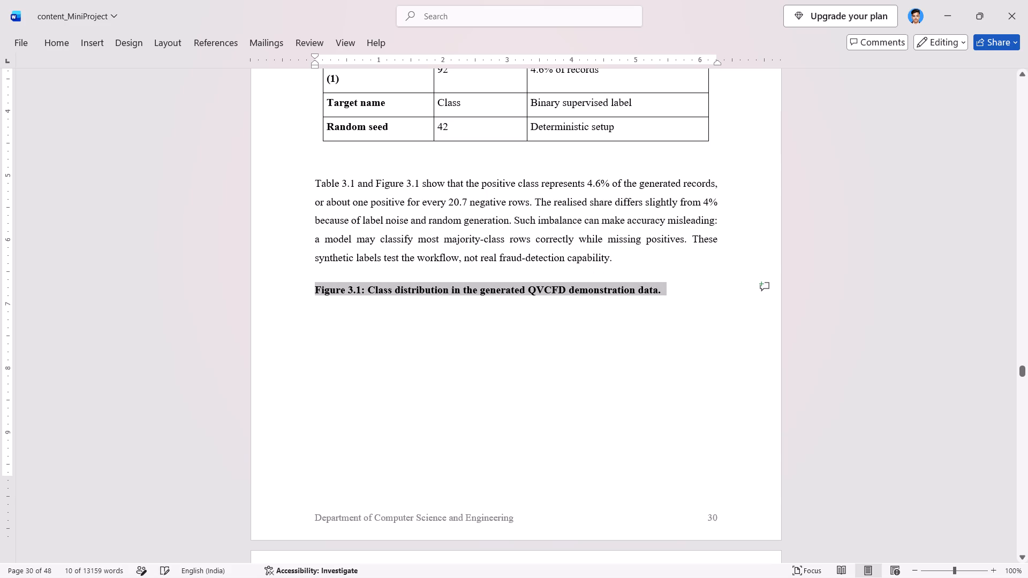
pyautogui.doubleClick(407, 290)
# Move the class distribution chart from page 31 into the blank space on page 30, below the Table 3.1 discussion paragraph.
pyautogui.scroll(-3, 407, 290)
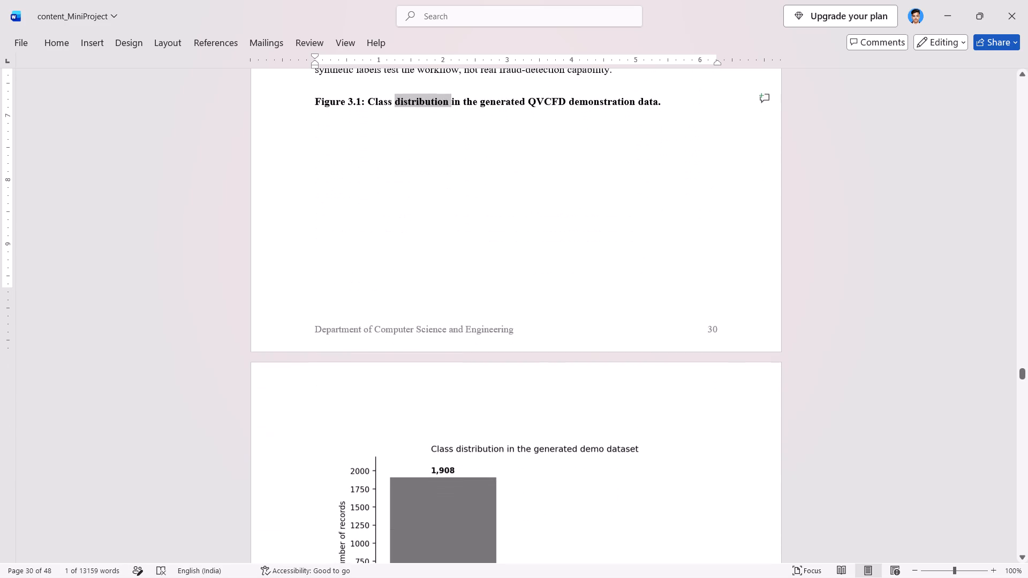
pyautogui.click(373, 287)
pyautogui.scroll(-4, 373, 287)
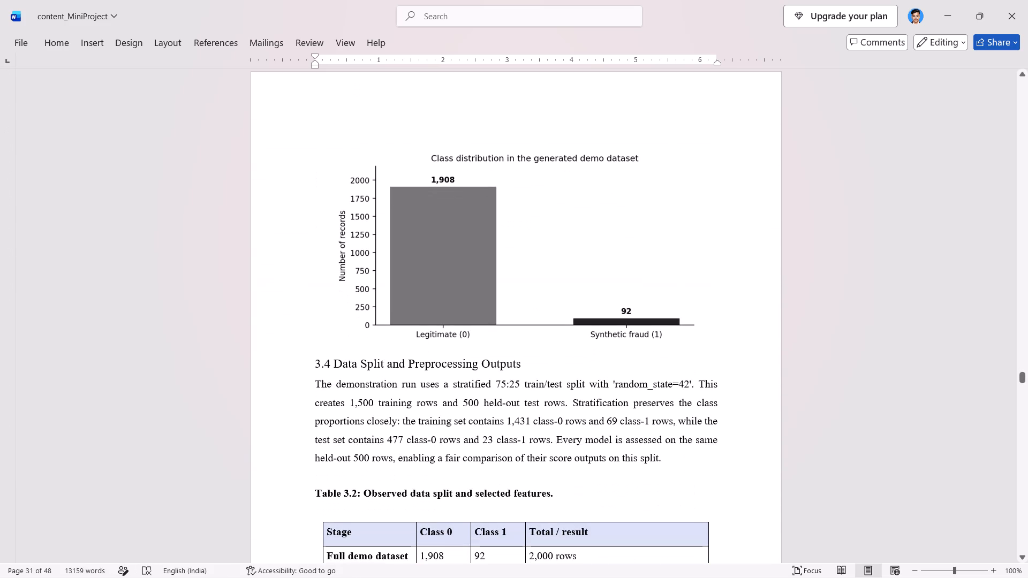
pyautogui.scroll(1, 373, 287)
pyautogui.click(390, 325)
pyautogui.moveTo(390, 325); pyautogui.dragTo(385, 192)
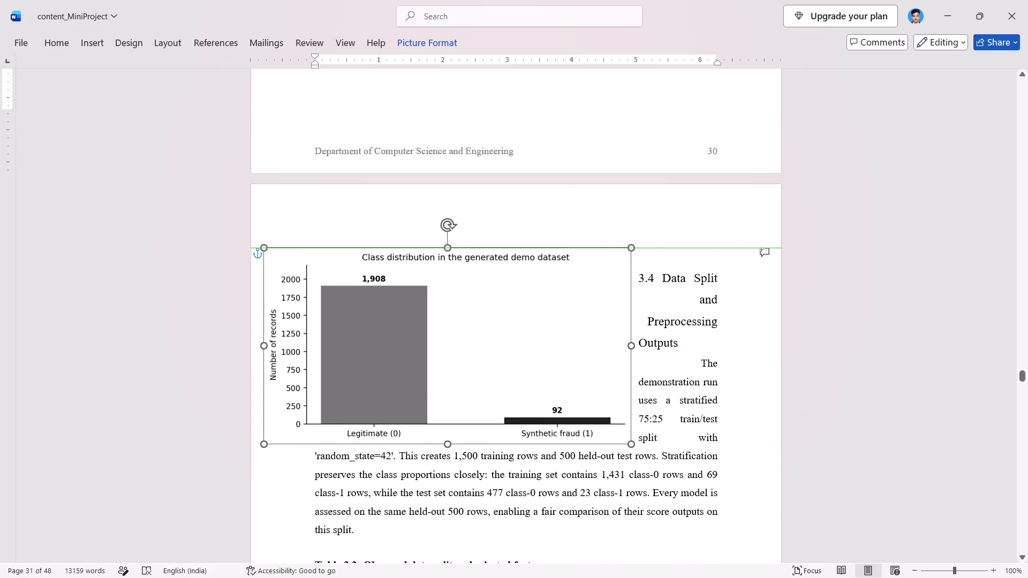
pyautogui.moveTo(385, 192); pyautogui.dragTo(405, 158)
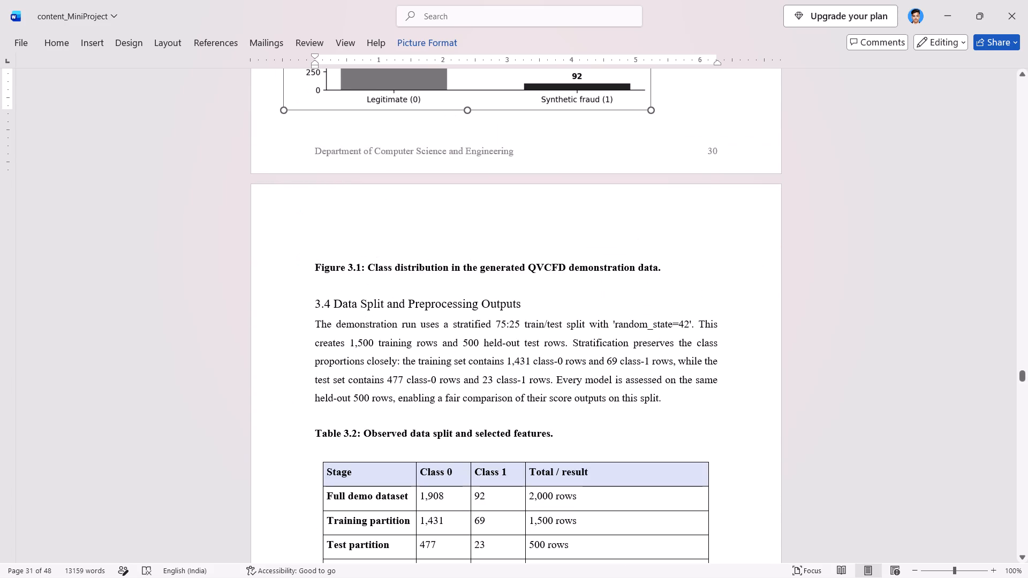
pyautogui.moveTo(405, 158); pyautogui.dragTo(408, 170)
pyautogui.scroll(1, 408, 170)
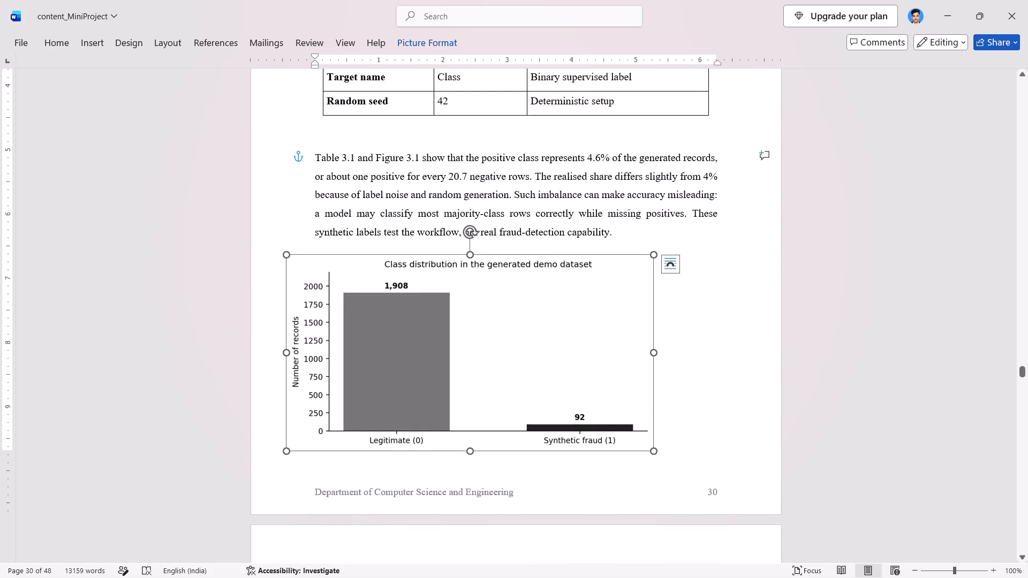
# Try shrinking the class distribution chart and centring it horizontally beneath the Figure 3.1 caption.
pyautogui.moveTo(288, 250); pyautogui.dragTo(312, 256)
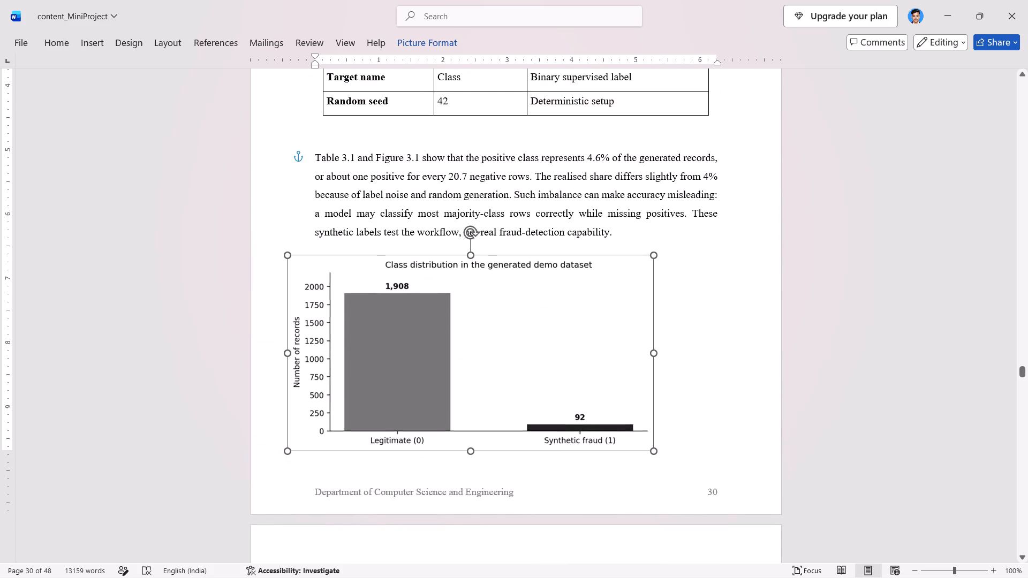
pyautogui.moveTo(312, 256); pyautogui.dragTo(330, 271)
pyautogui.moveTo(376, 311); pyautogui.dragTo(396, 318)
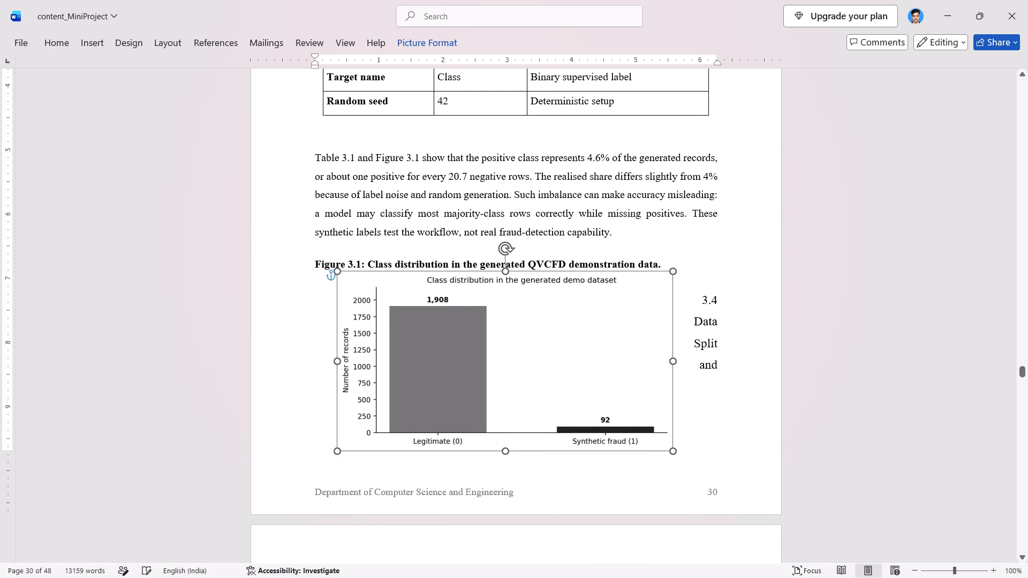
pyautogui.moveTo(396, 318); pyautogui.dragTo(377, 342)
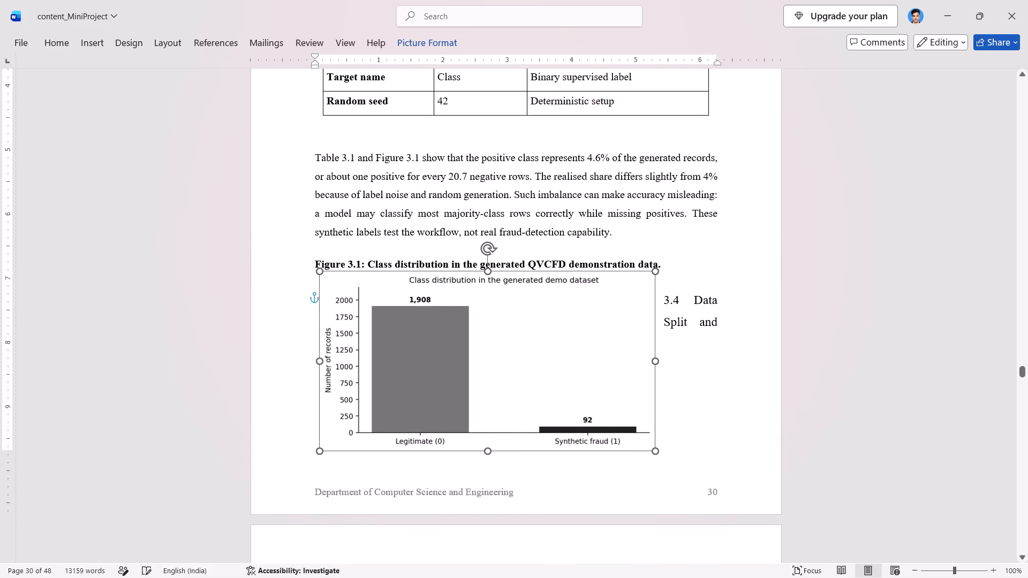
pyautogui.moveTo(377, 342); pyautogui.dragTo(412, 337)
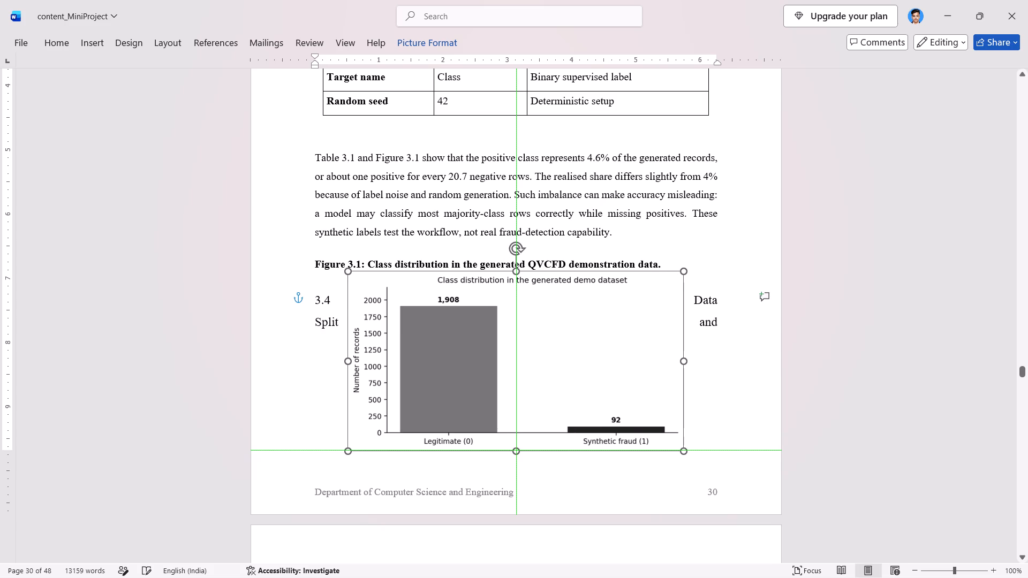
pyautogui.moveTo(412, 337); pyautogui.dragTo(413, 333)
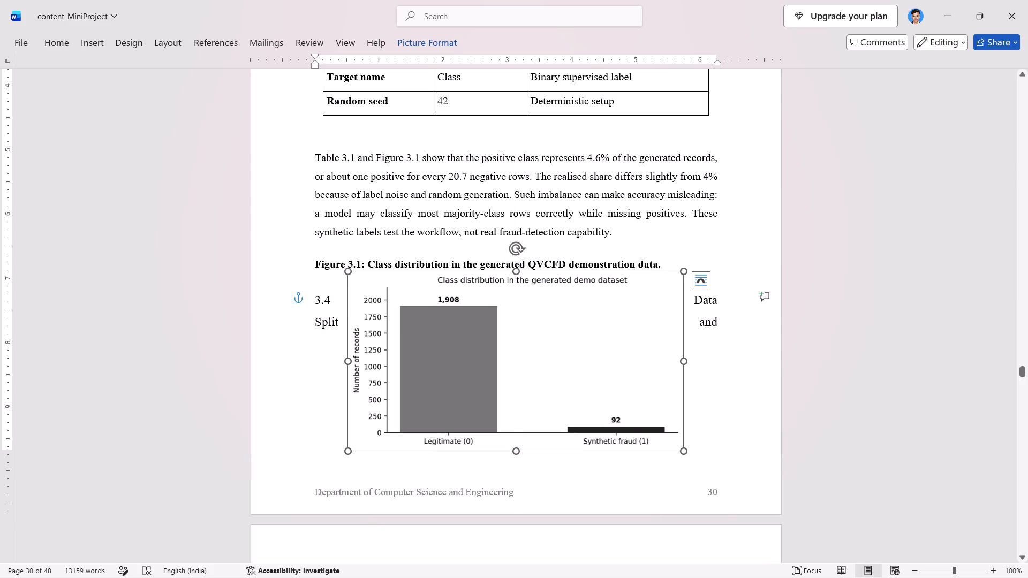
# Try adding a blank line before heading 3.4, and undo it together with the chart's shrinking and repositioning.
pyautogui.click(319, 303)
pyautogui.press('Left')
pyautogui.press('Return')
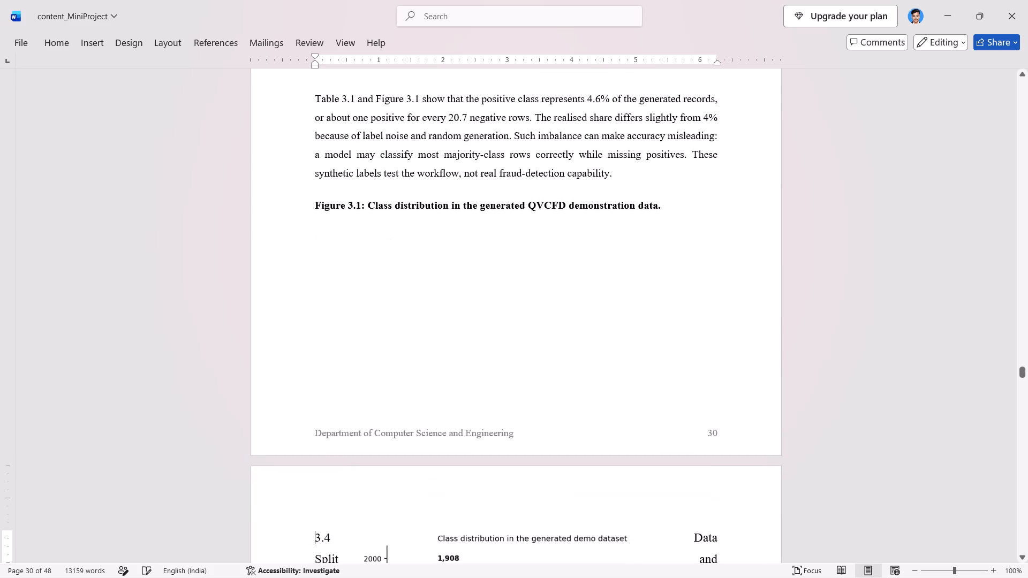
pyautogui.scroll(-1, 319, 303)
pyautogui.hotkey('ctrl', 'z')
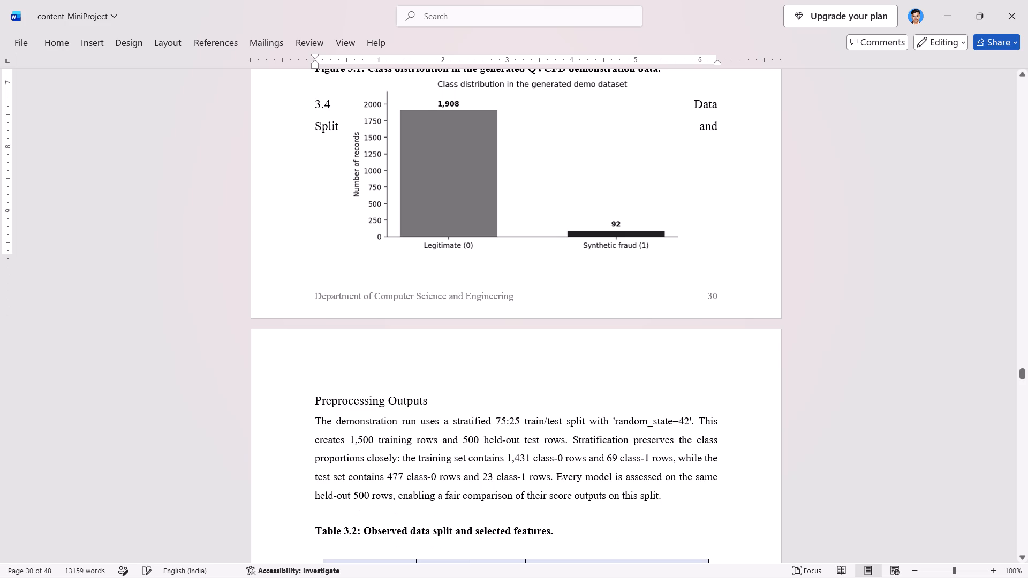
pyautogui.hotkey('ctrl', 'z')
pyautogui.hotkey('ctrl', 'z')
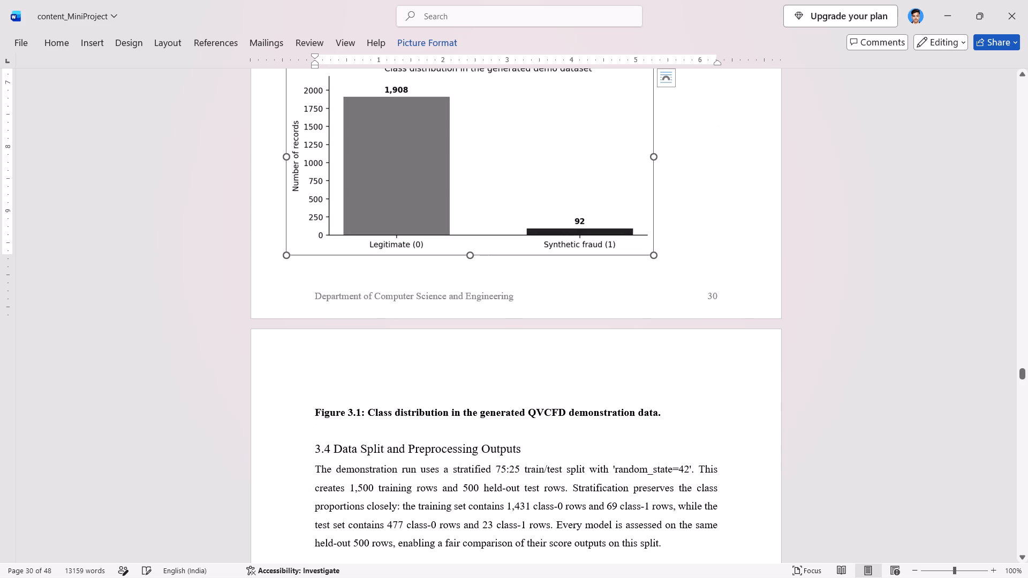
# Resize and reposition the class distribution chart so it sits within the text margins at the bottom of page 30.
pyautogui.scroll(1, 319, 303)
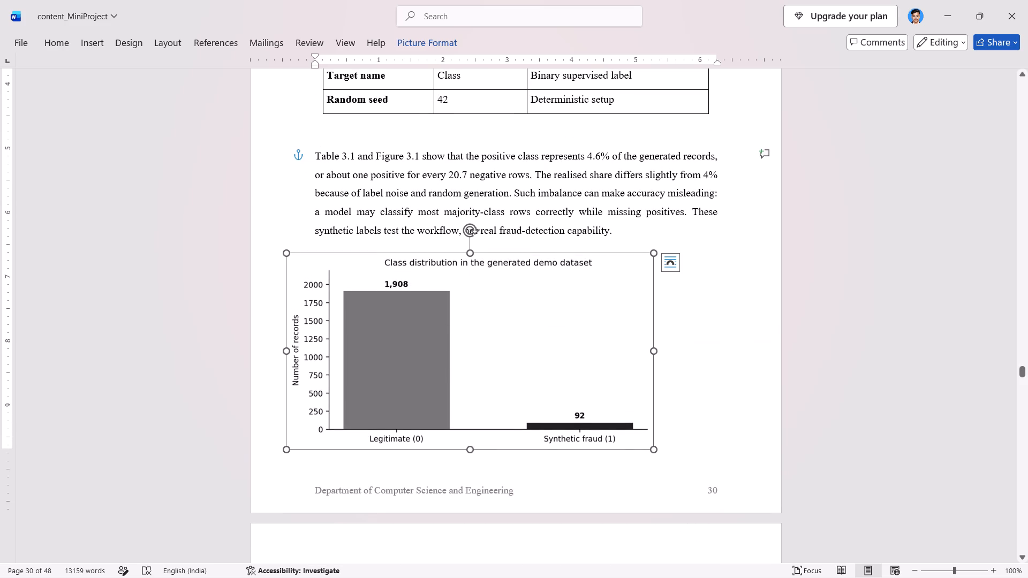
pyautogui.moveTo(288, 253); pyautogui.dragTo(348, 297)
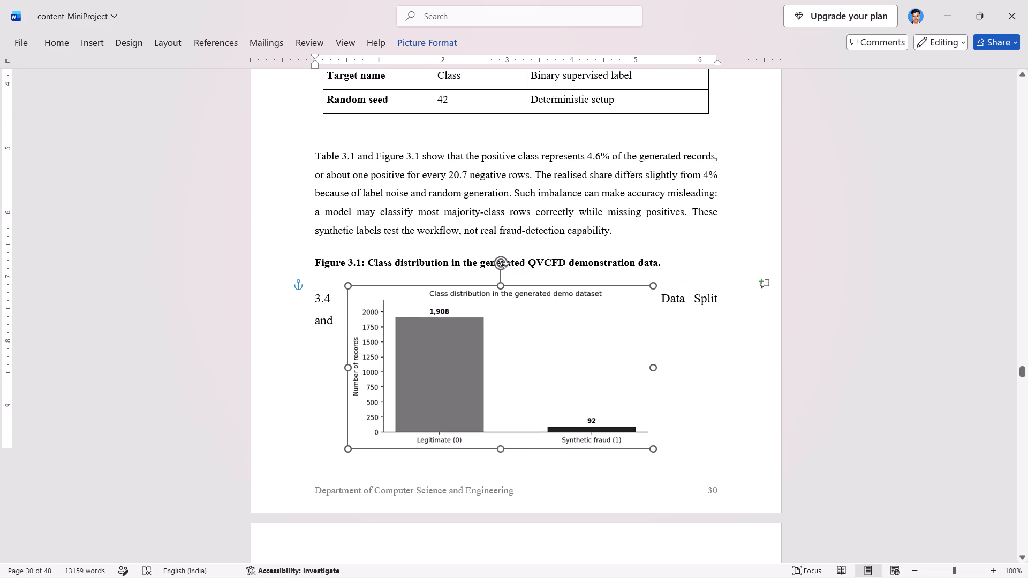
pyautogui.moveTo(348, 297); pyautogui.dragTo(313, 300)
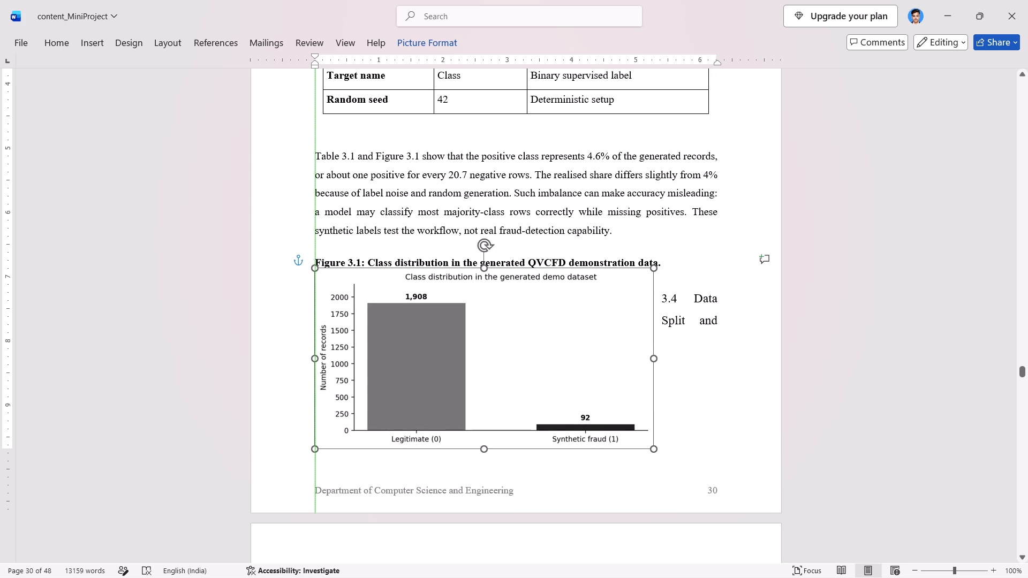
pyautogui.moveTo(313, 300); pyautogui.dragTo(313, 299)
pyautogui.moveTo(392, 337); pyautogui.dragTo(412, 338)
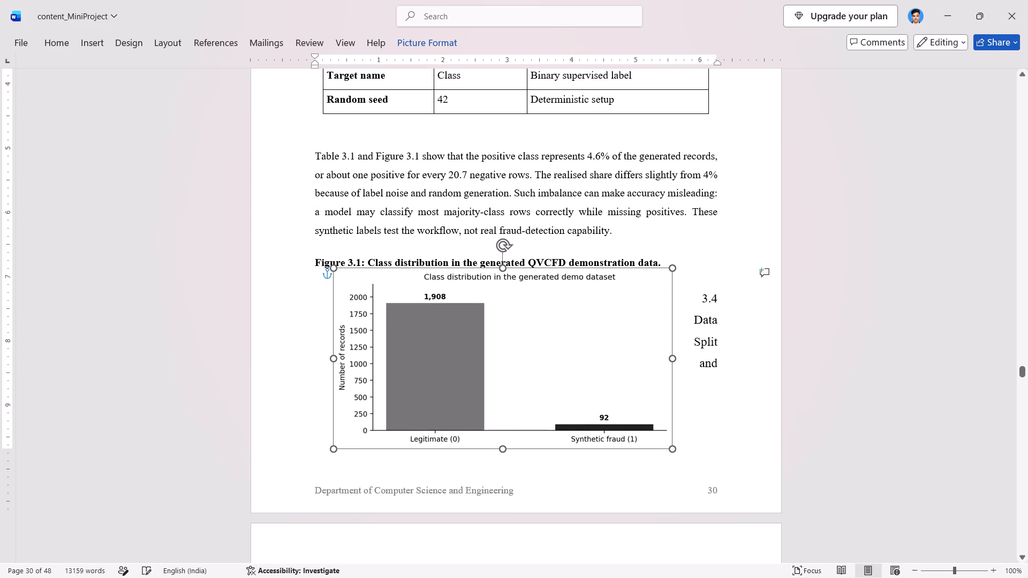
pyautogui.moveTo(412, 338); pyautogui.dragTo(409, 349)
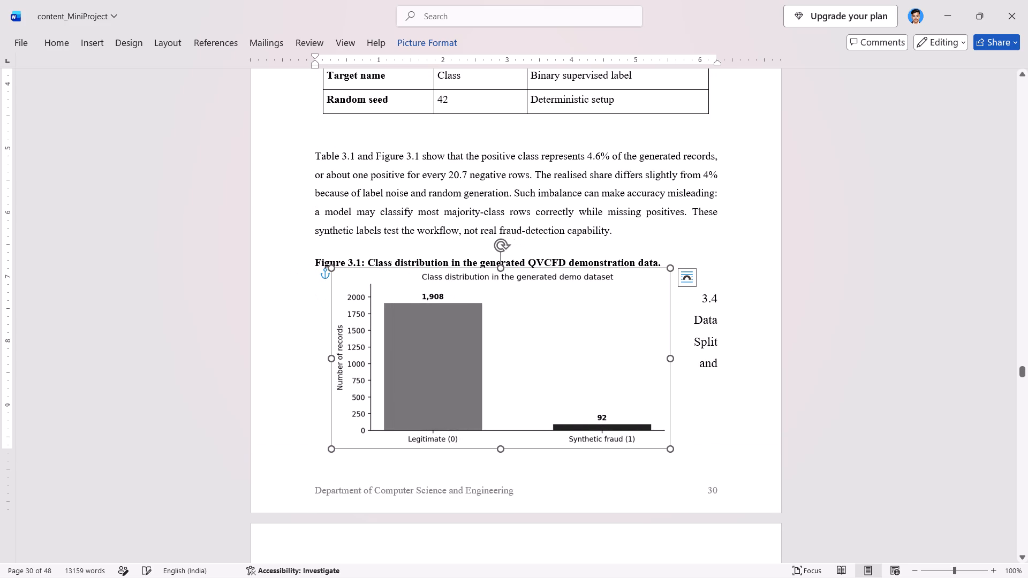
pyautogui.moveTo(671, 448); pyautogui.dragTo(687, 450)
# Insert two blank lines between the Figure 3.1 caption and the heading "3.4 Data Split and Preprocessing Outputs".
pyautogui.scroll(-2, 687, 450)
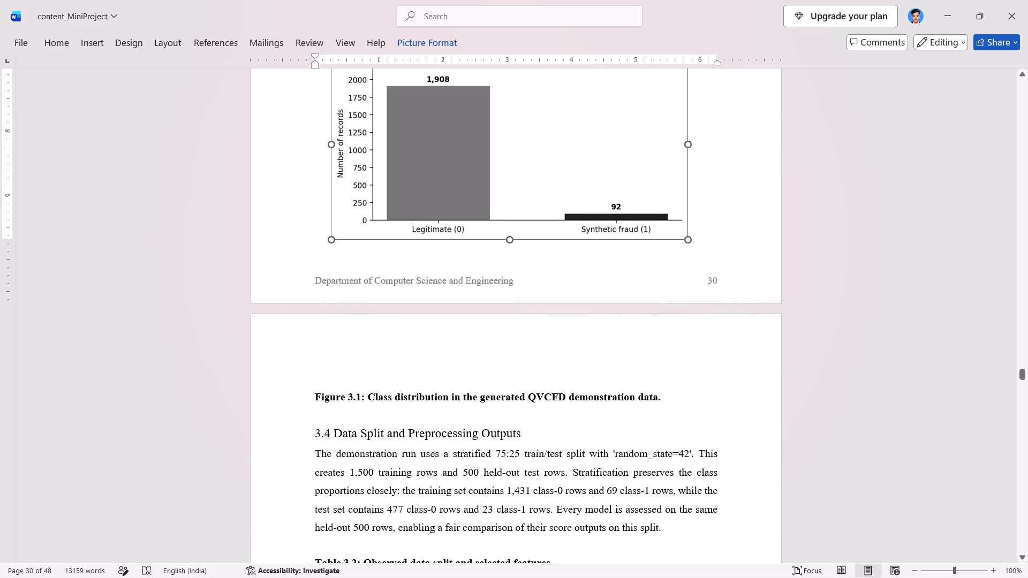
pyautogui.click(314, 439)
pyautogui.press('Return')
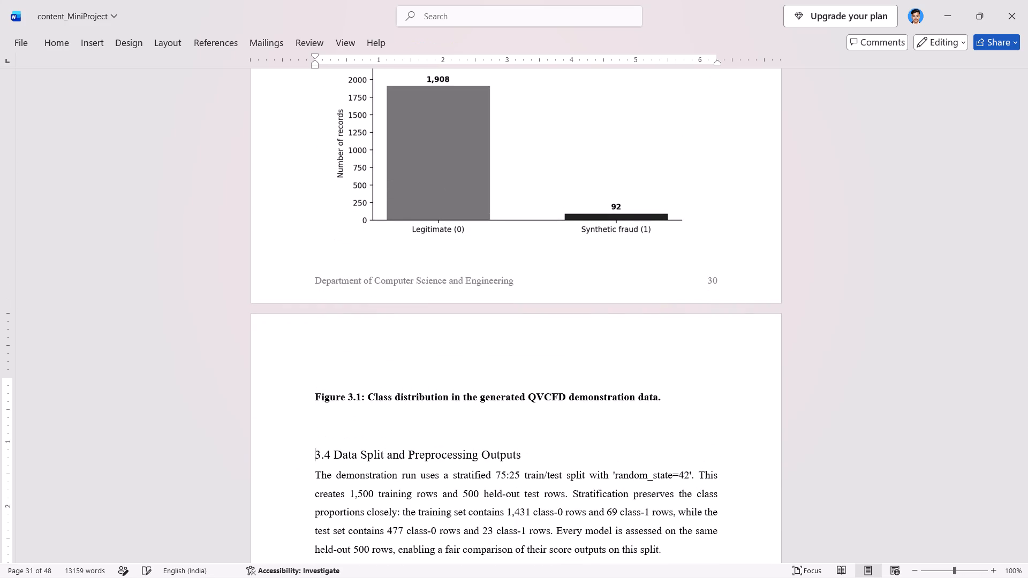
pyautogui.press('Return')
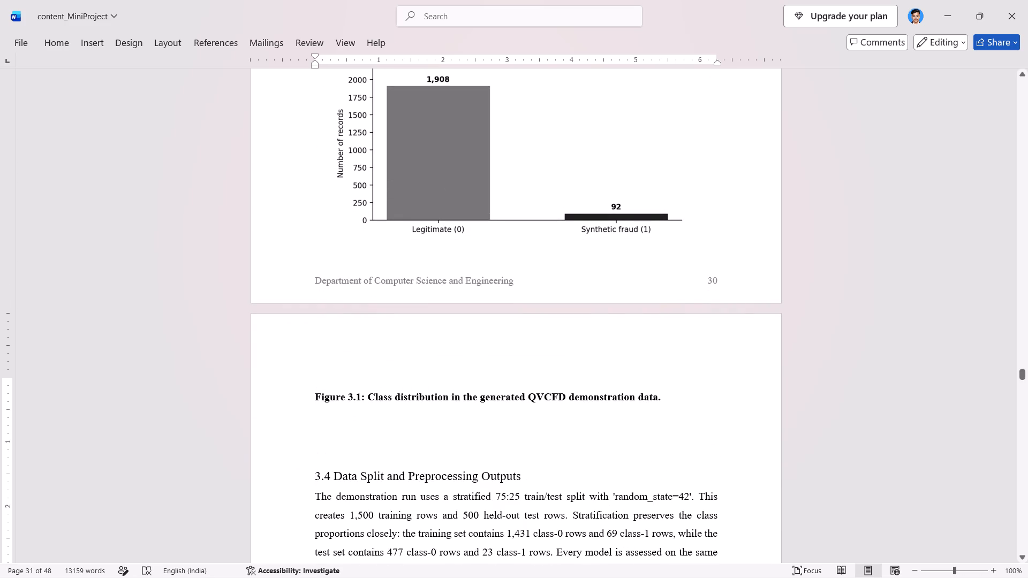
# Shrink the class distribution chart slightly and shift it a little towards the left margin.
pyautogui.click(453, 187)
pyautogui.scroll(1, 453, 187)
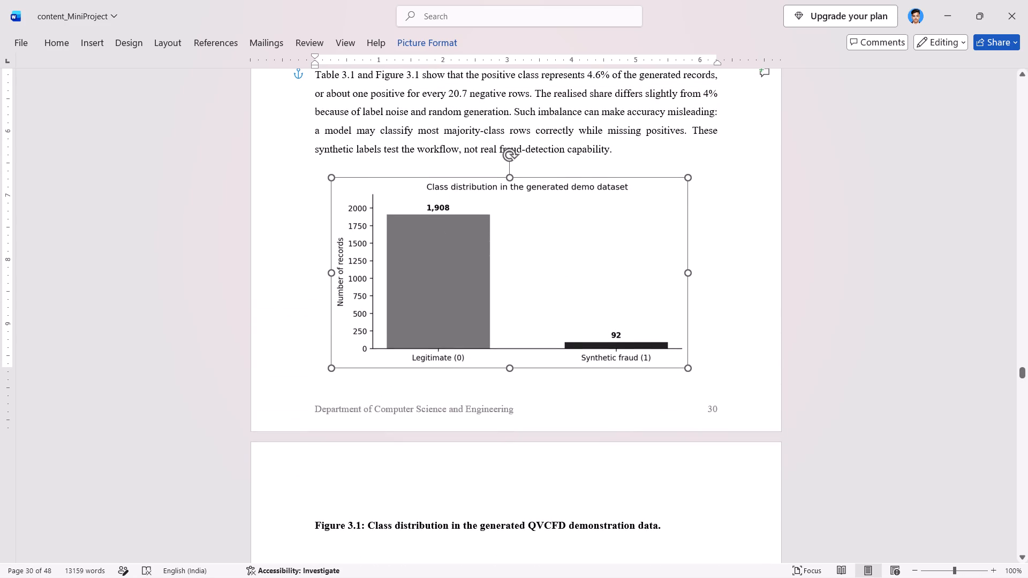
pyautogui.moveTo(330, 177); pyautogui.dragTo(341, 182)
pyautogui.moveTo(435, 221); pyautogui.dragTo(423, 241)
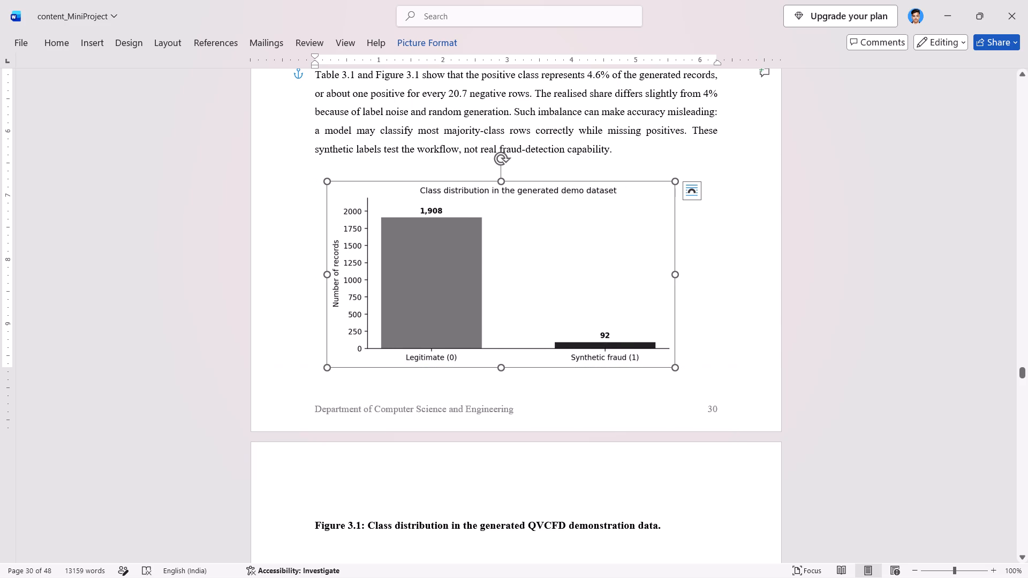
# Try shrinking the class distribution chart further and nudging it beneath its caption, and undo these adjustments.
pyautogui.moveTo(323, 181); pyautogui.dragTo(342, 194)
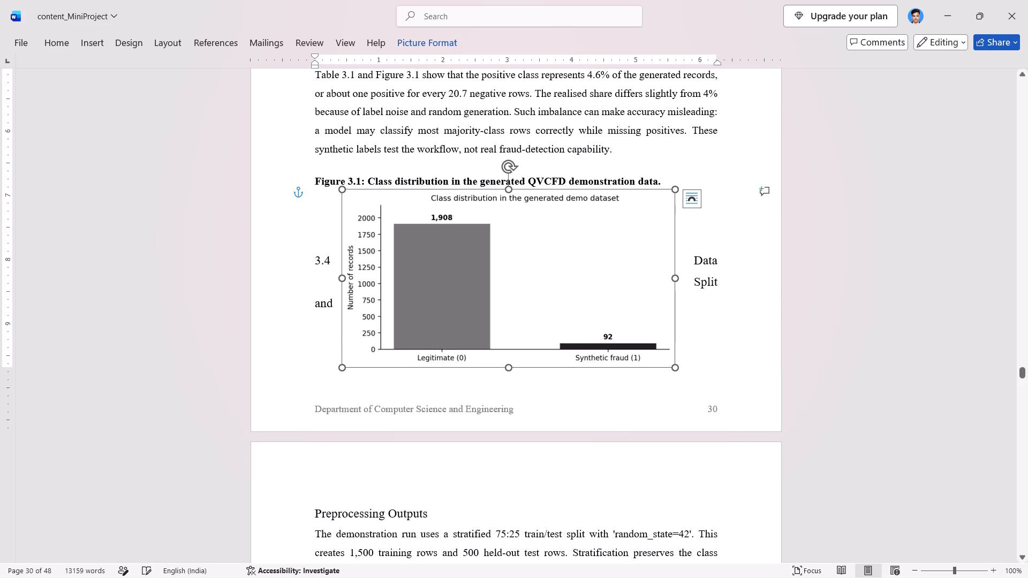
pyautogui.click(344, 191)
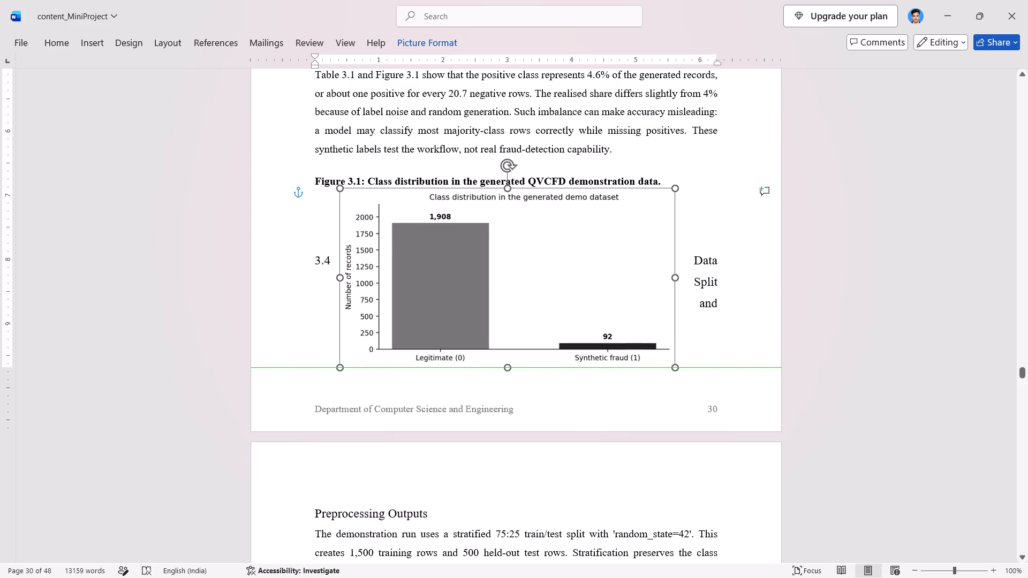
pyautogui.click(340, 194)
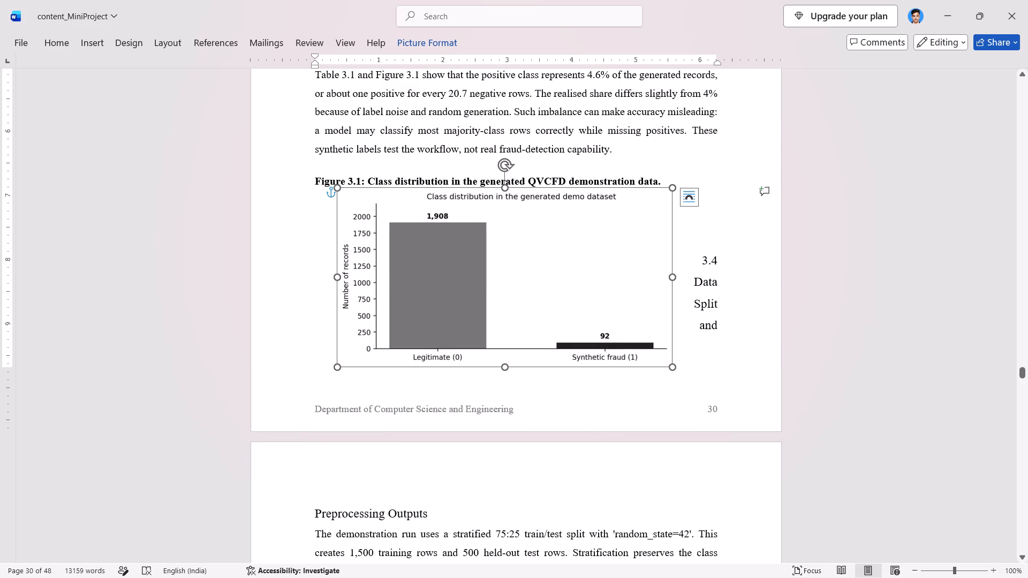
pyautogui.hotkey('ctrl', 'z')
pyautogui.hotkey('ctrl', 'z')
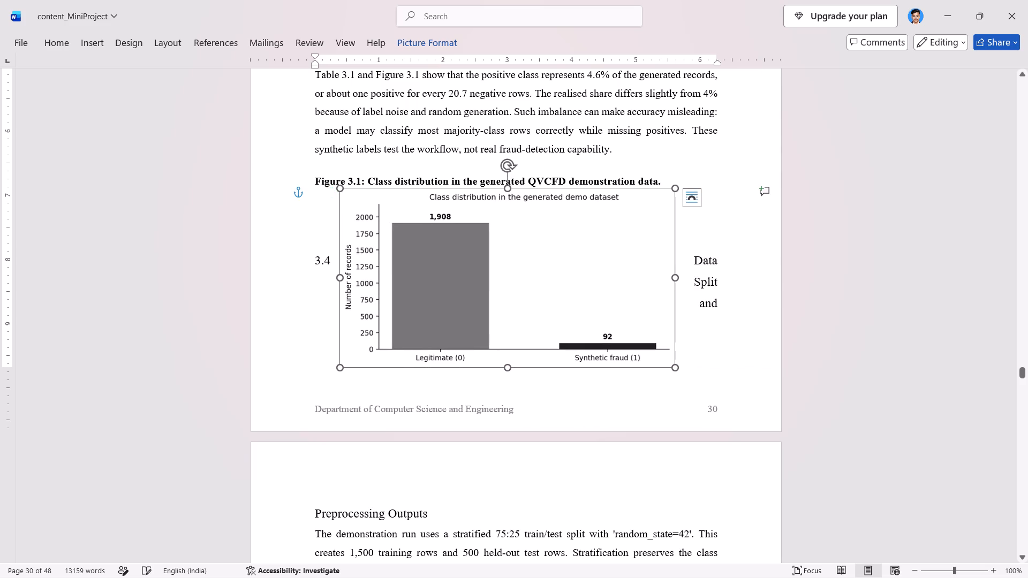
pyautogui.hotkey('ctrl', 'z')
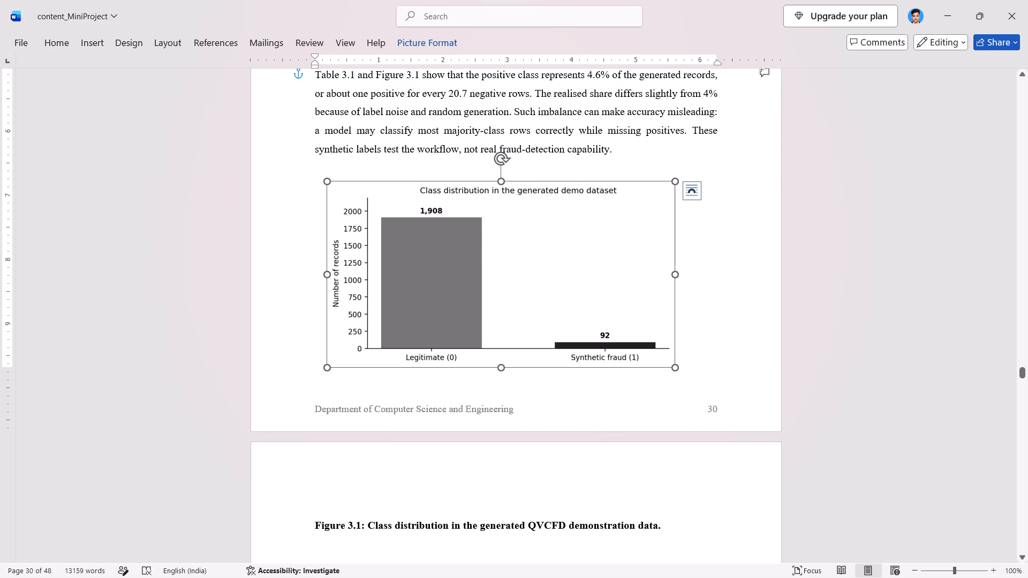
# Copy the Figure 3.1 caption from page 31 onto a new line above the class distribution chart on page 30.
pyautogui.click(406, 534)
pyautogui.doubleClick(406, 534)
pyautogui.tripleClick(390, 528)
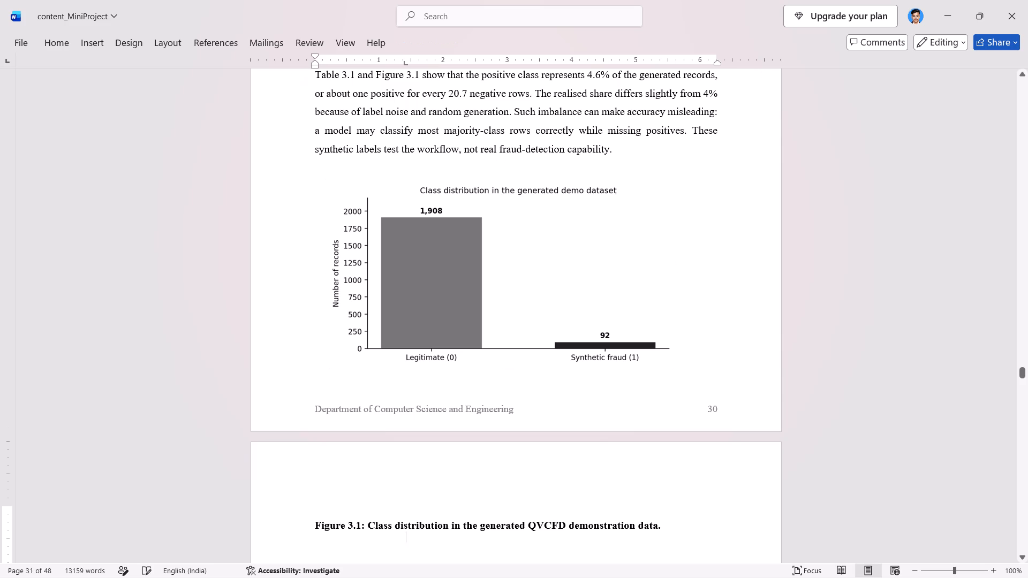
pyautogui.hotkey('ctrl', 'x')
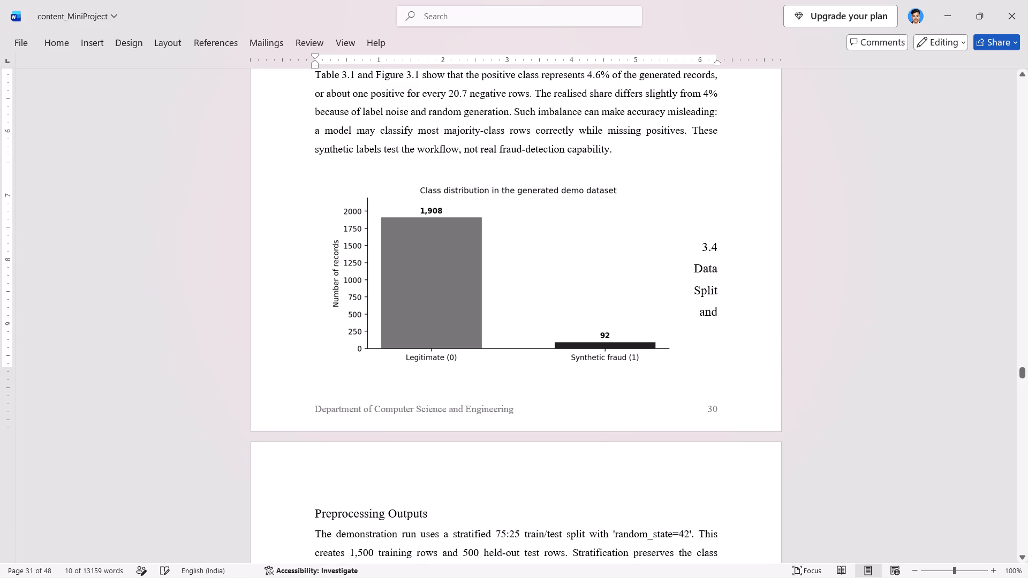
pyautogui.scroll(-1, 398, 525)
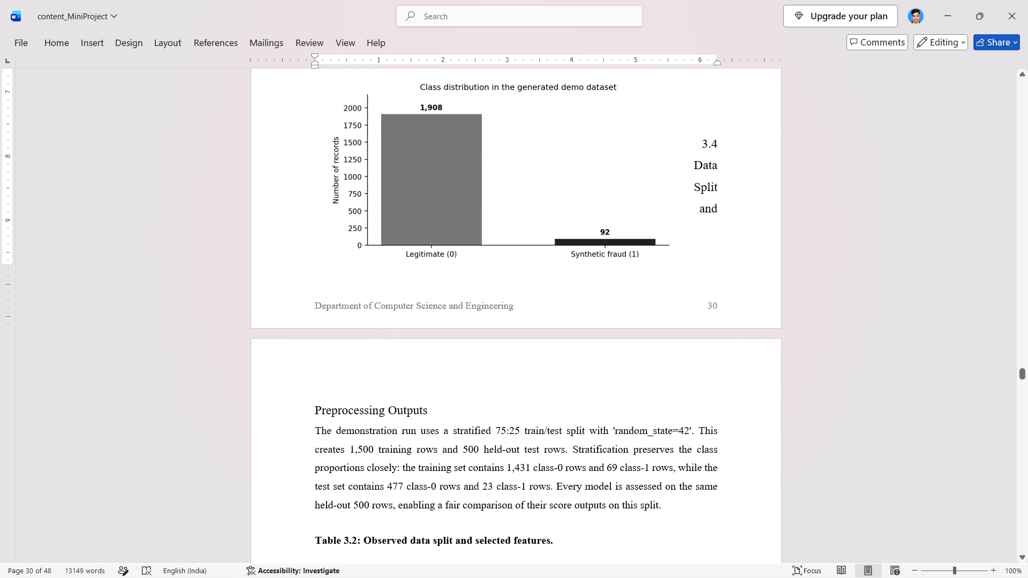
pyautogui.hotkey('ctrl', 'z')
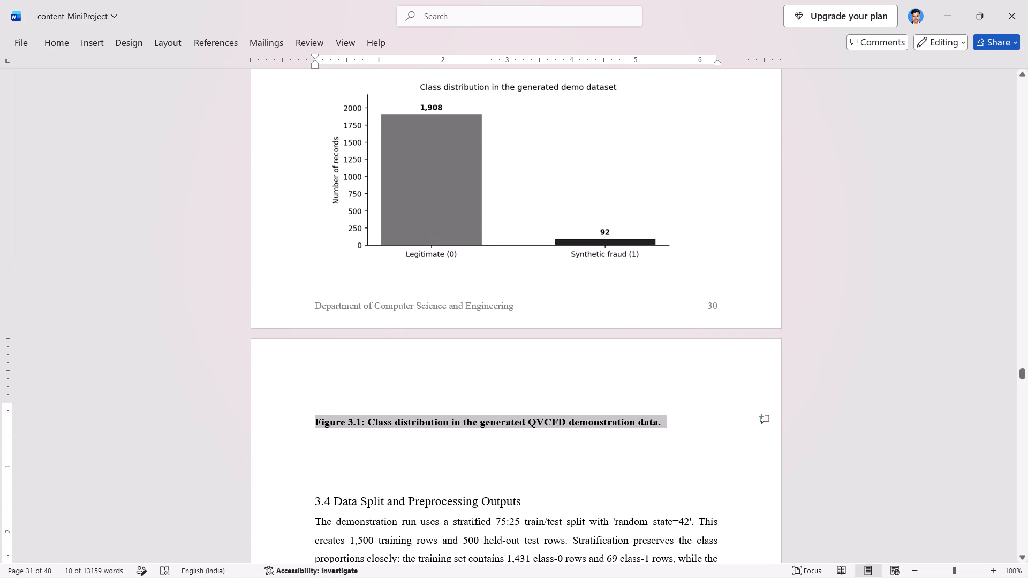
pyautogui.press('Down')
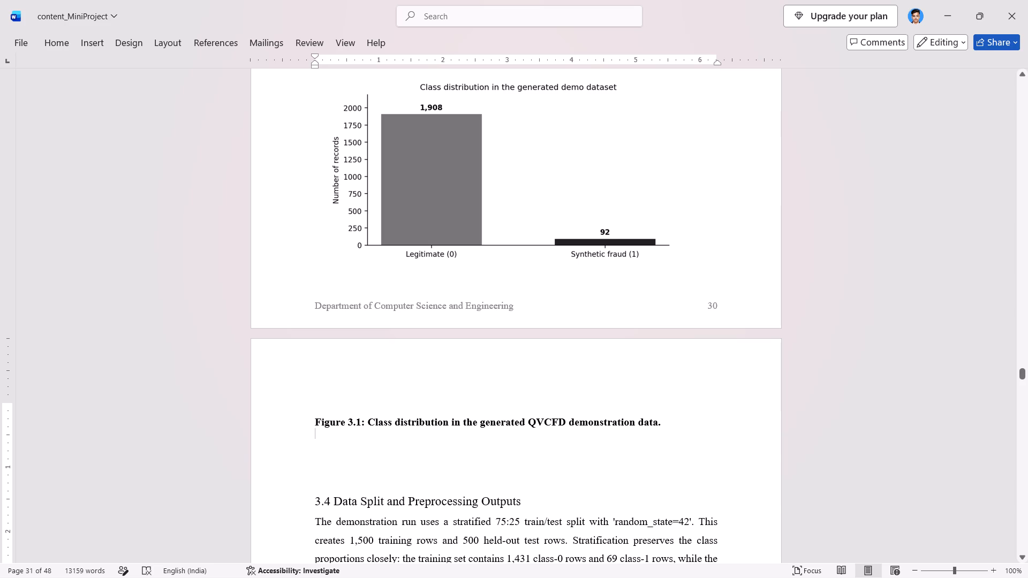
pyautogui.scroll(2, 398, 525)
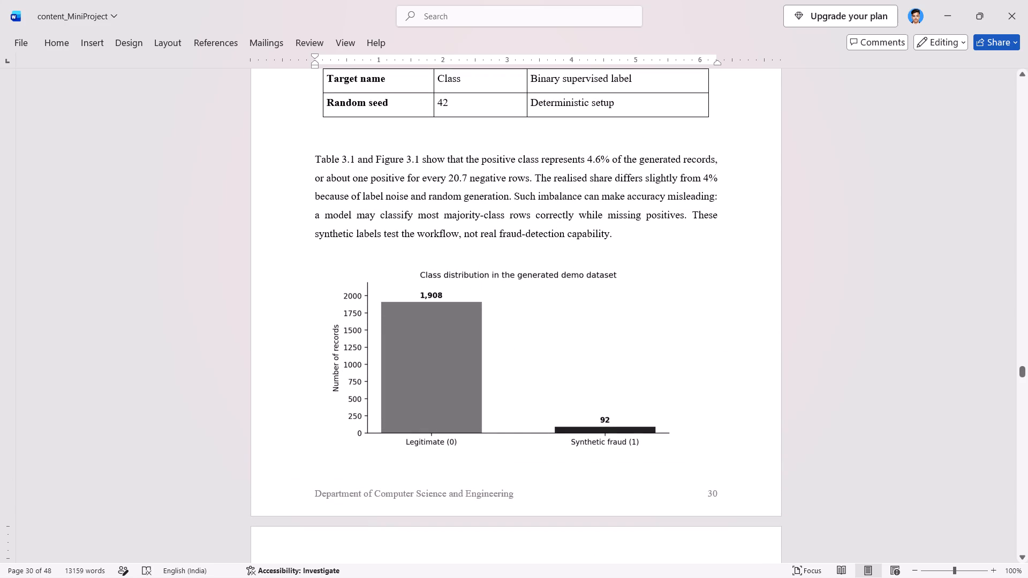
pyautogui.click(623, 238)
pyautogui.press('Return')
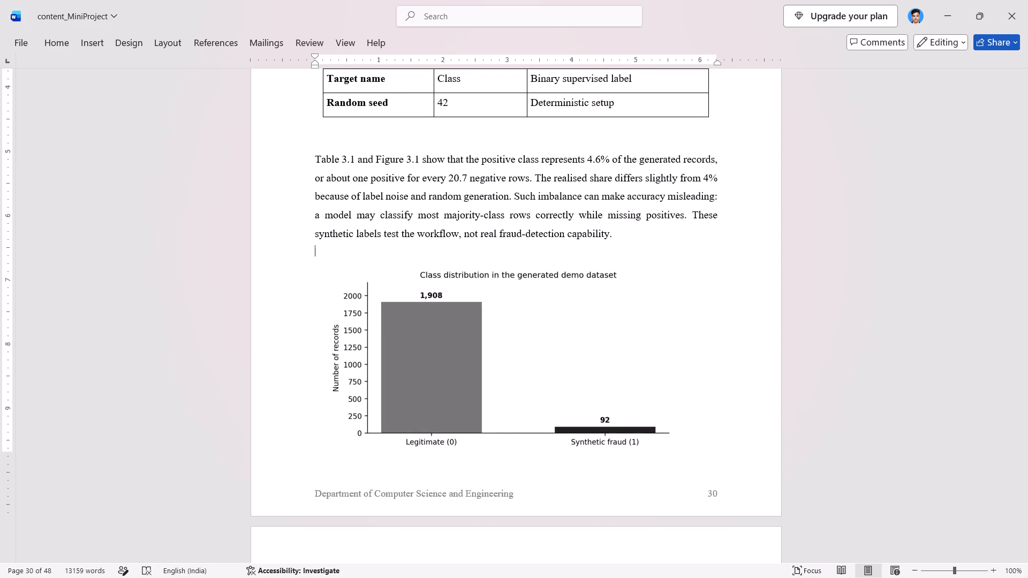
pyautogui.hotkey('ctrl', 'v')
# Delete the blank lines between the original Figure 3.1 caption on page 31 and the heading "3.4 Data Split and Preprocessing Outputs".
pyautogui.scroll(-3, 623, 280)
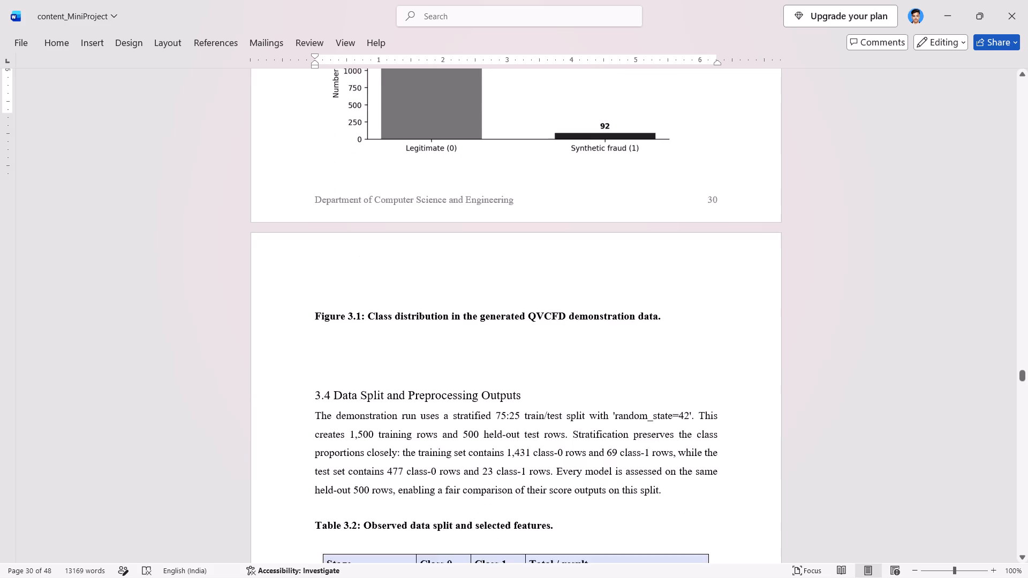
pyautogui.click(373, 278)
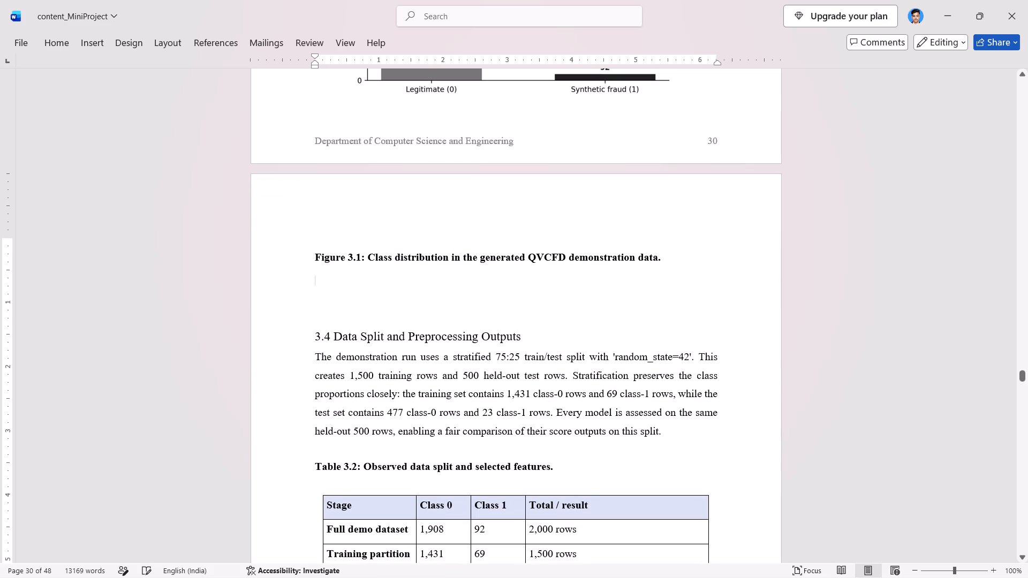
pyautogui.click(344, 310)
pyautogui.press('BackSpace')
pyautogui.press('BackSpace')
pyautogui.press('BackSpace')
pyautogui.press('BackSpace')
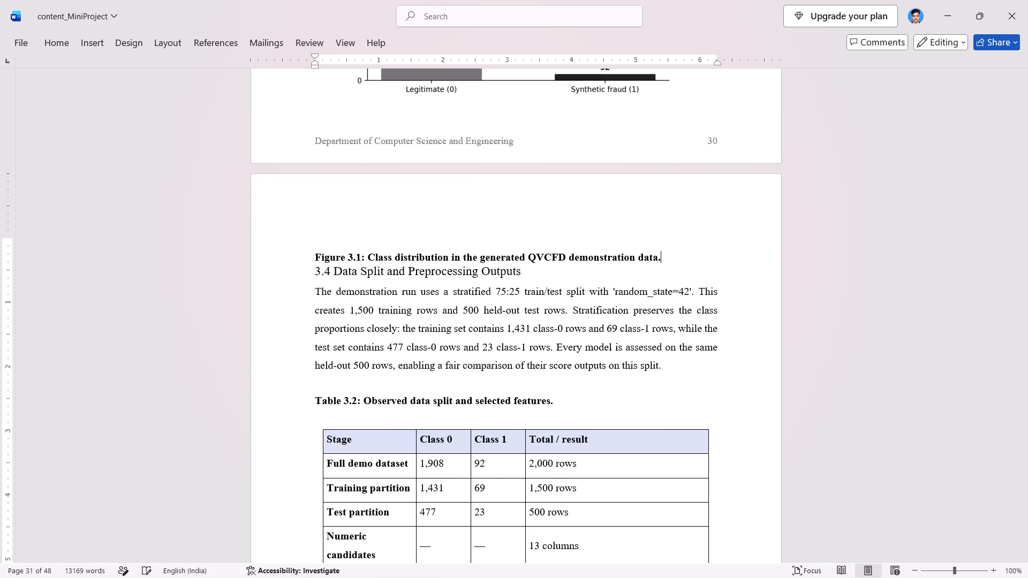
# Delete the duplicate Figure 3.1 caption directly before heading 3.4, keeping the copy above the chart.
pyautogui.press('BackSpace')
pyautogui.press('BackSpace')
pyautogui.press('BackSpace')
pyautogui.press('BackSpace')
pyautogui.press('BackSpace')
pyautogui.press('BackSpace')
pyautogui.press('BackSpace')
pyautogui.press('BackSpace')
pyautogui.press('BackSpace')
pyautogui.press('BackSpace')
pyautogui.press('BackSpace')
pyautogui.press('BackSpace')
pyautogui.press('BackSpace')
pyautogui.press('BackSpace')
pyautogui.press('BackSpace')
pyautogui.press('BackSpace')
pyautogui.press('BackSpace')
pyautogui.press('BackSpace')
pyautogui.press('BackSpace')
pyautogui.press('BackSpace')
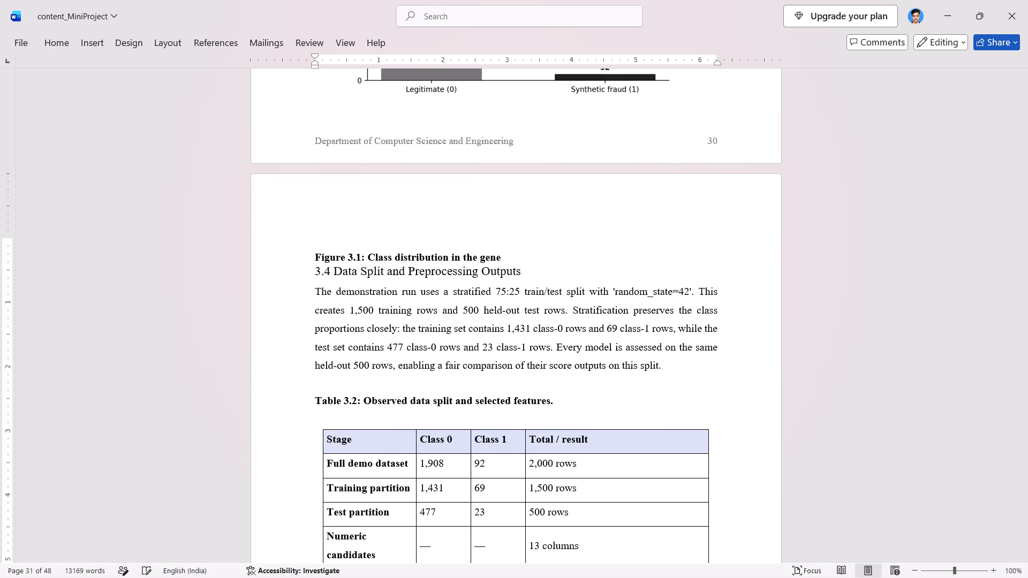
pyautogui.scroll(1, 344, 310)
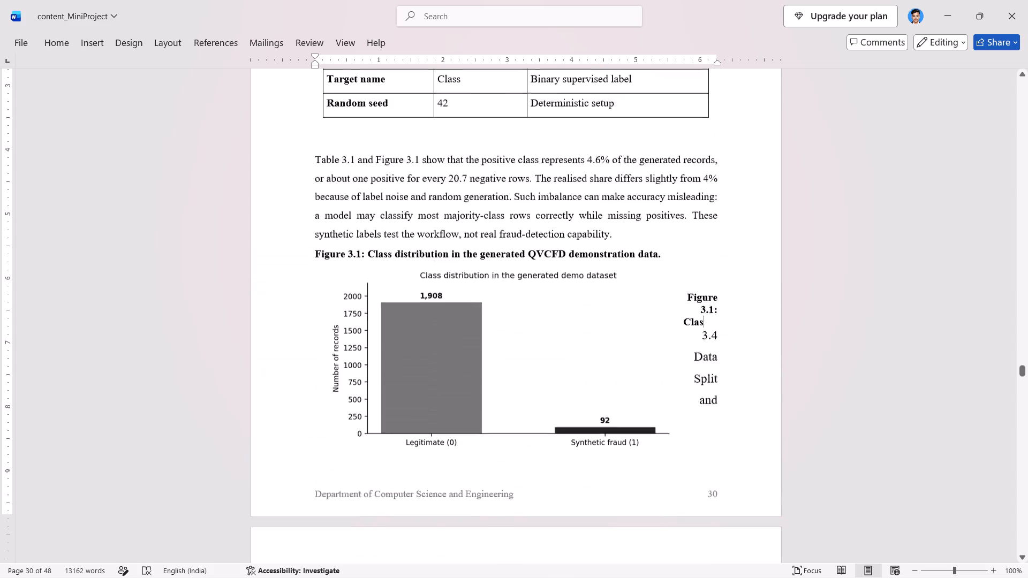
pyautogui.scroll(1, 344, 310)
pyautogui.hotkey('ctrl', 'z')
pyautogui.hotkey('ctrl', 'z')
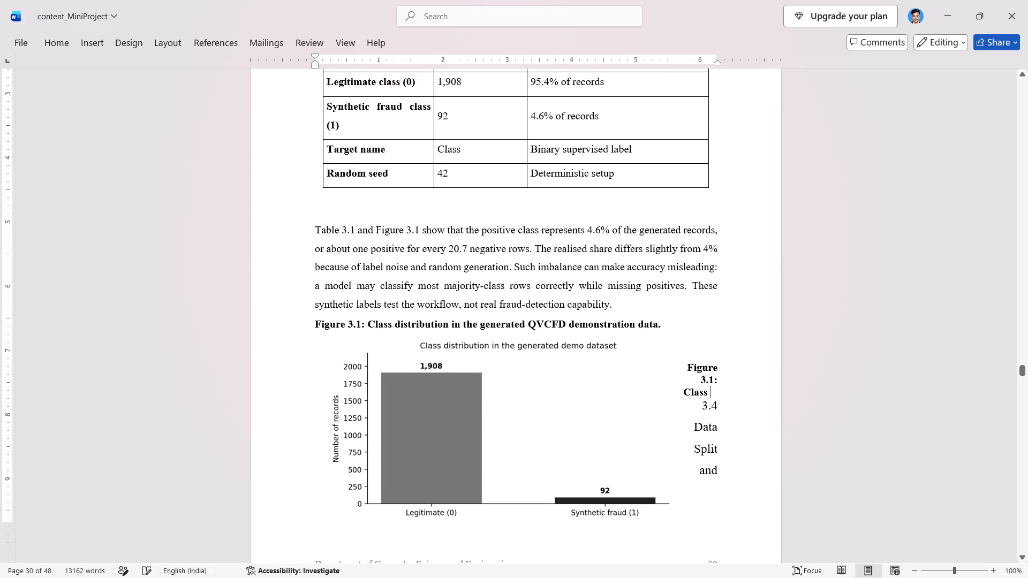
pyautogui.hotkey('ctrl', 'z')
pyautogui.hotkey('ctrl', 'z')
pyautogui.hotkey('ctrl', 'z')
pyautogui.hotkey('ctrl', 'z')
pyautogui.hotkey('ctrl', 'z')
pyautogui.hotkey('ctrl', 'z')
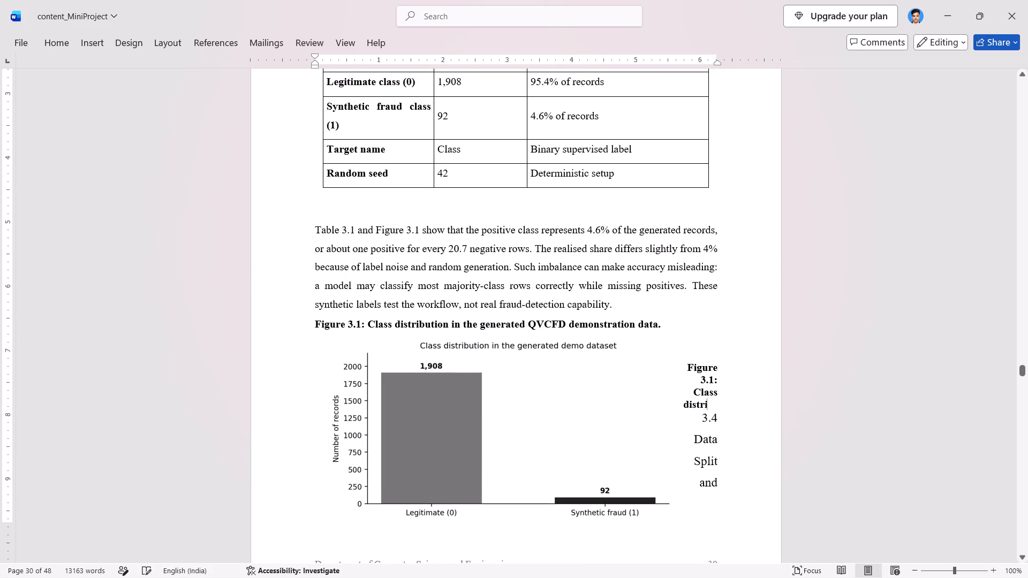
pyautogui.hotkey('ctrl', 'z')
pyautogui.hotkey('ctrl', 'z')
pyautogui.hotkey('ctrl', 'z')
pyautogui.hotkey('ctrl', 'z')
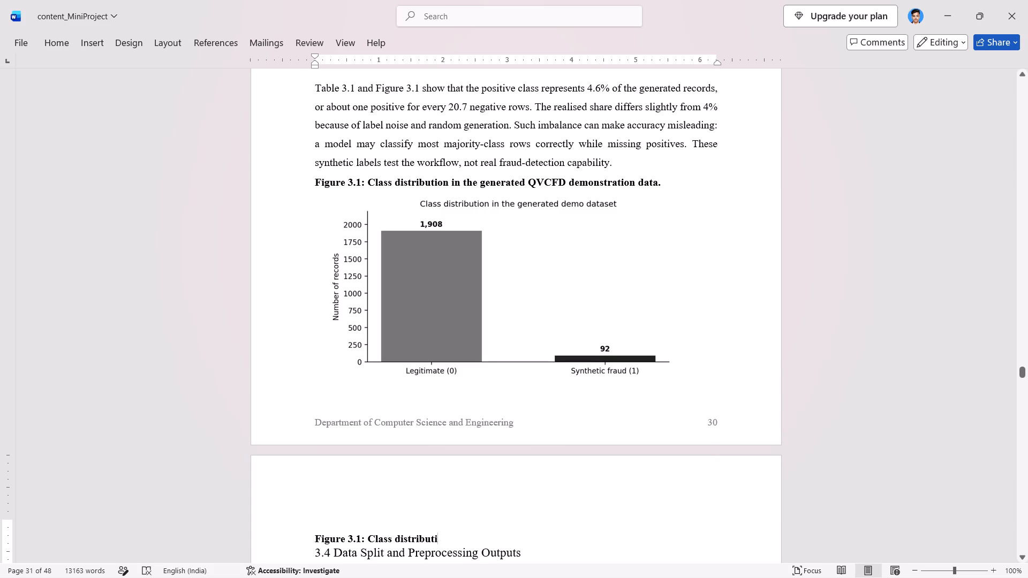
pyautogui.click(318, 540)
pyautogui.moveTo(318, 540); pyautogui.dragTo(428, 533)
pyautogui.press('BackSpace')
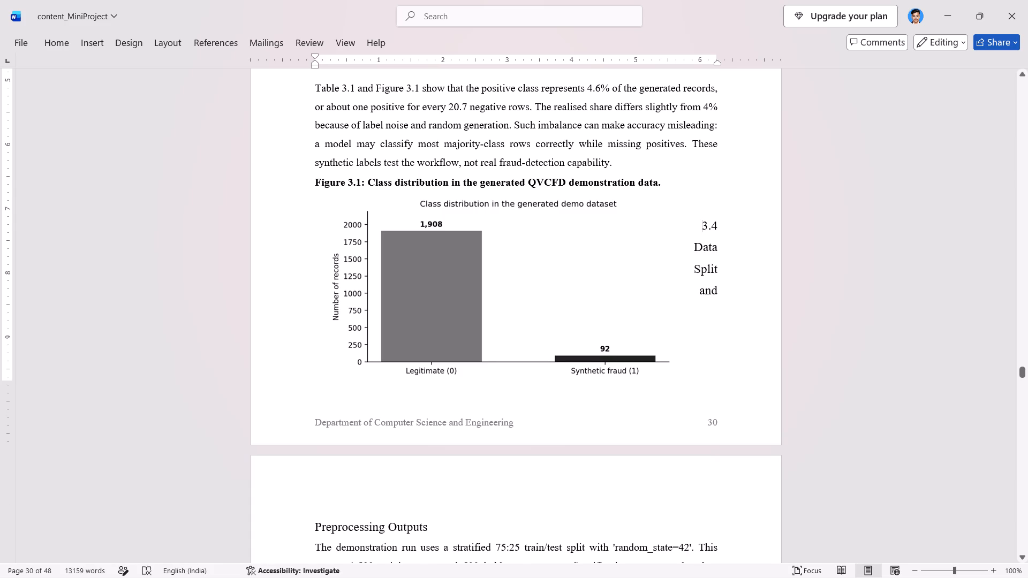
# Insert a page break before the heading "3.4 Data Split and Preprocessing Outputs".
pyautogui.click(65, 45)
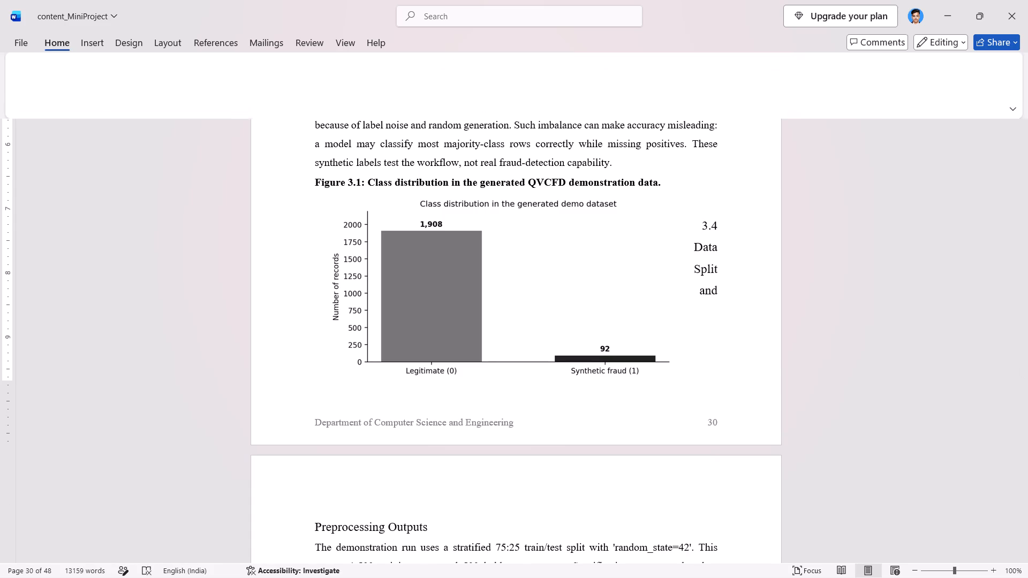
pyautogui.click(93, 49)
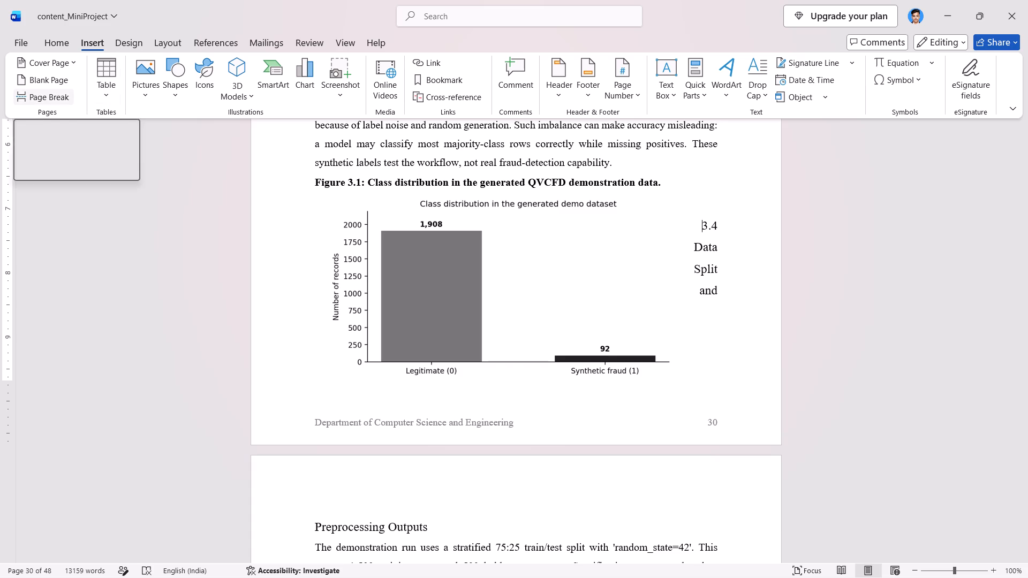
pyautogui.click(55, 89)
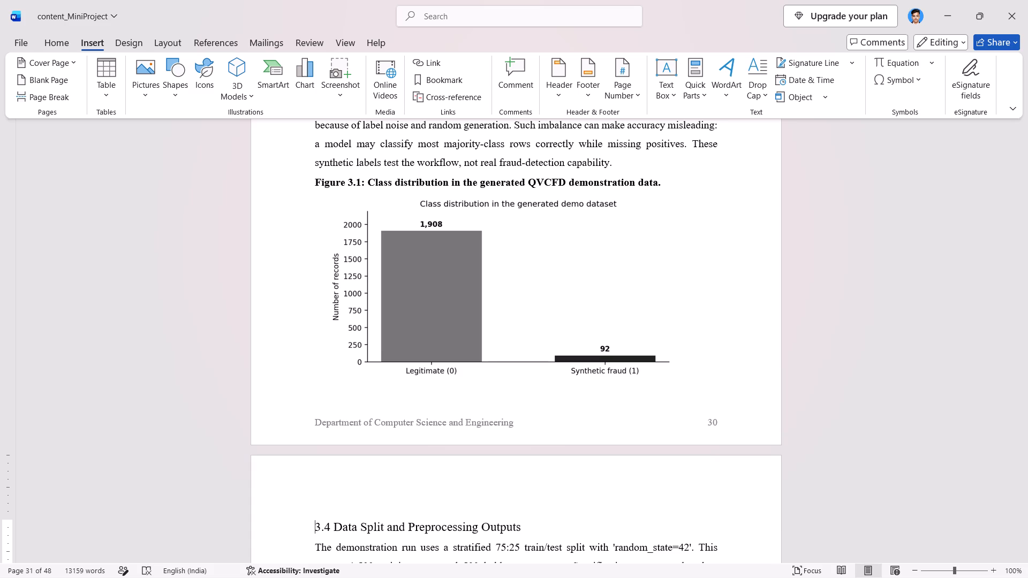
# Remove the extra blank line between Table 3.1 and the paragraph starting "Table 3.1 and Figure 3.1 show".
pyautogui.scroll(1, 221, 159)
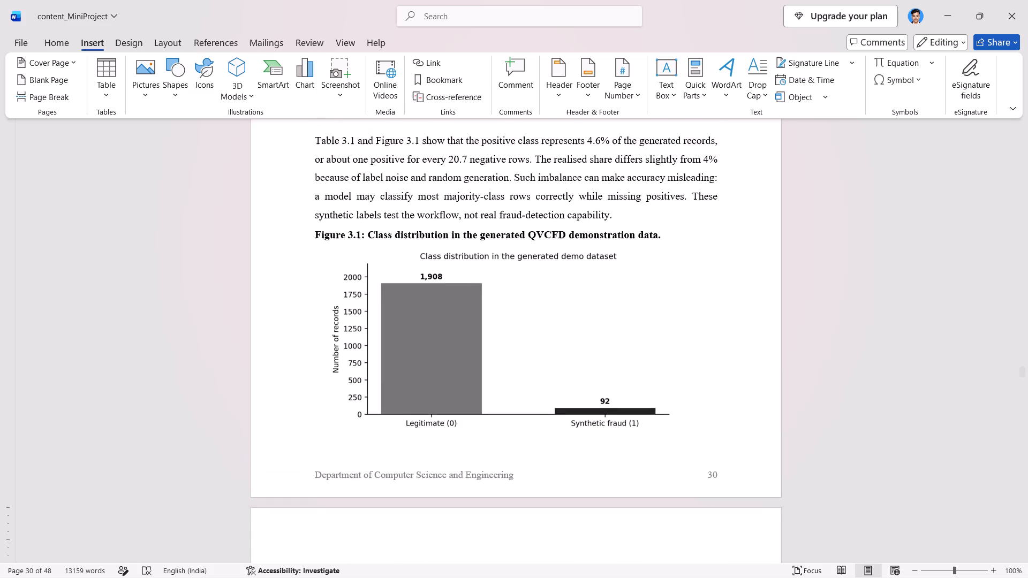
pyautogui.scroll(2, 221, 159)
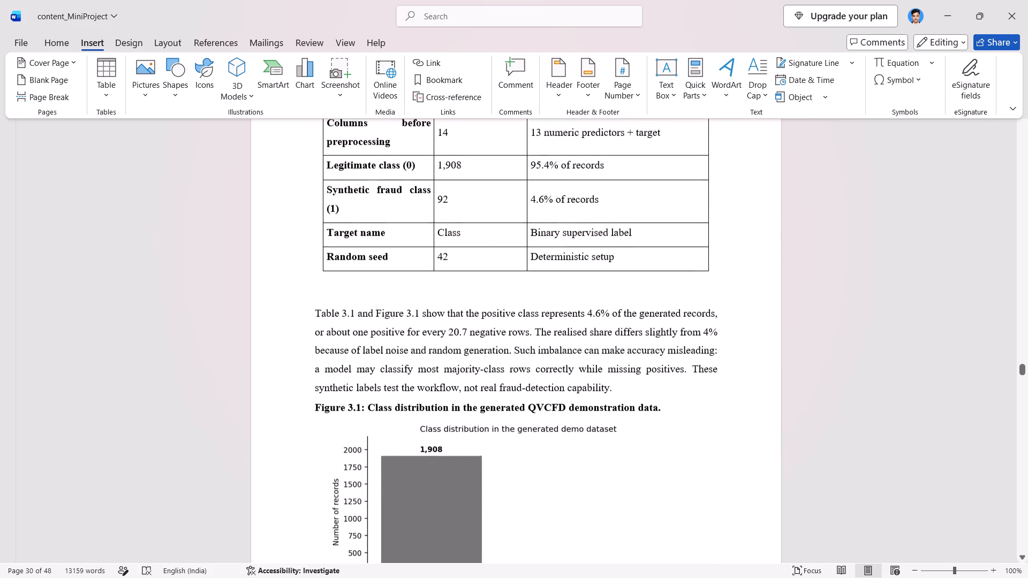
pyautogui.click(314, 297)
pyautogui.click(327, 293)
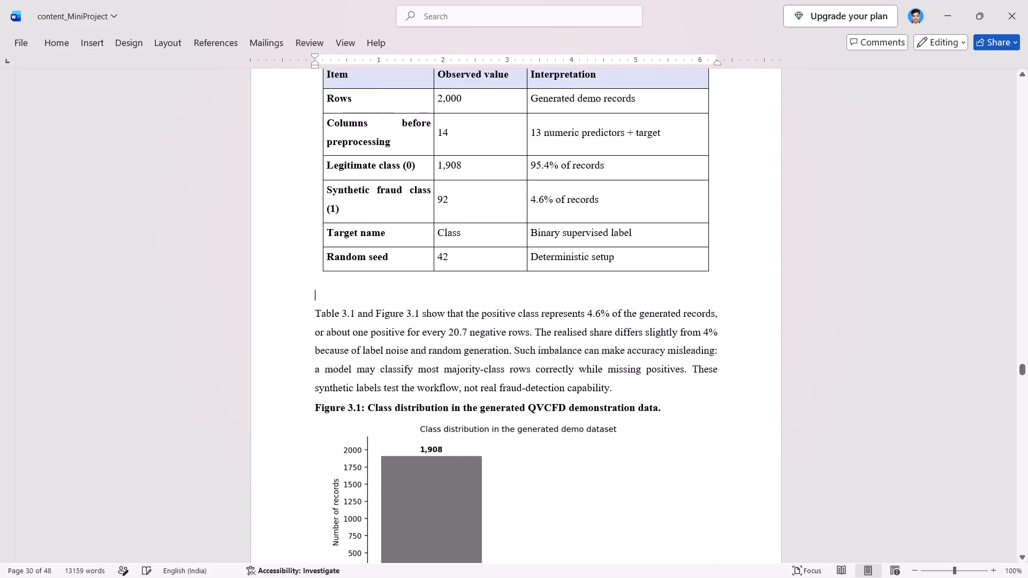
pyautogui.press('BackSpace')
# Remove the blank lines above and below the Table 3.2 caption in section 3.4.
pyautogui.scroll(-4, 327, 293)
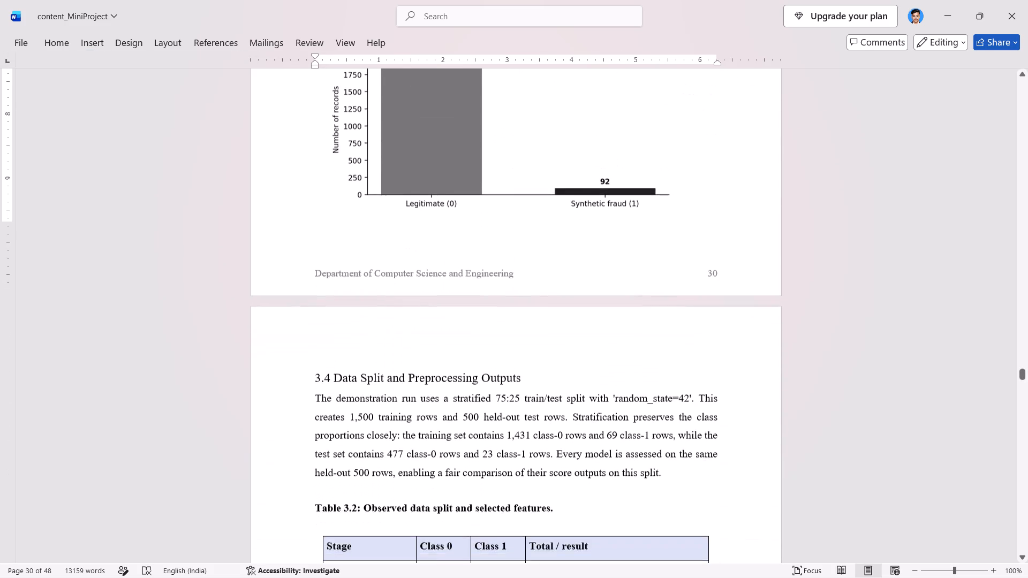
pyautogui.scroll(-2, 327, 293)
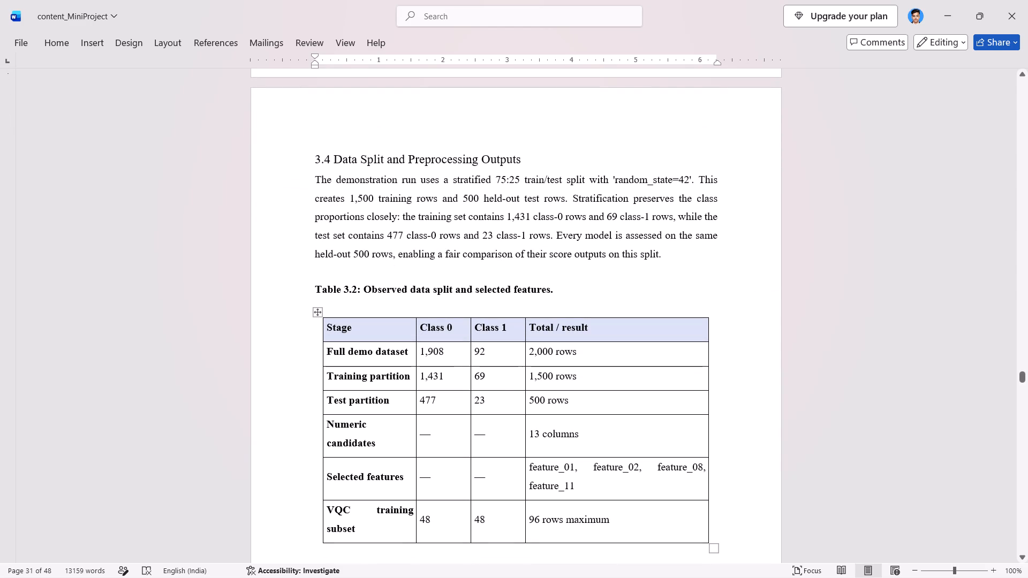
pyautogui.click(338, 267)
pyautogui.press('BackSpace')
pyautogui.press('Down')
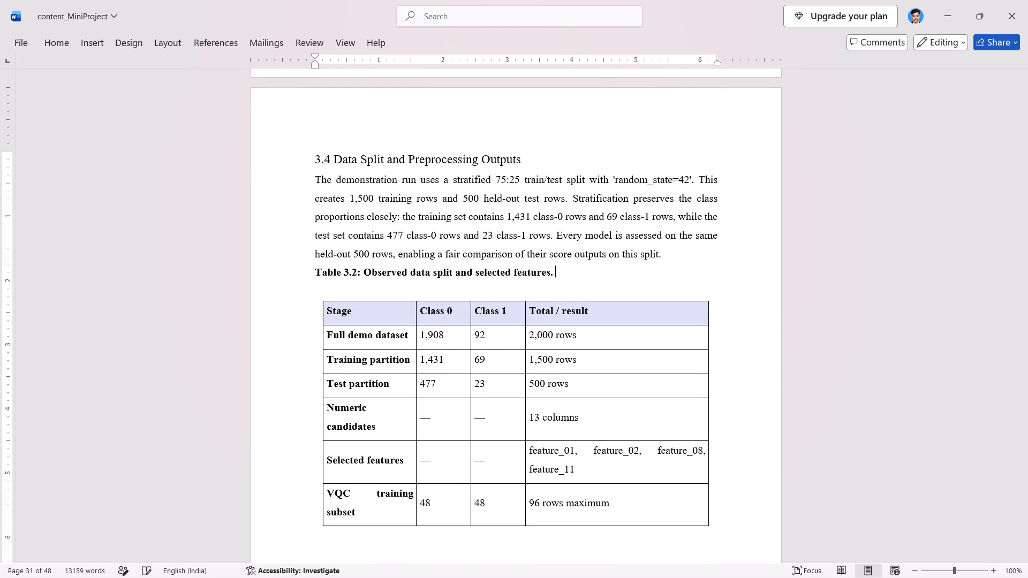
pyautogui.press('Down')
pyautogui.press('BackSpace')
# Remove the extra blank line between Table 3.2 and the paragraph starting "The preprocessing pipeline fits".
pyautogui.scroll(-2, 338, 267)
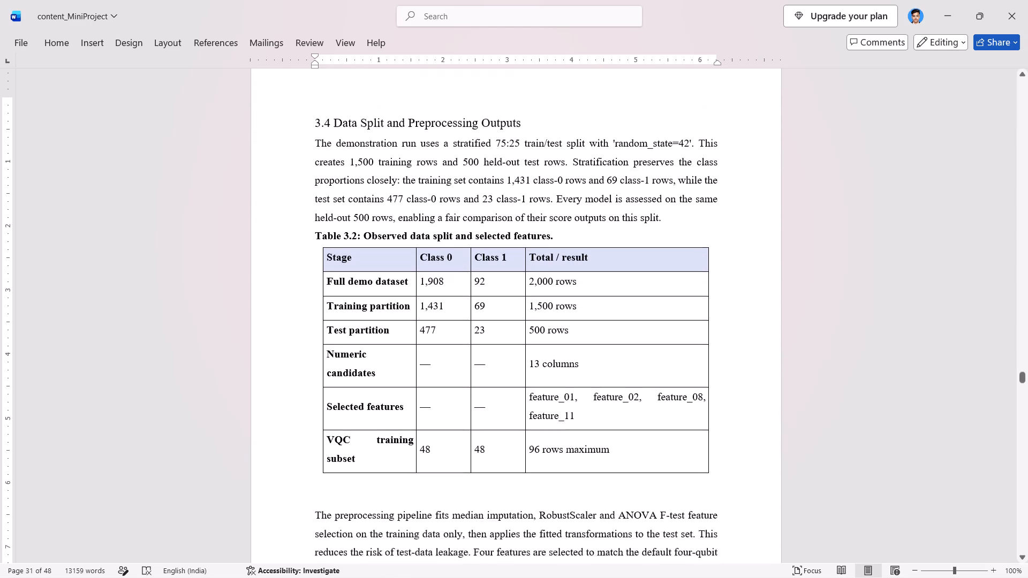
pyautogui.scroll(-2, 338, 267)
pyautogui.click(314, 432)
pyautogui.press('BackSpace')
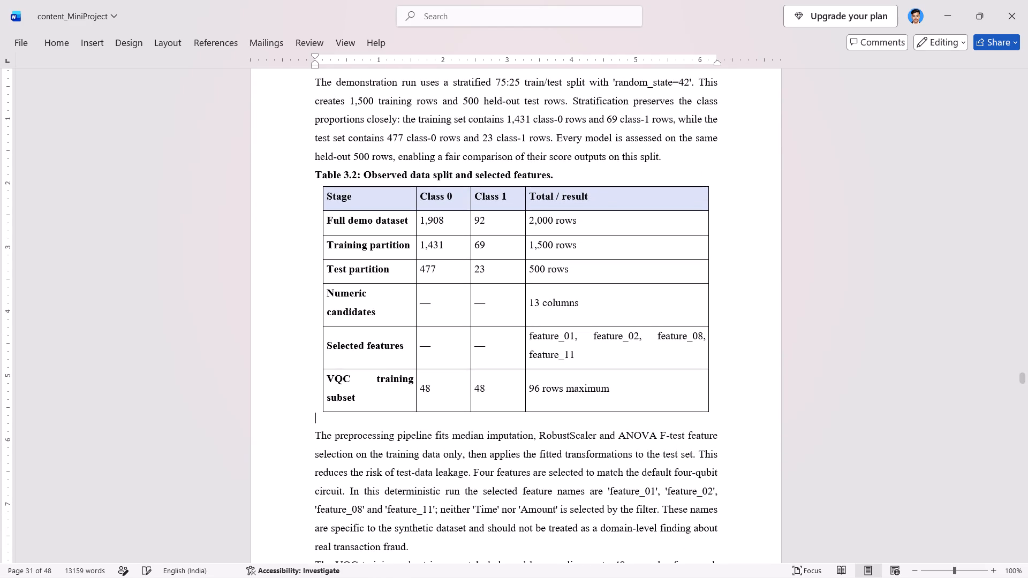
# Review the tables, figures, captions and page spacing from the end of section 3.4 through section 3.7.
pyautogui.scroll(-6, 314, 432)
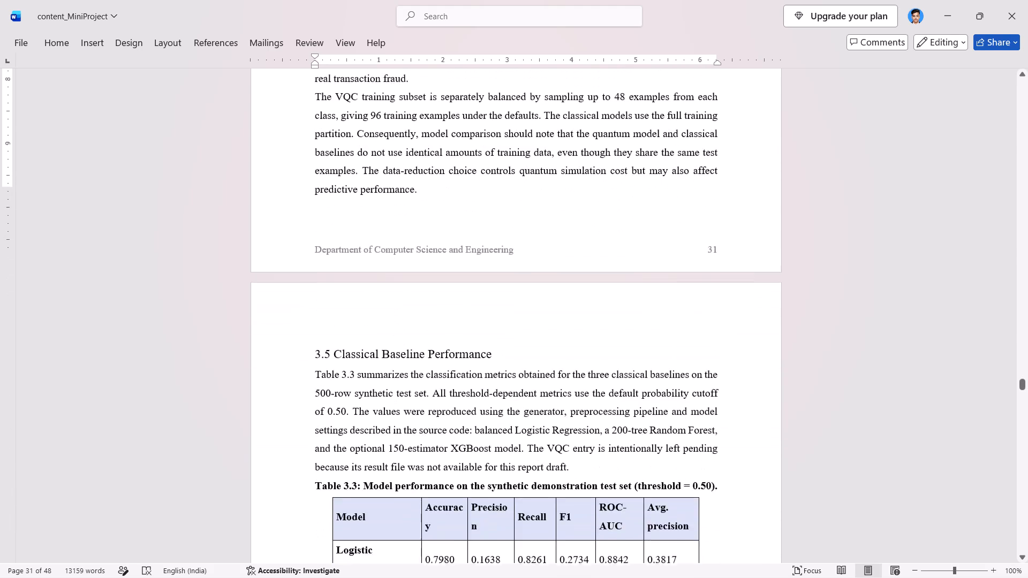
pyautogui.scroll(-2, 358, 386)
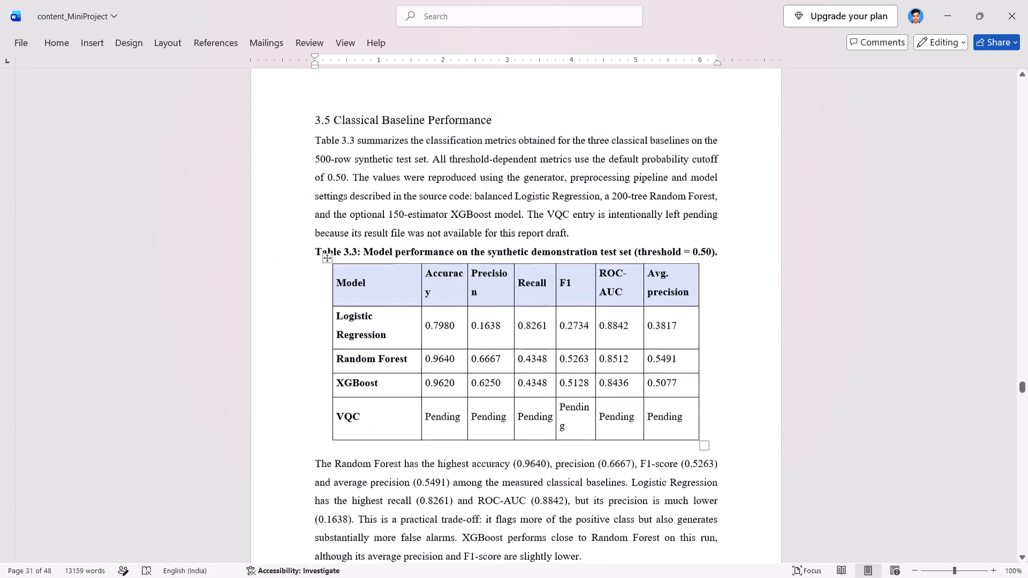
pyautogui.scroll(-4, 358, 386)
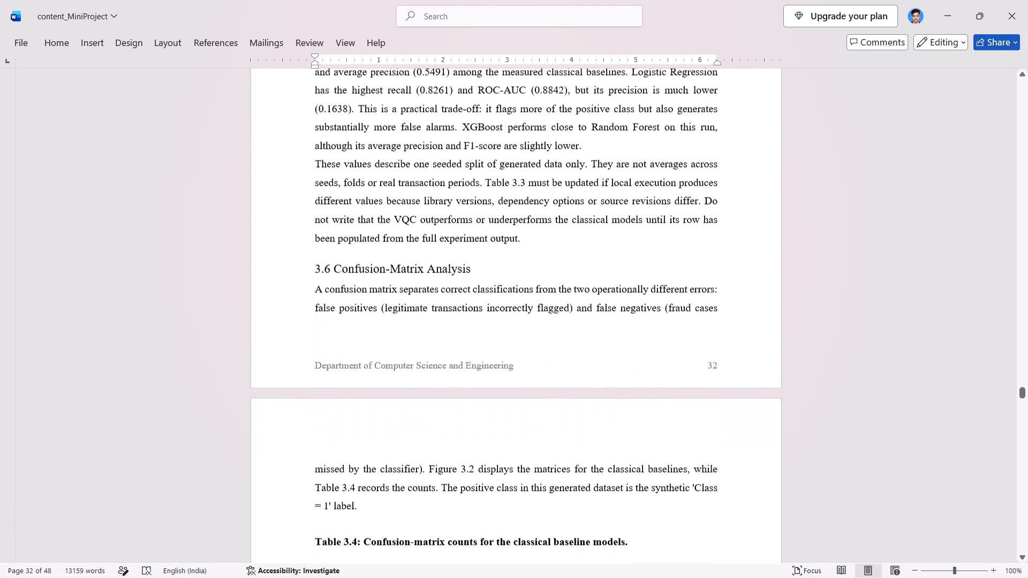
pyautogui.scroll(-3, 358, 386)
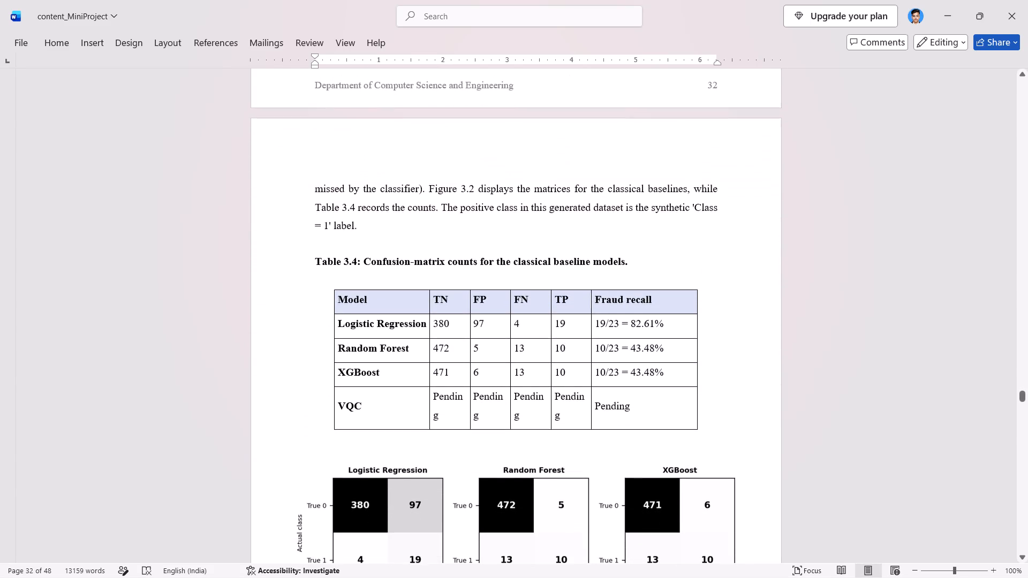
pyautogui.scroll(-4, 358, 386)
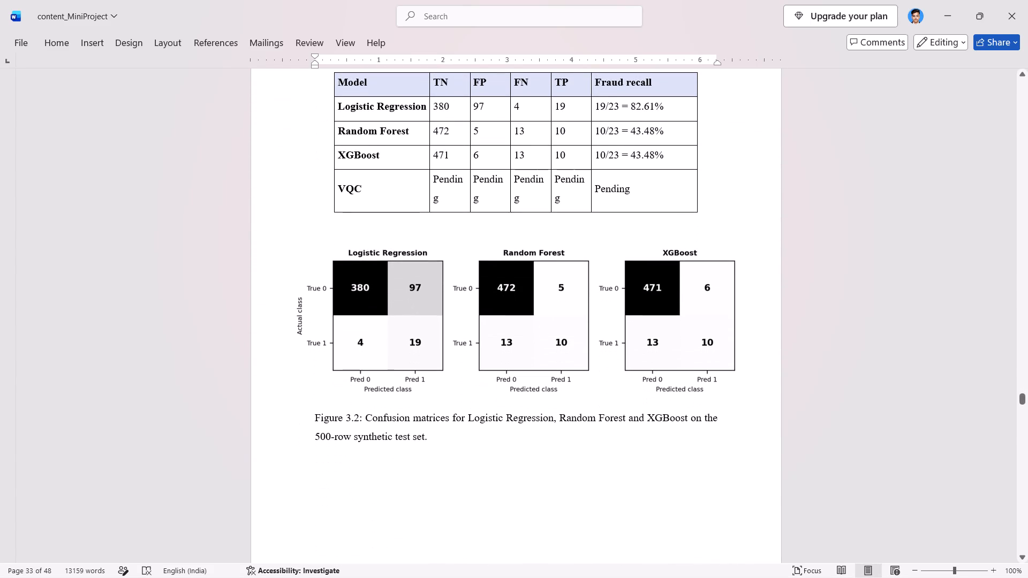
pyautogui.scroll(-5, 358, 386)
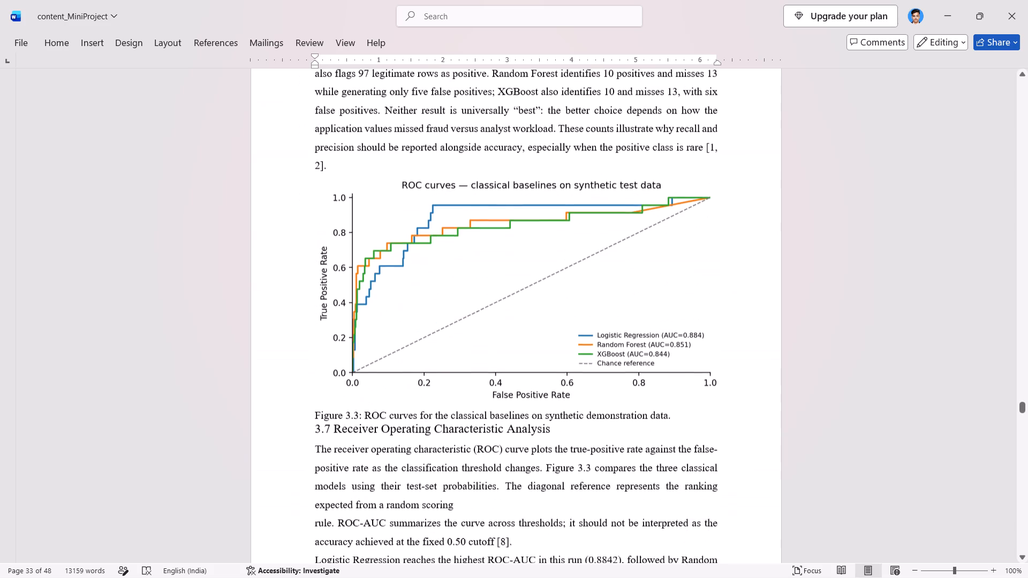
pyautogui.scroll(4, 358, 386)
pyautogui.scroll(-1, 358, 386)
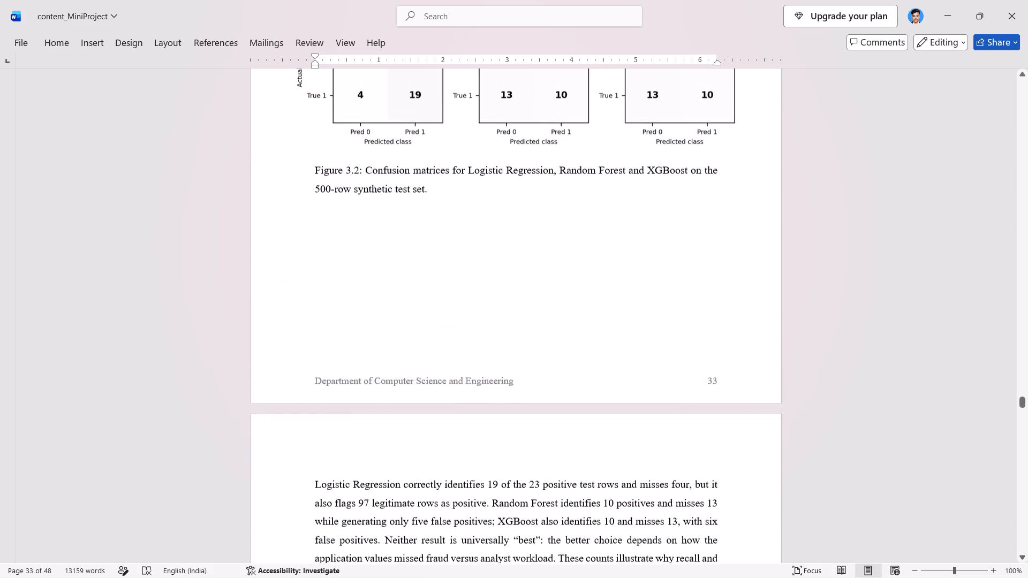
pyautogui.scroll(-1, 358, 386)
pyautogui.scroll(4, 351, 367)
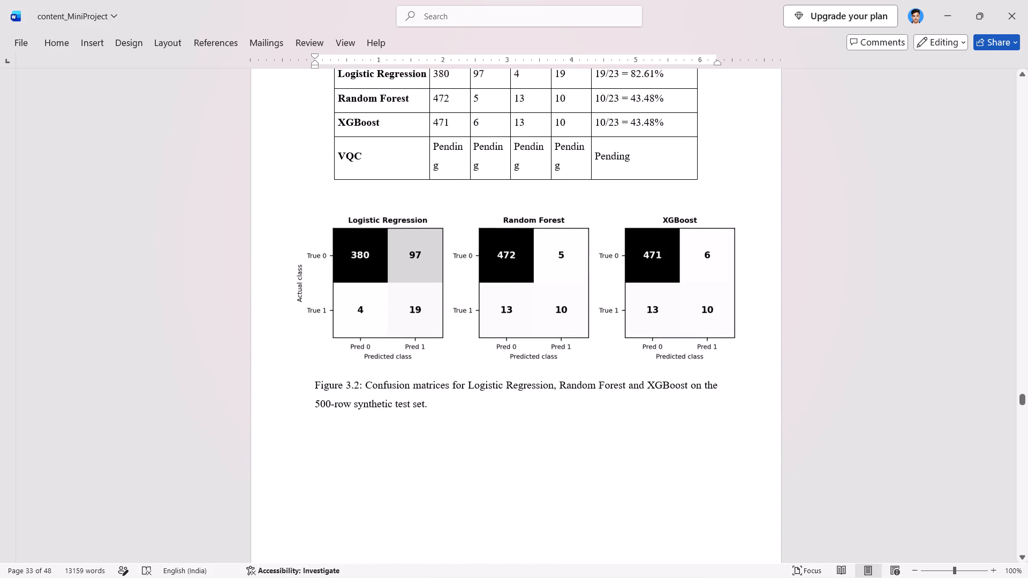
# Remove the extra blank line between the Figure 3.2 caption and the paragraph starting "Logistic Regression correctly identifies".
pyautogui.scroll(2, 351, 367)
pyautogui.scroll(-7, 351, 367)
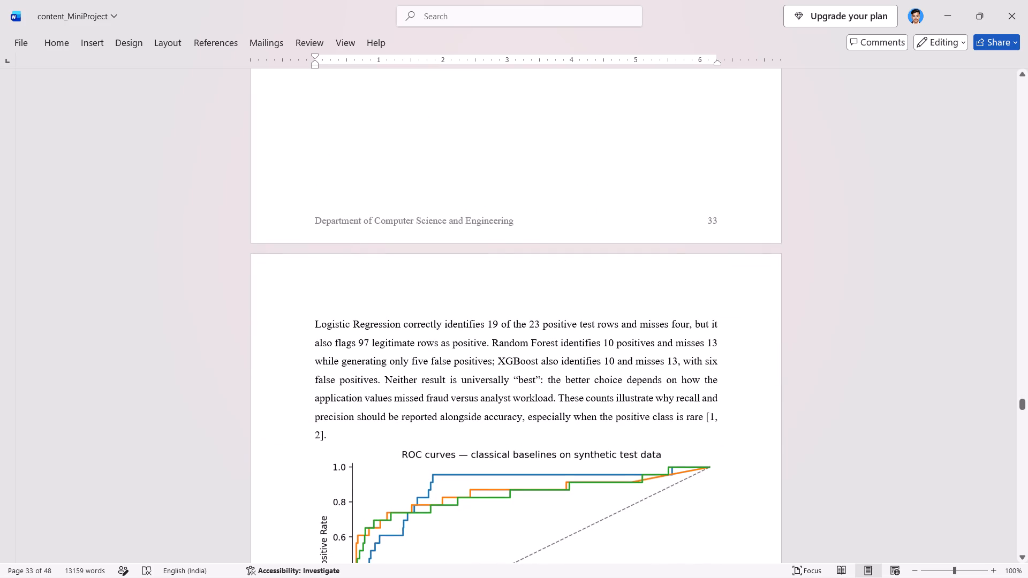
pyautogui.click(312, 323)
pyautogui.press('BackSpace')
pyautogui.press('BackSpace')
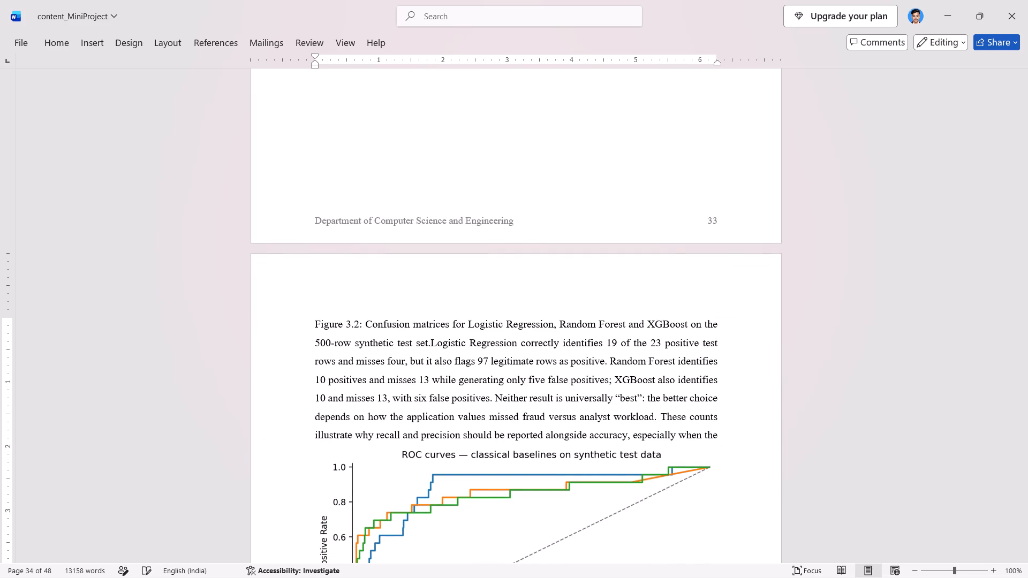
pyautogui.press('Return')
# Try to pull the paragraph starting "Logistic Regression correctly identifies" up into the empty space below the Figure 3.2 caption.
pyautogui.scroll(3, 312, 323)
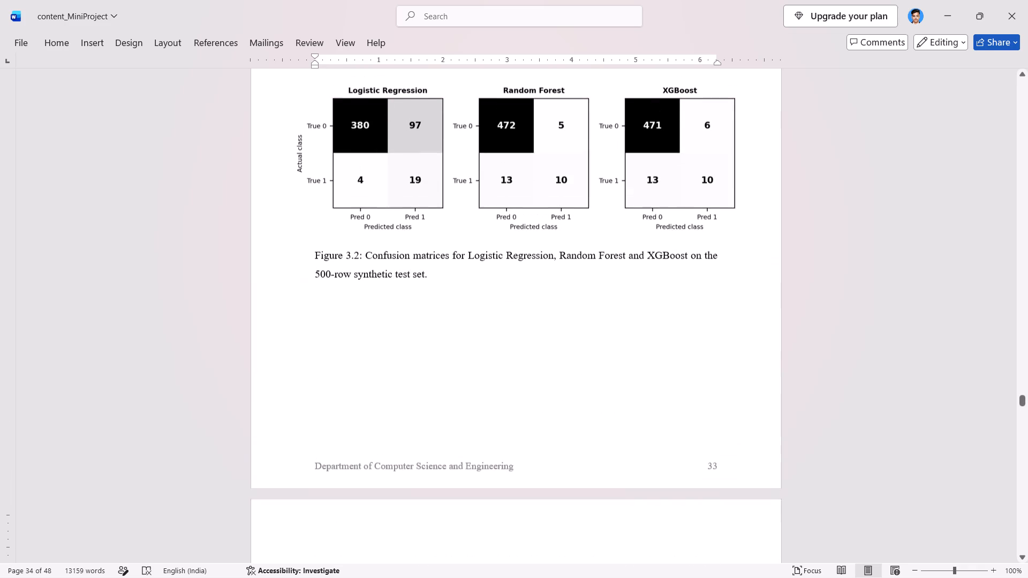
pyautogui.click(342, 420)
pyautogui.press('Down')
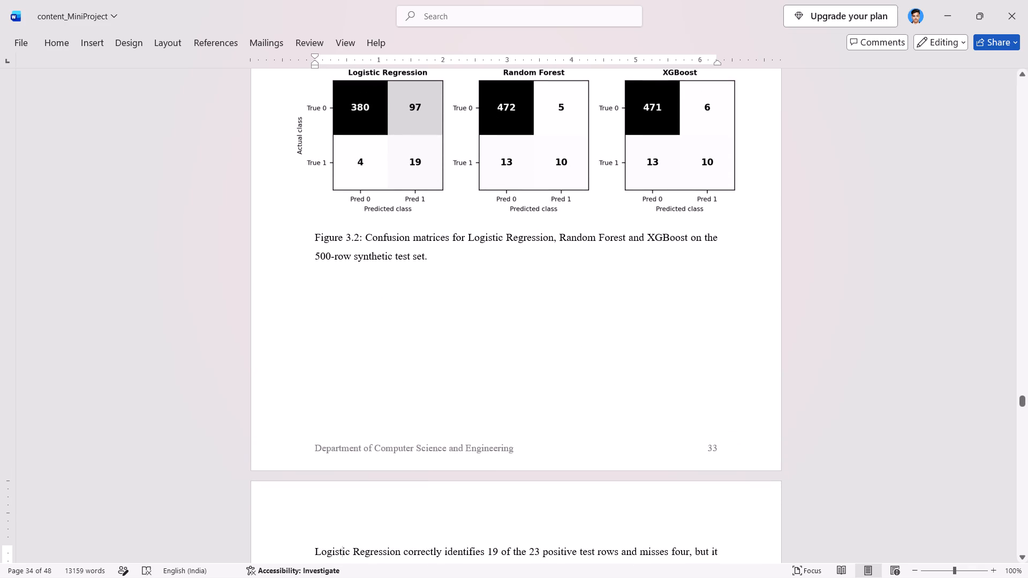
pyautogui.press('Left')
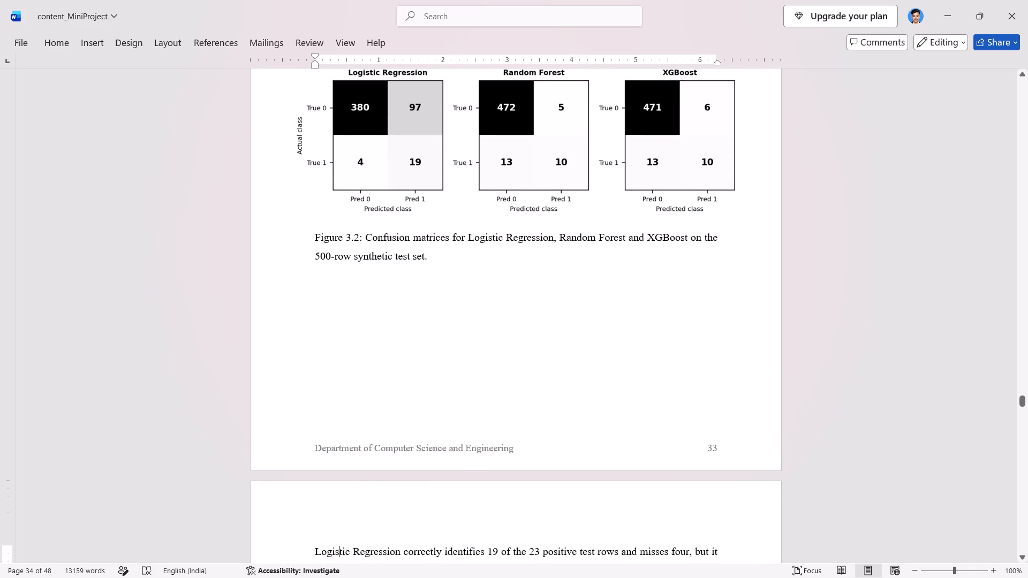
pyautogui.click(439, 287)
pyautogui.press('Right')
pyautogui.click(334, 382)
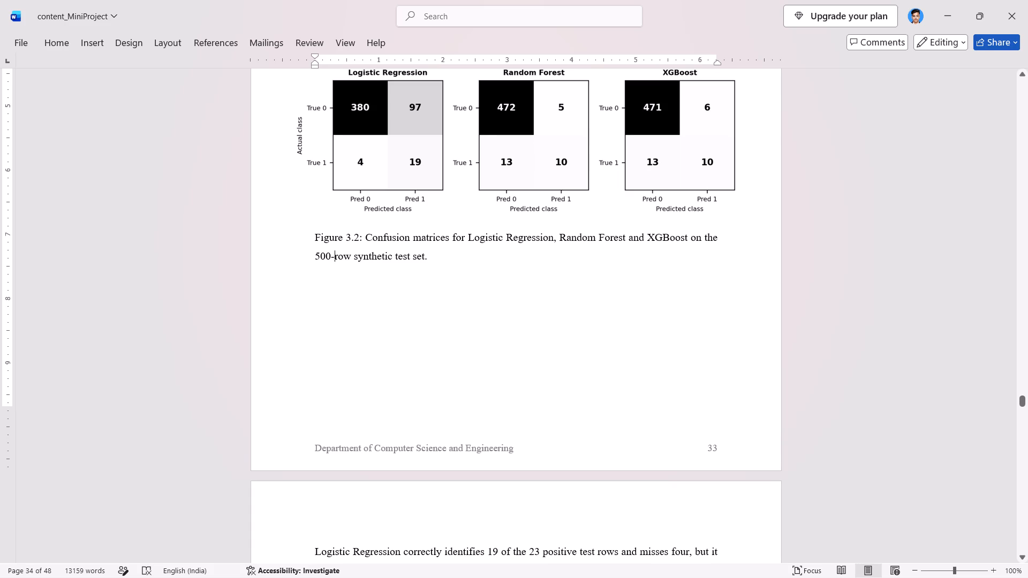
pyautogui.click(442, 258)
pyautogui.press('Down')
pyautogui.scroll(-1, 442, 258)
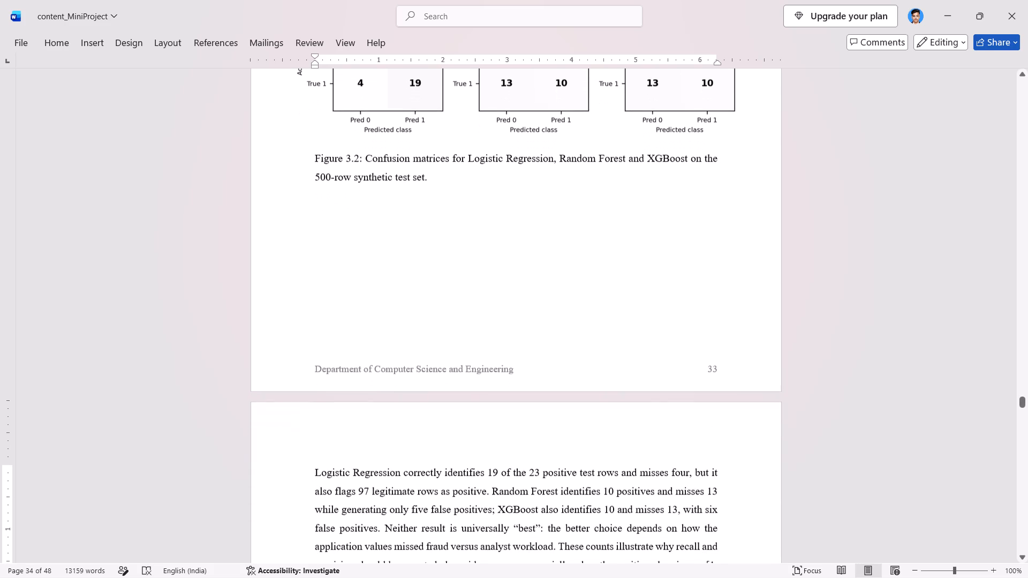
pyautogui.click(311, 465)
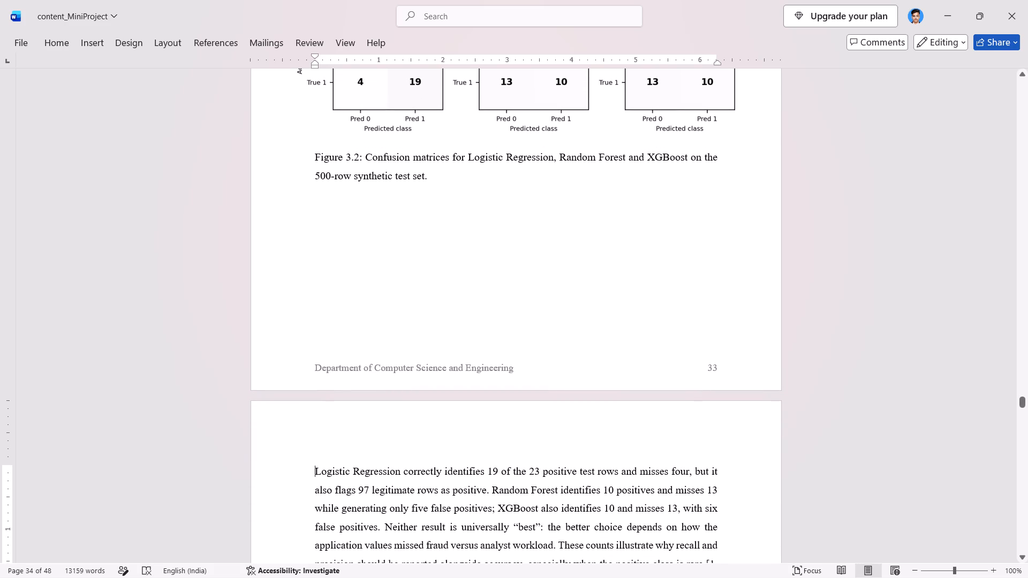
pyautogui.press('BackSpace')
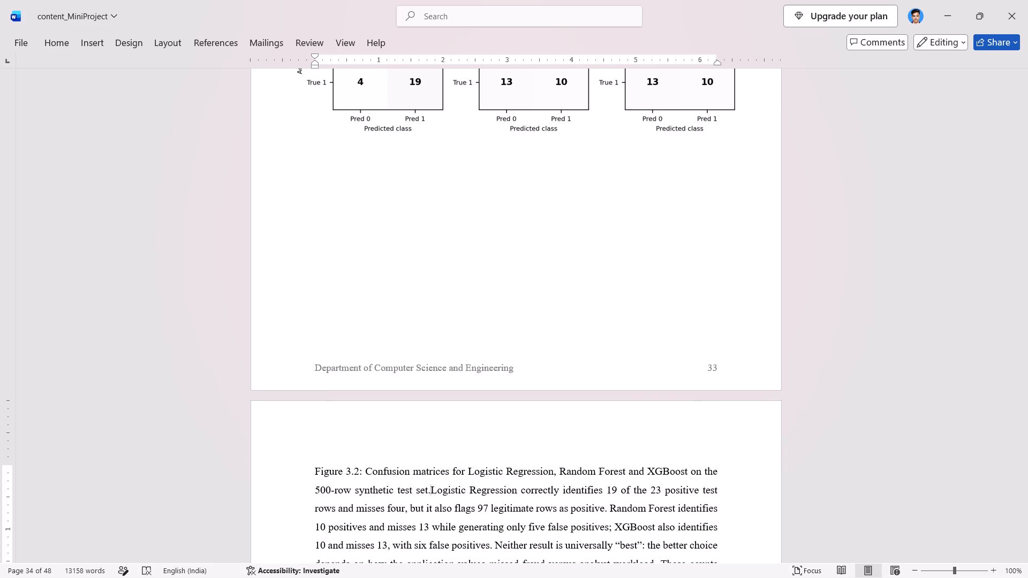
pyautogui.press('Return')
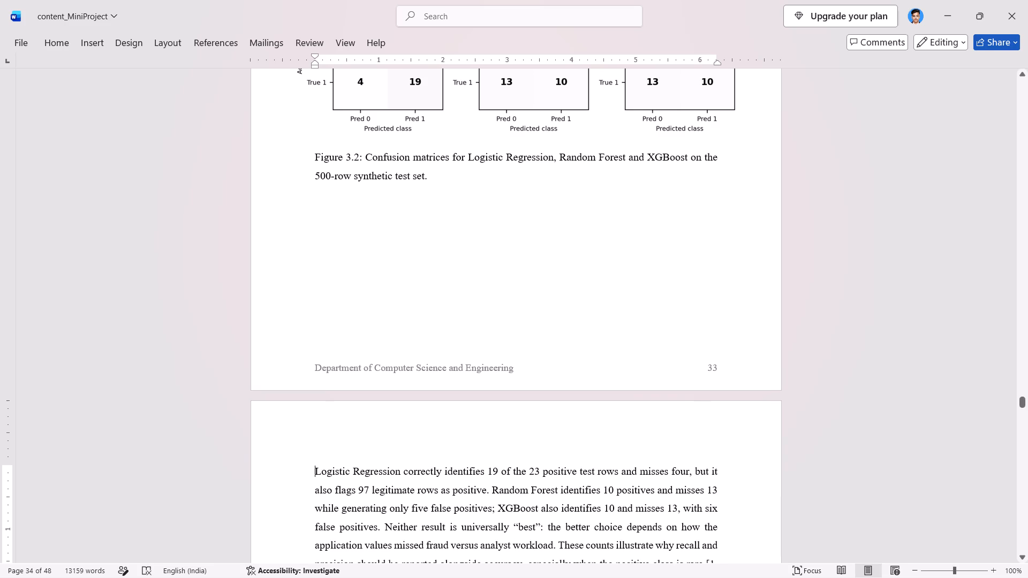
# Make the two-line Figure 3.2 confusion matrices caption bold.
pyautogui.moveTo(432, 179); pyautogui.dragTo(322, 164)
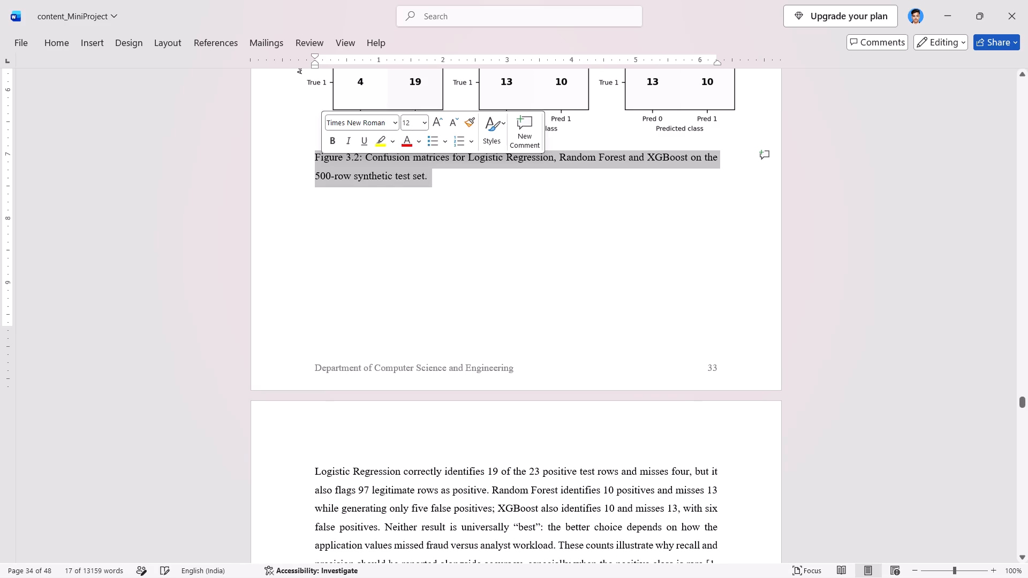
pyautogui.hotkey('ctrl', 'b')
pyautogui.click(414, 241)
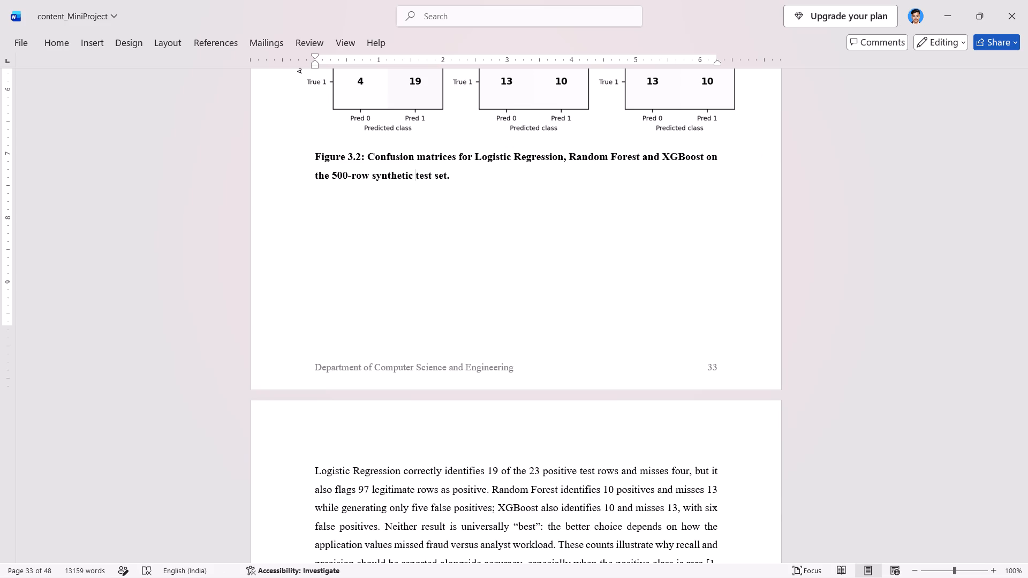
# Make the Figure 3.3 caption and the heading "3.7 Receiver Operating Characteristic Analysis" bold.
pyautogui.scroll(-5, 414, 241)
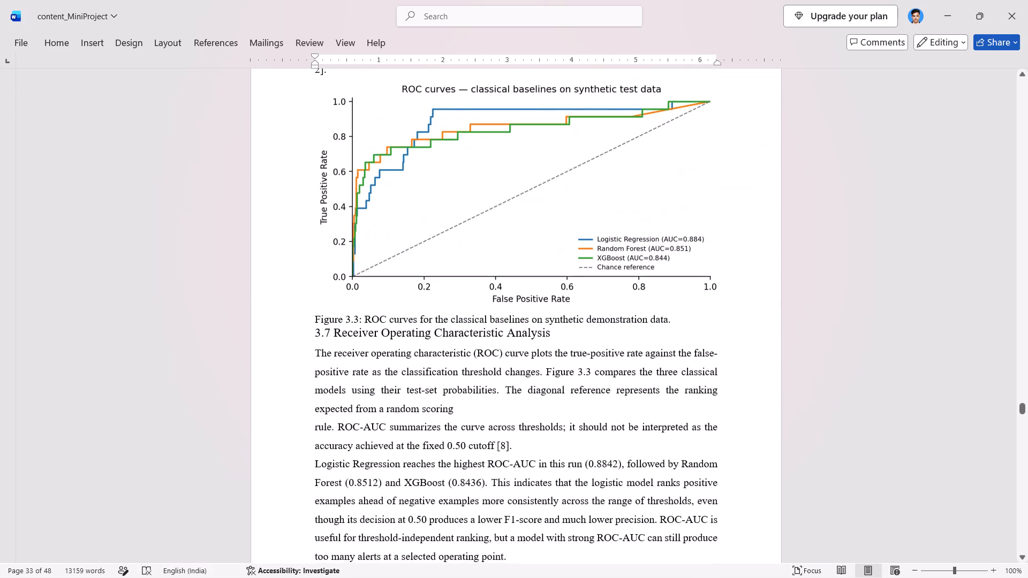
pyautogui.scroll(-2, 414, 241)
pyautogui.scroll(1, 414, 241)
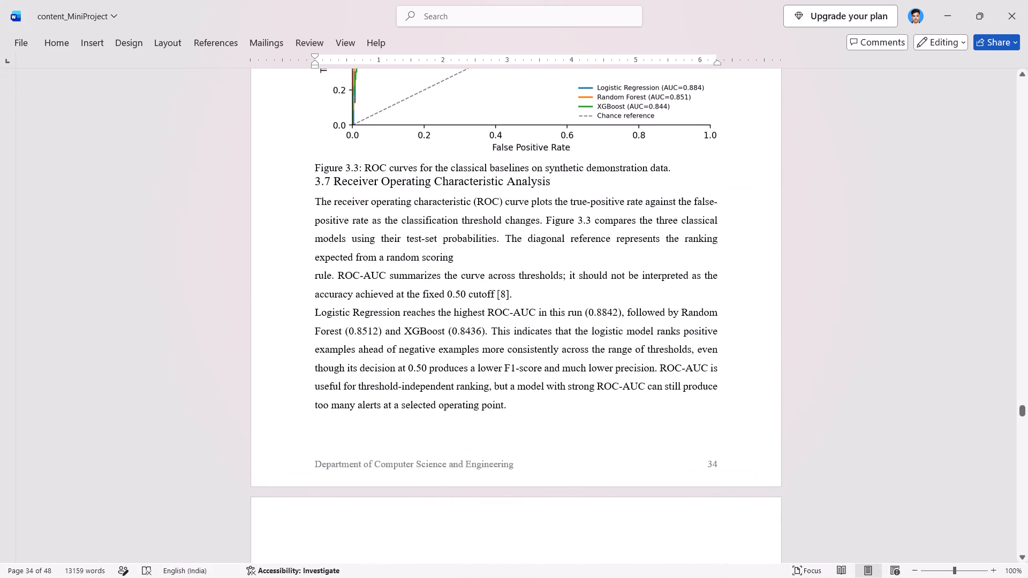
pyautogui.tripleClick(475, 170)
pyautogui.click(475, 170)
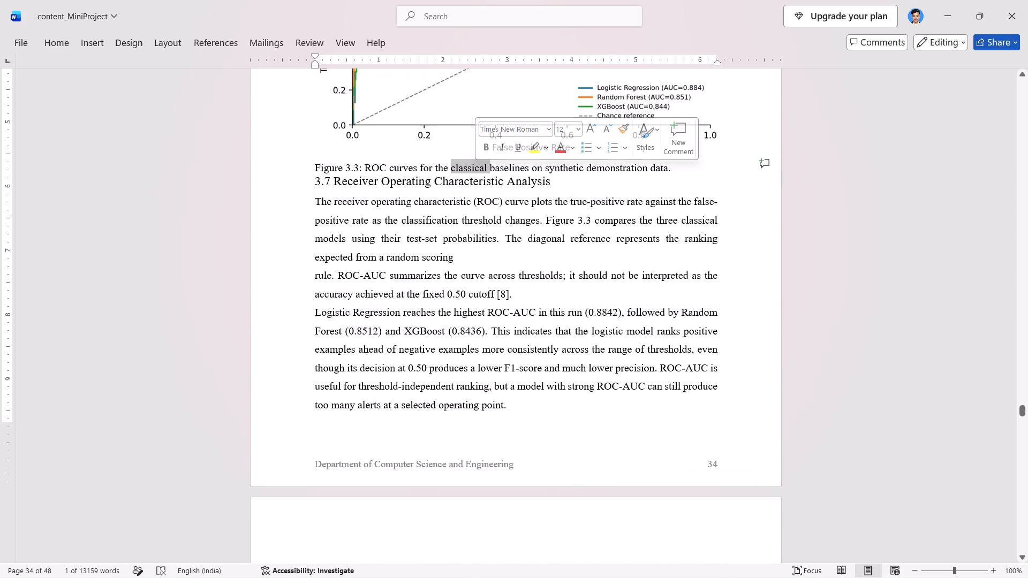
pyautogui.moveTo(558, 187); pyautogui.dragTo(342, 167)
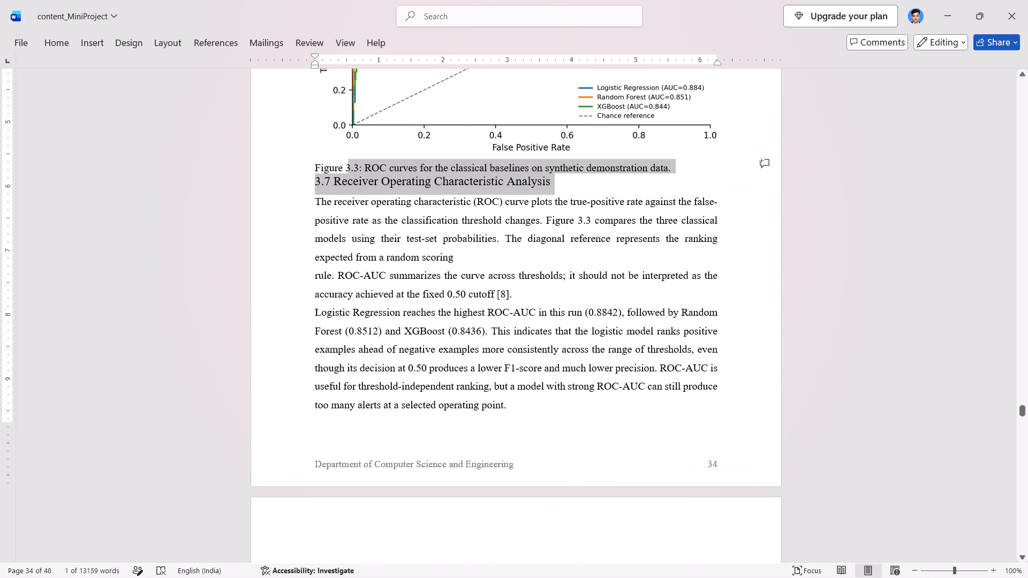
pyautogui.moveTo(342, 167); pyautogui.dragTo(325, 167)
pyautogui.hotkey('ctrl', 'b')
pyautogui.click(410, 213)
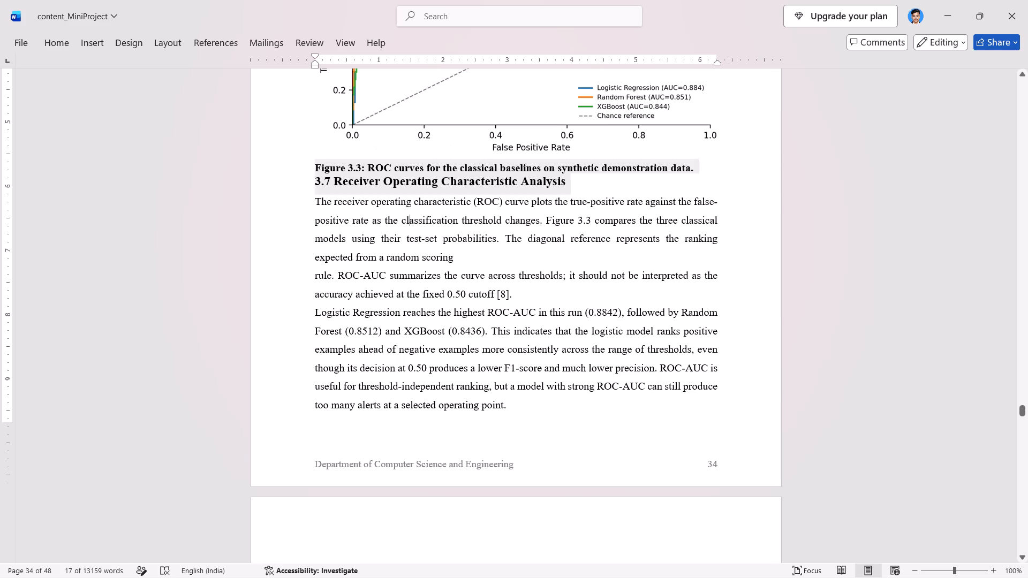
# Make the Figure 3.4 precision–recall curves caption in section 3.8 bold.
pyautogui.scroll(-5, 410, 213)
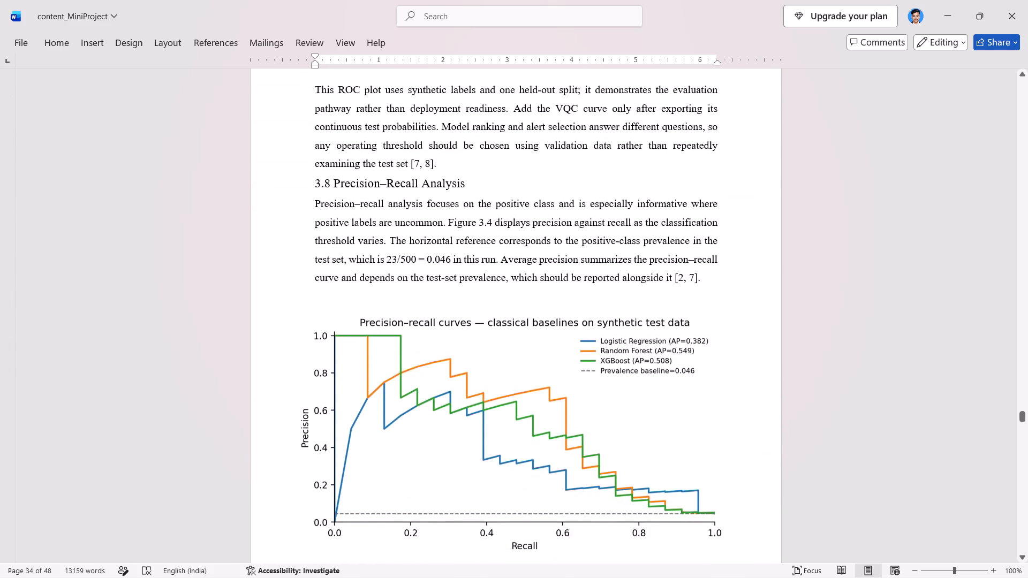
pyautogui.scroll(-1, 410, 213)
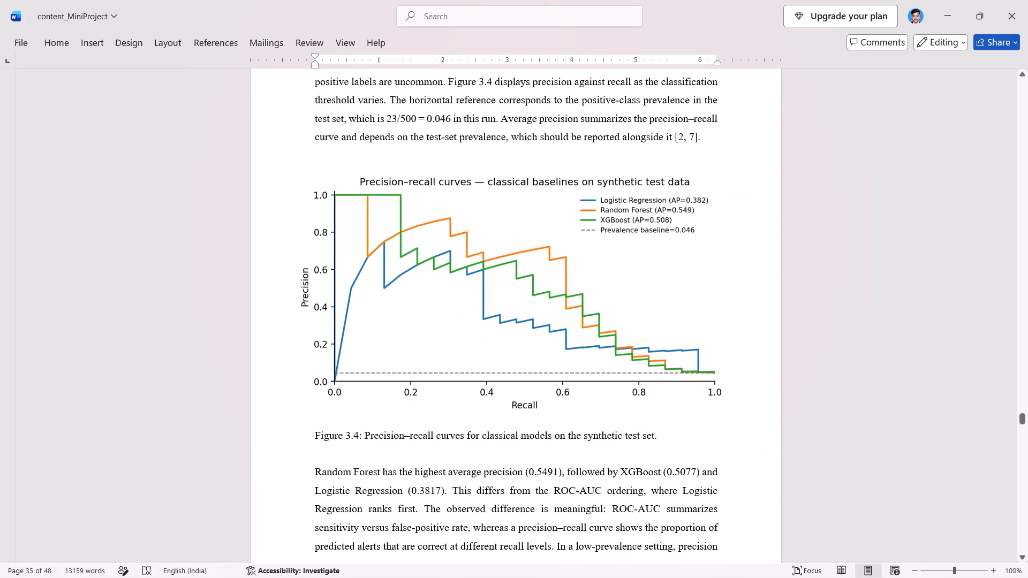
pyautogui.tripleClick(385, 440)
pyautogui.hotkey('ctrl', 'b')
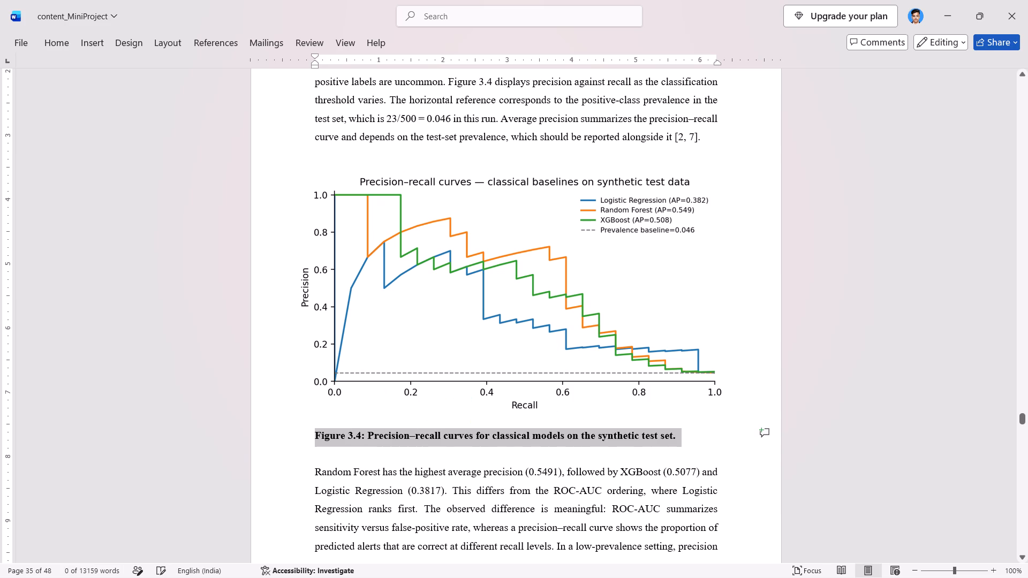
pyautogui.click(426, 446)
# Remove the blank line between the Figure 3.4 caption and the paragraph starting "Random Forest has the highest average precision".
pyautogui.scroll(-1, 426, 446)
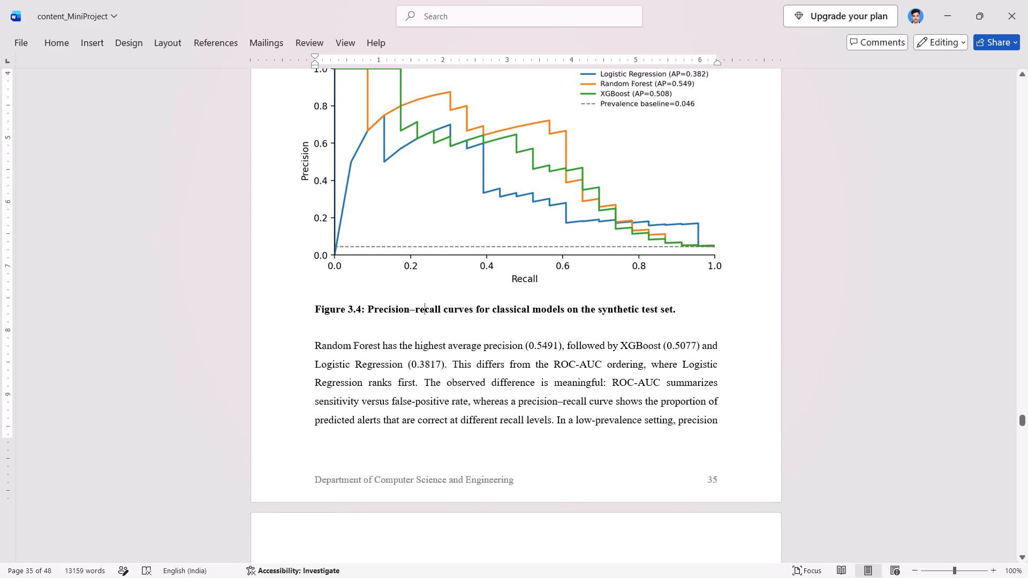
pyautogui.click(324, 332)
pyautogui.press('BackSpace')
# Remove the blank lines above and below the Table 3.5 caption in section 3.9.
pyautogui.scroll(-2, 324, 332)
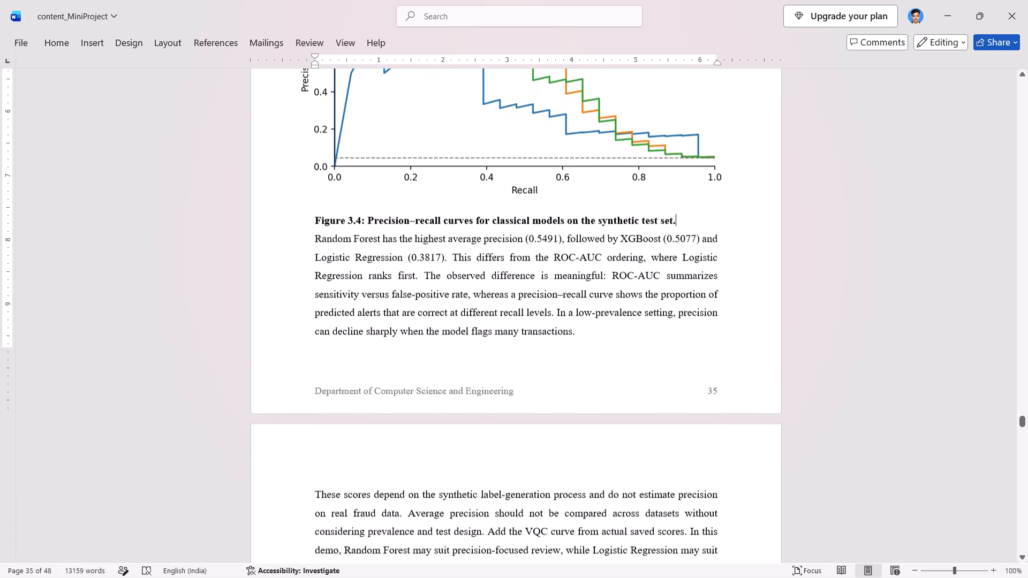
pyautogui.scroll(-3, 324, 332)
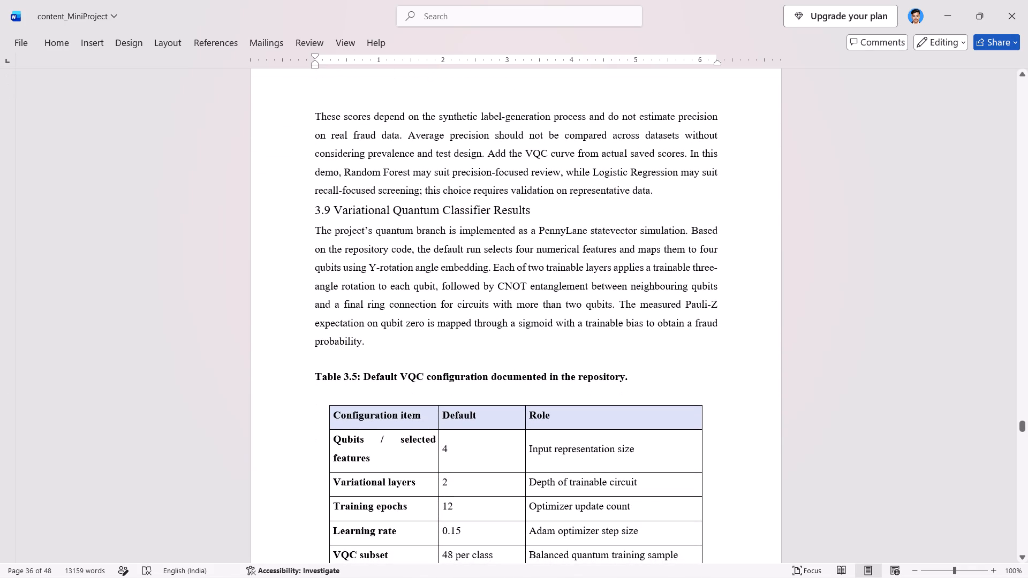
pyautogui.click(305, 364)
pyautogui.press('BackSpace')
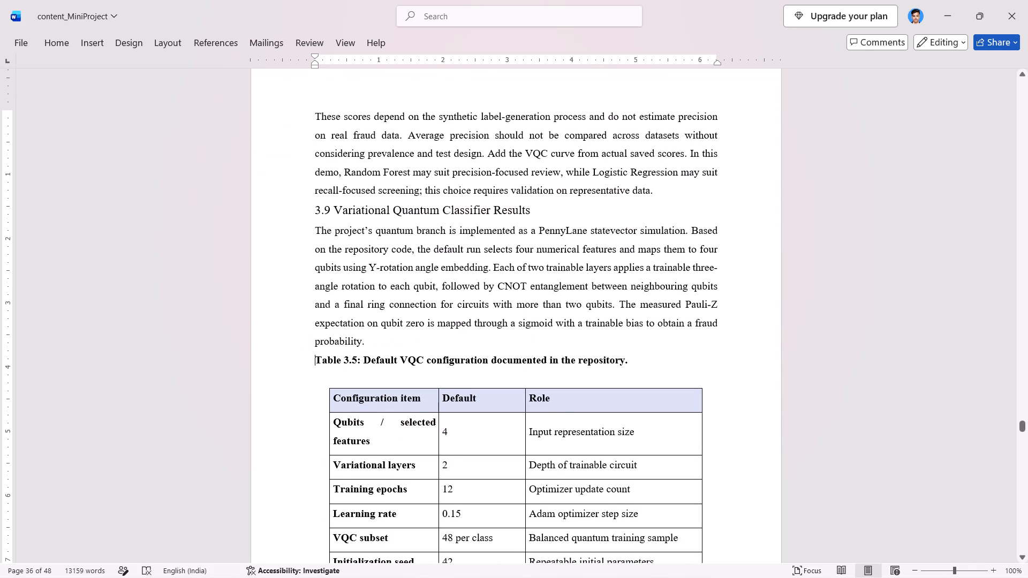
pyautogui.click(336, 374)
pyautogui.press('\\')
pyautogui.press('BackSpace')
pyautogui.press('BackSpace')
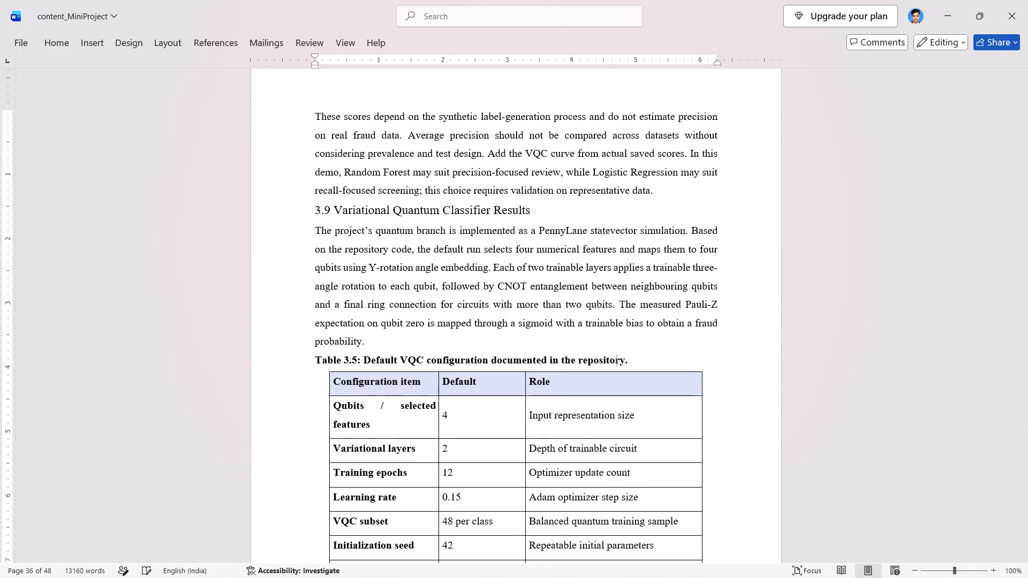
# Remove the extra blank line between Table 3.5 and the paragraph starting "A complete quantum result".
pyautogui.scroll(-2, 336, 374)
pyautogui.click(352, 422)
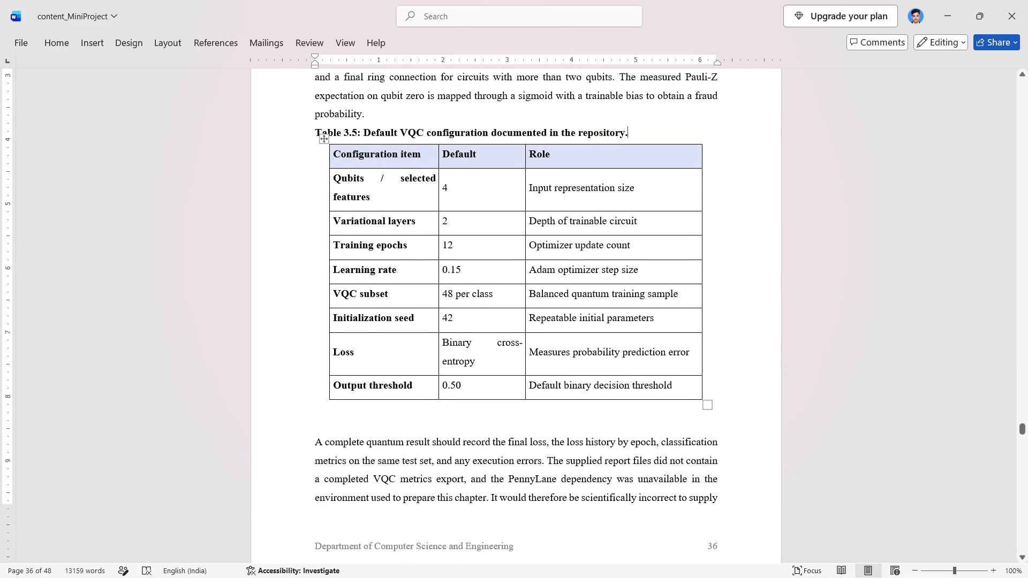
pyautogui.press('BackSpace')
# Remove the page break before "3.10 Comparative Discussion of the Observed Models" so the heading directly follows section 3.9's text.
pyautogui.scroll(-3, 352, 422)
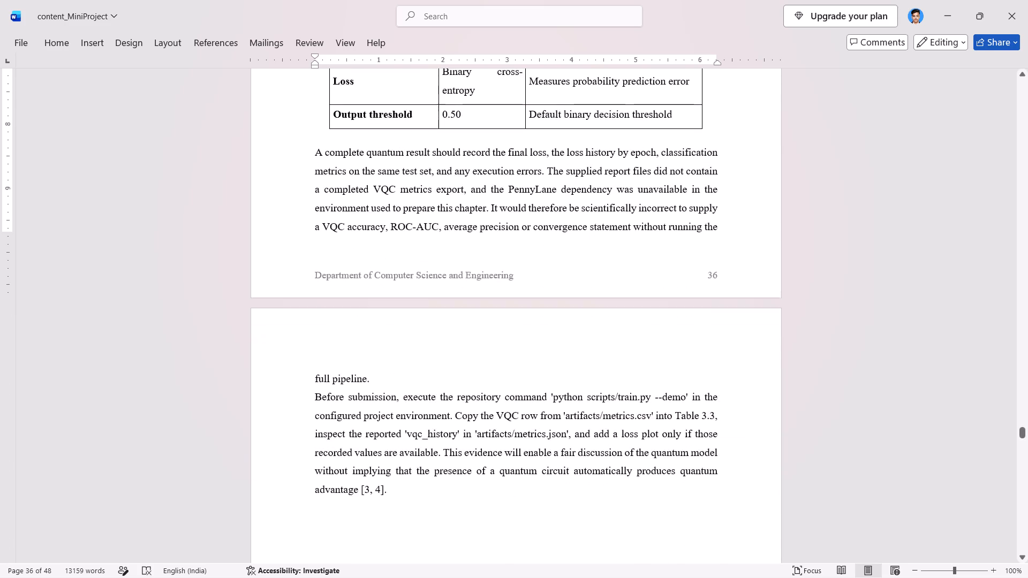
pyautogui.scroll(-5, 352, 422)
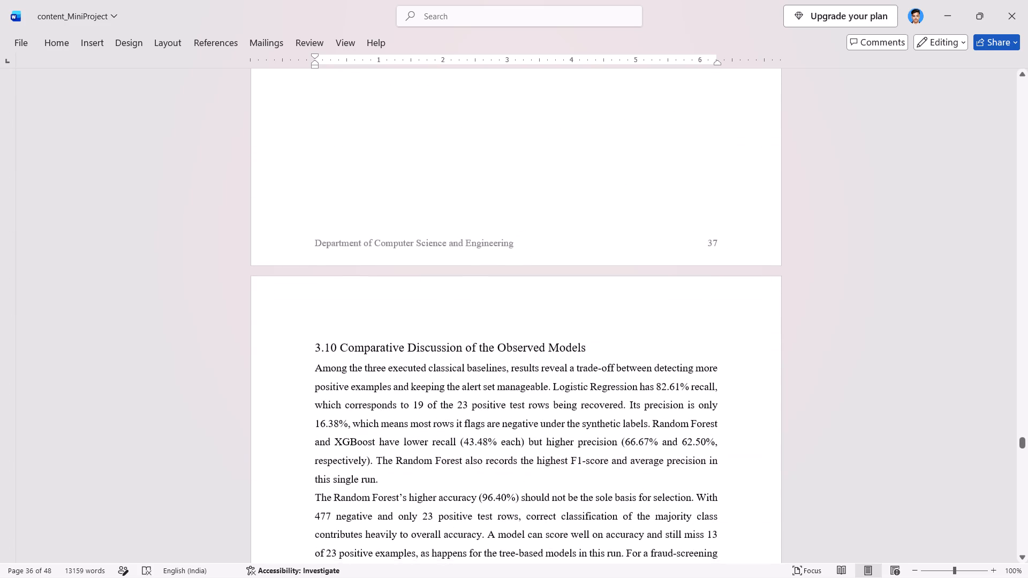
pyautogui.scroll(-1, 352, 422)
pyautogui.click(313, 336)
pyautogui.press('BackSpace')
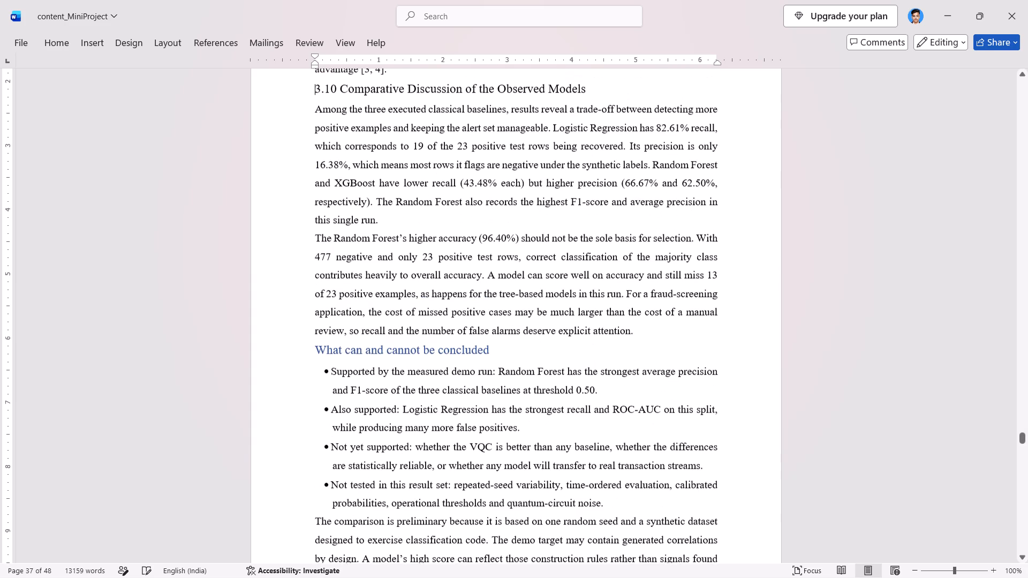
# Remove the page break before "3.11 Error Analysis and Decision Threshold" so the heading directly follows section 3.10's text.
pyautogui.scroll(1, 313, 336)
pyautogui.scroll(-1, 313, 336)
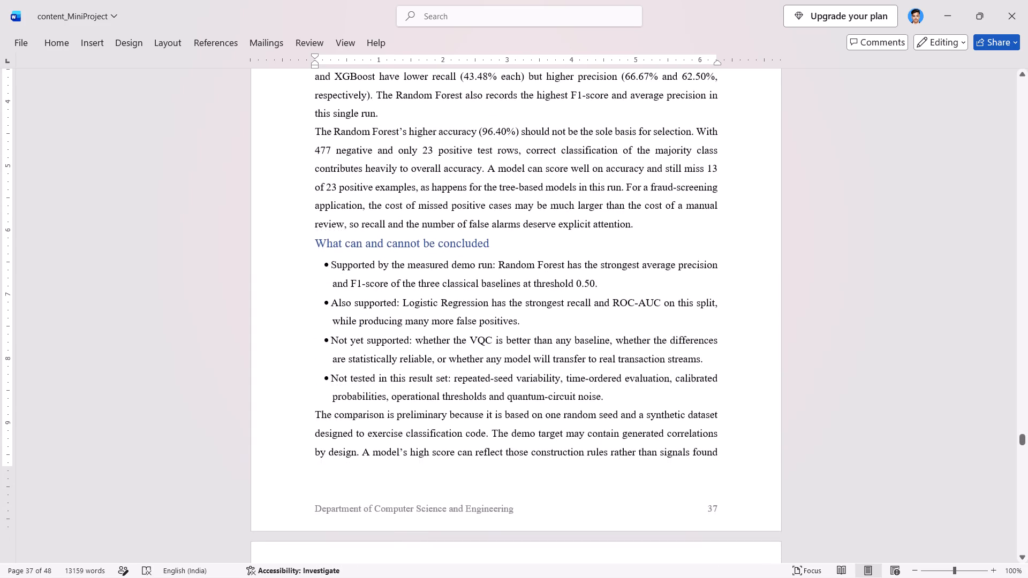
pyautogui.scroll(-6, 313, 336)
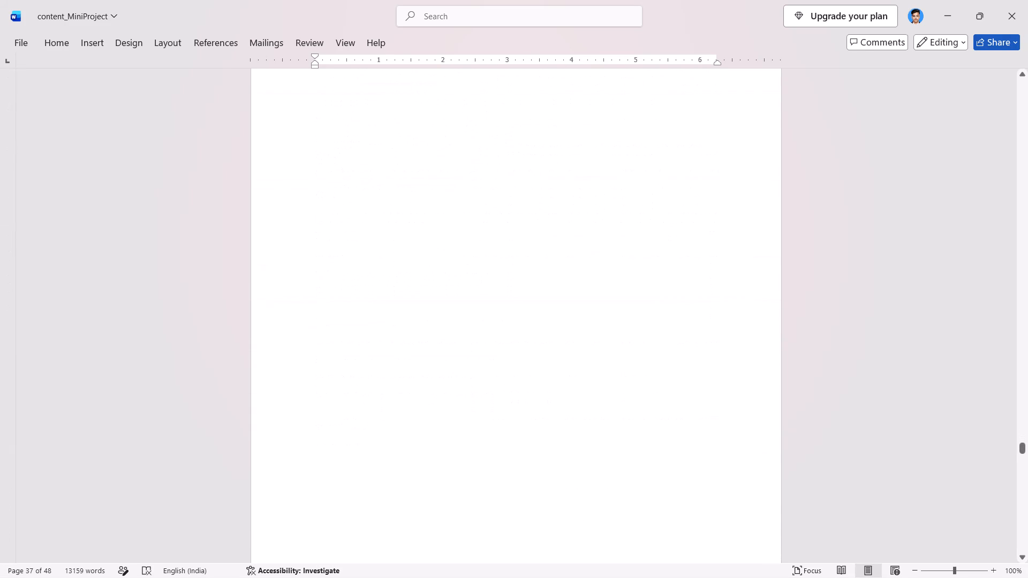
pyautogui.scroll(-1, 313, 336)
pyautogui.scroll(2, 313, 336)
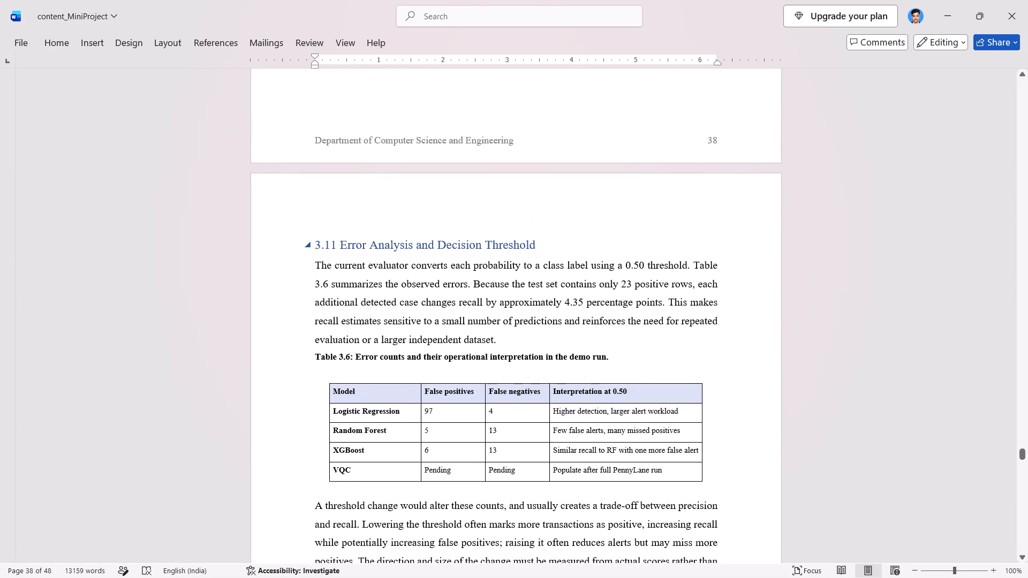
pyautogui.click(313, 246)
pyautogui.press('BackSpace')
pyautogui.press('BackSpace')
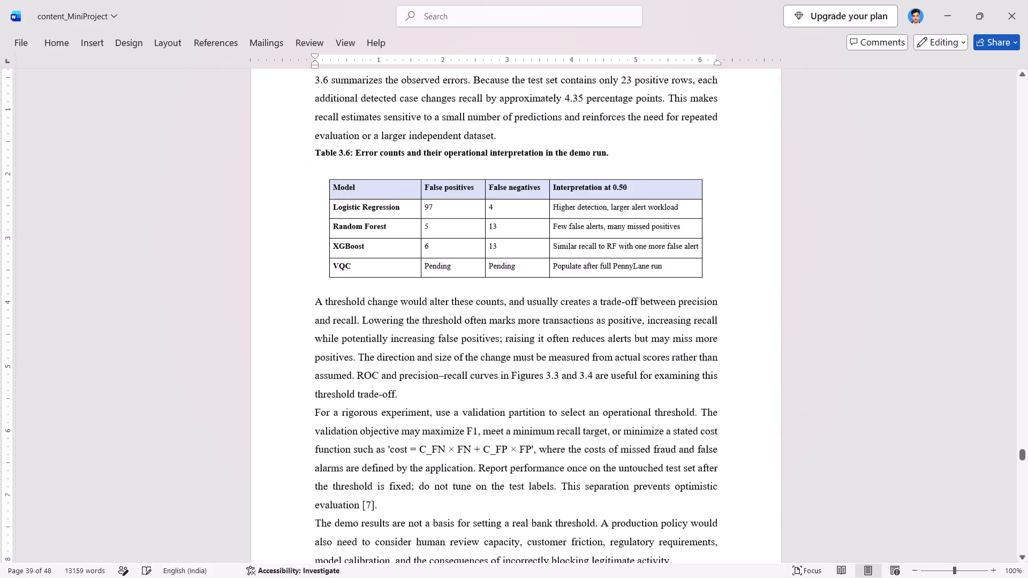
# Review the pages from section 3.11 through section 4.3 for stray page breaks, blank lines and inconsistent headings.
pyautogui.scroll(-1, 313, 246)
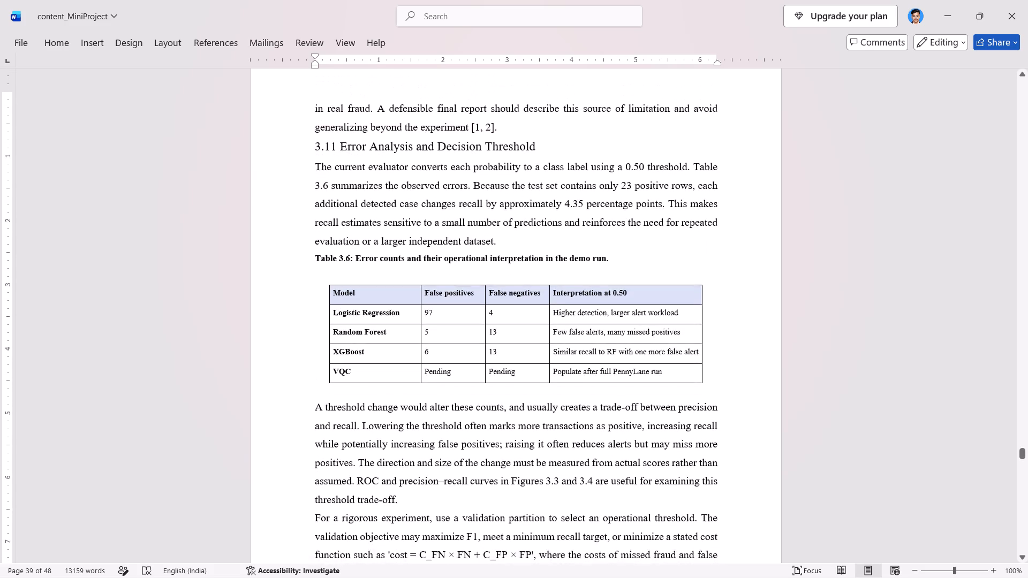
pyautogui.scroll(-4, 313, 246)
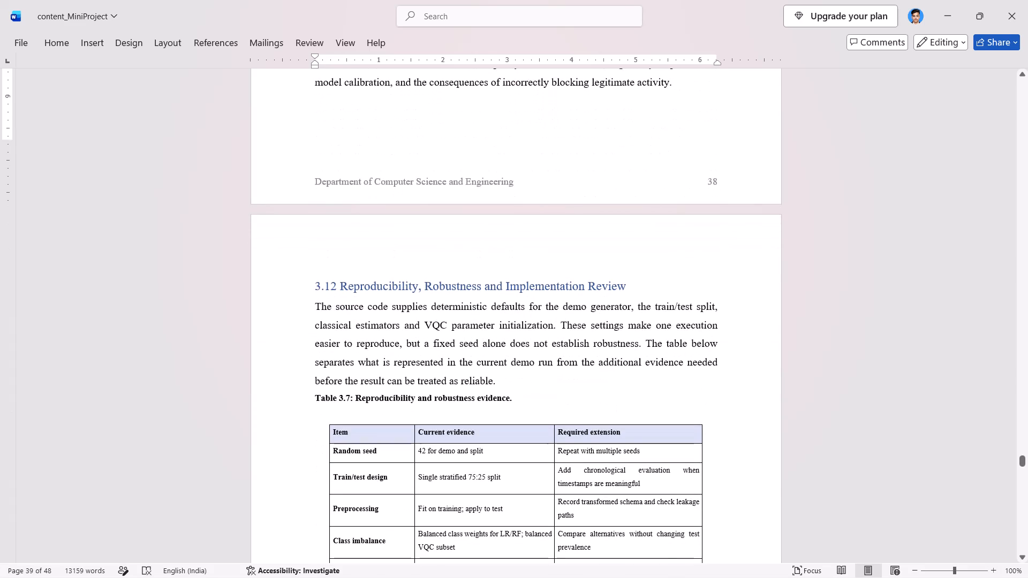
pyautogui.scroll(-8, 313, 246)
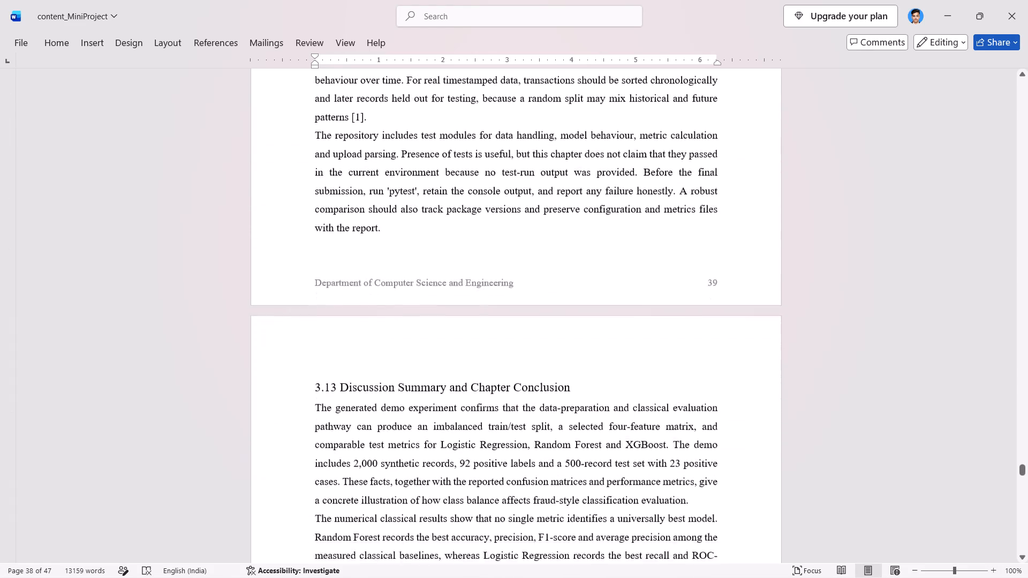
pyautogui.scroll(-7, 313, 246)
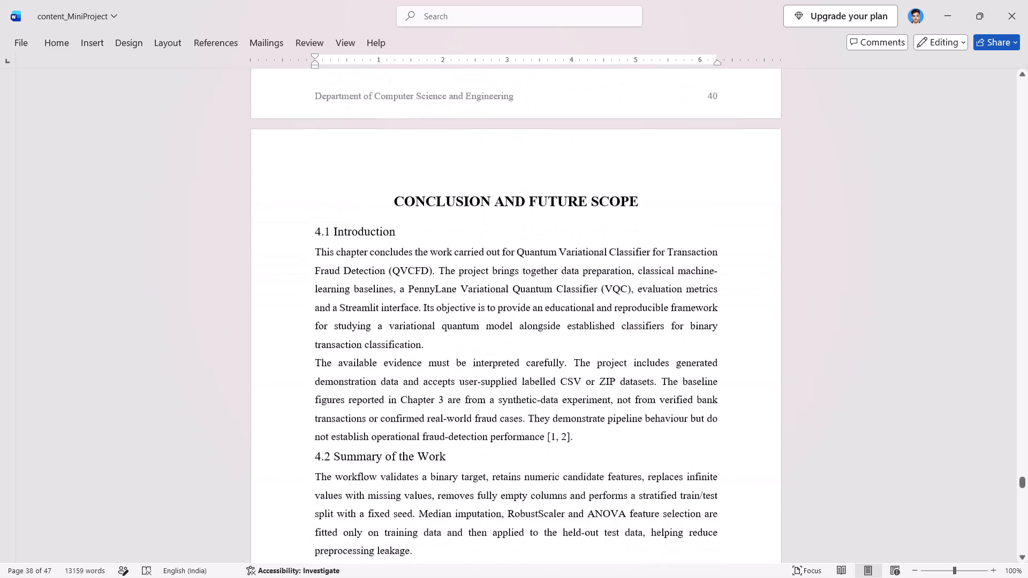
pyautogui.scroll(-3, 313, 246)
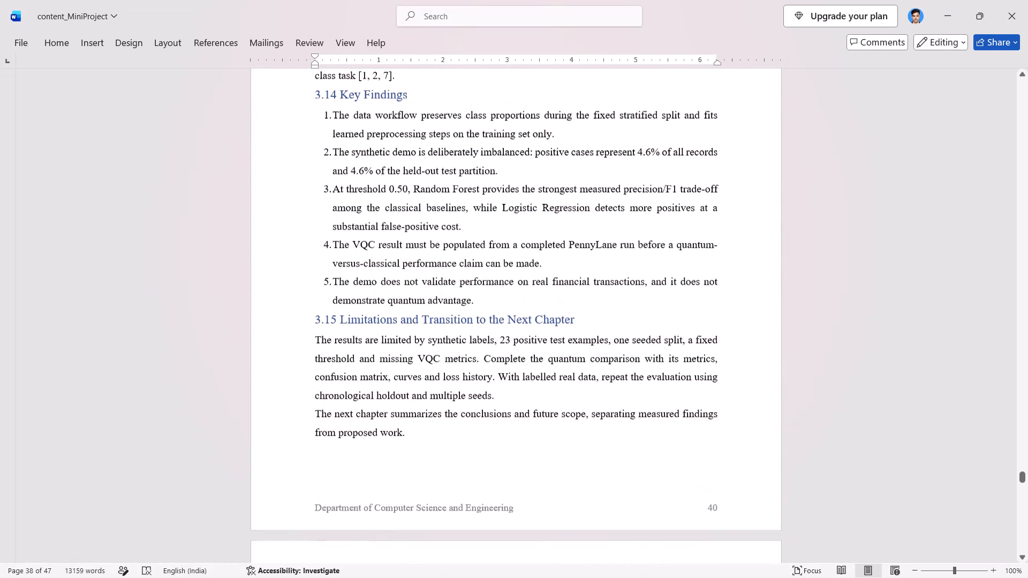
pyautogui.scroll(-1, 313, 246)
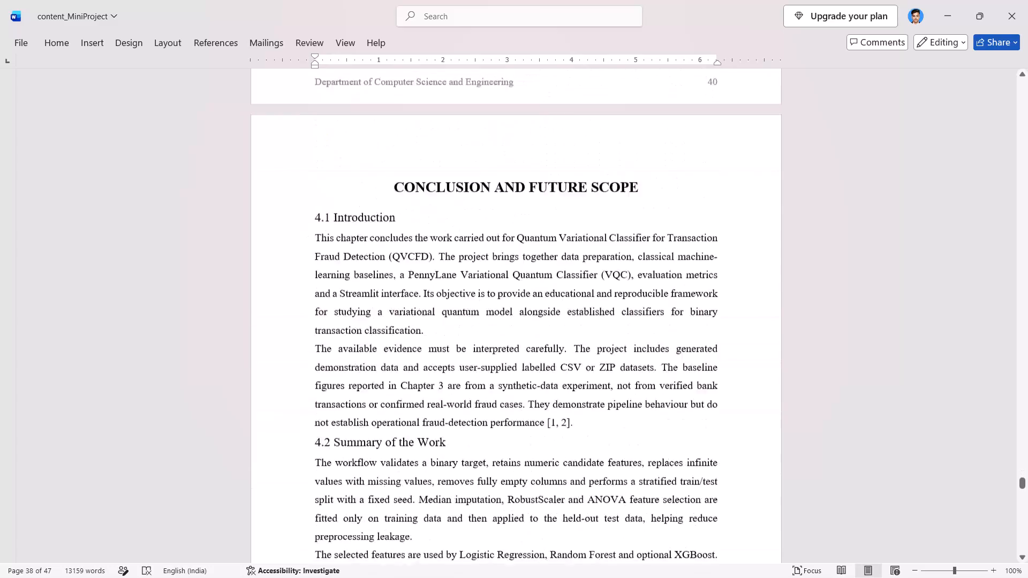
pyautogui.scroll(-2, 313, 246)
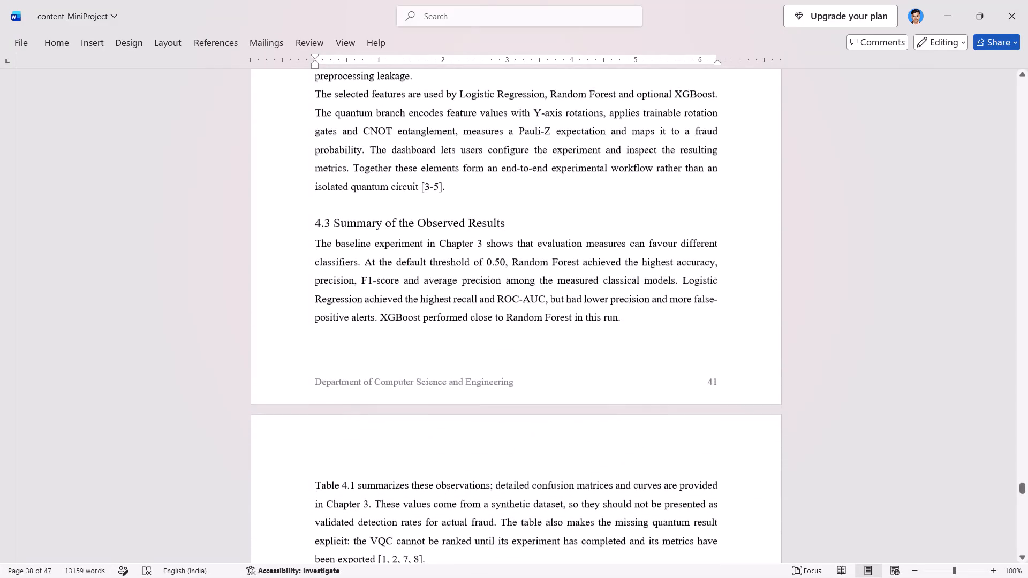
# Remove all the blank lines between the paragraph introducing Table 4.1 and the Table 4.1 caption in section 4.3.
pyautogui.scroll(-6, 313, 246)
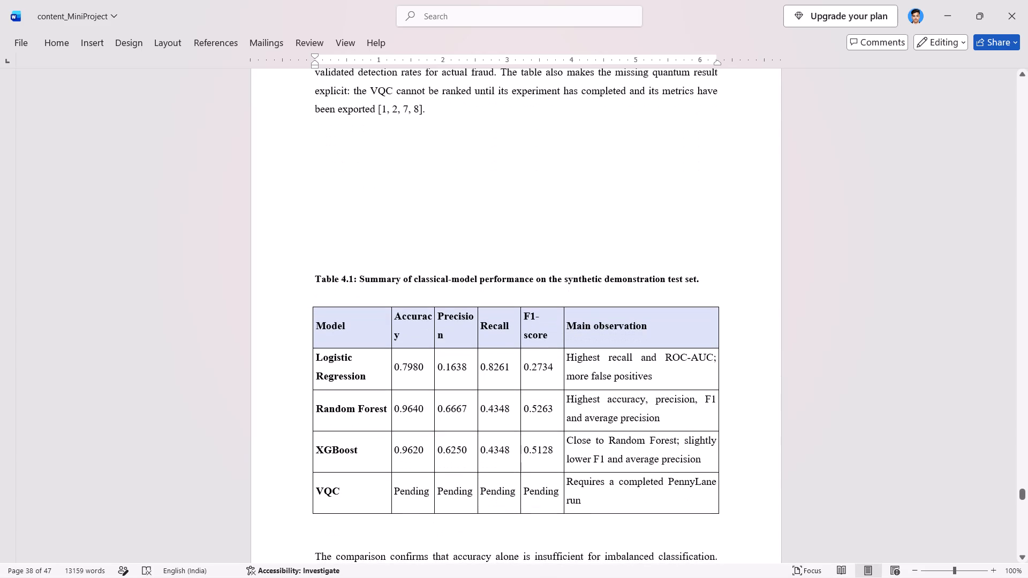
pyautogui.click(337, 265)
pyautogui.press('BackSpace')
pyautogui.press('BackSpace')
pyautogui.press('BackSpace')
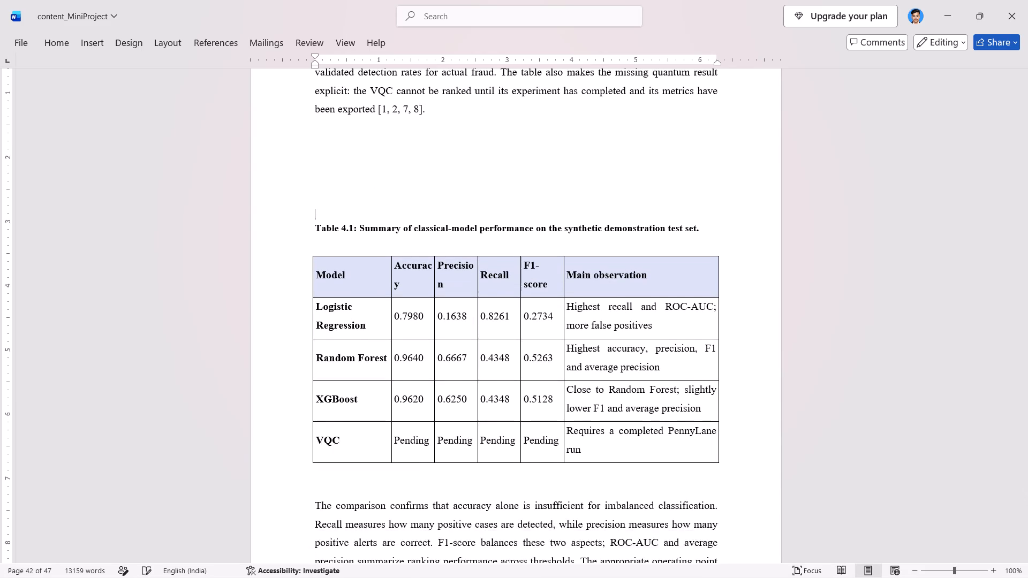
pyautogui.press('BackSpace')
pyautogui.press('BackSpace')
pyautogui.press('BackSpace')
pyautogui.press('BackSpace')
pyautogui.press('BackSpace')
pyautogui.press('BackSpace')
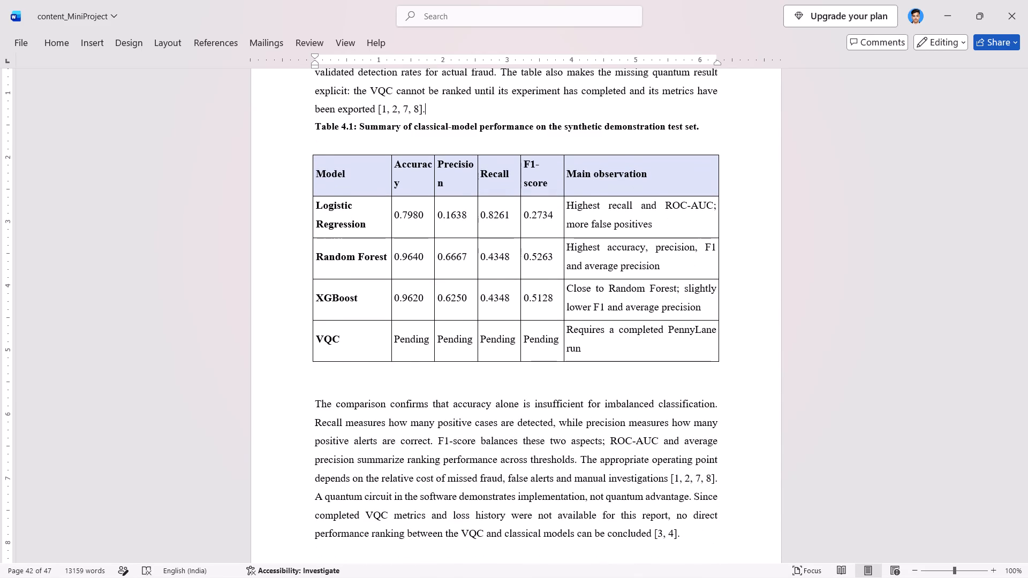
# Remove the blank line between the Table 4.1 caption and its table, and the extra blank line below the table.
pyautogui.click(337, 147)
pyautogui.press('BackSpace')
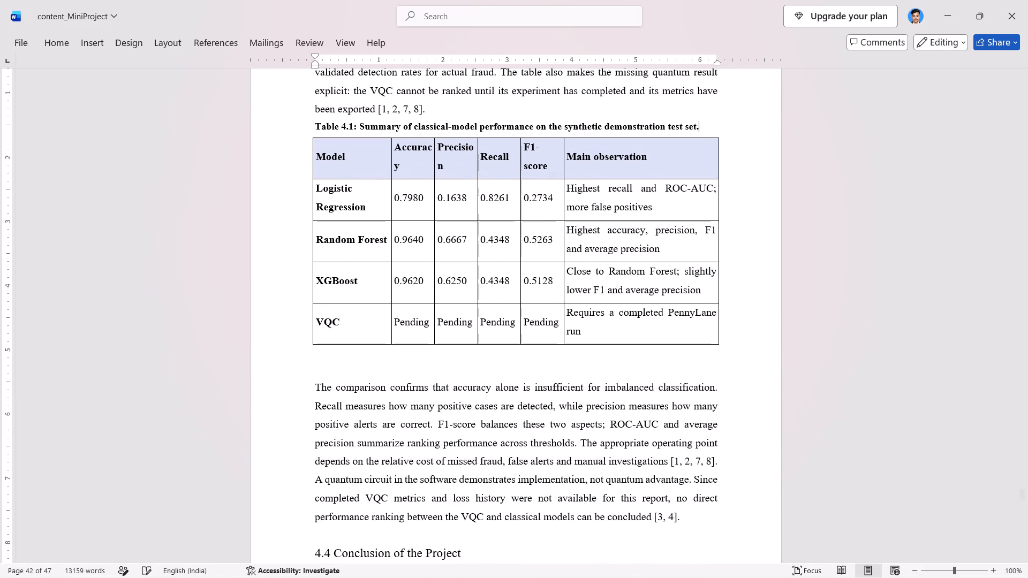
pyautogui.click(330, 361)
pyautogui.press('BackSpace')
pyautogui.press('Down')
pyautogui.press('BackSpace')
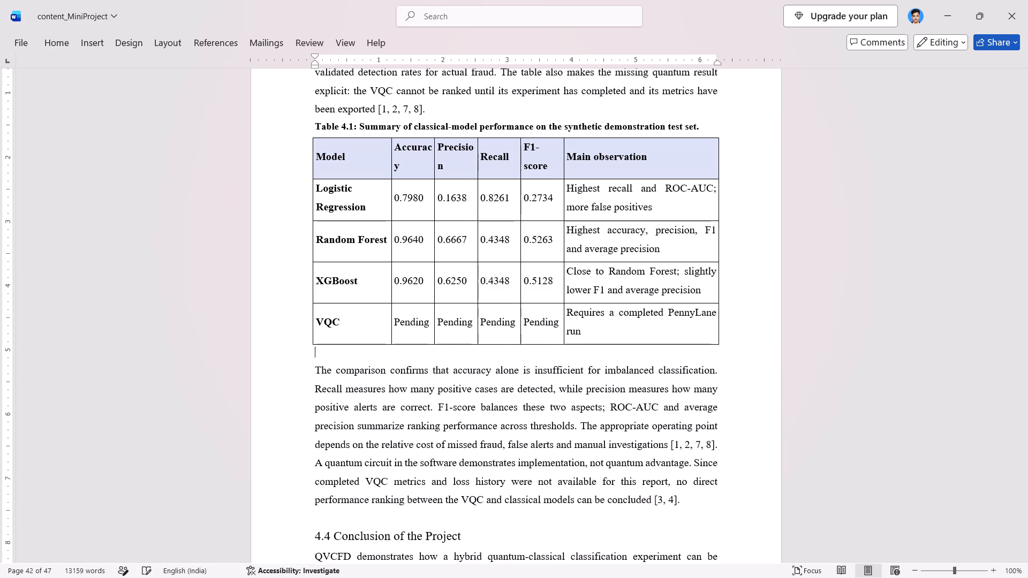
# Remove the blank line above the heading "4.4 Conclusion of the Project".
pyautogui.scroll(-2, 330, 361)
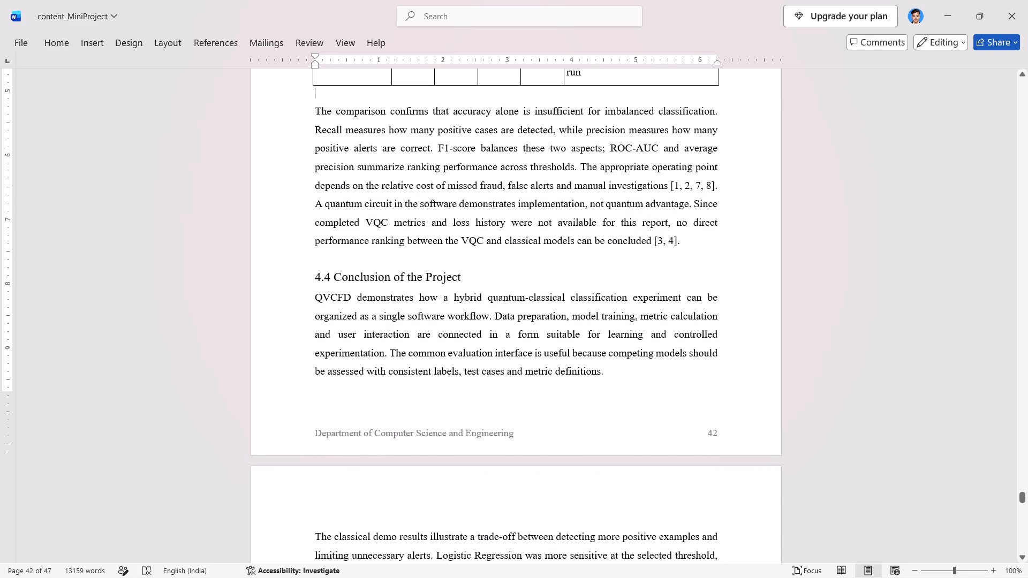
pyautogui.click(341, 262)
pyautogui.press('BackSpace')
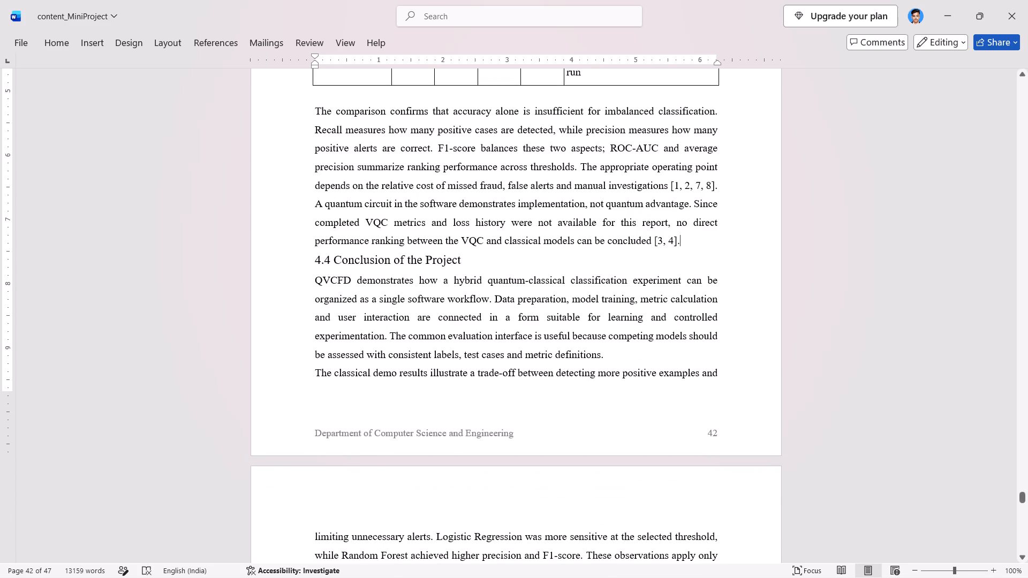
# Set the font size of the heading "4.6.2 Incomplete quantum results" to 14.
pyautogui.scroll(-2, 341, 279)
pyautogui.scroll(1, 341, 279)
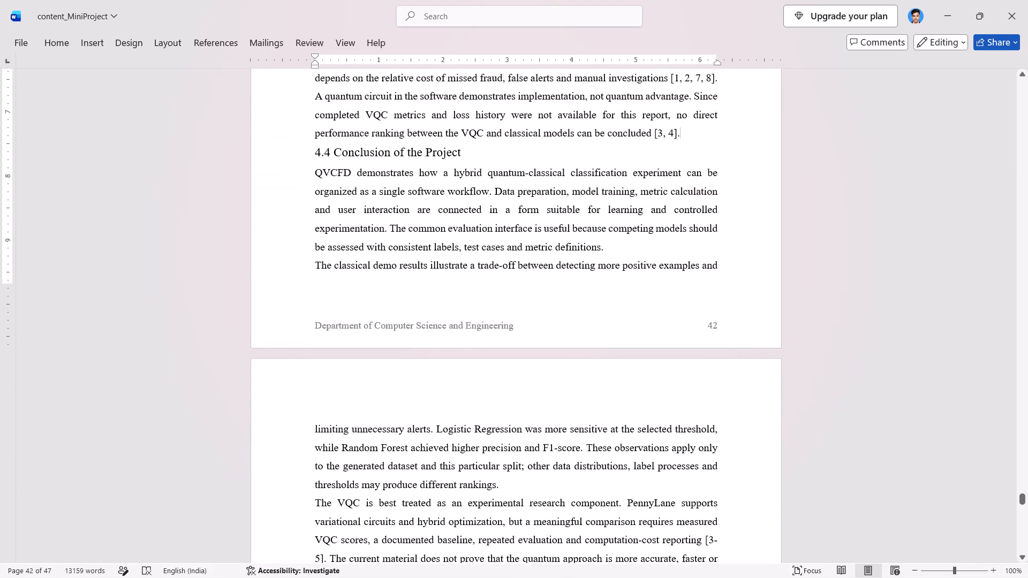
pyautogui.scroll(-2, 341, 279)
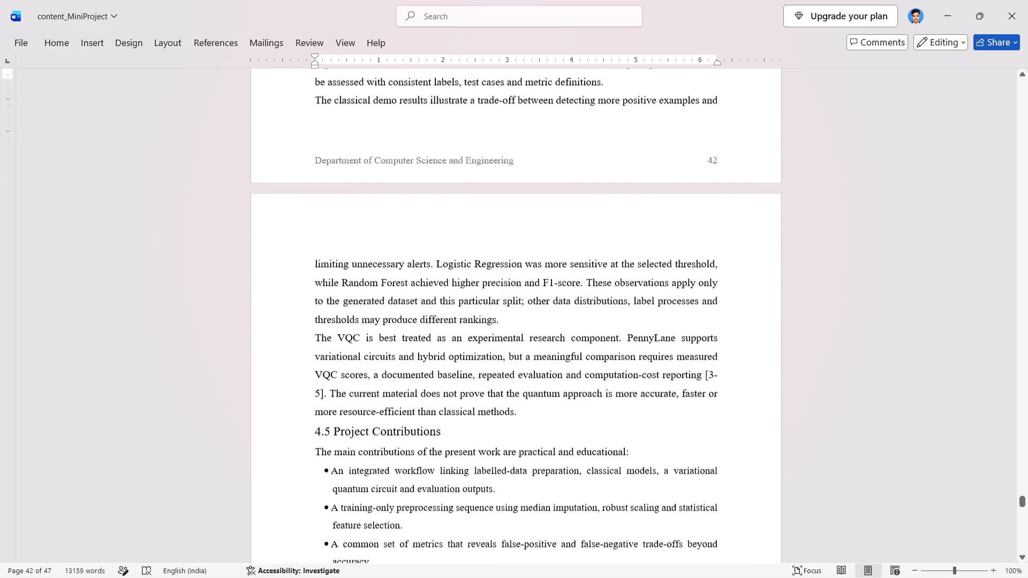
pyautogui.scroll(-5, 341, 279)
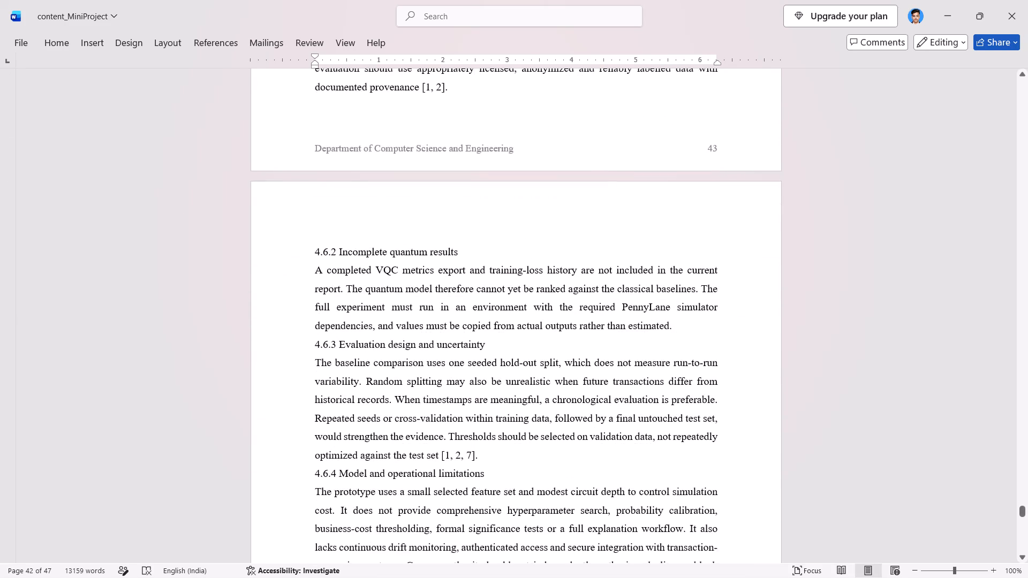
pyautogui.scroll(-1, 341, 279)
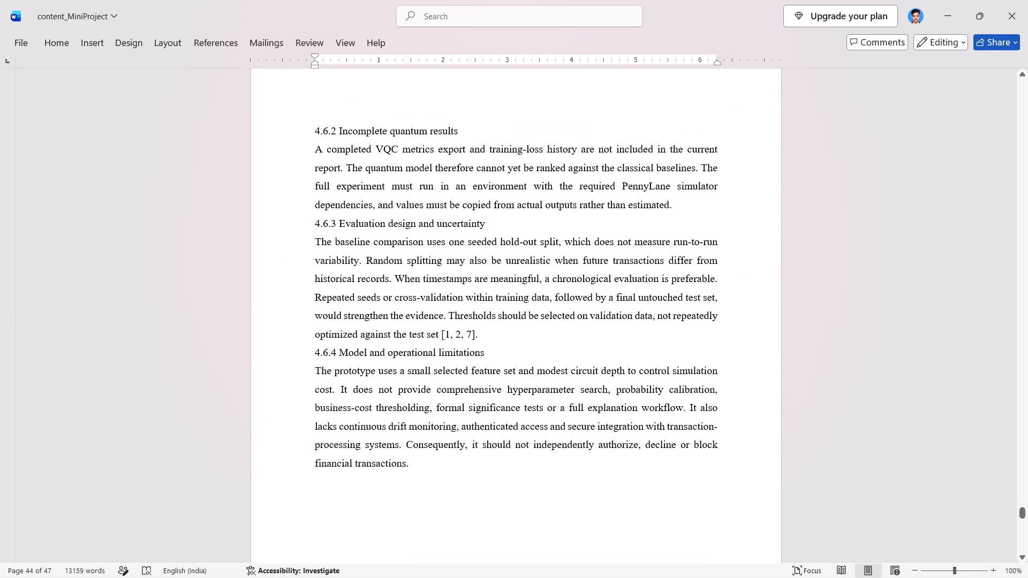
pyautogui.doubleClick(397, 123)
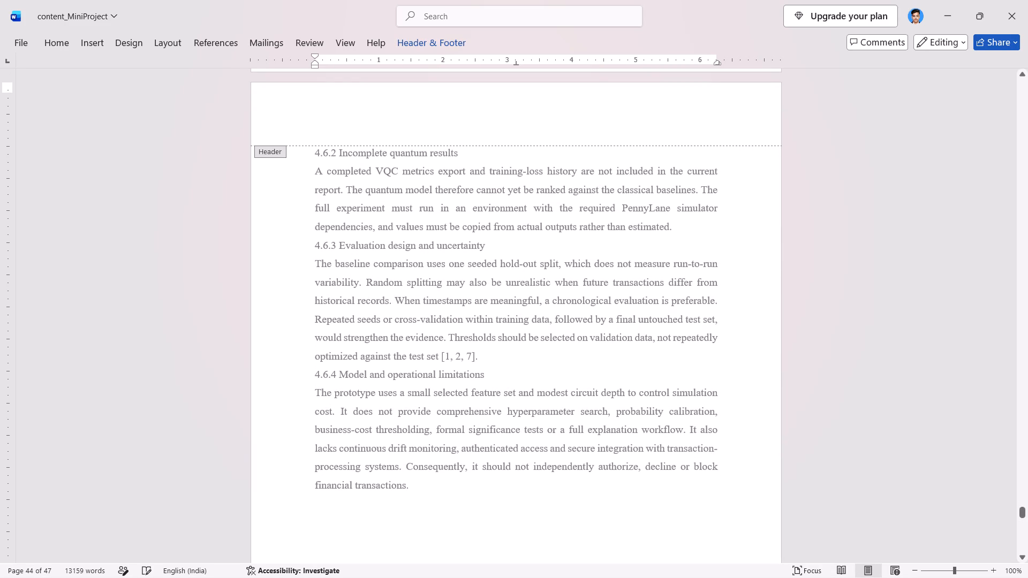
pyautogui.tripleClick(367, 150)
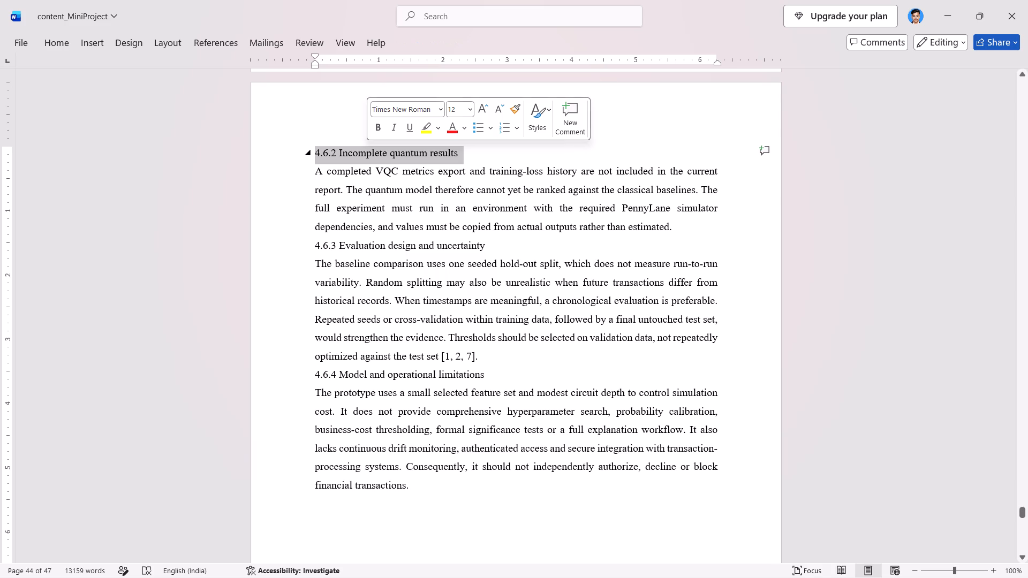
pyautogui.click(455, 105)
pyautogui.write('14')
pyautogui.press('Return')
# Set the font size of the headings "4.6.4 Model and operational limitations" and "4.6.3 Evaluation design and uncertainty" to 14.
pyautogui.tripleClick(417, 246)
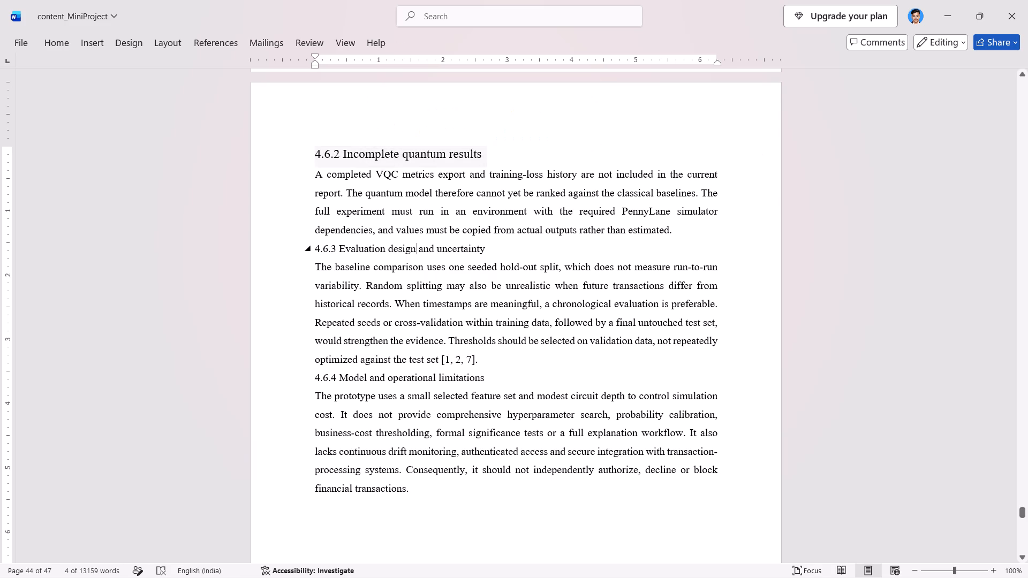
pyautogui.keyDown('ctrl'); pyautogui.tripleClick(405, 382); pyautogui.keyUp('ctrl')
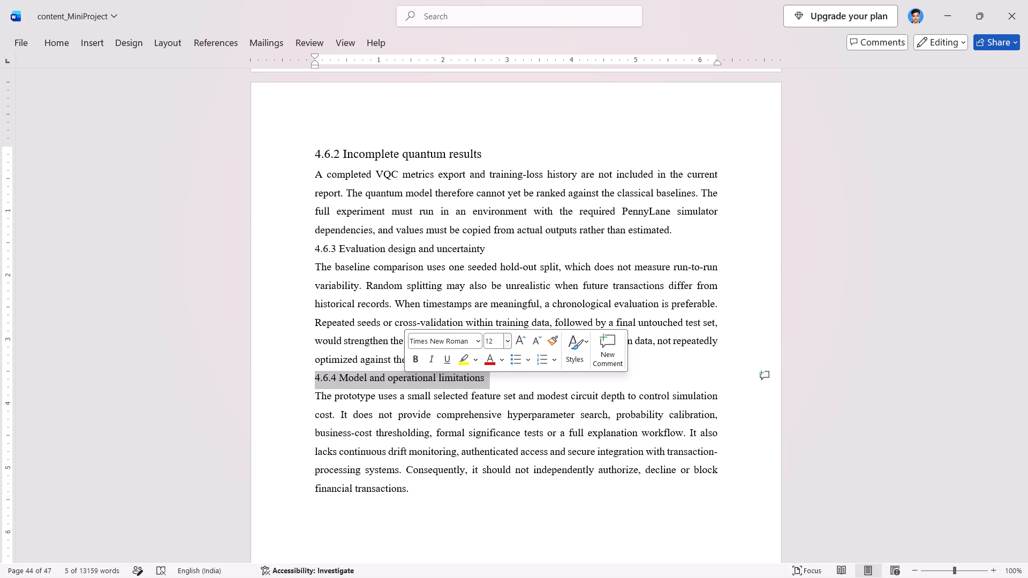
pyautogui.click(494, 338)
pyautogui.write('14')
pyautogui.press('Return')
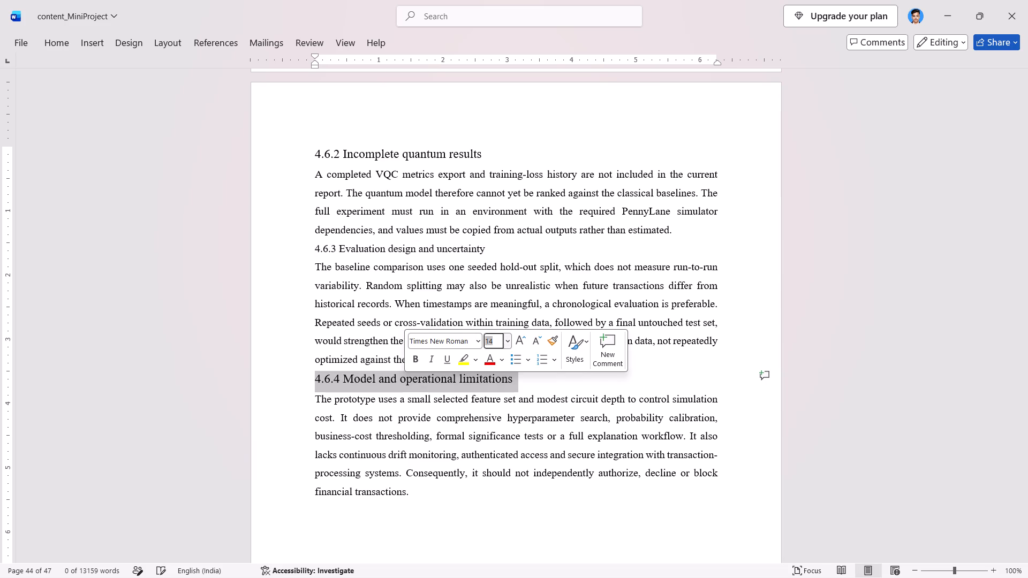
pyautogui.tripleClick(437, 245)
pyautogui.click(437, 245)
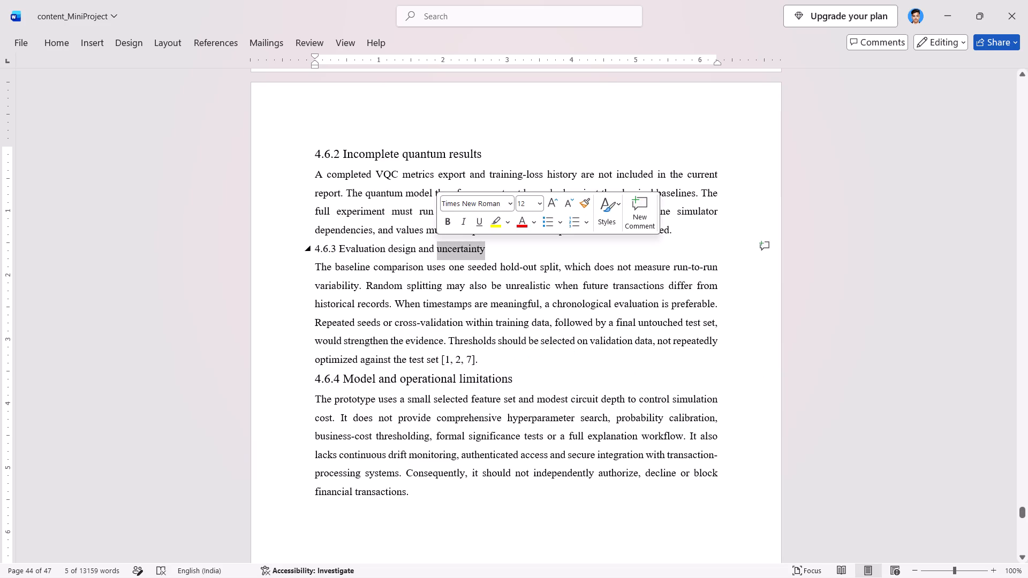
pyautogui.tripleClick(400, 251)
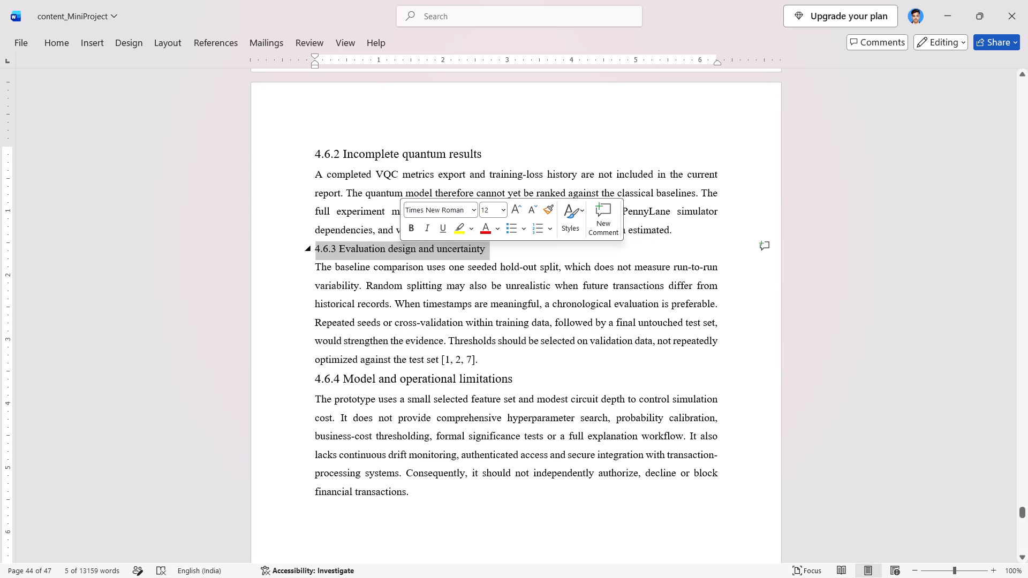
pyautogui.click(487, 208)
pyautogui.write('14')
pyautogui.press('Return')
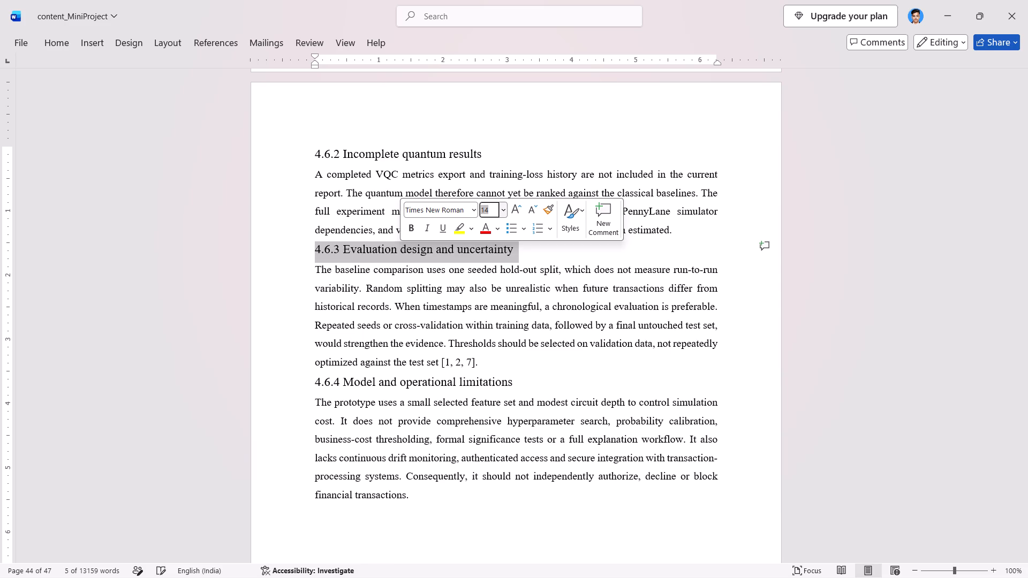
pyautogui.click(575, 146)
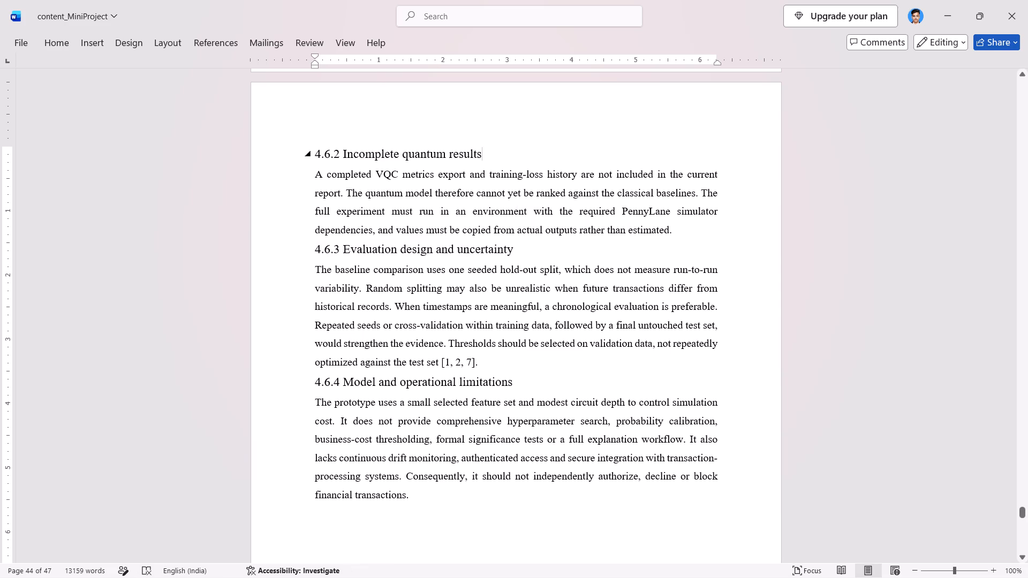
# Set the font size of the heading "4.6.1 Synthetic data and labels" to 14.
pyautogui.scroll(4, 575, 146)
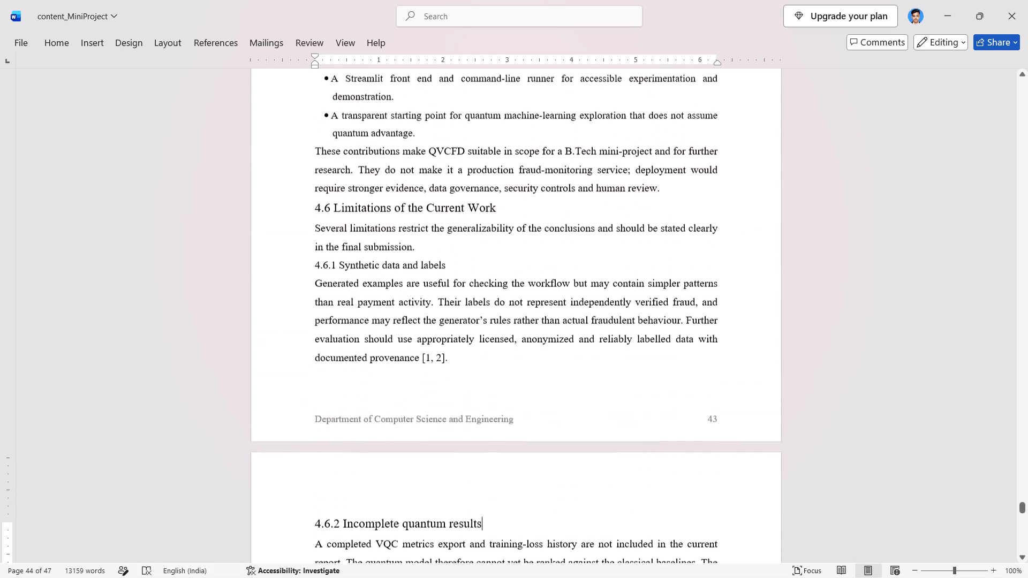
pyautogui.tripleClick(367, 276)
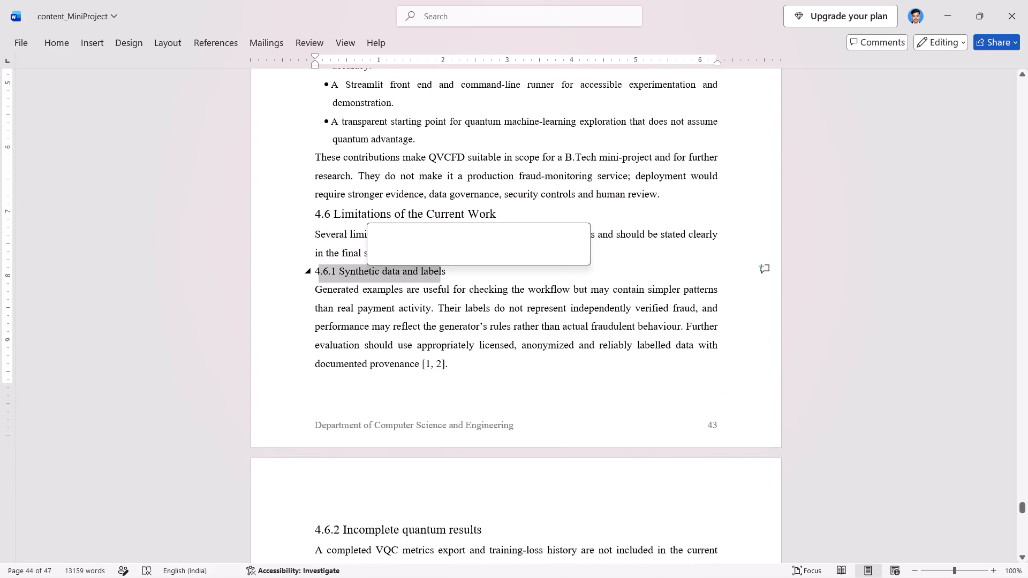
pyautogui.click(367, 276)
pyautogui.click(367, 276)
pyautogui.tripleClick(384, 272)
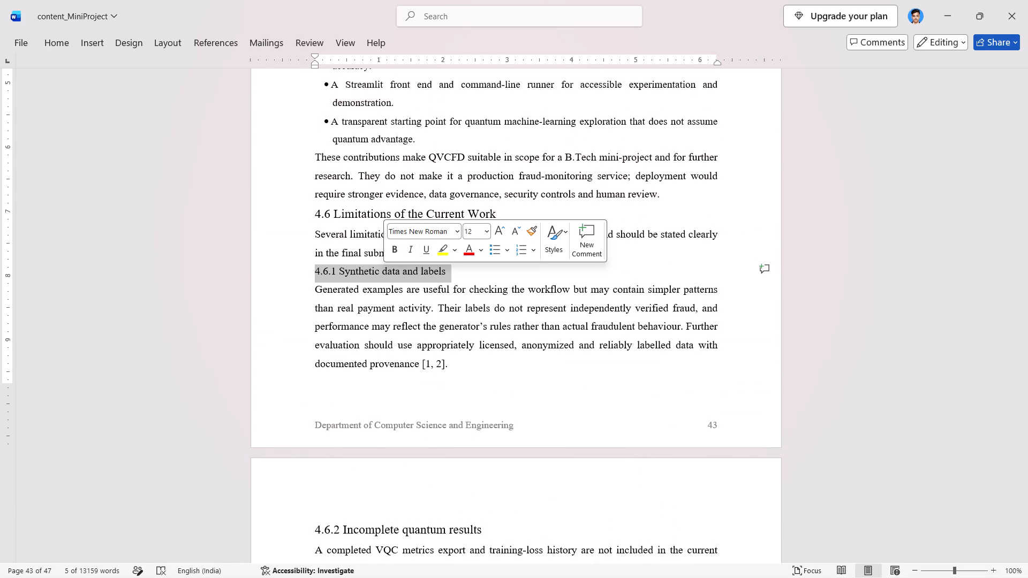
pyautogui.click(472, 231)
pyautogui.write('14')
pyautogui.press('Return')
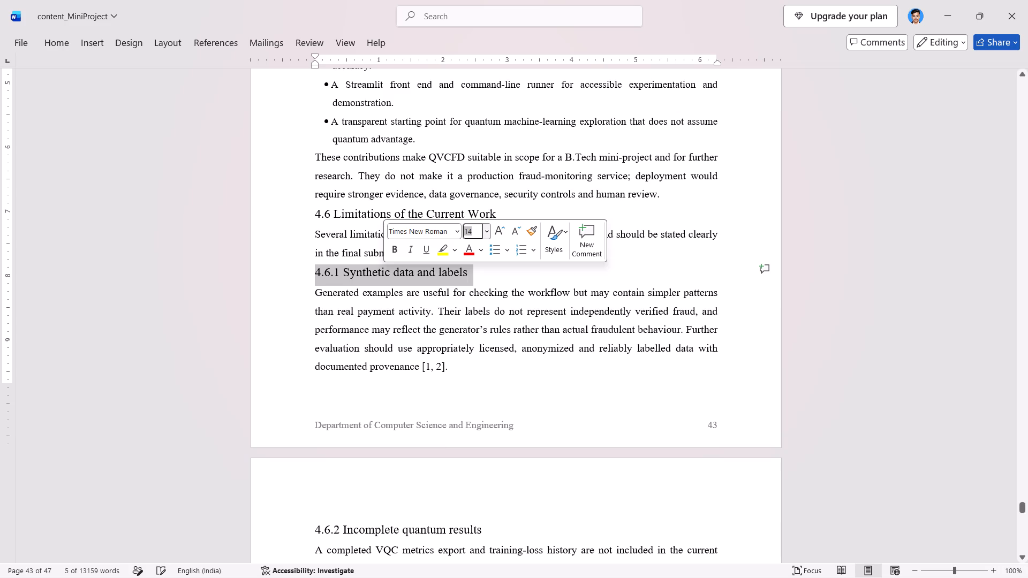
pyautogui.click(507, 188)
# Check the formatting of the Chapter 4 section headings from 4.6 back to "4.1 Introduction".
pyautogui.scroll(2, 507, 188)
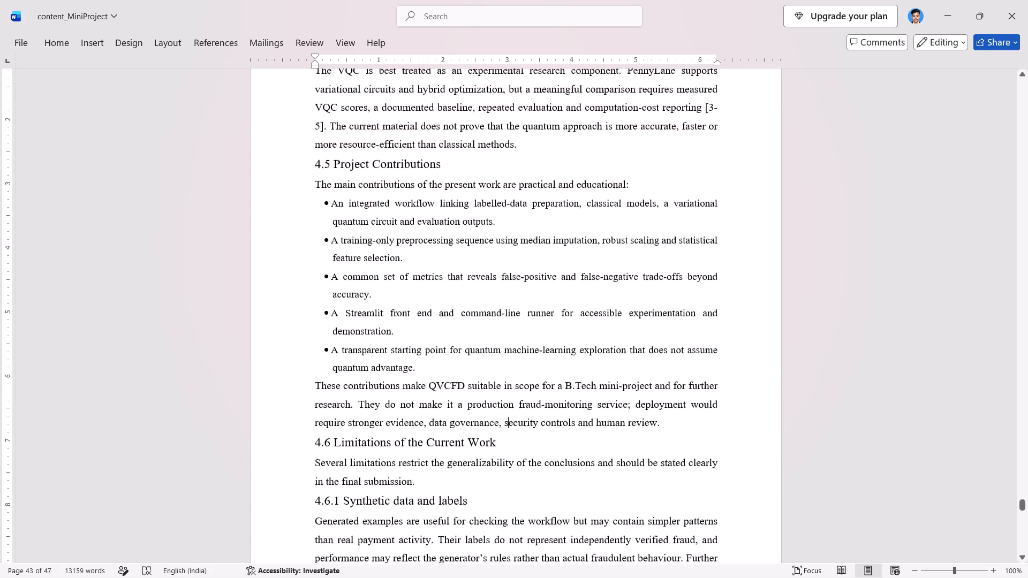
pyautogui.scroll(7, 507, 188)
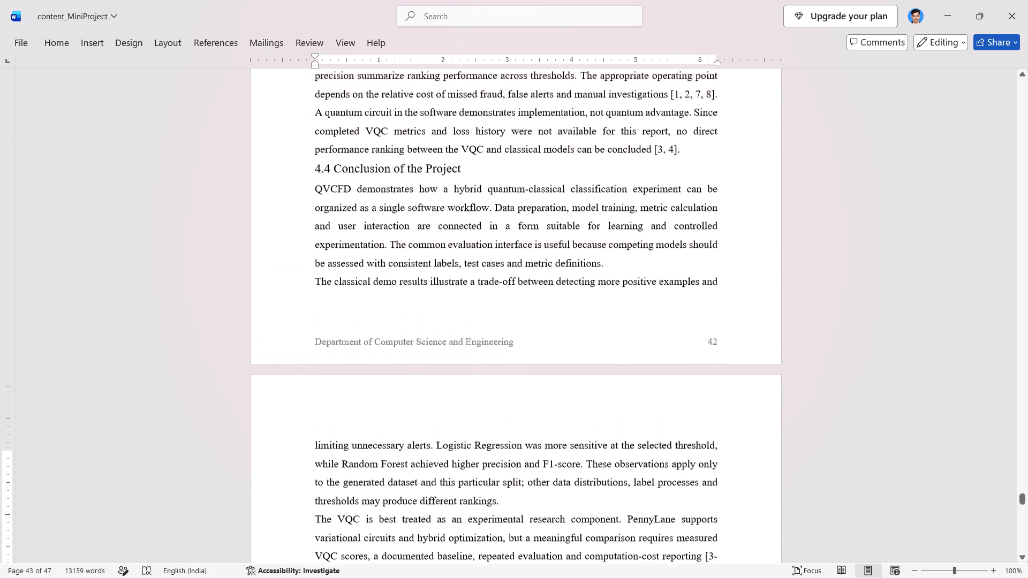
pyautogui.scroll(1, 507, 188)
pyautogui.click(391, 284)
pyautogui.scroll(3, 391, 284)
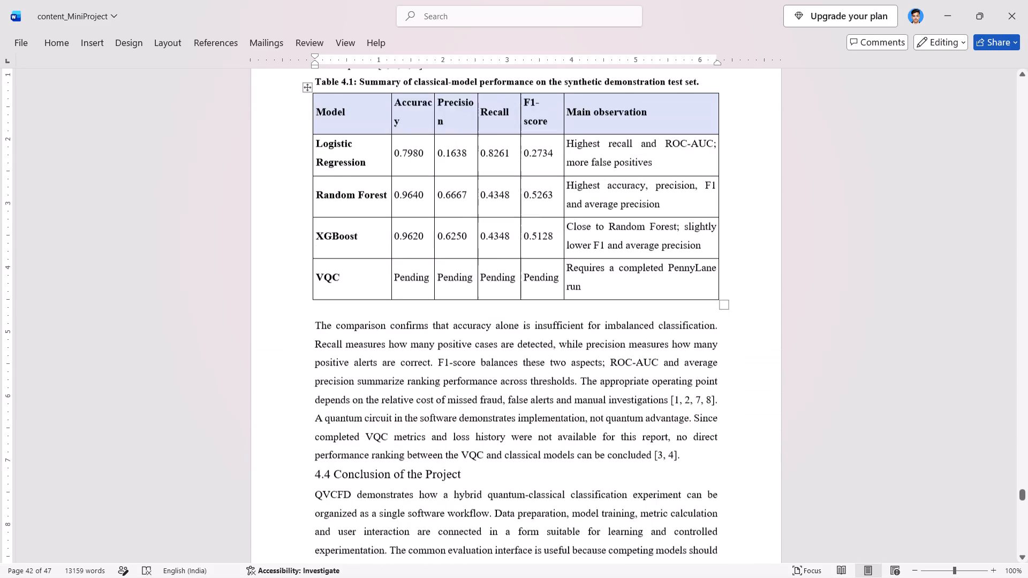
pyautogui.scroll(2, 391, 284)
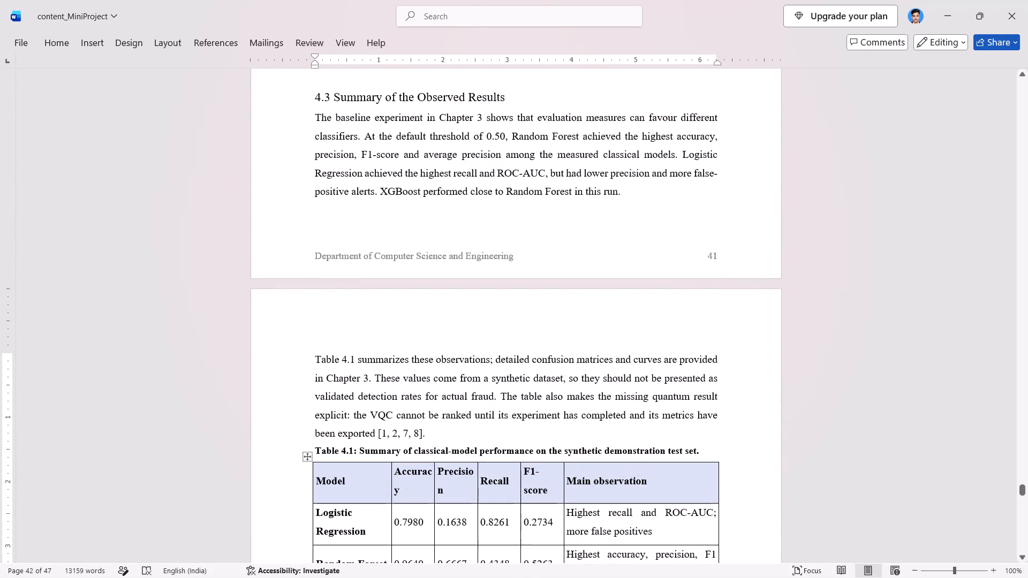
pyautogui.scroll(2, 377, 341)
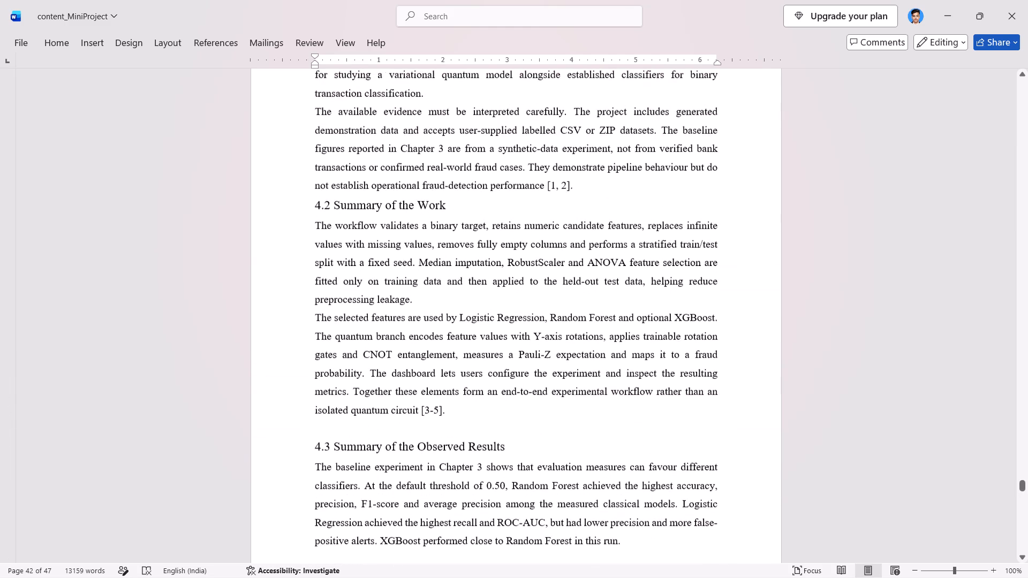
pyautogui.scroll(2, 377, 341)
pyautogui.doubleClick(379, 394)
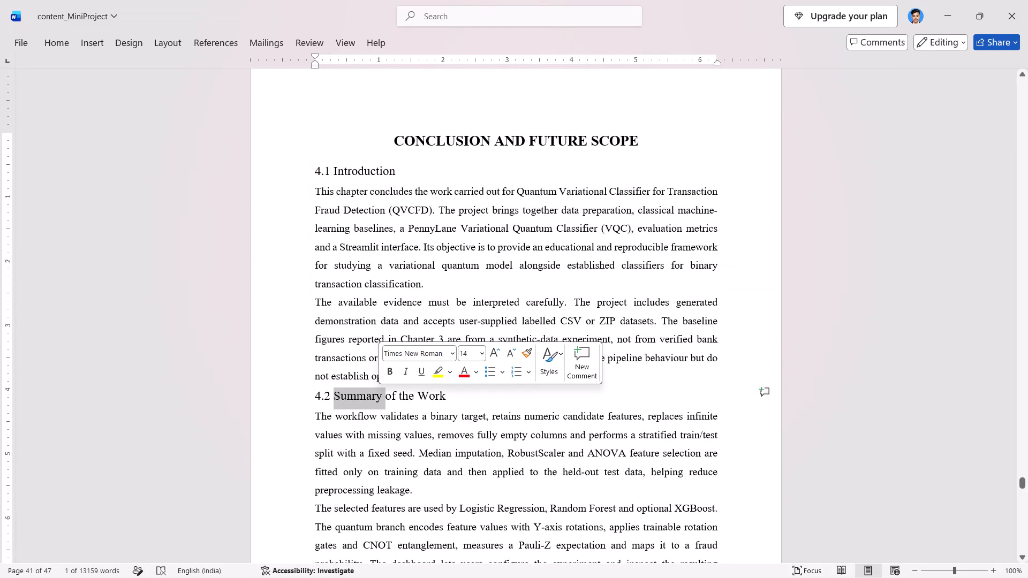
pyautogui.click(414, 240)
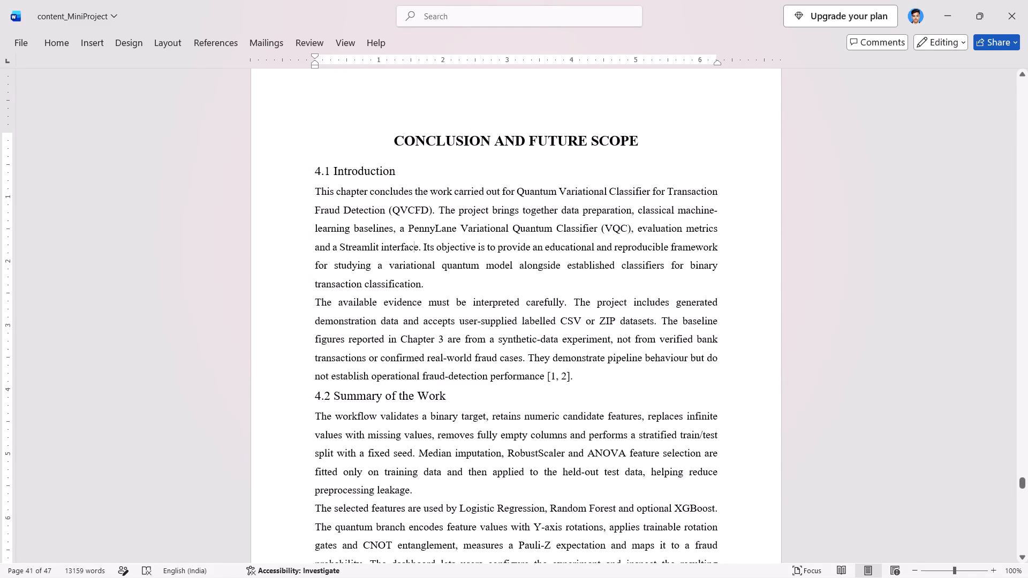
pyautogui.tripleClick(362, 174)
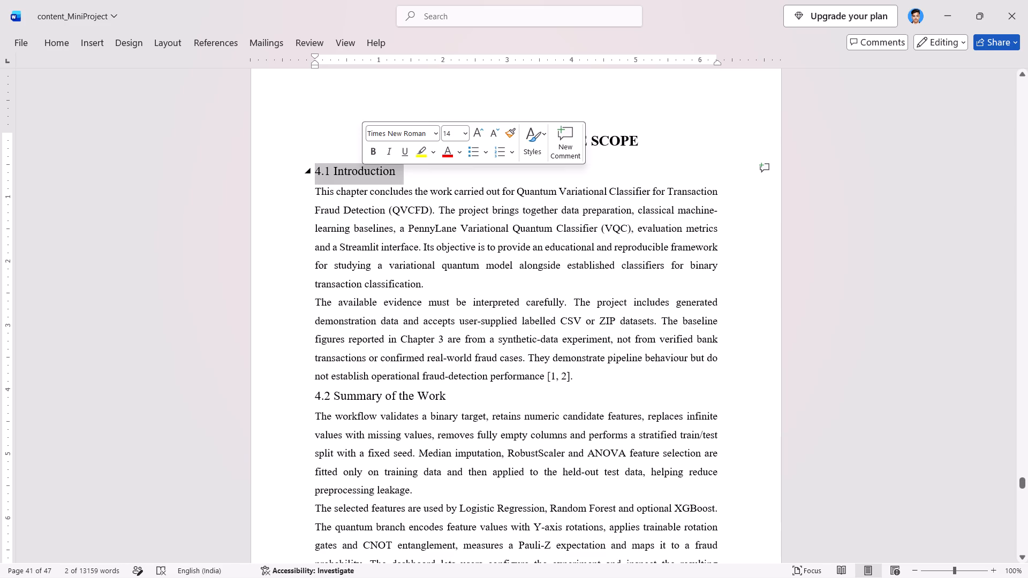
pyautogui.click(362, 174)
# Check the formatting of the closing Chapter 3 headings, from 3.15 back to 3.10.
pyautogui.scroll(5, 362, 174)
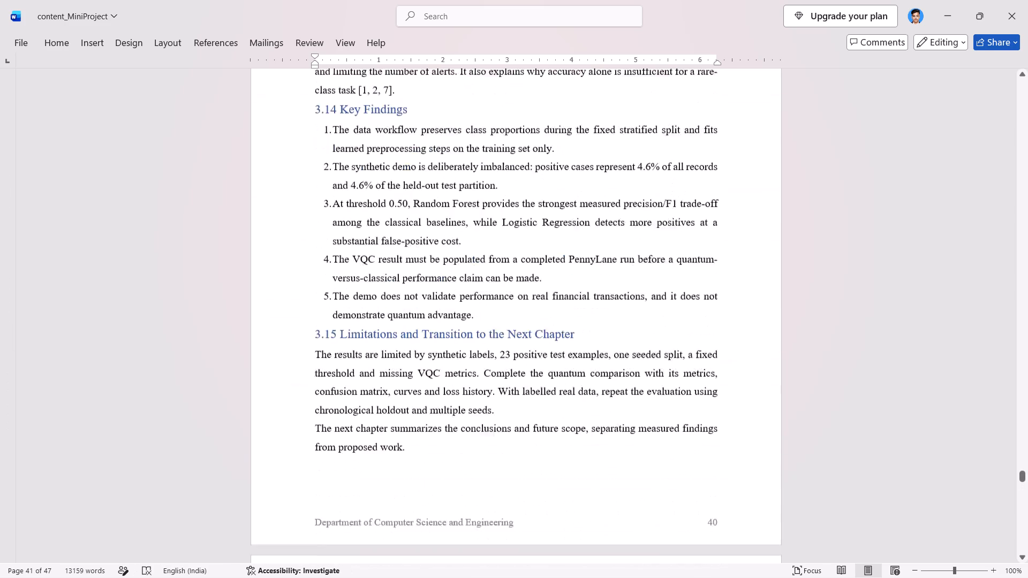
pyautogui.scroll(1, 362, 174)
pyautogui.doubleClick(354, 355)
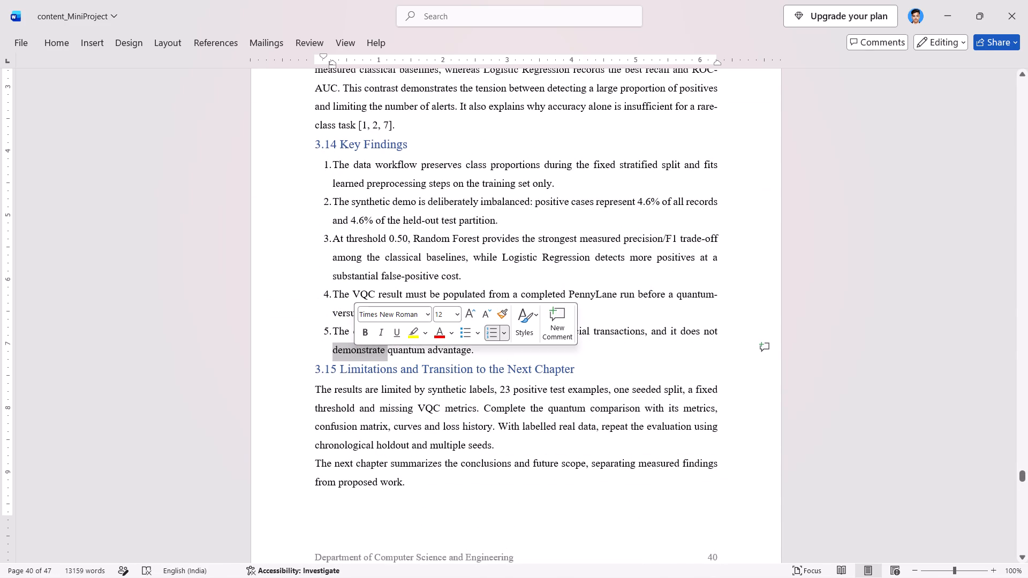
pyautogui.tripleClick(352, 374)
pyautogui.scroll(2, 352, 374)
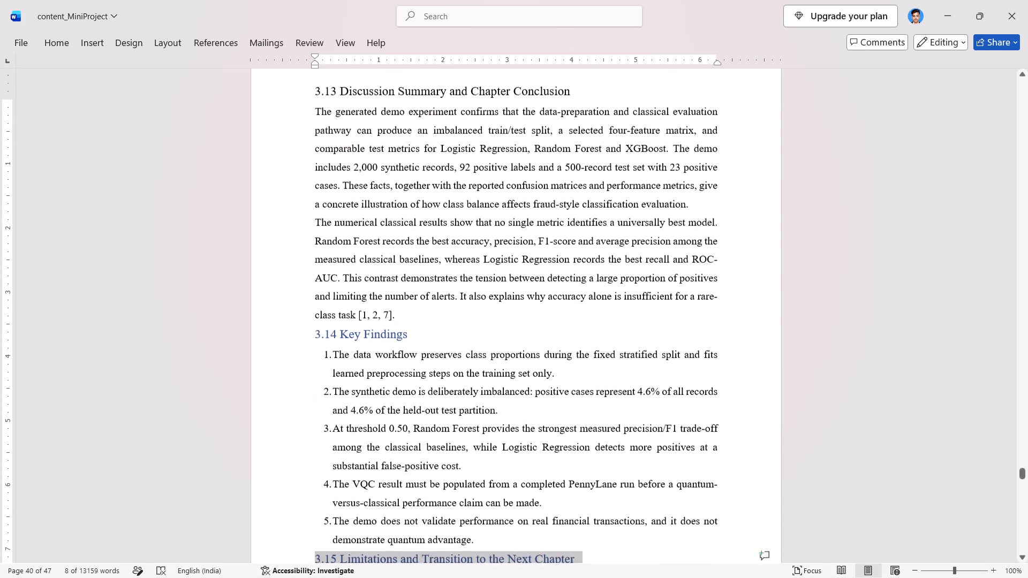
pyautogui.scroll(3, 352, 374)
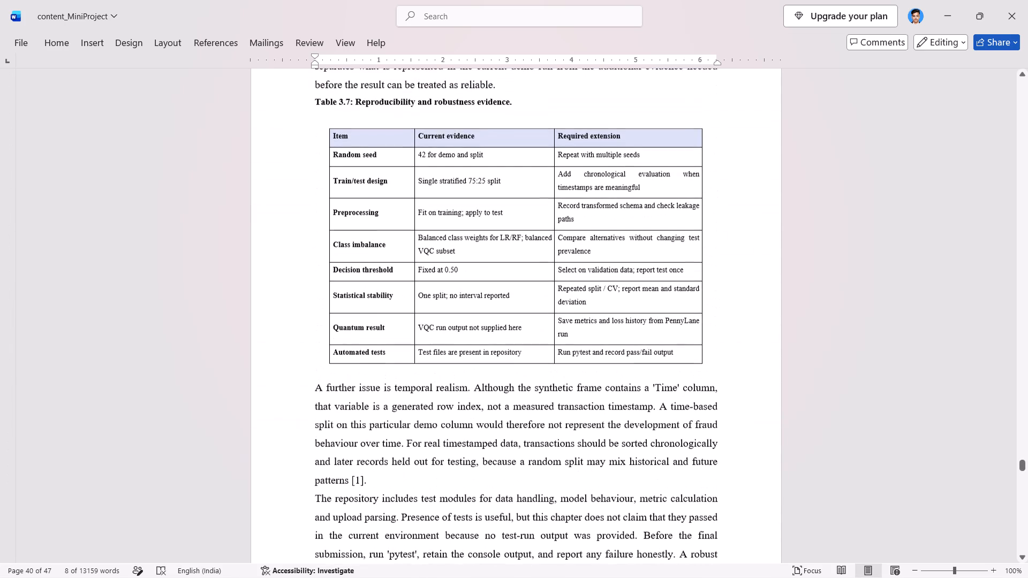
pyautogui.scroll(4, 352, 374)
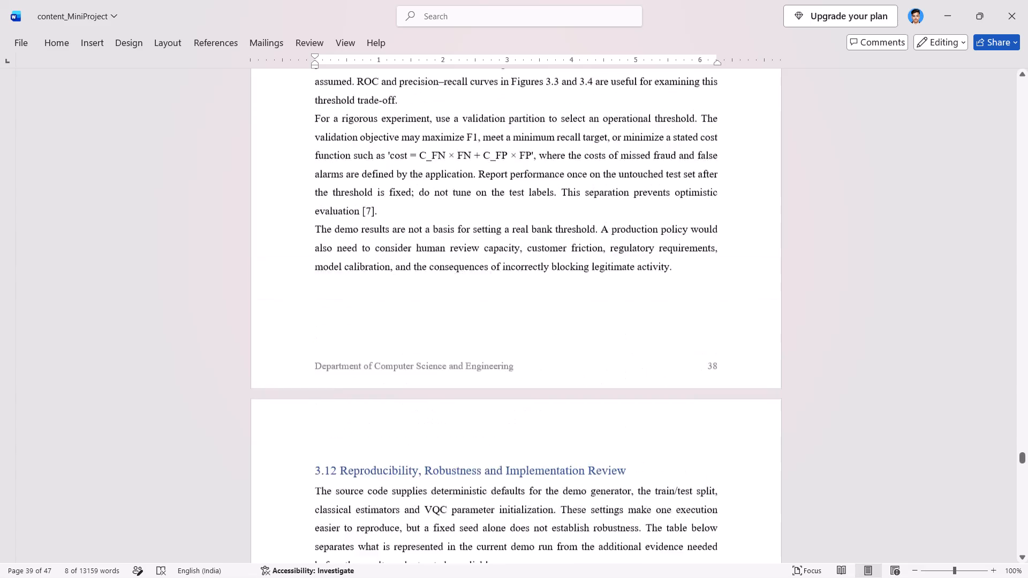
pyautogui.scroll(5, 352, 374)
pyautogui.tripleClick(366, 445)
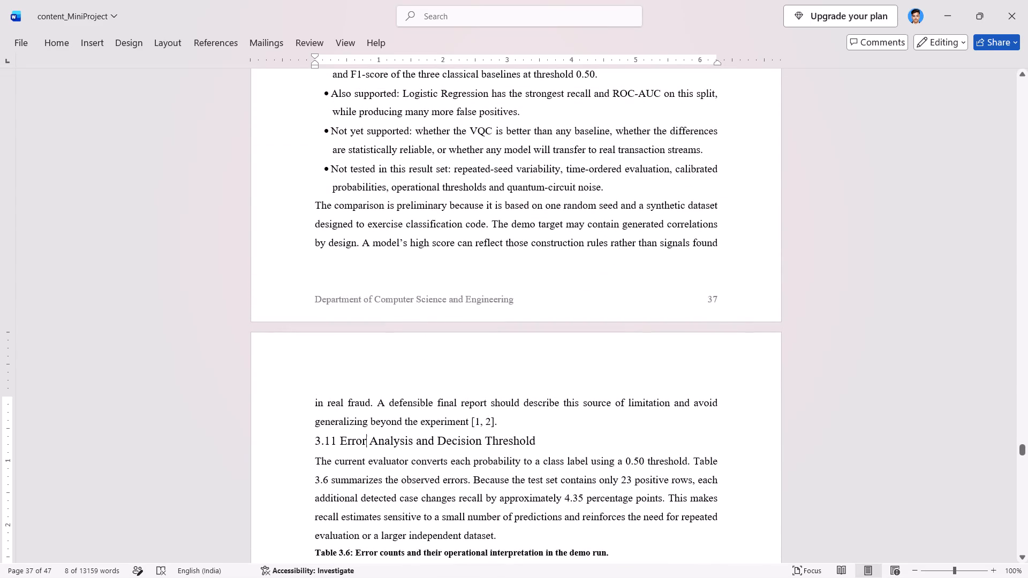
pyautogui.scroll(4, 366, 445)
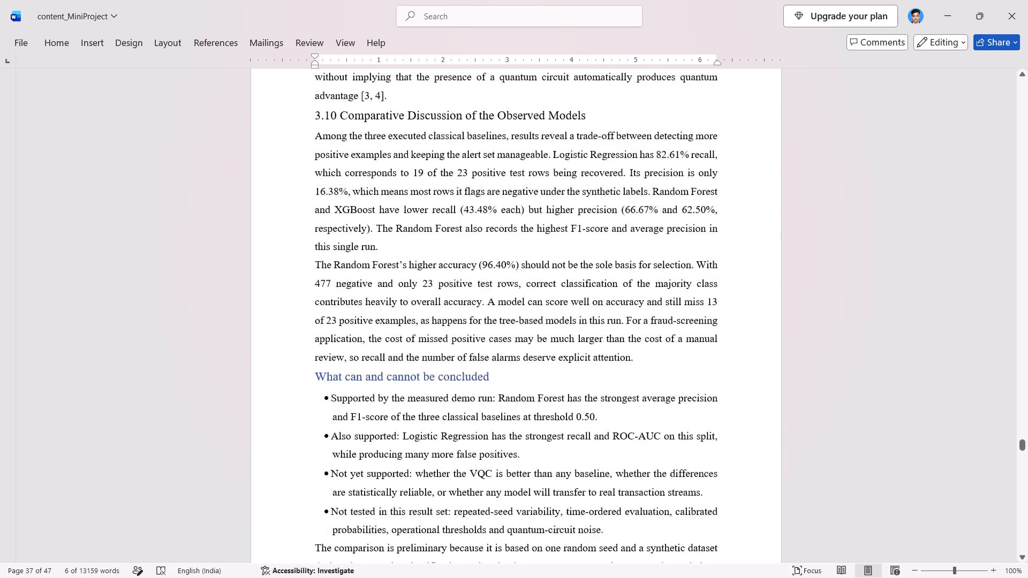
# Set the font size of the subheading "What can and cannot be concluded" in section 3.10 to 12.
pyautogui.scroll(1, 366, 445)
pyautogui.doubleClick(387, 506)
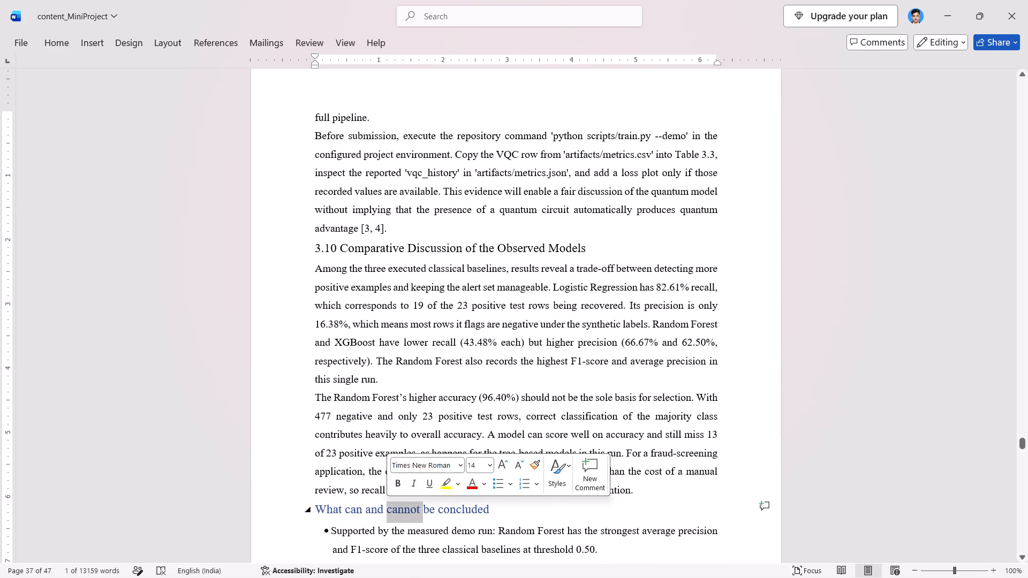
pyautogui.tripleClick(387, 506)
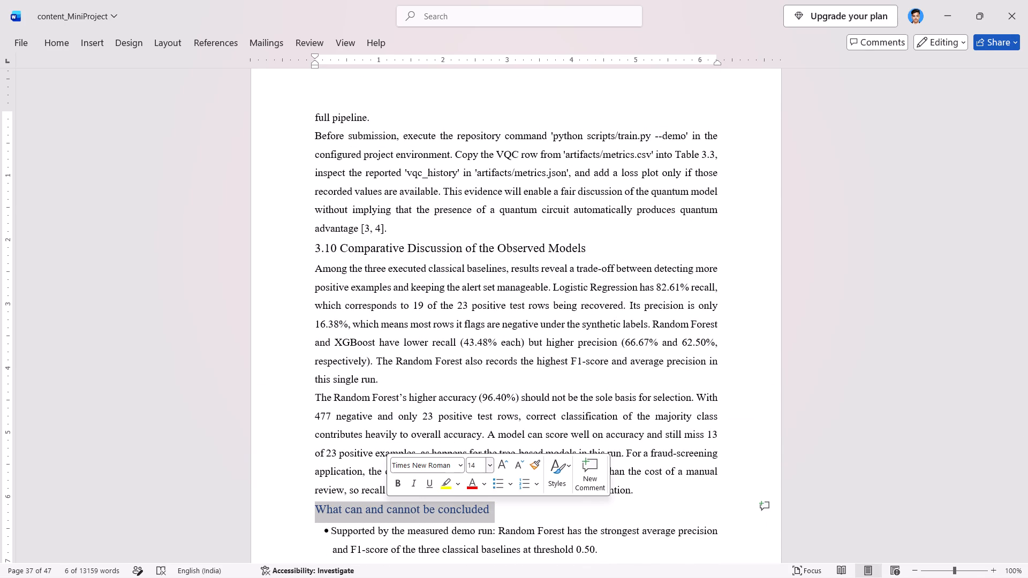
pyautogui.click(471, 462)
pyautogui.write('12')
pyautogui.press('Return')
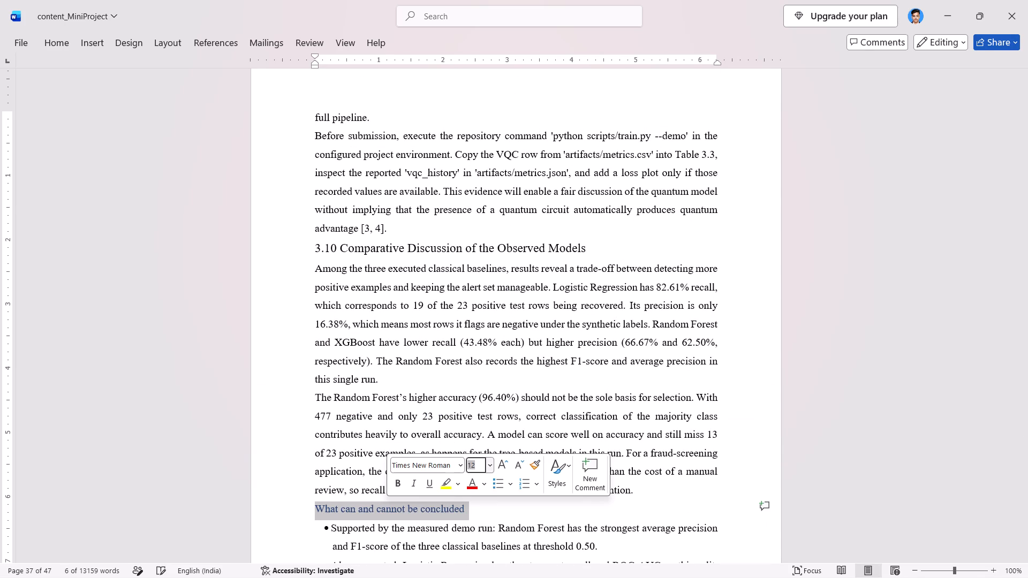
pyautogui.click(501, 339)
# Check the font size and formatting of the section headings 3.10, 3.9 and 3.8.
pyautogui.scroll(-1, 501, 339)
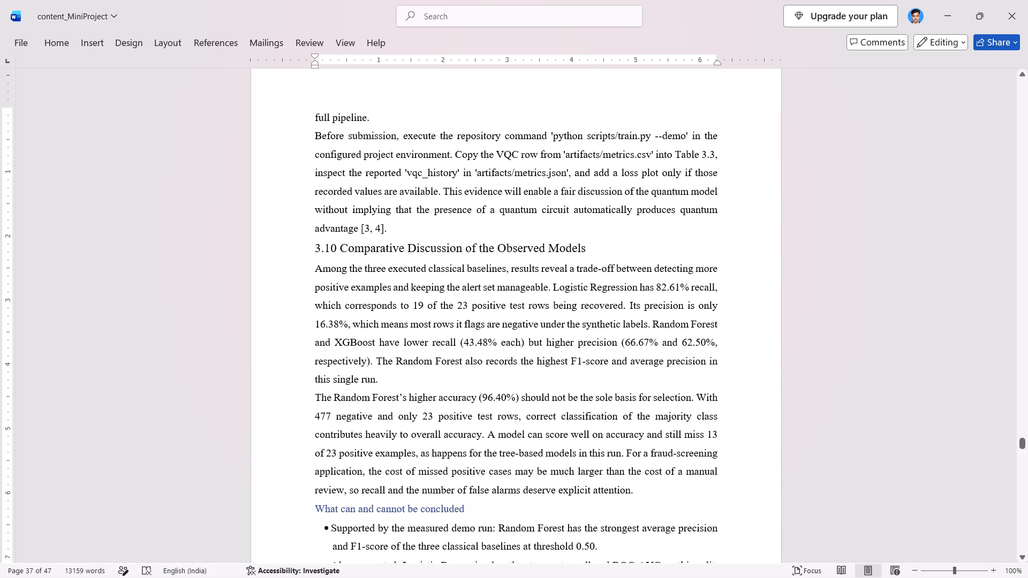
pyautogui.scroll(-1, 501, 339)
pyautogui.scroll(3, 501, 339)
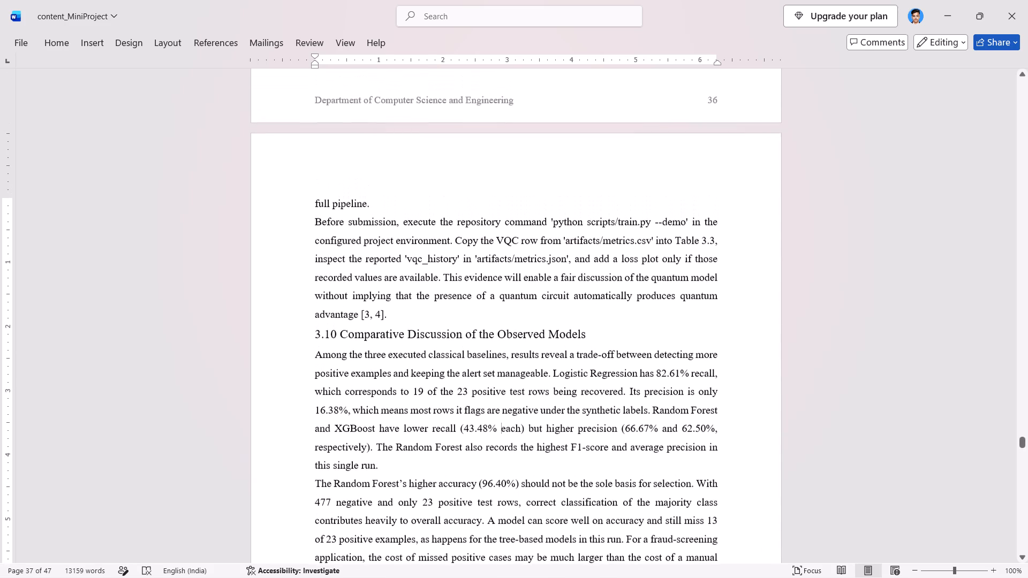
pyautogui.tripleClick(483, 336)
pyautogui.click(424, 245)
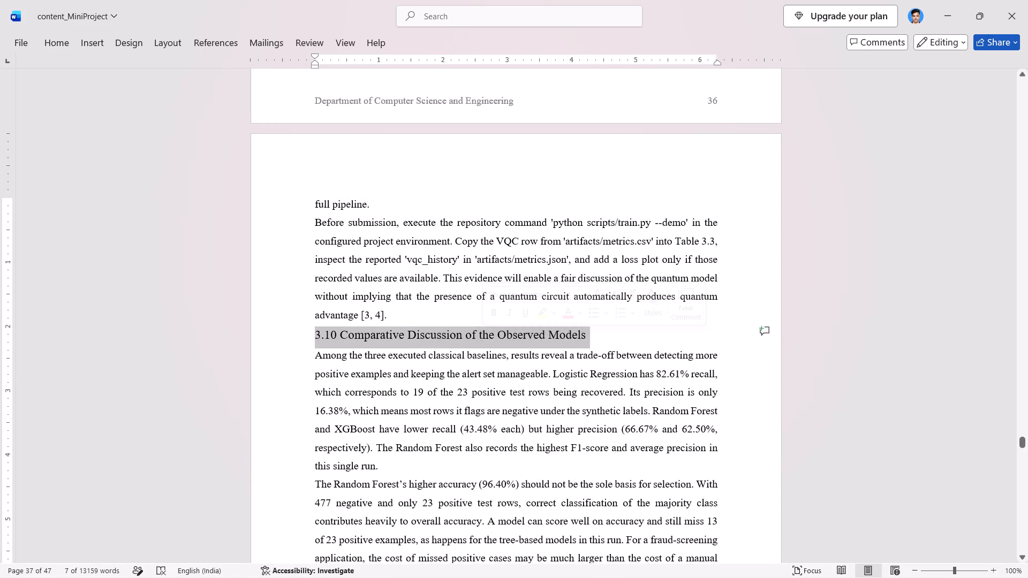
pyautogui.scroll(7, 424, 245)
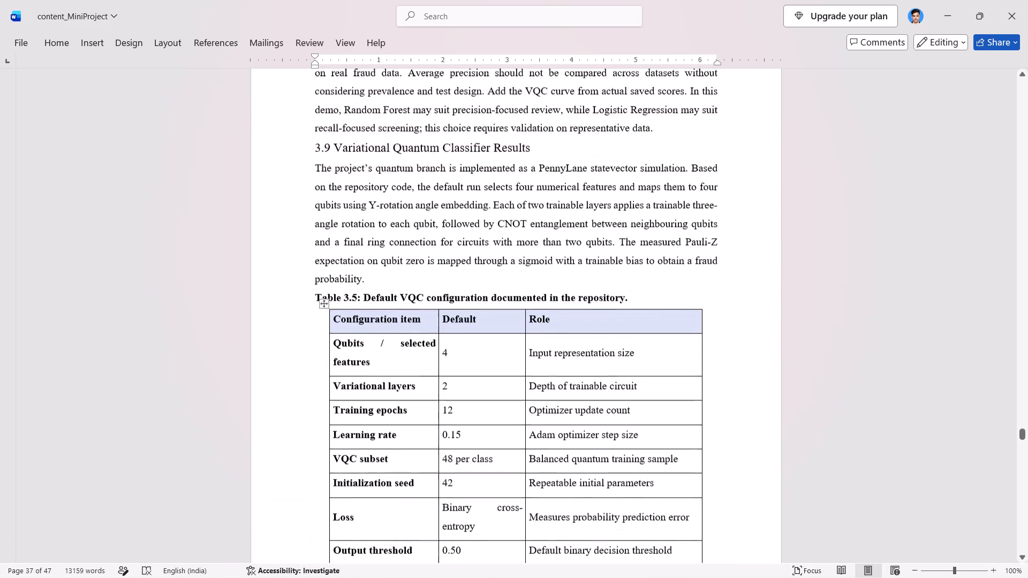
pyautogui.scroll(4, 424, 245)
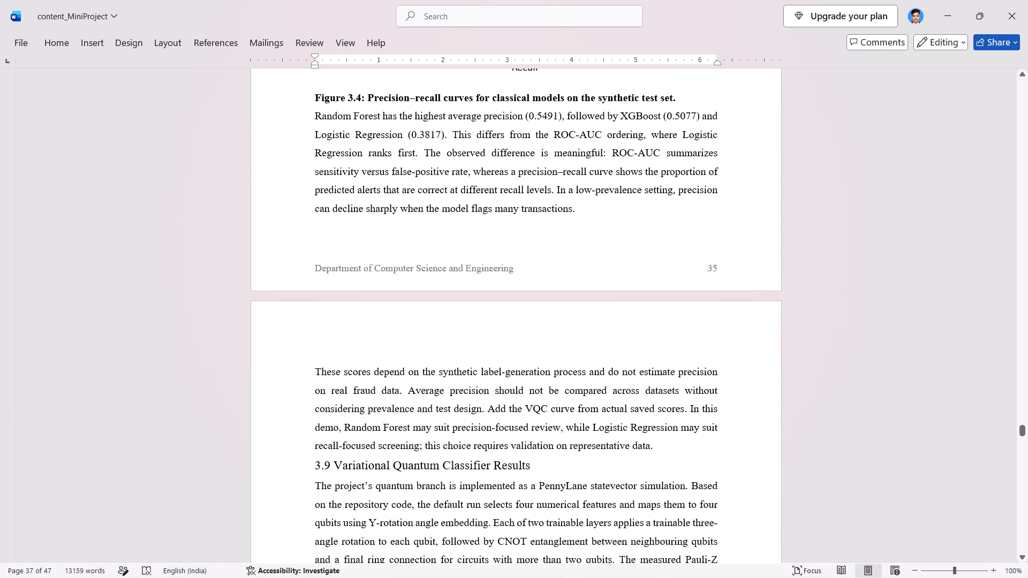
pyautogui.doubleClick(403, 470)
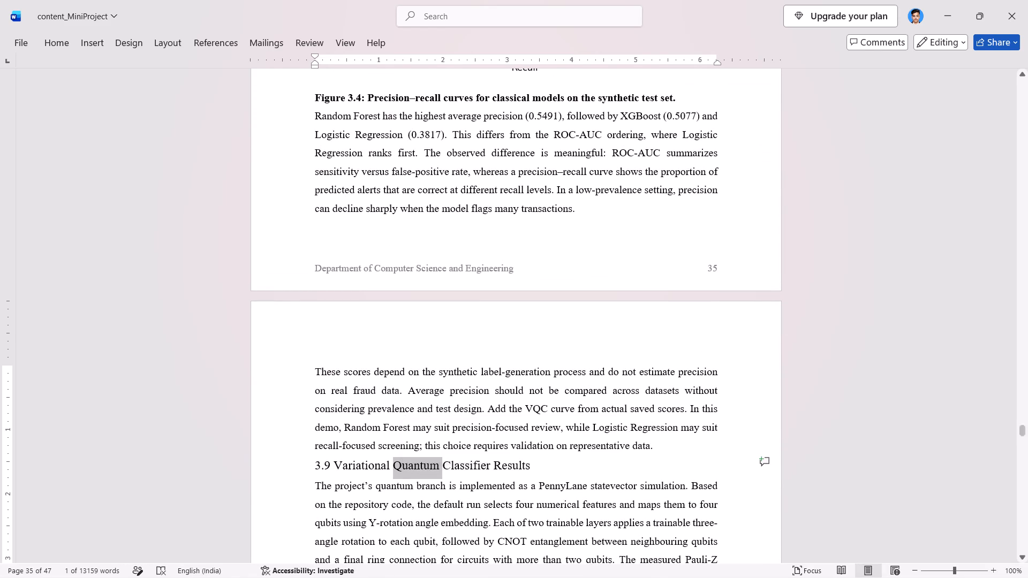
pyautogui.scroll(2, 421, 176)
pyautogui.scroll(4, 413, 231)
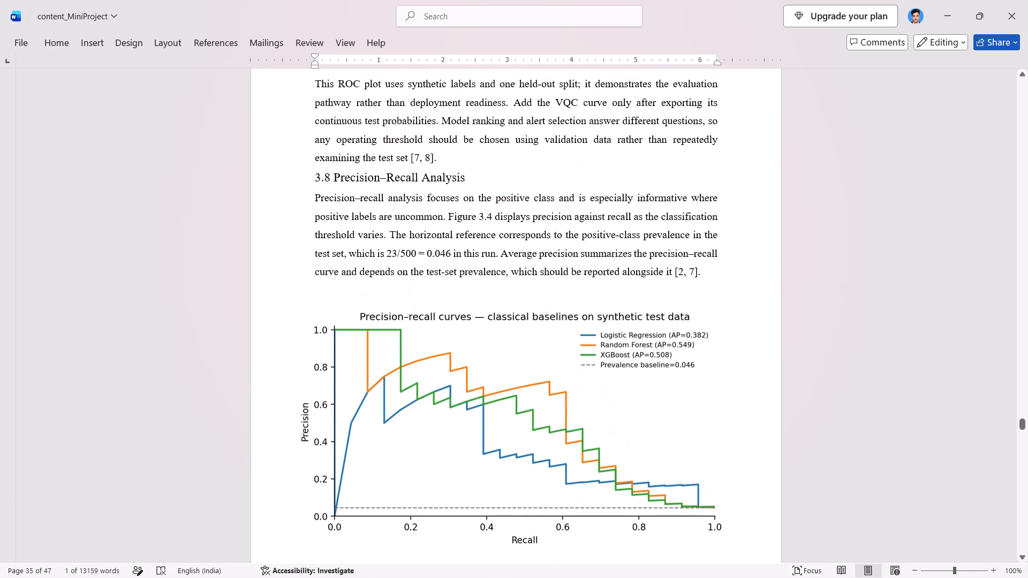
pyautogui.scroll(1, 413, 231)
pyautogui.doubleClick(378, 300)
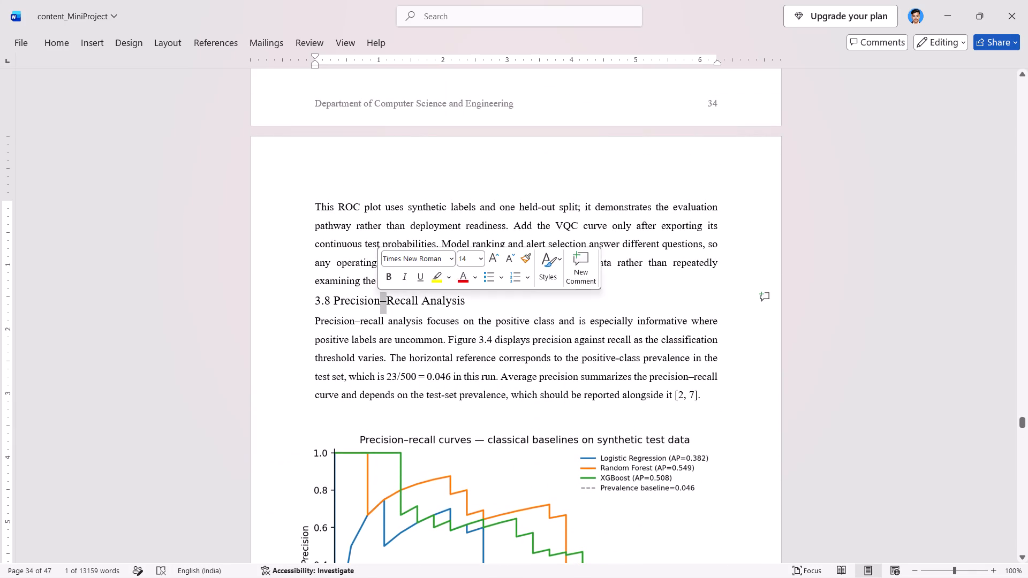
# Remove the bold formatting from the heading "3.7 Receiver Operating Characteristic Analysis".
pyautogui.scroll(5, 378, 300)
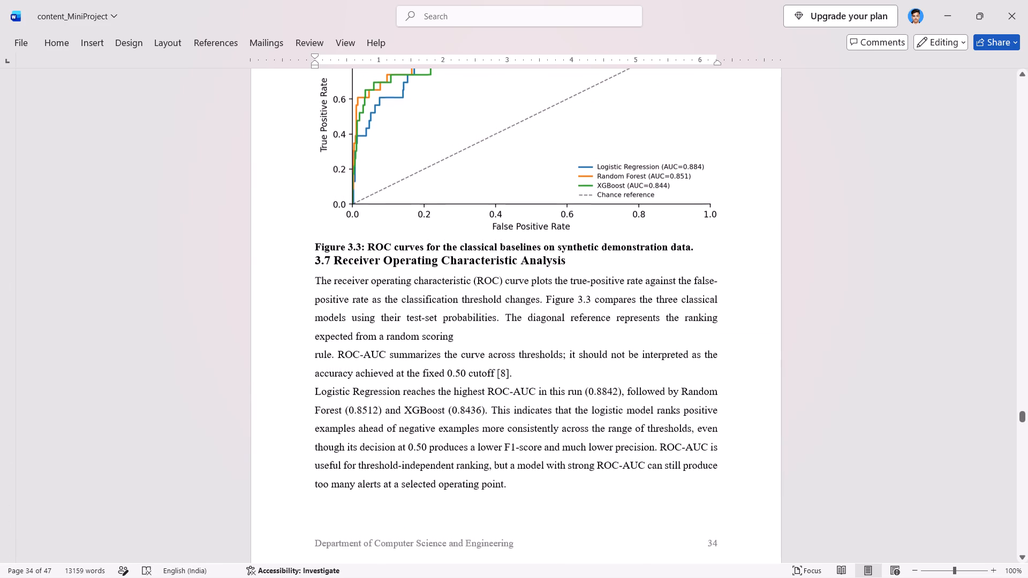
pyautogui.tripleClick(361, 263)
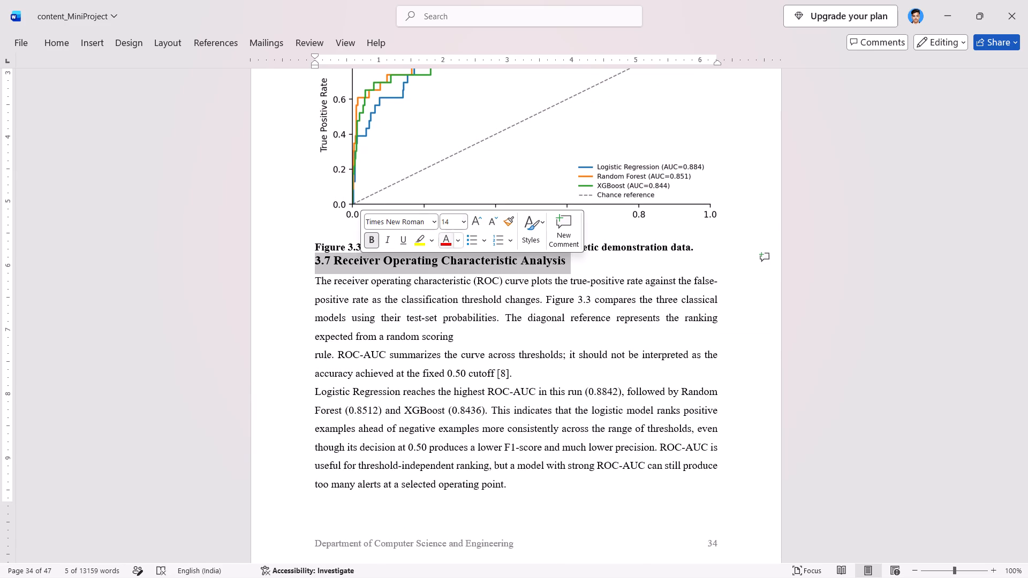
pyautogui.hotkey('ctrl', 'b')
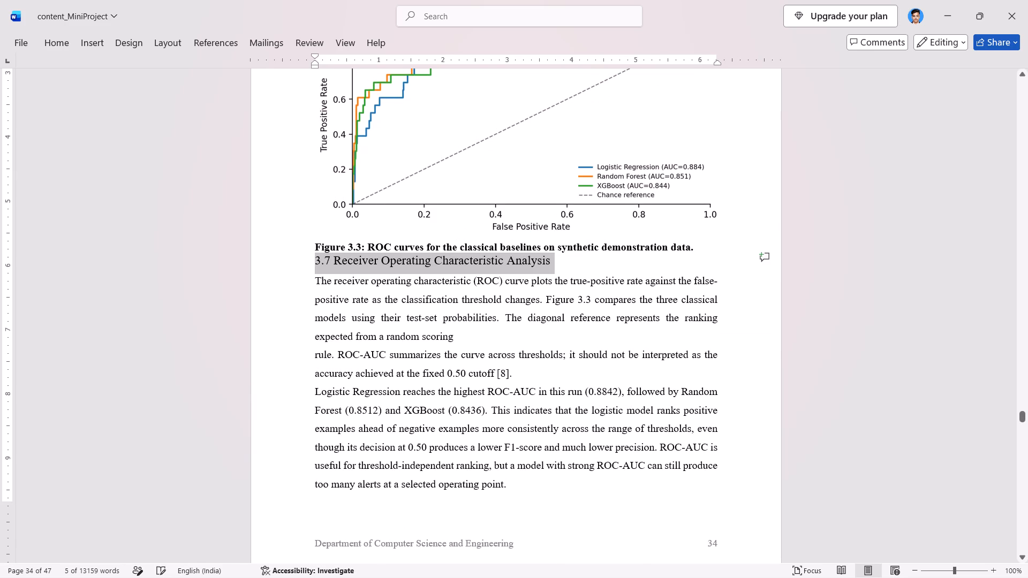
# Insert a blank line between the Figure 3.3 caption and the section 3.7 heading.
pyautogui.click(697, 250)
pyautogui.press('Return')
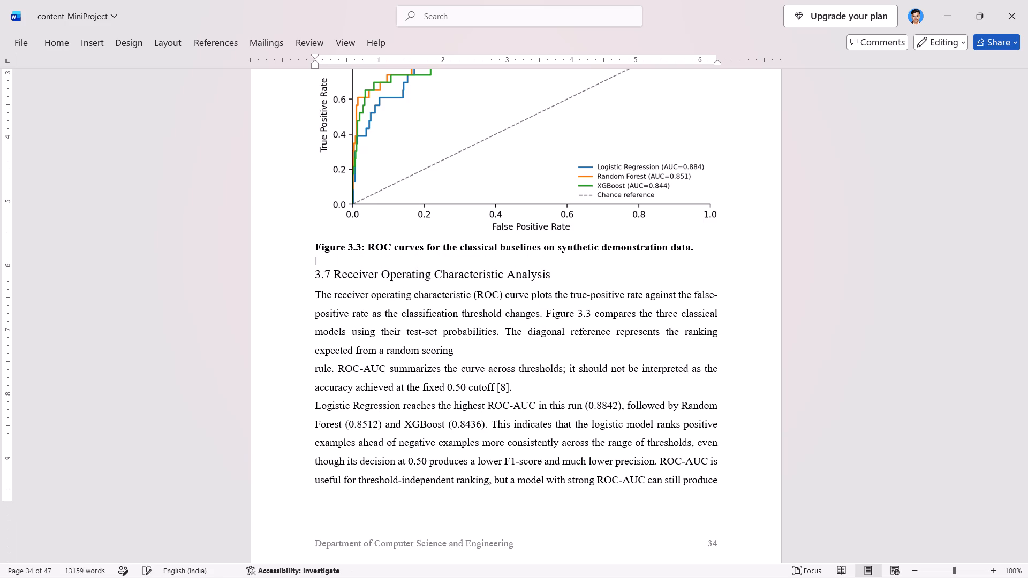
pyautogui.scroll(-3, 579, 293)
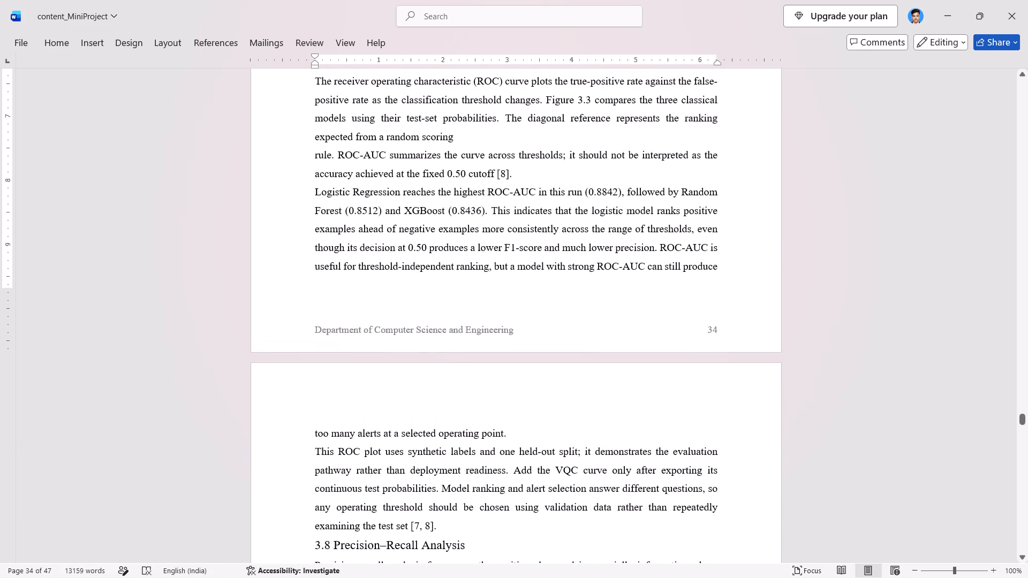
# Review the chapter 3 layout from section 3.7 back to 3.1, checking the font formatting of headings 3.3, 3.2 and 3.1.
pyautogui.scroll(-1, 579, 293)
pyautogui.scroll(3, 579, 293)
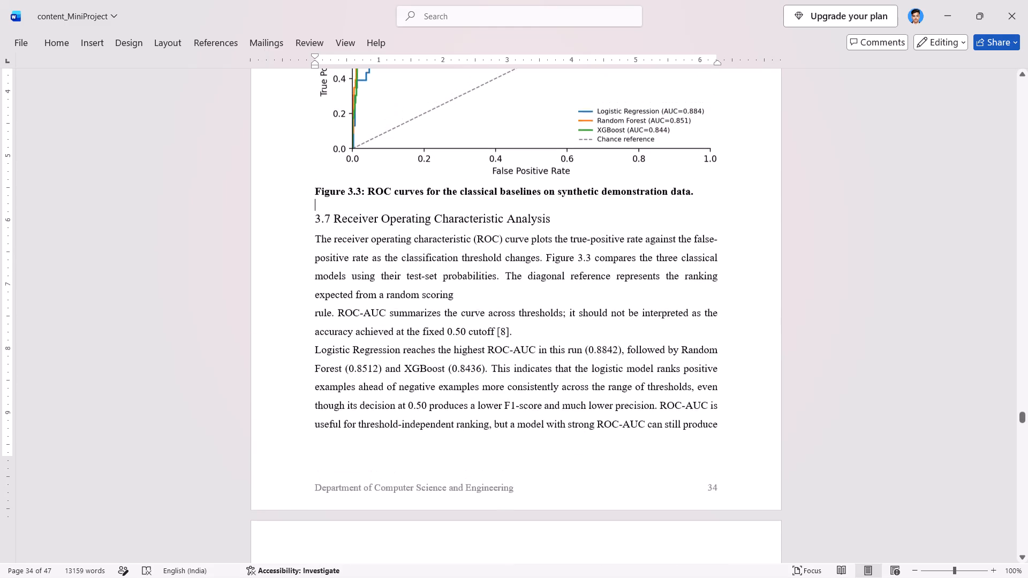
pyautogui.scroll(4, 579, 293)
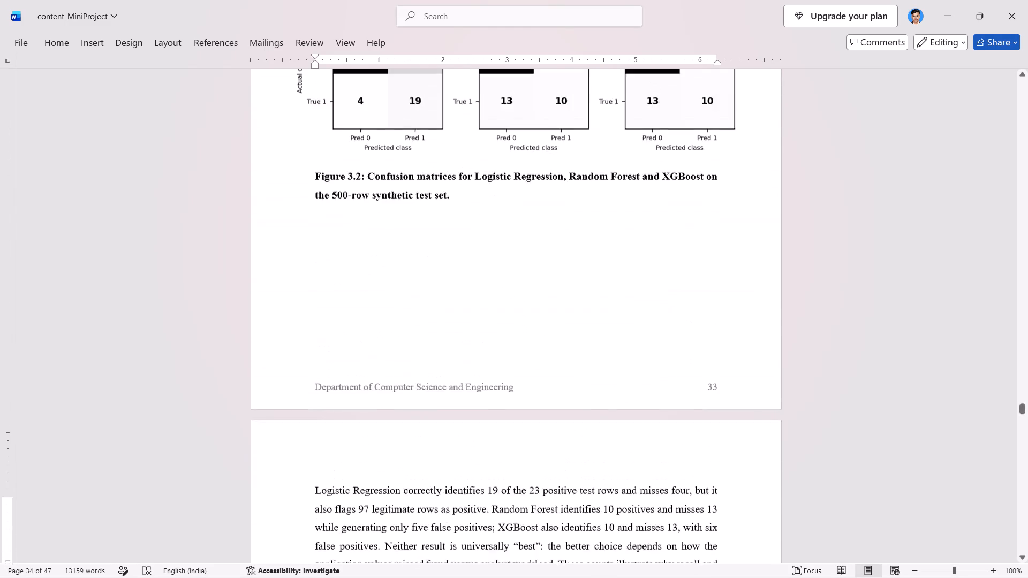
pyautogui.scroll(4, 579, 293)
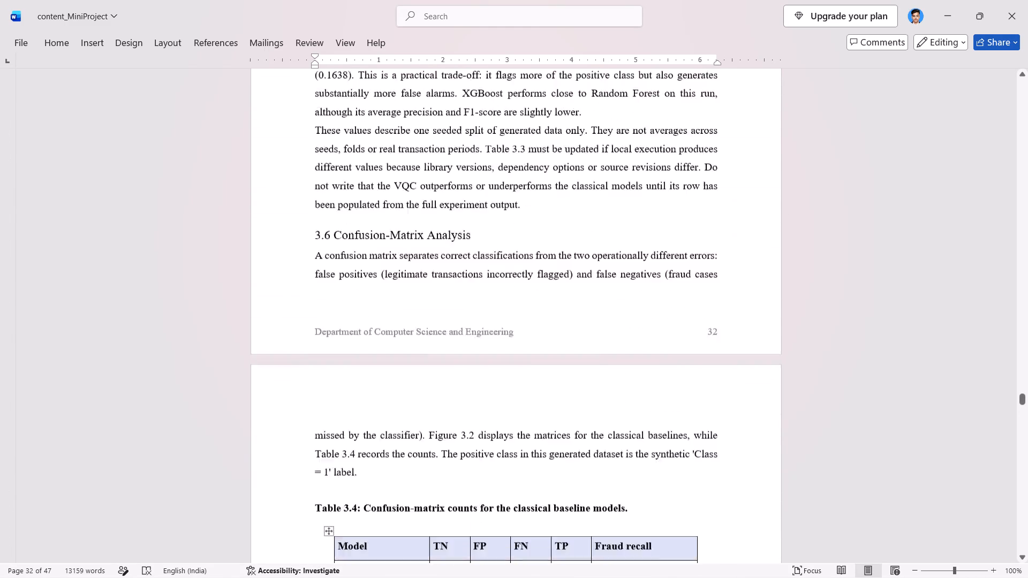
pyautogui.scroll(7, 579, 293)
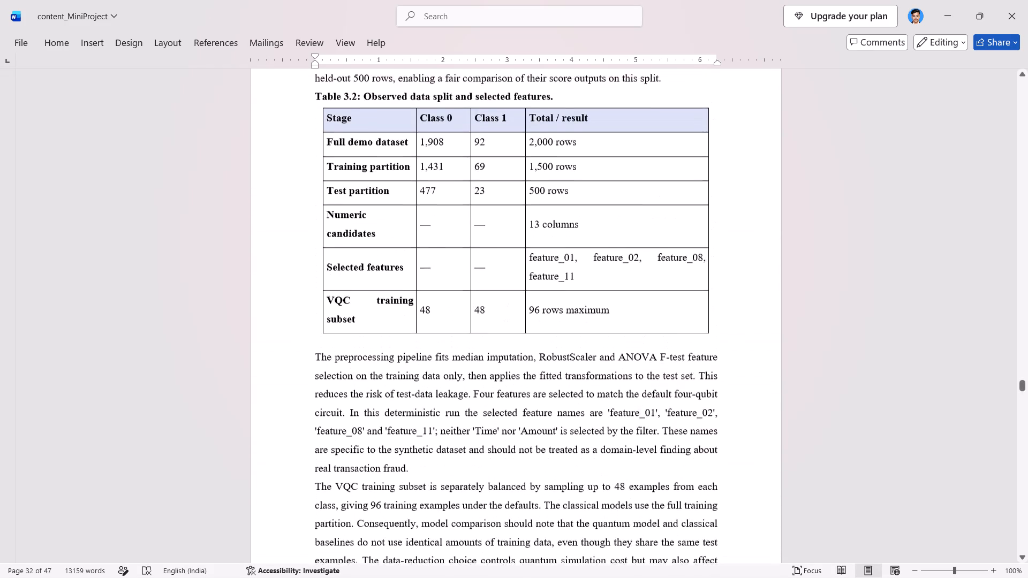
pyautogui.scroll(2, 579, 293)
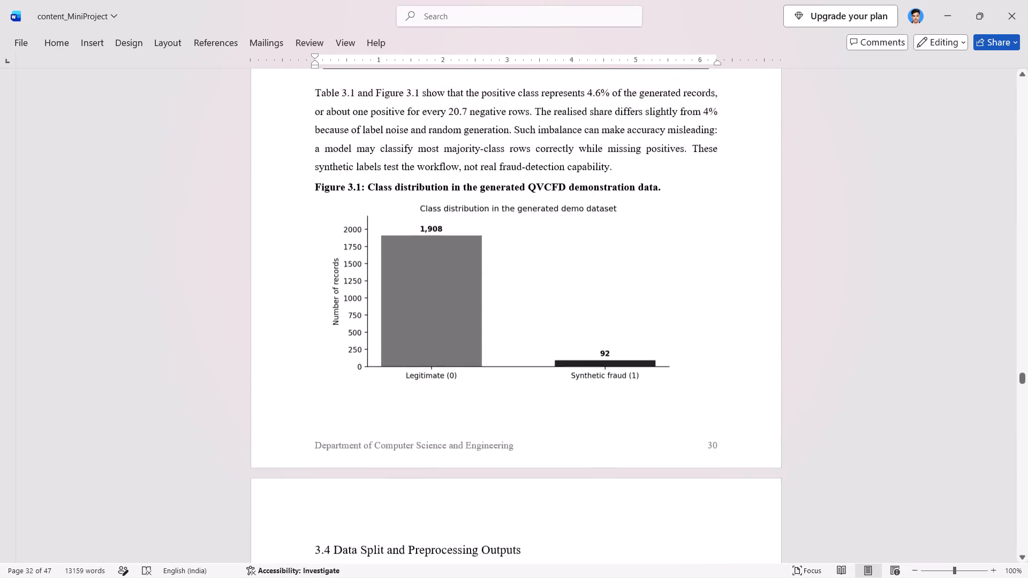
pyautogui.scroll(5, 579, 293)
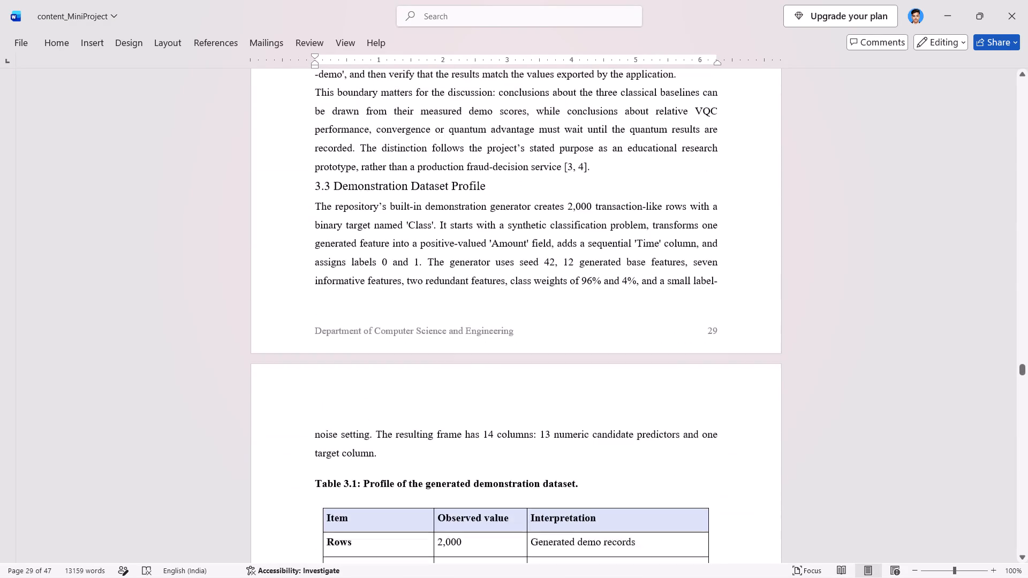
pyautogui.scroll(2, 579, 293)
pyautogui.tripleClick(426, 230)
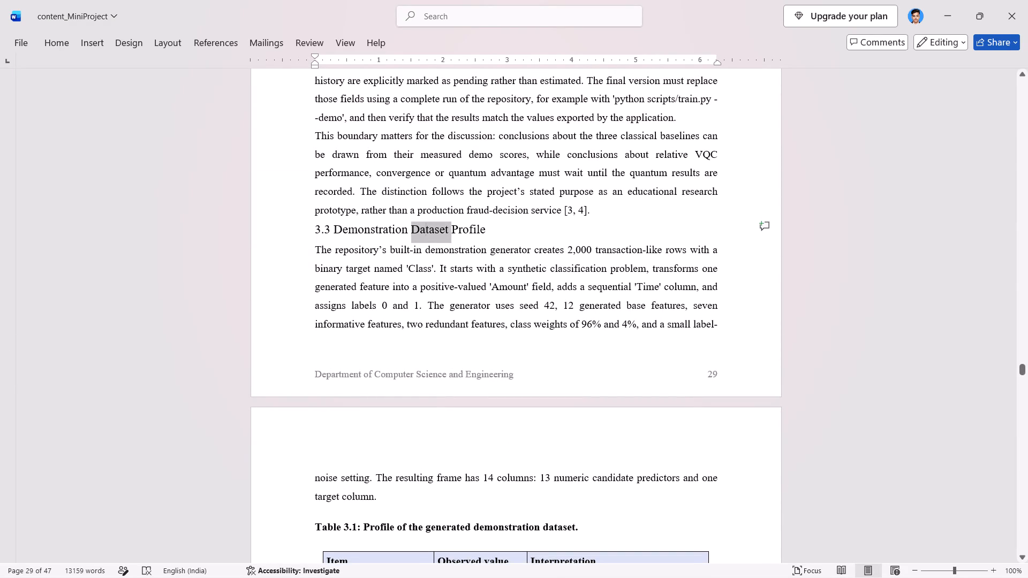
pyautogui.scroll(4, 426, 230)
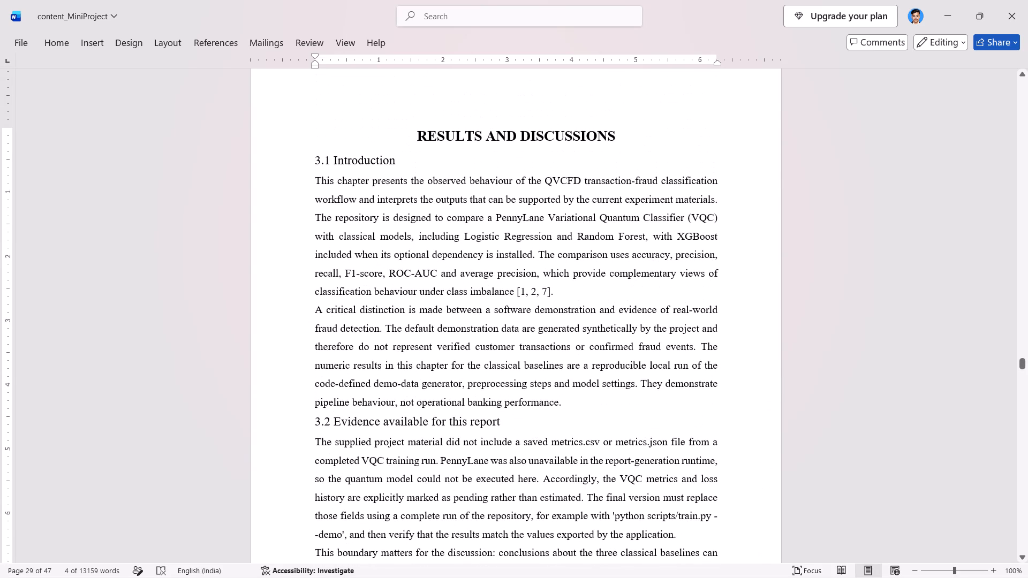
pyautogui.tripleClick(394, 417)
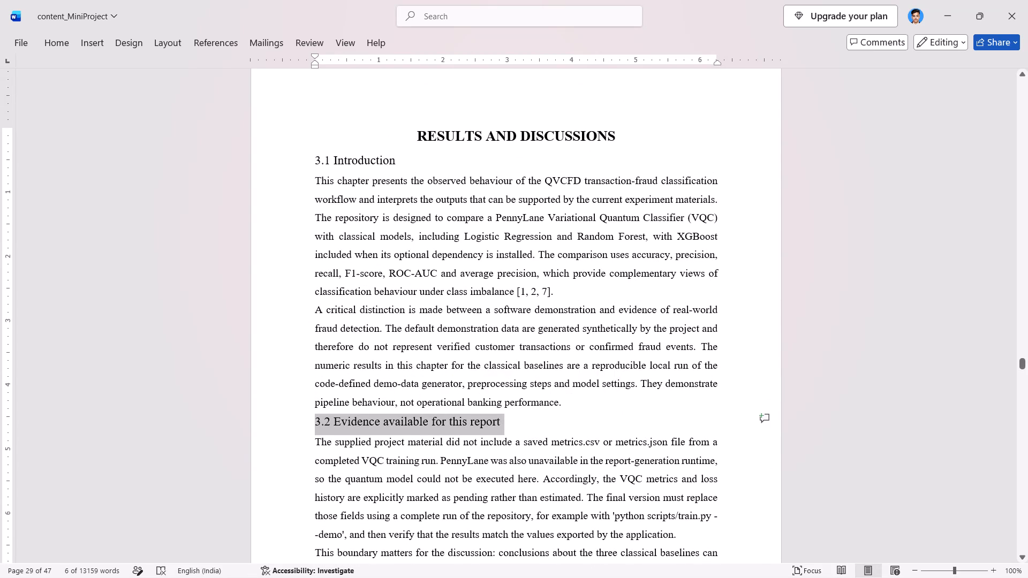
pyautogui.scroll(1, 371, 295)
pyautogui.doubleClick(343, 207)
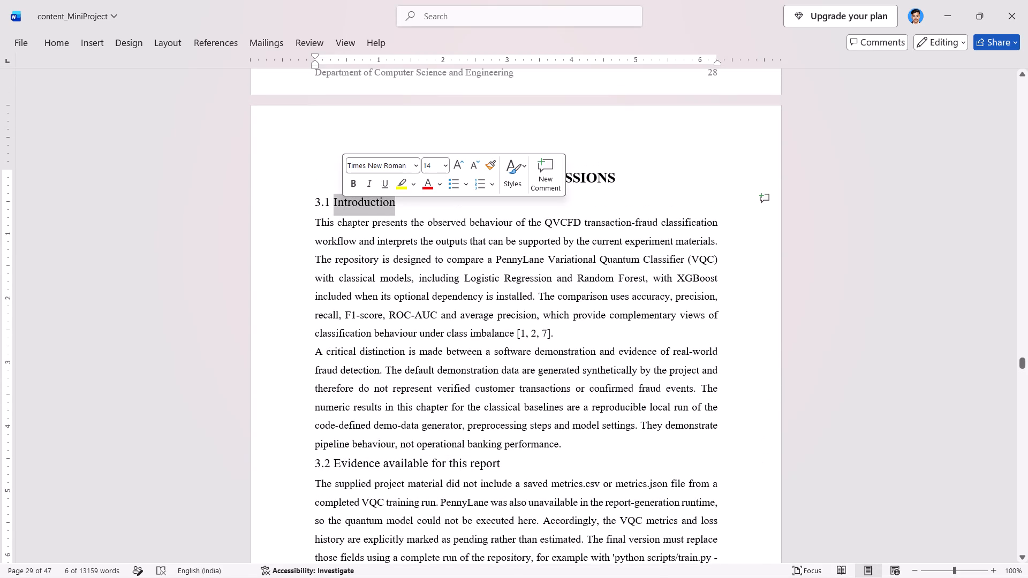
pyautogui.click(362, 232)
# Check the font, size and spacing of the chapter 2 section headings from 2.18 back to 2.14.
pyautogui.scroll(5, 362, 232)
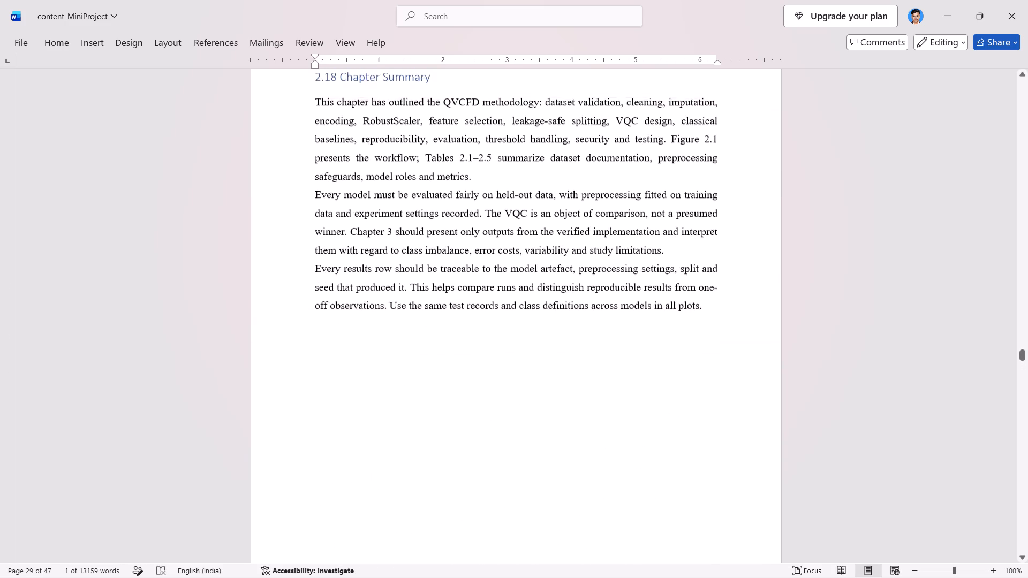
pyautogui.scroll(1, 362, 232)
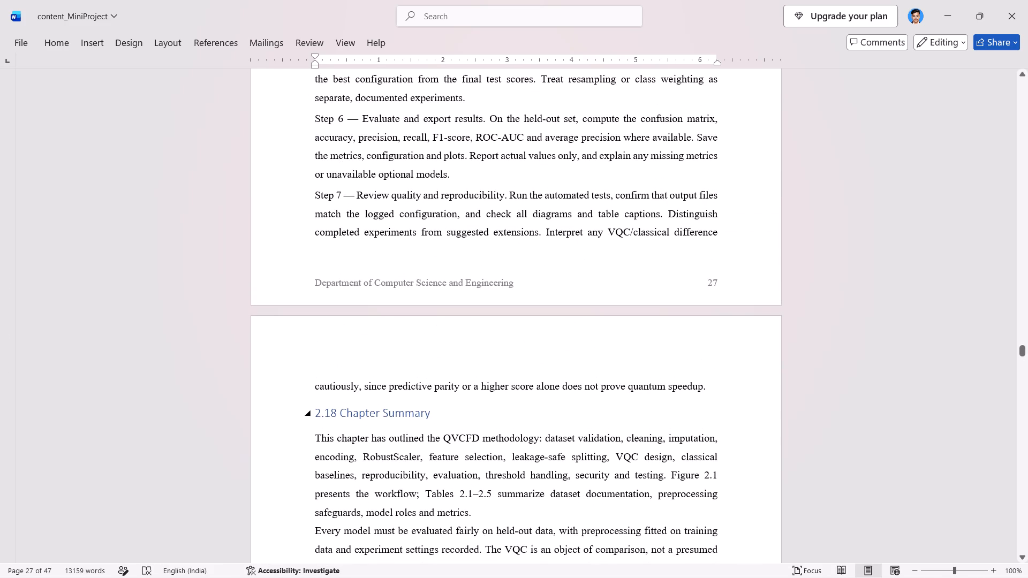
pyautogui.doubleClick(382, 417)
pyautogui.scroll(2, 385, 282)
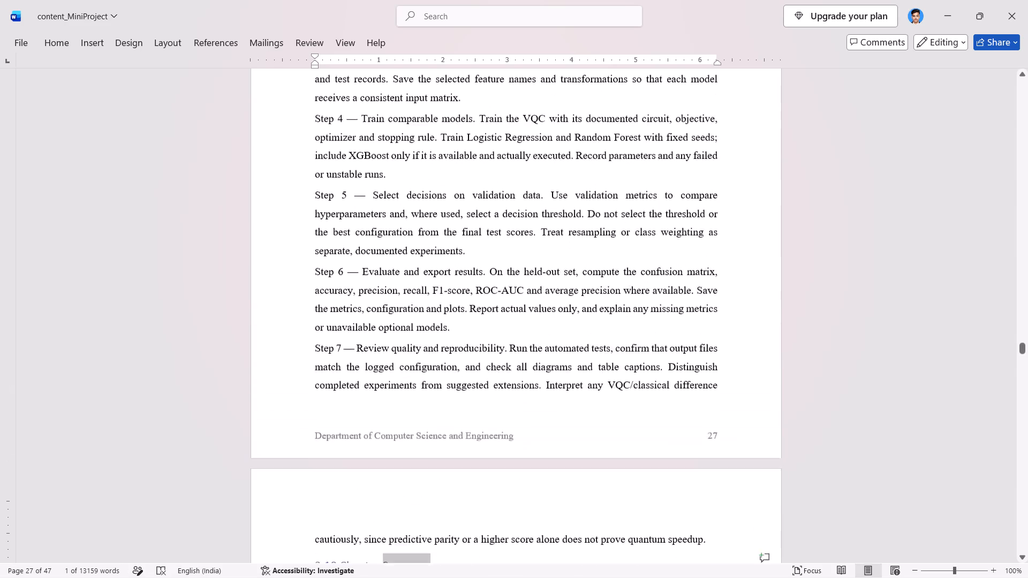
pyautogui.scroll(2, 385, 282)
pyautogui.scroll(-1, 385, 282)
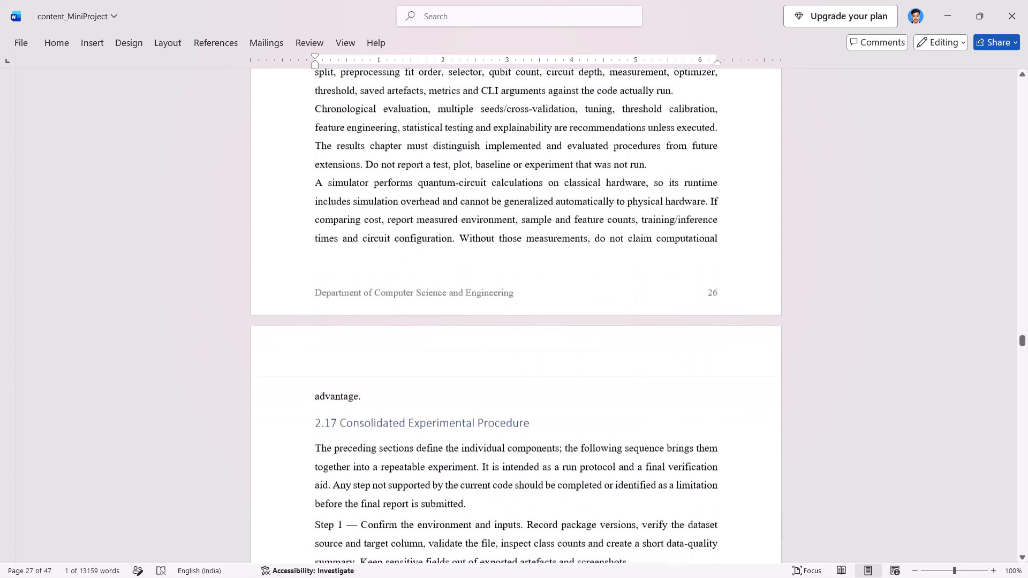
pyautogui.scroll(-1, 385, 282)
pyautogui.doubleClick(381, 417)
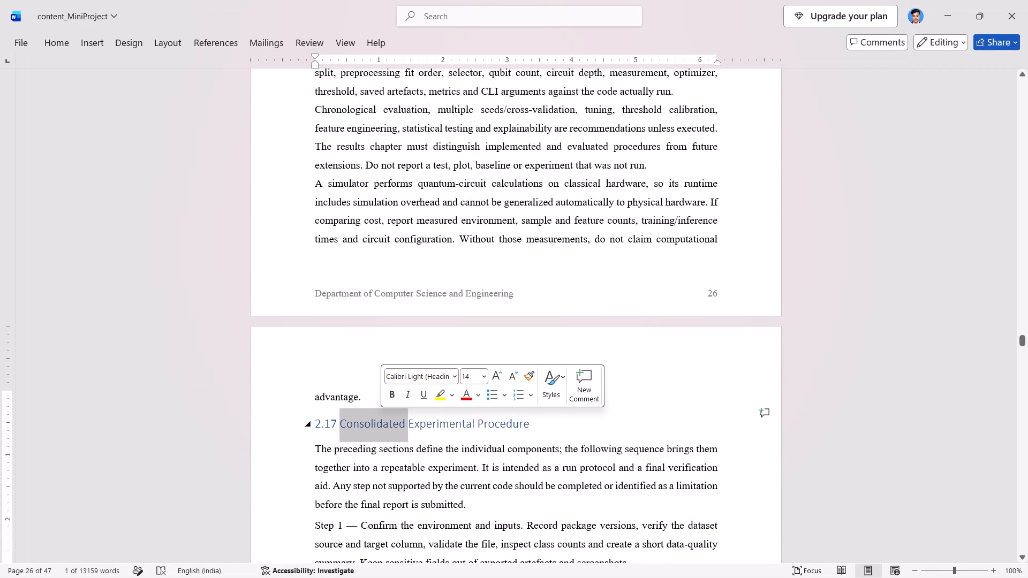
pyautogui.click(395, 321)
pyautogui.scroll(2, 395, 321)
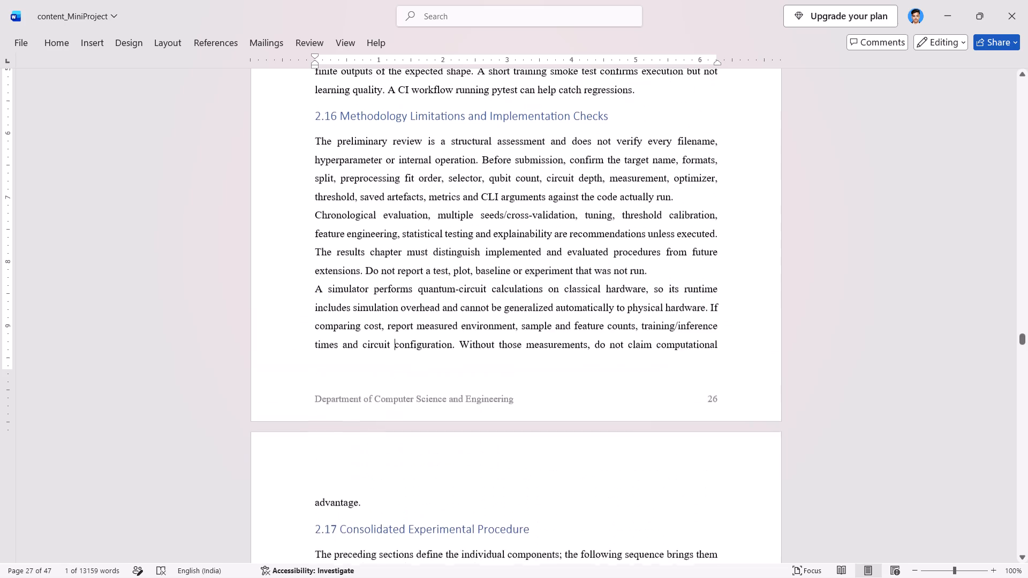
pyautogui.scroll(1, 395, 321)
pyautogui.tripleClick(395, 321)
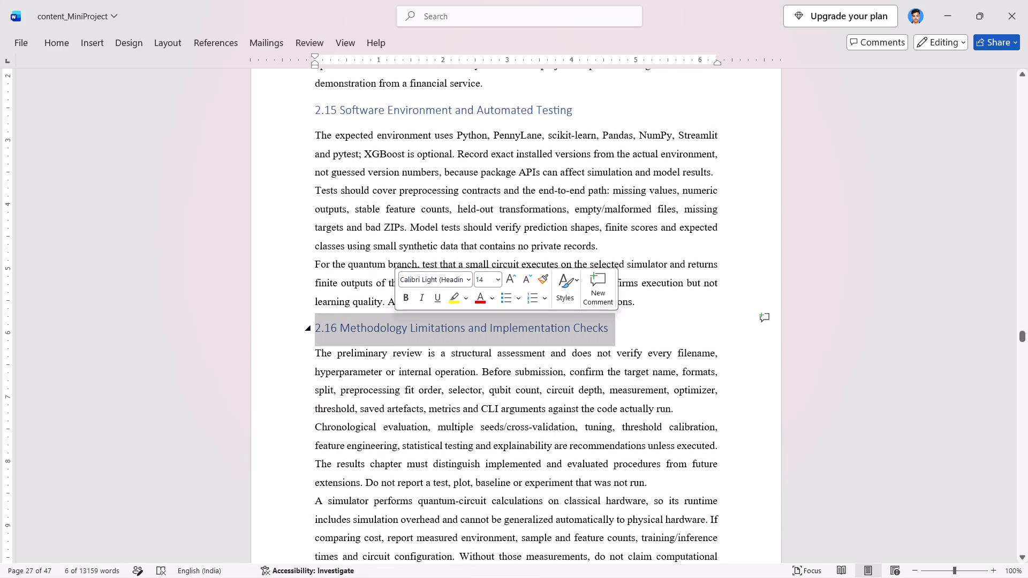
pyautogui.click(365, 310)
pyautogui.scroll(1, 365, 310)
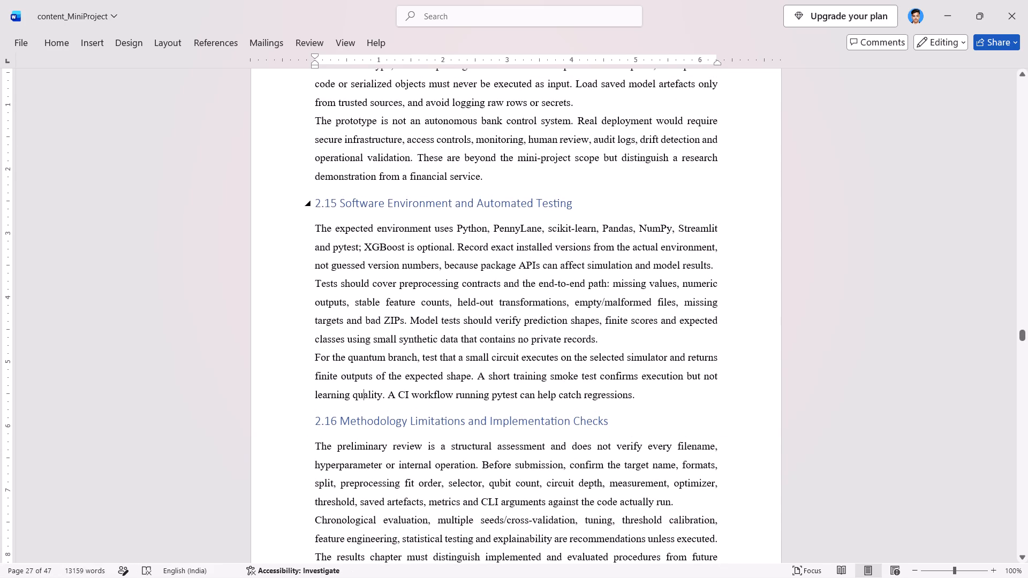
pyautogui.doubleClick(359, 211)
pyautogui.scroll(3, 359, 211)
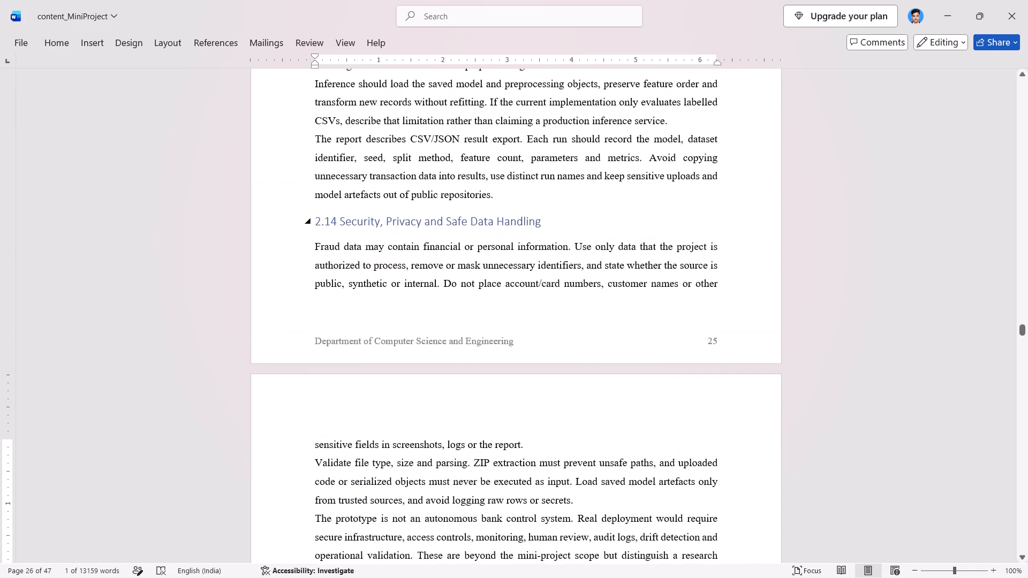
pyautogui.scroll(1, 359, 211)
pyautogui.doubleClick(375, 306)
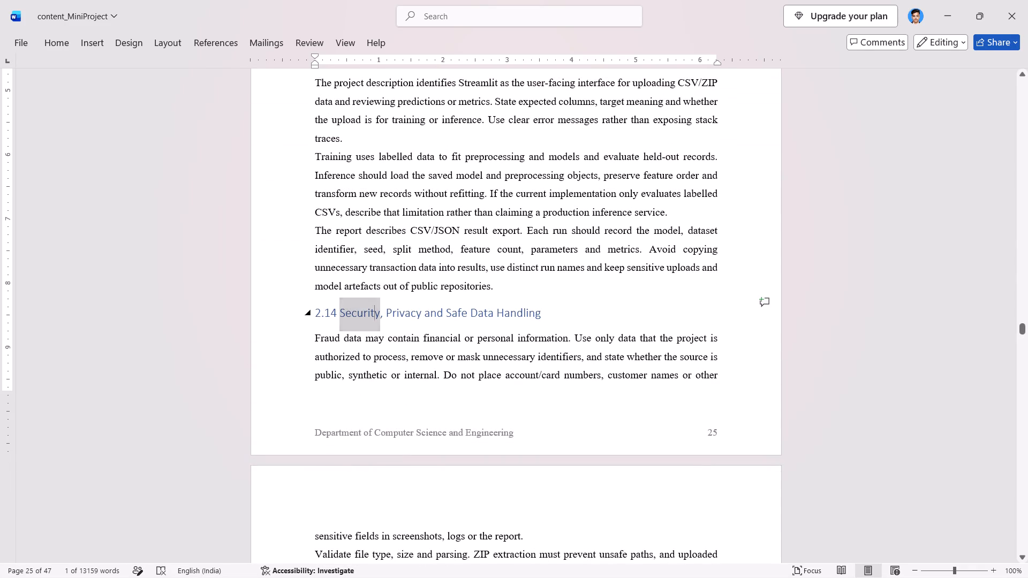
pyautogui.click(349, 293)
# Set the paragraph spacing before and after to 0 for heading 2.15 "Software Environment and Automated Testing" and its adjoining paragraphs.
pyautogui.scroll(-1, 349, 293)
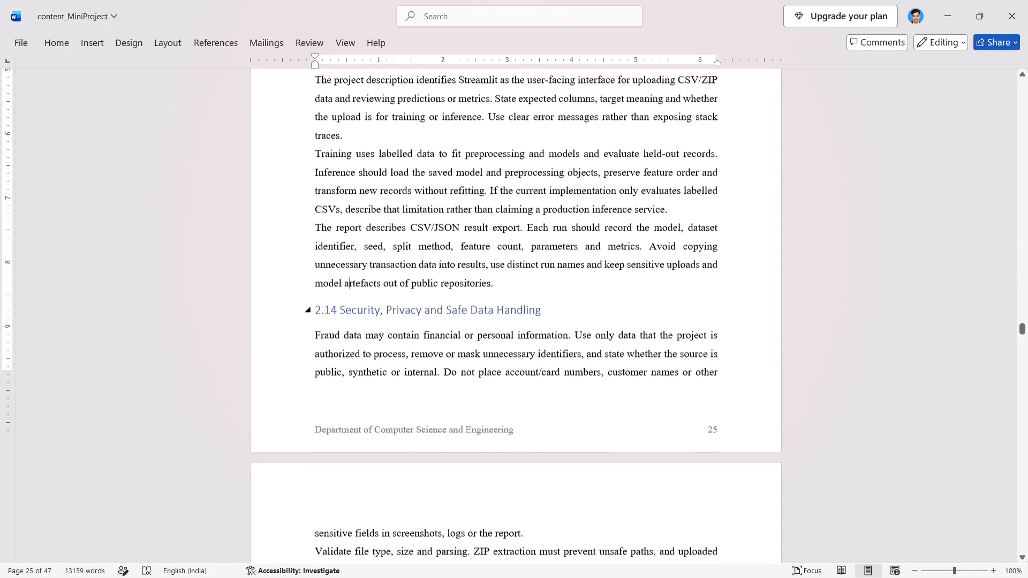
pyautogui.scroll(-4, 349, 293)
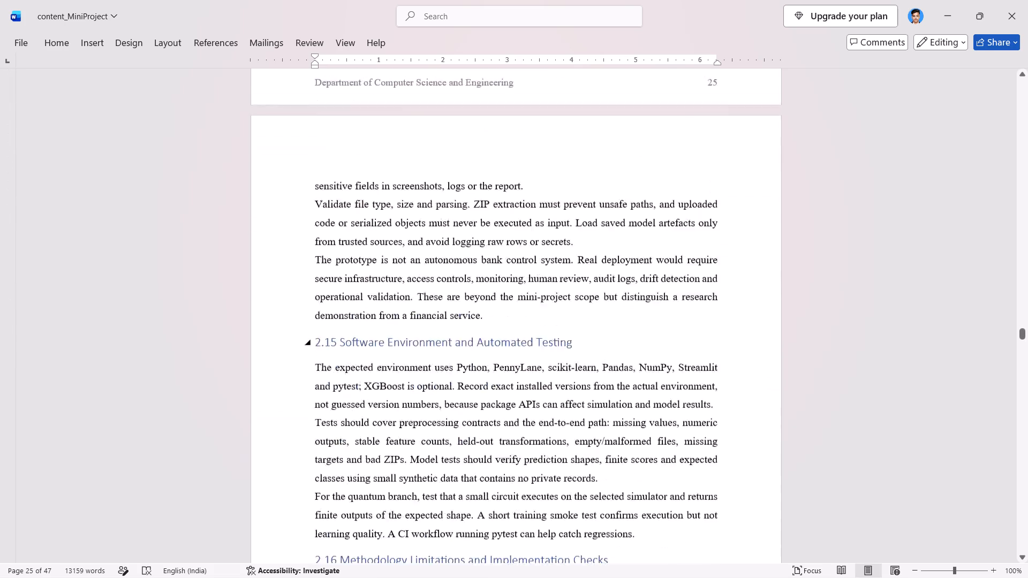
pyautogui.scroll(-1, 349, 293)
pyautogui.moveTo(384, 238); pyautogui.dragTo(328, 163)
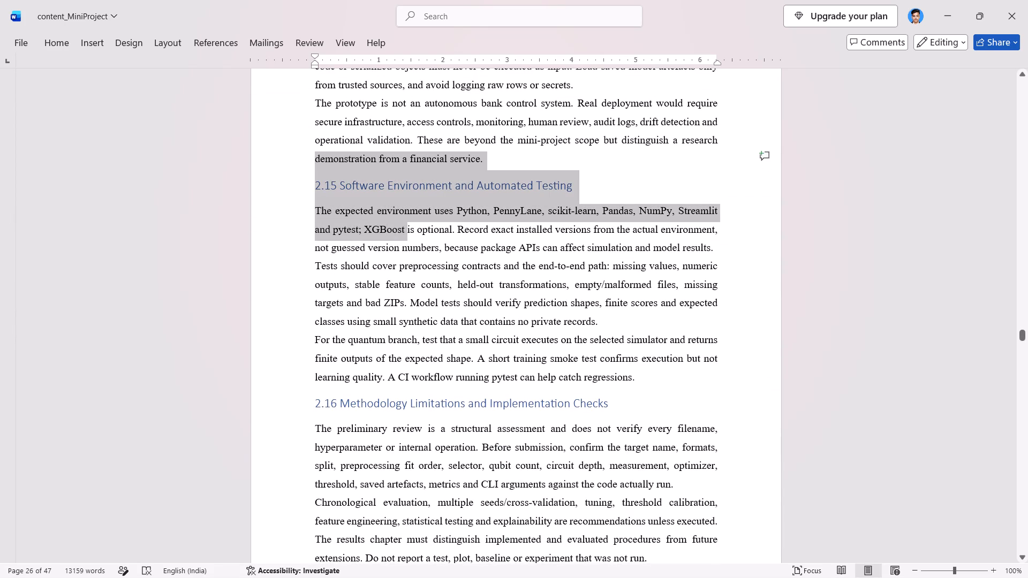
pyautogui.moveTo(328, 163); pyautogui.dragTo(327, 160)
pyautogui.rightClick(394, 226)
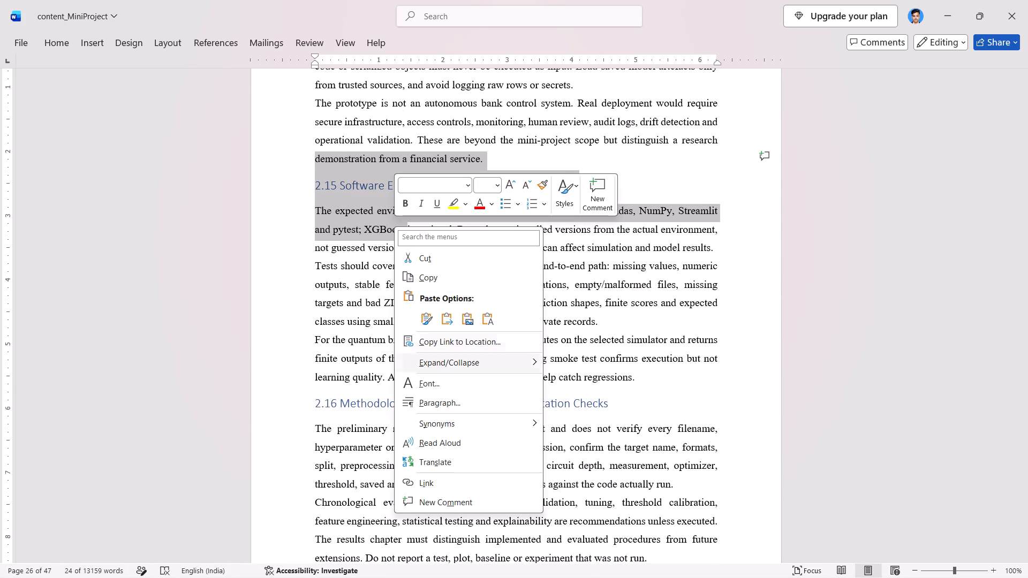
pyautogui.click(436, 403)
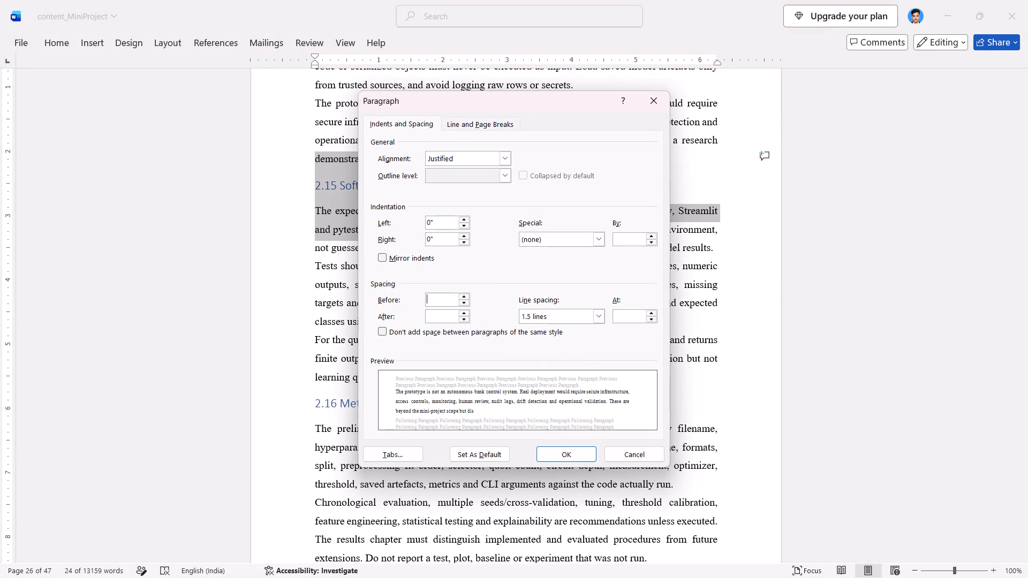
pyautogui.click(436, 300)
pyautogui.press('0')
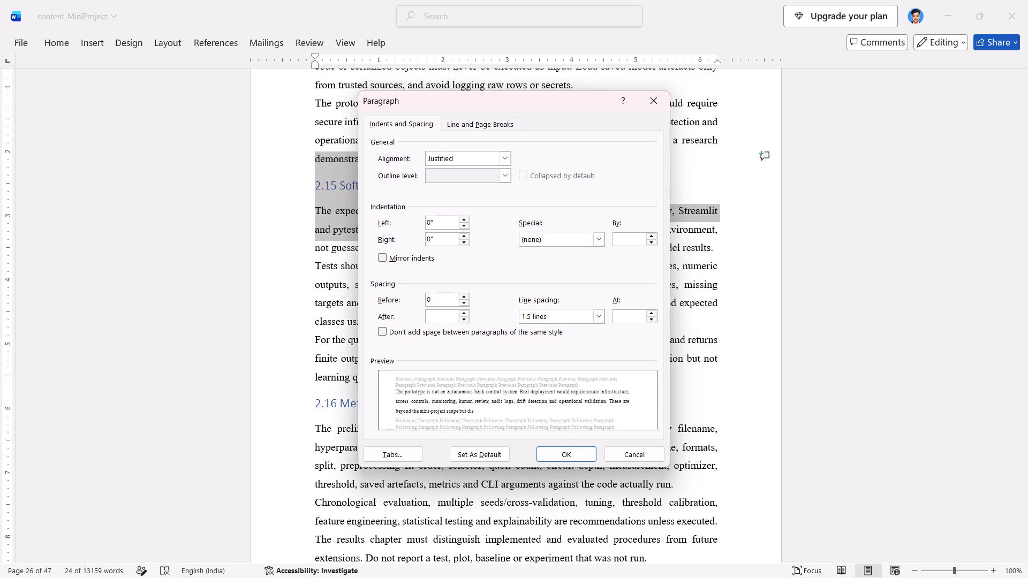
pyautogui.click(437, 315)
pyautogui.press('0')
pyautogui.press('Return')
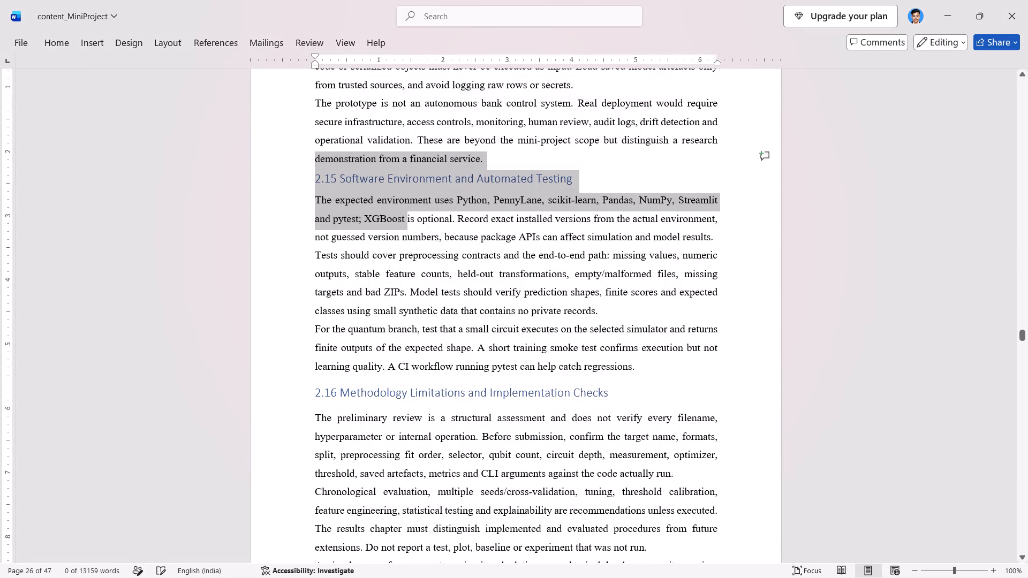
pyautogui.click(407, 255)
# Set the paragraph spacing before and after to 0 for heading 2.16 "Methodology Limitations and Implementation Checks" and its adjoining paragraphs.
pyautogui.moveTo(426, 506); pyautogui.dragTo(374, 375)
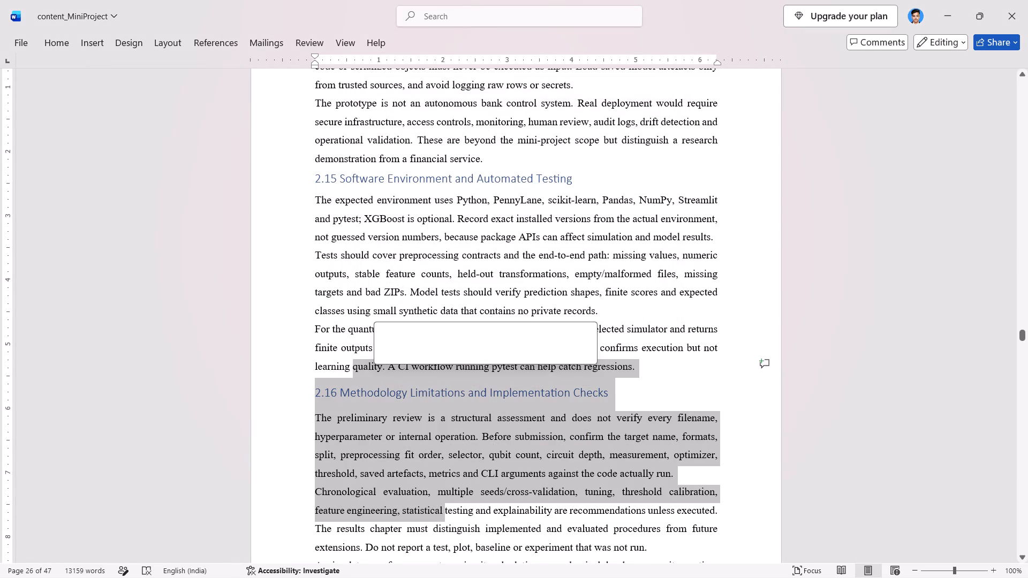
pyautogui.rightClick(383, 401)
pyautogui.click(436, 307)
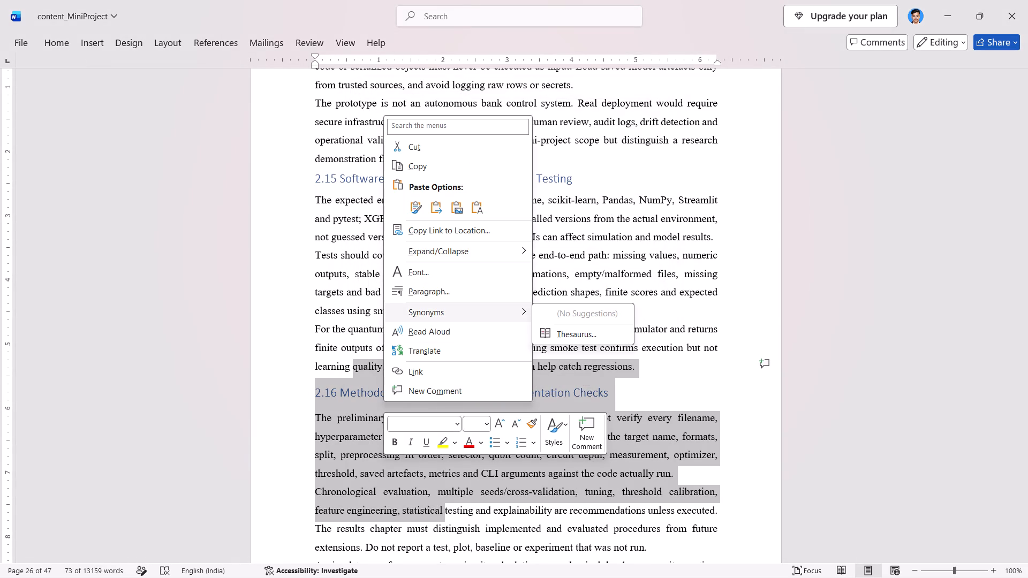
pyautogui.click(435, 285)
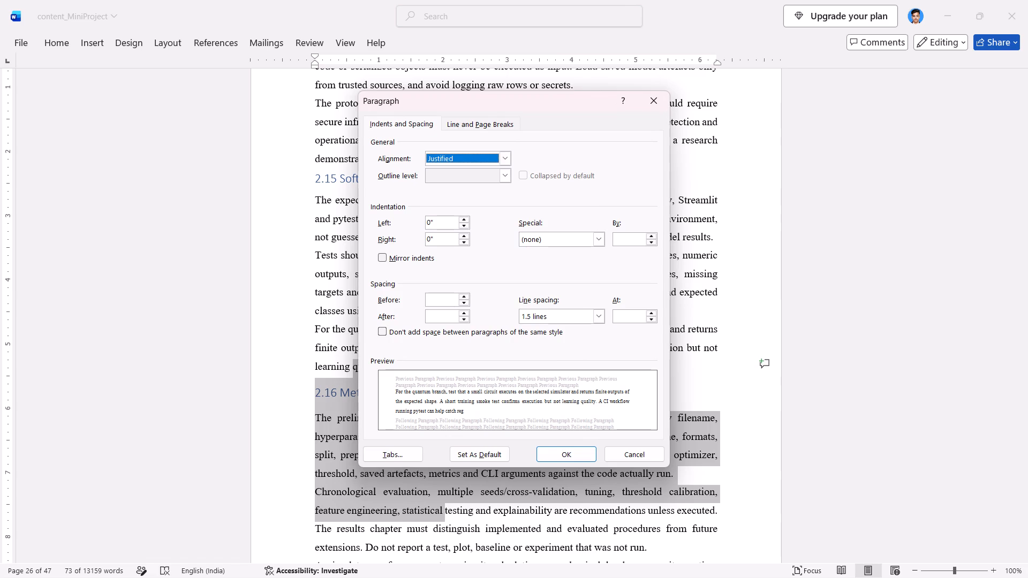
pyautogui.click(445, 313)
pyautogui.press('0')
pyautogui.click(436, 301)
pyautogui.press('0')
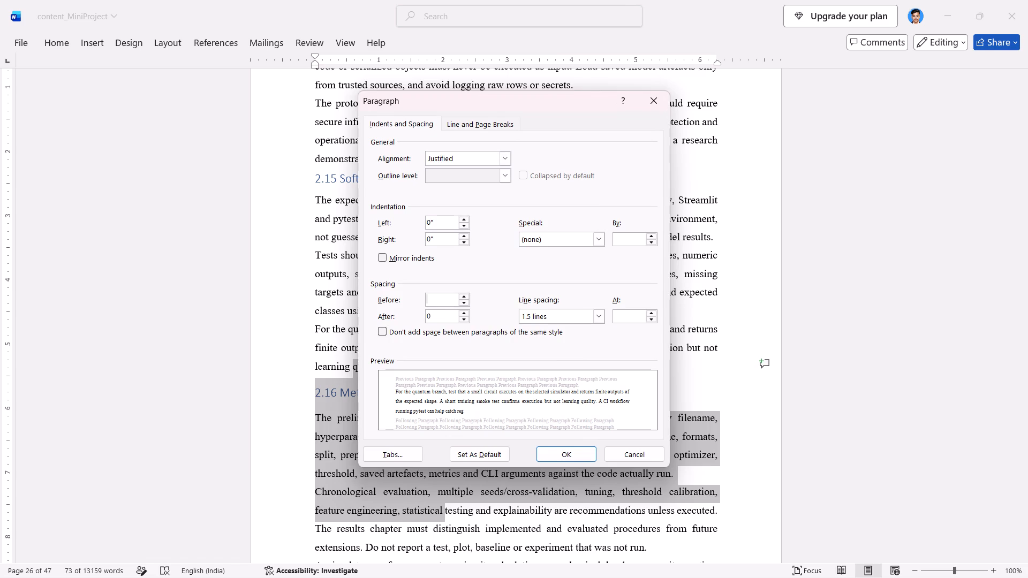
pyautogui.press('Return')
pyautogui.click(408, 253)
# Examine the heading style and spacing in the earlier chapter 2 sections from 2.14 back to 2.11.
pyautogui.scroll(1, 408, 253)
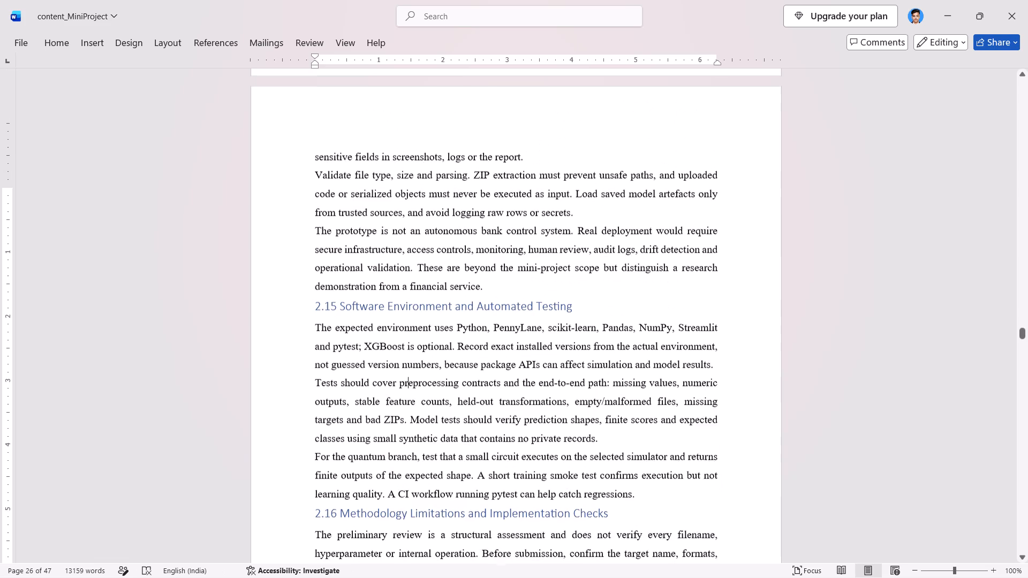
pyautogui.scroll(2, 408, 253)
pyautogui.click(408, 253)
pyautogui.scroll(3, 410, 274)
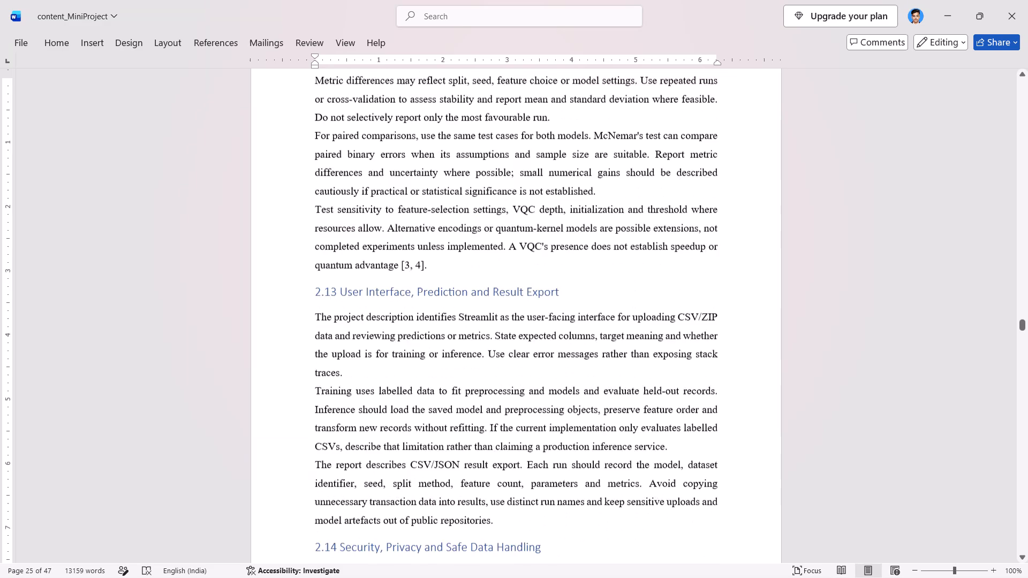
pyautogui.scroll(1, 407, 274)
pyautogui.scroll(4, 382, 232)
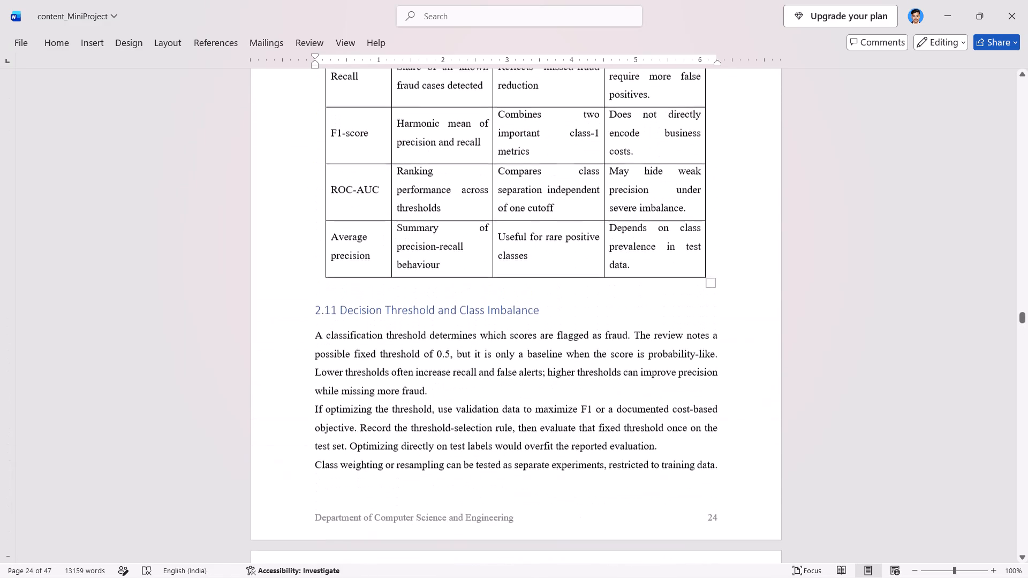
pyautogui.scroll(1, 382, 232)
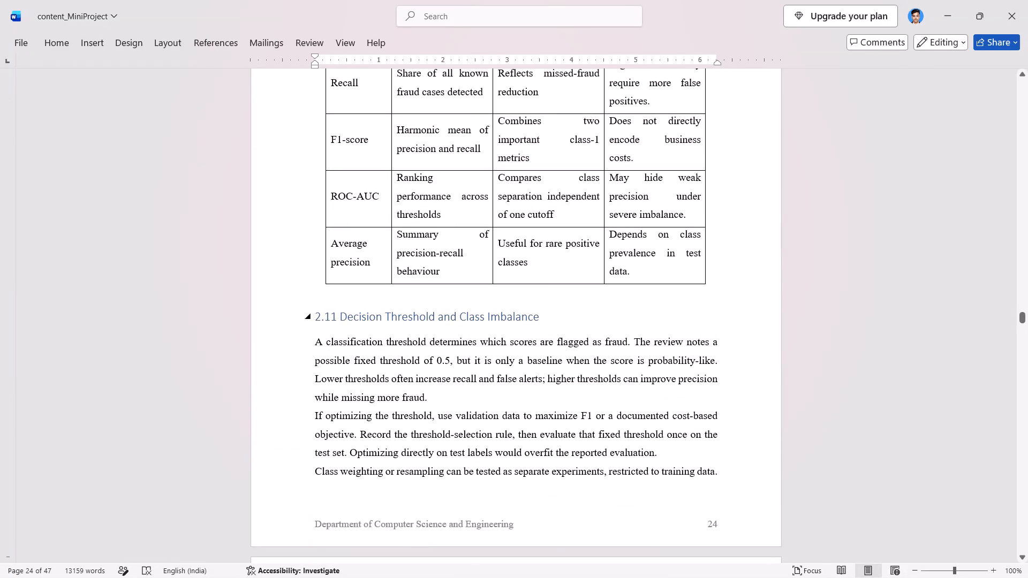
# Check the spacing around the chapter 2 section headings from 2.11 to 2.15.
pyautogui.keyDown('shift'); pyautogui.click(321, 316); pyautogui.keyUp('shift')
pyautogui.scroll(-4, 337, 330)
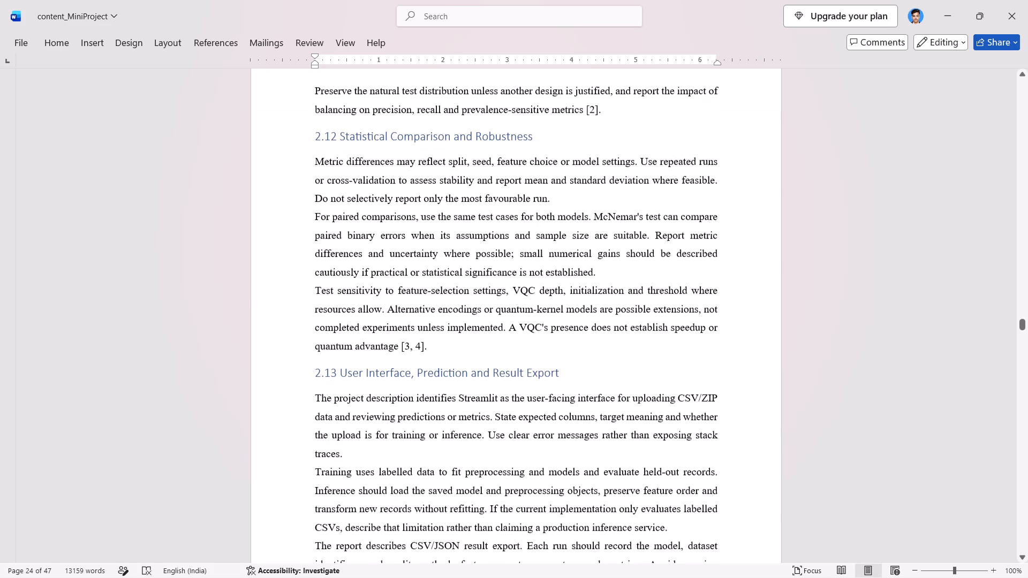
pyautogui.scroll(-5, 337, 330)
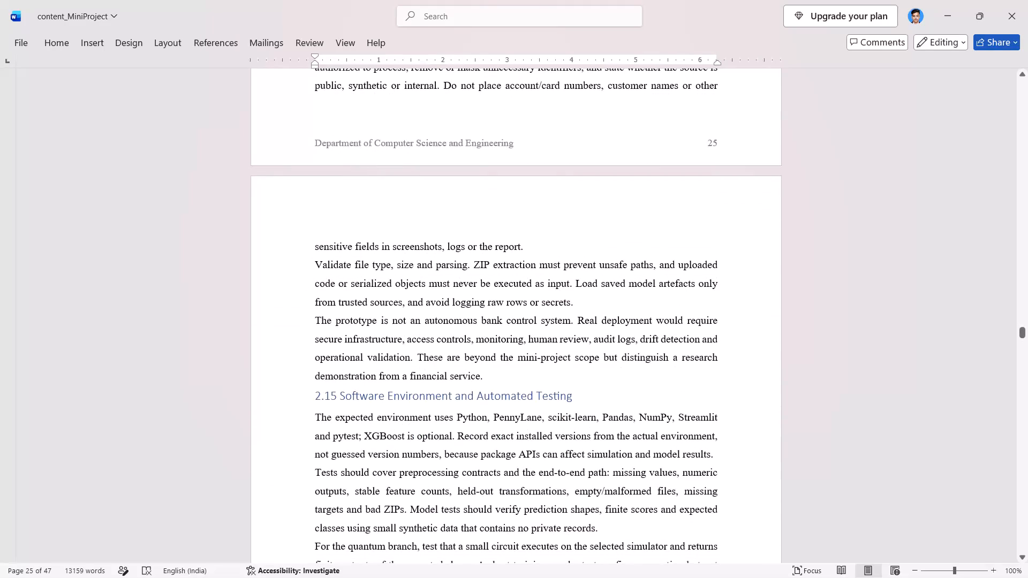
pyautogui.scroll(1, 337, 330)
pyautogui.keyDown('shift'); pyautogui.click(378, 302); pyautogui.keyUp('shift')
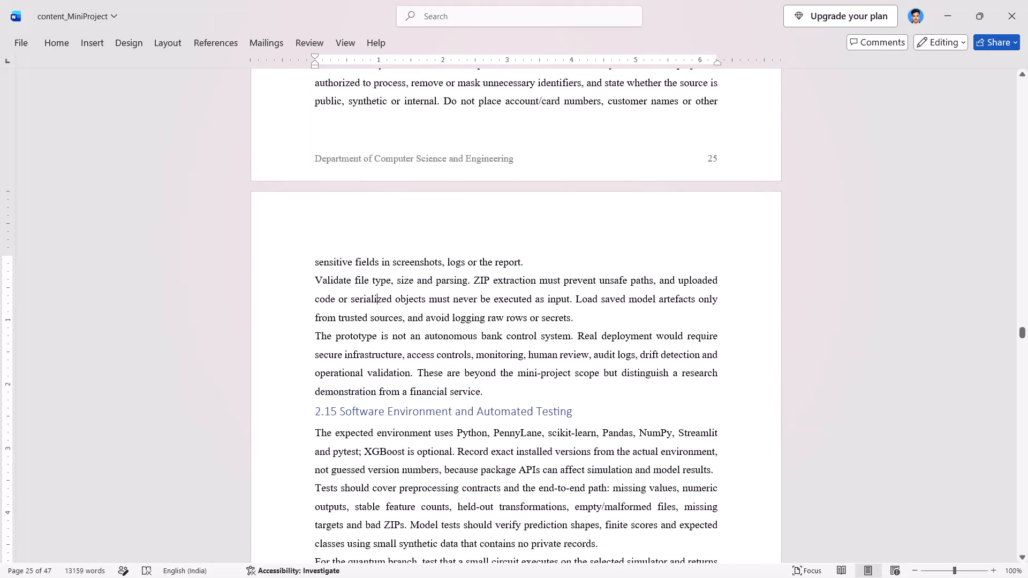
pyautogui.scroll(2, 382, 294)
# From heading 2.7.3 through the first paragraph of 2.14, set spacing before and after to 0, line spacing 1.5, with no space between same-style paragraphs.
pyautogui.click(406, 389)
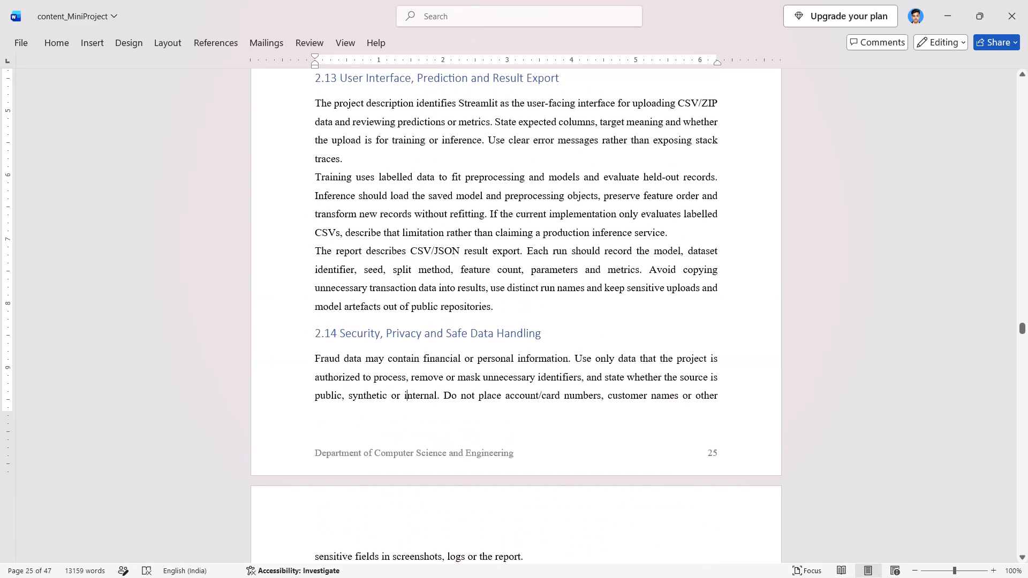
pyautogui.scroll(6, 406, 389)
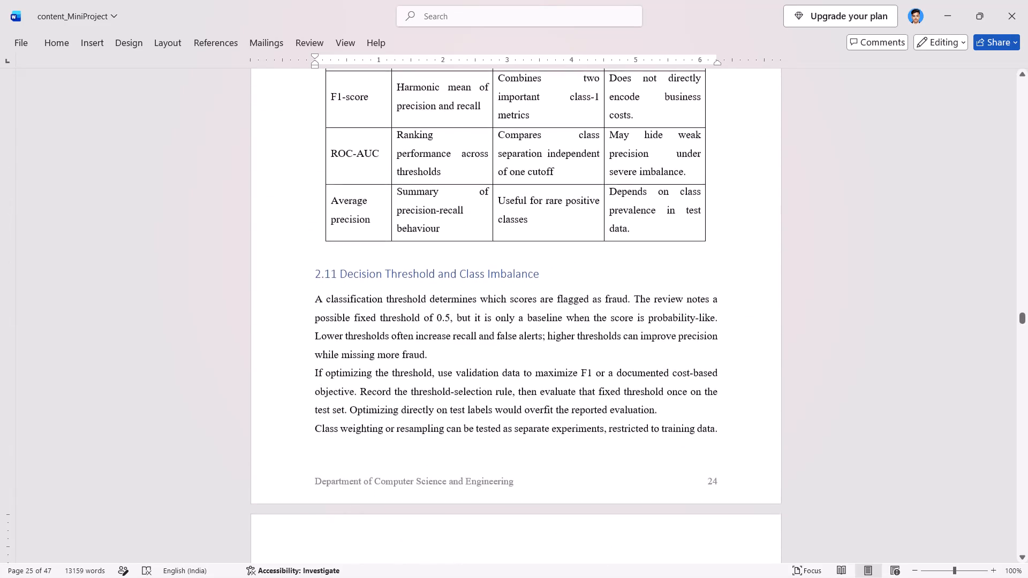
pyautogui.scroll(5, 338, 275)
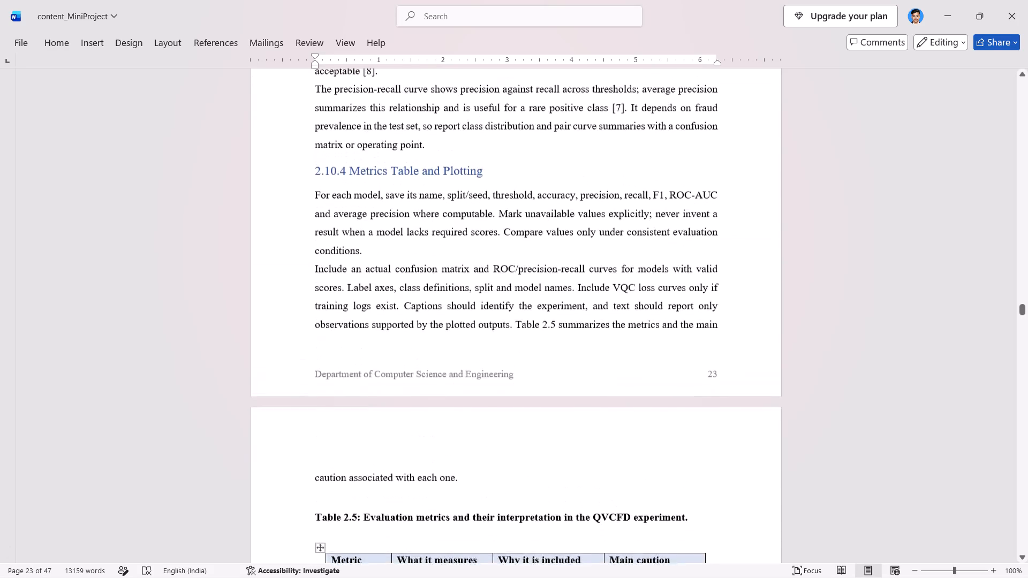
pyautogui.scroll(4, 338, 275)
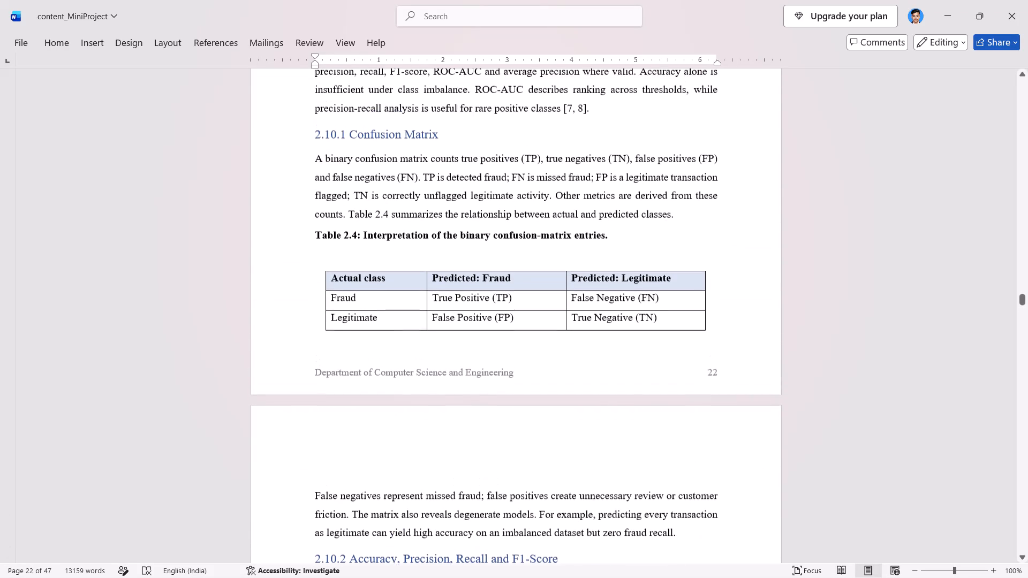
pyautogui.scroll(5, 338, 275)
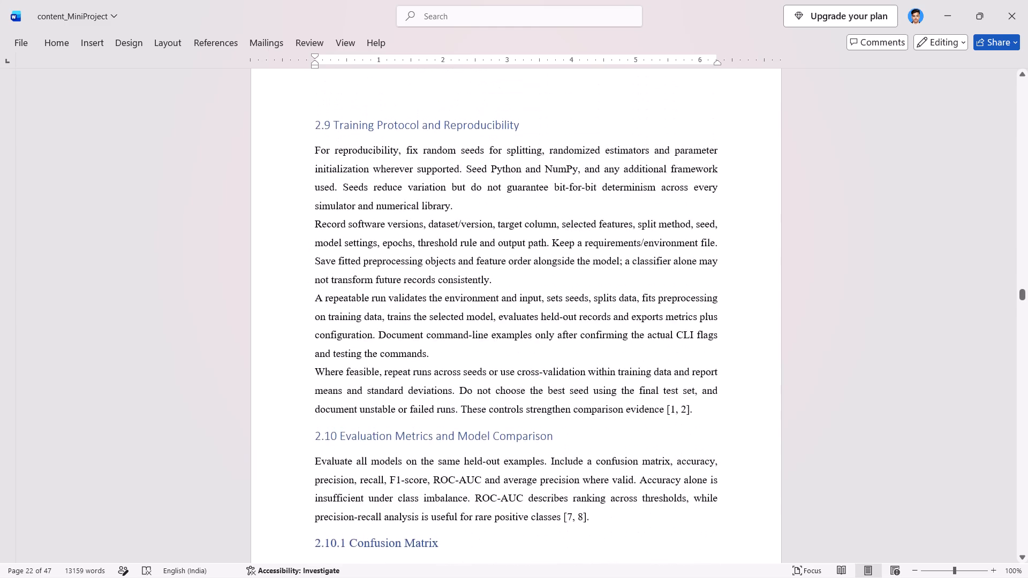
pyautogui.scroll(7, 338, 275)
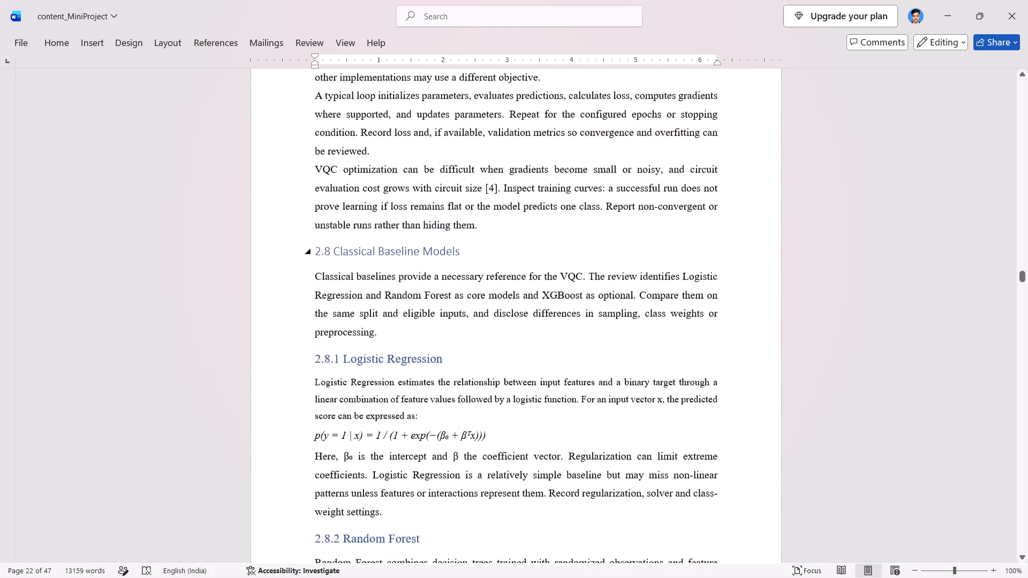
pyautogui.scroll(4, 338, 275)
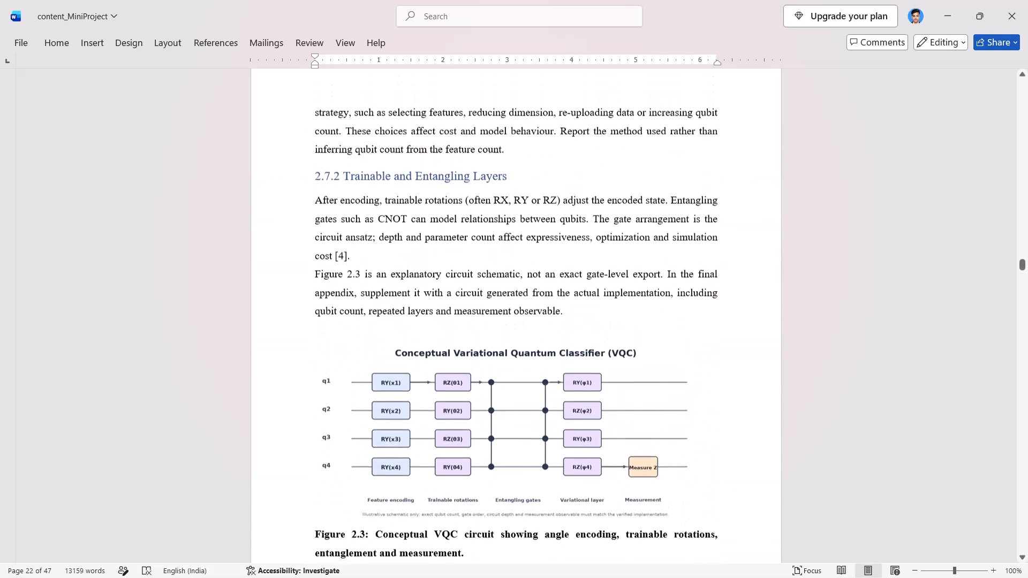
pyautogui.scroll(6, 338, 275)
pyautogui.scroll(-1, 338, 275)
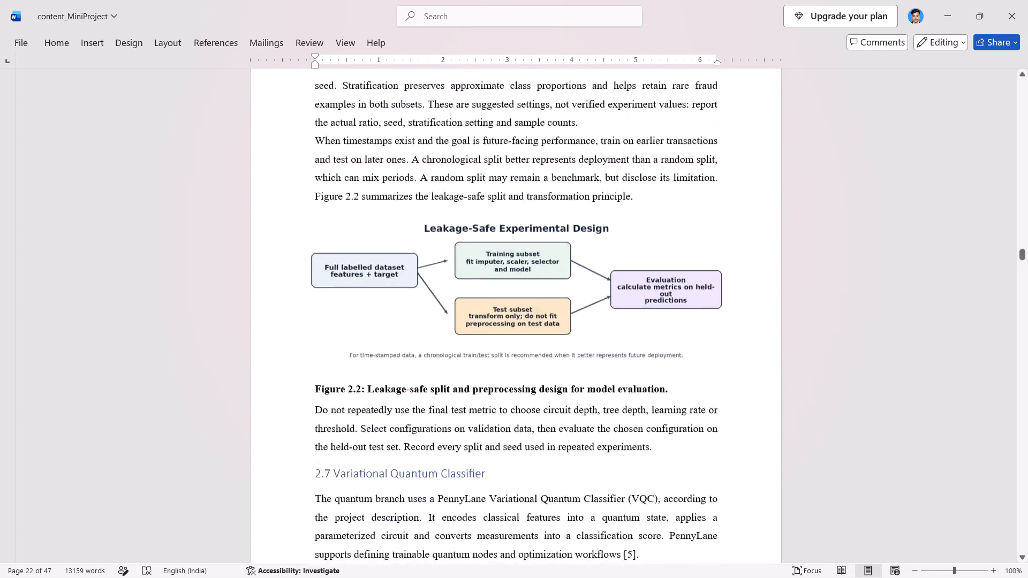
pyautogui.scroll(-7, 338, 275)
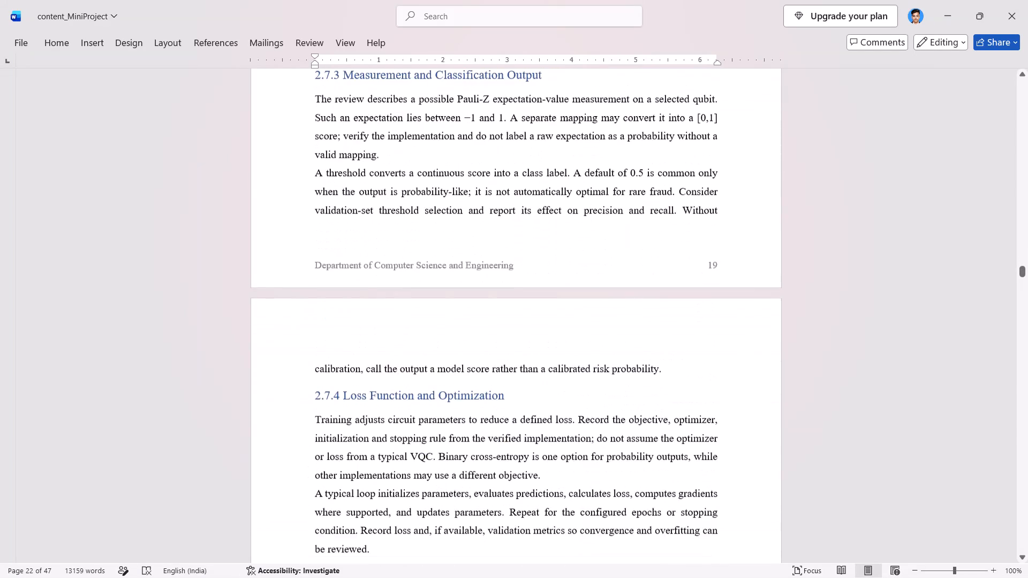
pyautogui.scroll(1, 338, 275)
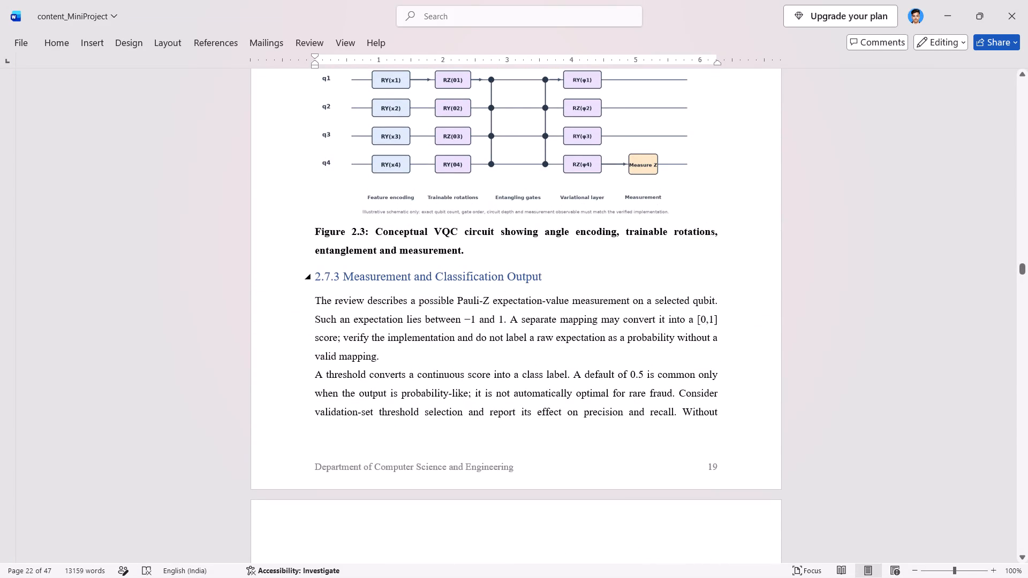
pyautogui.keyDown('shift'); pyautogui.click(352, 280); pyautogui.keyUp('shift')
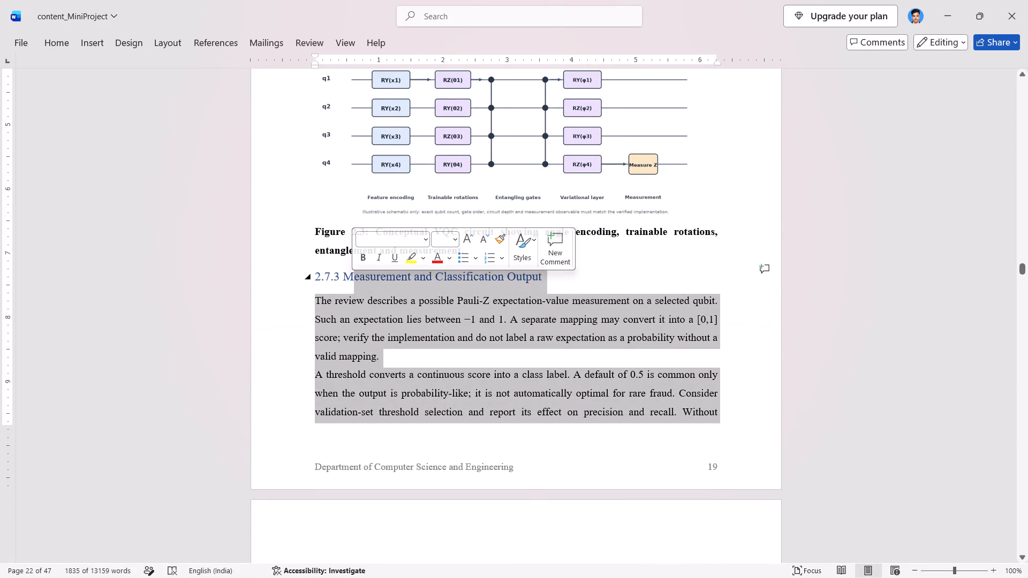
pyautogui.rightClick(380, 286)
pyautogui.click(430, 462)
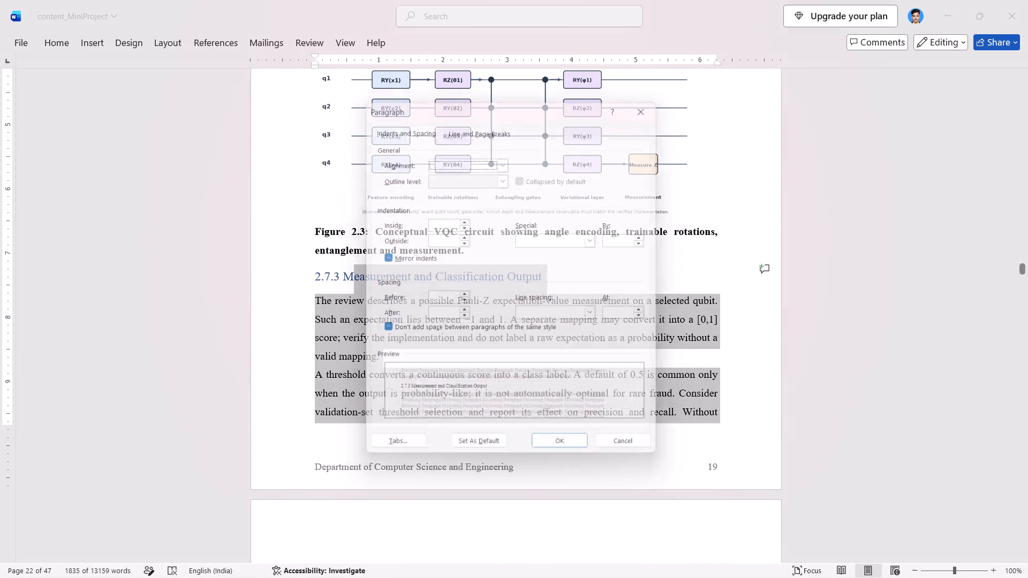
pyautogui.click(439, 296)
pyautogui.press('0')
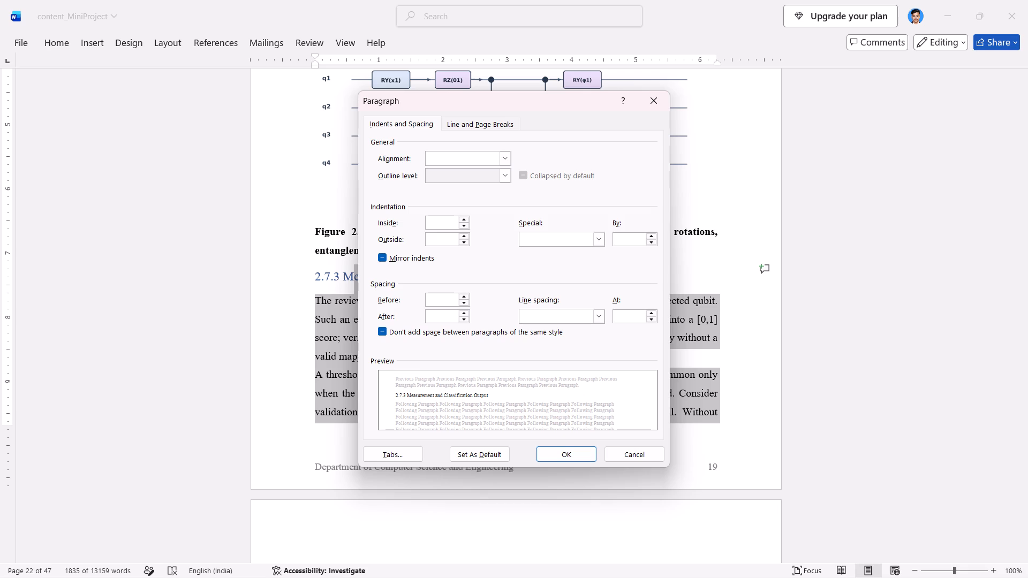
pyautogui.click(441, 317)
pyautogui.press('0')
pyautogui.press('0')
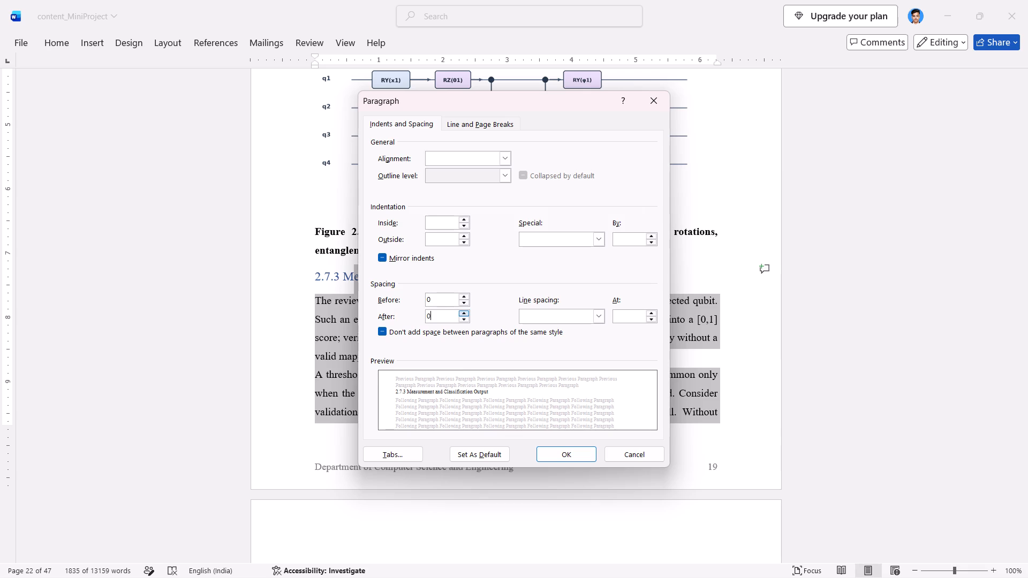
pyautogui.moveTo(539, 311); pyautogui.dragTo(539, 336)
pyautogui.click(539, 336)
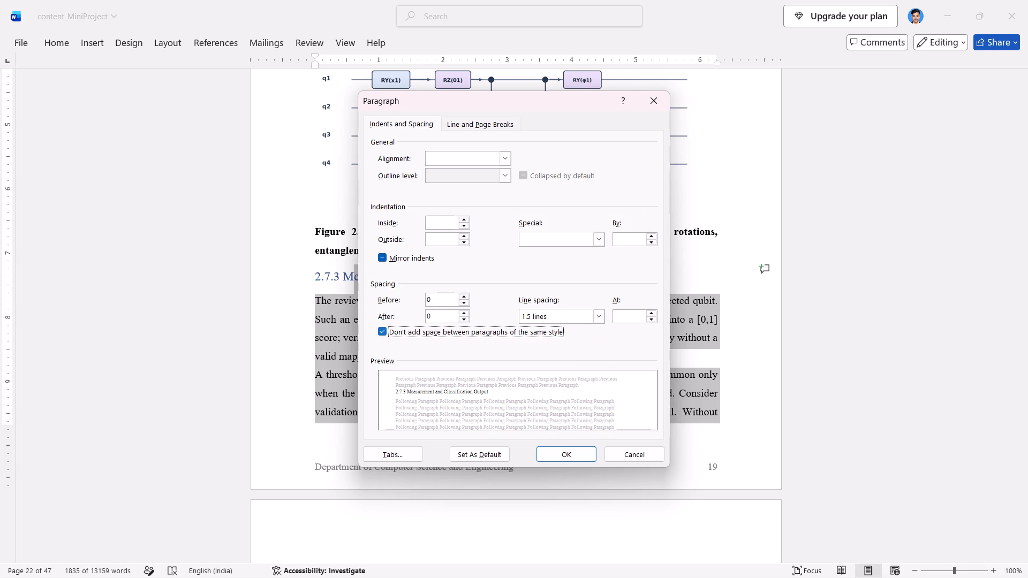
pyautogui.click(558, 453)
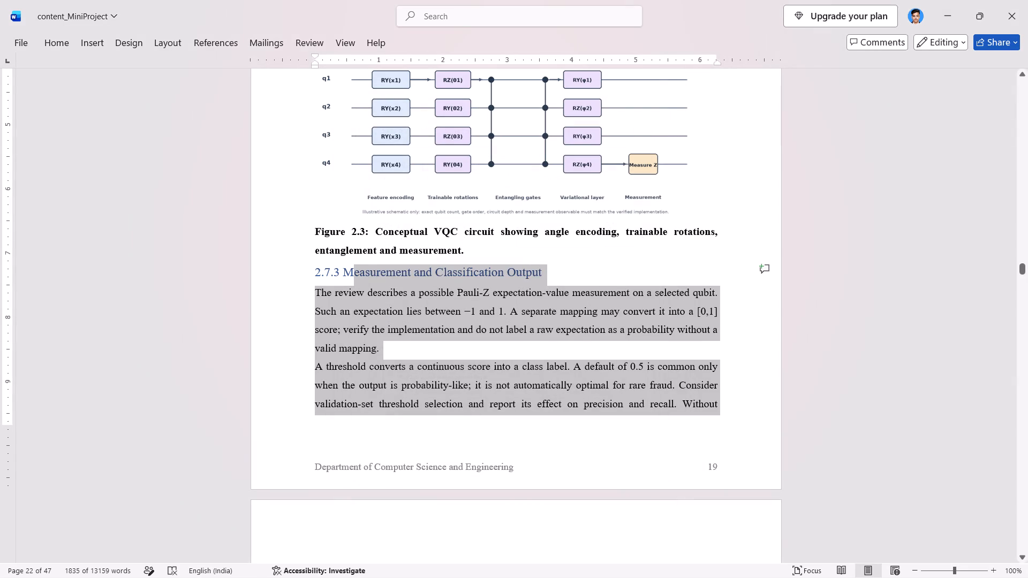
pyautogui.click(503, 366)
# Set spacing before and after to 0 from the paragraph below Figure 2.2 through the first paragraph of 2.7.2 "Trainable and Entangling Layers".
pyautogui.scroll(5, 503, 366)
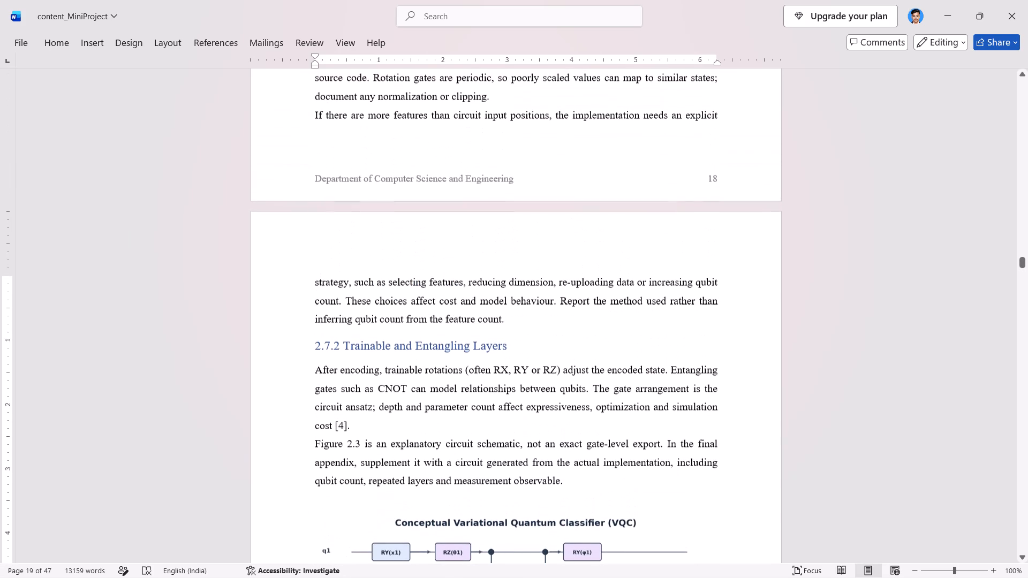
pyautogui.click(429, 390)
pyautogui.scroll(3, 429, 390)
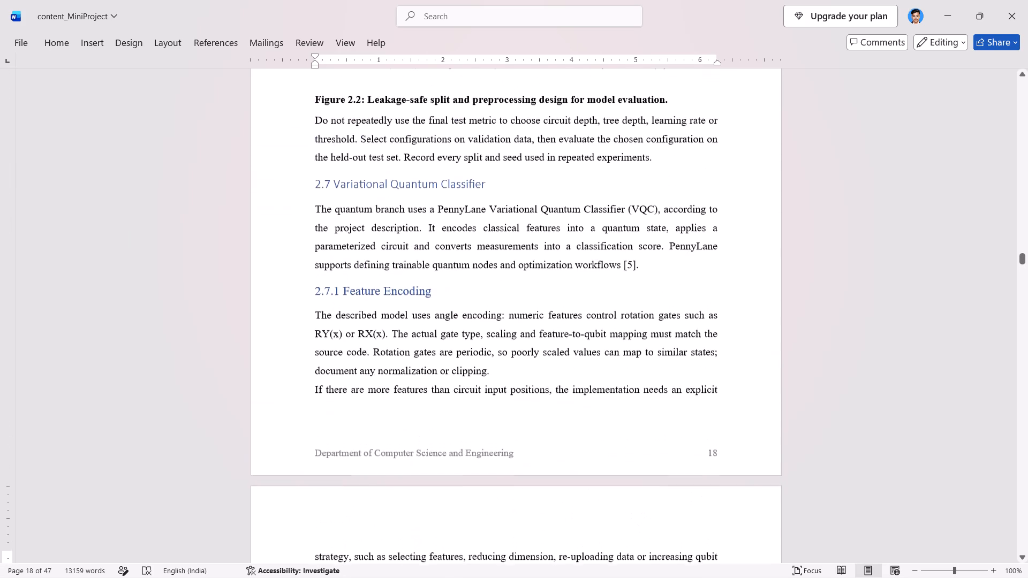
pyautogui.scroll(1, 429, 390)
pyautogui.keyDown('shift'); pyautogui.click(391, 363); pyautogui.keyUp('shift')
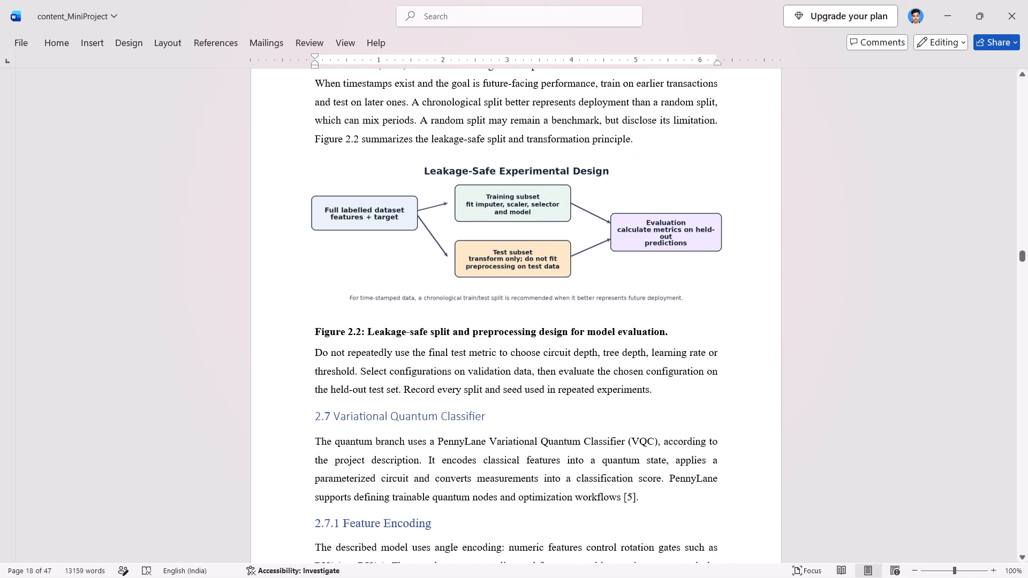
pyautogui.rightClick(391, 363)
pyautogui.click(364, 373)
pyautogui.scroll(-1, 364, 373)
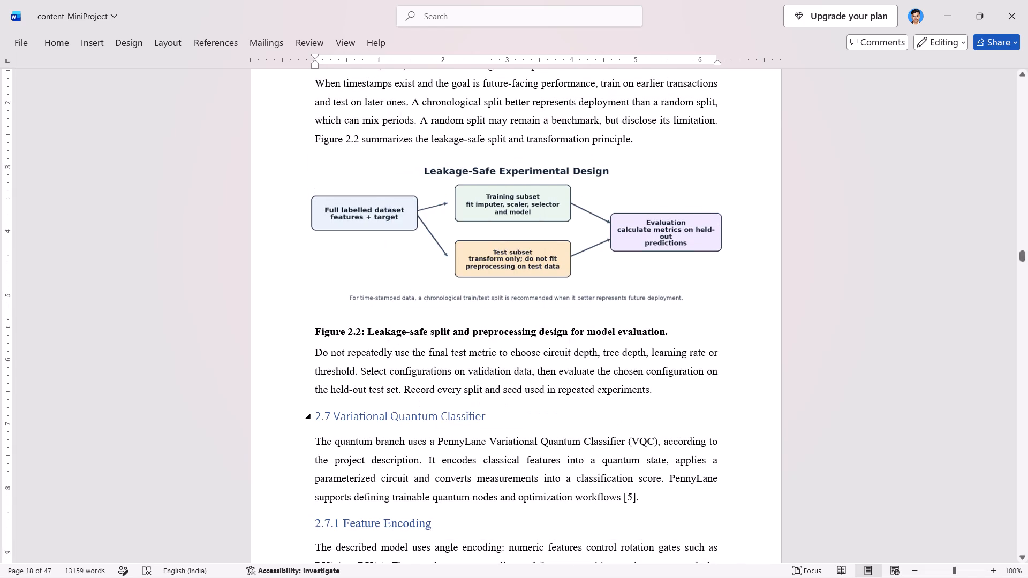
pyautogui.scroll(-2, 364, 373)
pyautogui.scroll(-2, 381, 307)
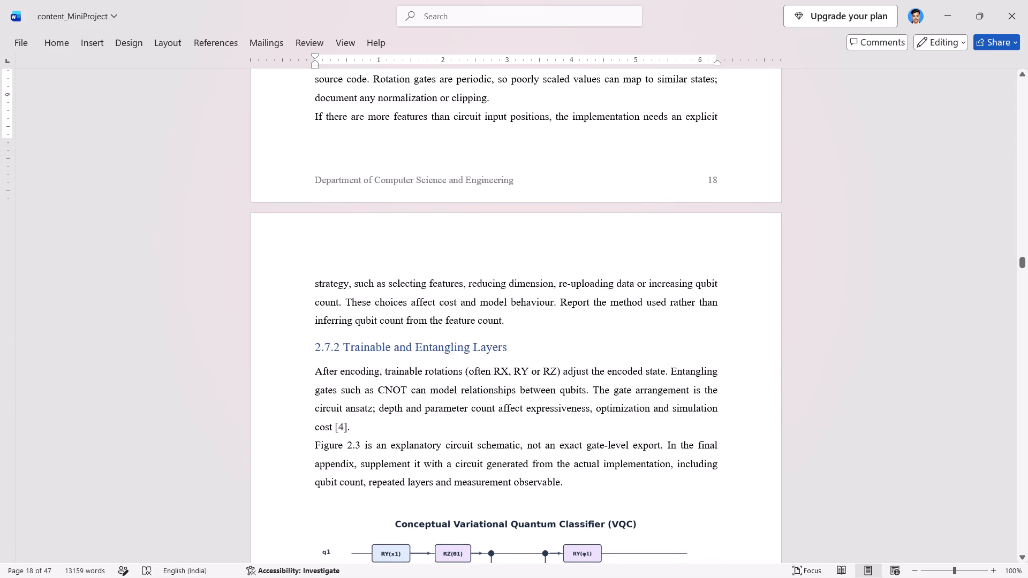
pyautogui.keyDown('shift'); pyautogui.click(403, 415); pyautogui.keyUp('shift')
pyautogui.rightClick(382, 334)
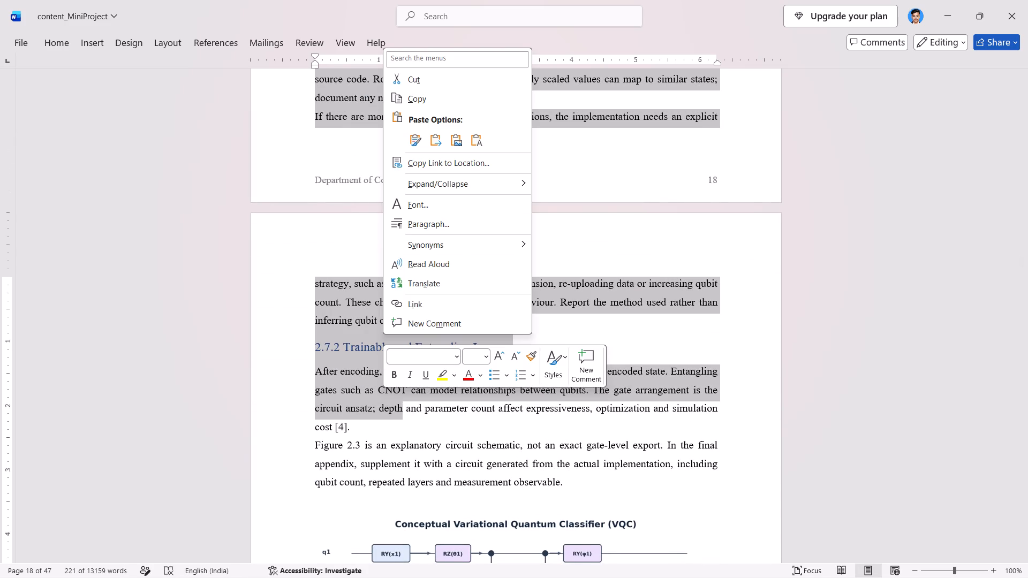
pyautogui.click(448, 230)
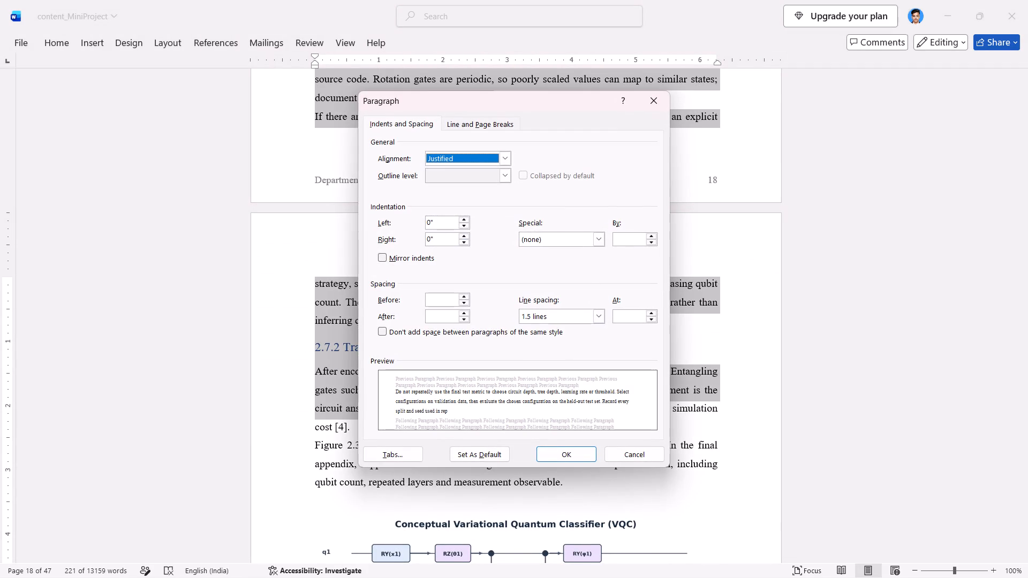
pyautogui.click(441, 307)
pyautogui.click(433, 299)
pyautogui.press('0')
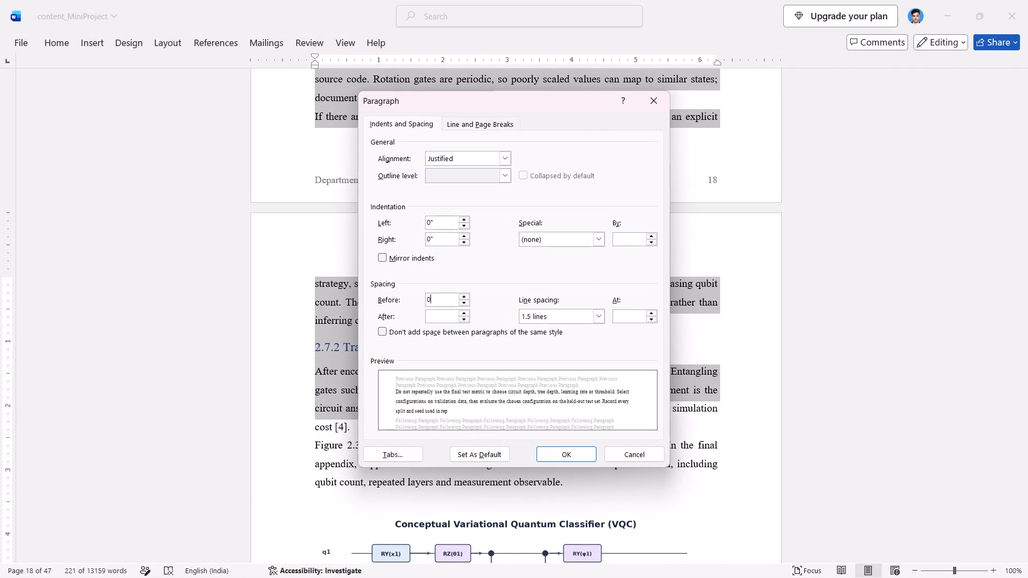
pyautogui.click(434, 311)
pyautogui.press('0')
pyautogui.press('Return')
pyautogui.click(493, 294)
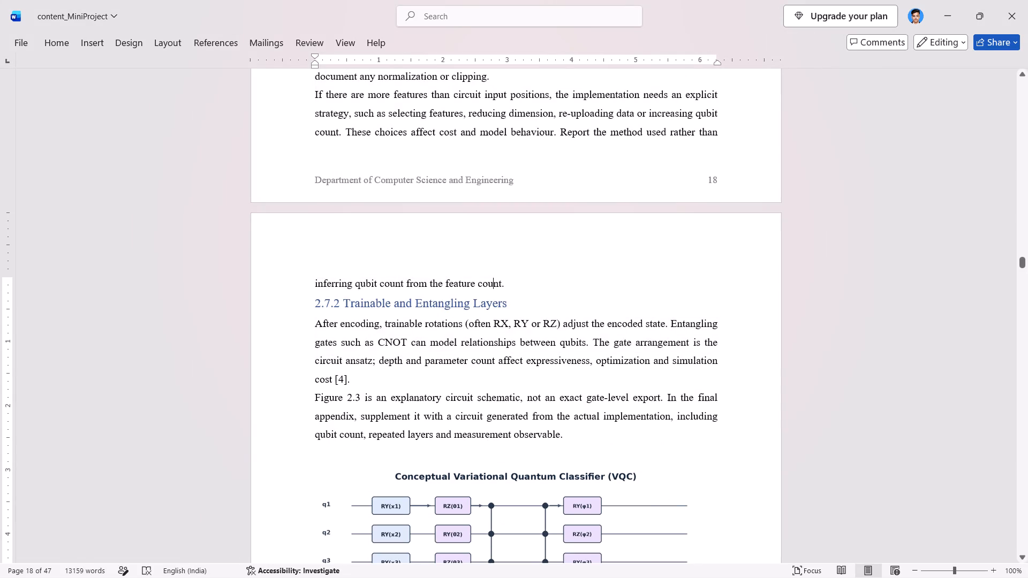
# Set spacing before and after to 0 from heading 2.3 "Dataset Definition and Input Assumptions" through the first paragraph of 2.6.
pyautogui.scroll(5, 493, 294)
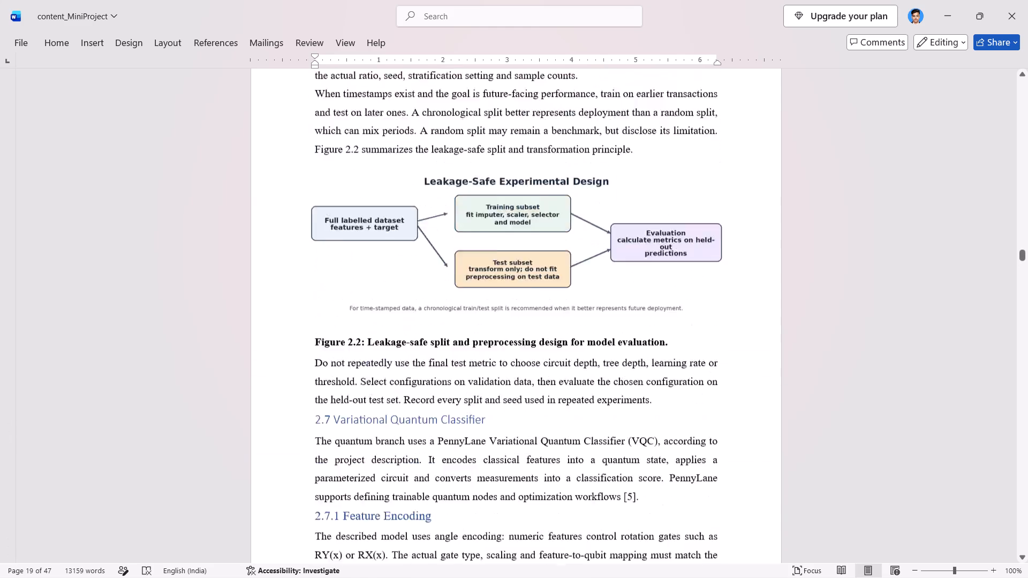
pyautogui.scroll(2, 493, 294)
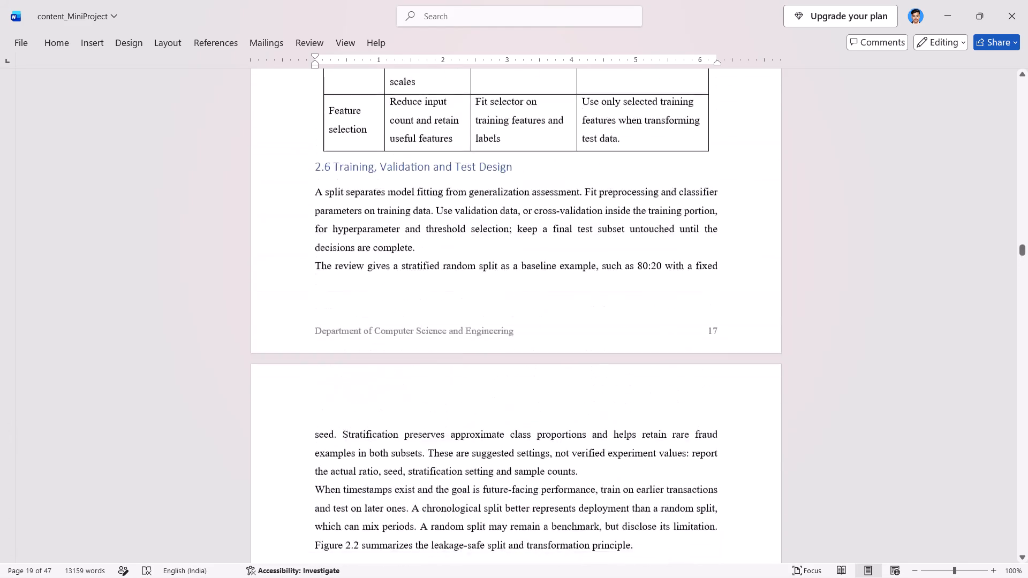
pyautogui.scroll(2, 493, 294)
pyautogui.click(456, 316)
pyautogui.scroll(1, 456, 316)
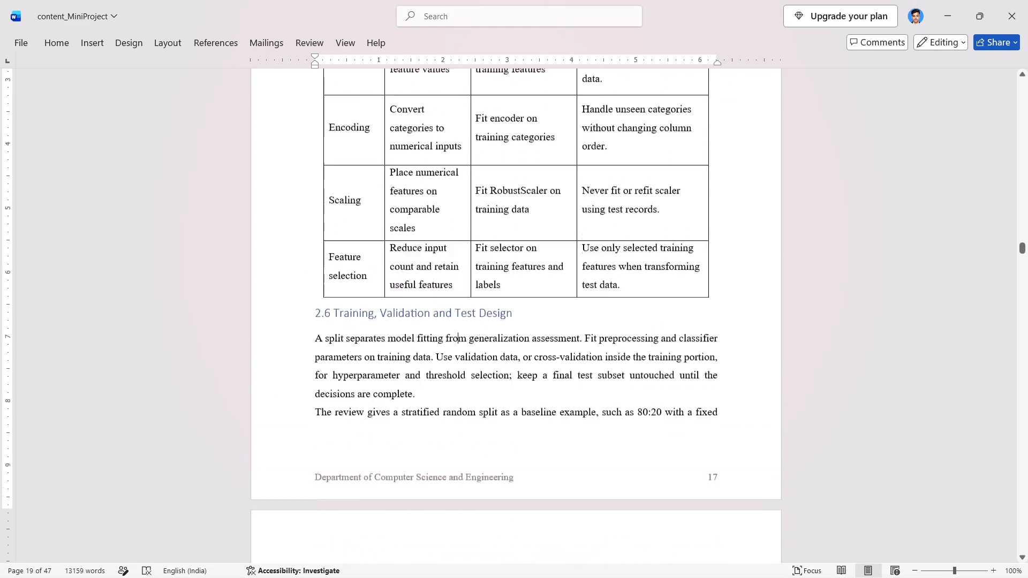
pyautogui.scroll(7, 456, 316)
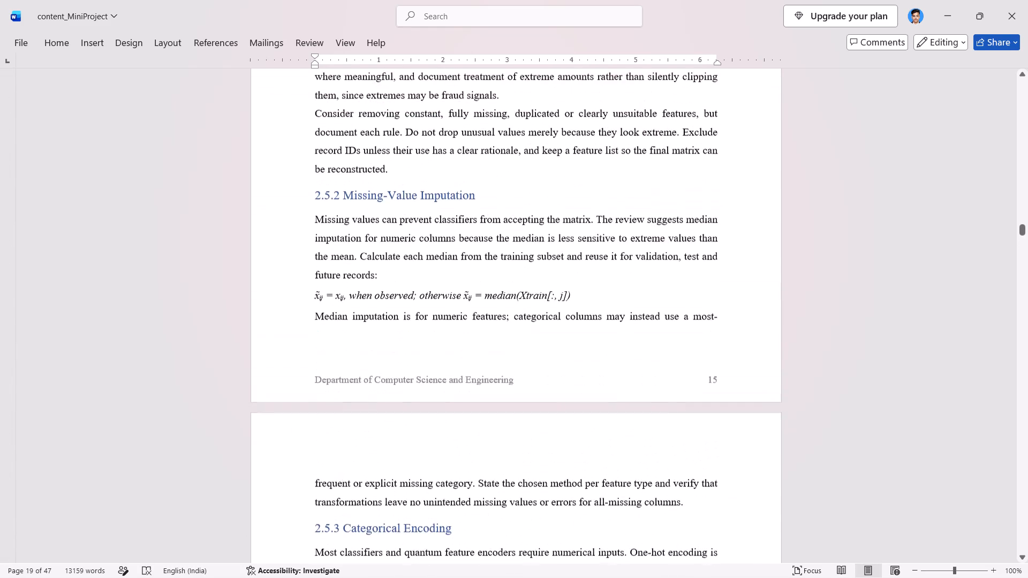
pyautogui.scroll(10, 456, 316)
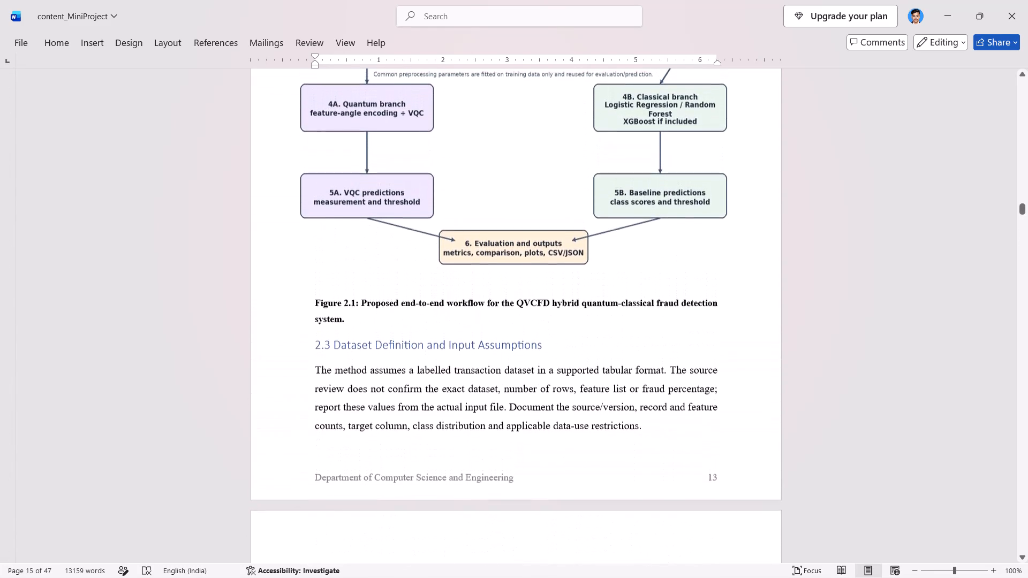
pyautogui.keyDown('shift'); pyautogui.click(359, 349); pyautogui.keyUp('shift')
pyautogui.rightClick(390, 364)
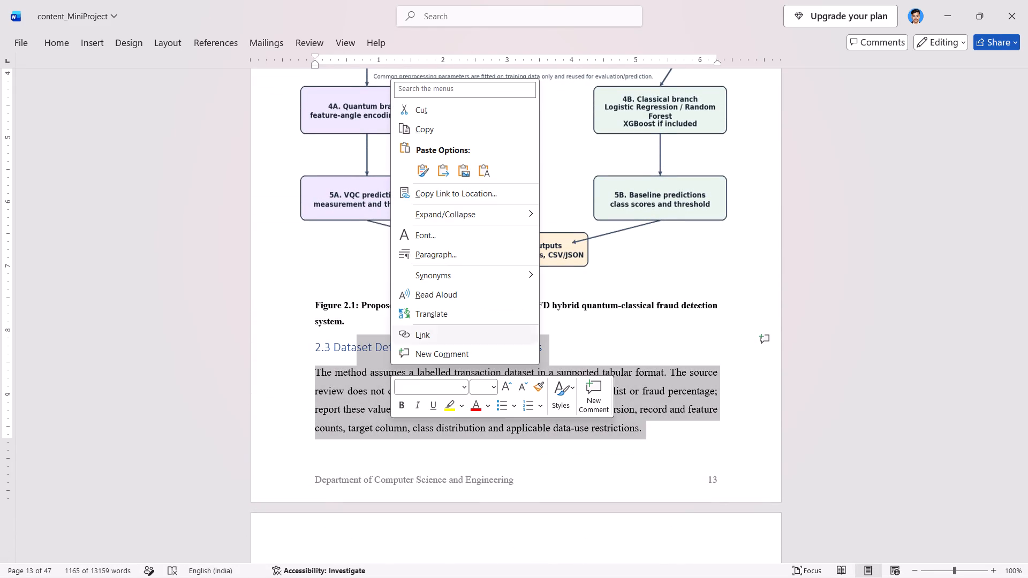
pyautogui.click(450, 250)
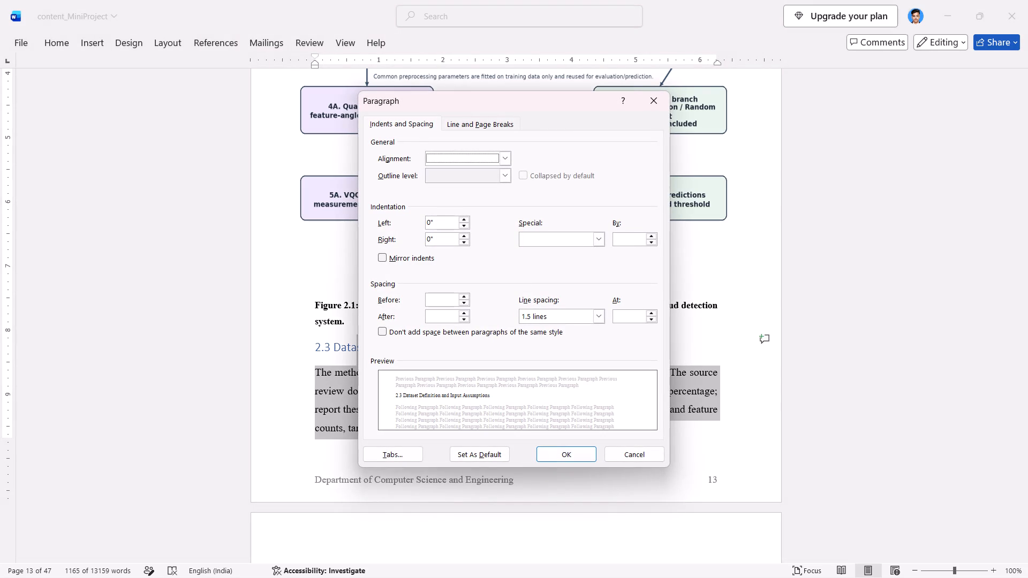
pyautogui.click(444, 305)
pyautogui.press('0')
pyautogui.click(440, 310)
pyautogui.press('0')
pyautogui.press('Return')
pyautogui.click(404, 276)
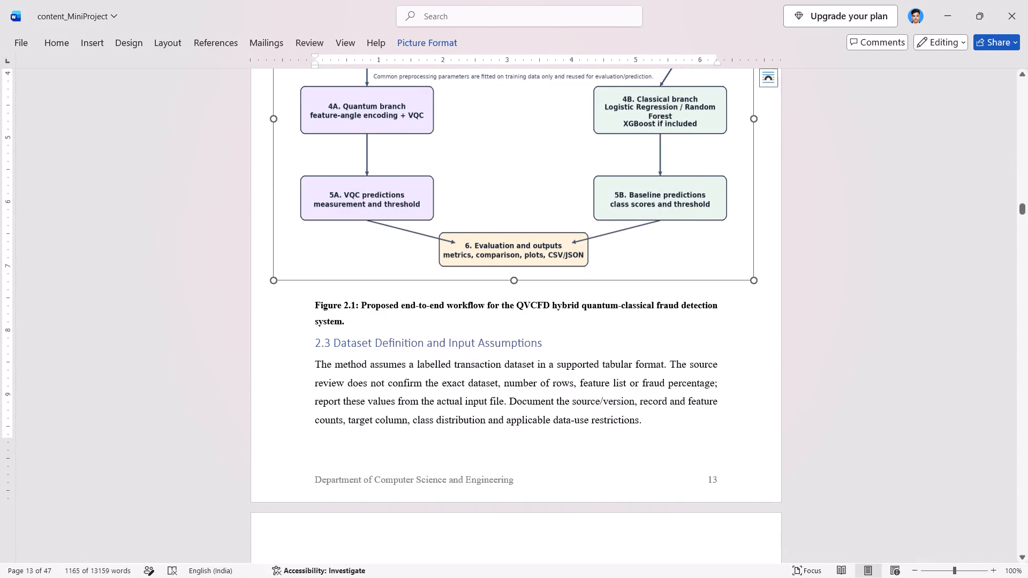
# Set spacing before and after to 0 from chapter 2's second introductory paragraph through the first paragraph of 2.2 "Proposed System Architecture".
pyautogui.scroll(6, 404, 276)
pyautogui.scroll(3, 375, 315)
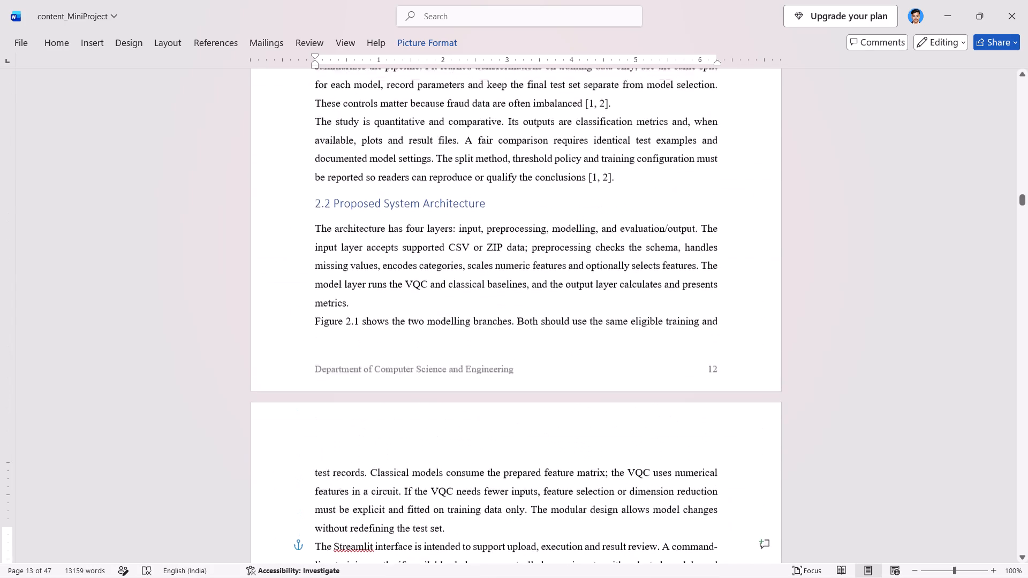
pyautogui.scroll(1, 375, 315)
pyautogui.doubleClick(375, 315)
pyautogui.scroll(3, 375, 315)
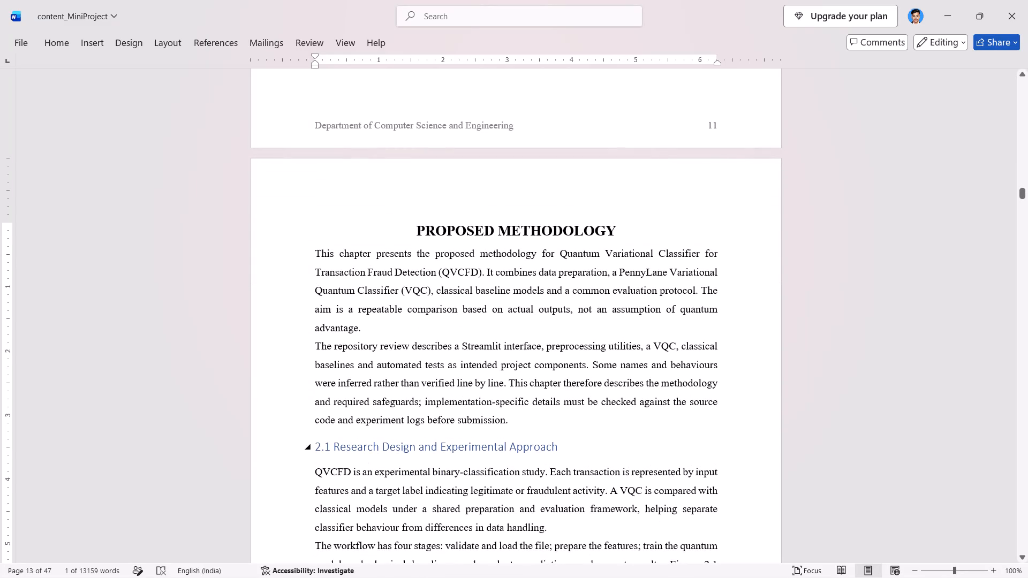
pyautogui.keyDown('shift'); pyautogui.click(354, 408); pyautogui.keyUp('shift')
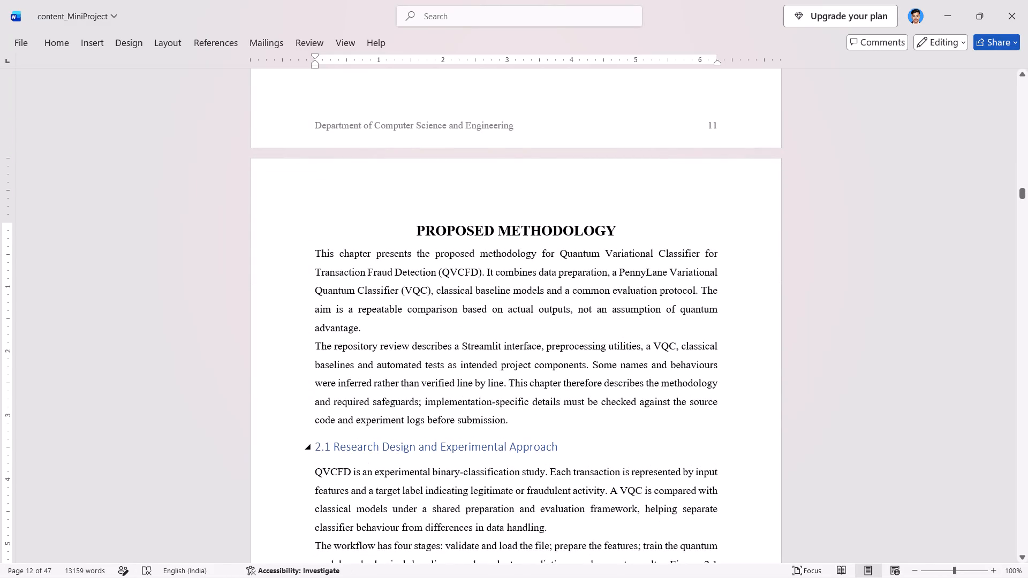
pyautogui.scroll(-3, 372, 438)
pyautogui.keyDown('shift'); pyautogui.click(374, 361); pyautogui.keyUp('shift')
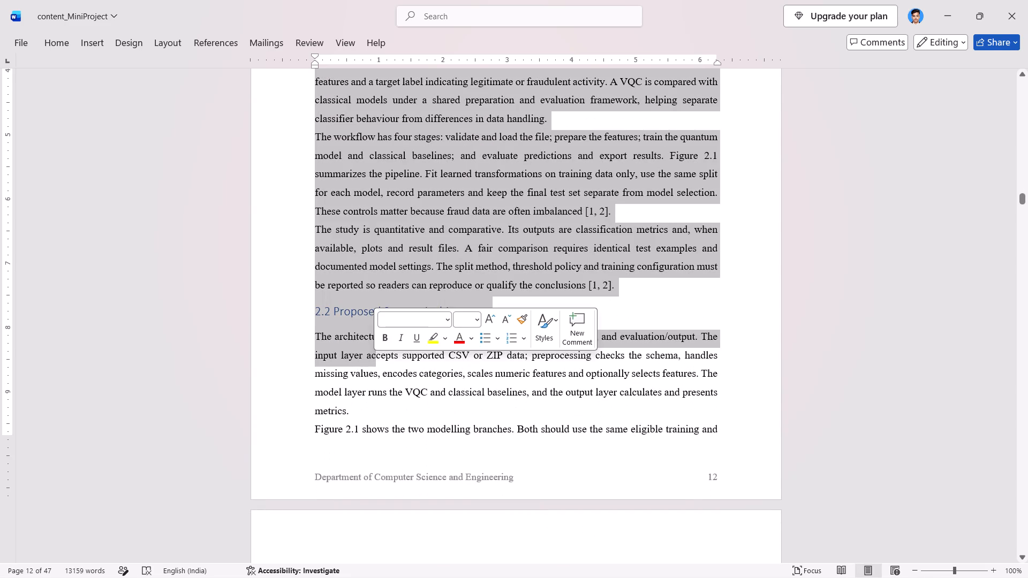
pyautogui.rightClick(385, 244)
pyautogui.click(428, 418)
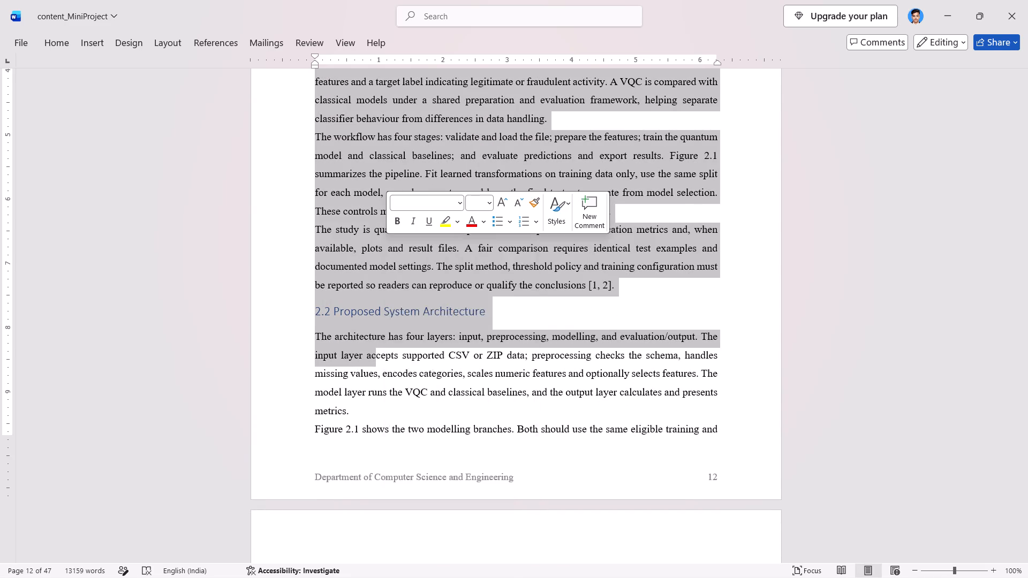
pyautogui.click(433, 302)
pyautogui.press('0')
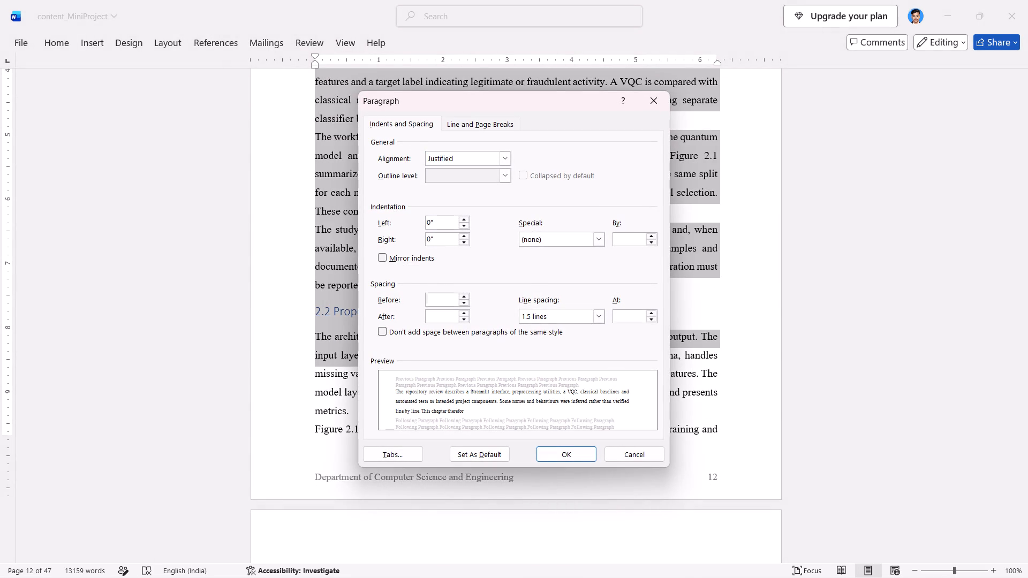
pyautogui.click(440, 315)
pyautogui.press('0')
pyautogui.click(548, 455)
pyautogui.click(399, 310)
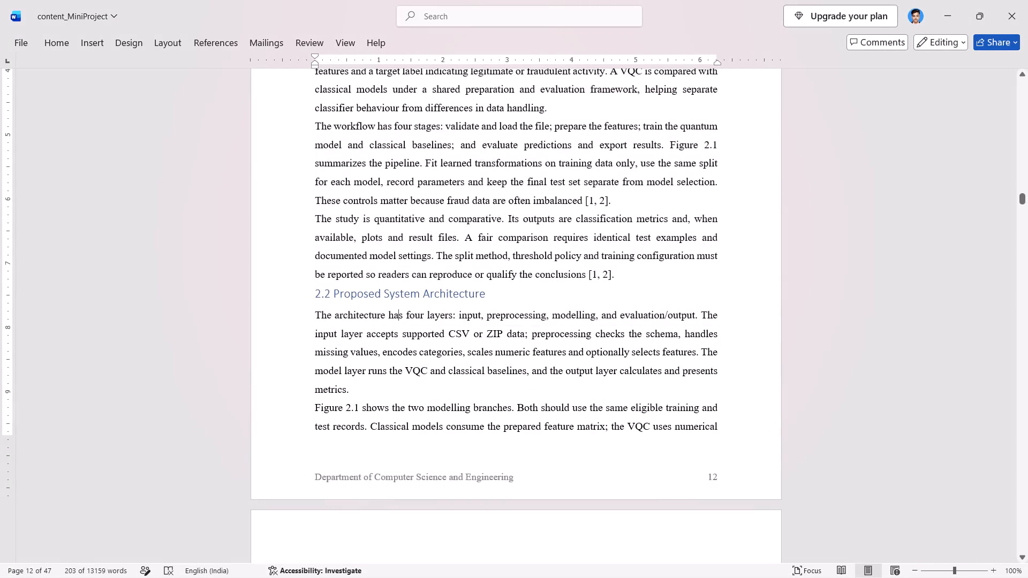
# From heading 1.9 "Problem Statement" through the first paragraph of 1.15, set spacing before and after to 0 and line spacing to 1.5 lines.
pyautogui.scroll(4, 399, 310)
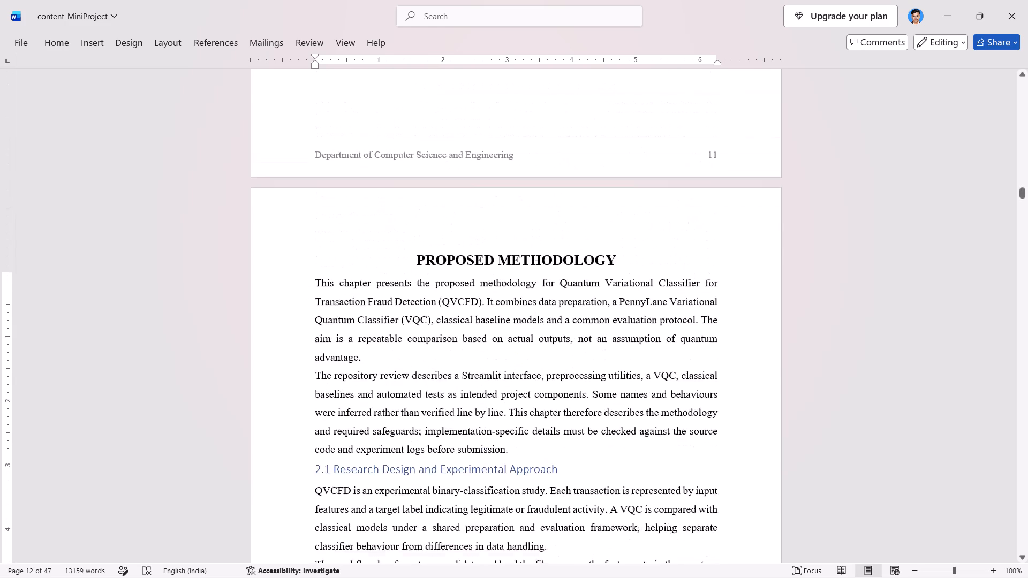
pyautogui.scroll(3, 399, 310)
pyautogui.click(367, 313)
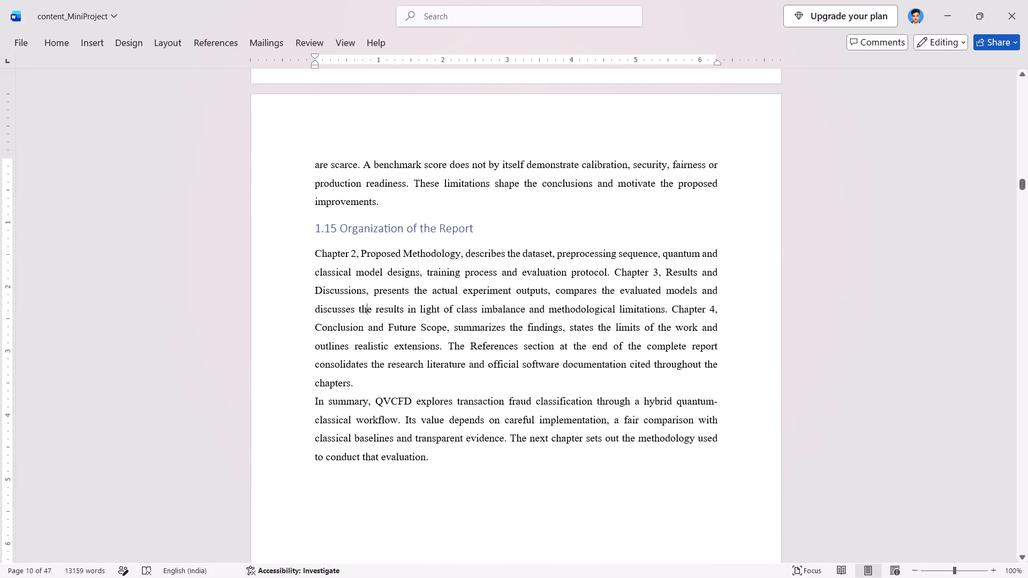
pyautogui.scroll(11, 367, 313)
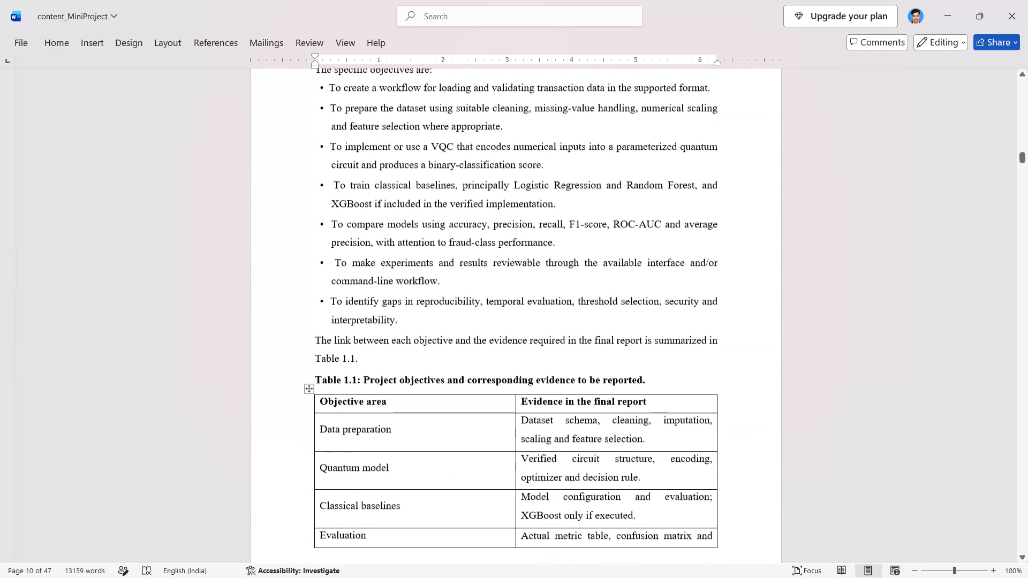
pyautogui.scroll(6, 367, 313)
pyautogui.scroll(-3, 367, 313)
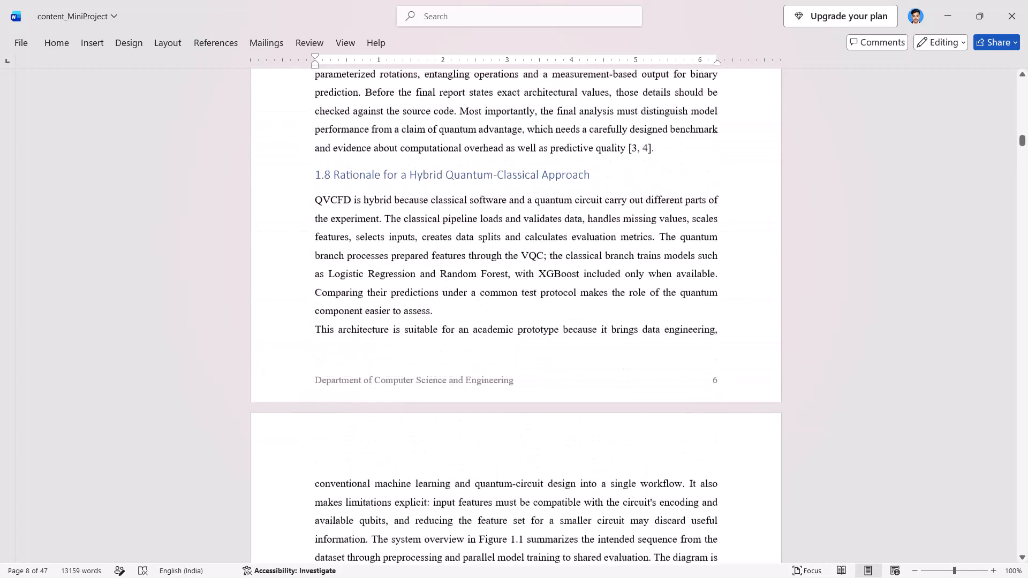
pyautogui.scroll(-3, 367, 313)
pyautogui.scroll(5, 367, 313)
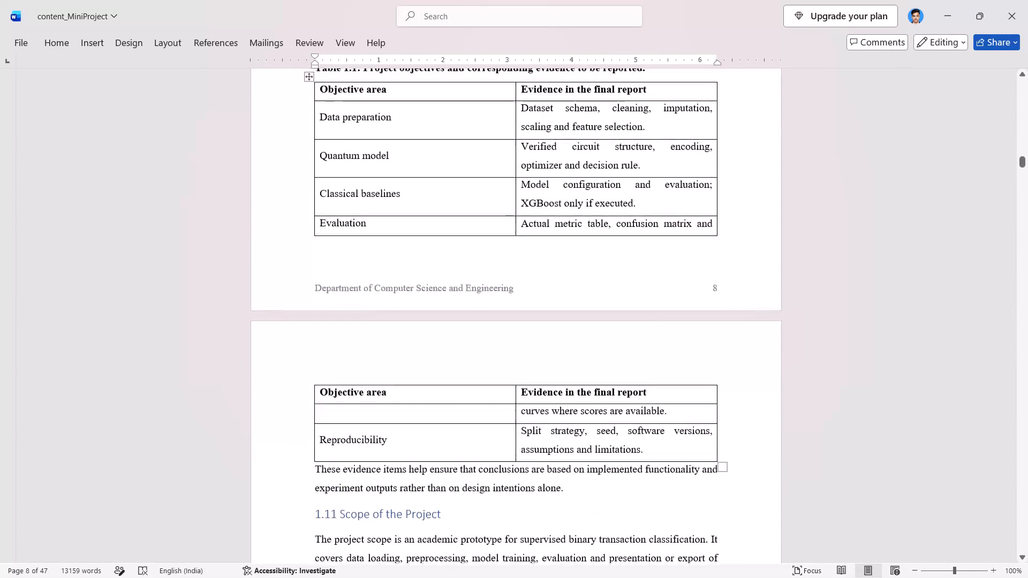
pyautogui.scroll(6, 367, 313)
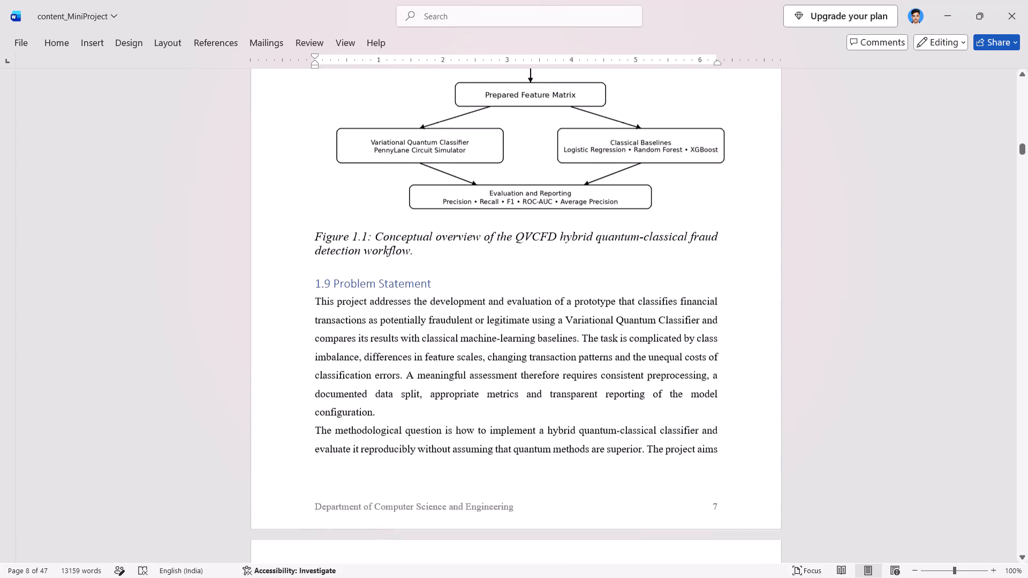
pyautogui.scroll(1, 367, 313)
pyautogui.keyDown('shift'); pyautogui.click(359, 281); pyautogui.keyUp('shift')
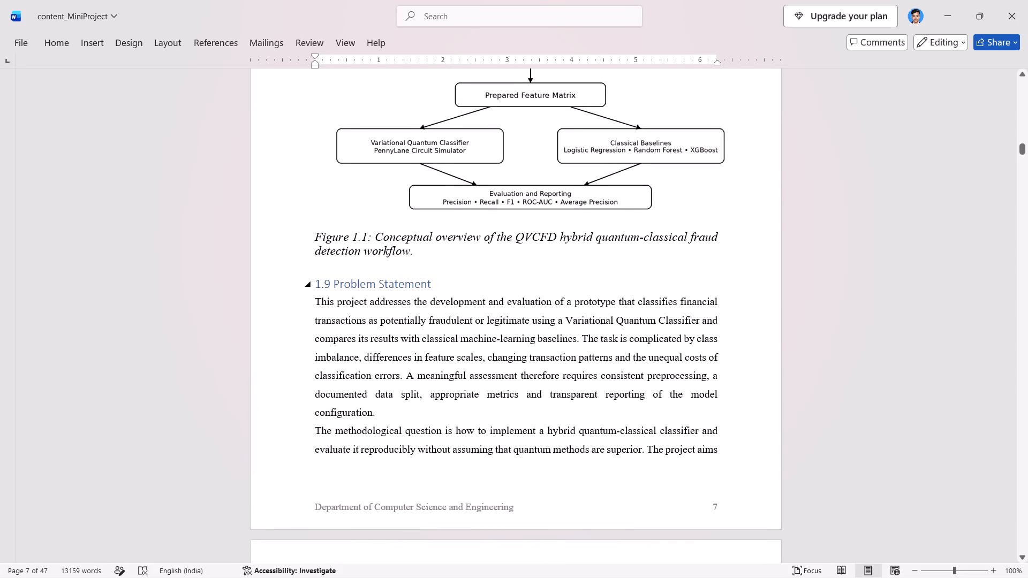
pyautogui.rightClick(392, 317)
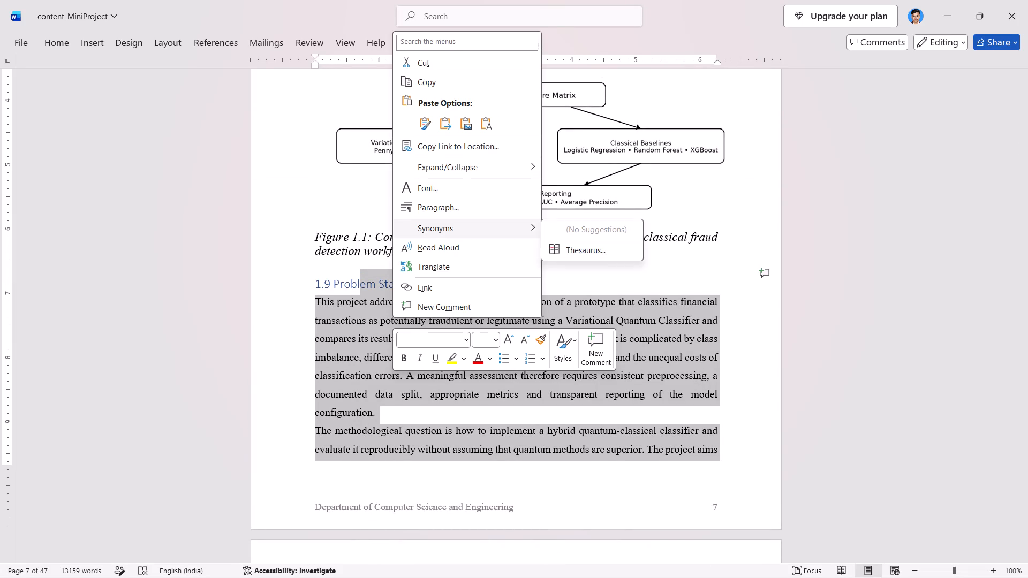
pyautogui.click(435, 234)
pyautogui.click(430, 210)
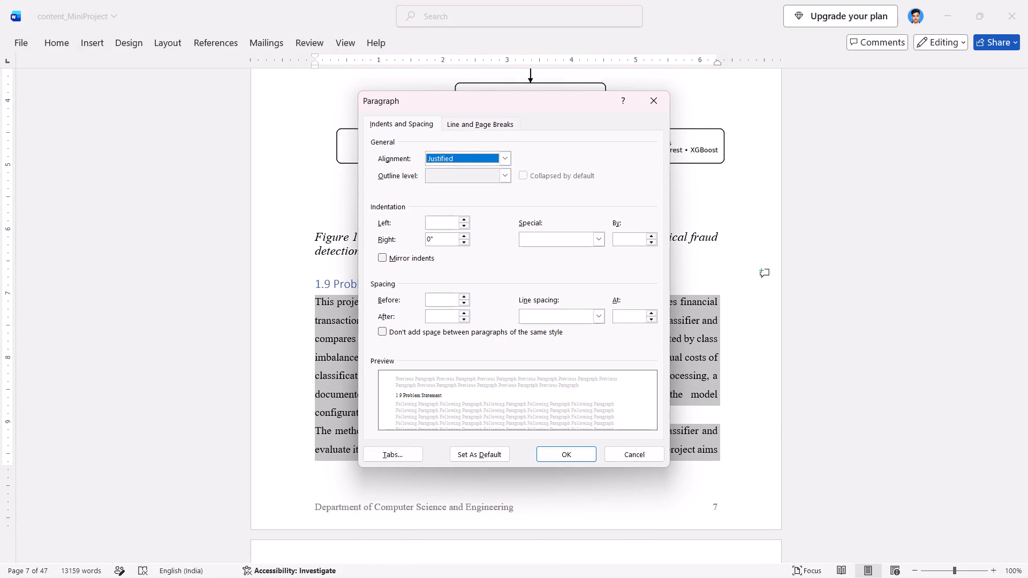
pyautogui.click(433, 304)
pyautogui.press('0')
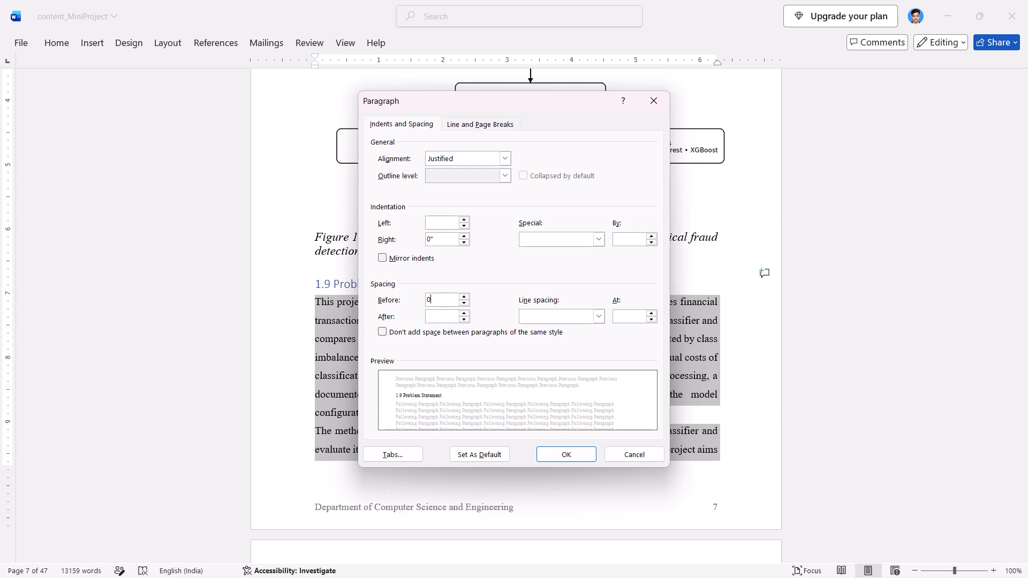
pyautogui.click(431, 321)
pyautogui.press('0')
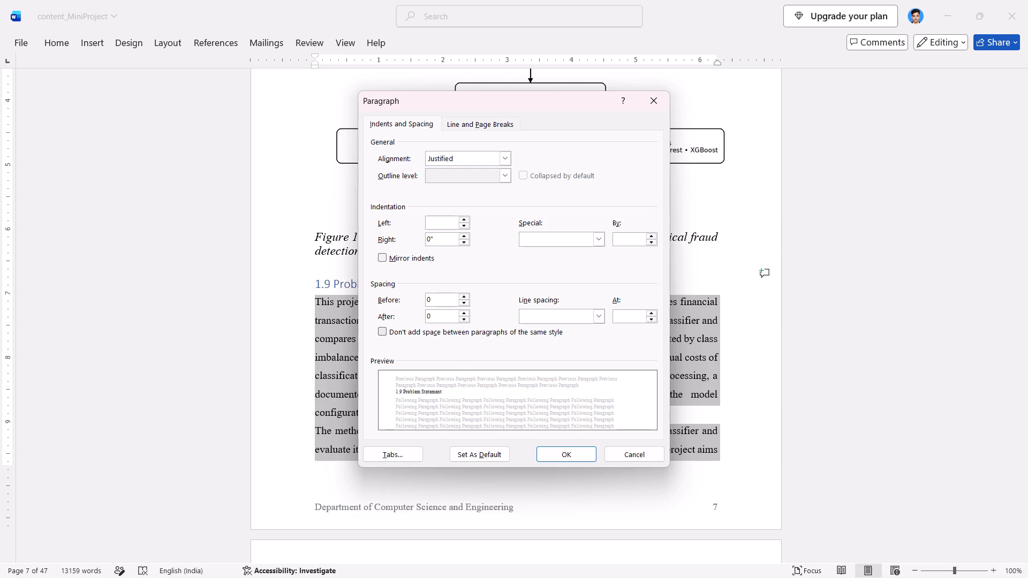
pyautogui.click(527, 314)
pyautogui.click(534, 335)
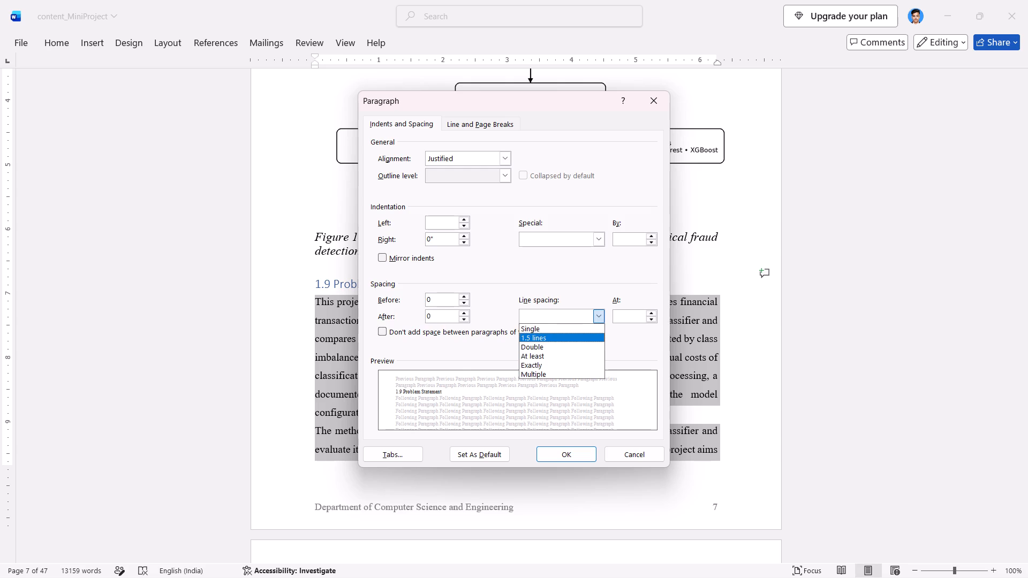
pyautogui.click(571, 454)
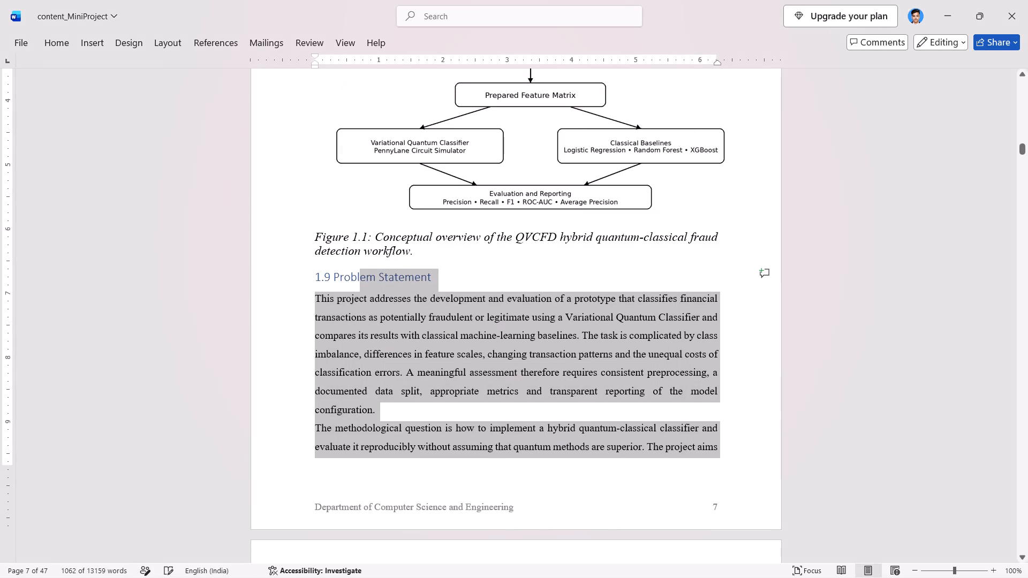
pyautogui.click(473, 379)
# Set spacing before and after to 0 from chapter 1's introductory paragraph through the last paragraph of 1.8, above Figure 1.1.
pyautogui.scroll(6, 473, 379)
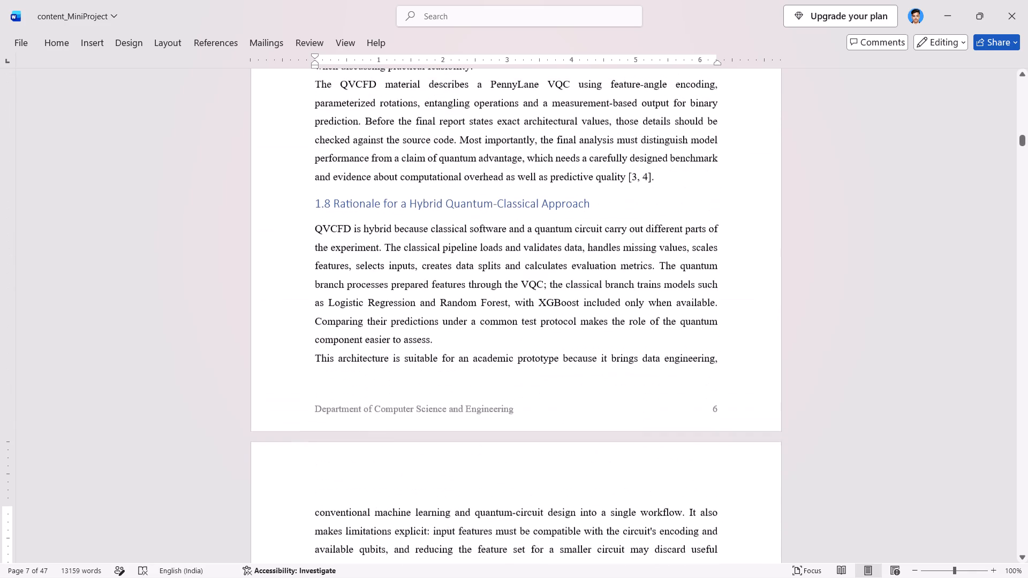
pyautogui.click(405, 300)
pyautogui.scroll(4, 405, 300)
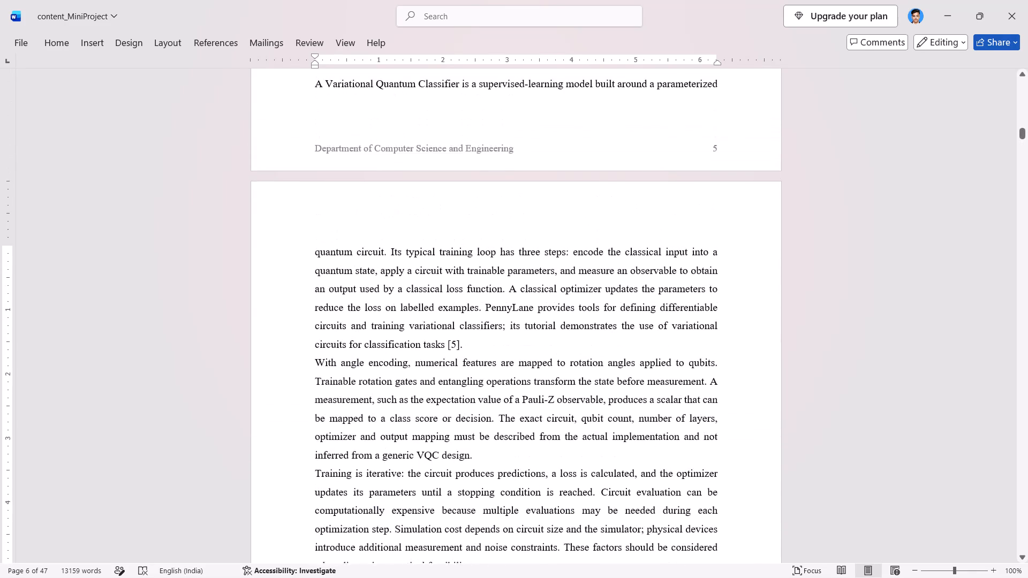
pyautogui.scroll(1, 405, 300)
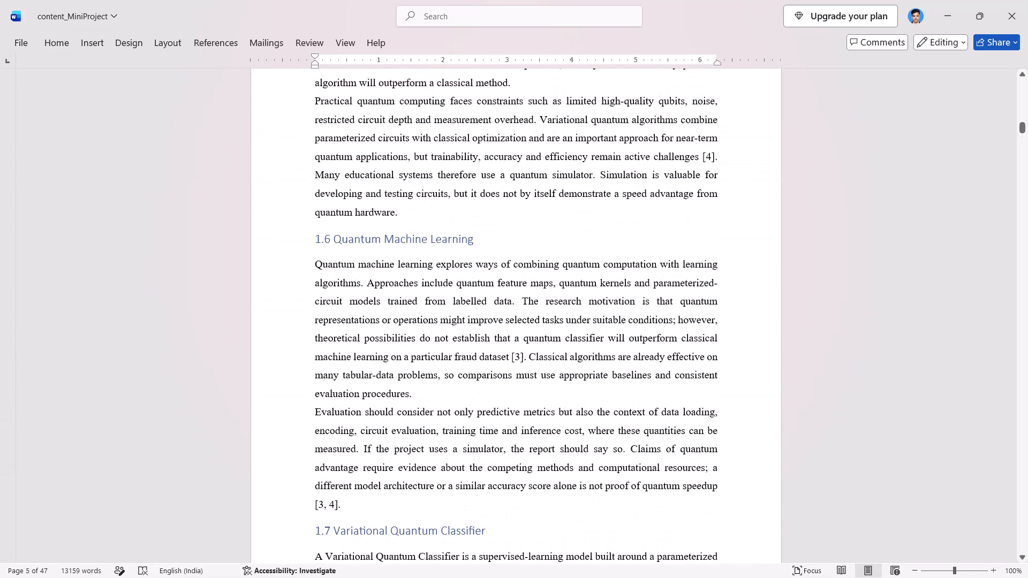
pyautogui.scroll(4, 405, 300)
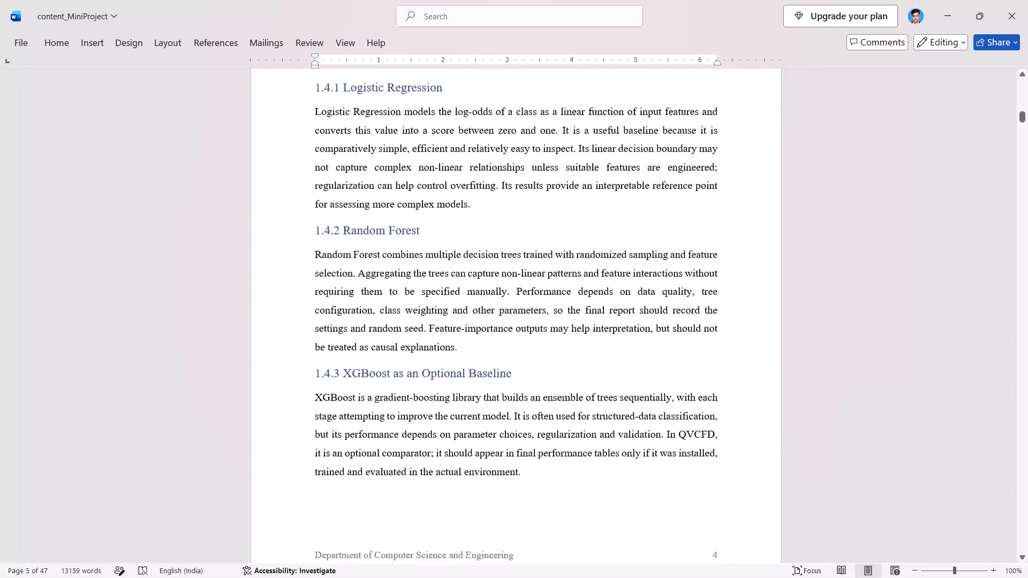
pyautogui.scroll(10, 405, 300)
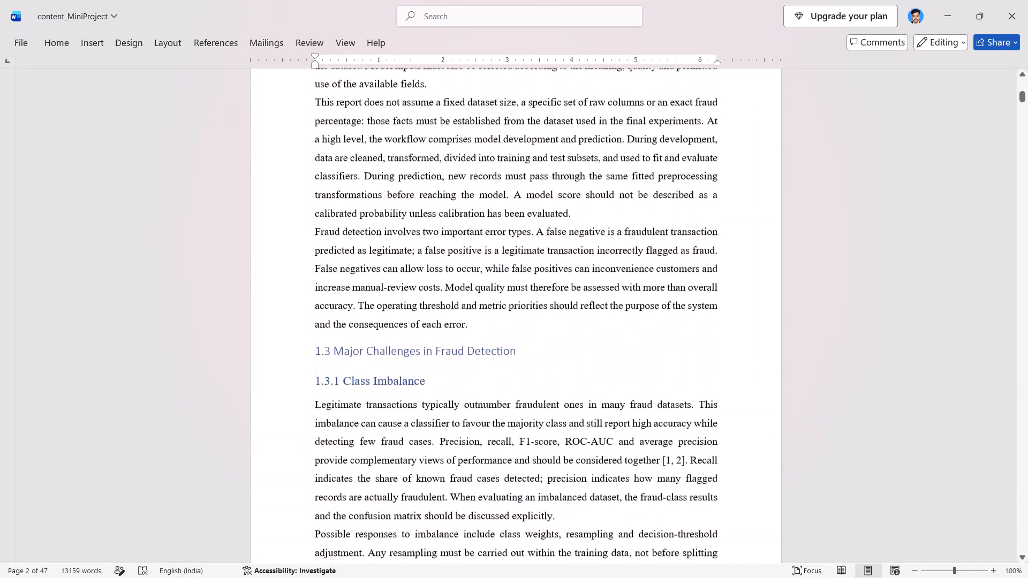
pyautogui.scroll(5, 405, 300)
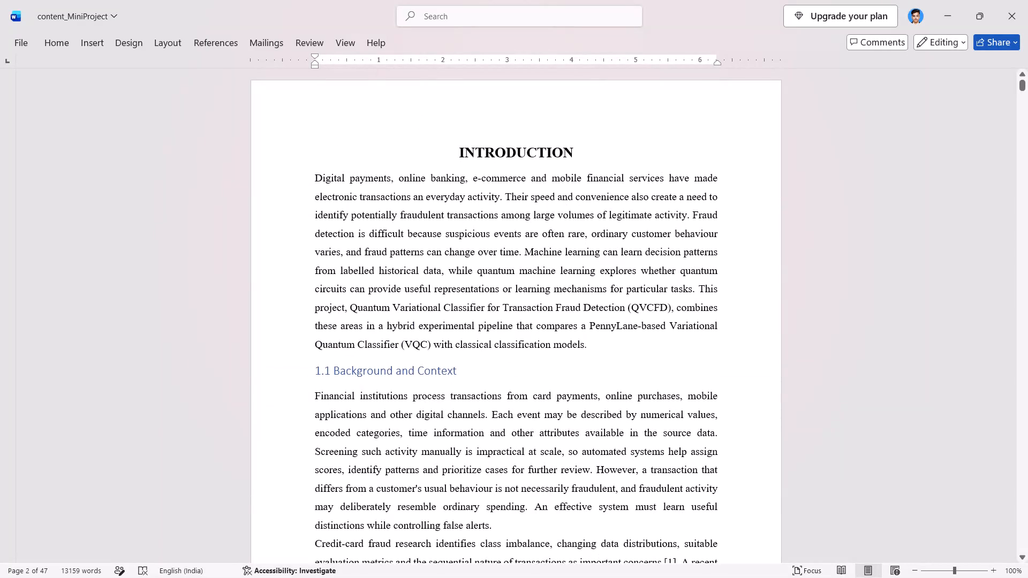
pyautogui.keyDown('shift'); pyautogui.click(330, 318); pyautogui.keyUp('shift')
pyautogui.scroll(-14, 346, 328)
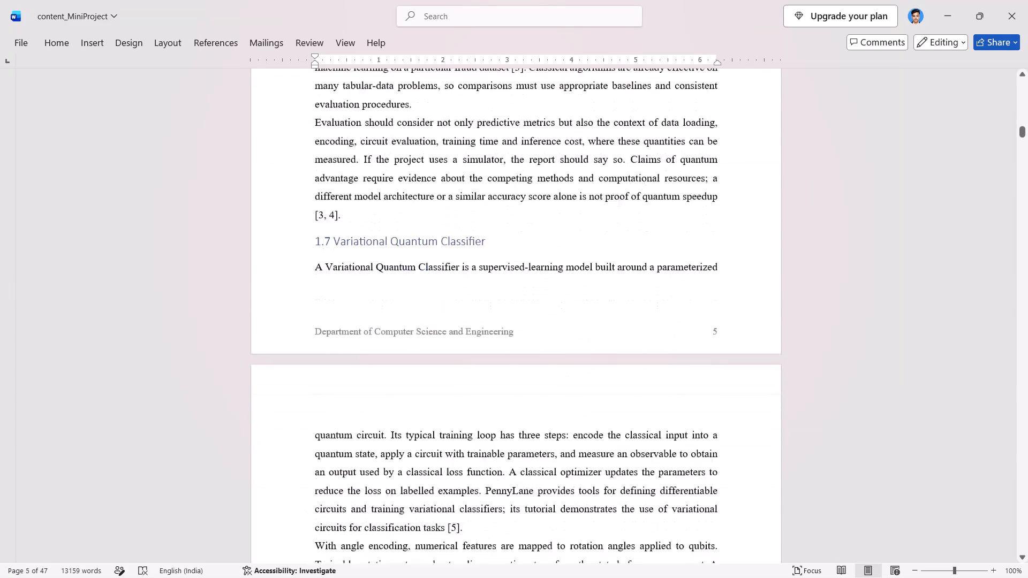
pyautogui.scroll(-7, 346, 328)
pyautogui.scroll(4, 346, 328)
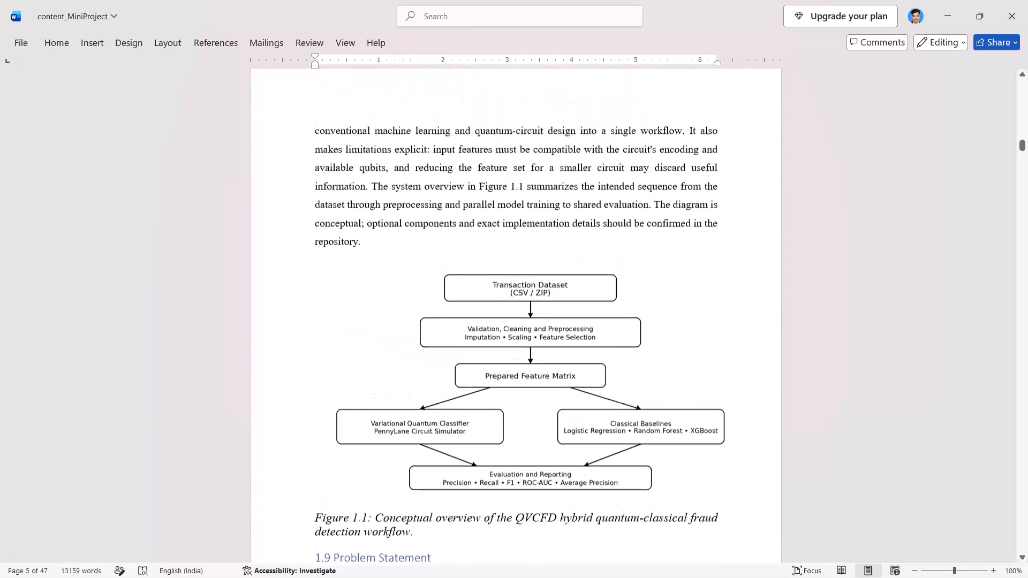
pyautogui.scroll(1, 346, 328)
pyautogui.keyDown('shift'); pyautogui.click(377, 293); pyautogui.keyUp('shift')
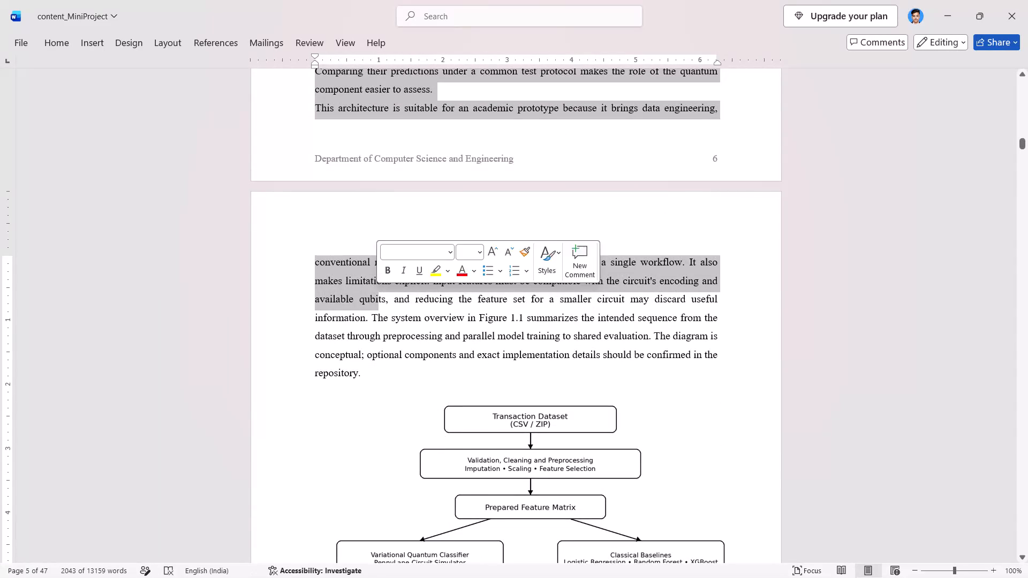
pyautogui.rightClick(336, 265)
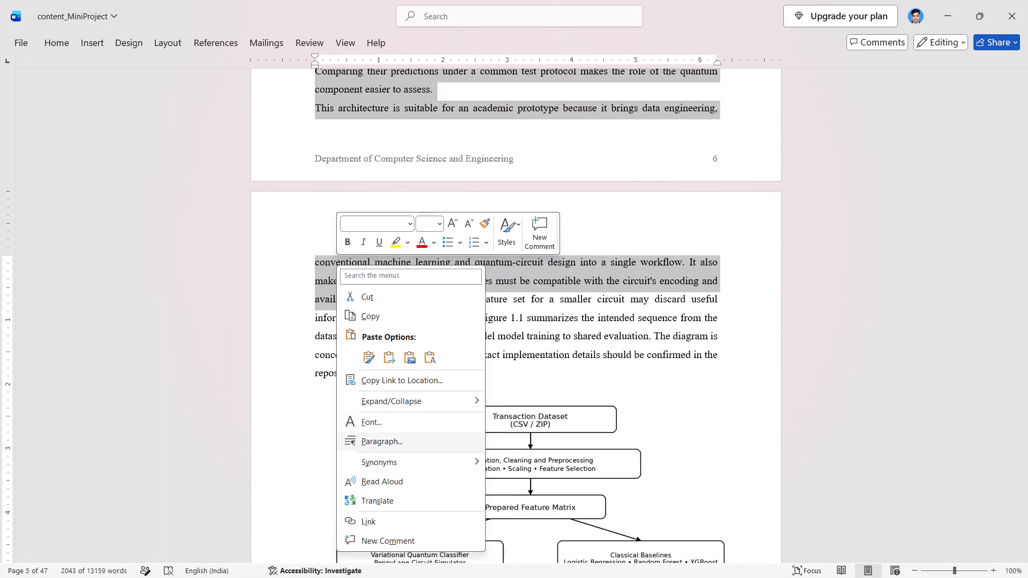
pyautogui.click(387, 438)
pyautogui.click(448, 302)
pyautogui.press('0')
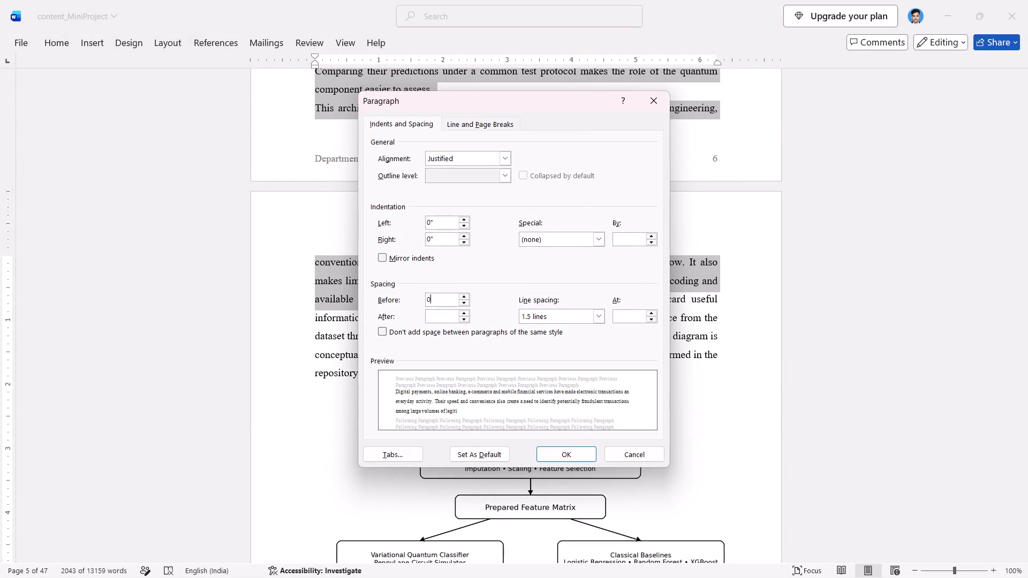
pyautogui.click(437, 316)
pyautogui.press('0')
pyautogui.press('Return')
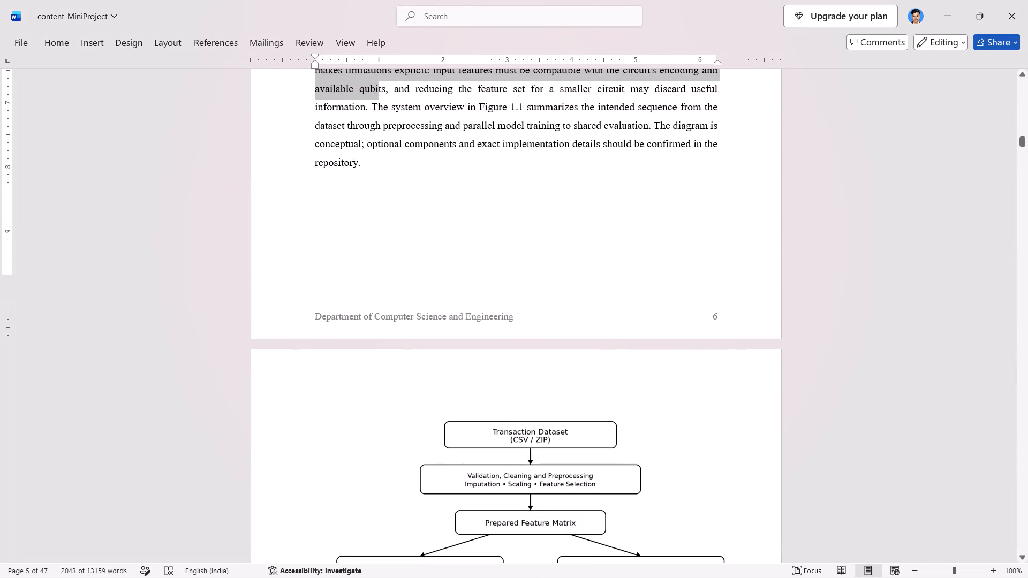
pyautogui.scroll(-1, 462, 284)
pyautogui.scroll(1, 402, 228)
pyautogui.click(371, 298)
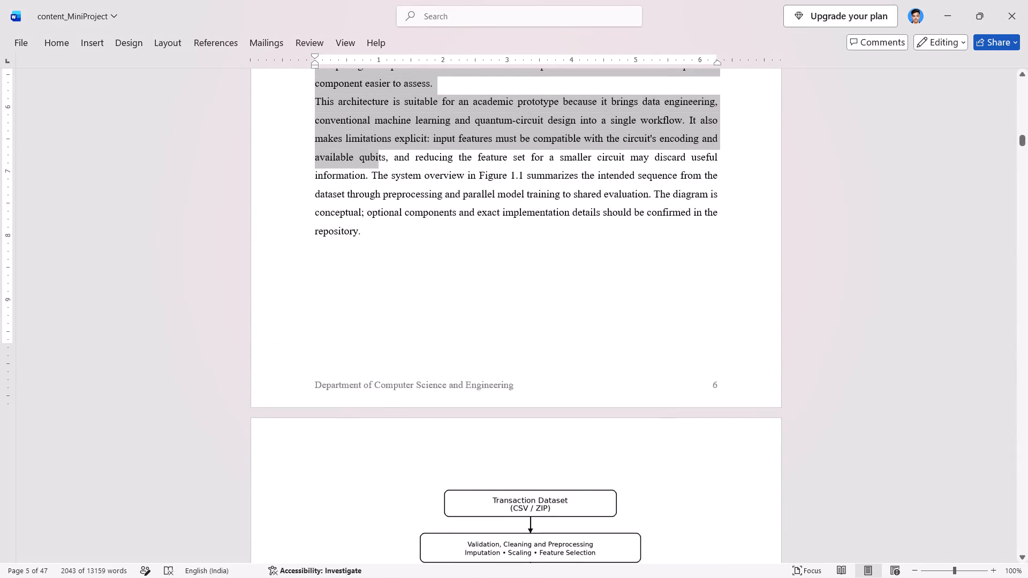
# Review the layout from Figure 1.1 to the end of chapter 1 and check the page on which "Proposed Methodology" starts.
pyautogui.scroll(-8, 371, 298)
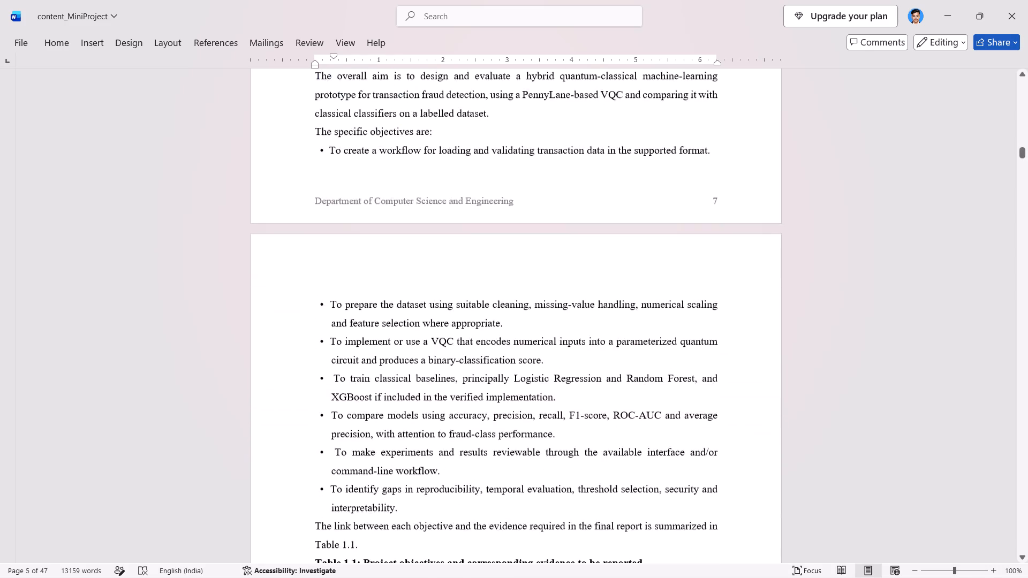
pyautogui.scroll(-6, 371, 298)
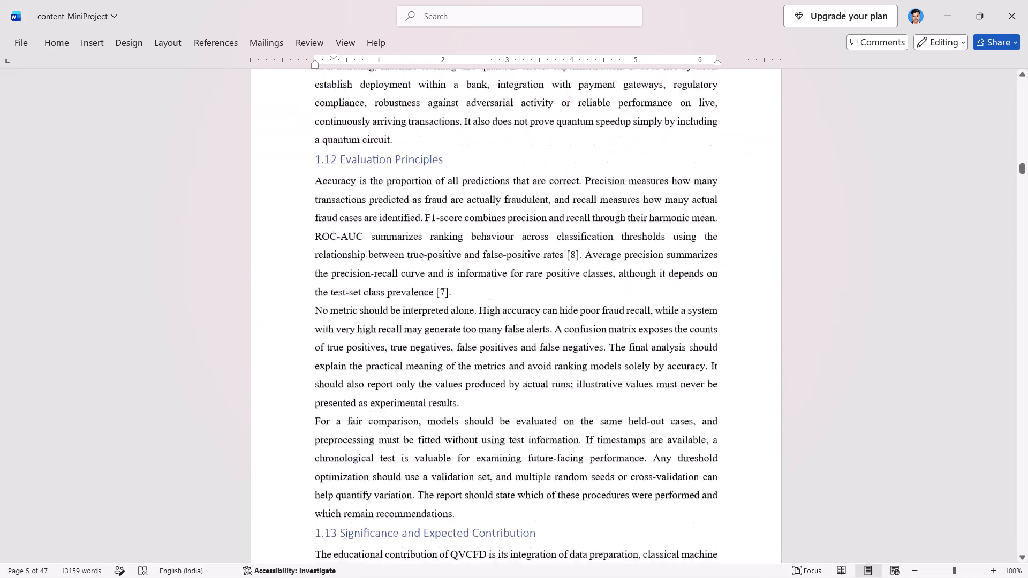
pyautogui.scroll(-6, 371, 298)
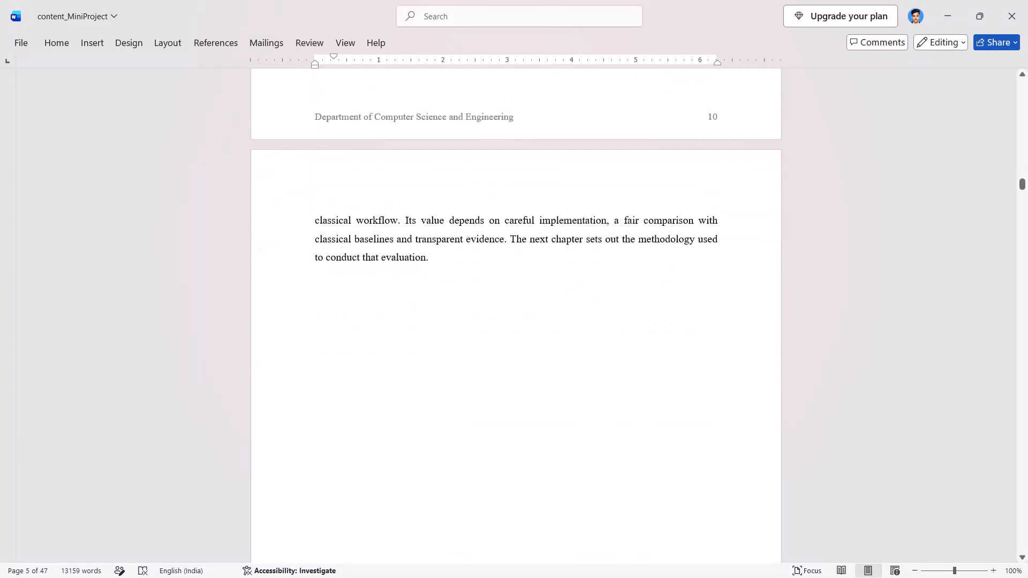
pyautogui.scroll(-4, 371, 298)
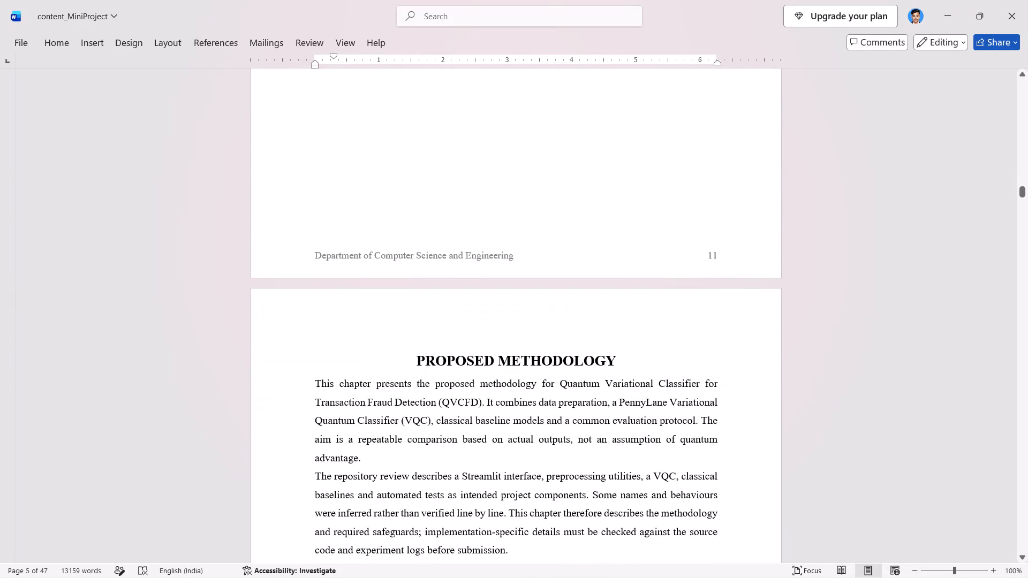
pyautogui.scroll(-3, 369, 240)
pyautogui.scroll(2, 369, 240)
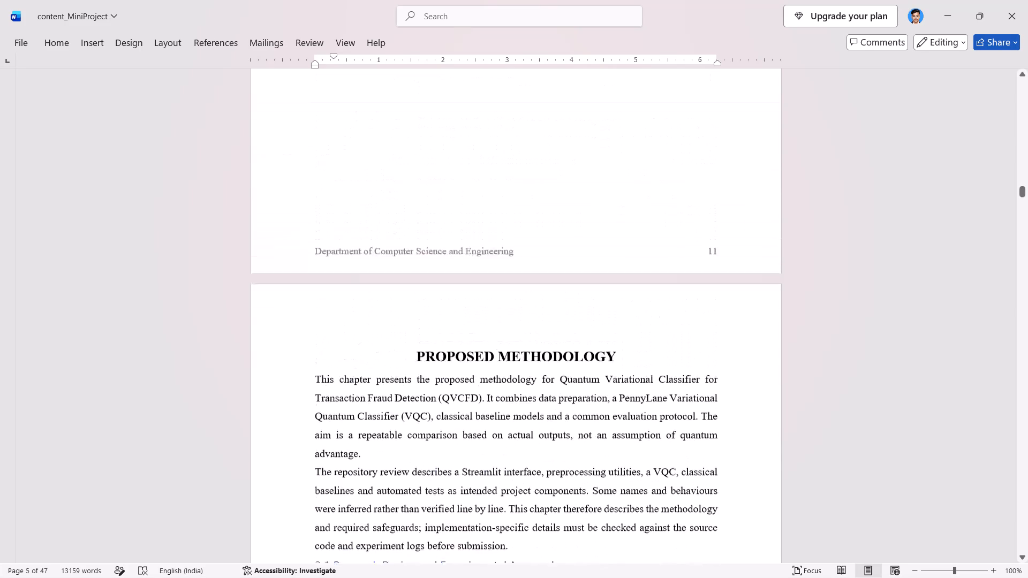
pyautogui.scroll(1, 369, 240)
# Switch to Chrome and check the chapter page numbers in the Table of Contents of Front_MiniProject.pdf.
pyautogui.hotkey('alt', 'Tab')
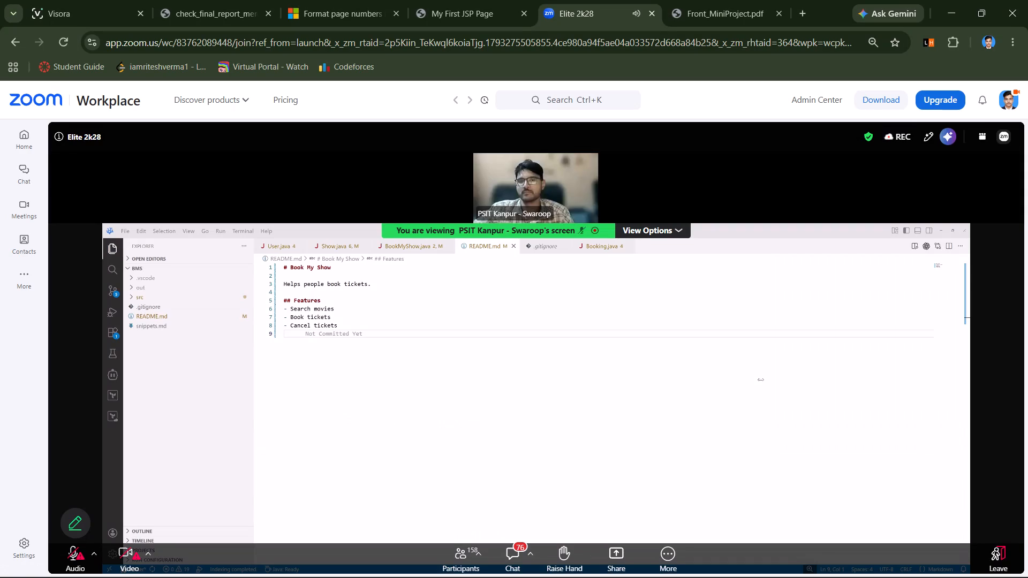
pyautogui.hotkey('alt', 'Tab')
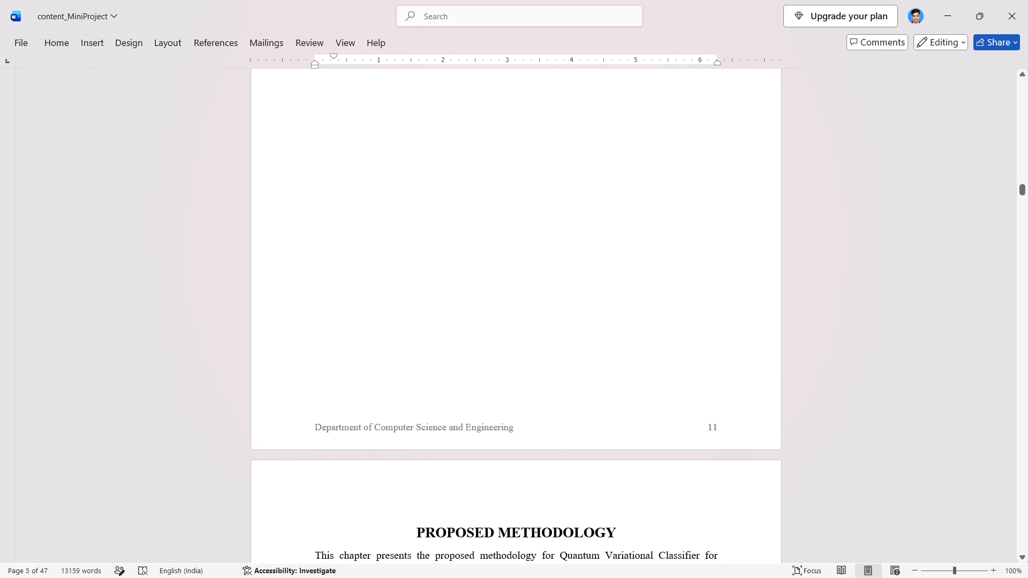
pyautogui.hotkey('alt', 'Tab')
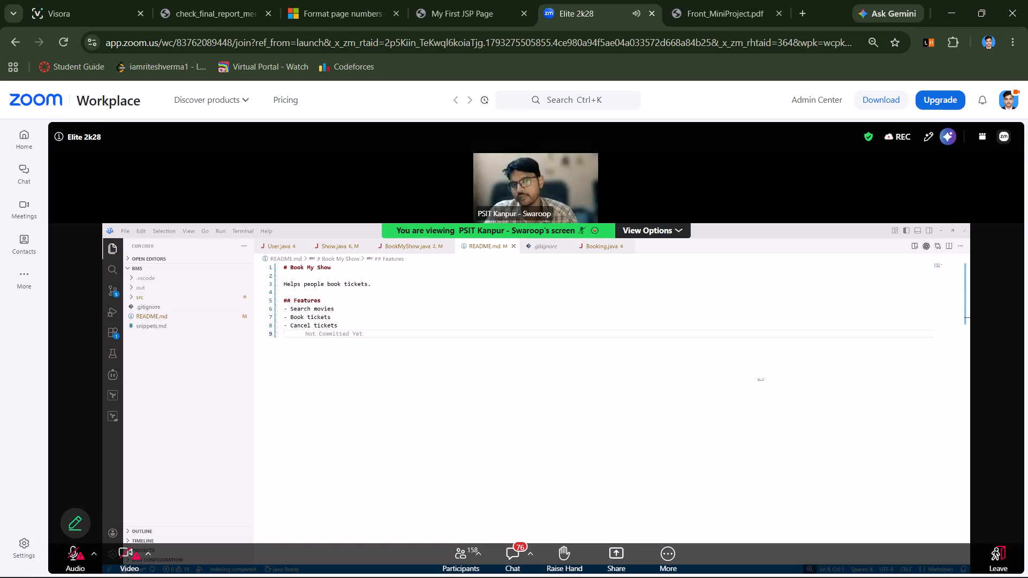
pyautogui.click(700, 2)
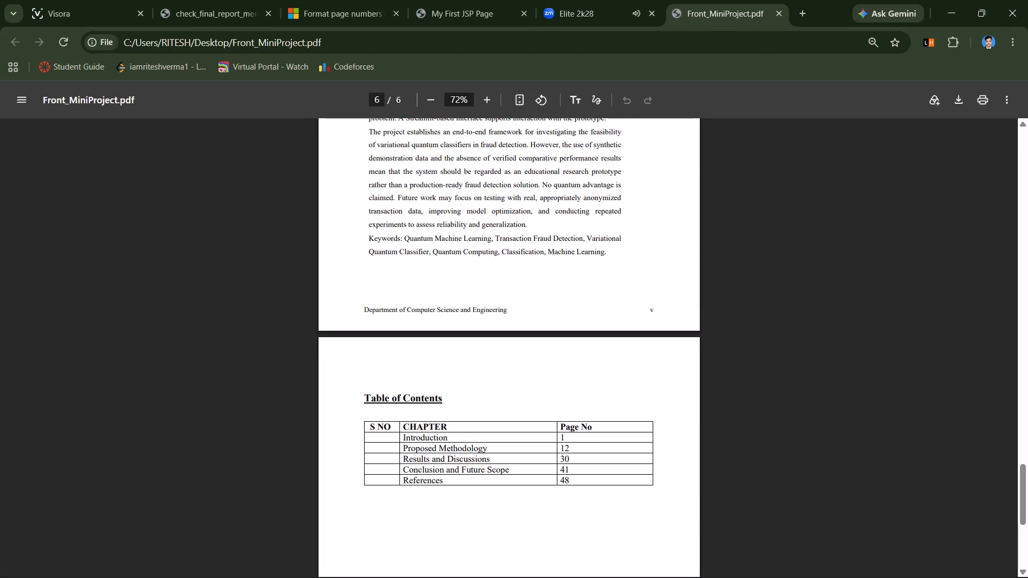
# Switch to content_MiniProject in Word, review chapter 2 and check the start page of "Results and Discussions" against the Table of Contents.
pyautogui.hotkey('alt', 'Tab')
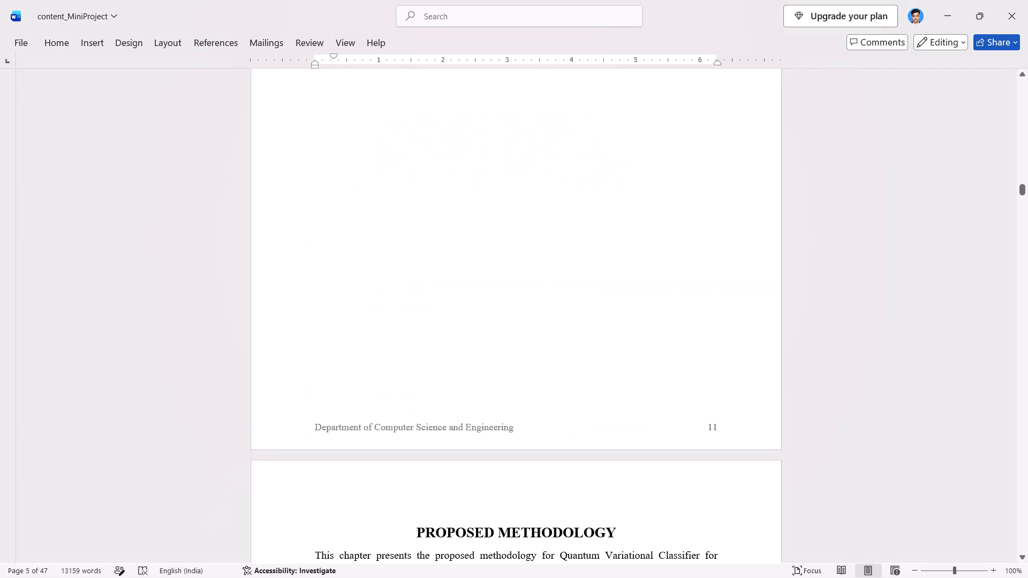
pyautogui.scroll(-5, 507, 439)
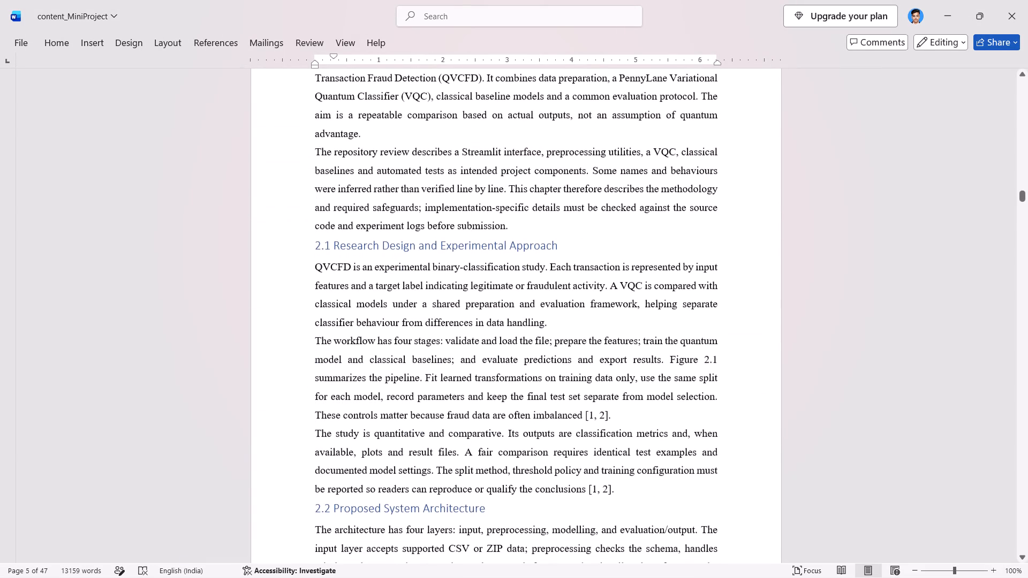
pyautogui.scroll(-2, 507, 439)
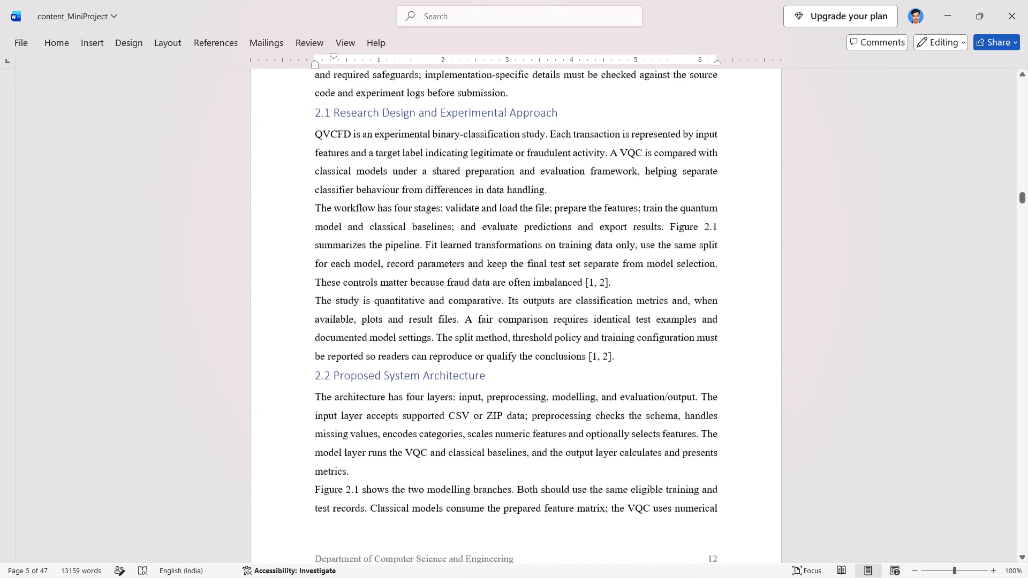
pyautogui.scroll(-16, 480, 438)
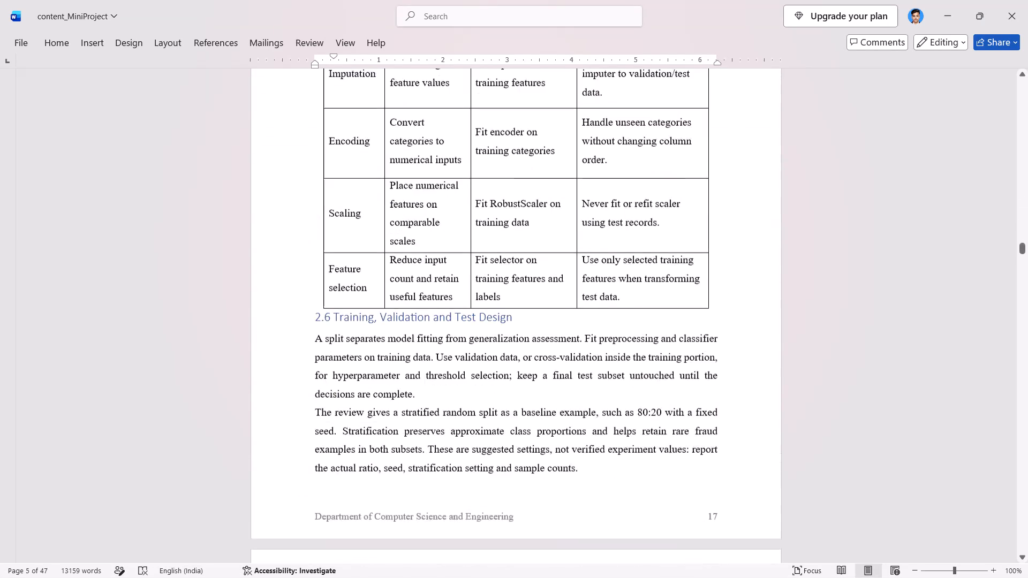
pyautogui.scroll(-5, 480, 438)
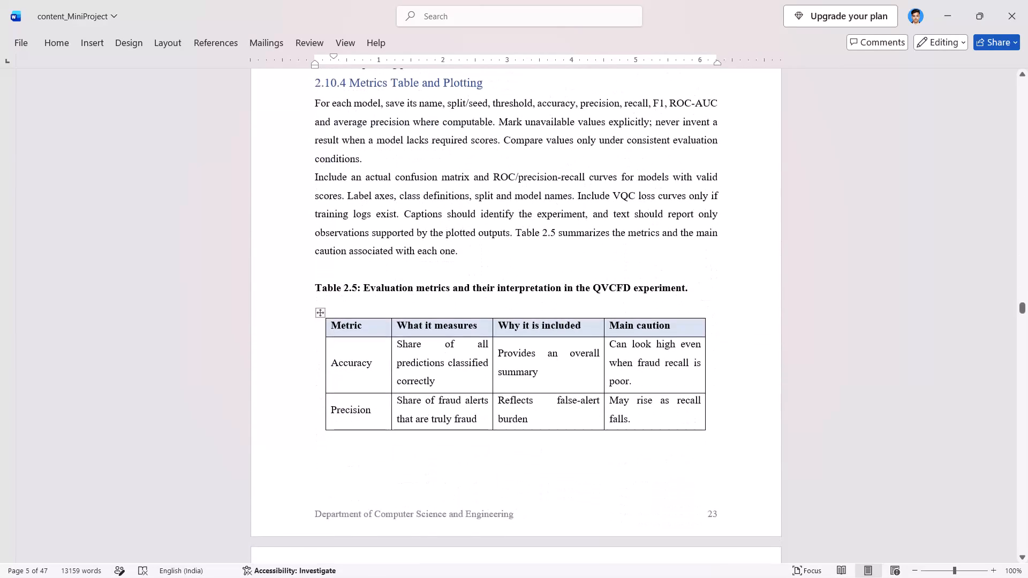
pyautogui.scroll(-7, 480, 438)
pyautogui.hotkey('alt', 'Tab')
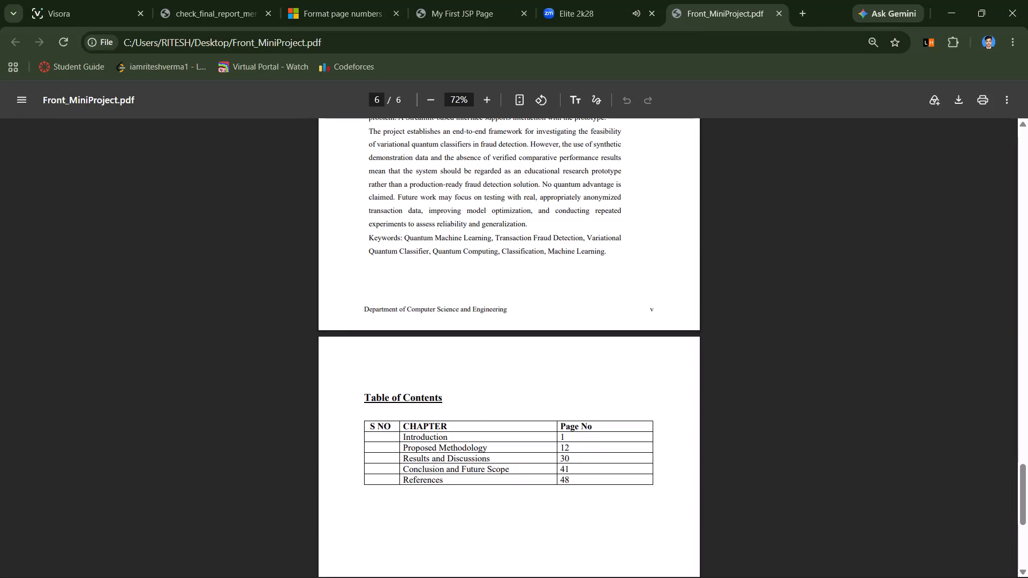
pyautogui.hotkey('alt', 'Tab')
pyautogui.scroll(-7, 480, 438)
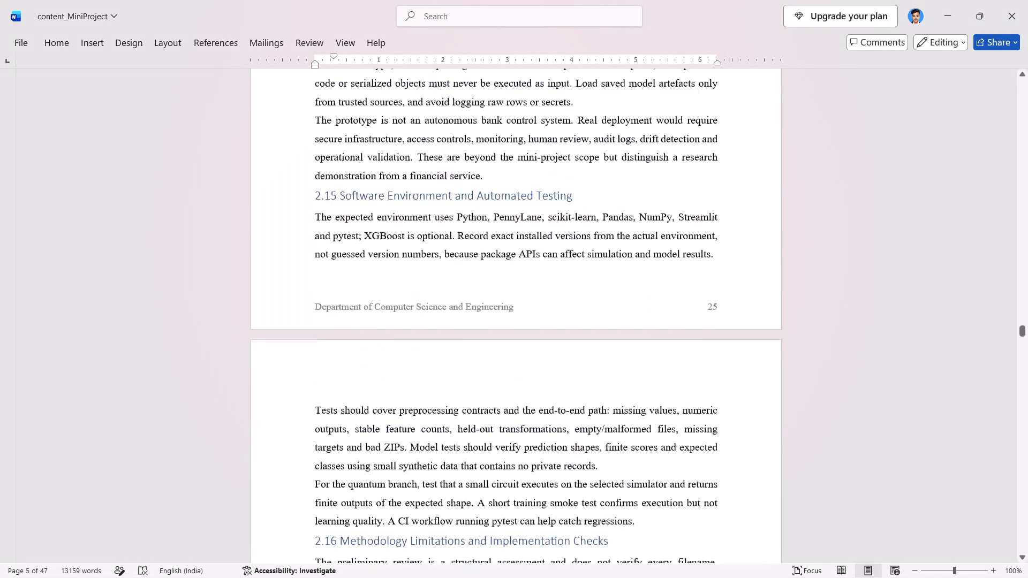
pyautogui.scroll(-11, 480, 438)
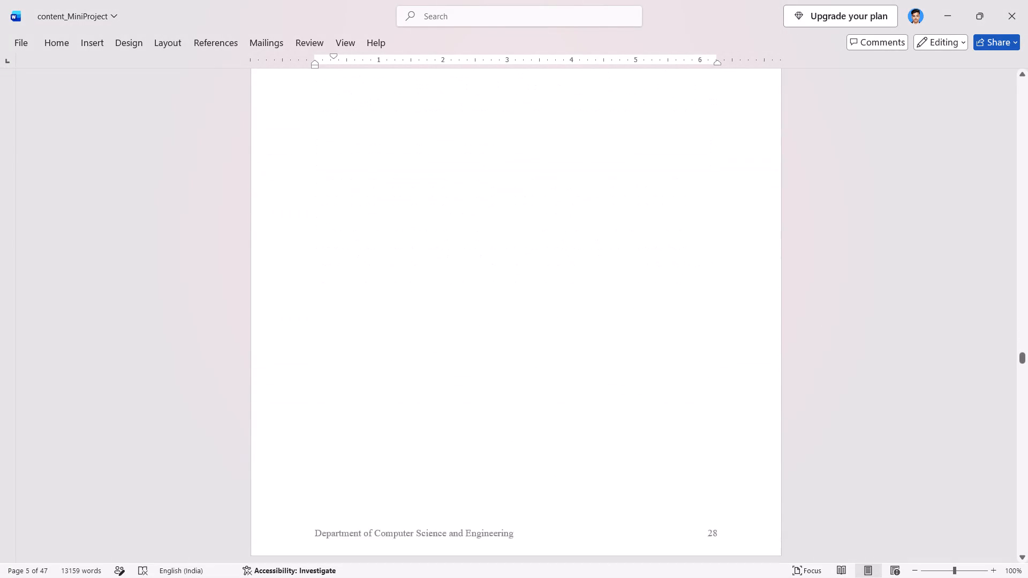
pyautogui.scroll(-2, 480, 438)
pyautogui.scroll(1, 480, 438)
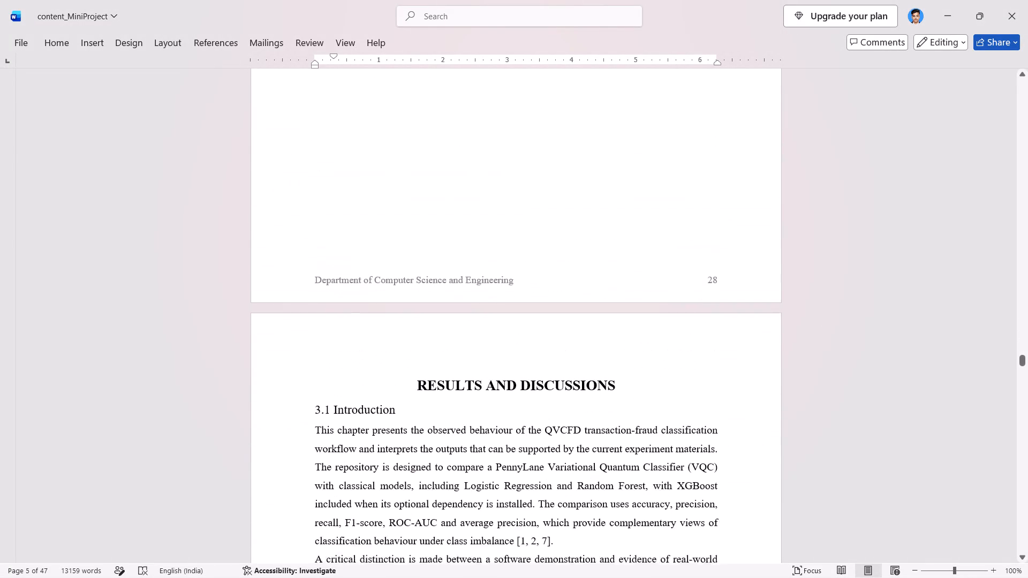
pyautogui.scroll(1, 480, 438)
pyautogui.scroll(-7, 480, 438)
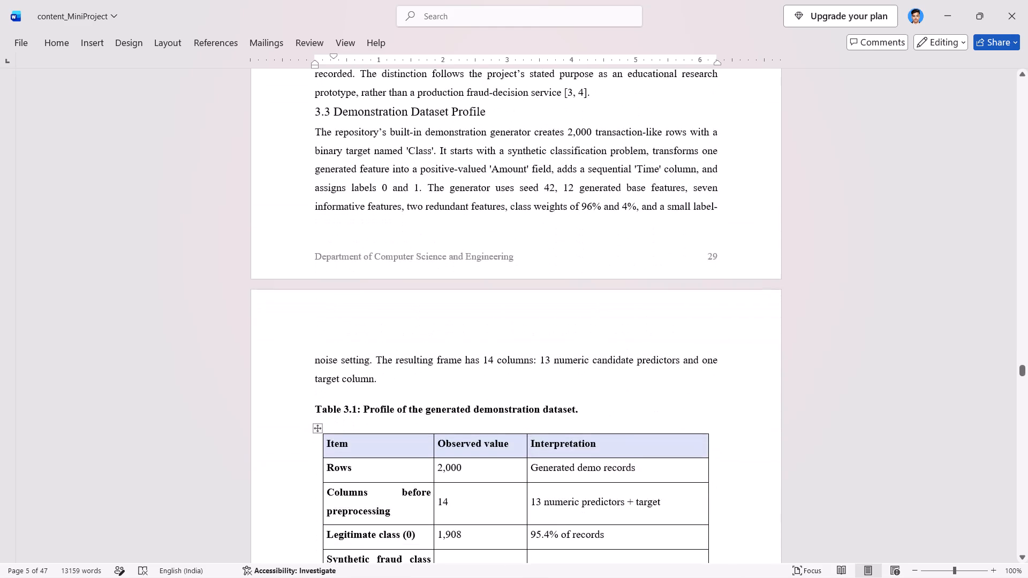
pyautogui.scroll(-1, 480, 438)
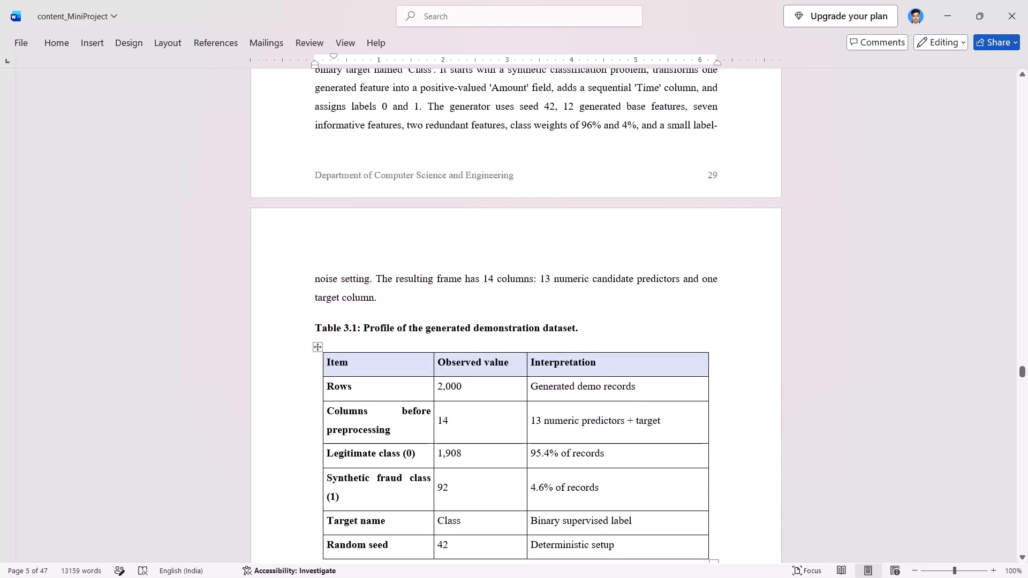
pyautogui.scroll(-2, 480, 438)
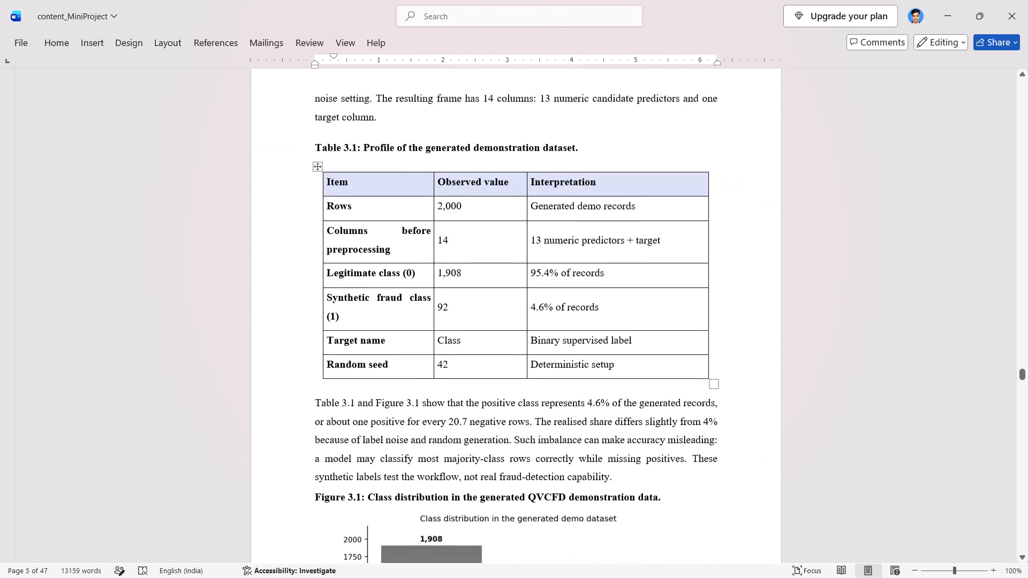
# Open the Front_MiniProject Word document from the desktop.
pyautogui.hotkey('alt', 'Tab')
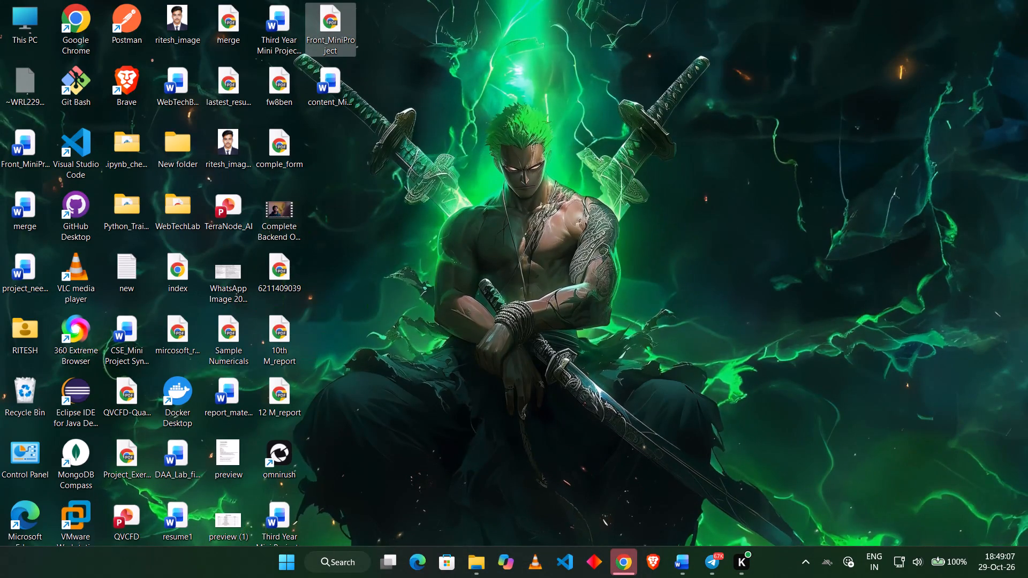
pyautogui.click(615, 558)
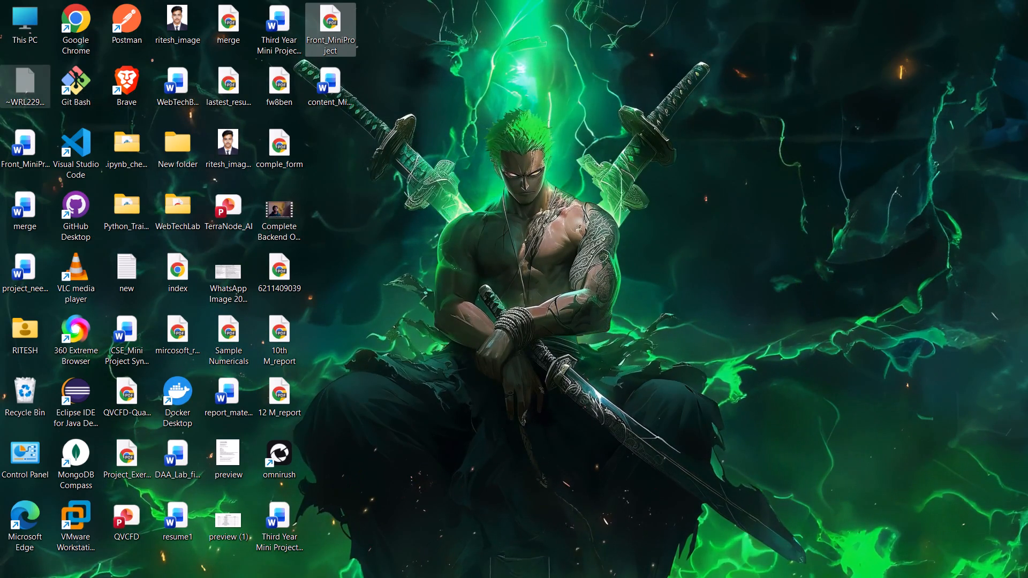
pyautogui.doubleClick(25, 154)
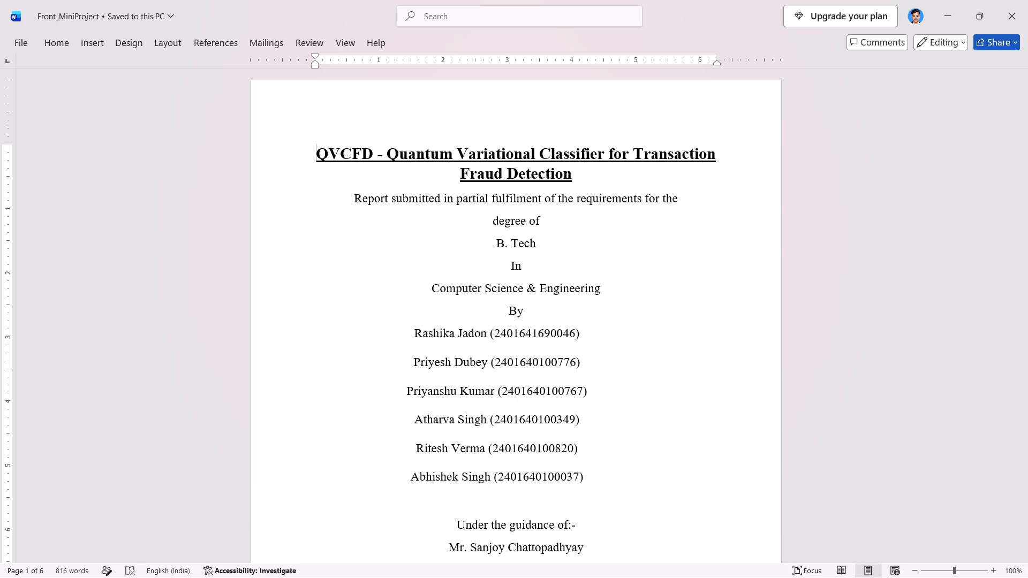
# Review the front pages of Front_MiniProject, including the Certificate page and its signature block.
pyautogui.scroll(-11, 484, 345)
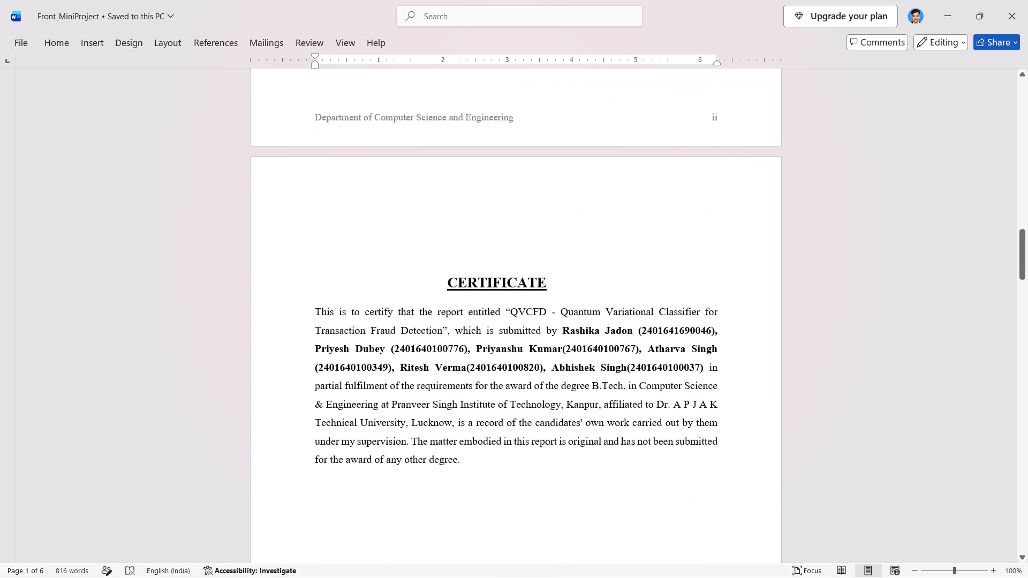
pyautogui.scroll(-2, 484, 345)
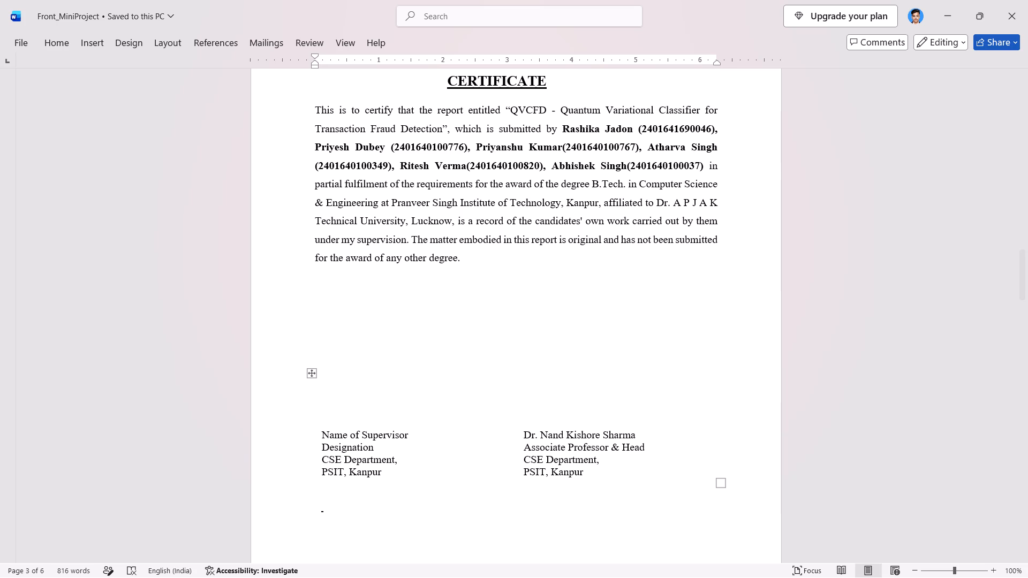
pyautogui.scroll(-3, 484, 345)
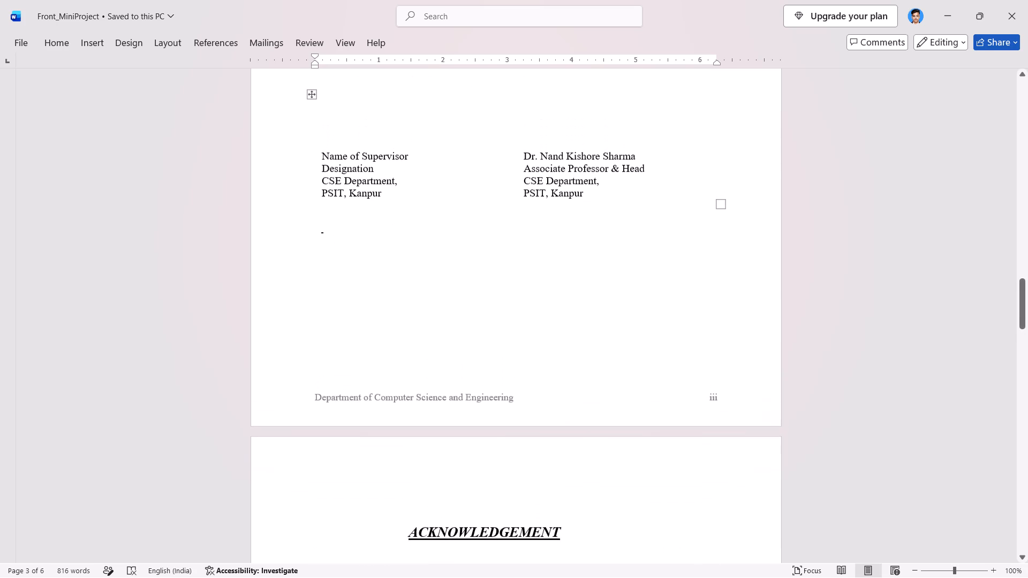
pyautogui.scroll(-1, 484, 345)
pyautogui.scroll(4, 484, 345)
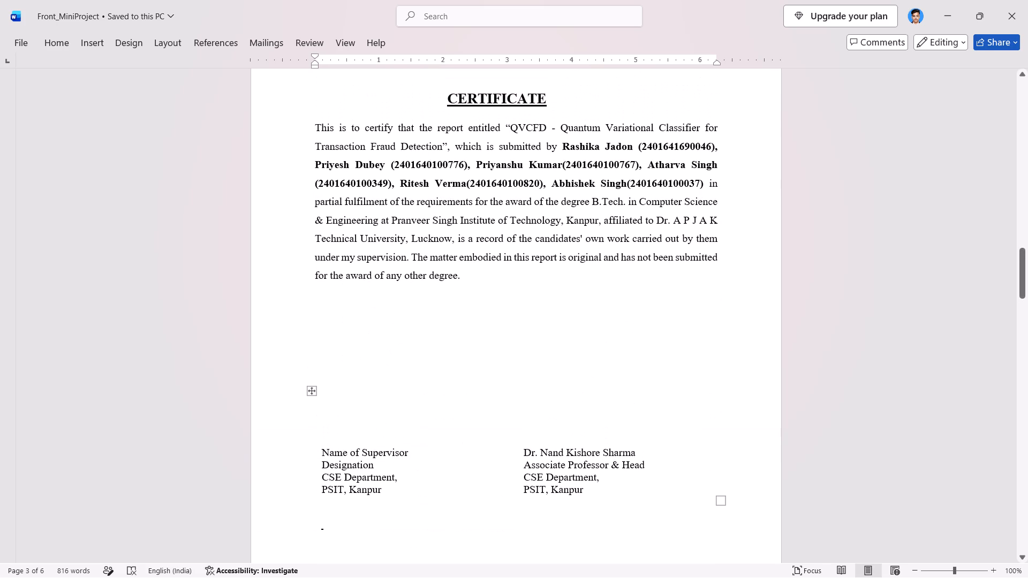
pyautogui.scroll(7, 484, 345)
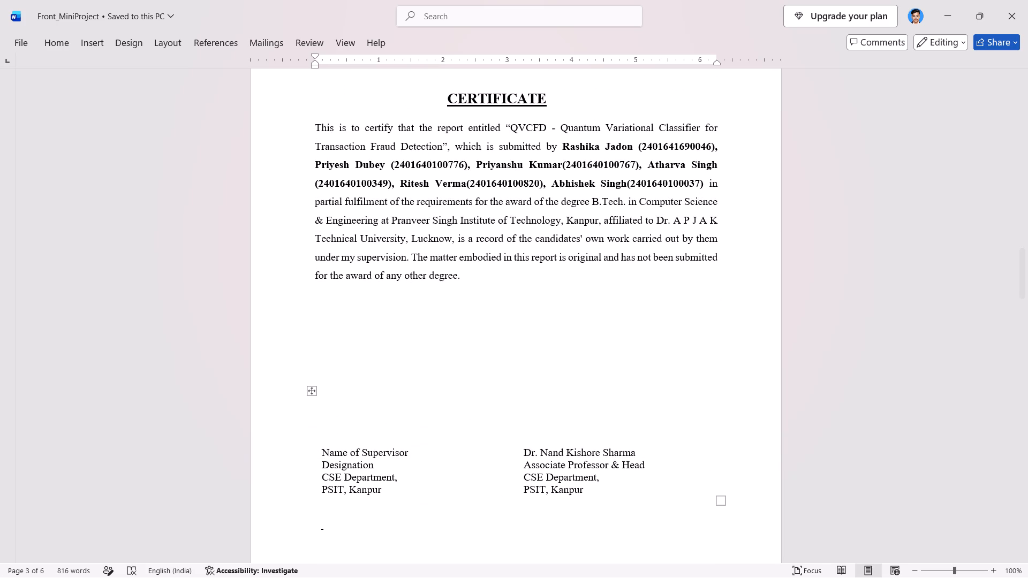
pyautogui.scroll(7, 484, 345)
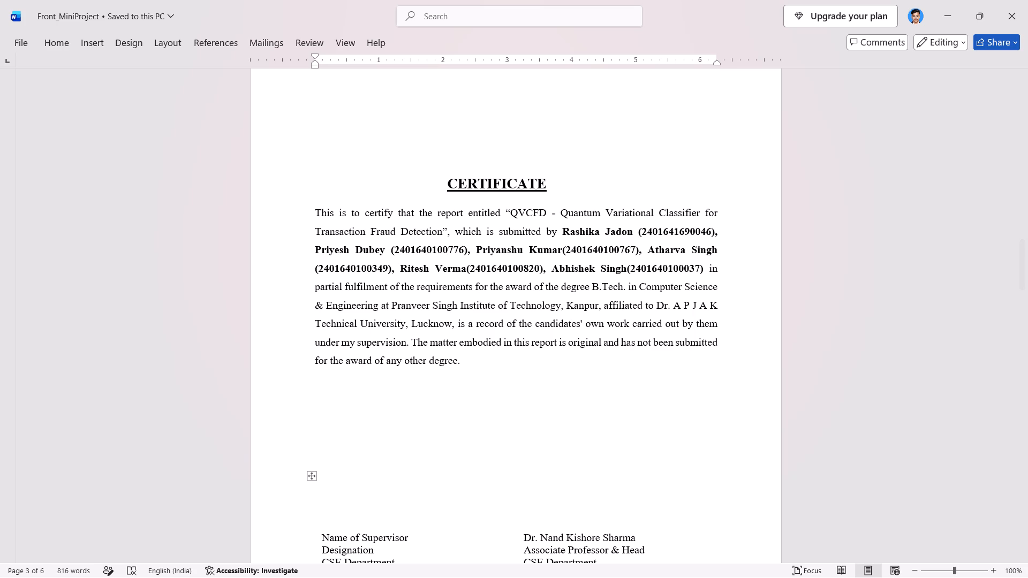
# Return to content_MiniProject and examine the page layout from section 3.5 back to the end of chapter 2.
pyautogui.hotkey('alt', 'Tab')
pyautogui.click(515, 313)
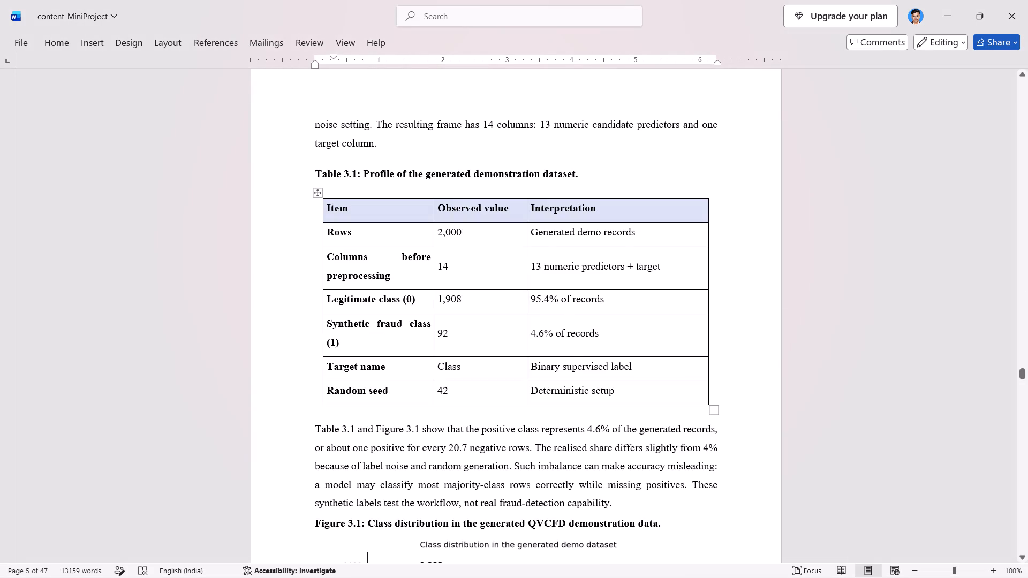
pyautogui.scroll(-5, 515, 313)
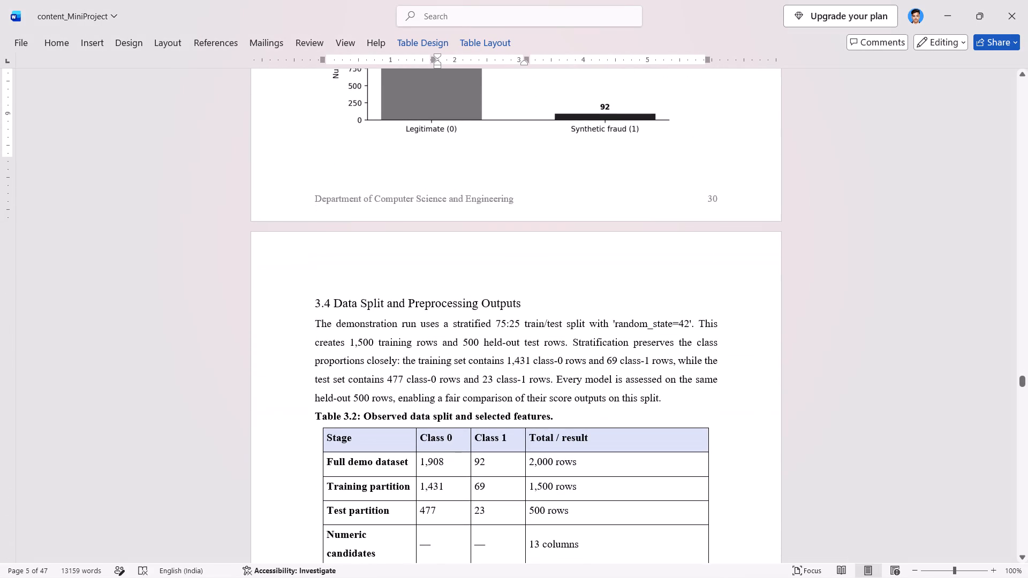
pyautogui.click(369, 261)
pyautogui.scroll(-6, 369, 261)
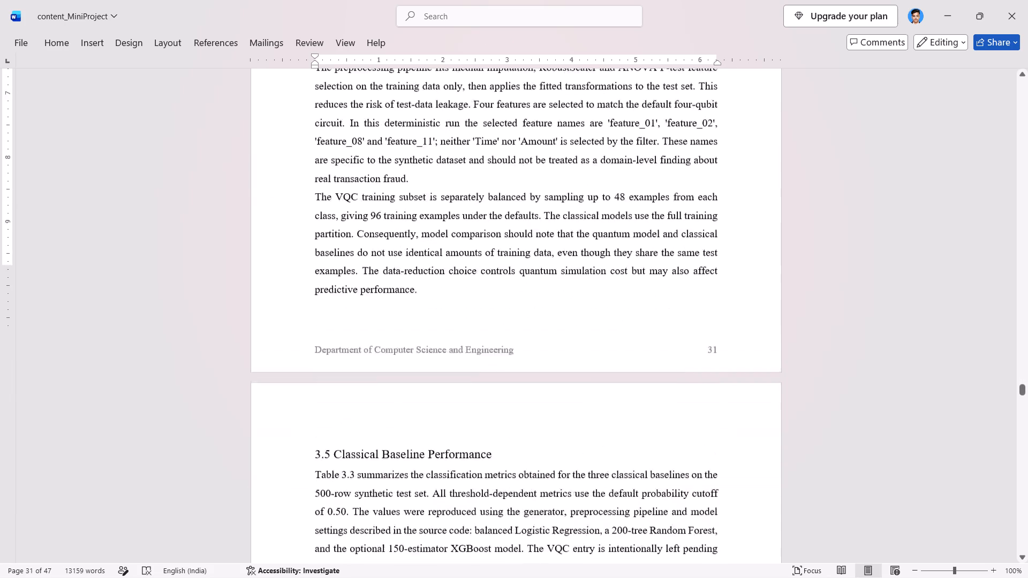
pyautogui.scroll(-1, 369, 261)
pyautogui.scroll(6, 369, 261)
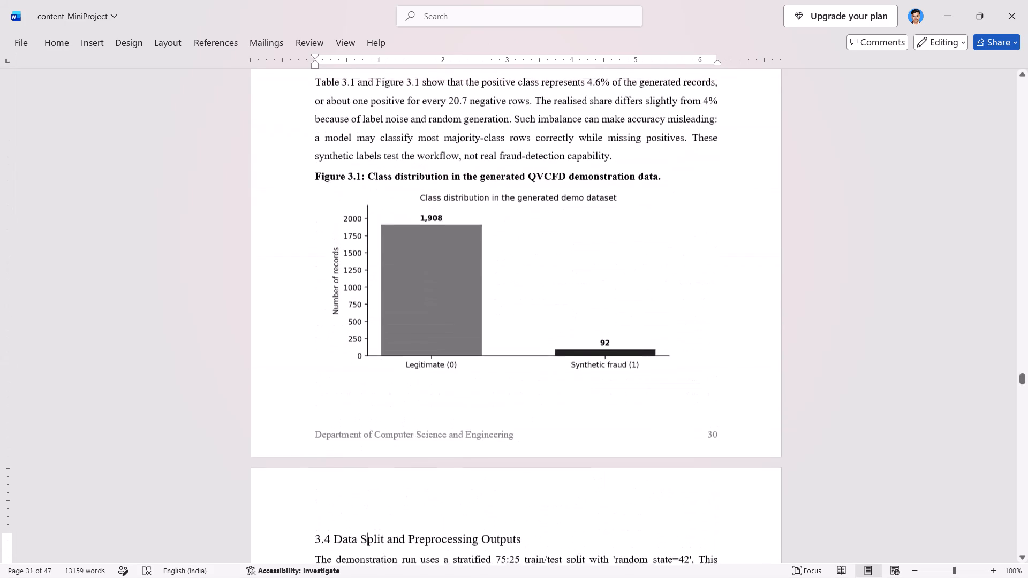
pyautogui.scroll(3, 369, 261)
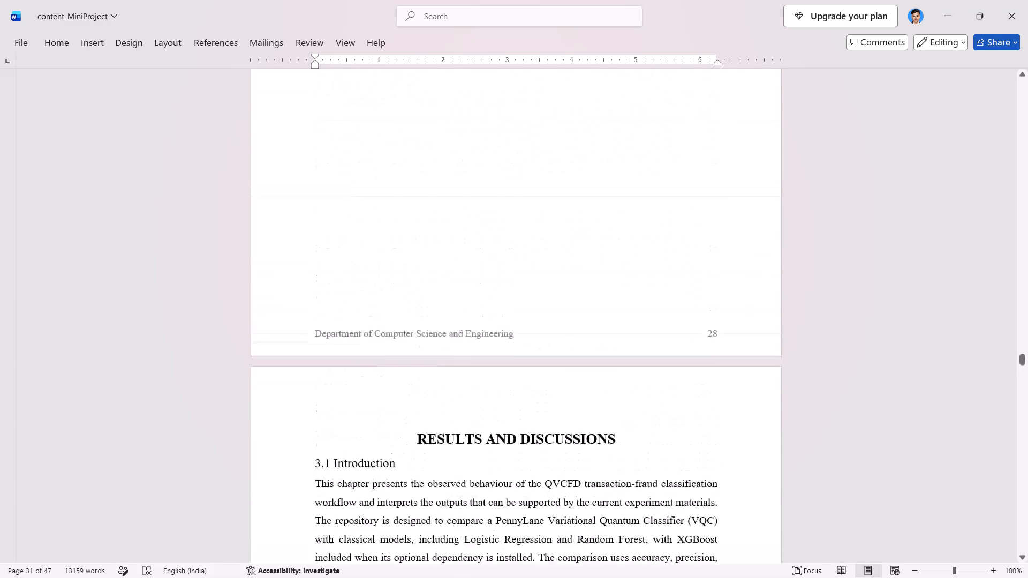
pyautogui.scroll(2, 369, 261)
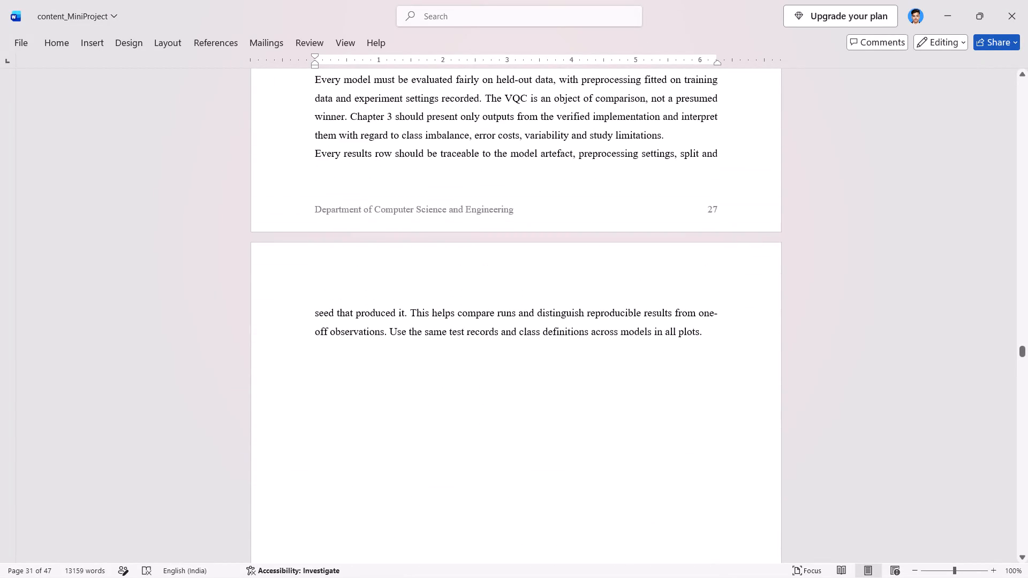
pyautogui.scroll(2, 369, 261)
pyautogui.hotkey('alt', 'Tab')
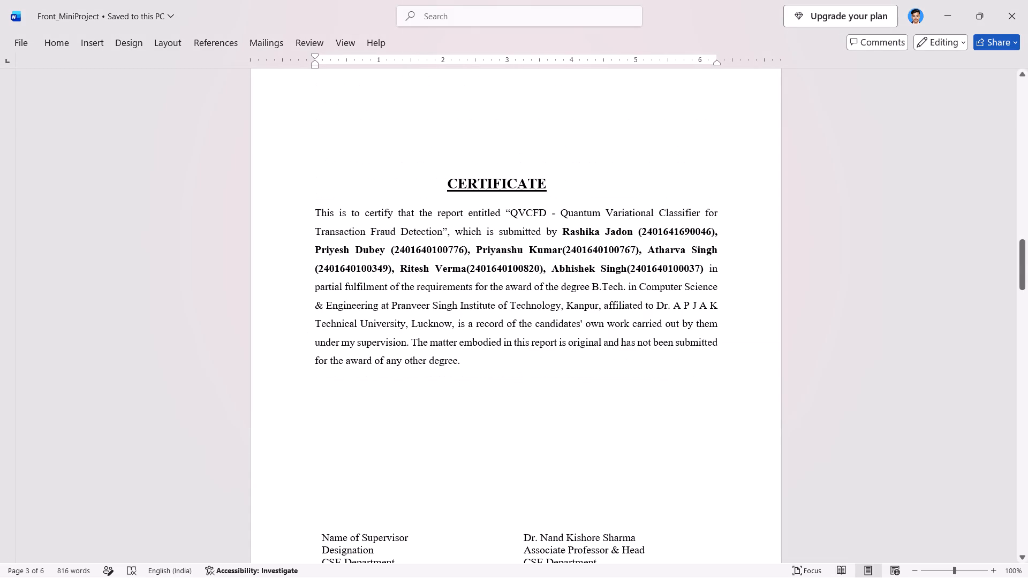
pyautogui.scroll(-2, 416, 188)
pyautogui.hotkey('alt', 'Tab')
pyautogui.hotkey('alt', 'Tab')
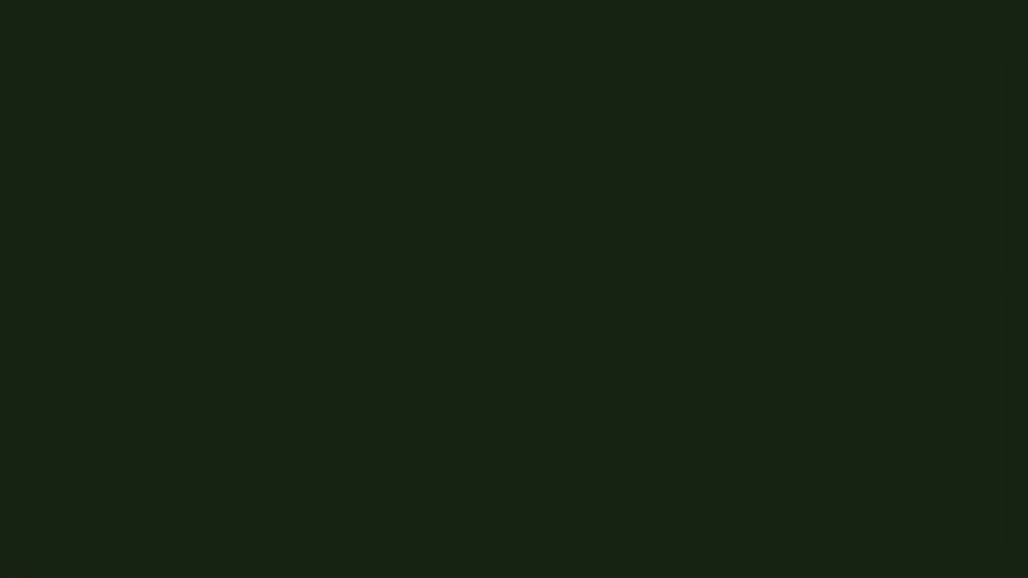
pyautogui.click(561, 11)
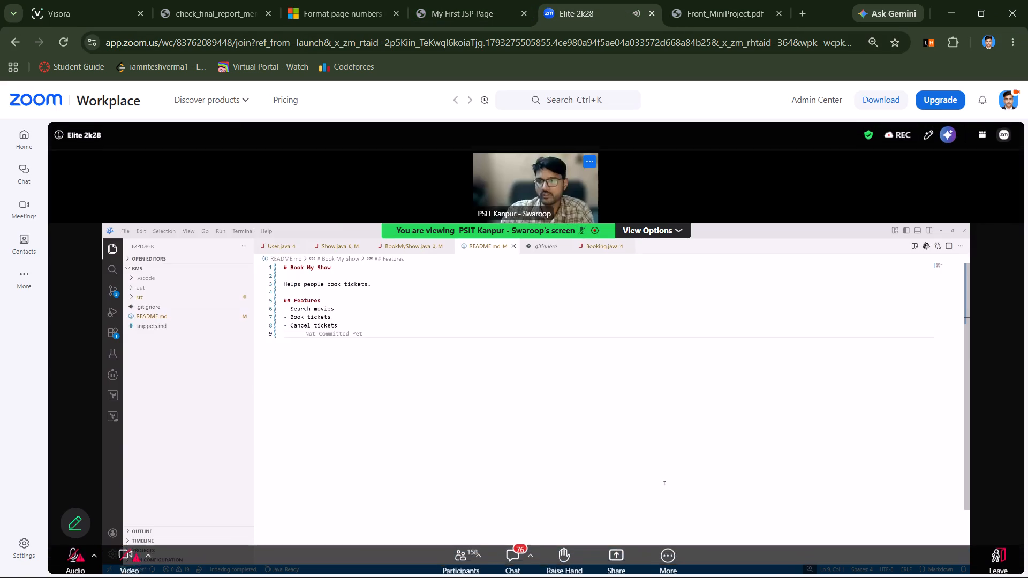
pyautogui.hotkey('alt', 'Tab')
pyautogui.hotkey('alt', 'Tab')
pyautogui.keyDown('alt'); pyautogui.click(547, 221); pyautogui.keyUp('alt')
# Switch to Front_MiniProject in Word and review the title page and the Certificate page.
pyautogui.hotkey('alt', 'Tab')
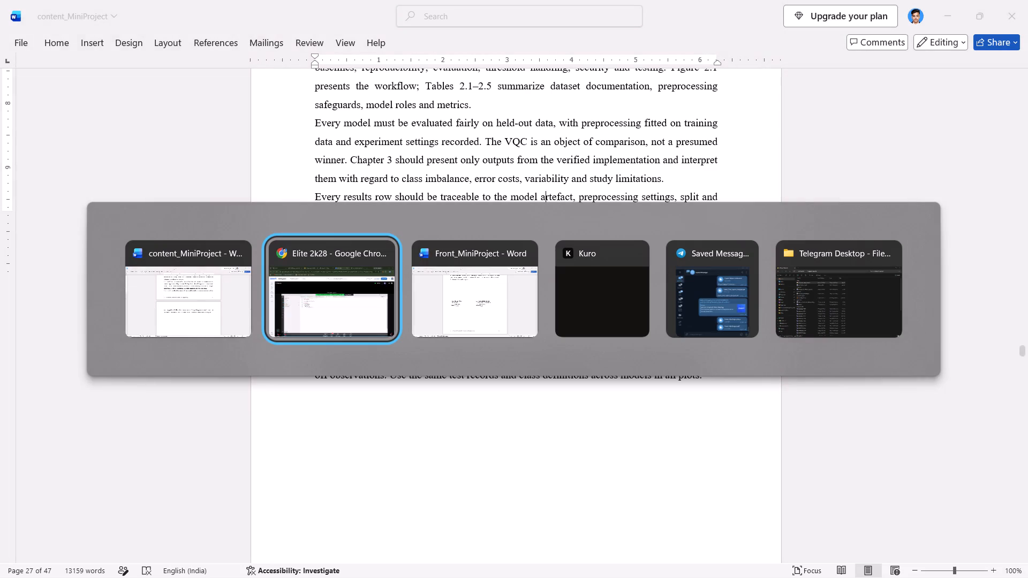
pyautogui.hotkey('alt', 'Tab')
pyautogui.scroll(14, 554, 246)
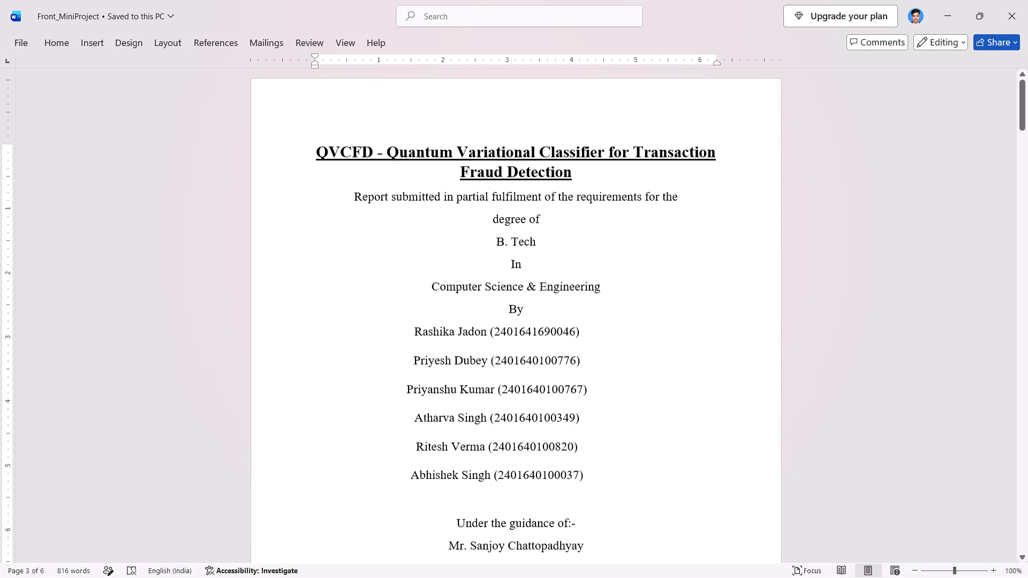
pyautogui.scroll(10, 554, 246)
pyautogui.scroll(-12, 554, 246)
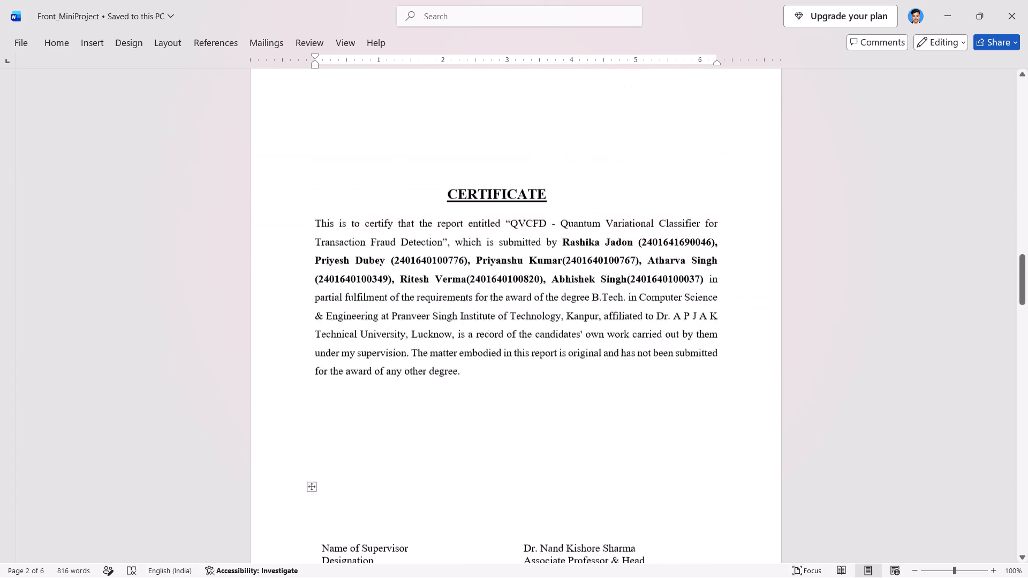
pyautogui.scroll(-5, 554, 246)
pyautogui.scroll(11, 554, 246)
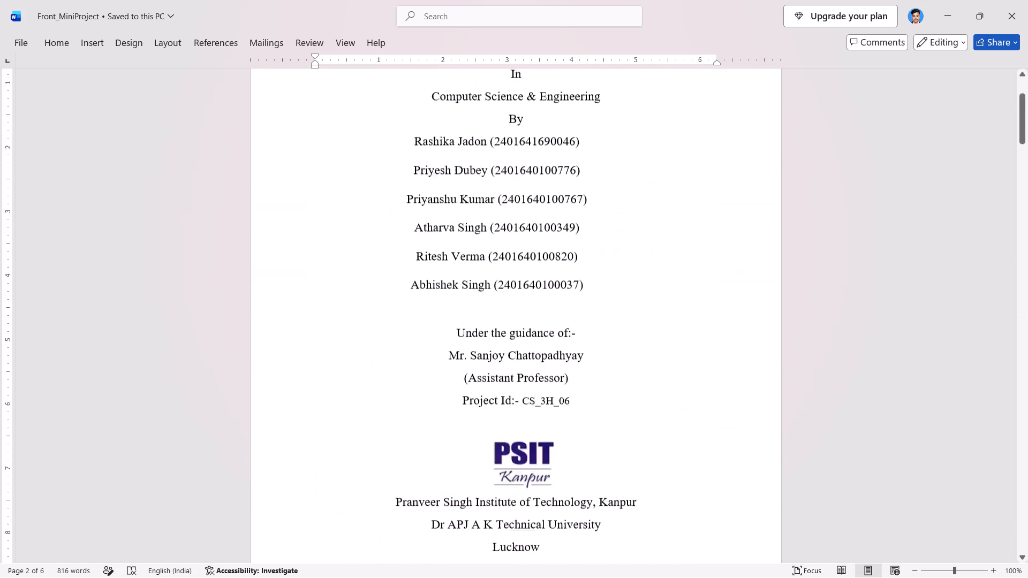
pyautogui.scroll(4, 554, 246)
# Set the page number of "Results and Discussions" in the Table of Contents to 29.
pyautogui.scroll(-10, 554, 246)
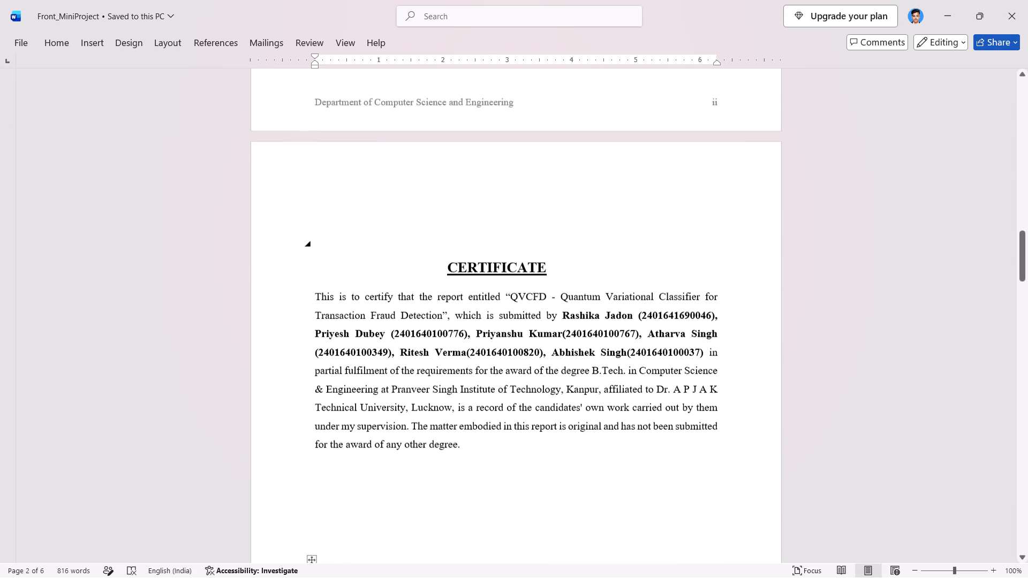
pyautogui.scroll(-9, 554, 246)
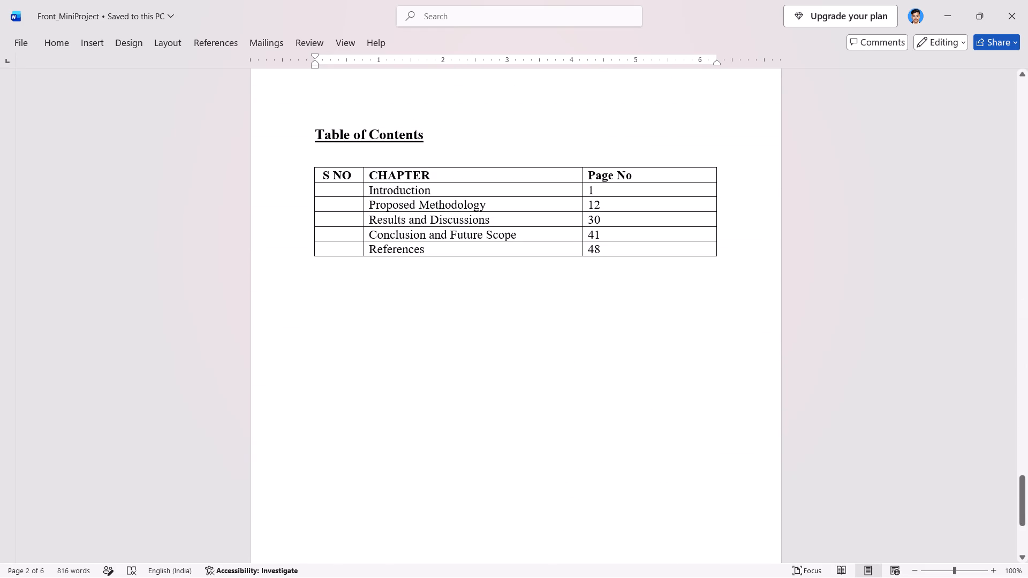
pyautogui.click(607, 226)
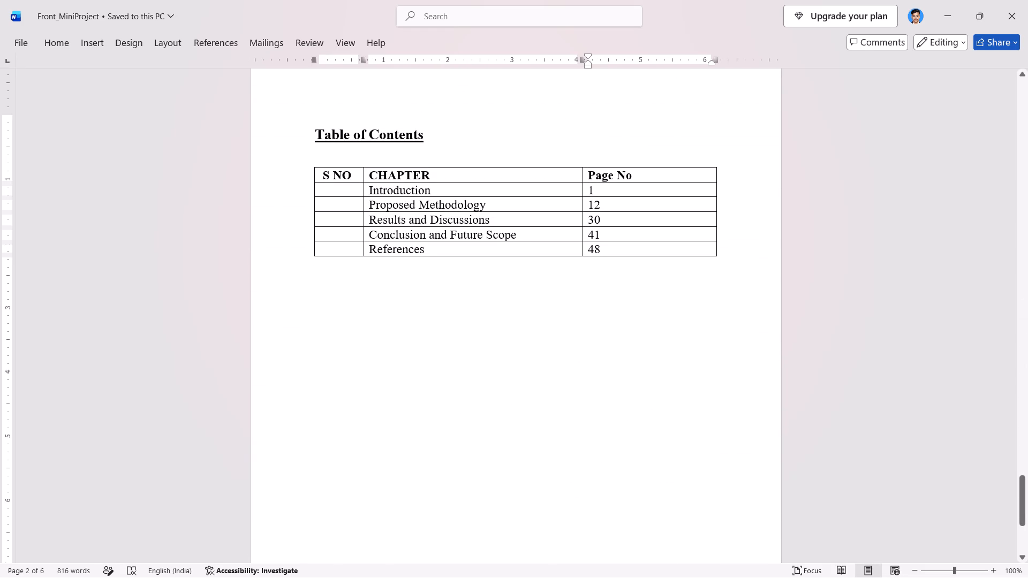
pyautogui.click(606, 224)
pyautogui.press('BackSpace')
pyautogui.press('BackSpace')
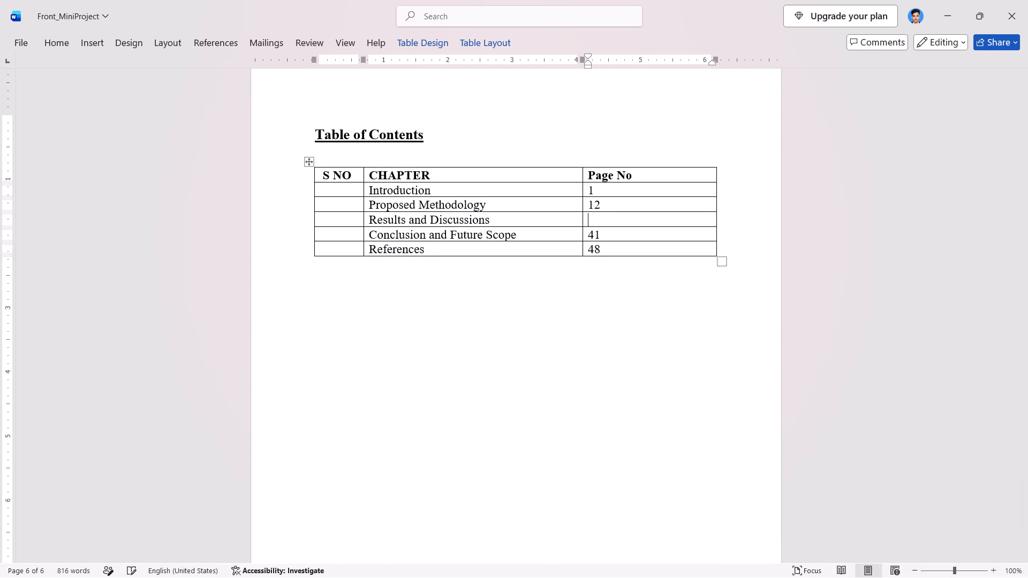
pyautogui.write('29')
# Switch to content_MiniProject and review the pages from the end of chapter 2 through 4.8 Final Conclusion, checking where References starts.
pyautogui.hotkey('alt', 'Tab')
pyautogui.scroll(-1, 583, 284)
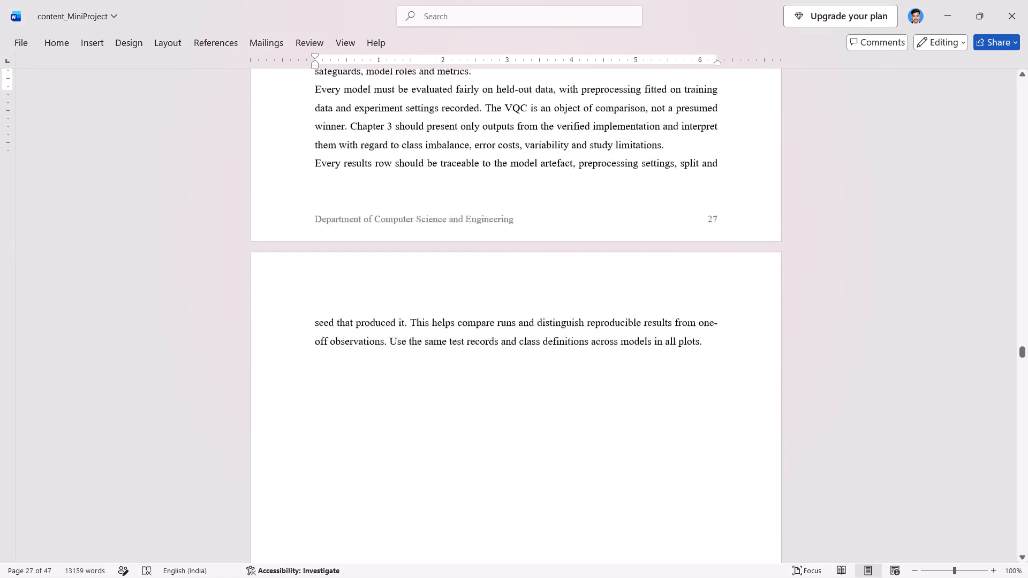
pyautogui.scroll(-7, 583, 284)
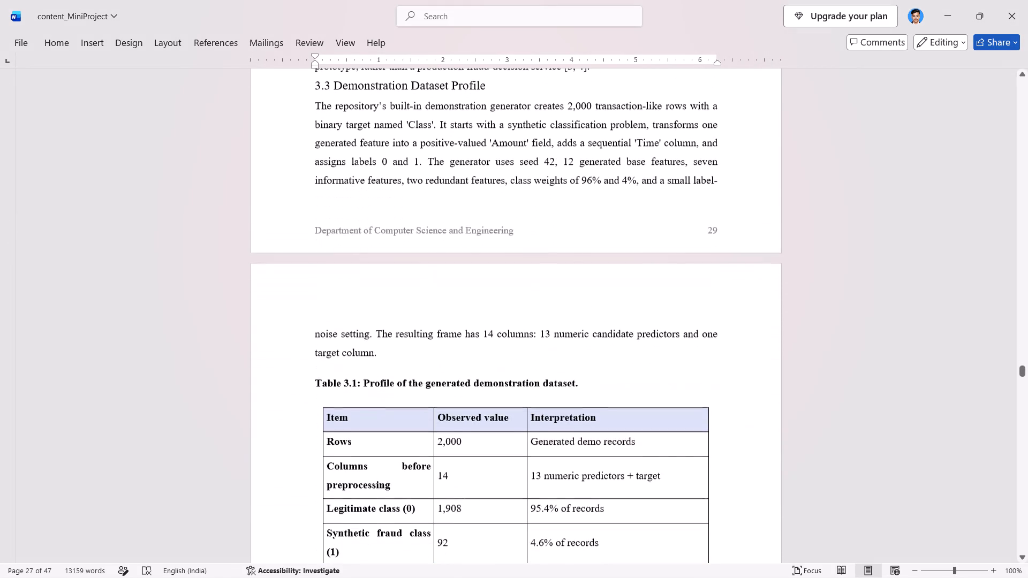
pyautogui.scroll(-5, 583, 284)
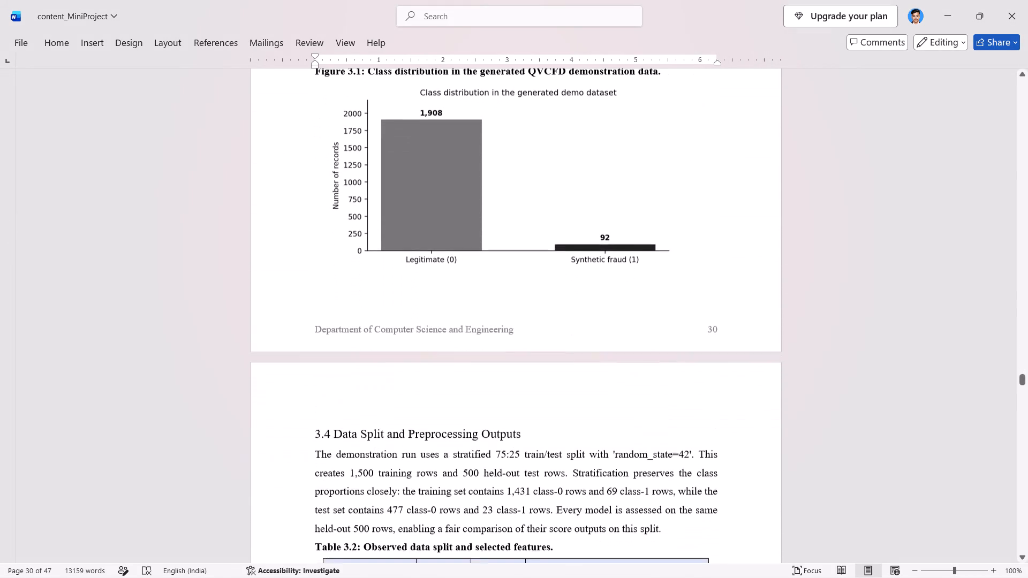
pyautogui.scroll(-5, 583, 284)
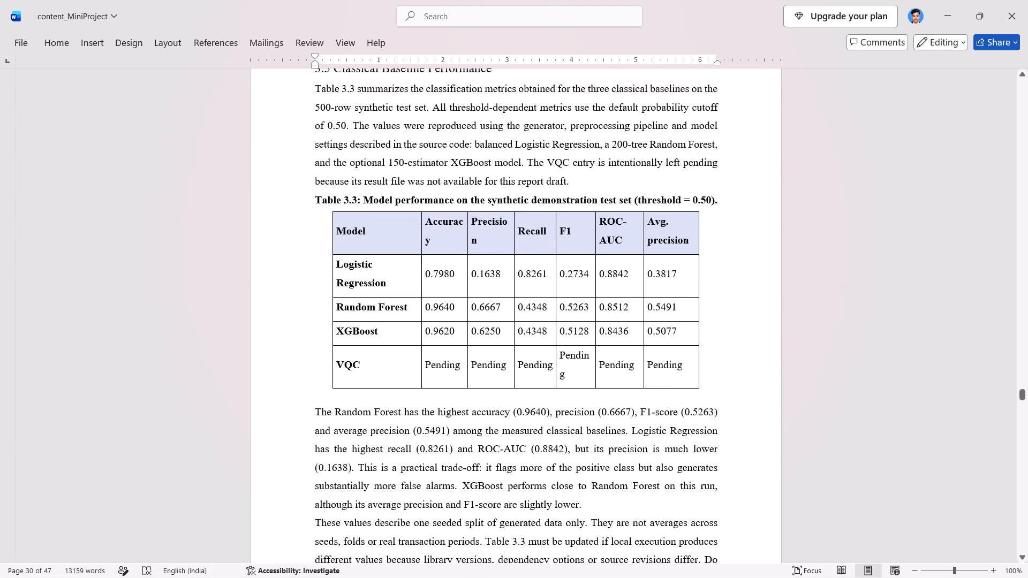
pyautogui.scroll(-9, 583, 284)
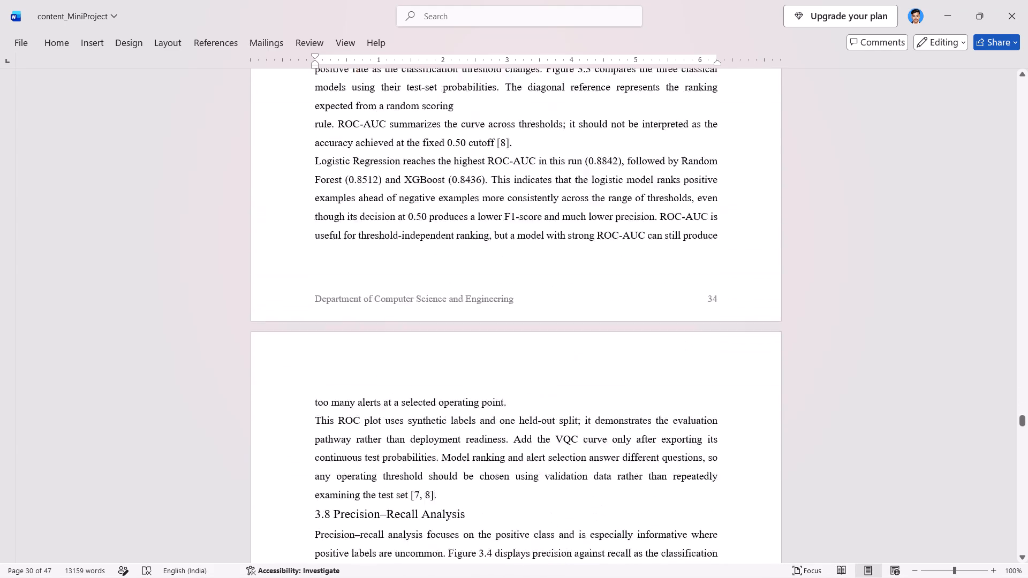
pyautogui.scroll(-5, 583, 284)
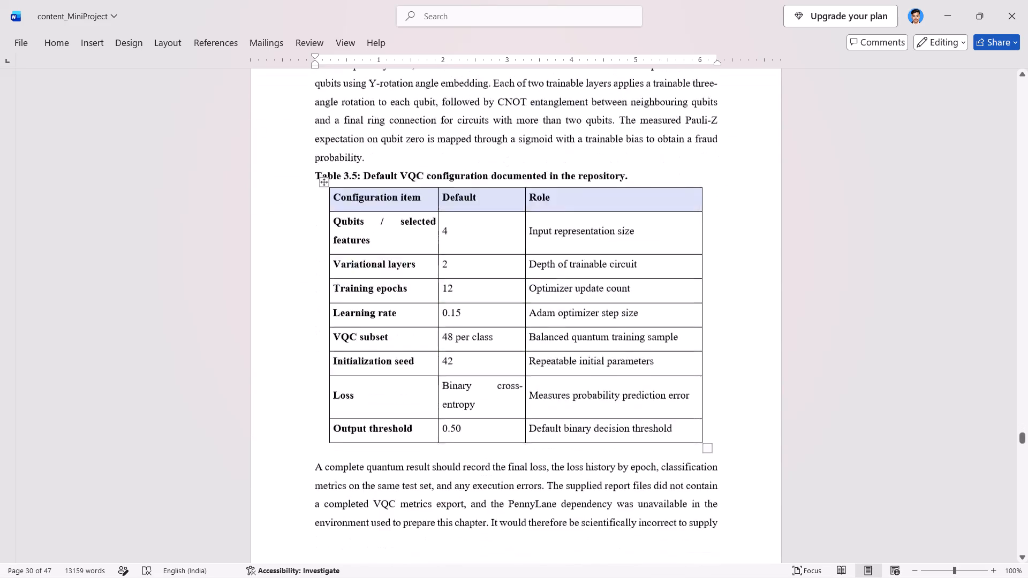
pyautogui.scroll(-6, 583, 284)
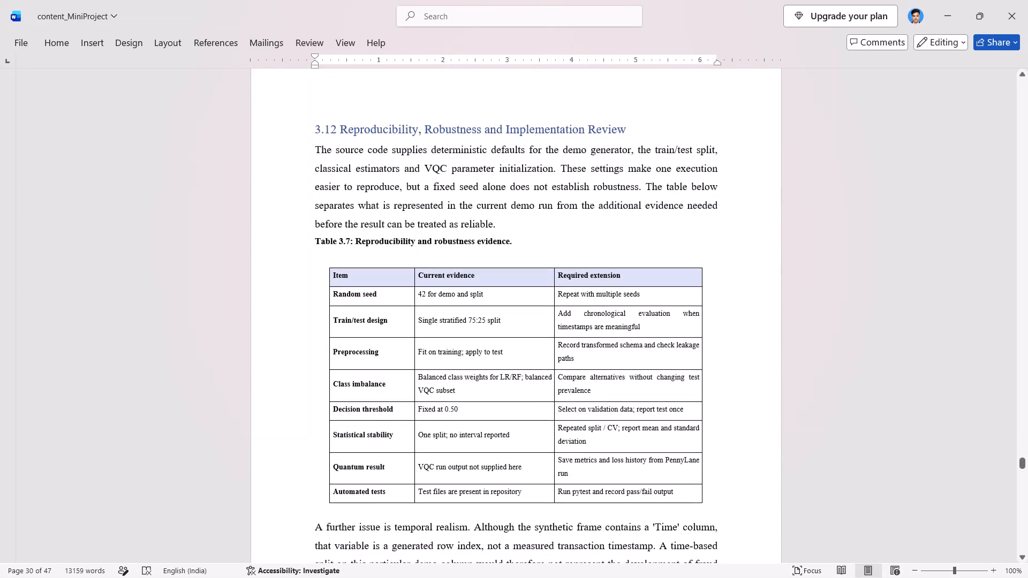
pyautogui.scroll(-2, 583, 284)
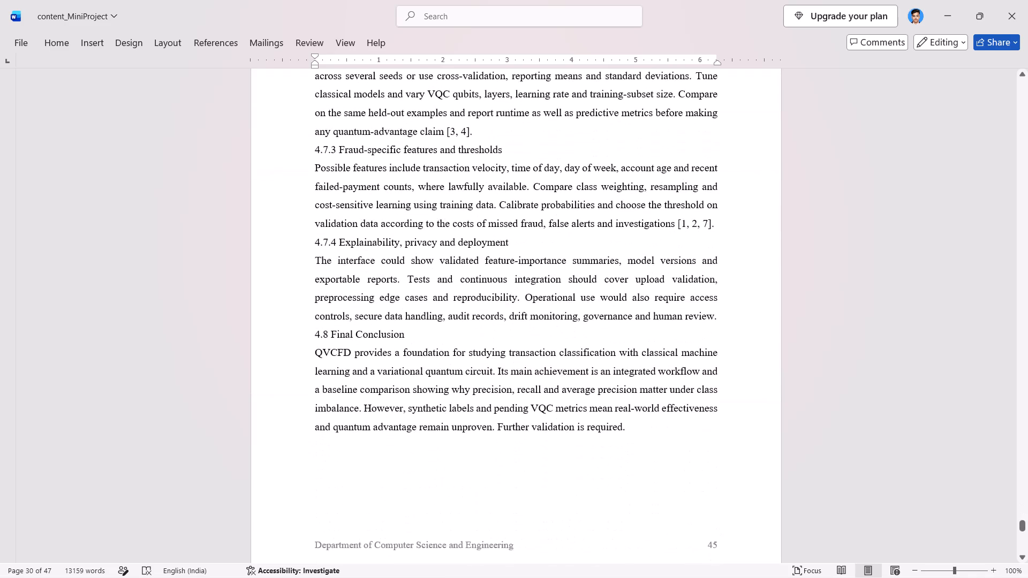
pyautogui.scroll(-2, 583, 284)
# Return to Front_MiniProject and set the page number of "References" in the Table of Contents to 46.
pyautogui.hotkey('alt', 'Tab')
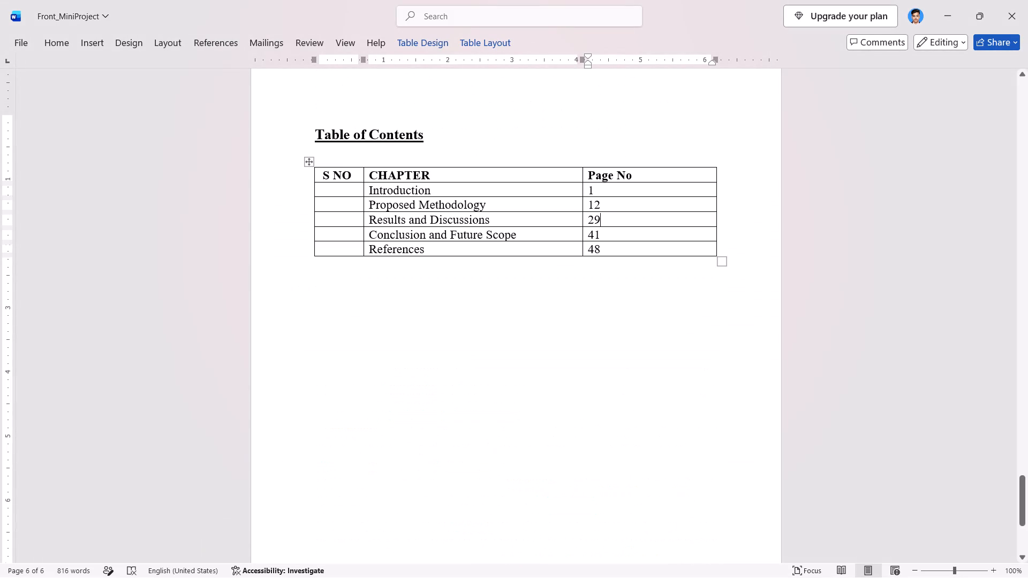
pyautogui.click(619, 237)
pyautogui.click(611, 248)
pyautogui.press('BackSpace')
pyautogui.press('6')
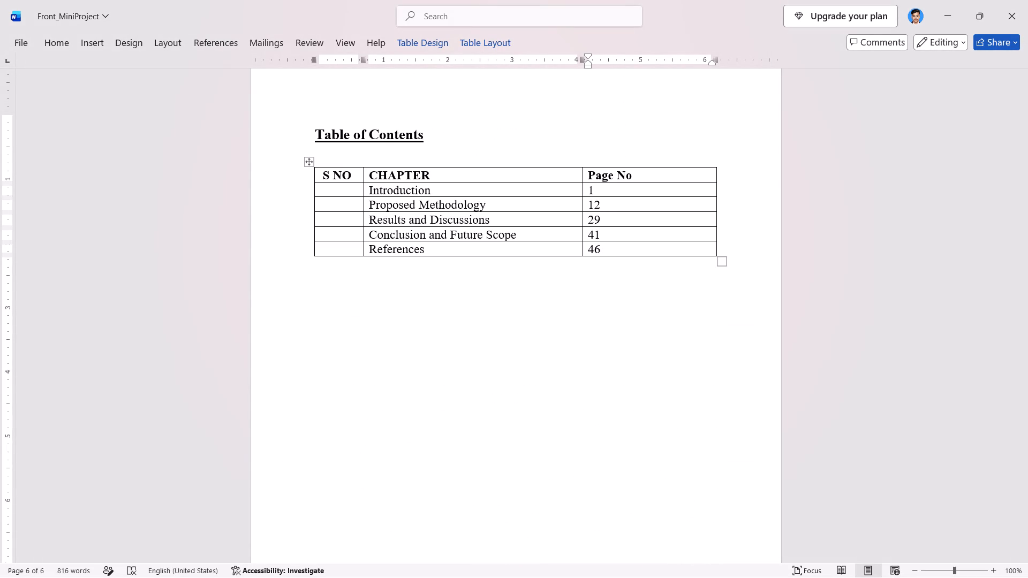
# Find the start page of "Conclusion and Future Scope" in content_MiniProject and compare it with the Table of Contents in Front_MiniProject.
pyautogui.hotkey('alt', 'Tab')
pyautogui.scroll(11, 611, 248)
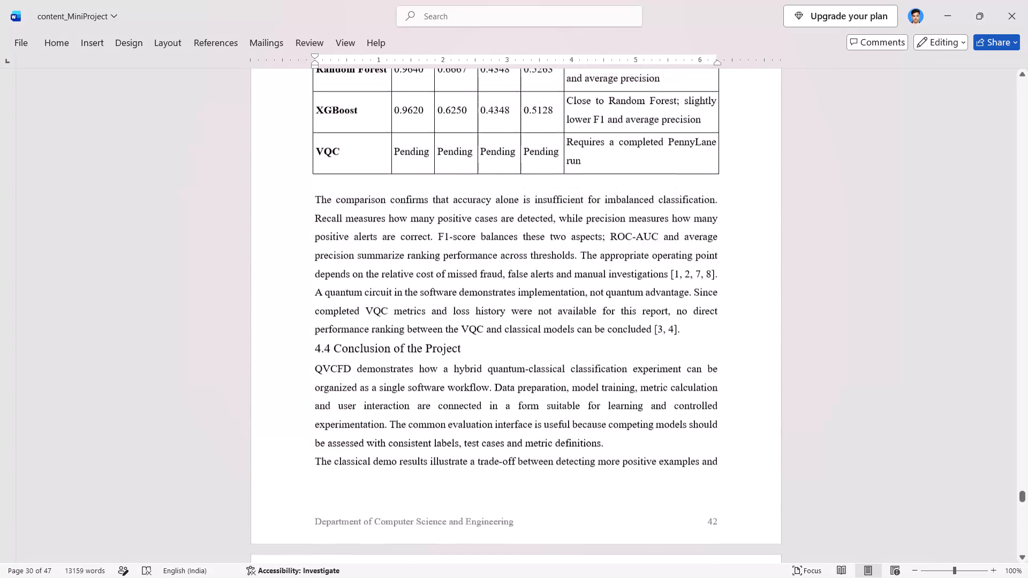
pyautogui.scroll(3, 611, 248)
pyautogui.scroll(-5, 611, 248)
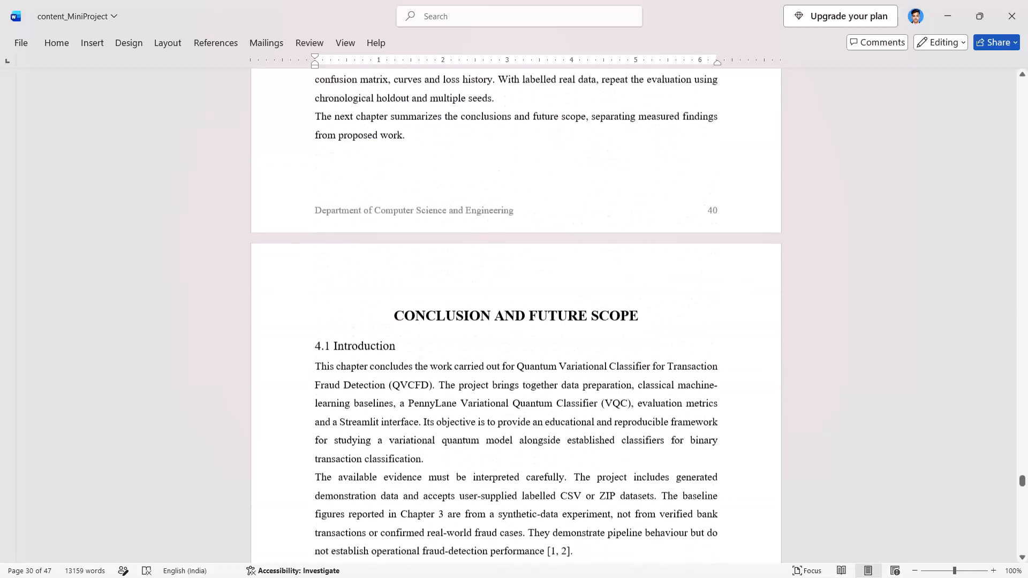
pyautogui.hotkey('alt', 'Tab')
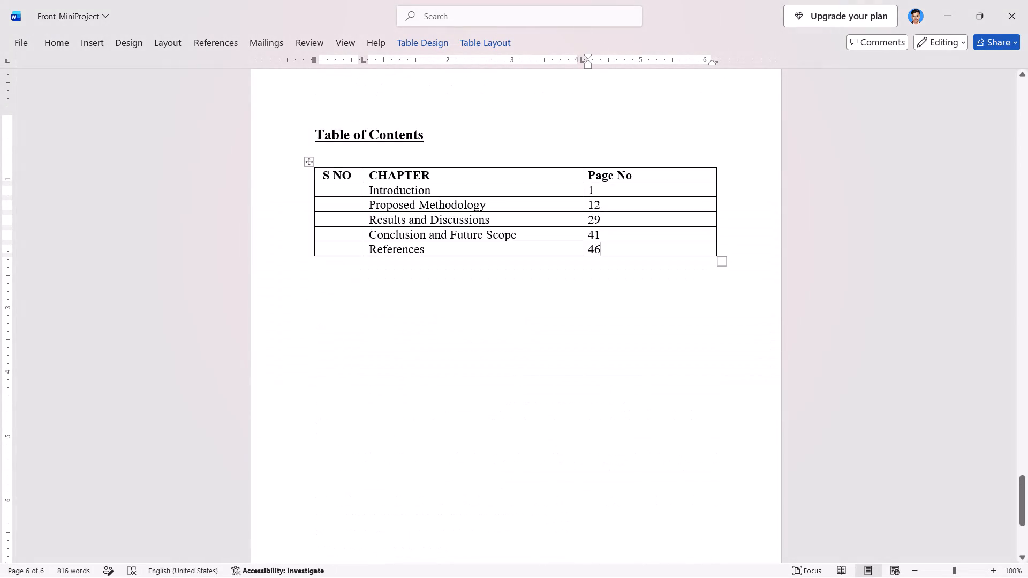
# Recheck the page numbers from the end of chapter 3 through section 4.5 in content_MiniProject against the Table of Contents.
pyautogui.hotkey('alt', 'Tab')
pyautogui.scroll(1, 545, 340)
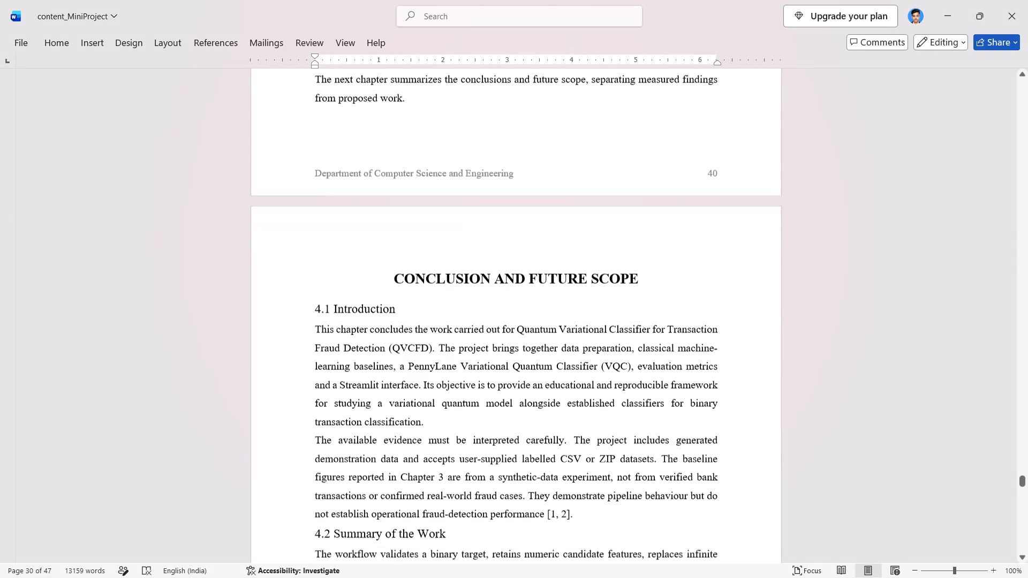
pyautogui.scroll(2, 545, 340)
pyautogui.scroll(-2, 545, 340)
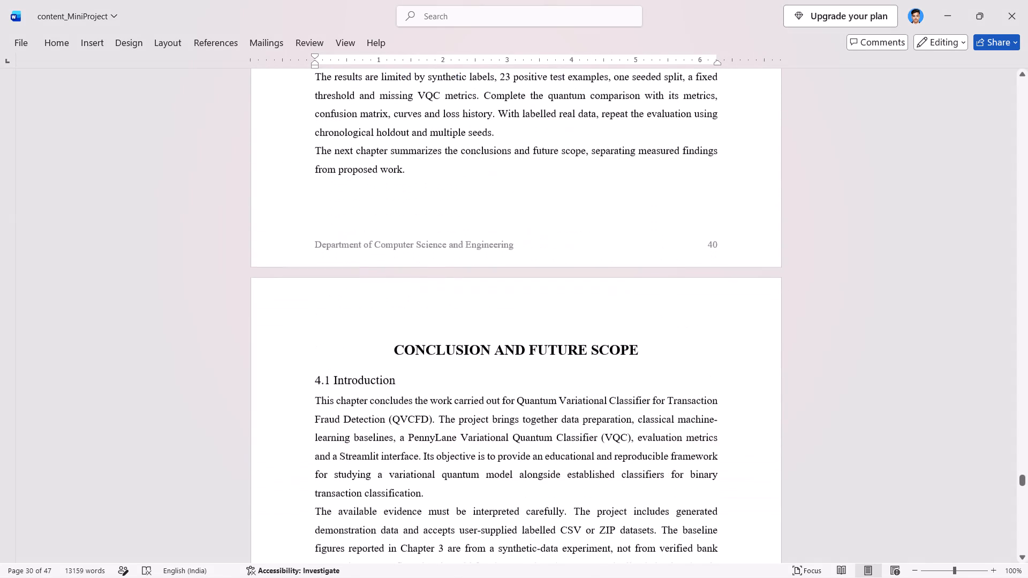
pyautogui.scroll(-5, 545, 340)
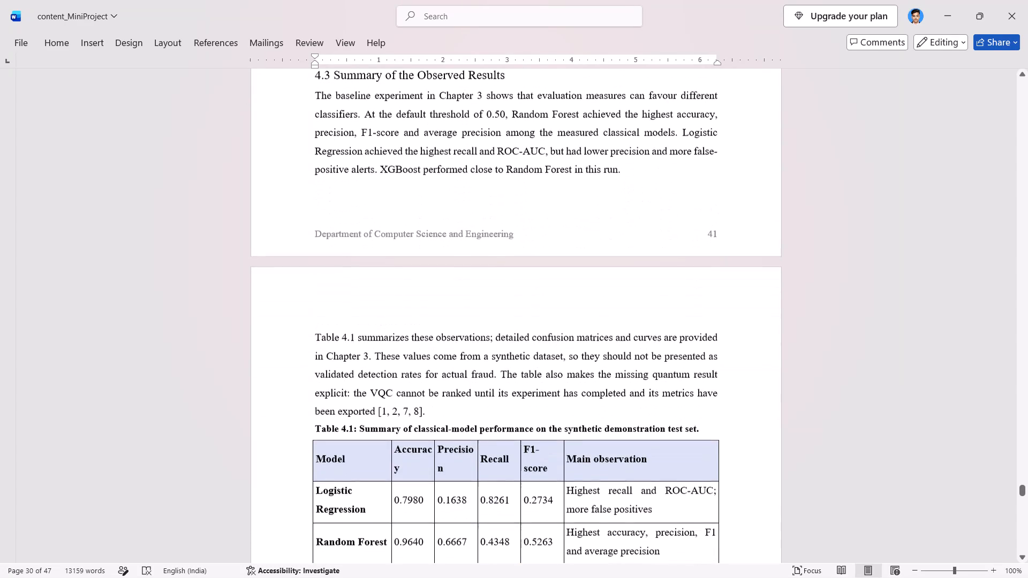
pyautogui.scroll(1, 545, 340)
pyautogui.scroll(-6, 545, 340)
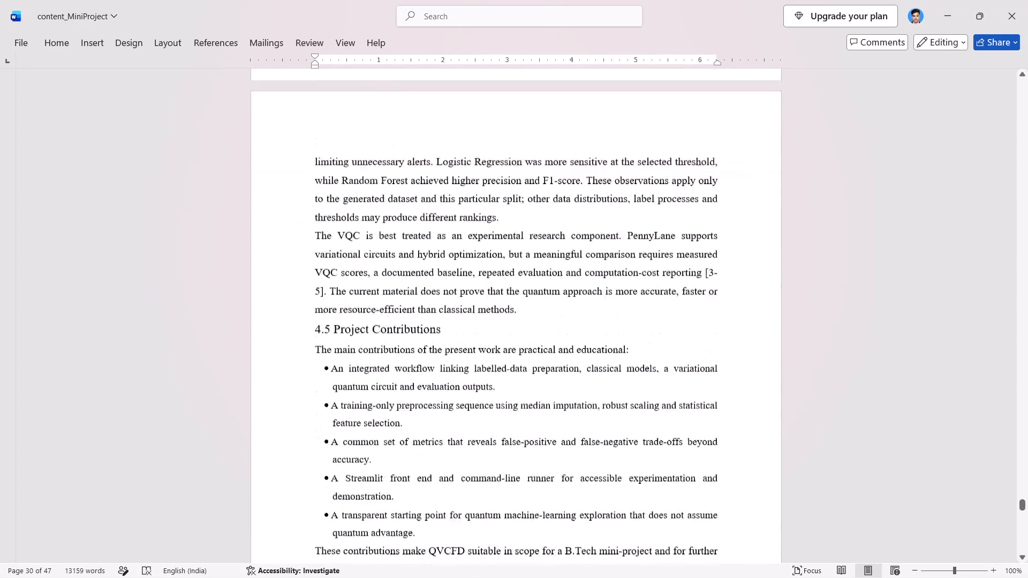
pyautogui.scroll(-2, 545, 340)
pyautogui.scroll(7, 545, 340)
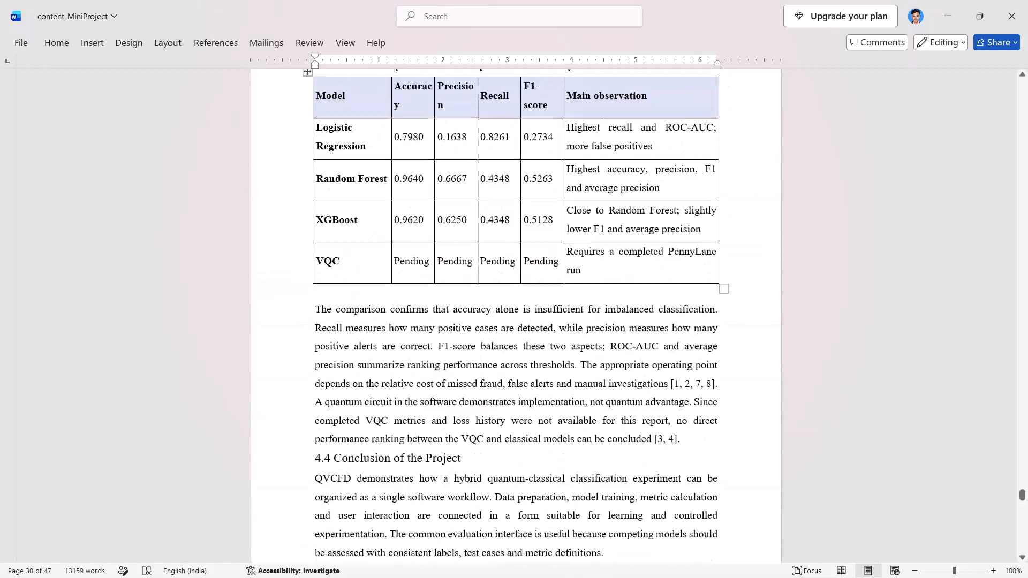
pyautogui.scroll(6, 545, 340)
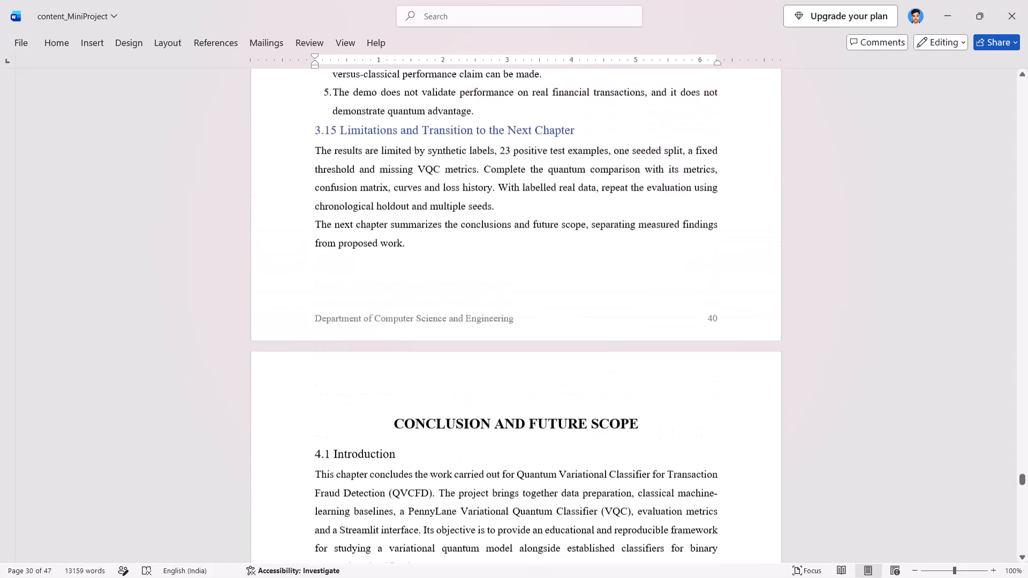
pyautogui.scroll(3, 545, 340)
pyautogui.scroll(-6, 545, 340)
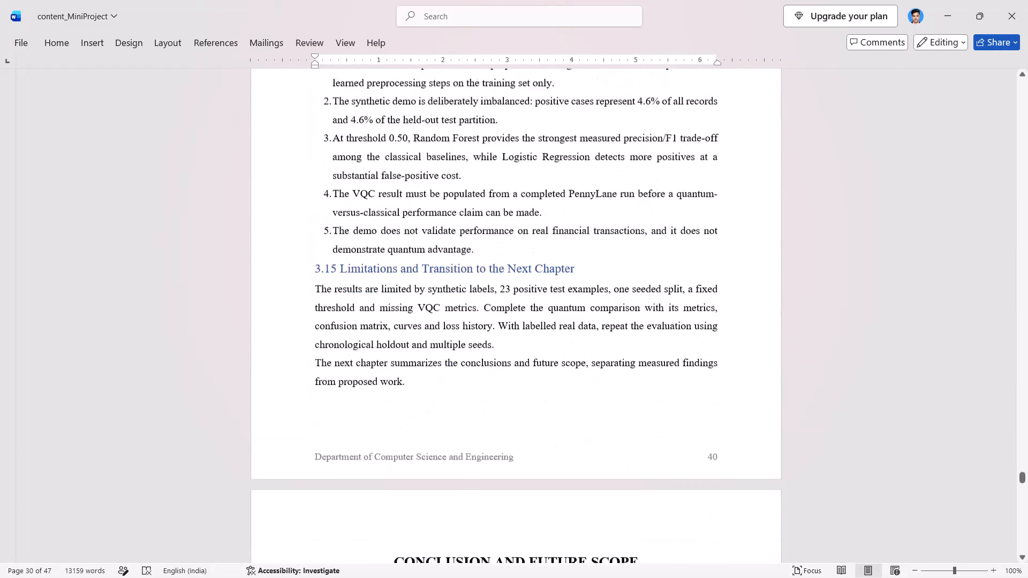
pyautogui.scroll(-1, 545, 340)
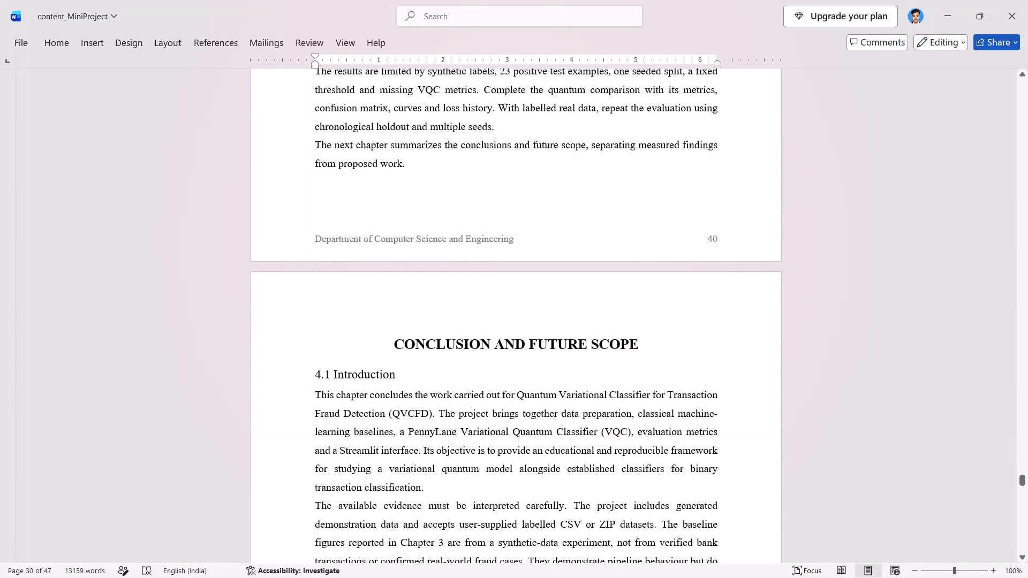
pyautogui.hotkey('alt', 'Tab')
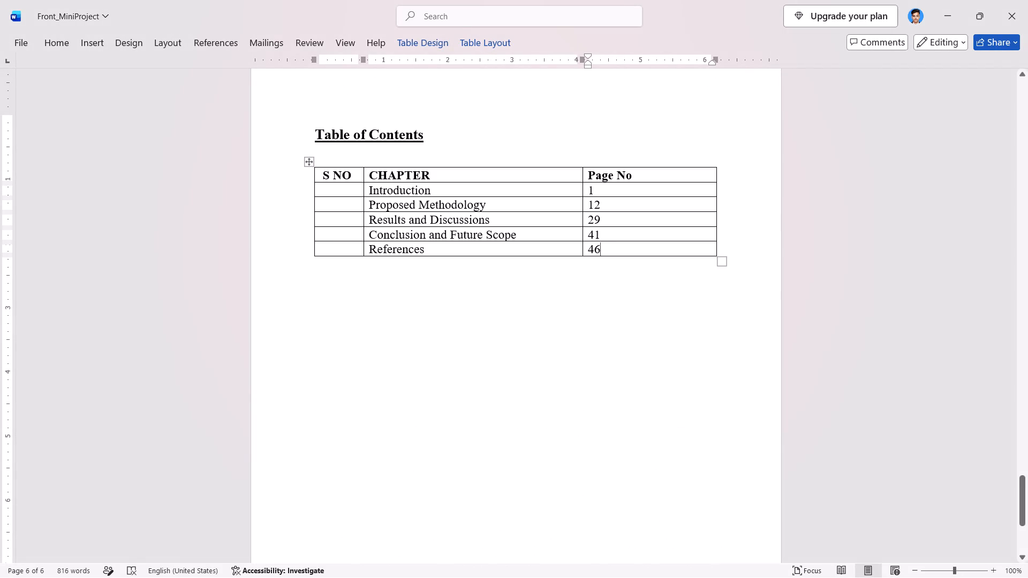
# Review chapter 3 in content_MiniProject back to "Results and Discussions" and on into chapter 4, checking the chapters' page numbers.
pyautogui.hotkey('alt', 'Tab')
pyautogui.scroll(4, 545, 340)
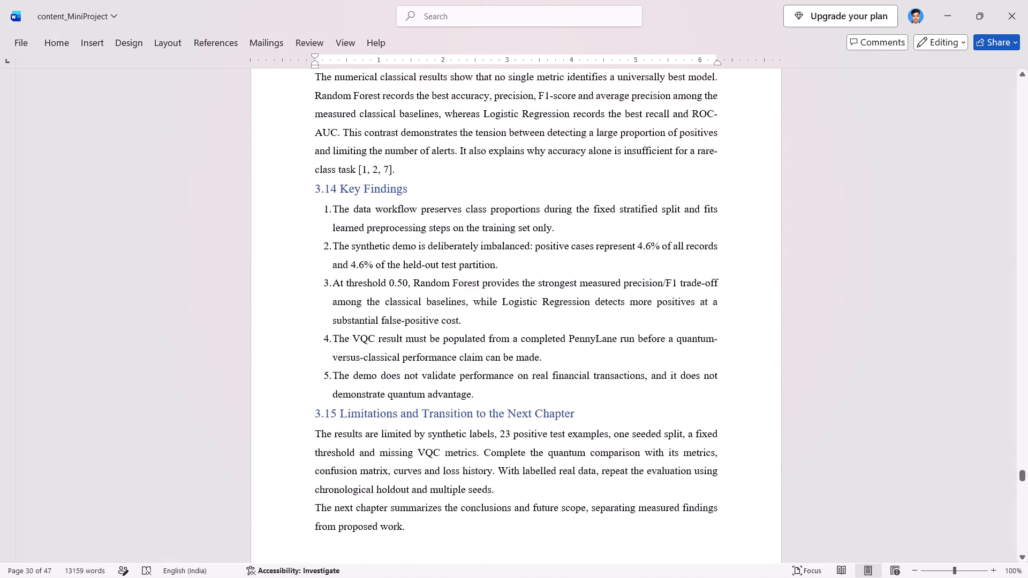
pyautogui.scroll(5, 545, 340)
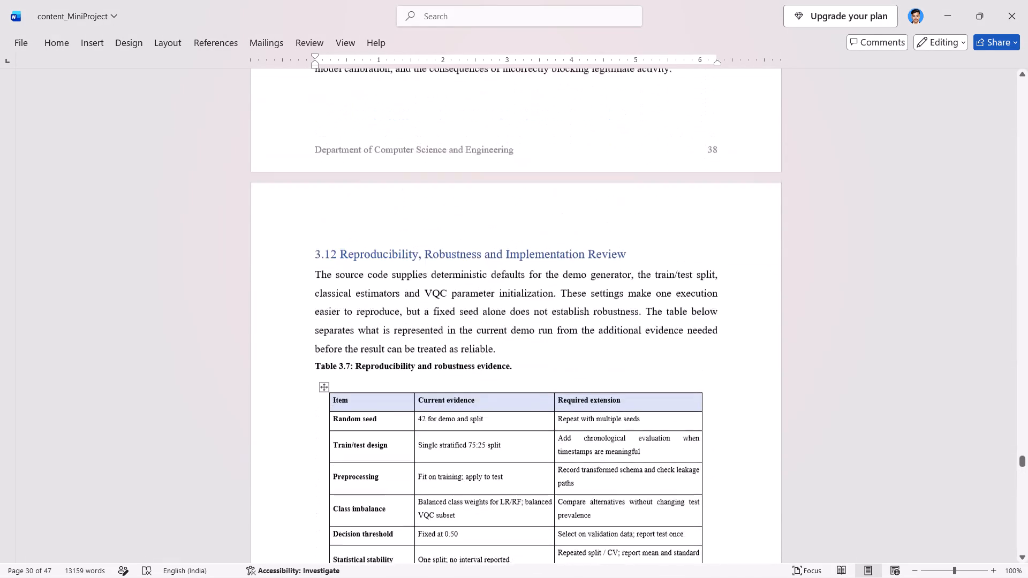
pyautogui.scroll(5, 545, 340)
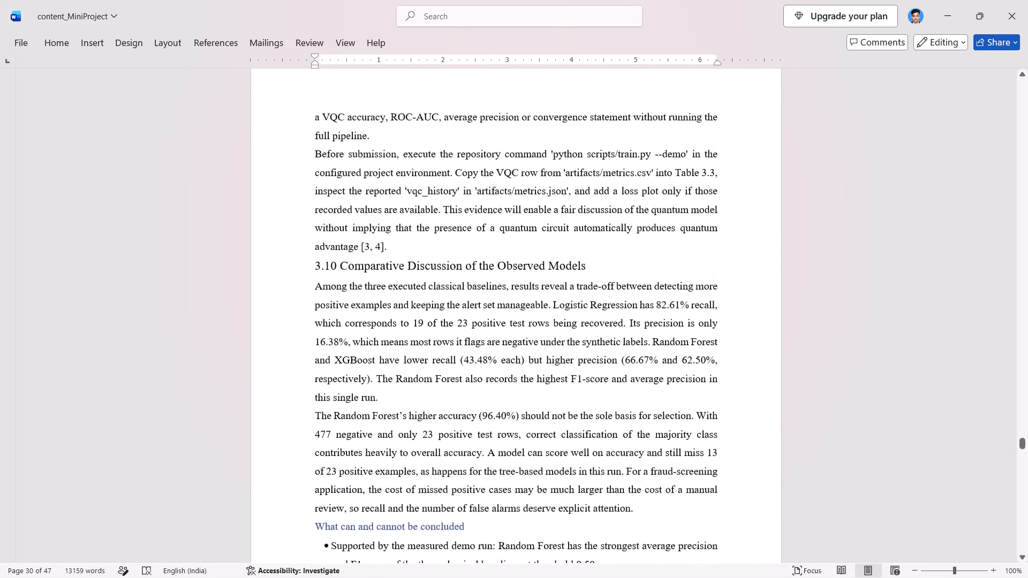
pyautogui.scroll(6, 545, 340)
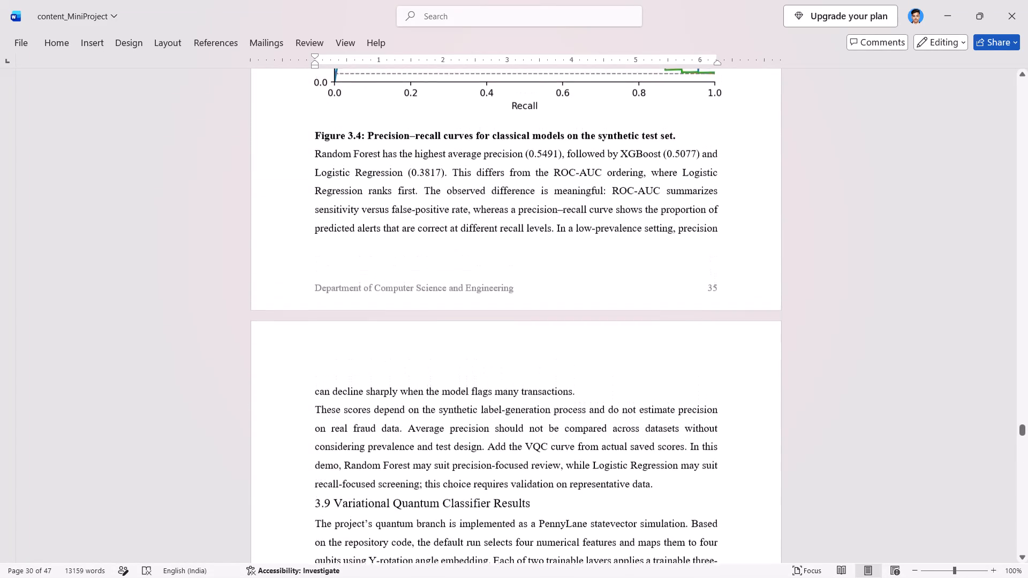
pyautogui.scroll(5, 545, 340)
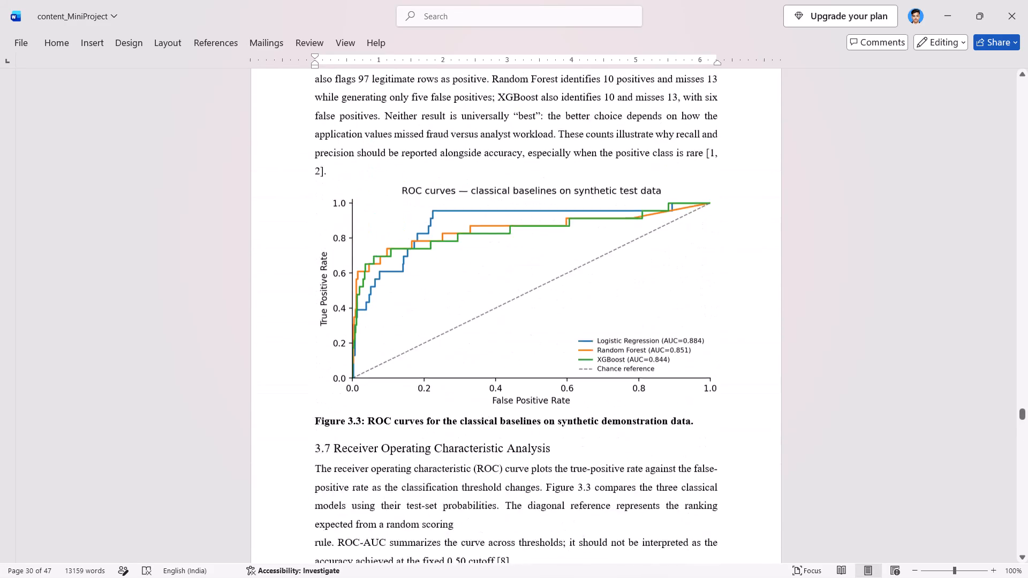
pyautogui.scroll(4, 545, 340)
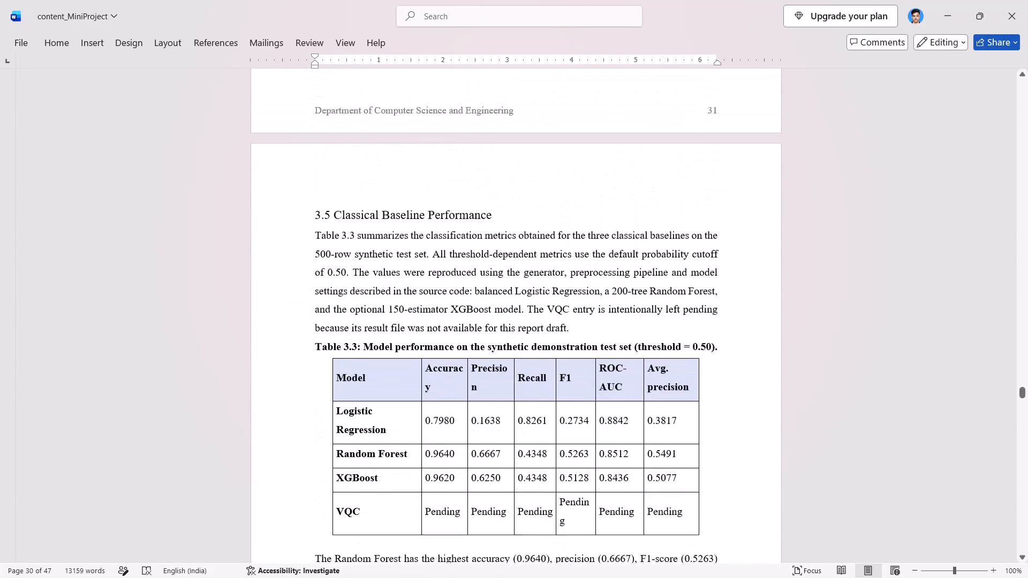
pyautogui.scroll(5, 545, 340)
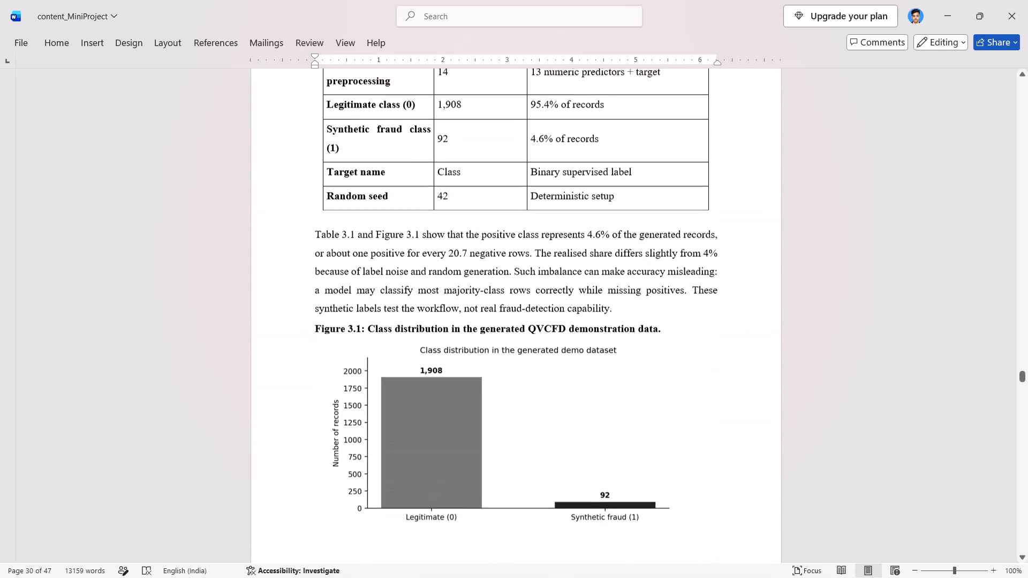
pyautogui.scroll(3, 545, 340)
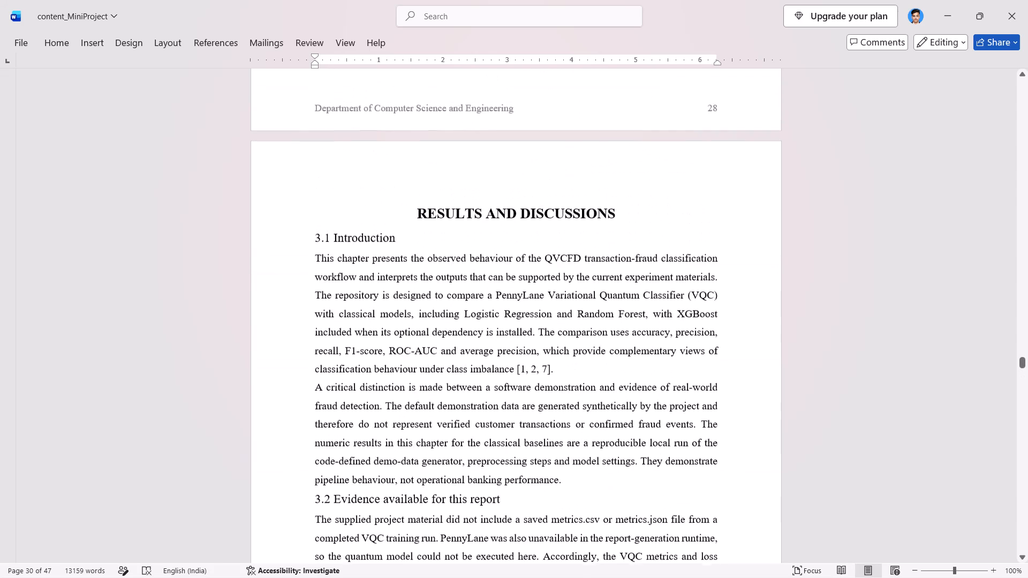
pyautogui.scroll(1, 545, 340)
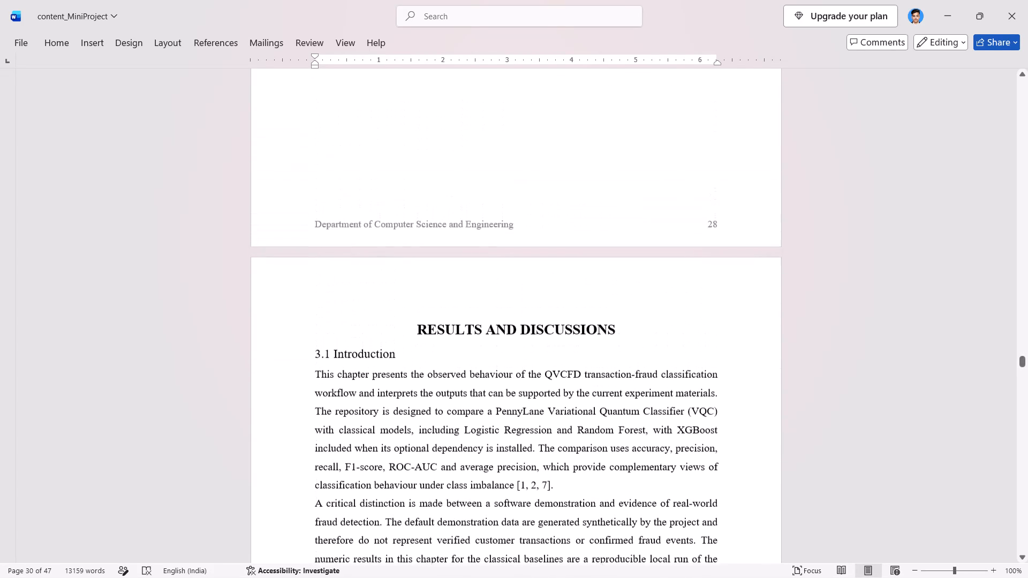
pyautogui.scroll(1, 545, 340)
pyautogui.hotkey('alt', 'Tab')
pyautogui.hotkey('alt', 'Tab')
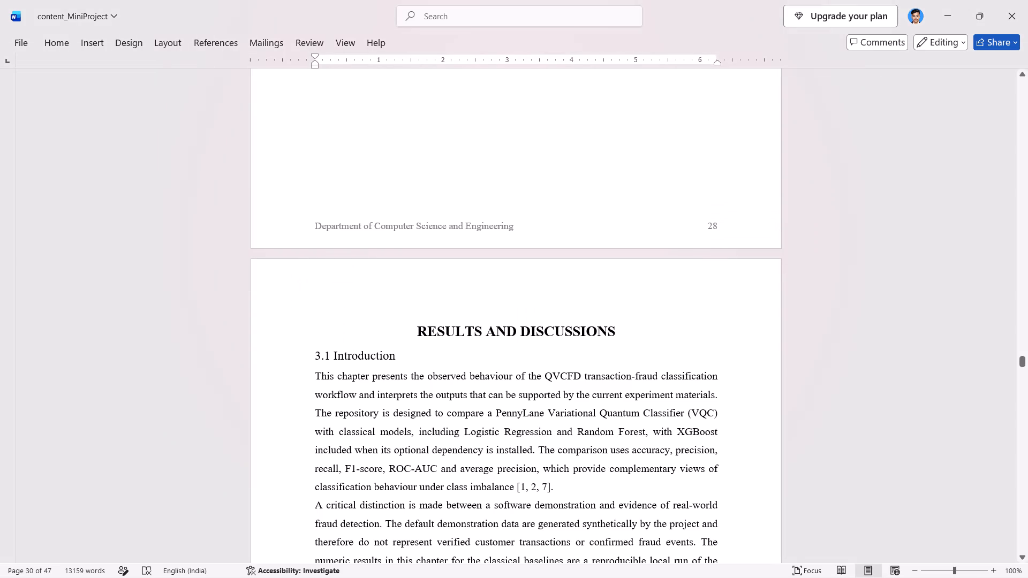
pyautogui.hotkey('alt', 'Tab')
pyautogui.hotkey('alt', 'Tab')
pyautogui.scroll(-20, 545, 340)
pyautogui.scroll(-9, 545, 340)
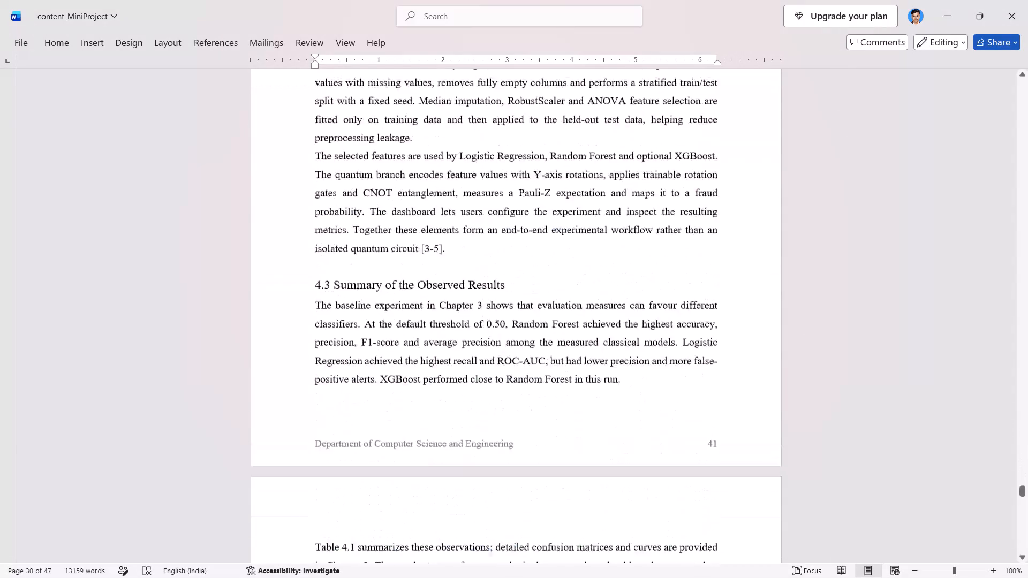
pyautogui.scroll(-1, 545, 340)
# Return to Front_MiniProject and save the document.
pyautogui.hotkey('alt', 'Tab')
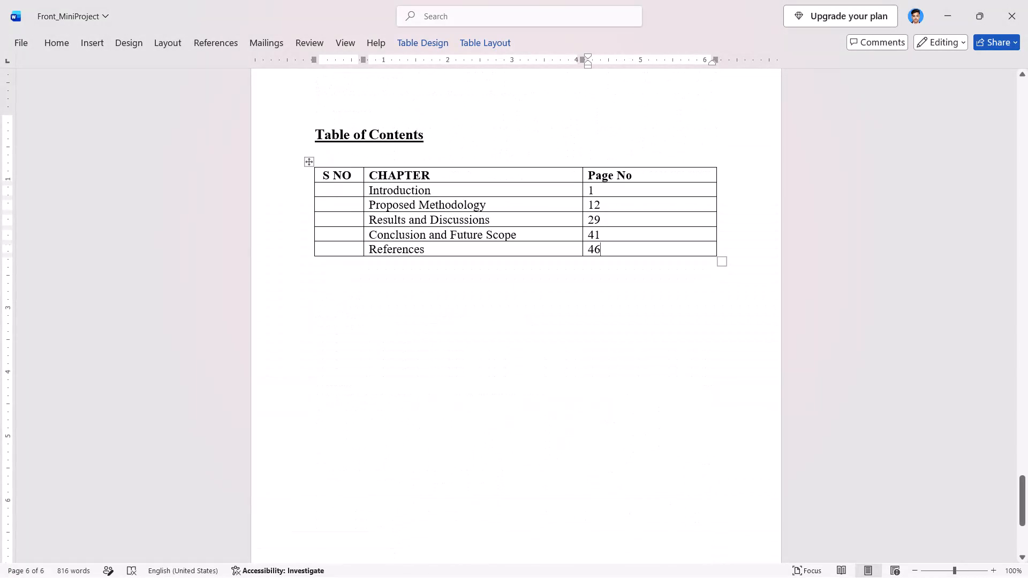
pyautogui.hotkey('ctrl', 's')
# Switch to Chrome and examine the front pages of check_final_report_merged.pdf, including the List of Figures and the Certificate's signature block.
pyautogui.scroll(15, 344, 209)
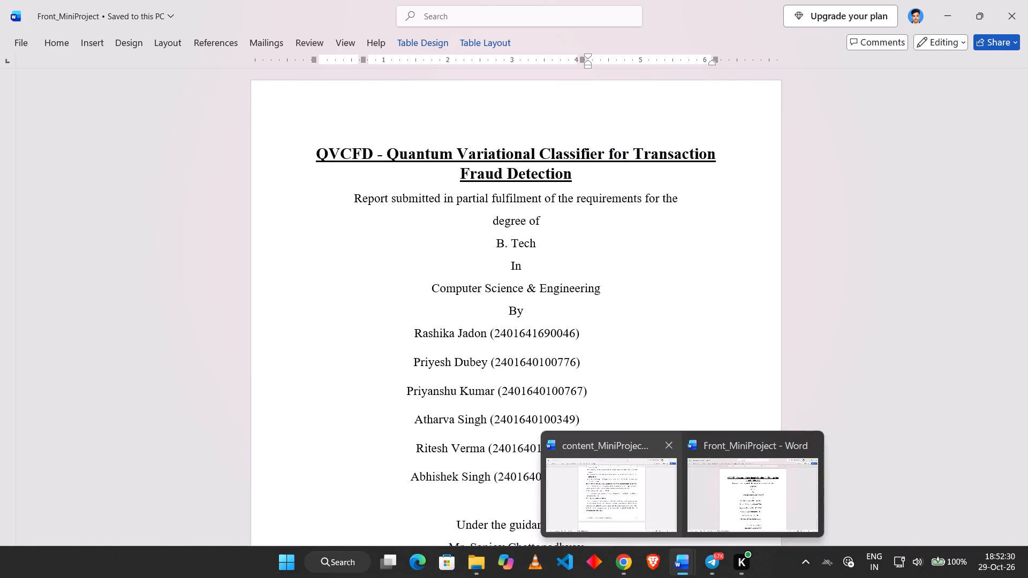
pyautogui.click(615, 562)
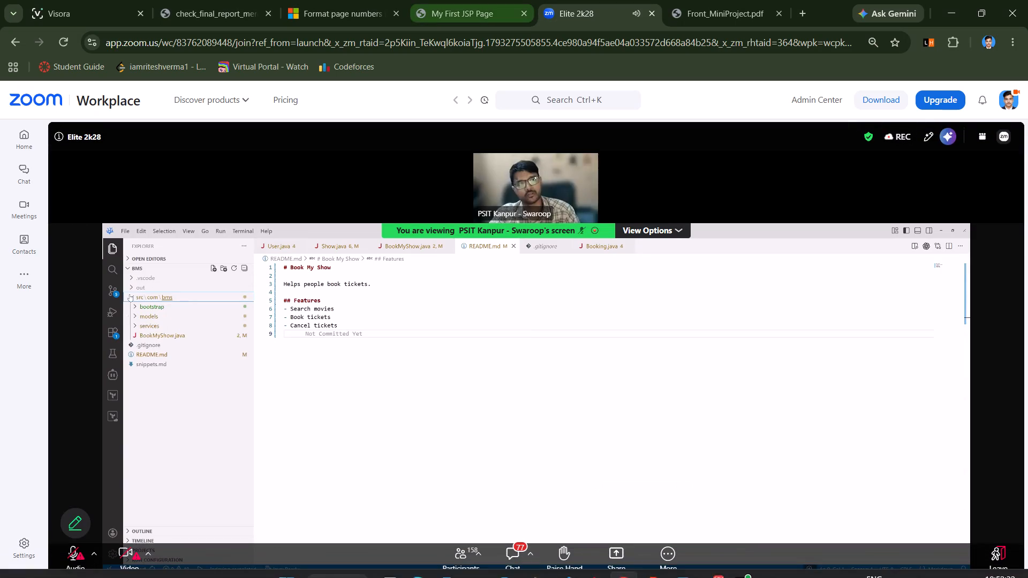
pyautogui.click(452, 0)
pyautogui.click(226, 0)
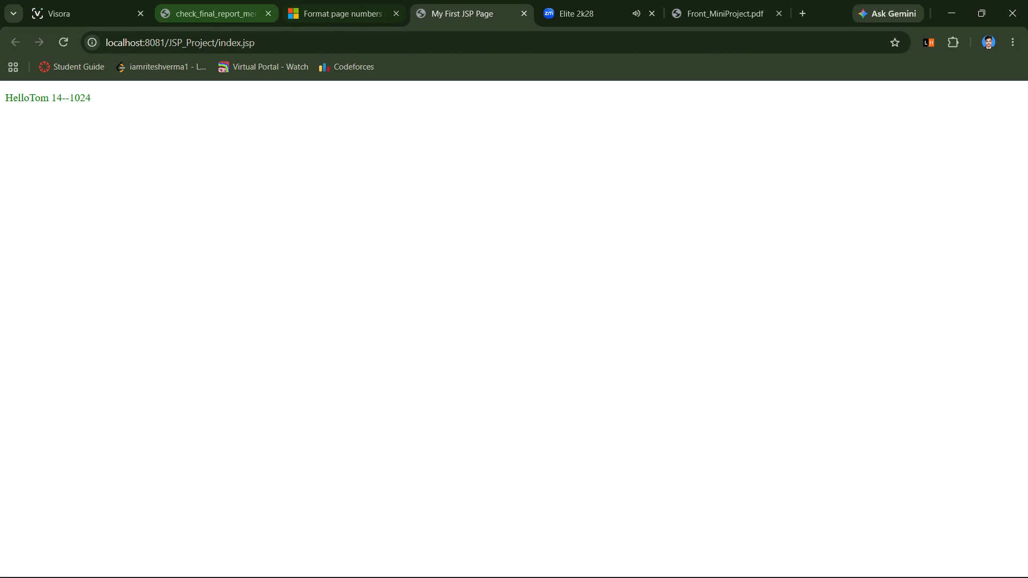
pyautogui.scroll(3, 484, 338)
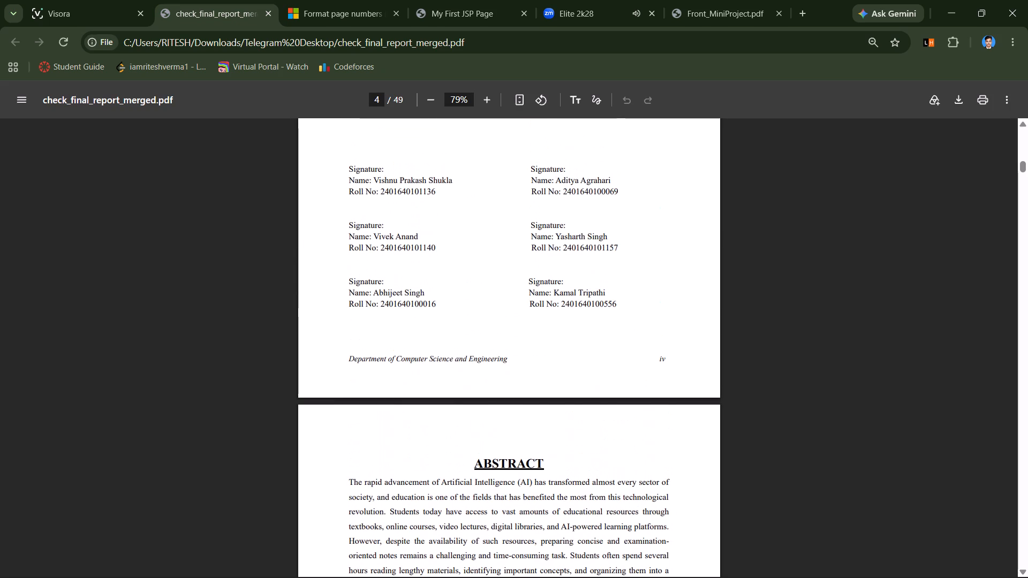
pyautogui.scroll(-12, 484, 338)
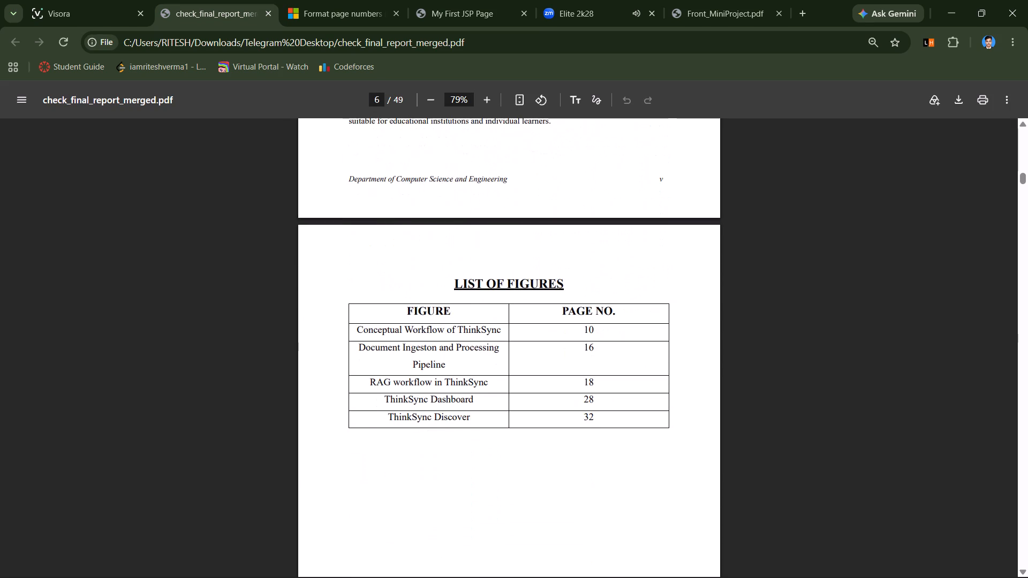
pyautogui.scroll(9, 484, 338)
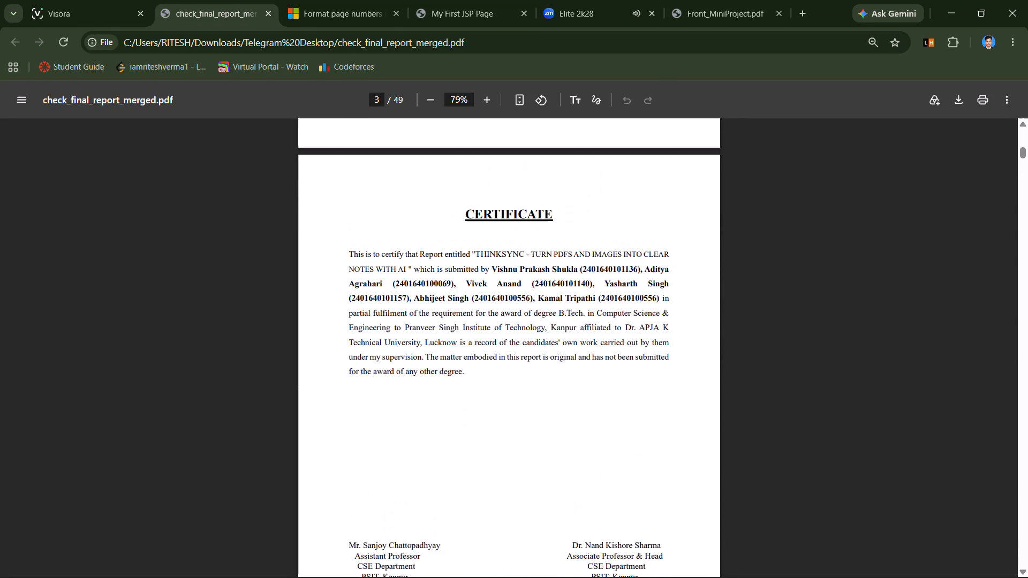
pyautogui.scroll(-1, 484, 338)
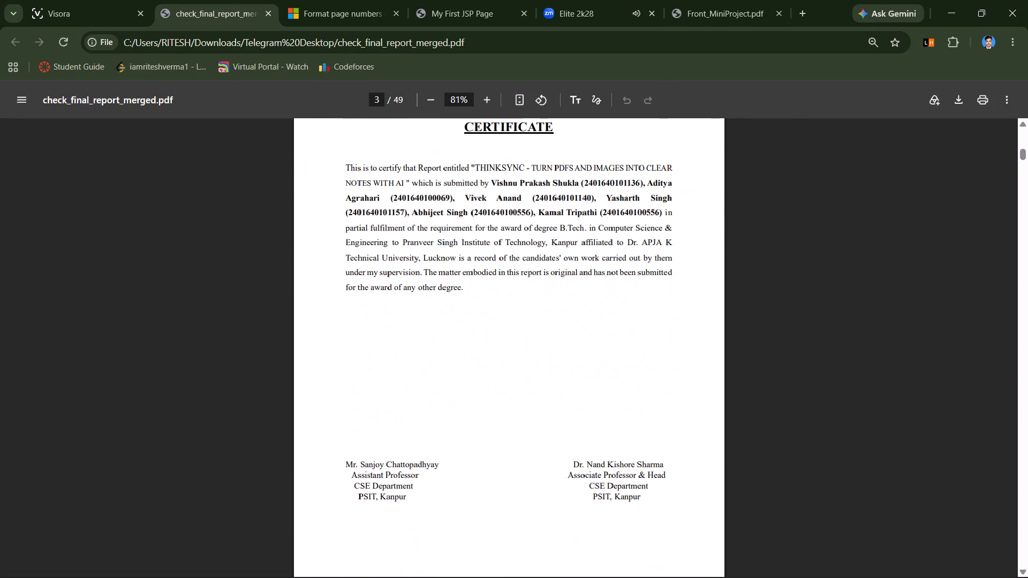
pyautogui.scroll(-1, 503, 399)
# Return to Front_MiniProject and review the declaration, Certificate and Acknowledgement pages against the reference report.
pyautogui.hotkey('alt', 'Tab')
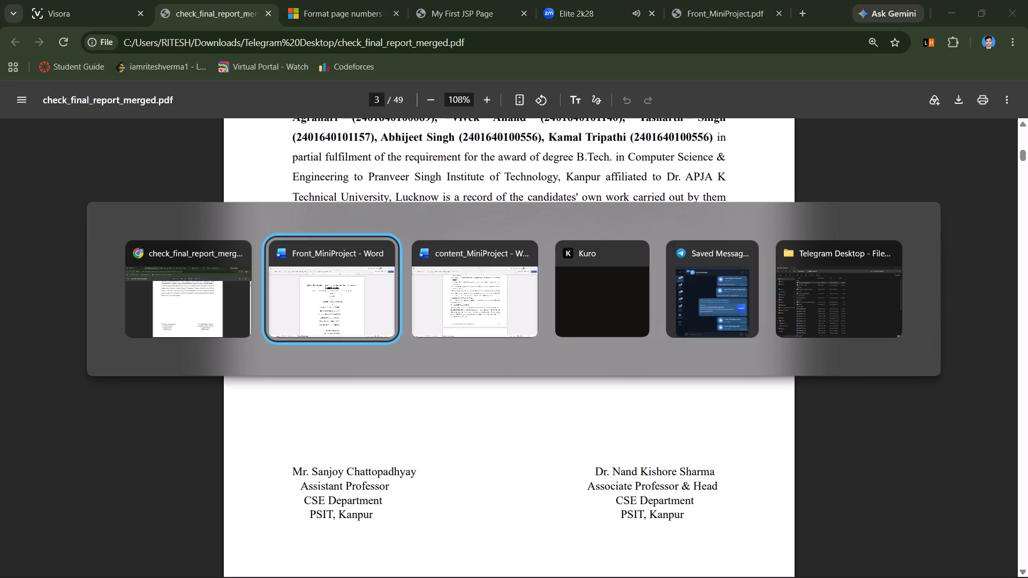
pyautogui.hotkey('alt', 'Tab')
pyautogui.scroll(5, 503, 357)
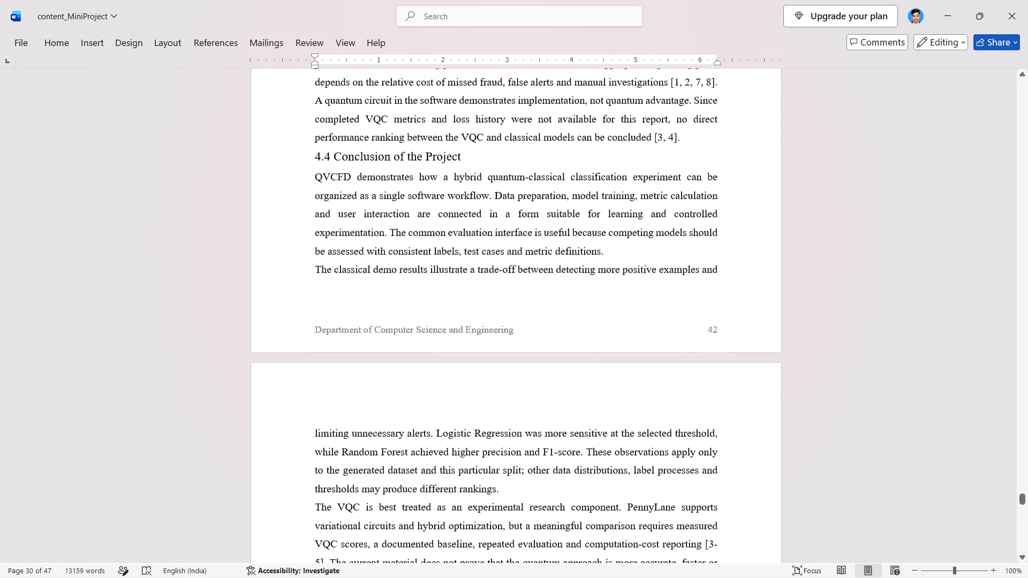
pyautogui.hotkey('alt', 'Tab')
pyautogui.hotkey('alt', 'Tab')
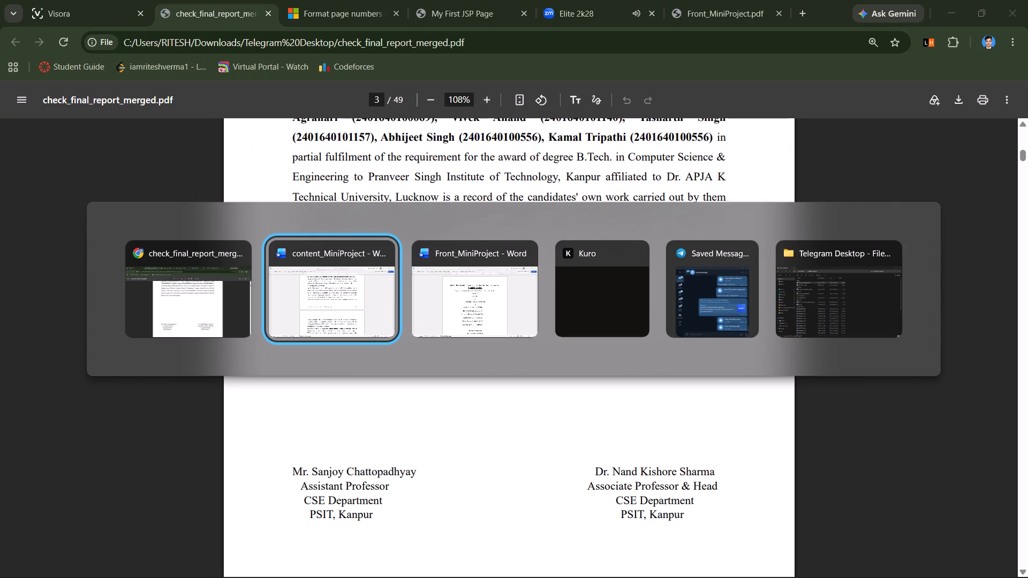
pyautogui.hotkey('alt', 'Tab')
pyautogui.scroll(1, 490, 246)
pyautogui.scroll(-10, 490, 246)
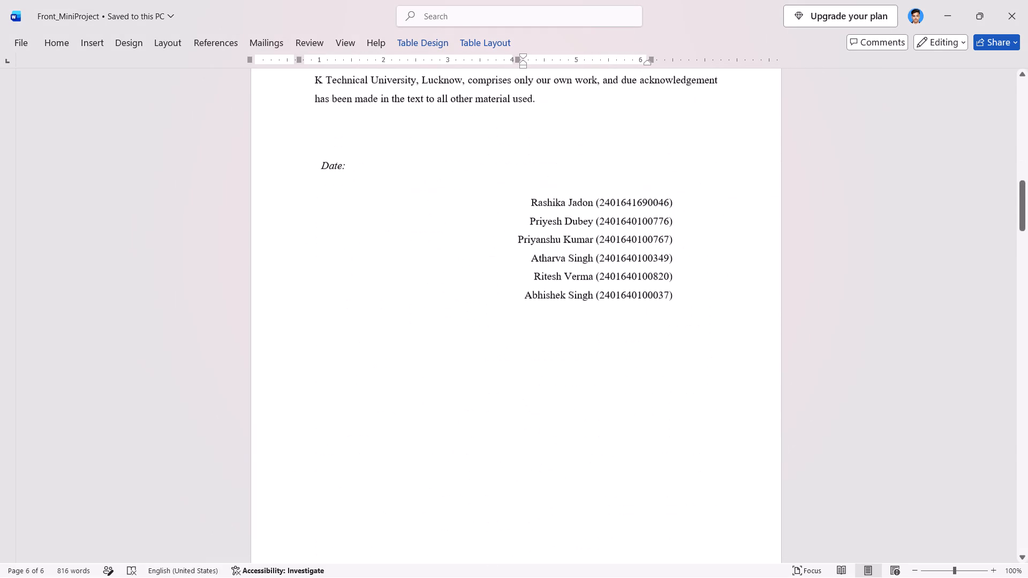
pyautogui.scroll(2, 490, 246)
pyautogui.scroll(-3, 490, 246)
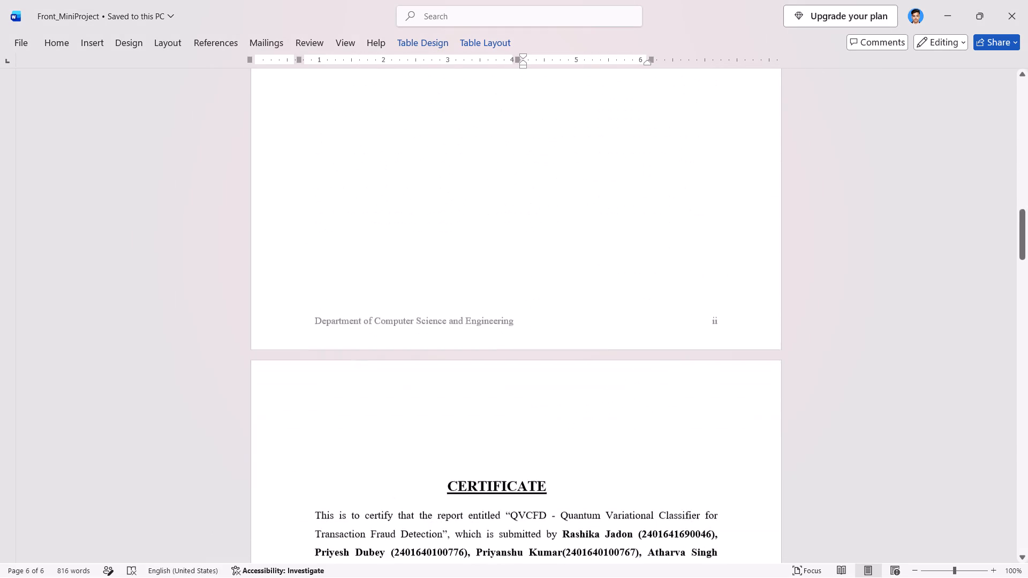
pyautogui.scroll(-7, 490, 246)
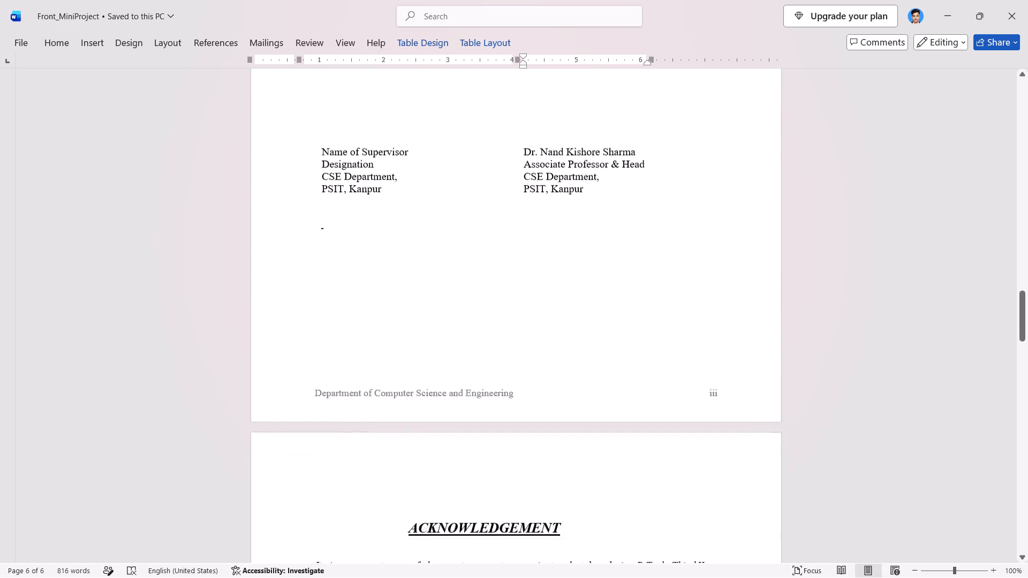
pyautogui.scroll(-1, 490, 246)
pyautogui.scroll(1, 474, 240)
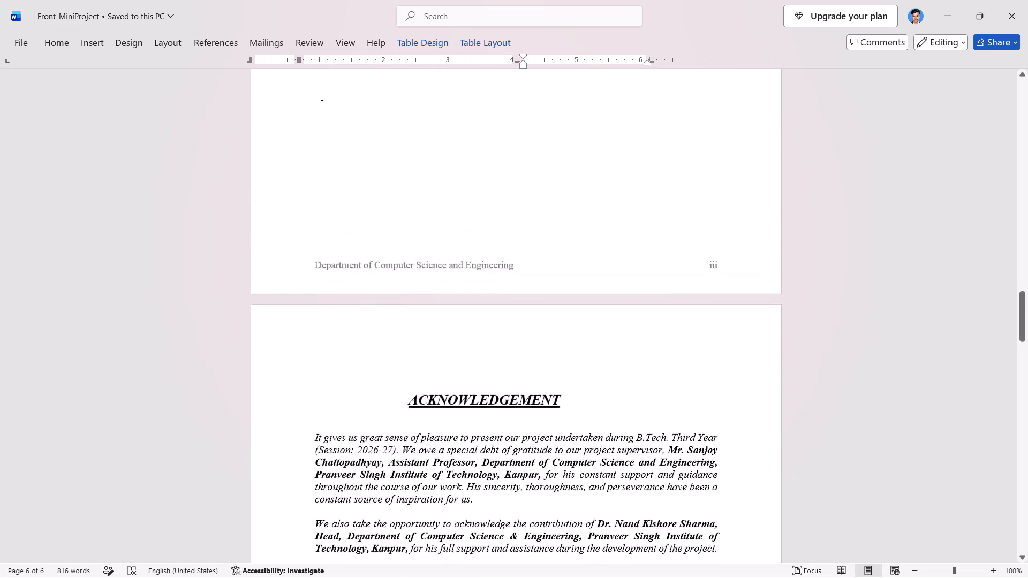
pyautogui.scroll(1, 474, 240)
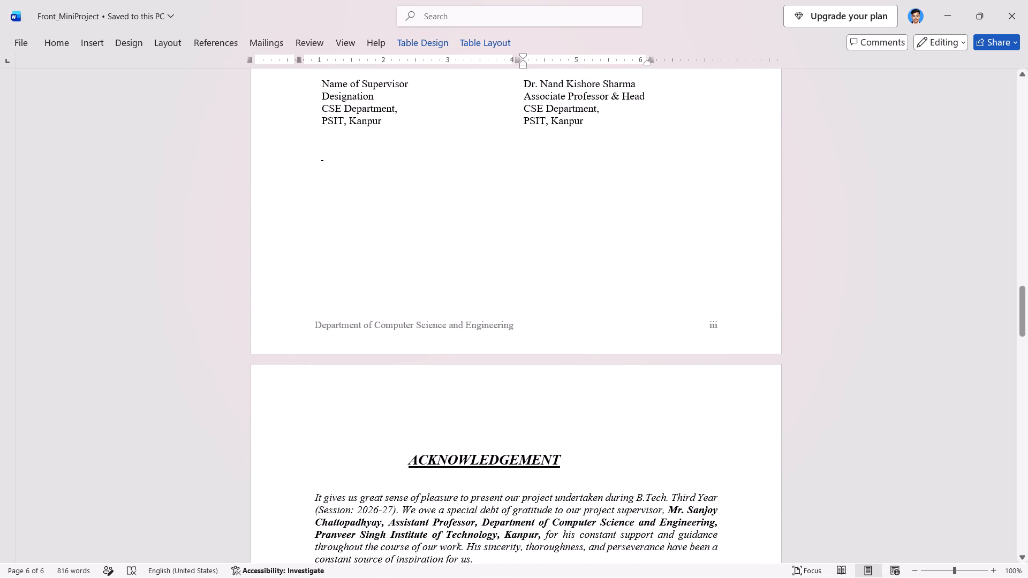
# Replace the "Name of Supervisor" placeholder in the Certificate's signature block with the title "Mr.".
pyautogui.click(410, 86)
pyautogui.hotkey('alt', 'Tab')
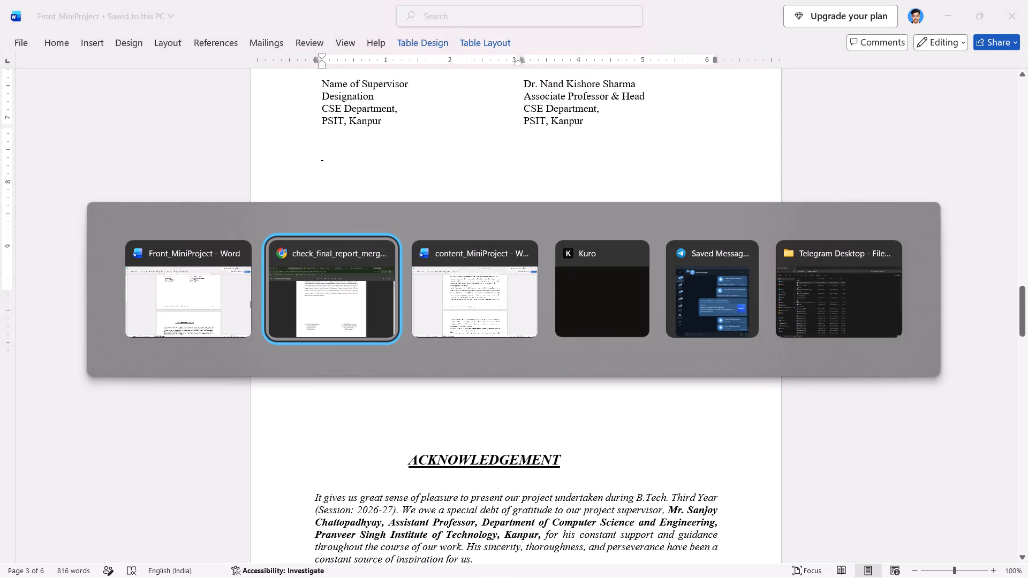
pyautogui.hotkey('alt', 'Tab')
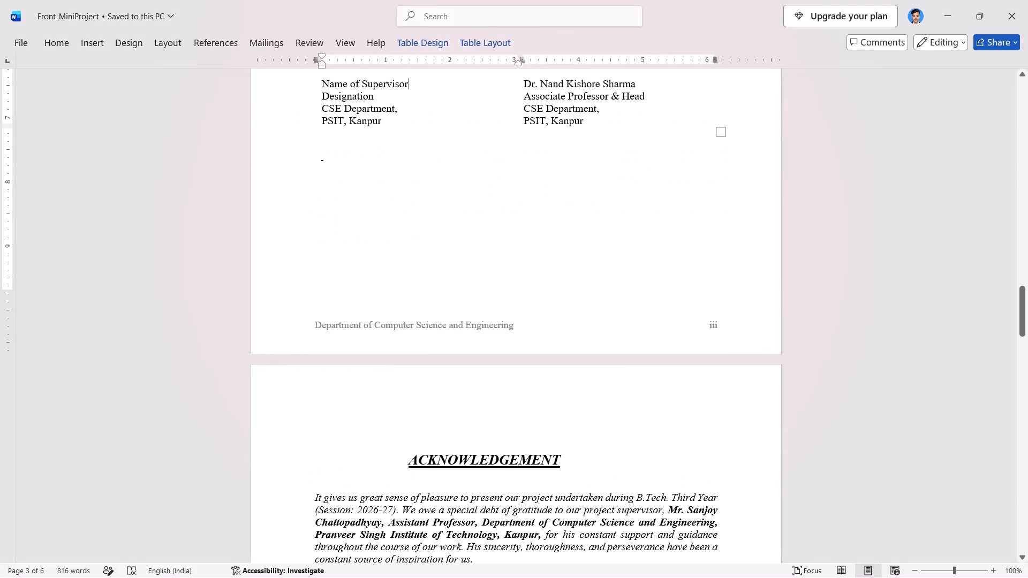
pyautogui.click(668, 511)
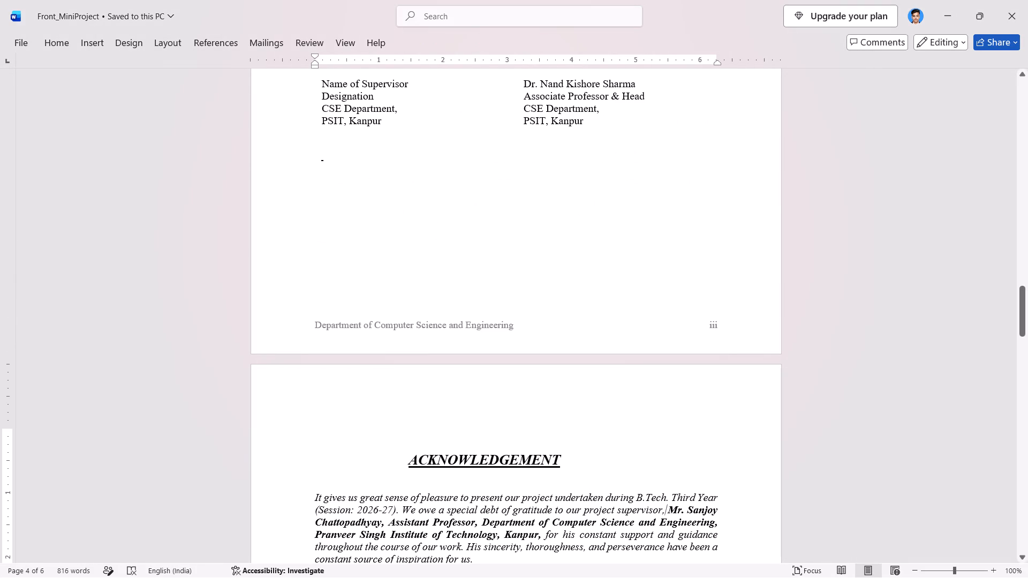
pyautogui.click(411, 86)
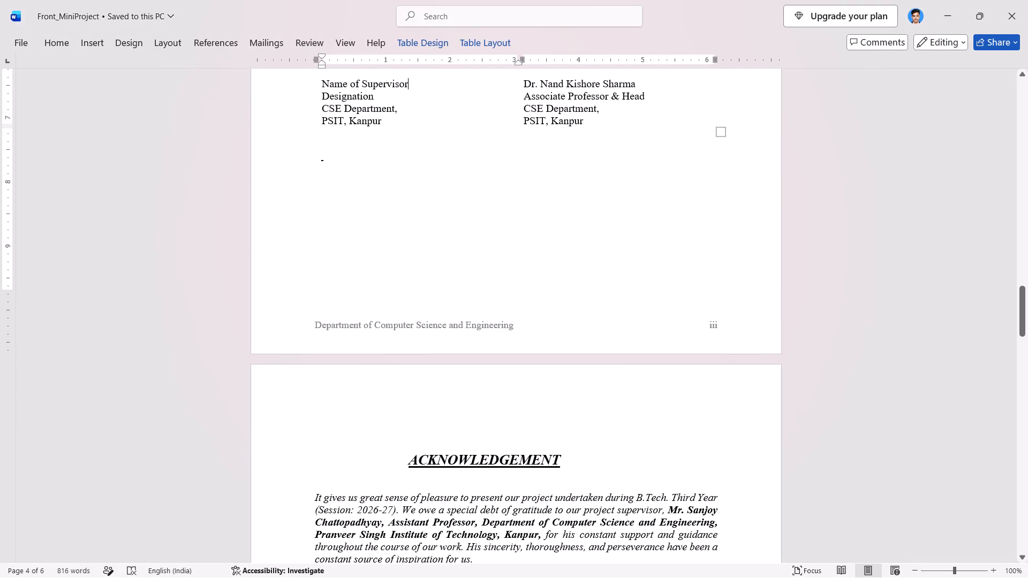
pyautogui.hotkey('ctrl', 'BackSpace')
pyautogui.hotkey('ctrl', 'BackSpace')
pyautogui.press('BackSpace')
pyautogui.press('BackSpace')
pyautogui.press('BackSpace')
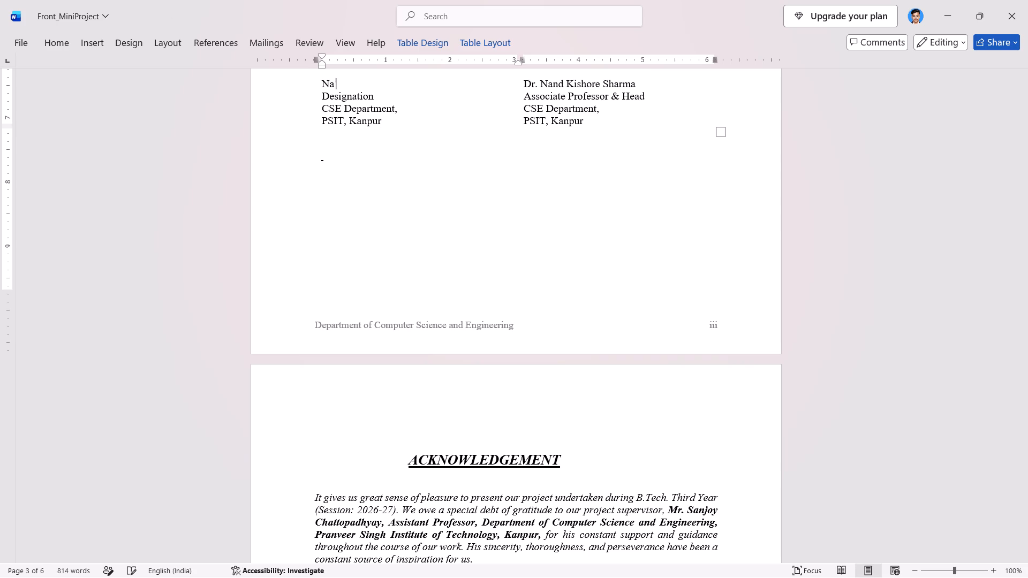
pyautogui.press('BackSpace')
pyautogui.hotkey('alt', 'Tab')
pyautogui.hotkey('alt', 'Tab')
pyautogui.write('Mr')
pyautogui.press('.')
pyautogui.hotkey('ctrl', 'Left')
pyautogui.press('Left')
pyautogui.press('Left')
pyautogui.press('Left')
pyautogui.press('Right')
pyautogui.press('BackSpace')
# Fill in the supervisor's name and the designation "Assistant Professor" from check_final_report_merged.pdf in the Certificate's signature block.
pyautogui.hotkey('alt', 'Tab')
pyautogui.moveTo(420, 474); pyautogui.dragTo(291, 475)
pyautogui.hotkey('ctrl', 'c')
pyautogui.hotkey('alt', 'Tab')
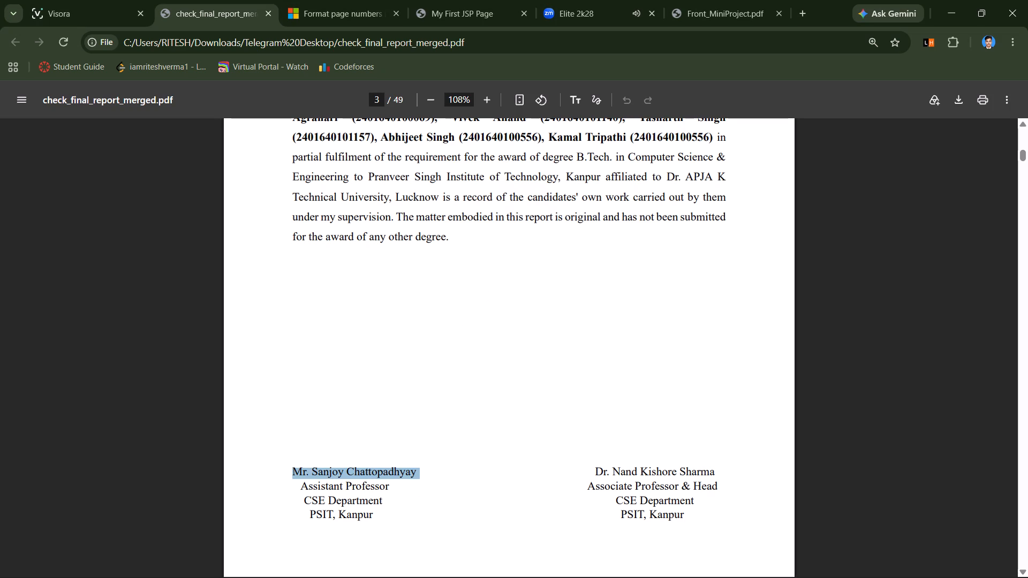
# Replace the "Mr." entry in the Certificate's signature block with the supervisor's titled name copied from check_final_report_merged.pdf.
pyautogui.click(338, 85)
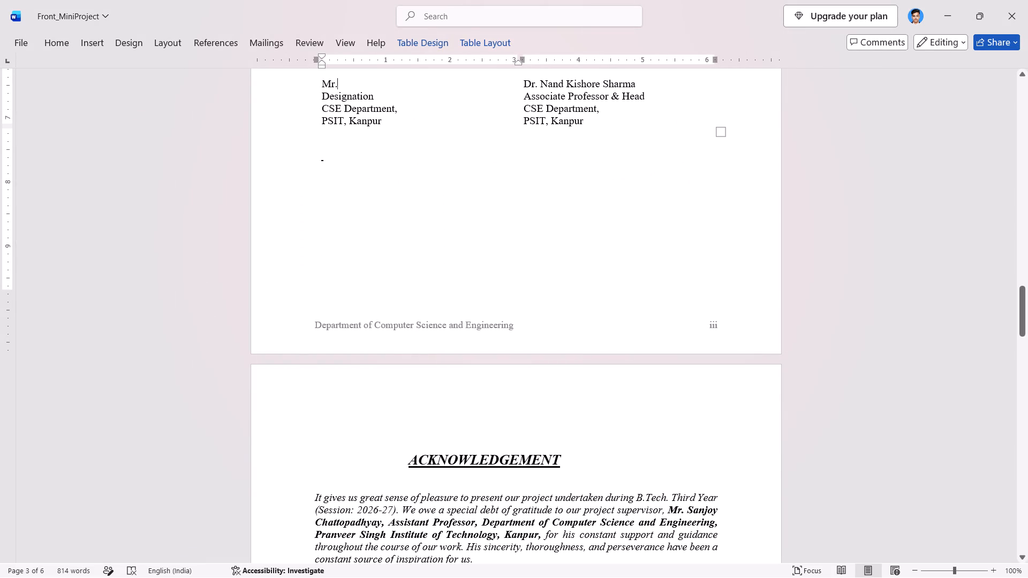
pyautogui.press('BackSpace')
pyautogui.press('BackSpace')
pyautogui.press('BackSpace')
pyautogui.hotkey('ctrl', 'v')
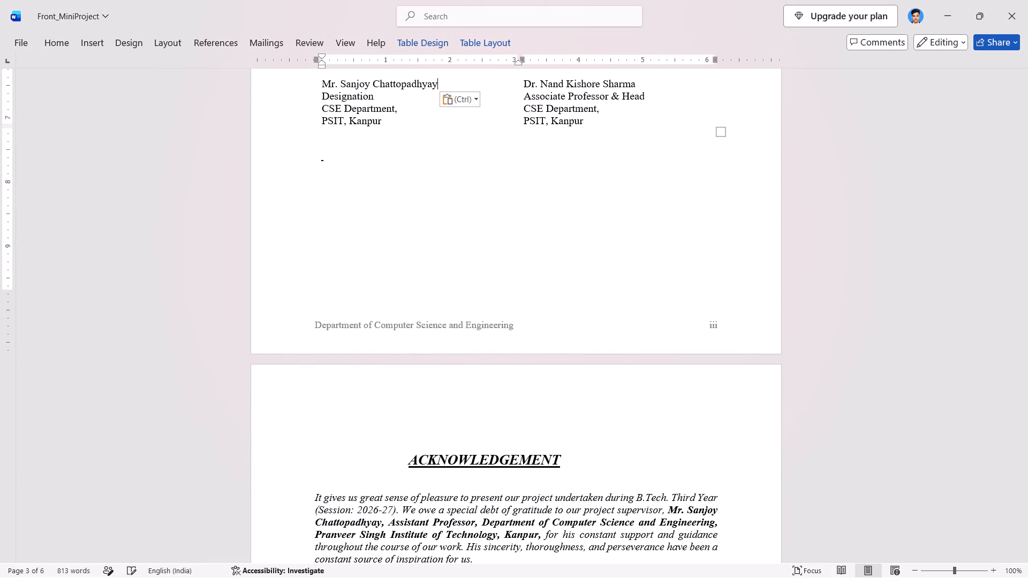
# Replace the "Designation" placeholder under the supervisor's name with "Assistant Professor", copied from the signature block in check_final_report_merged.pdf.
pyautogui.click(379, 95)
pyautogui.hotkey('alt', 'Tab')
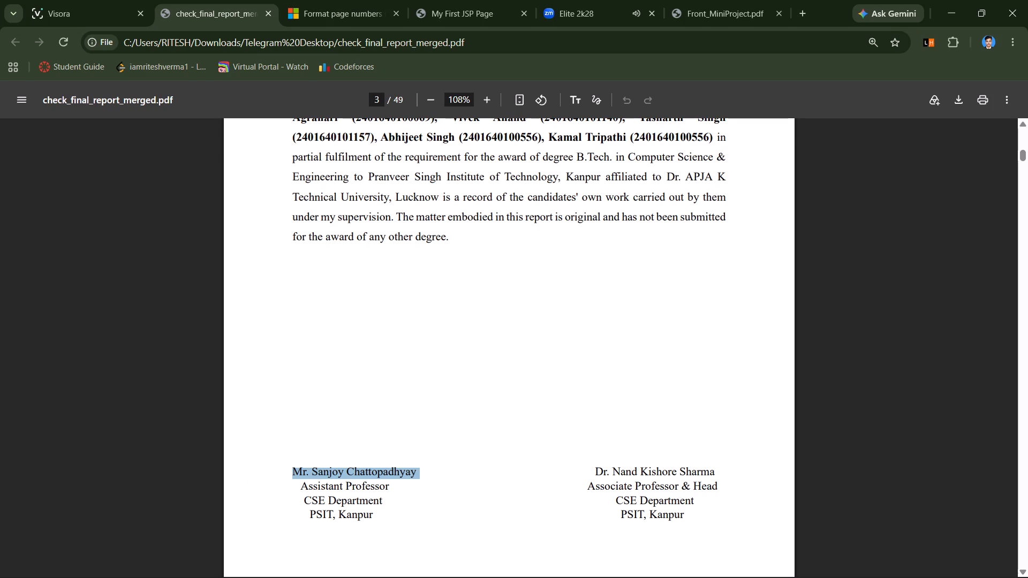
pyautogui.tripleClick(367, 492)
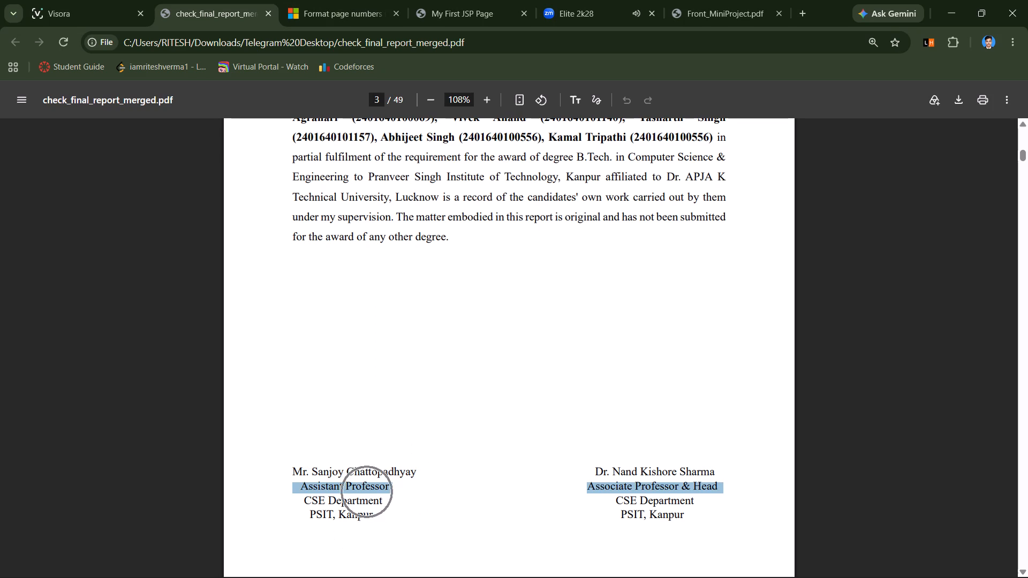
pyautogui.doubleClick(367, 492)
pyautogui.click(388, 490)
pyautogui.moveTo(388, 490); pyautogui.dragTo(326, 485)
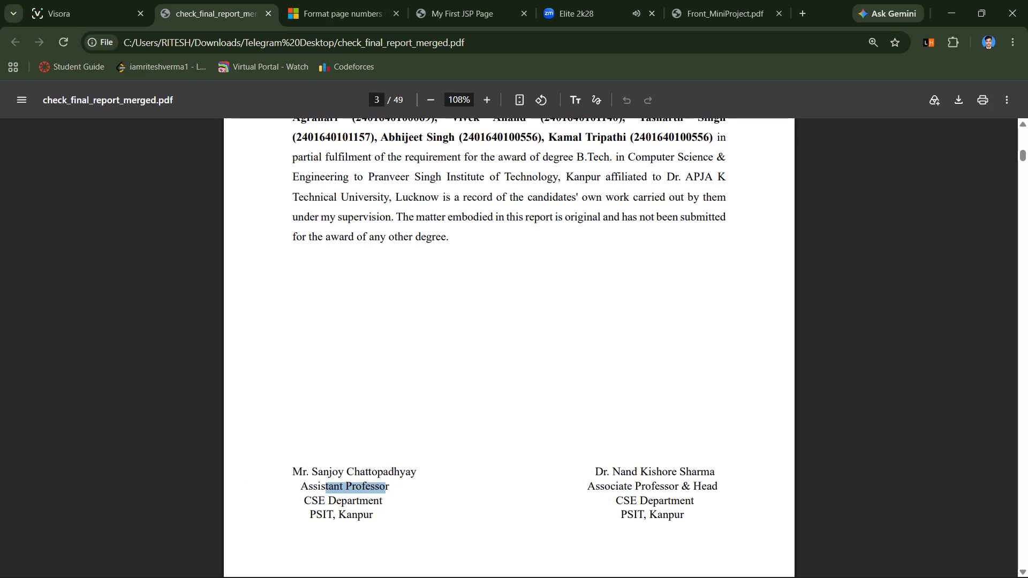
pyautogui.moveTo(326, 485); pyautogui.dragTo(304, 484)
pyautogui.click(304, 484)
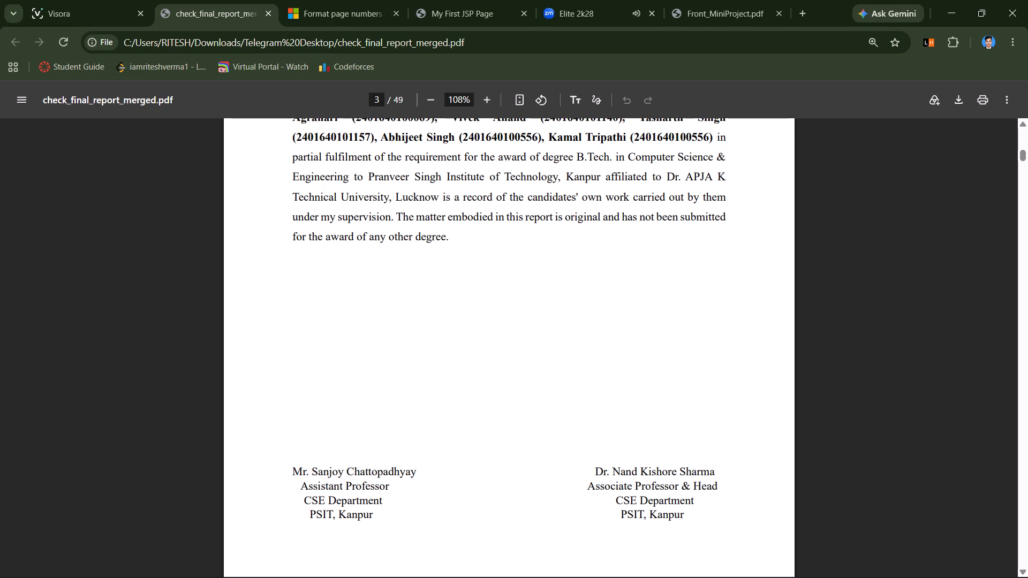
pyautogui.moveTo(398, 490); pyautogui.dragTo(301, 483)
pyautogui.hotkey('ctrl', 'c')
pyautogui.hotkey('alt', 'Tab')
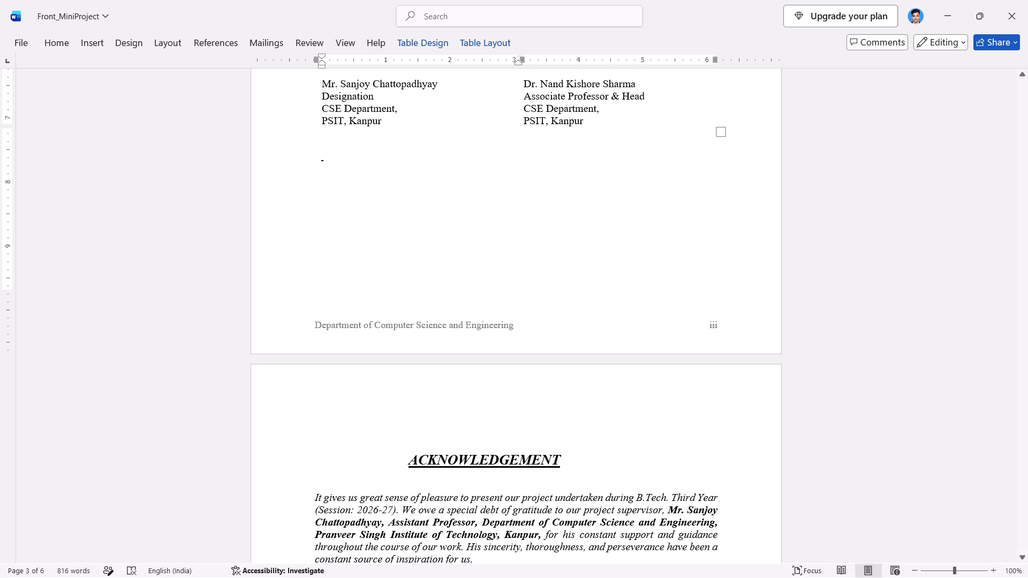
pyautogui.press('BackSpace')
pyautogui.press('BackSpace')
pyautogui.press('BackSpace')
pyautogui.press('BackSpace')
pyautogui.press('BackSpace')
pyautogui.press('BackSpace')
pyautogui.press('BackSpace')
pyautogui.press('BackSpace')
pyautogui.press('BackSpace')
pyautogui.press('BackSpace')
pyautogui.press('BackSpace')
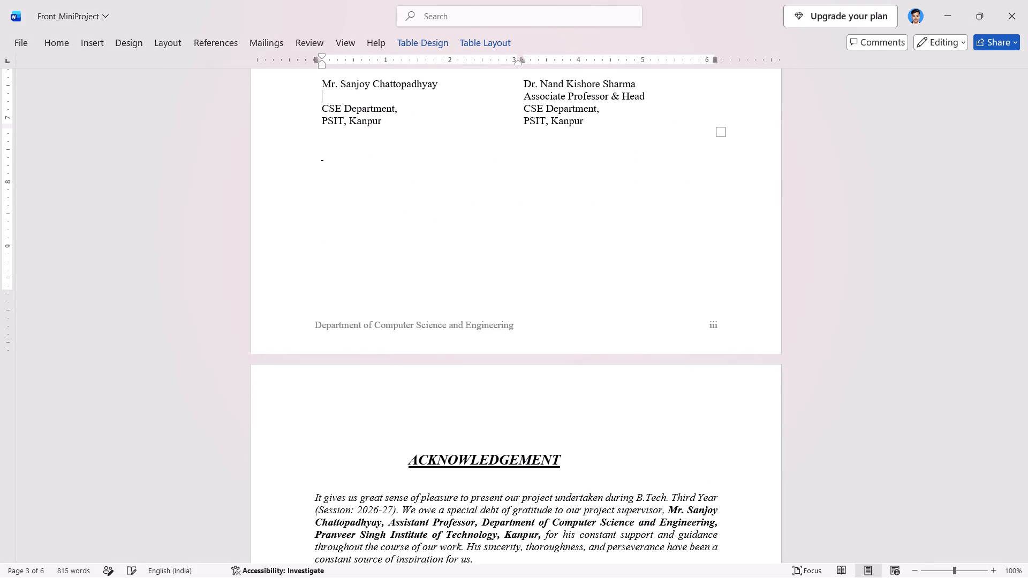
pyautogui.hotkey('ctrl', 'v')
# Copy the supervisor's "CSE Department" line from check_final_report_merged.pdf and return to the Certificate's signature block in Word.
pyautogui.hotkey('alt', 'Tab')
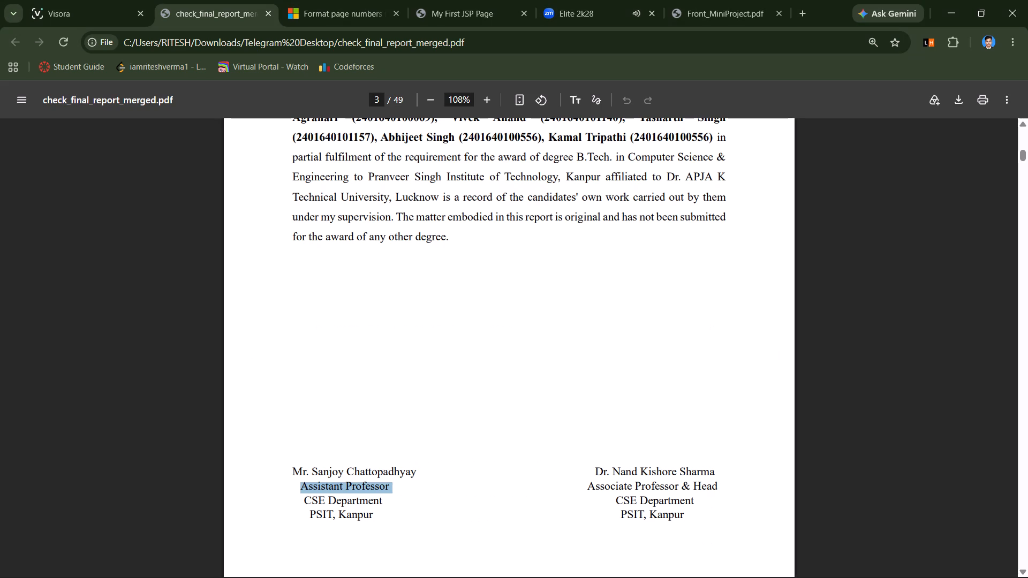
pyautogui.click(368, 502)
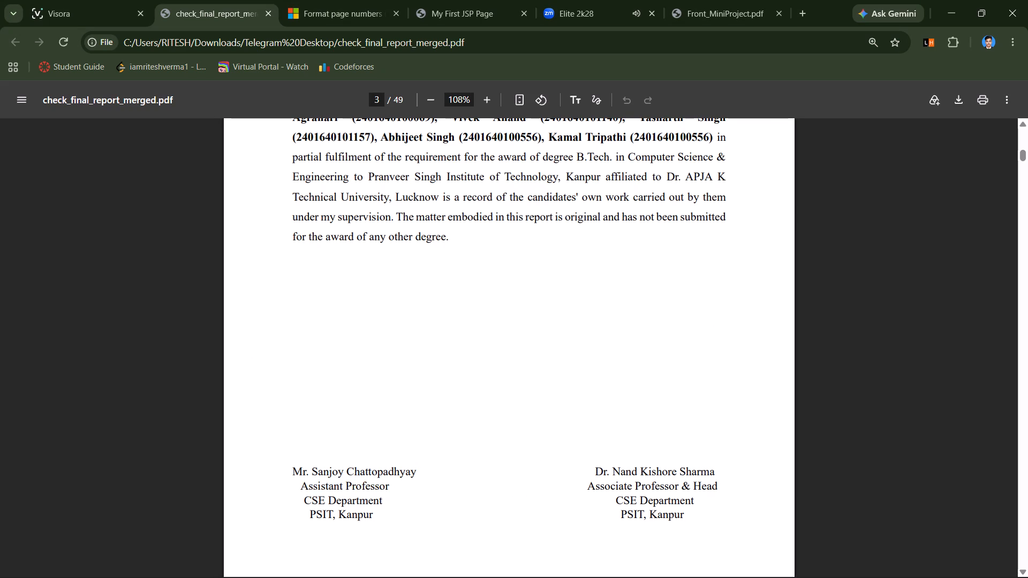
pyautogui.click(376, 504)
pyautogui.moveTo(386, 500); pyautogui.dragTo(306, 501)
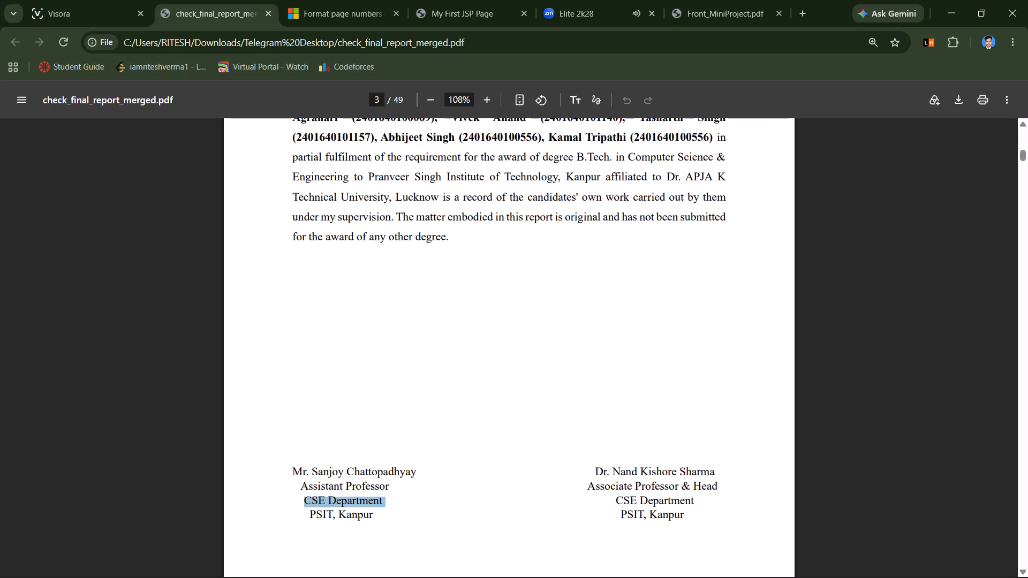
pyautogui.hotkey('ctrl', 'c')
pyautogui.hotkey('alt', 'Tab')
pyautogui.scroll(1, 358, 233)
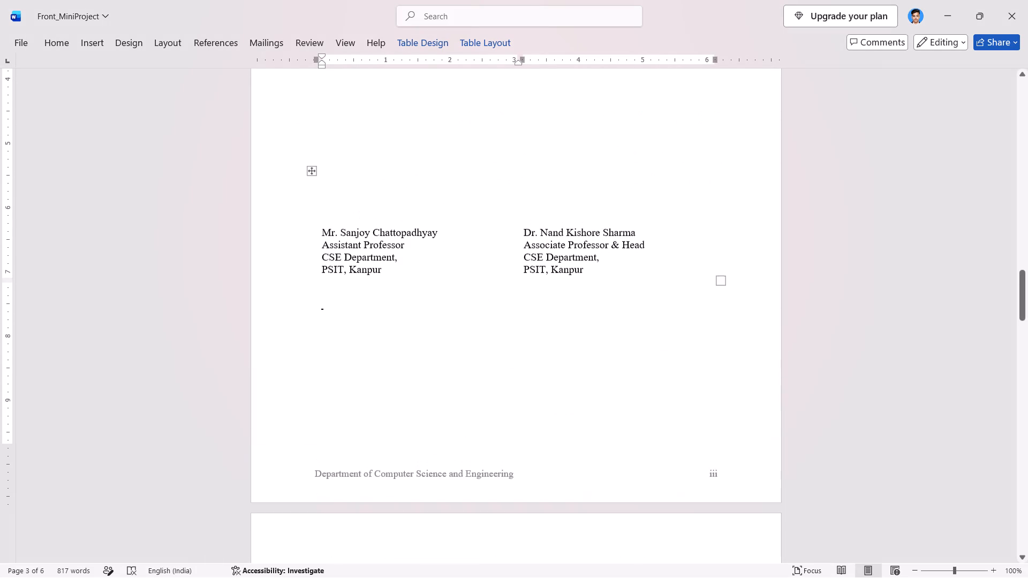
# Centre the text in both cells of the Certificate's signature table, matching the reference report's layout.
pyautogui.hotkey('alt', 'Tab')
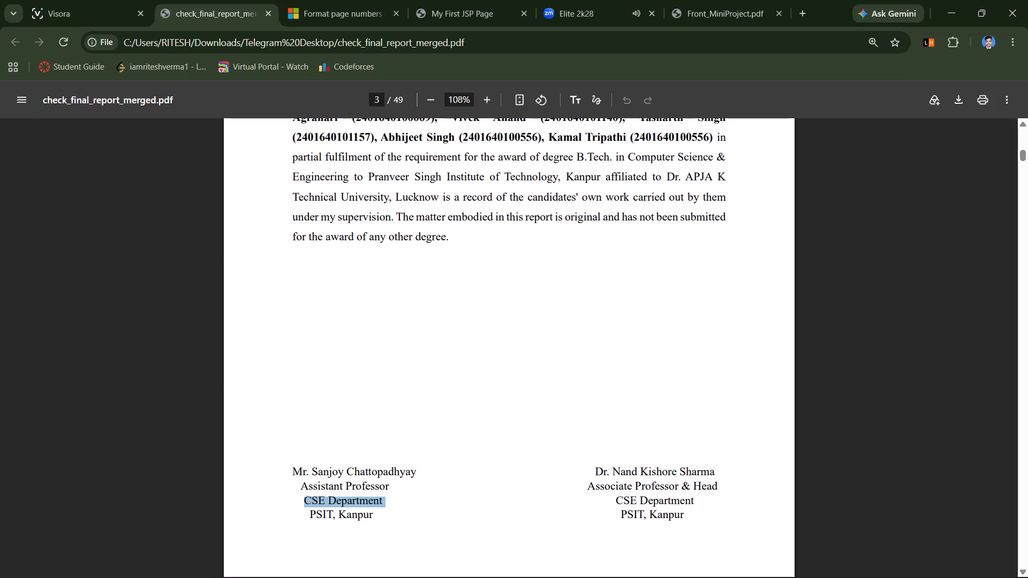
pyautogui.hotkey('alt', 'Tab')
pyautogui.moveTo(602, 272); pyautogui.dragTo(344, 277)
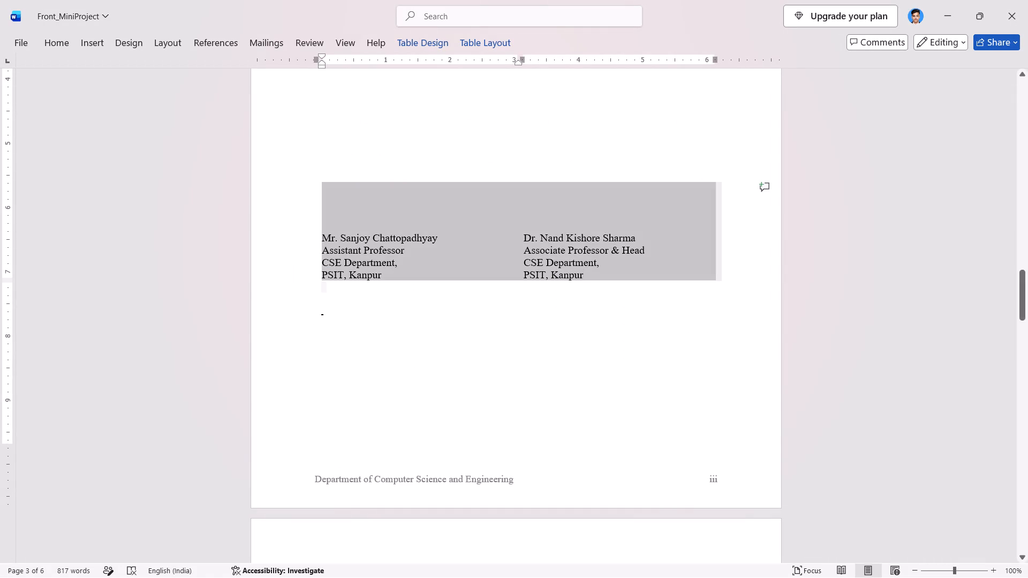
pyautogui.moveTo(344, 277); pyautogui.dragTo(343, 271)
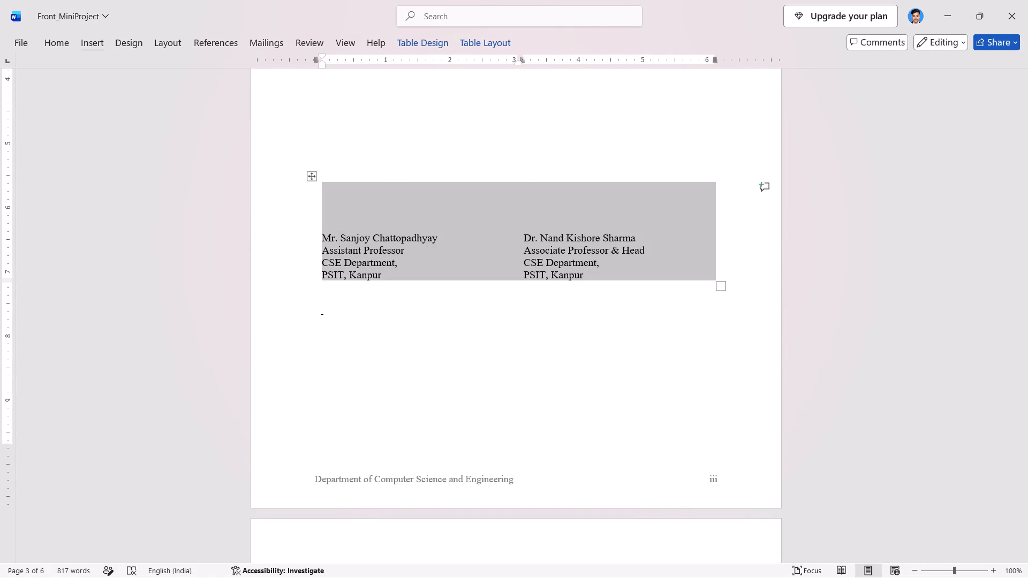
pyautogui.click(73, 45)
pyautogui.click(363, 85)
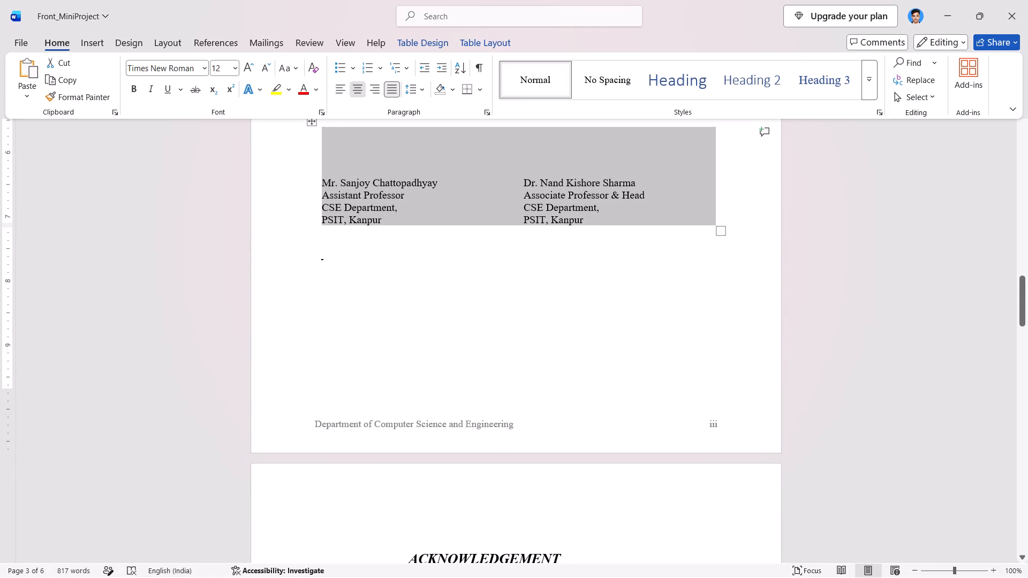
pyautogui.click(426, 256)
pyautogui.scroll(2, 426, 256)
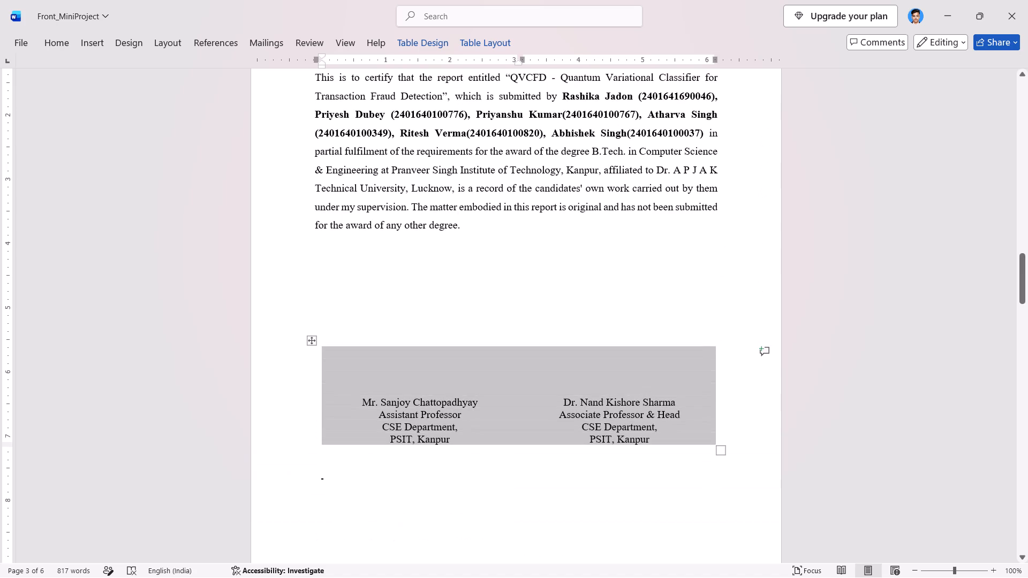
pyautogui.click(445, 284)
pyautogui.scroll(-1, 445, 284)
# Compare with the reference PDF and widen the Certificate's signature table to about 7.3 inches, spacing the two signatories further apart.
pyautogui.hotkey('alt', 'Tab')
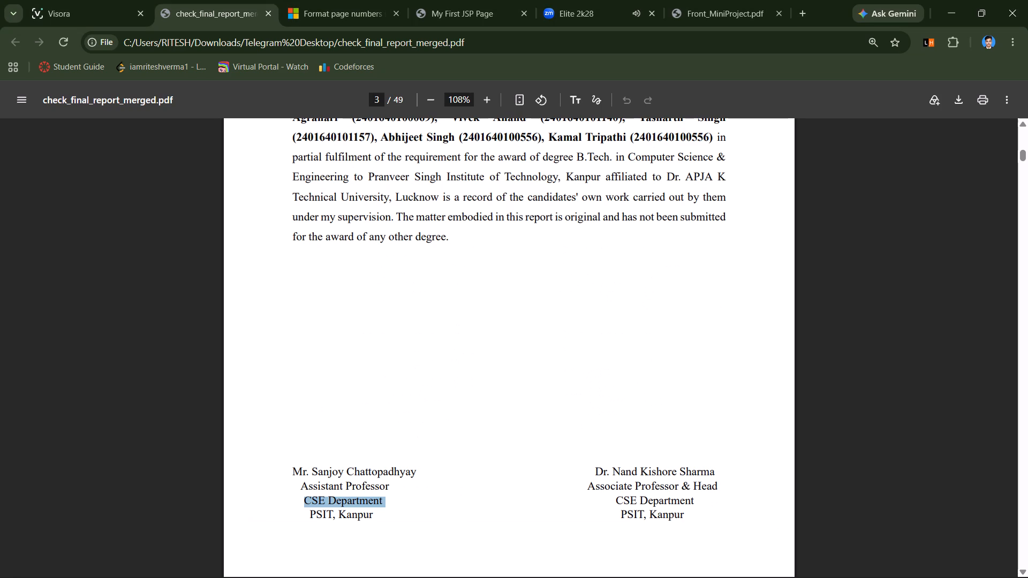
pyautogui.hotkey('alt', 'Tab')
pyautogui.click(488, 248)
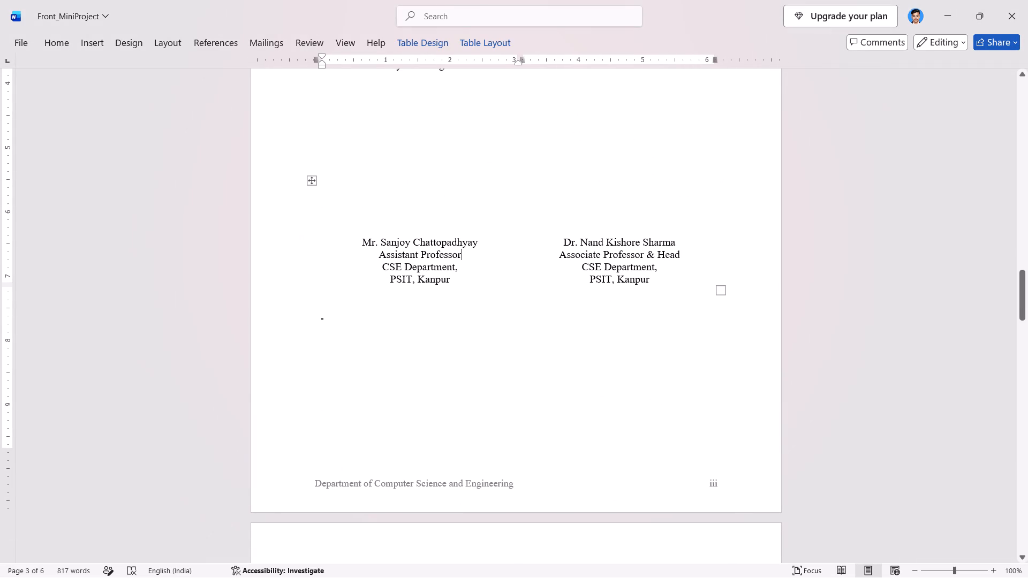
pyautogui.click(474, 238)
pyautogui.click(488, 238)
pyautogui.click(308, 180)
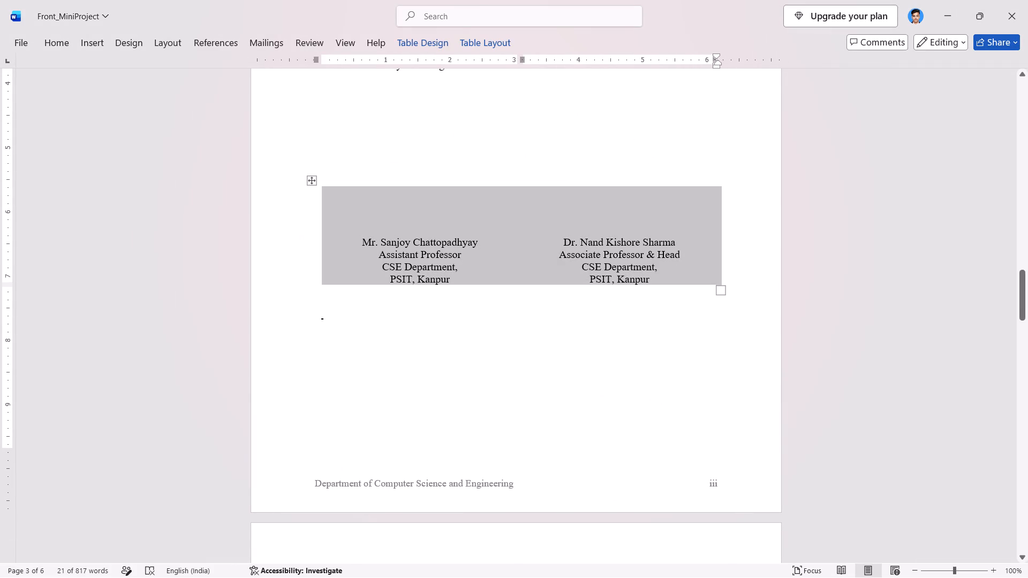
pyautogui.click(526, 269)
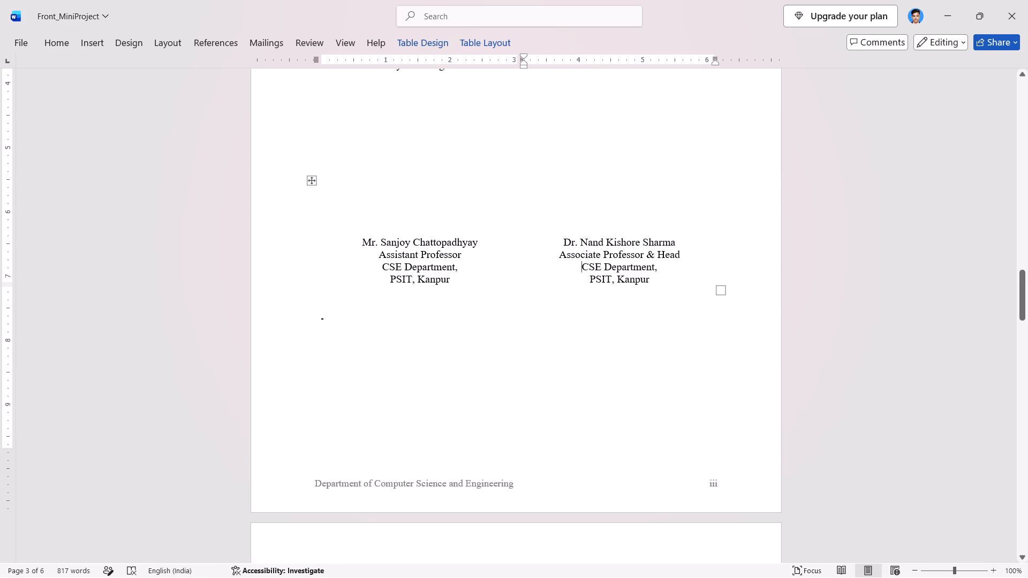
pyautogui.click(316, 177)
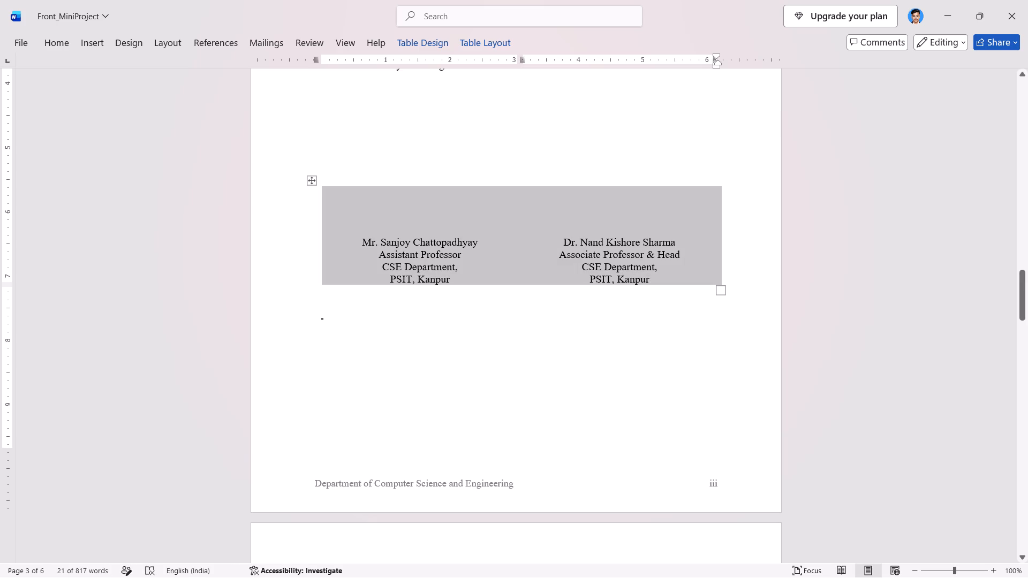
pyautogui.click(717, 297)
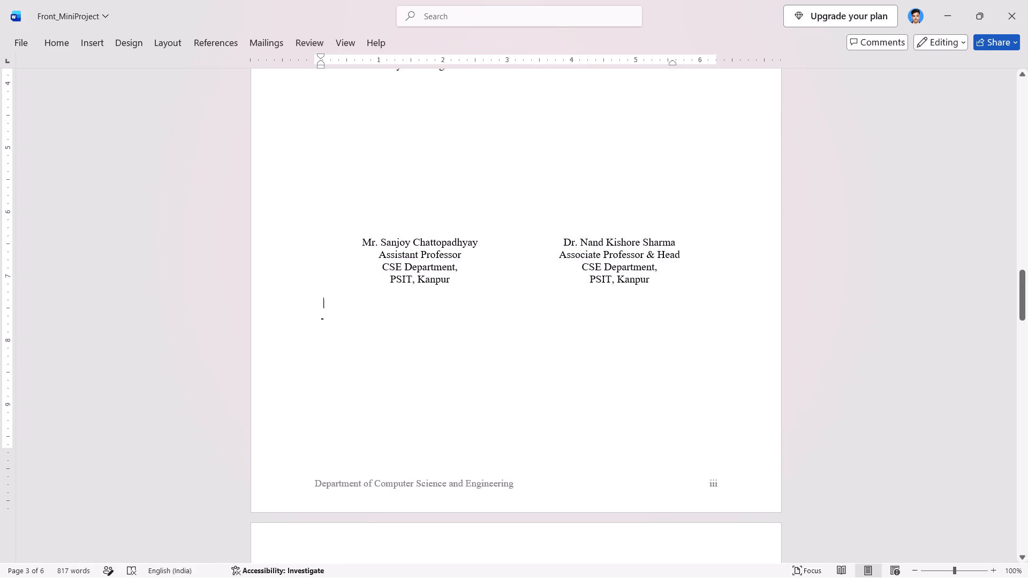
pyautogui.click(718, 288)
pyautogui.click(568, 215)
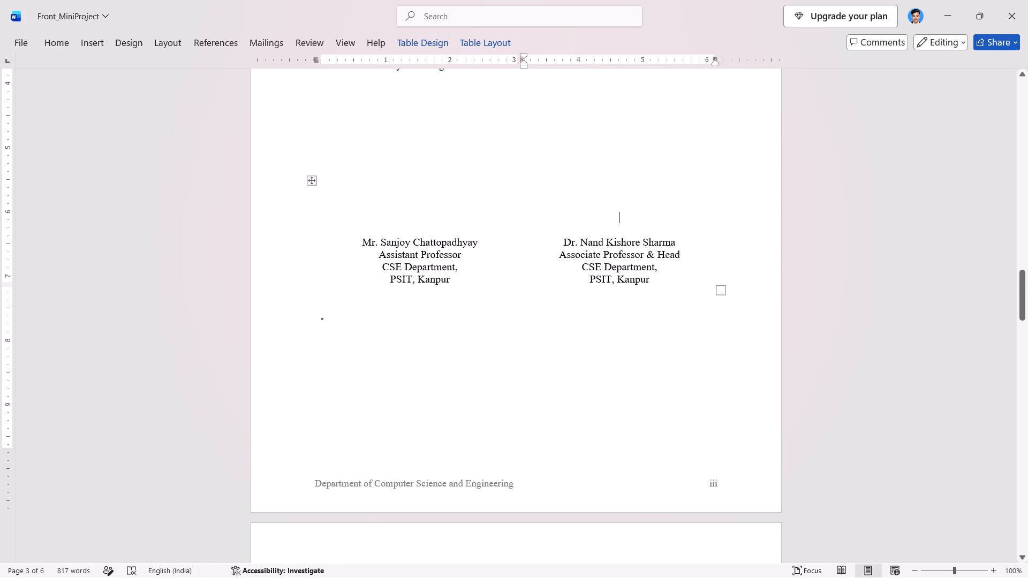
pyautogui.click(721, 288)
pyautogui.moveTo(721, 288); pyautogui.dragTo(747, 306)
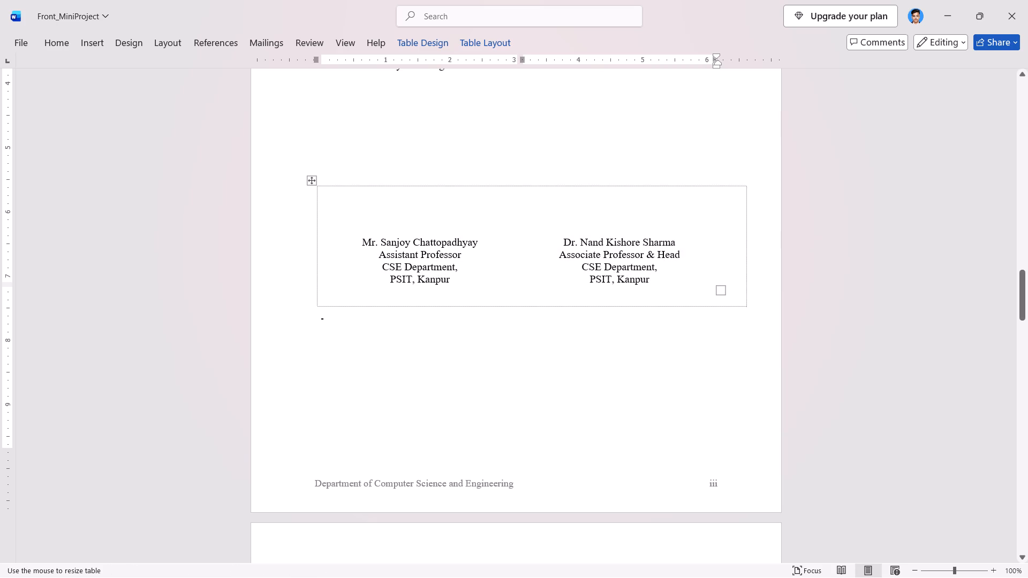
pyautogui.moveTo(747, 306); pyautogui.dragTo(753, 308)
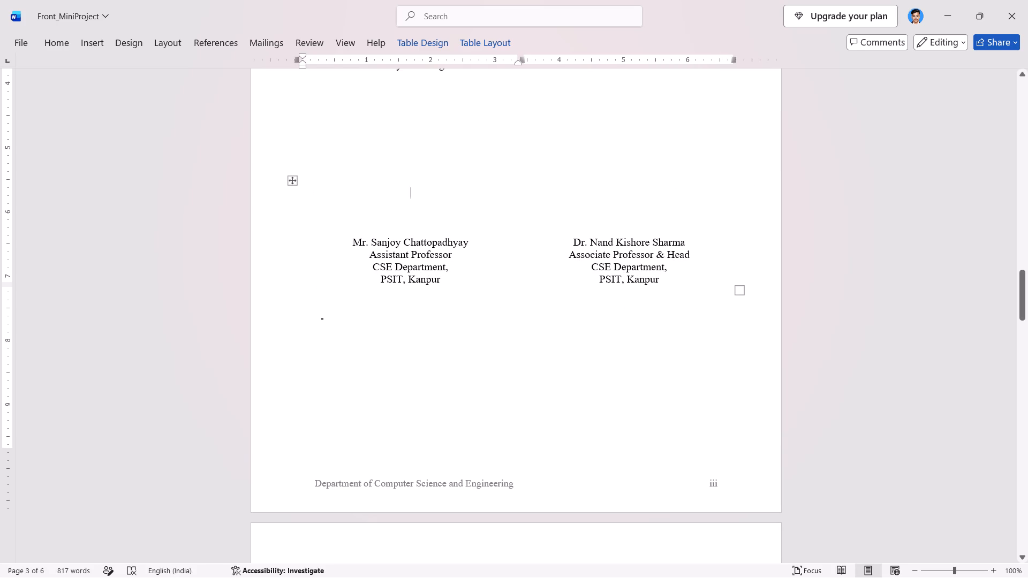
pyautogui.moveTo(739, 291); pyautogui.dragTo(768, 304)
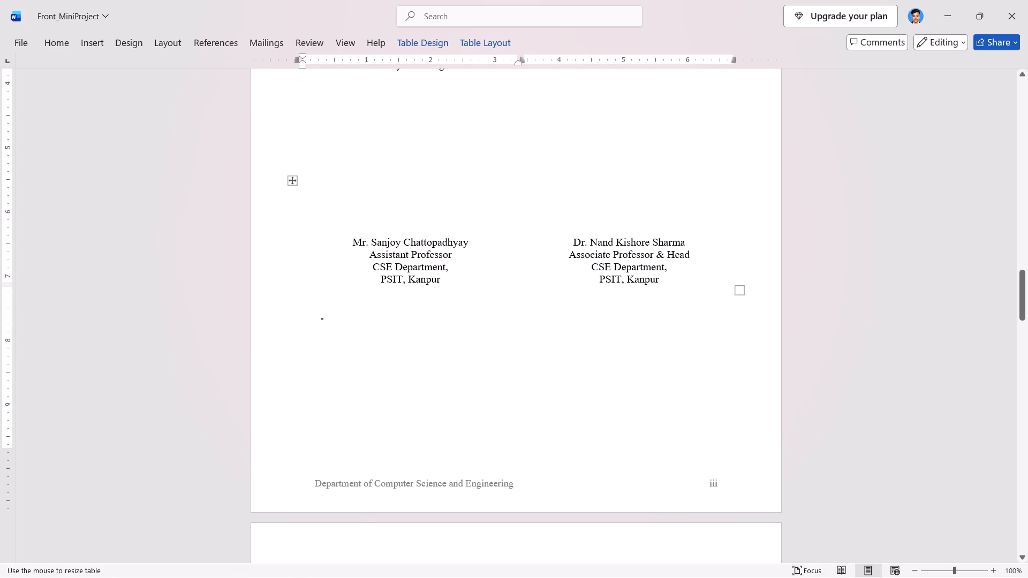
pyautogui.scroll(1, 616, 220)
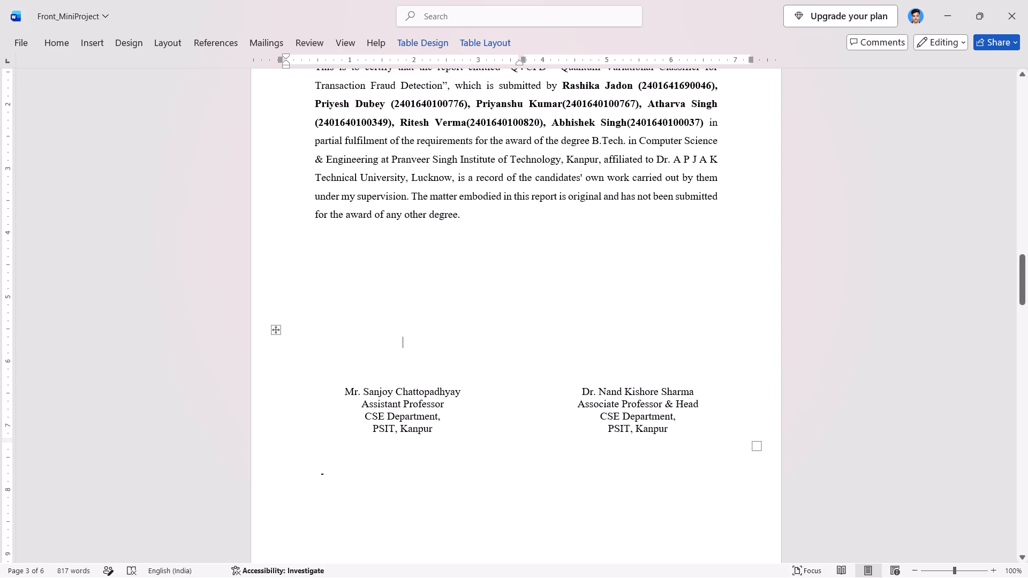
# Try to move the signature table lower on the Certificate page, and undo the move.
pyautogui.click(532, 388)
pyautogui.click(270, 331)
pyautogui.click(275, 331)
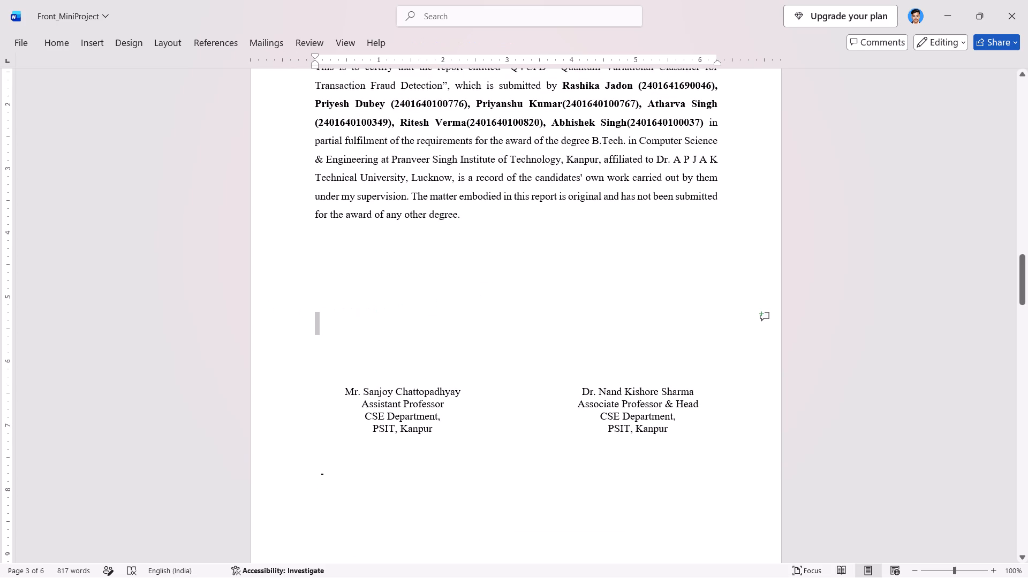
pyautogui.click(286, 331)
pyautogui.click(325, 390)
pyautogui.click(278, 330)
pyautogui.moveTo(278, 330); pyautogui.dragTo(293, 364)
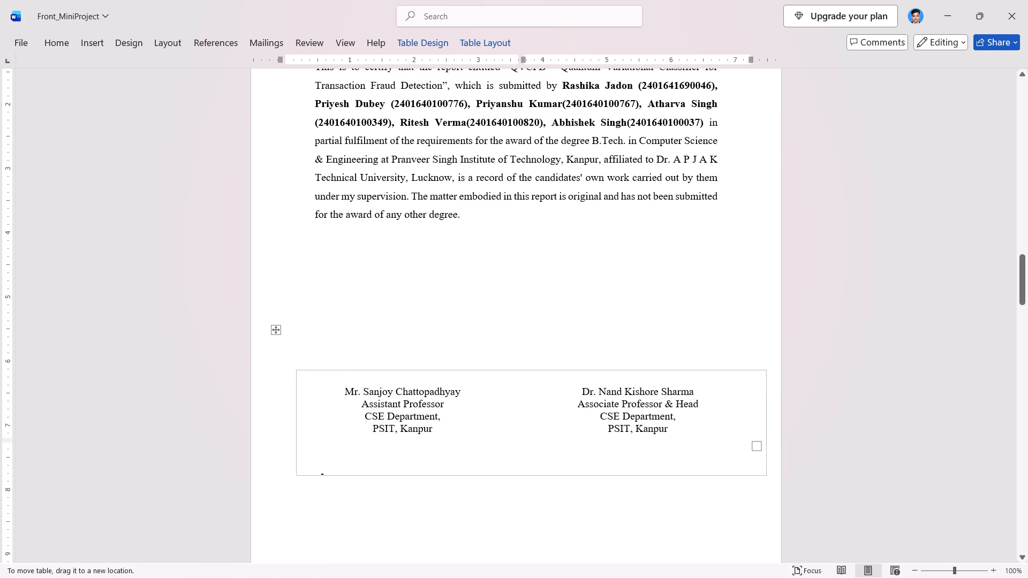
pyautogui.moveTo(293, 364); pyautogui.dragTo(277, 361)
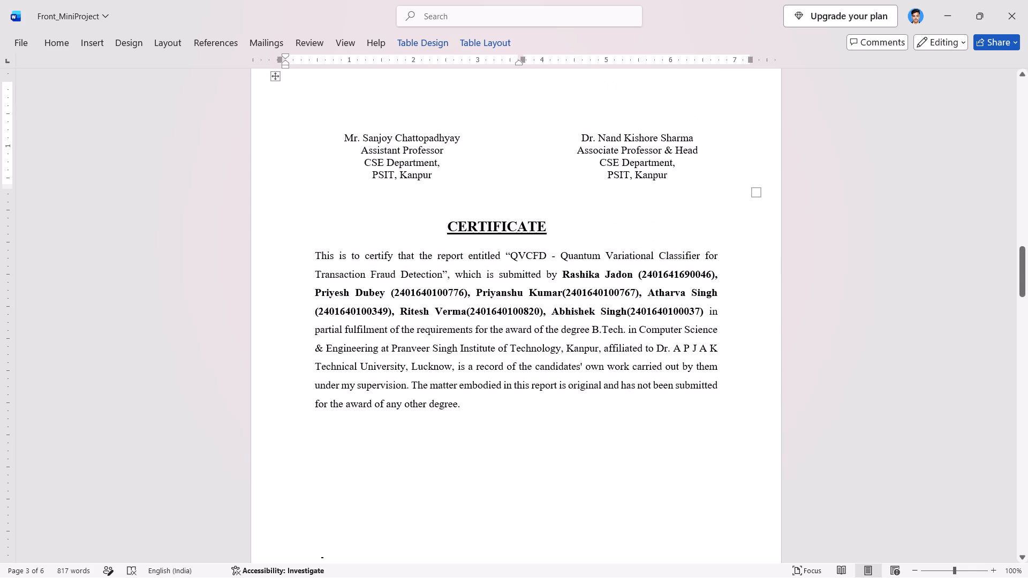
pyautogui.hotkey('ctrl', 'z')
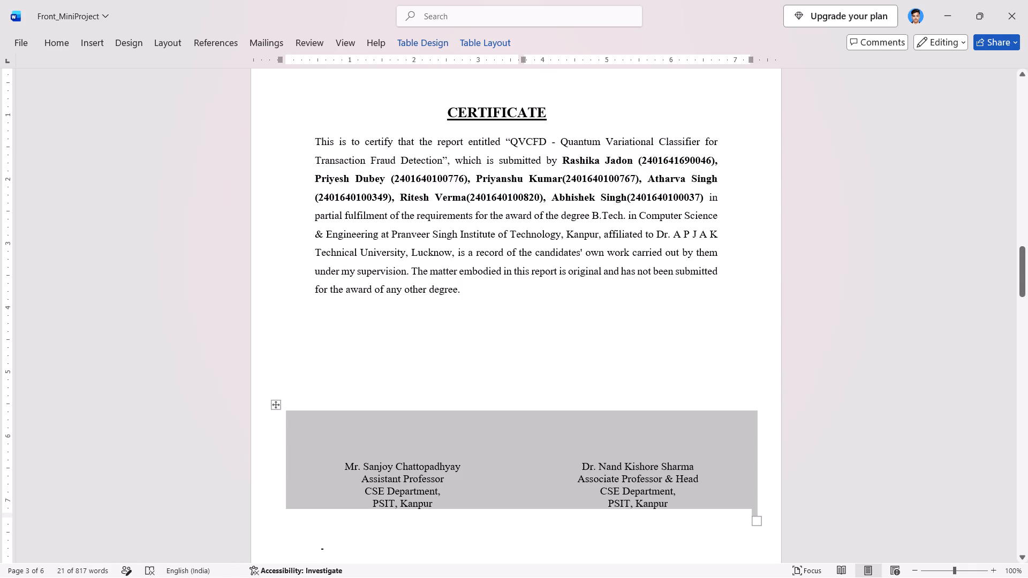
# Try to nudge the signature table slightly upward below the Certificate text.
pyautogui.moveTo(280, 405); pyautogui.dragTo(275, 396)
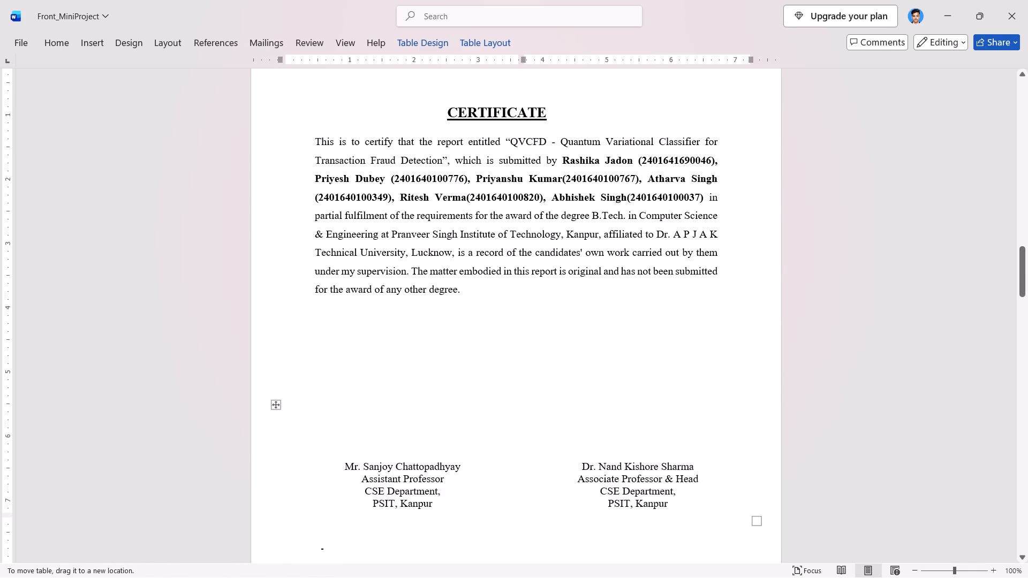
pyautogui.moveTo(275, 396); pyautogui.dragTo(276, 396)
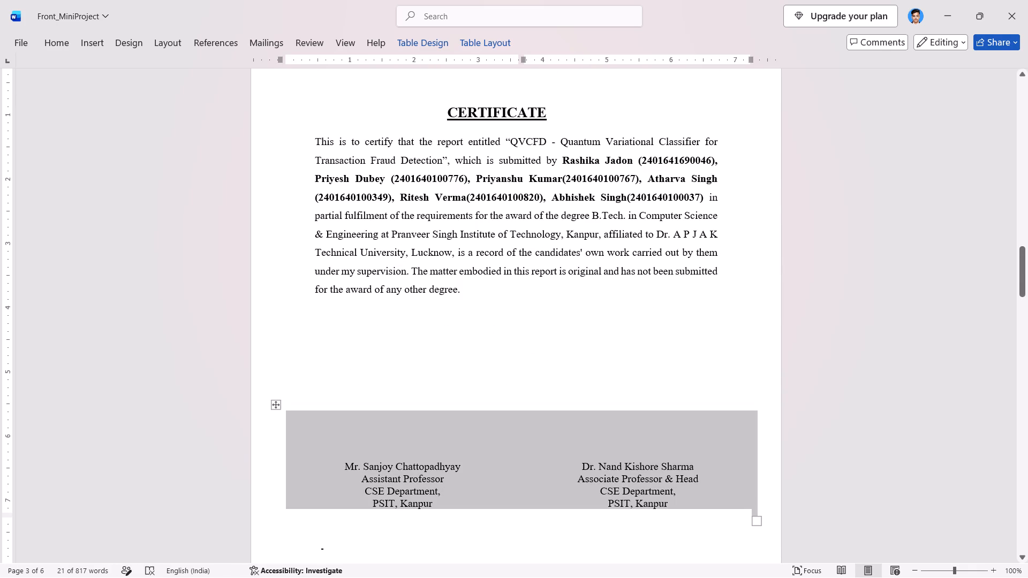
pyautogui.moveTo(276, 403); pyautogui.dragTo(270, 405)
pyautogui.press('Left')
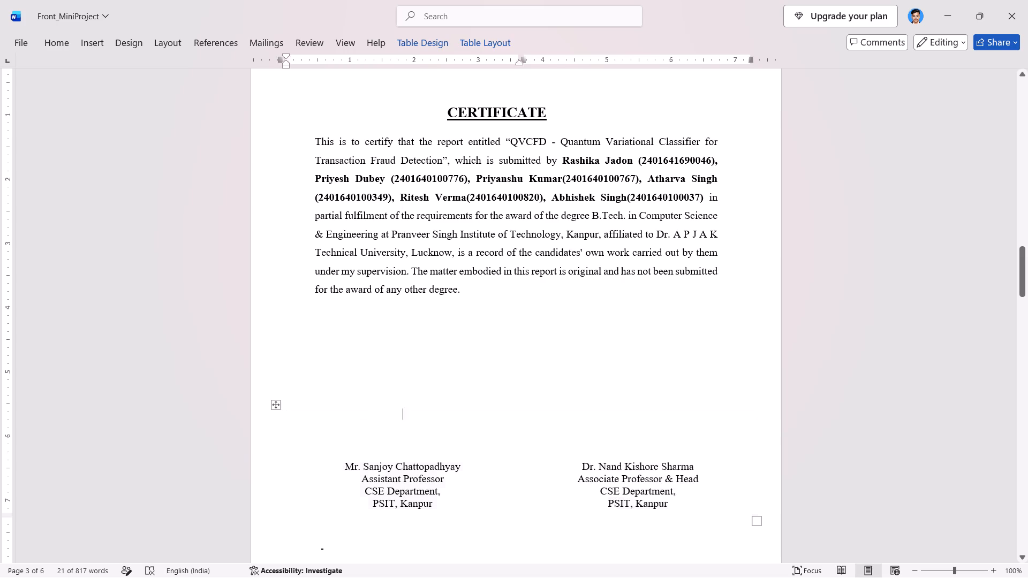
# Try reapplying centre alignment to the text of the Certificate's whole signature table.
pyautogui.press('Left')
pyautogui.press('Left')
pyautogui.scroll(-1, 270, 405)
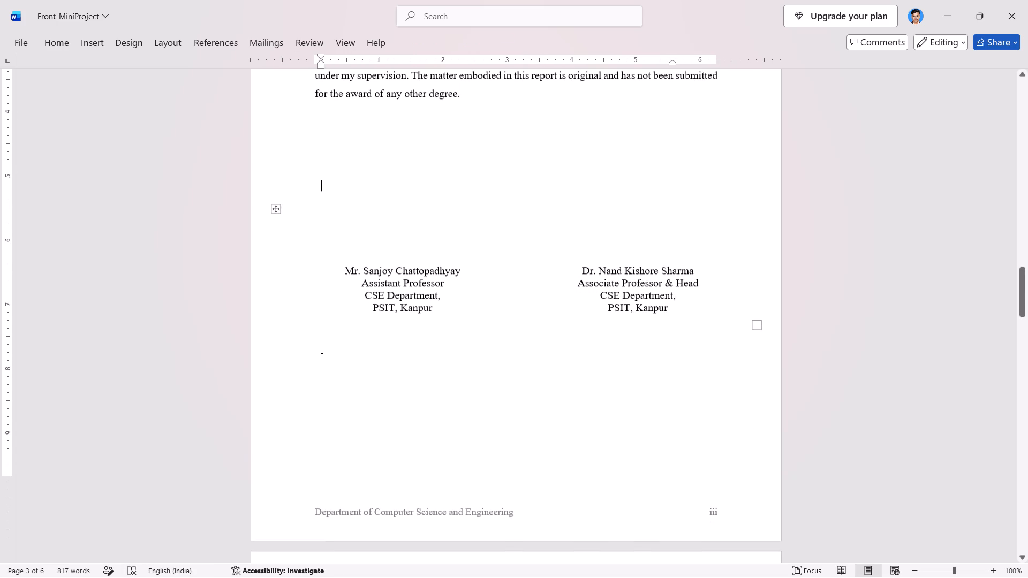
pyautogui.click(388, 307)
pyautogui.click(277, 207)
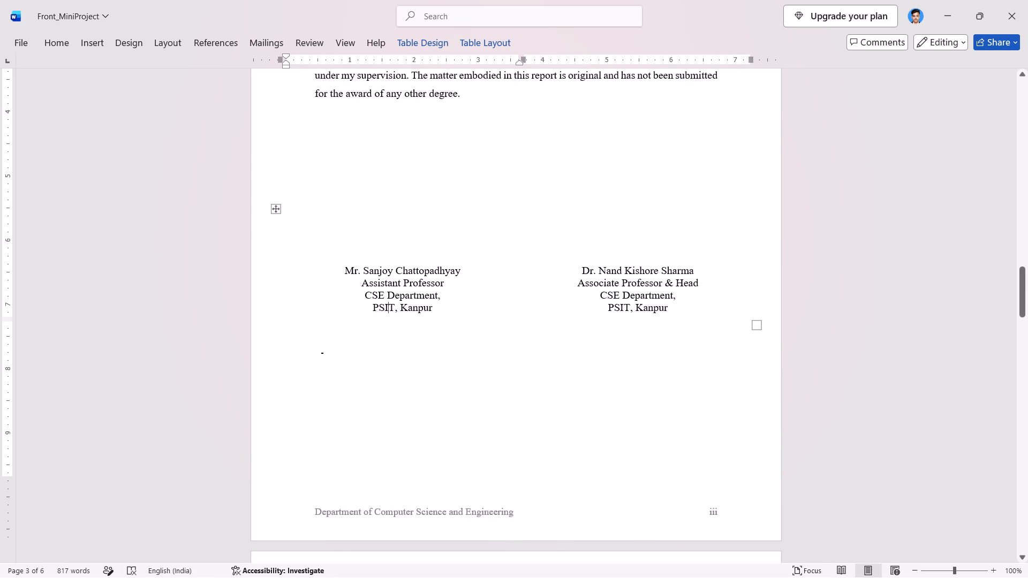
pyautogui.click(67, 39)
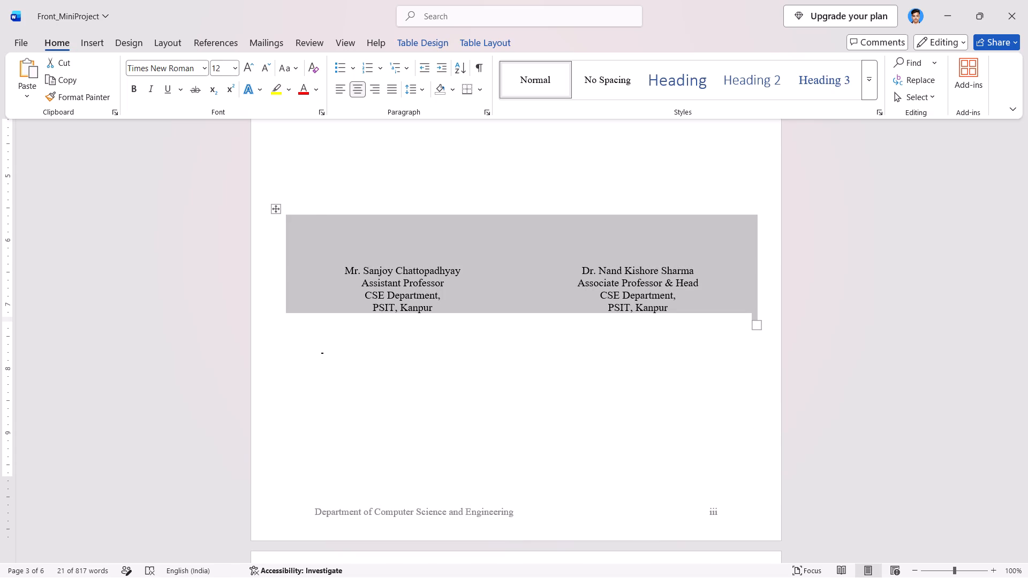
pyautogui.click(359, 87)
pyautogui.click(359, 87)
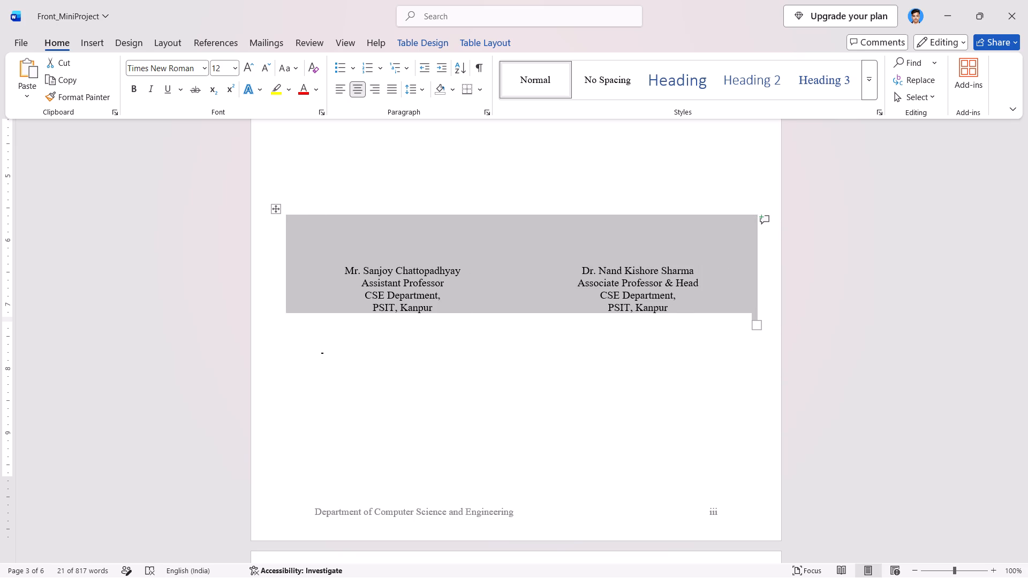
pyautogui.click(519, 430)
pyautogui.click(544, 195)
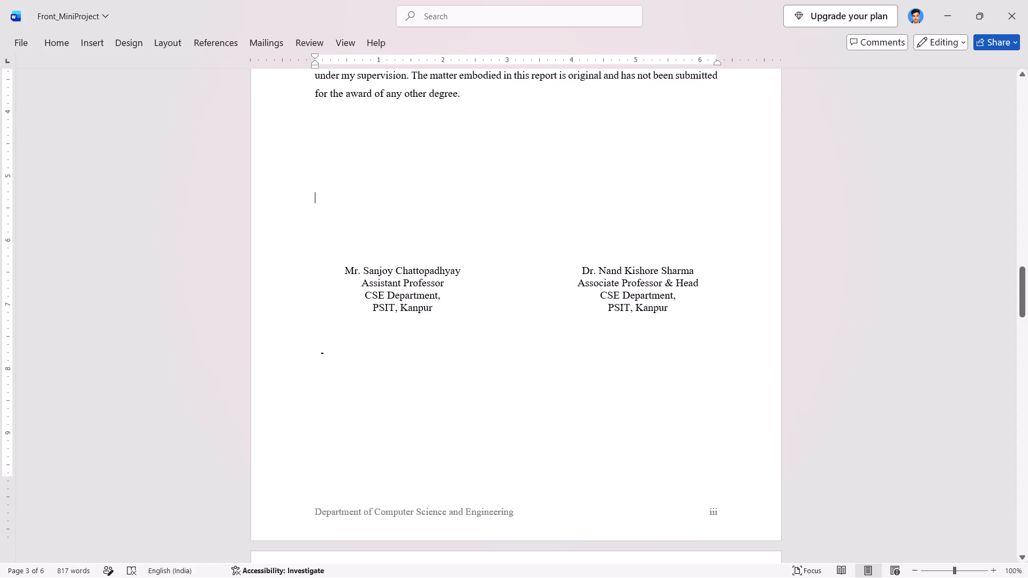
# Check the Certificate page's layout and save the Front_MiniProject document.
pyautogui.scroll(2, 544, 195)
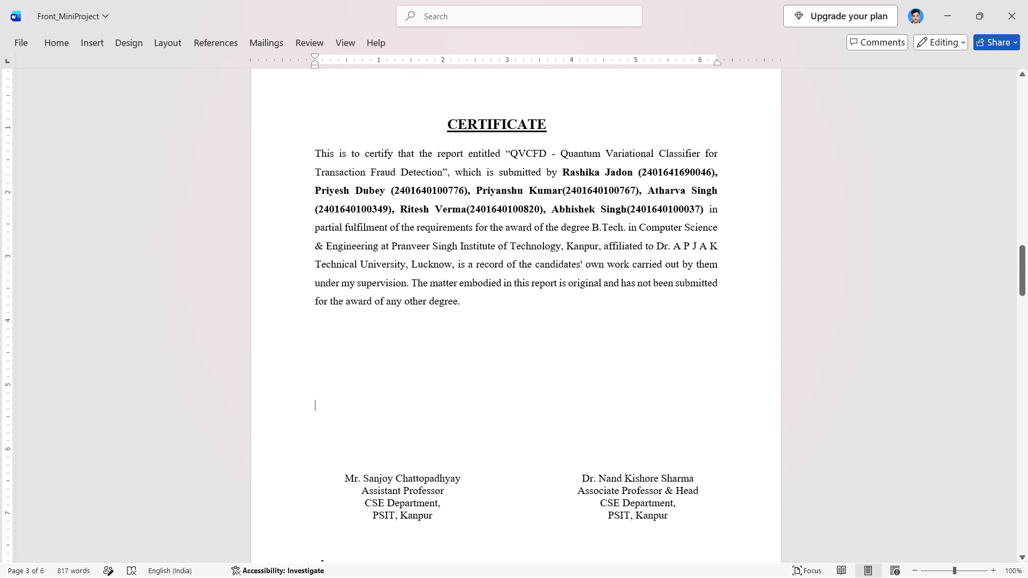
pyautogui.scroll(1, 544, 195)
pyautogui.scroll(-1, 544, 195)
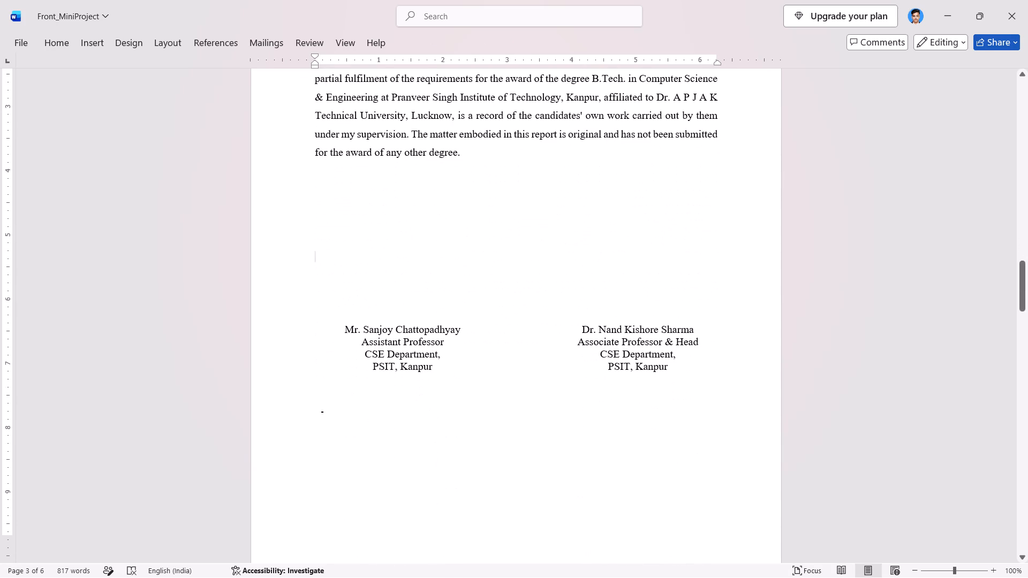
pyautogui.hotkey('ctrl', 's')
pyautogui.scroll(1, 544, 195)
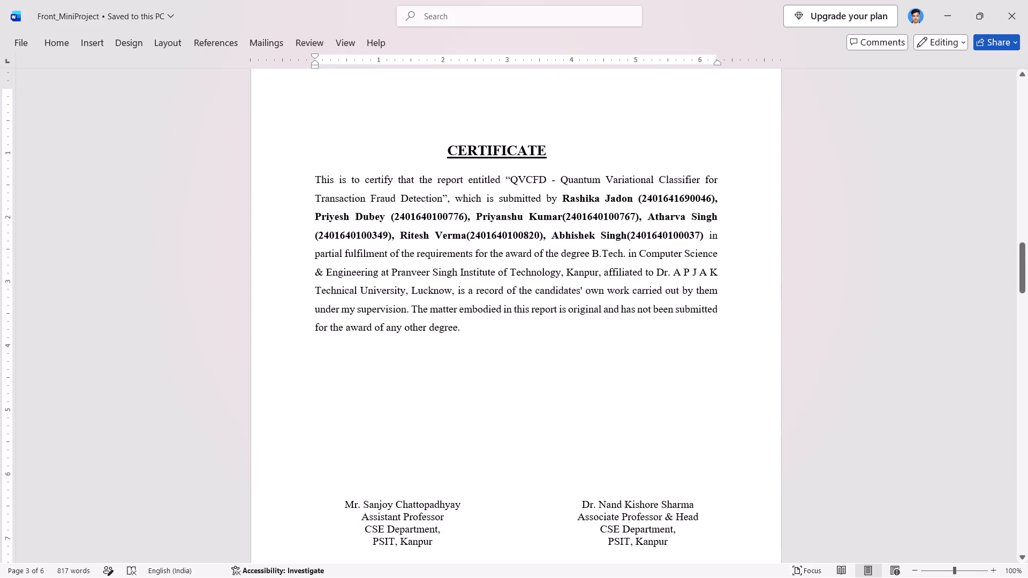
pyautogui.hotkey('ctrl', 's')
# Open the Save As options for the Front_MiniProject document.
pyautogui.click(21, 37)
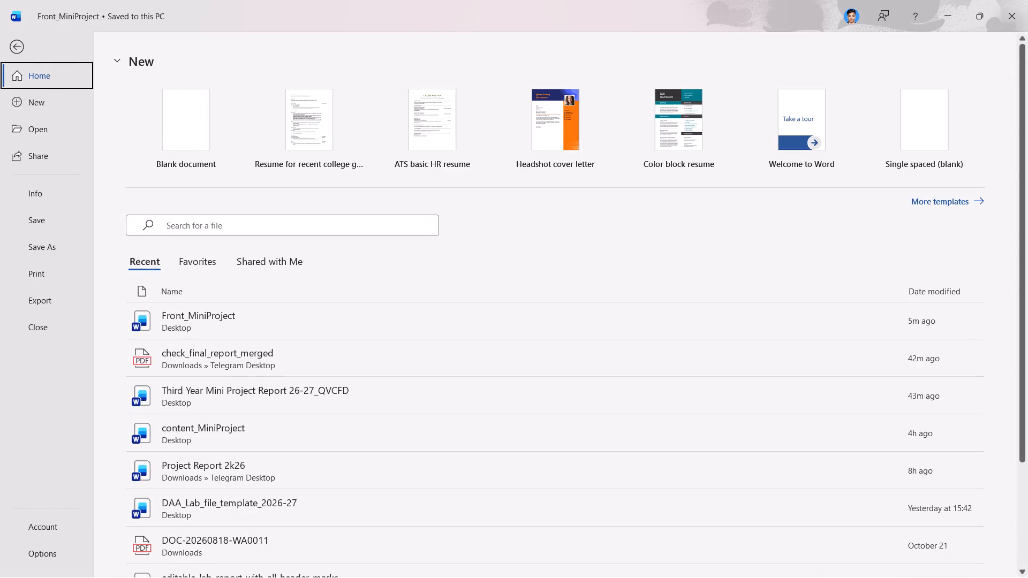
pyautogui.click(47, 248)
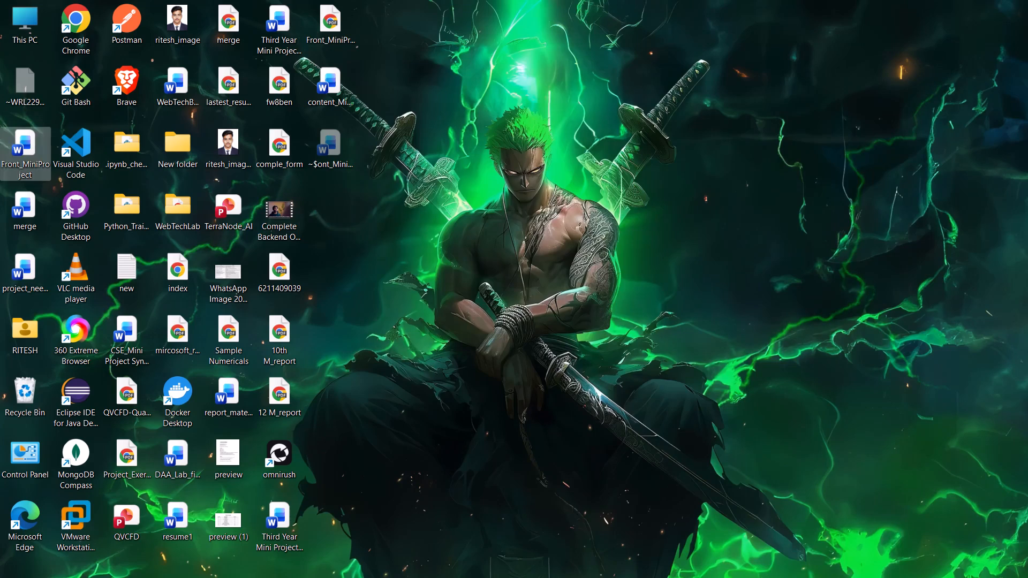
# Switch to the desktop and permanently delete the existing Front_MiniProject PDF.
pyautogui.click(337, 14)
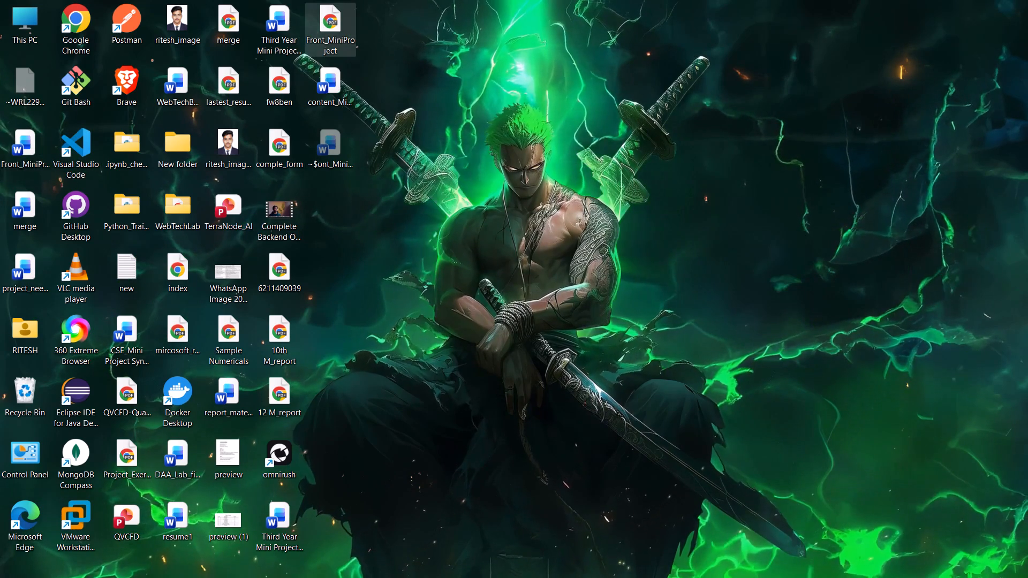
pyautogui.hotkey('shift', 'Delete')
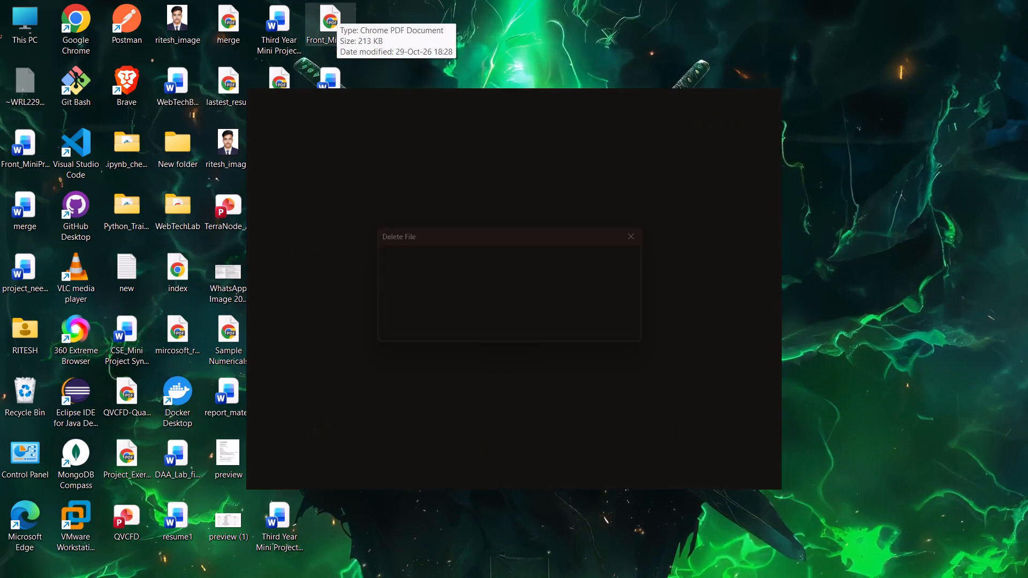
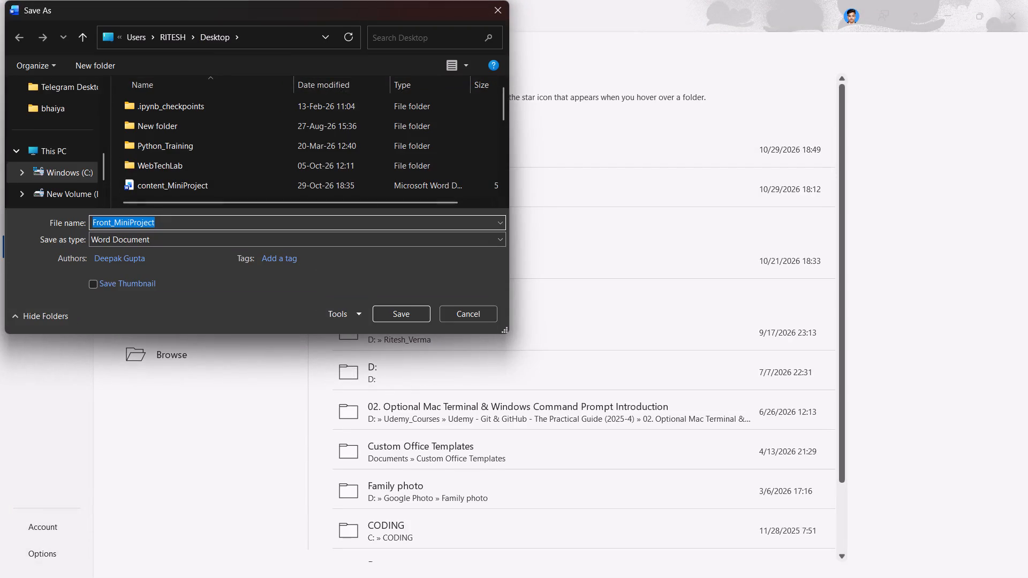
# Save the document to the Desktop as a Word document named Front_MiniProject_.
pyautogui.click(166, 223)
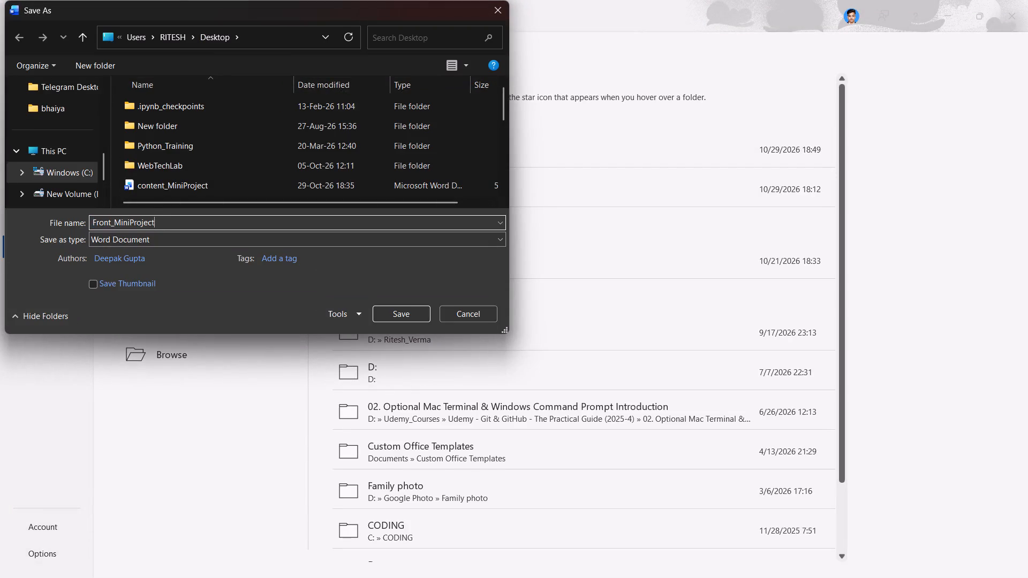
pyautogui.hotkey('shift', '_')
pyautogui.press('Return')
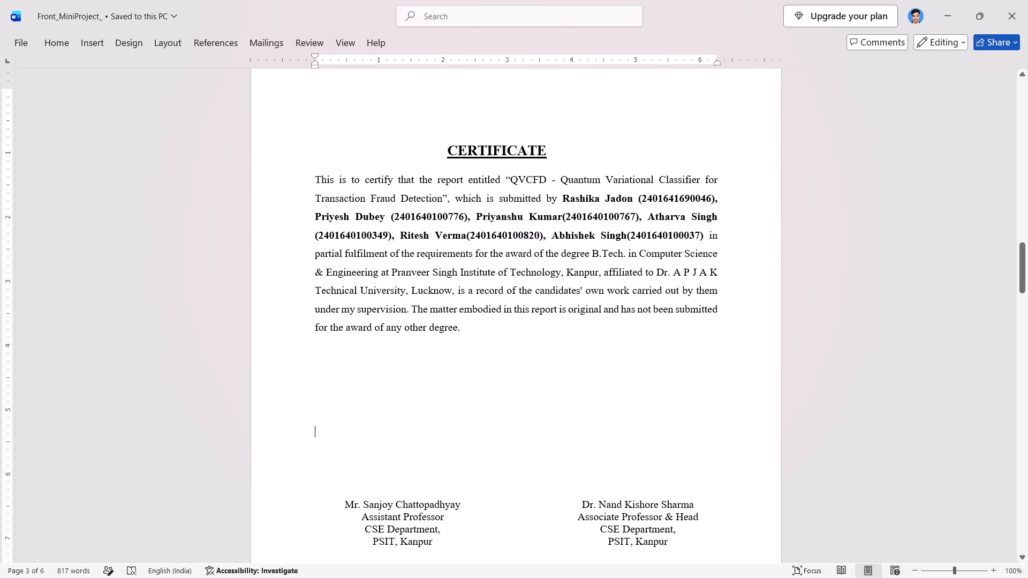
# Export the document to the Desktop as a PDF named Front_MiniProject_ and look over the published file.
pyautogui.click(21, 46)
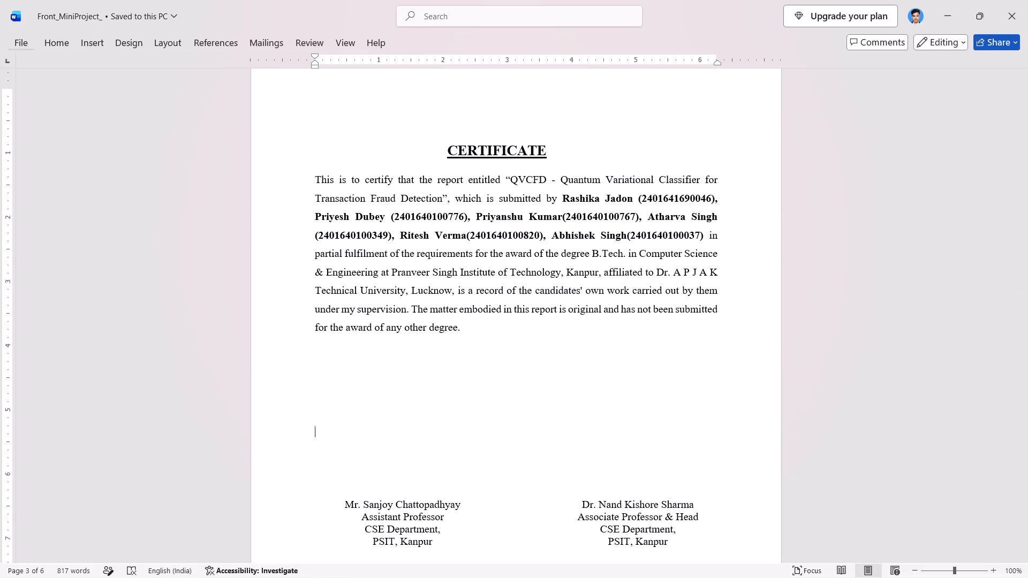
pyautogui.click(50, 249)
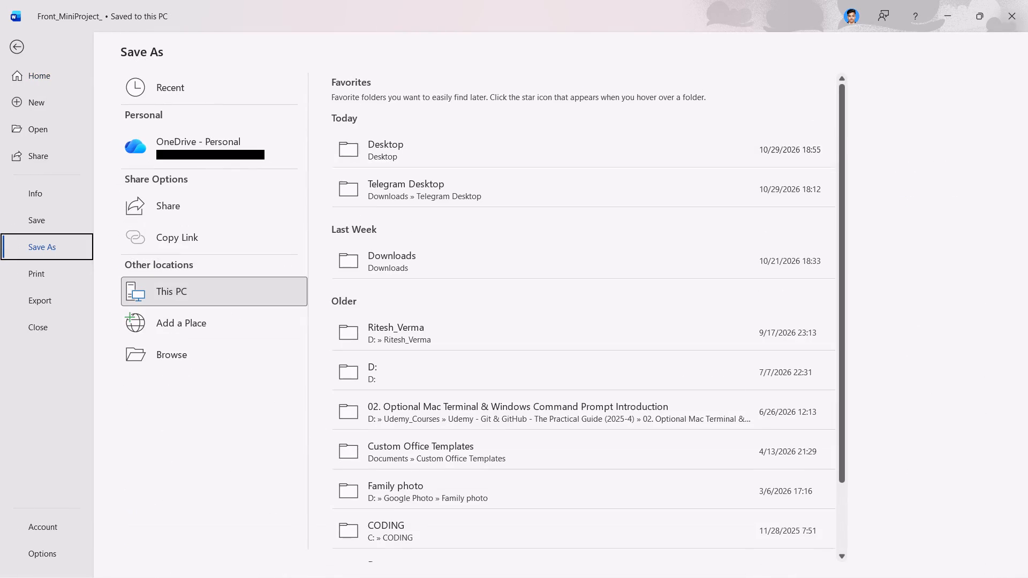
pyautogui.click(407, 140)
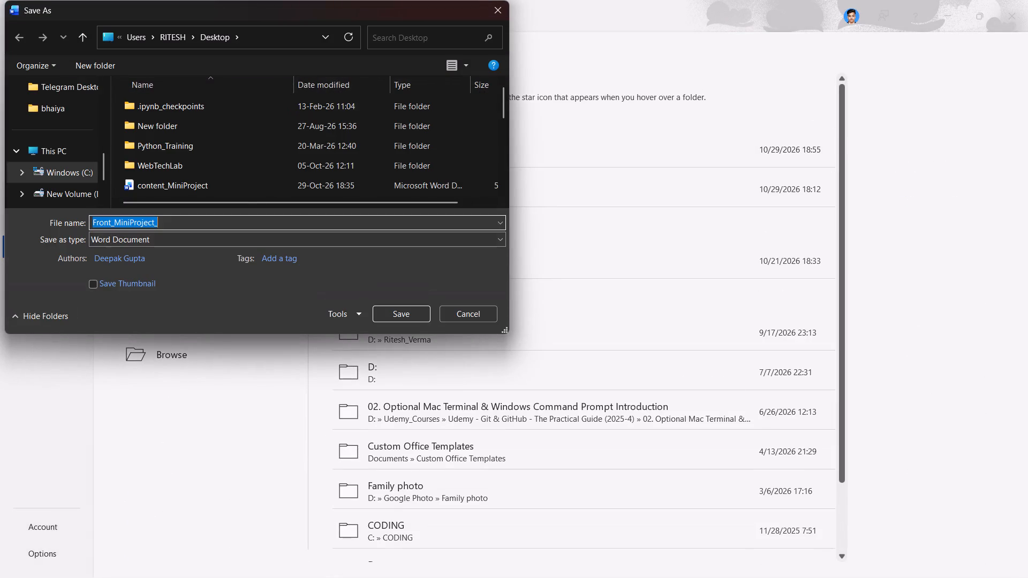
pyautogui.moveTo(119, 238); pyautogui.dragTo(122, 313)
pyautogui.click(122, 313)
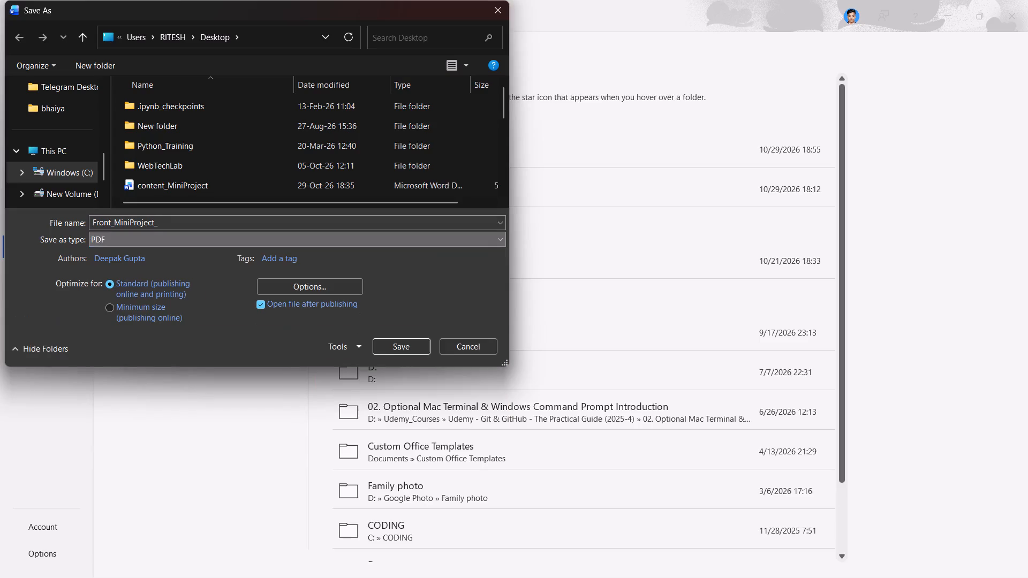
pyautogui.click(422, 343)
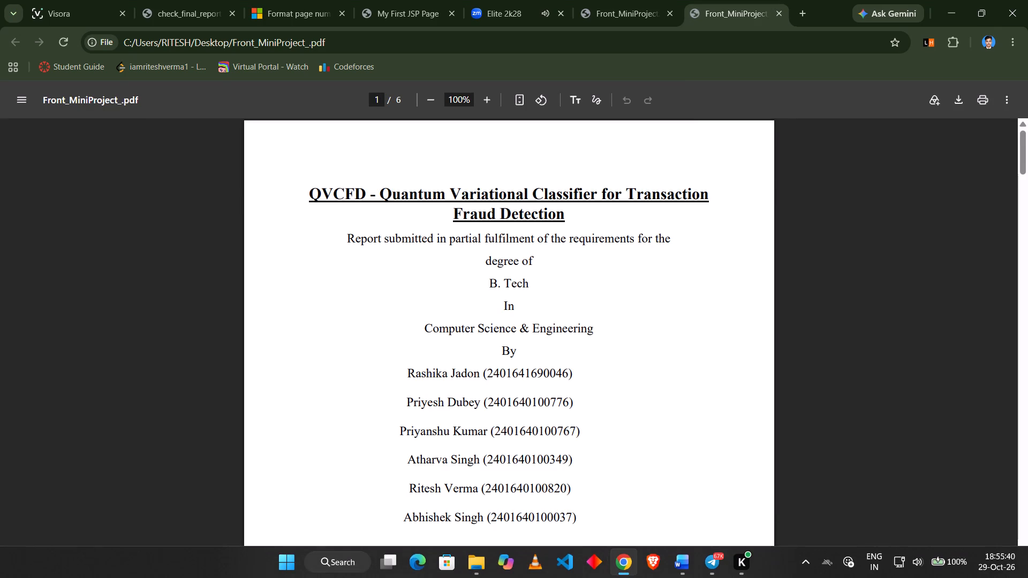
pyautogui.scroll(-2, 572, 380)
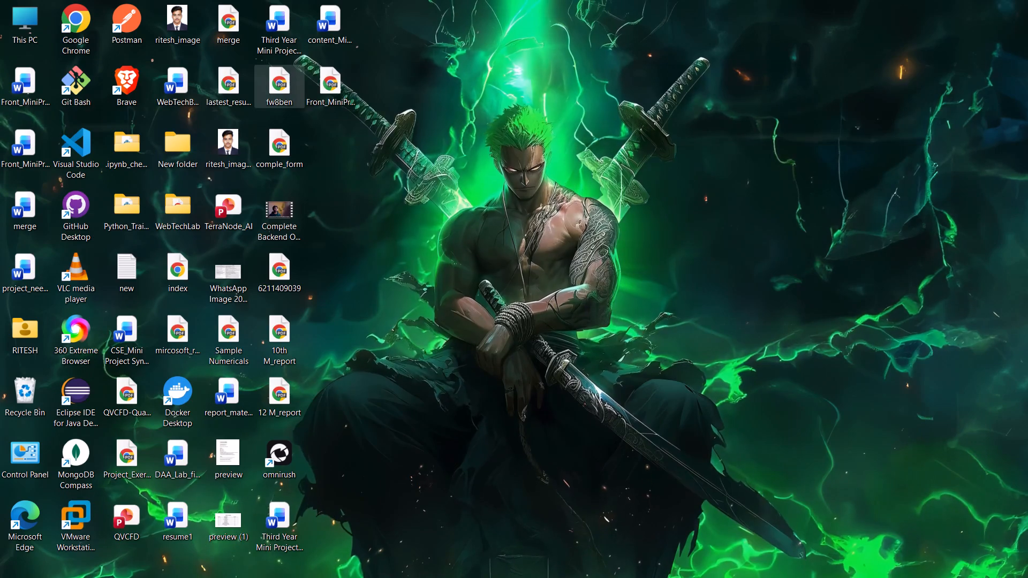
# Switch to the desktop and pick up the exported Front_MiniProject_ PDF to move it out of the icon grid.
pyautogui.click(320, 94)
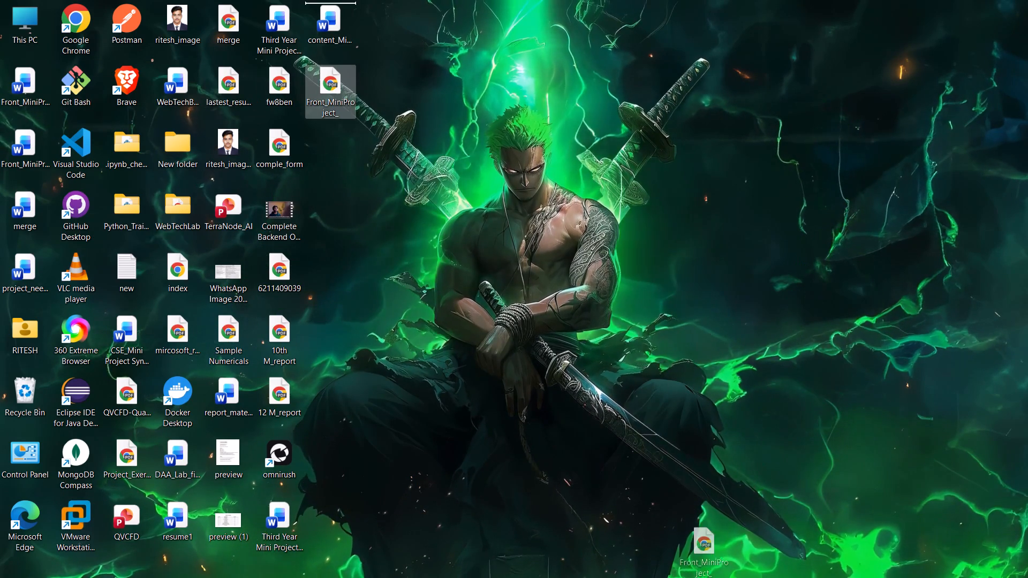
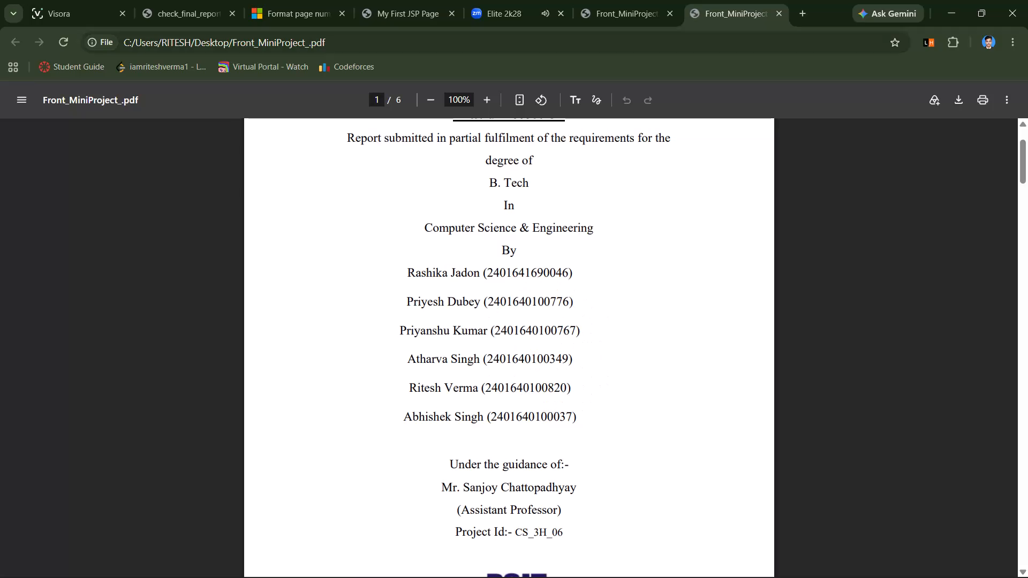
# Close the first of the two Front_MiniProject_ PDF tabs, the My First JSP Page tab and the Word page-number help tab.
pyautogui.click(596, 26)
pyautogui.hotkey('ctrl', 'w')
pyautogui.click(502, 0)
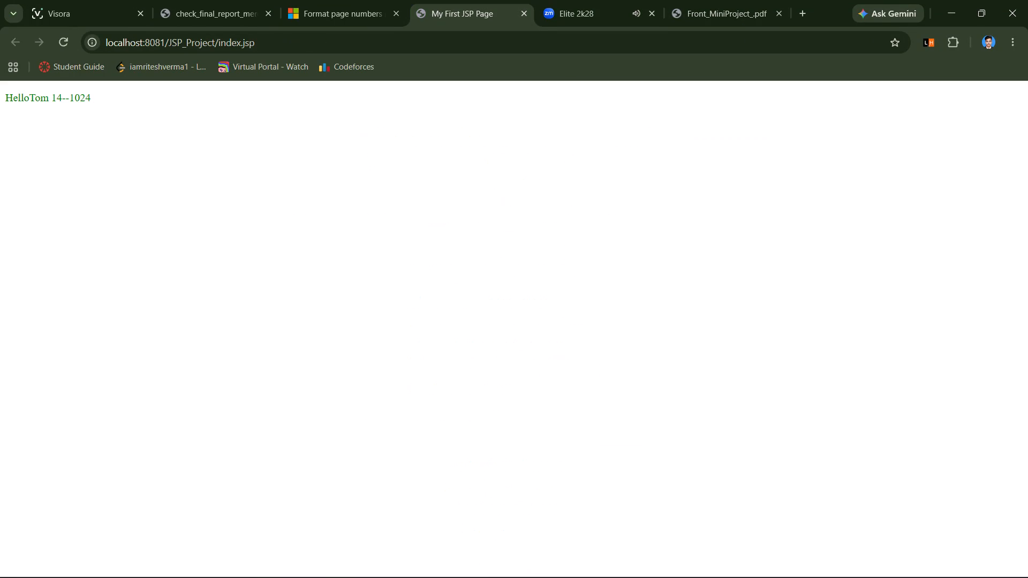
pyautogui.hotkey('ctrl', 'w')
pyautogui.click(372, 1)
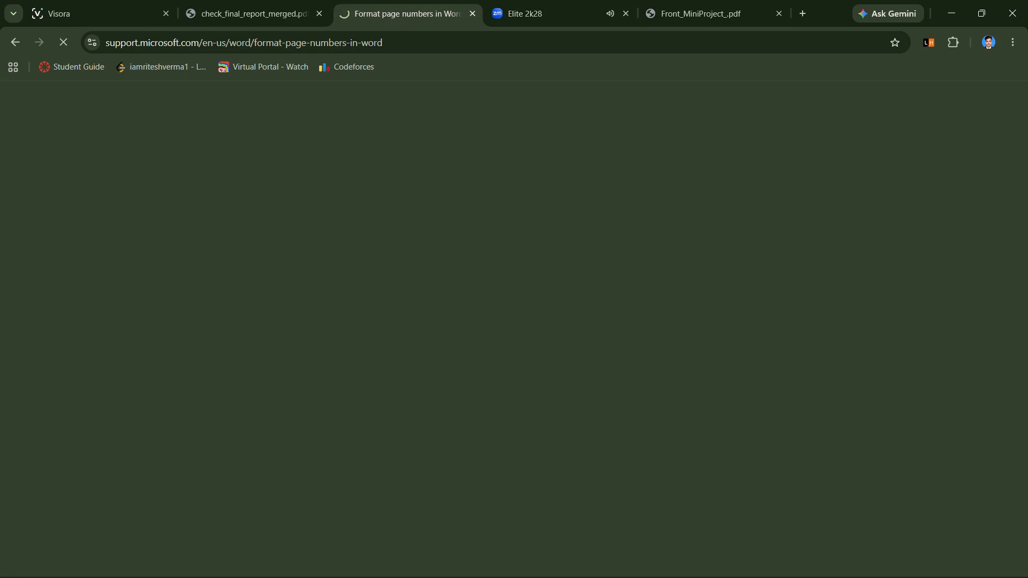
pyautogui.hotkey('ctrl', 'w')
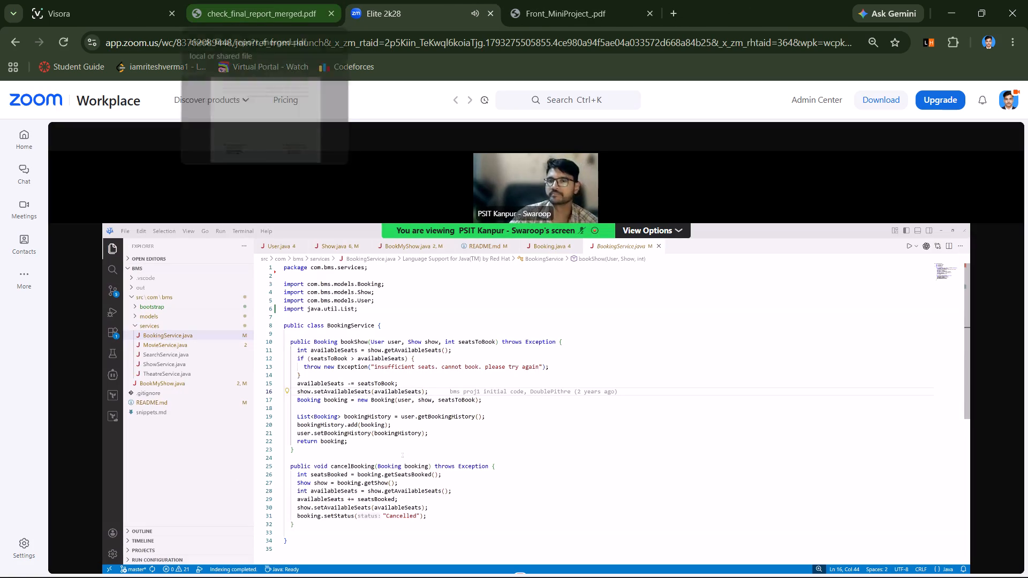
# Review the exported Front_MiniProject_ PDF from the cover page through the Declaration and Certificate pages, including their page numbers.
pyautogui.click(574, 17)
pyautogui.scroll(-3, 524, 317)
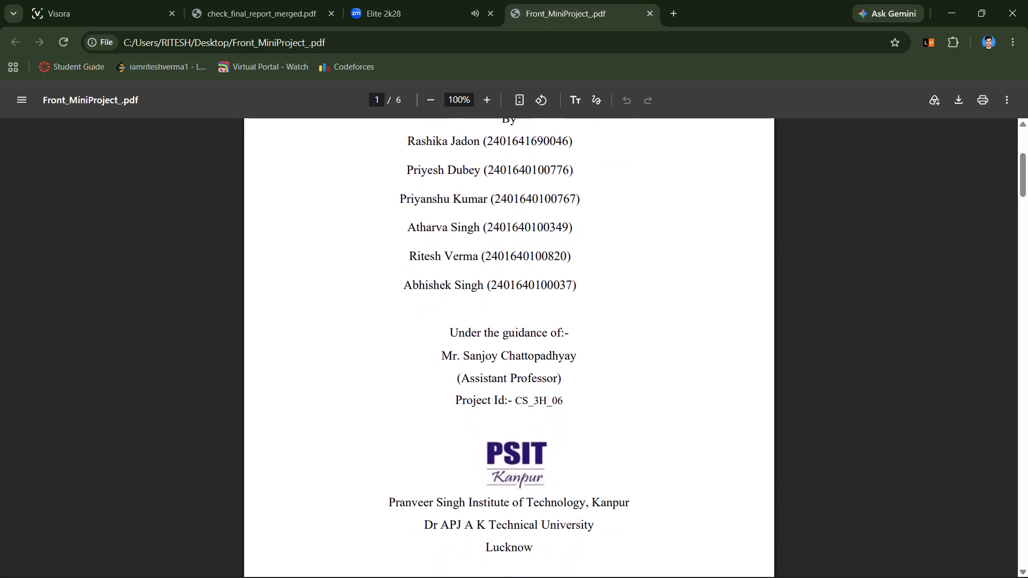
pyautogui.scroll(-7, 524, 317)
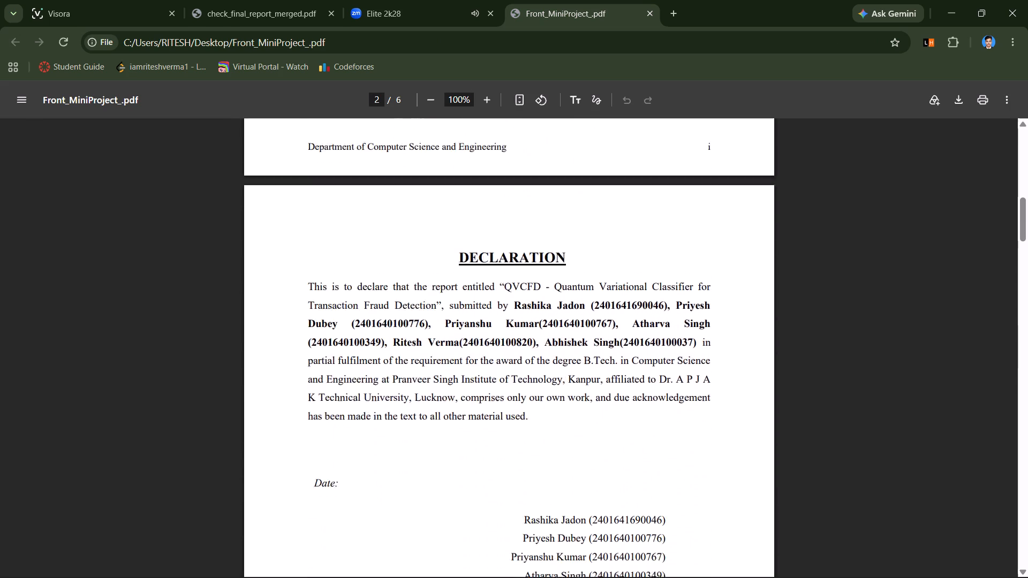
pyautogui.scroll(-9, 524, 317)
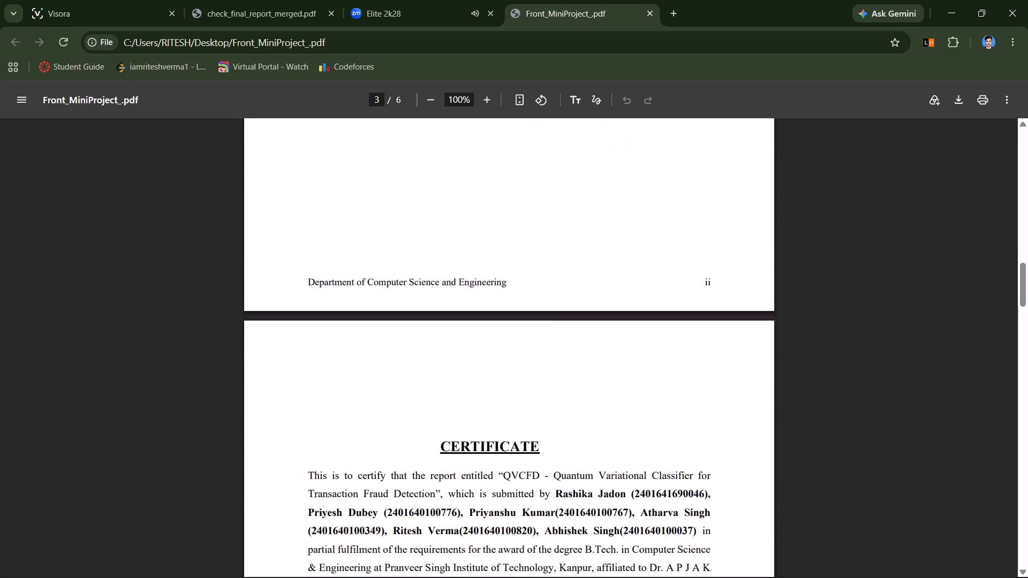
pyautogui.scroll(-5, 524, 317)
# Examine the signature block and footer on the Certificate page of the exported PDF.
pyautogui.scroll(1, 524, 317)
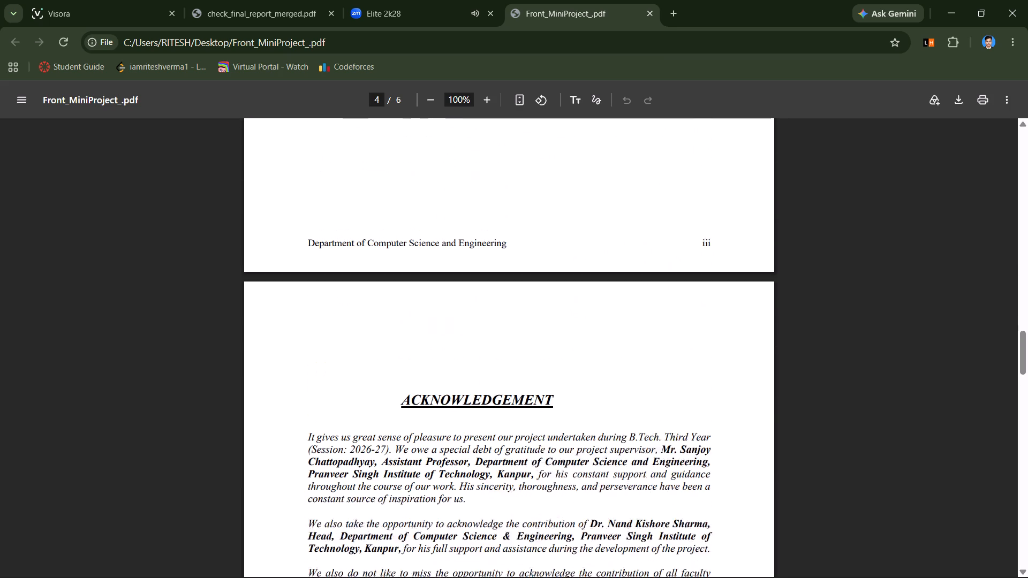
pyautogui.scroll(4, 524, 317)
pyautogui.scroll(-1, 524, 317)
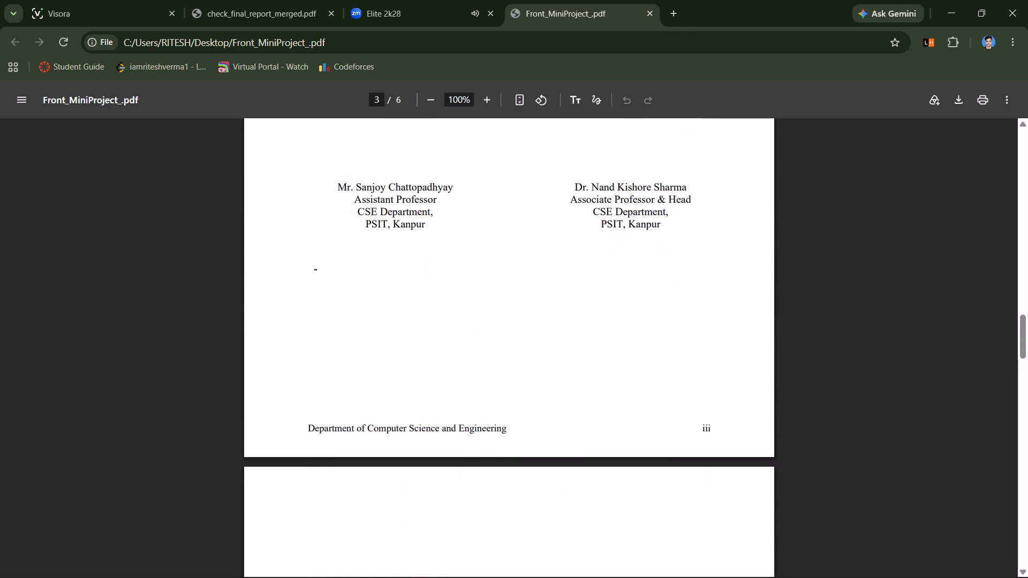
pyautogui.scroll(-1, 524, 317)
pyautogui.scroll(2, 524, 317)
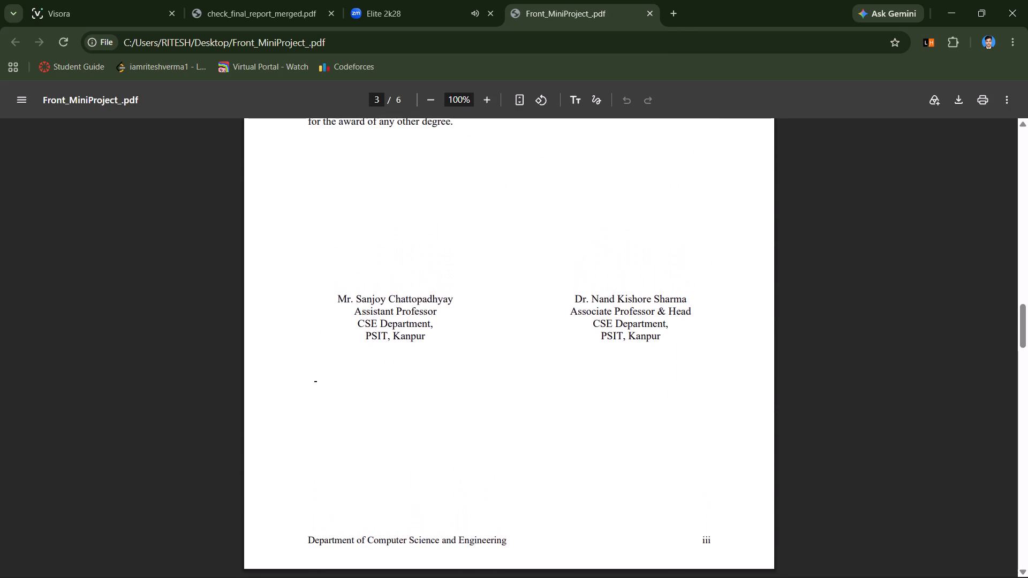
pyautogui.scroll(1, 524, 317)
pyautogui.scroll(-2, 524, 317)
# Check the Acknowledgement, Abstract and Table of Contents pages of the exported PDF, with the page view reduced to 79%.
pyautogui.scroll(-5, 524, 317)
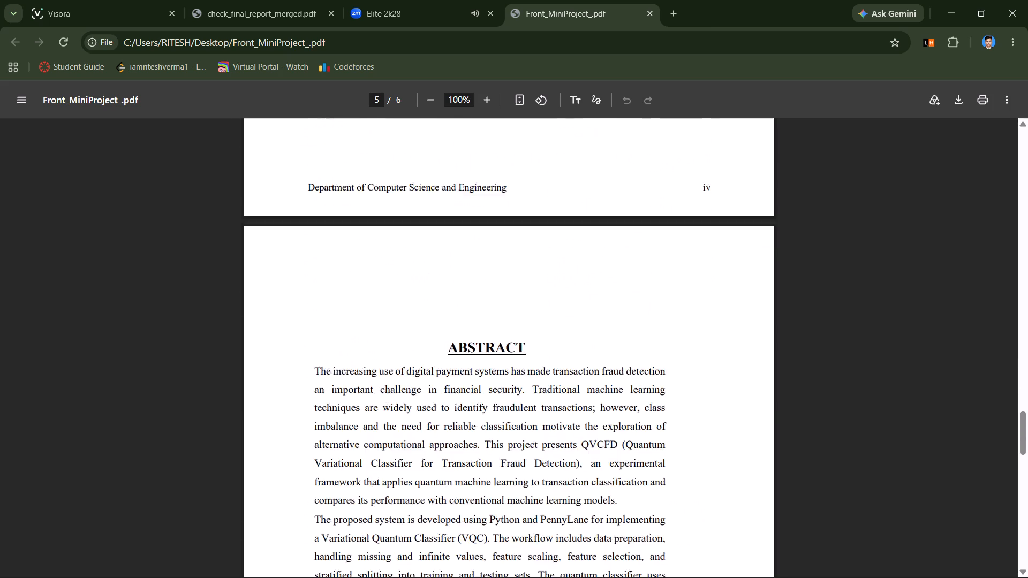
pyautogui.scroll(-5, 524, 317)
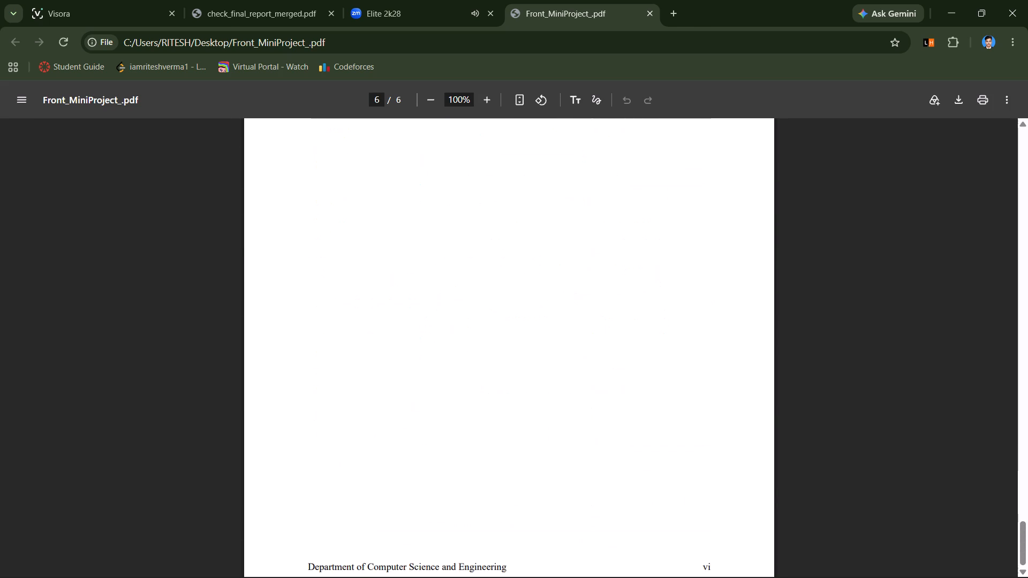
pyautogui.scroll(5, 524, 317)
pyautogui.scroll(-1, 524, 317)
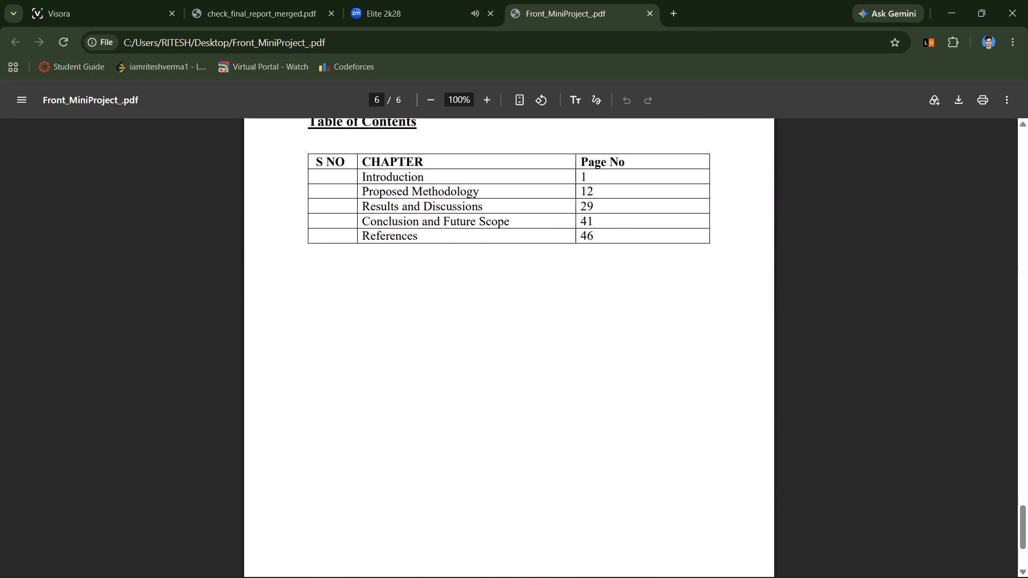
pyautogui.scroll(-9, 524, 317)
pyautogui.scroll(3, 524, 317)
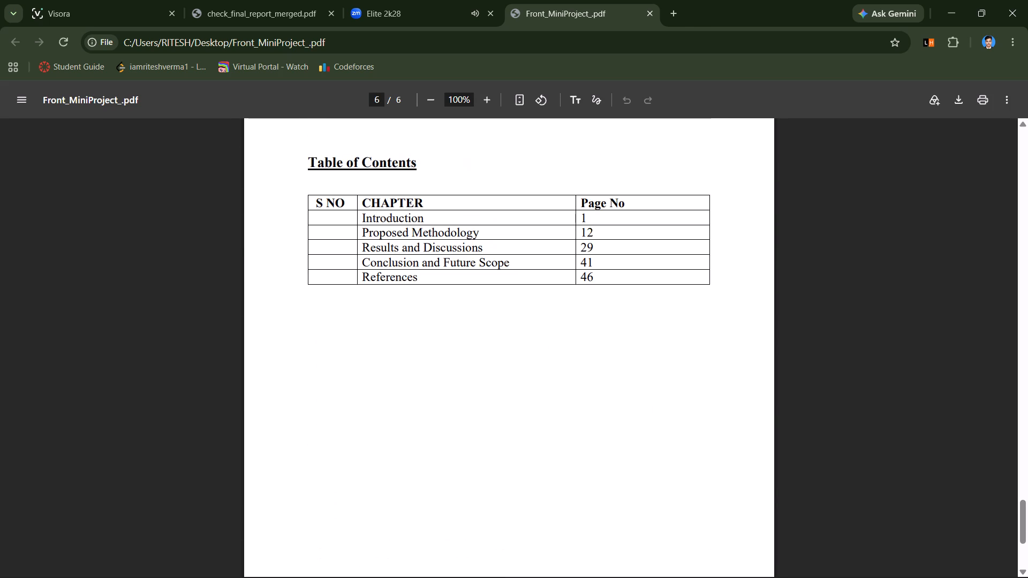
pyautogui.scroll(3, 524, 317)
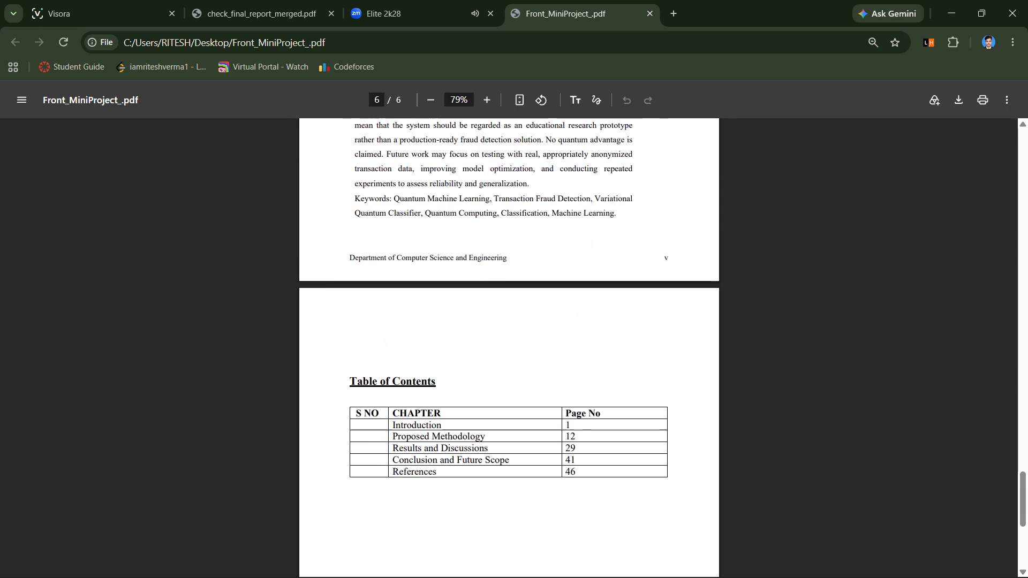
pyautogui.scroll(1, 524, 317)
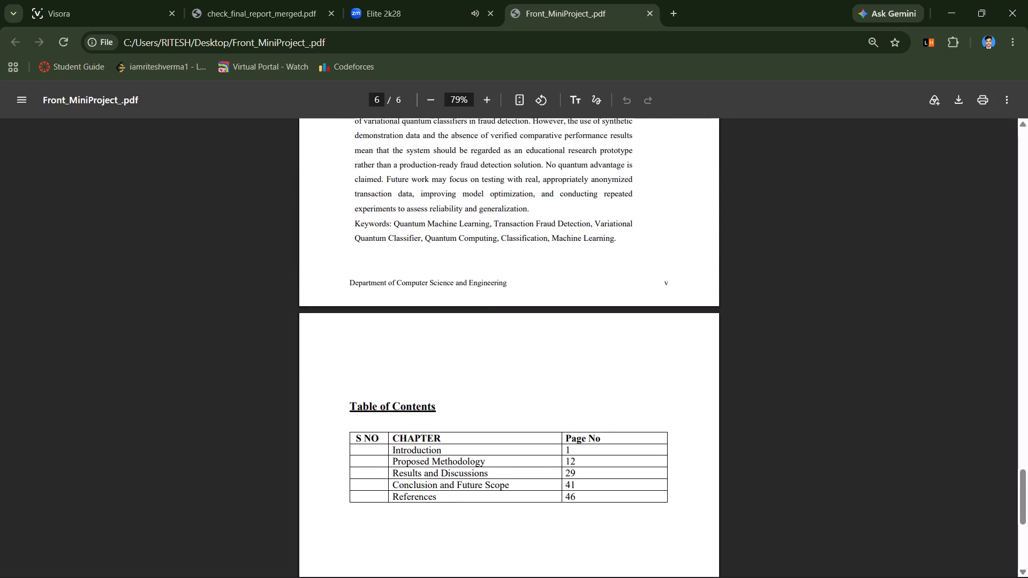
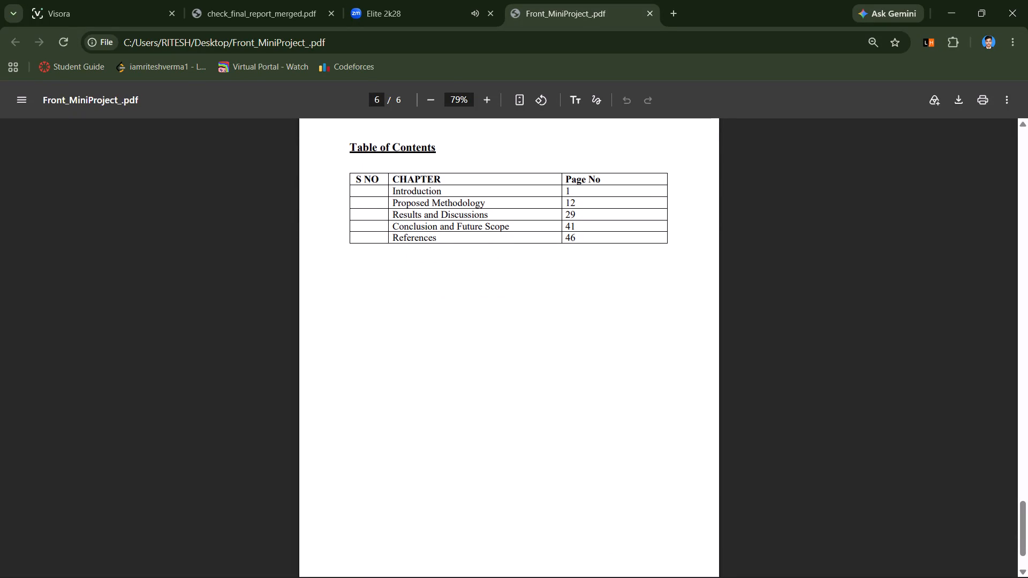
# Recheck the exported Front_MiniProject_ PDF backwards from the Table of Contents through the Abstract and Acknowledgement to the Certificate page.
pyautogui.scroll(5, 524, 317)
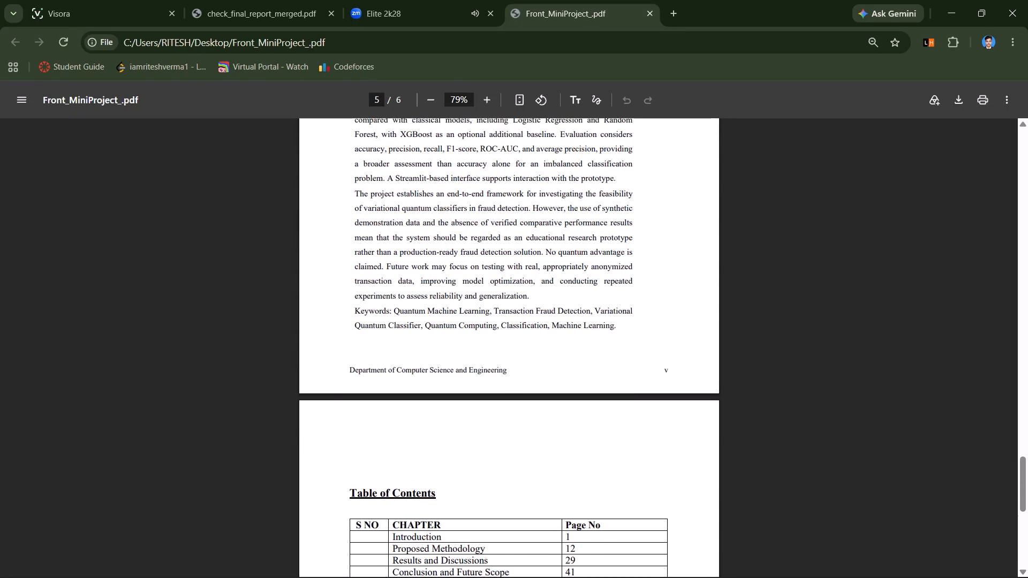
pyautogui.scroll(8, 524, 317)
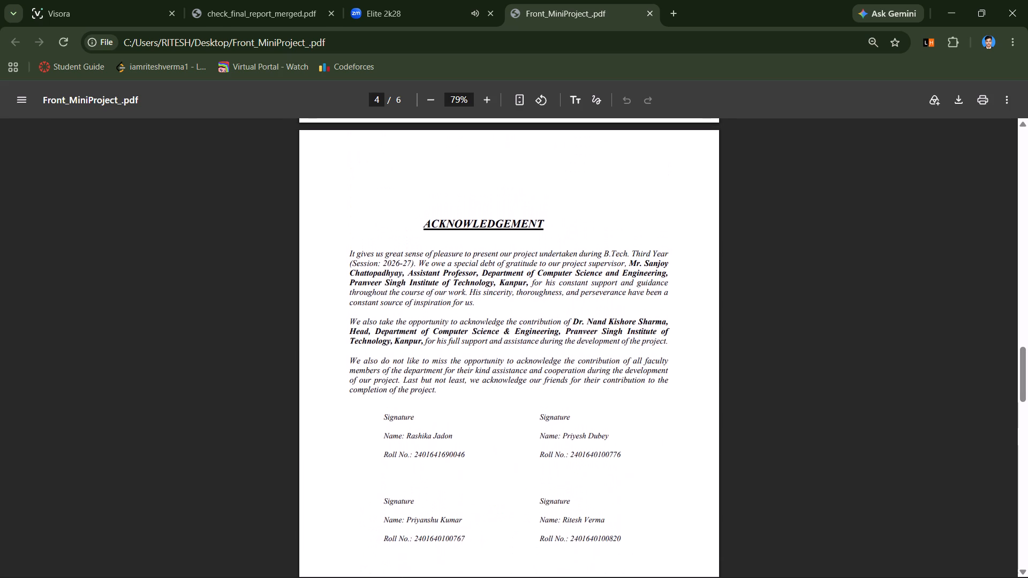
pyautogui.scroll(7, 524, 317)
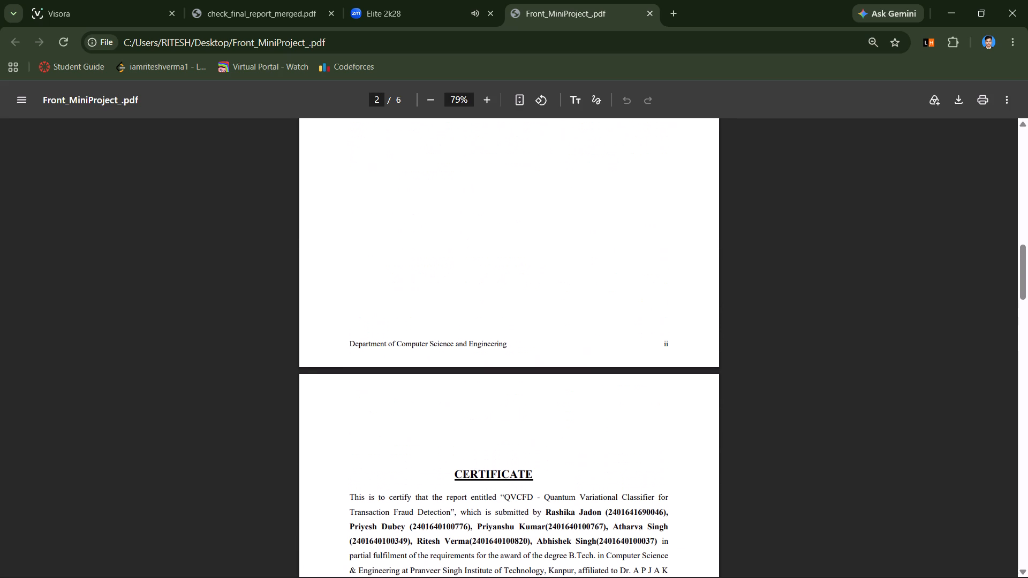
# Review the front matter of check_final_report_merged.pdf for comparison, from the Certificate page through the List of Figures and List of Tables.
pyautogui.click(230, 0)
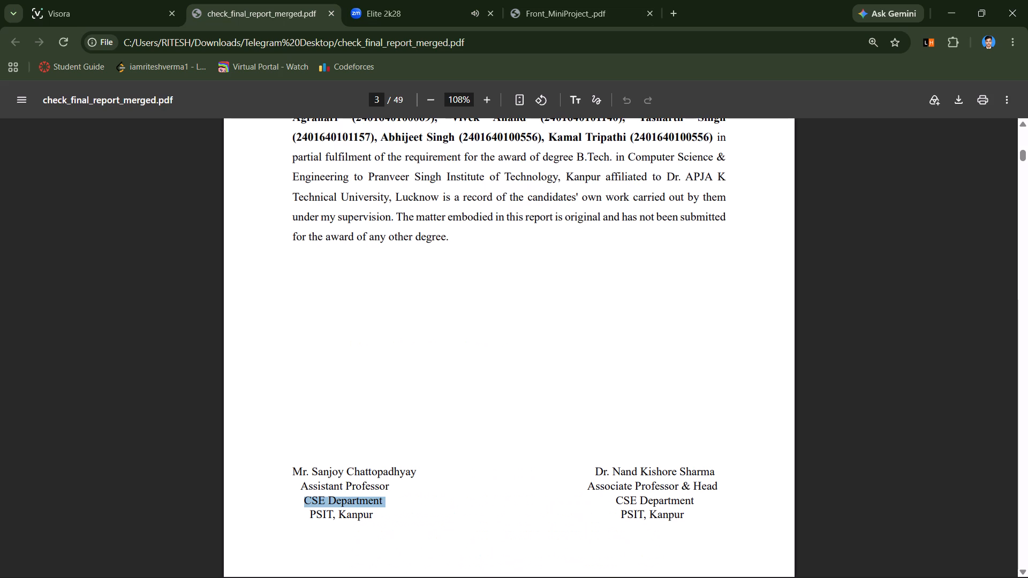
pyautogui.scroll(4, 389, 453)
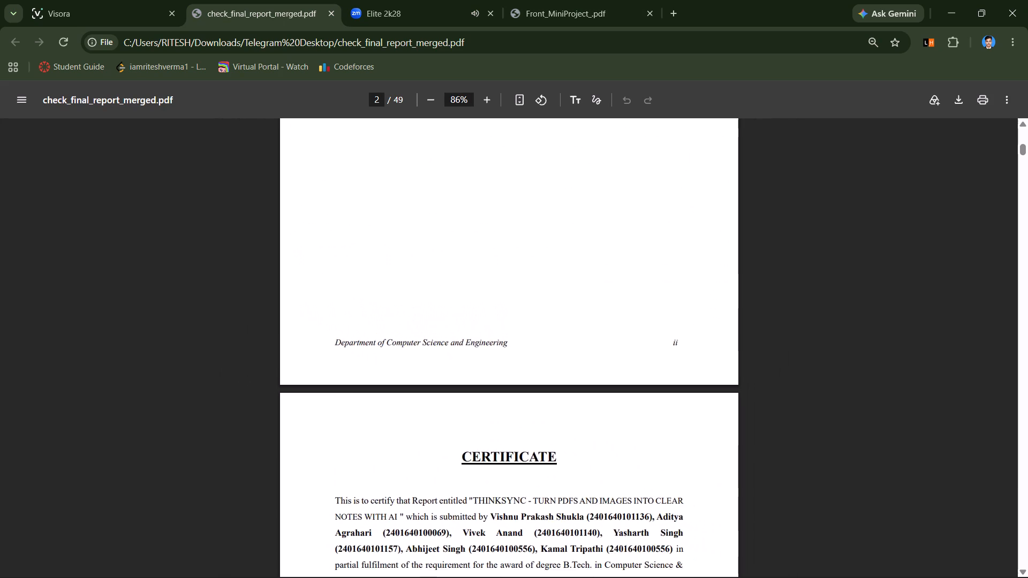
pyautogui.scroll(11, 389, 453)
pyautogui.scroll(-14, 389, 453)
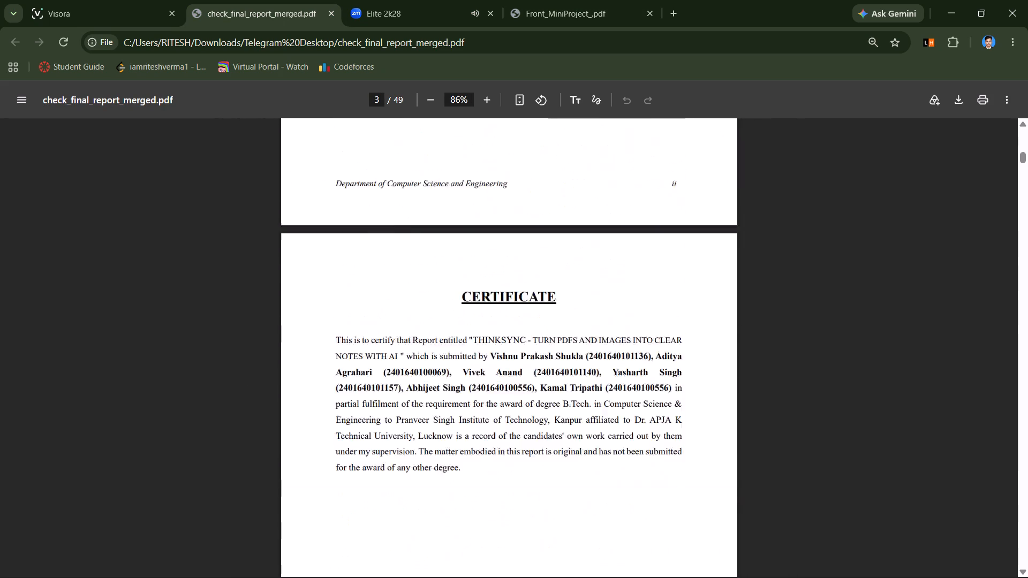
pyautogui.scroll(-9, 389, 453)
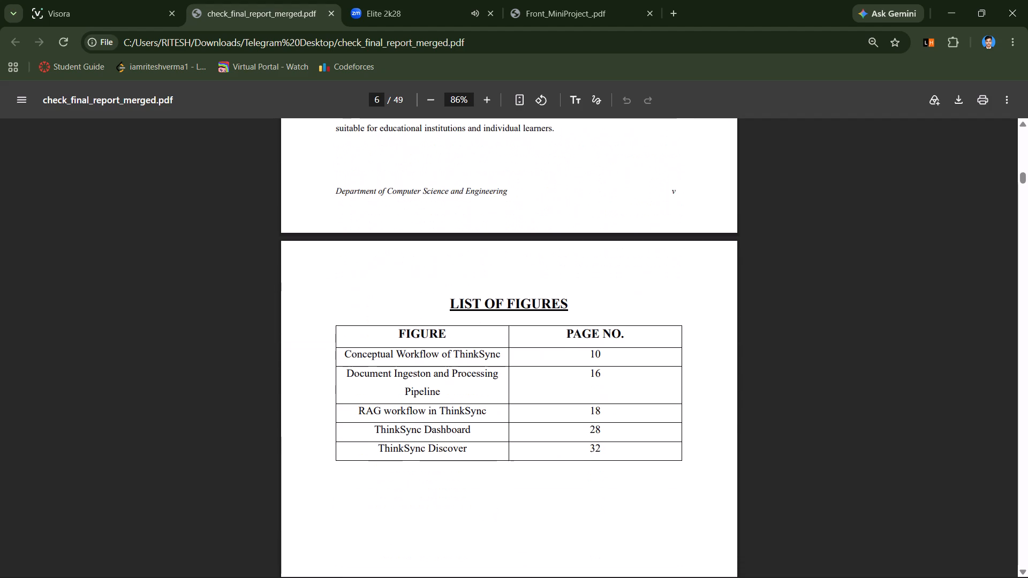
pyautogui.scroll(-4, 389, 453)
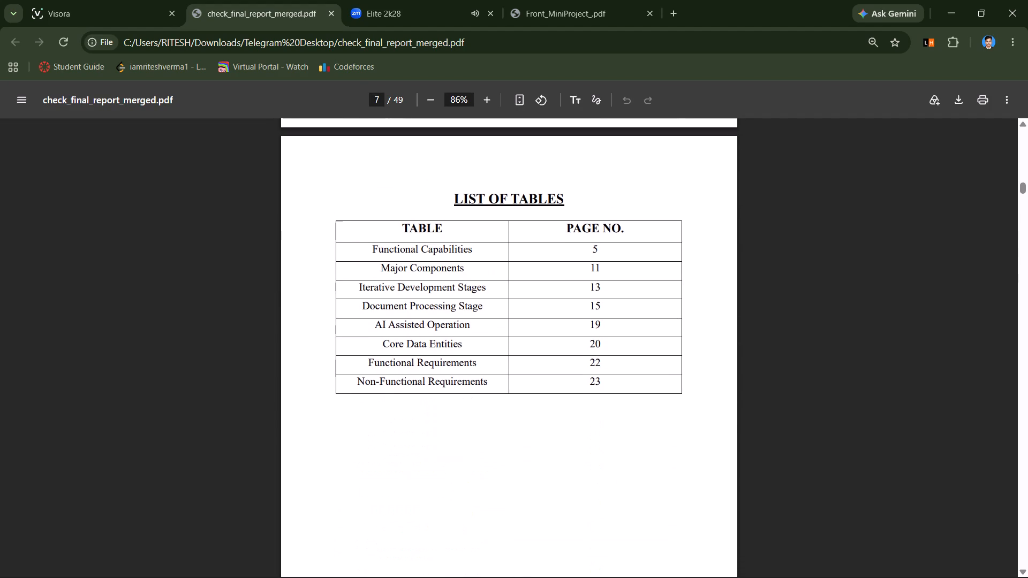
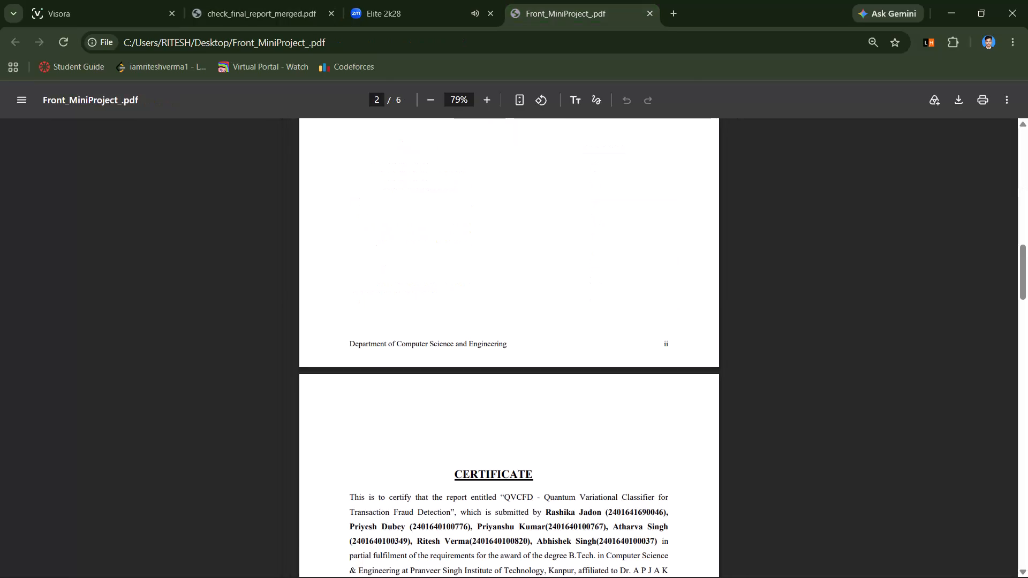
# Review the exported Front_MiniProject_ PDF from the Certificate page through the Acknowledgement to the Table of Contents.
pyautogui.scroll(-9, 402, 423)
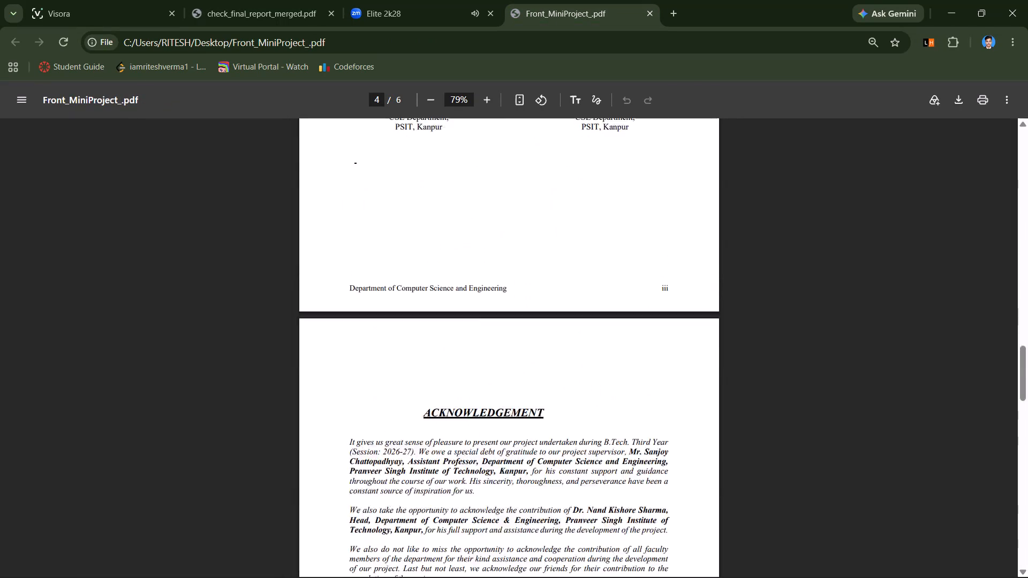
pyautogui.scroll(-7, 402, 423)
pyautogui.scroll(3, 402, 423)
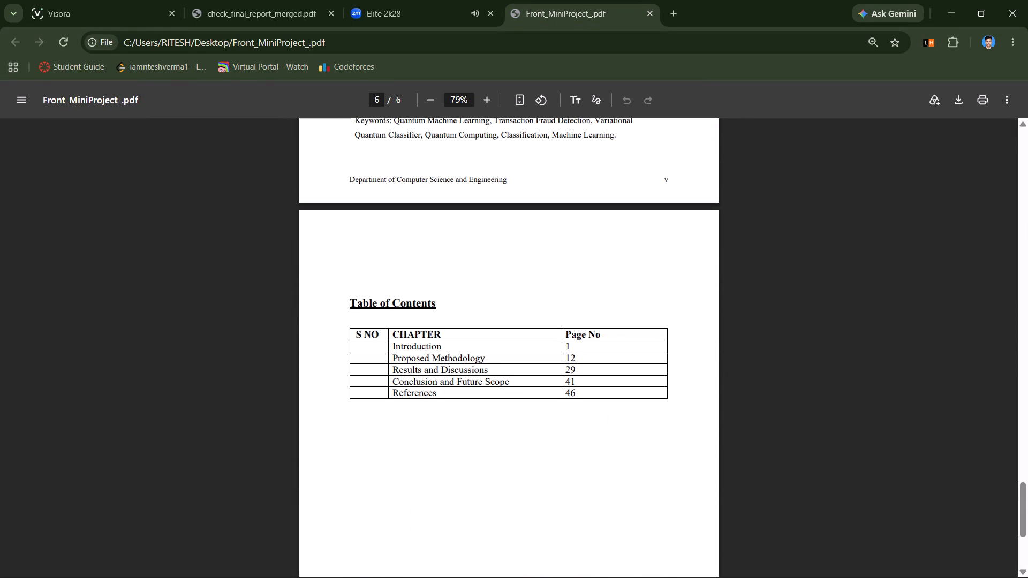
pyautogui.click(388, 300)
pyautogui.scroll(-1, 424, 329)
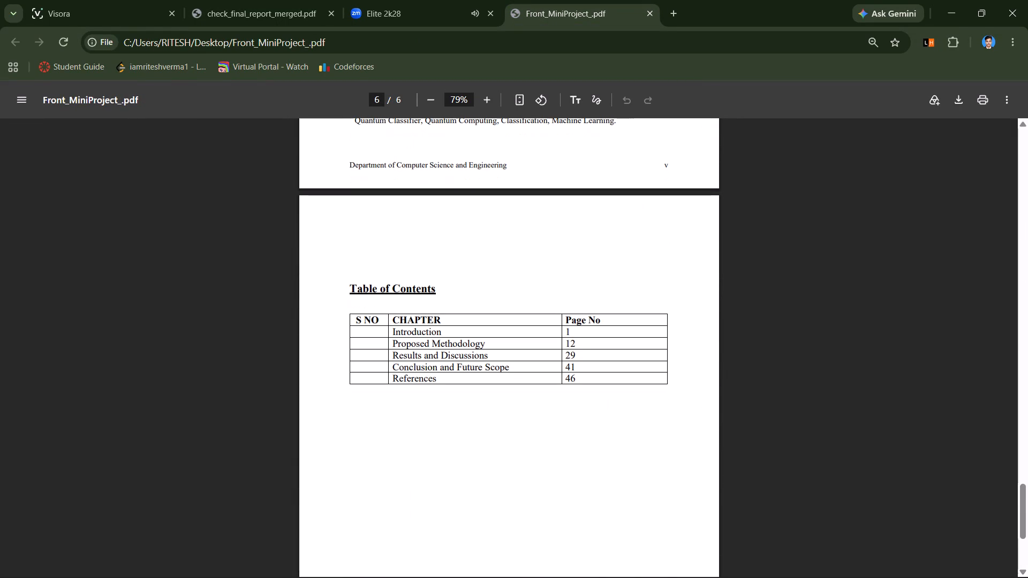
pyautogui.scroll(-1, 424, 329)
pyautogui.click(421, 261)
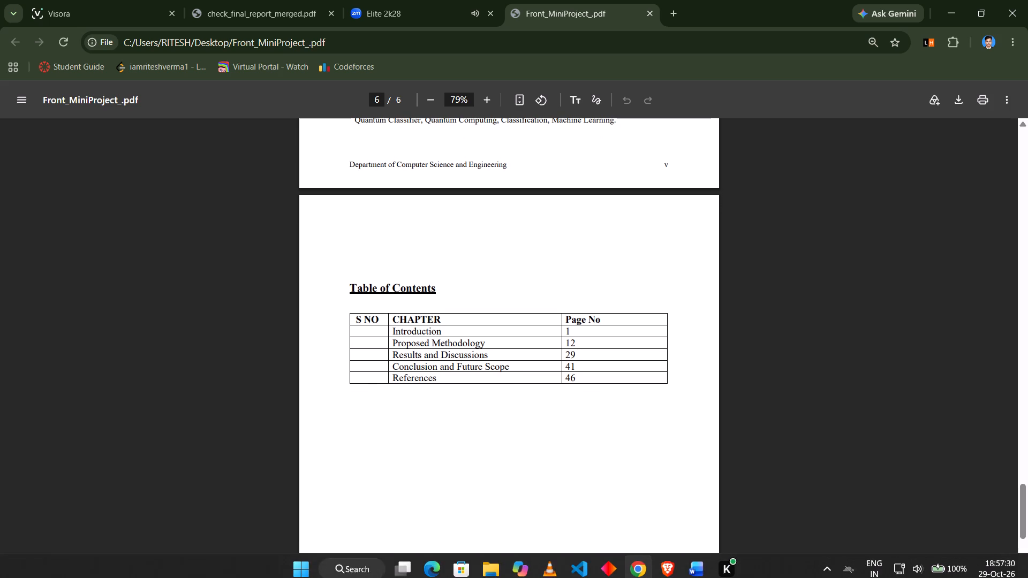
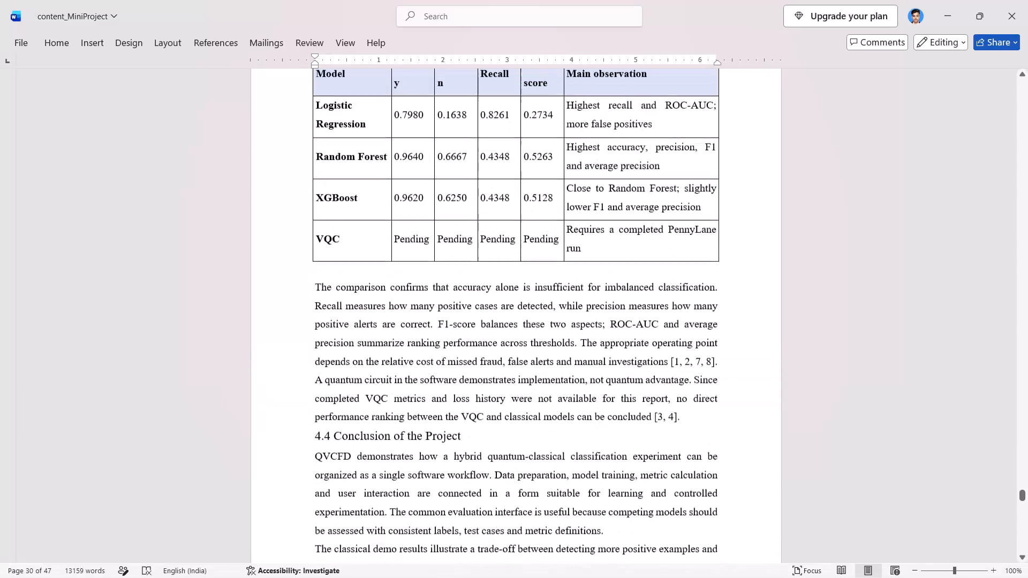
# Look back through the content_MiniProject document from the Chapter 4 conclusion to the Introduction page.
pyautogui.scroll(19, 486, 309)
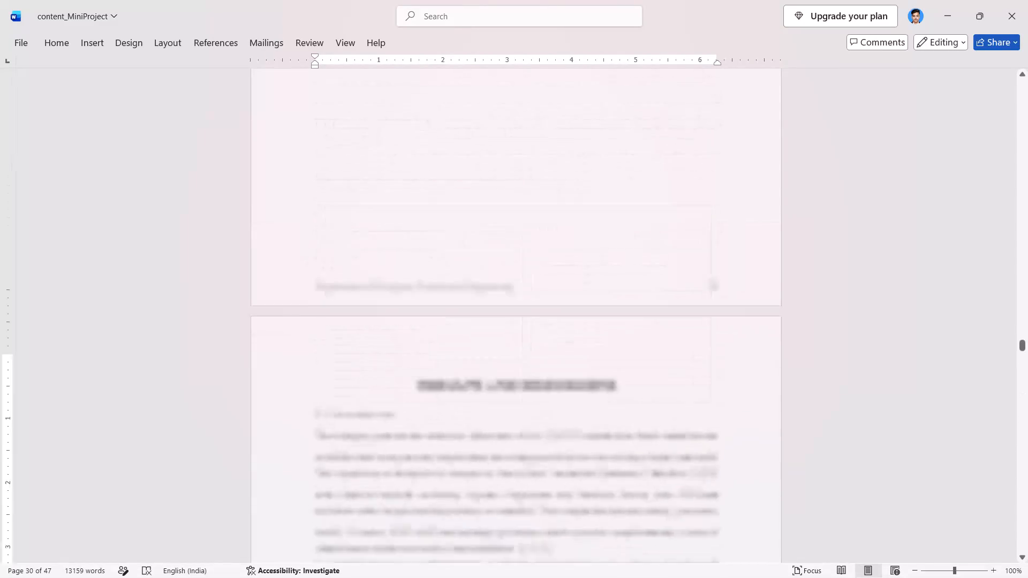
pyautogui.scroll(15, 486, 309)
pyautogui.scroll(20, 486, 309)
pyautogui.scroll(3, 486, 309)
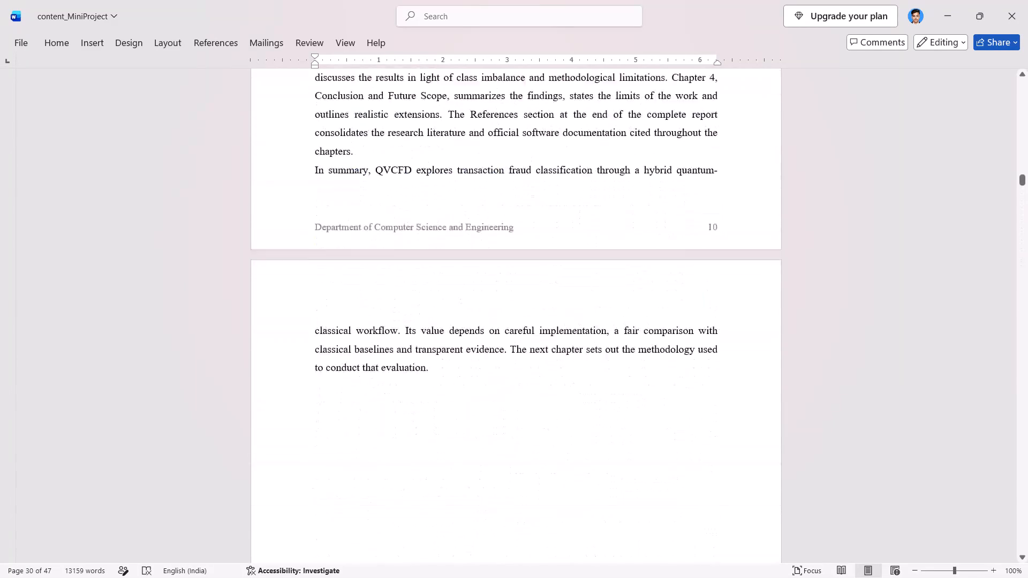
pyautogui.scroll(9, 486, 309)
pyautogui.scroll(18, 486, 309)
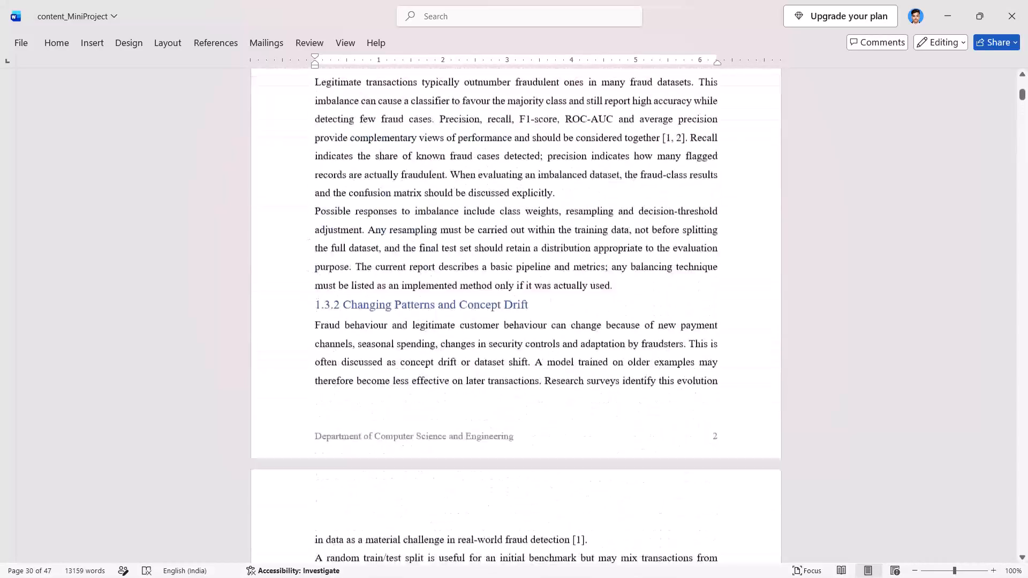
pyautogui.scroll(11, 486, 309)
pyautogui.scroll(10, 486, 309)
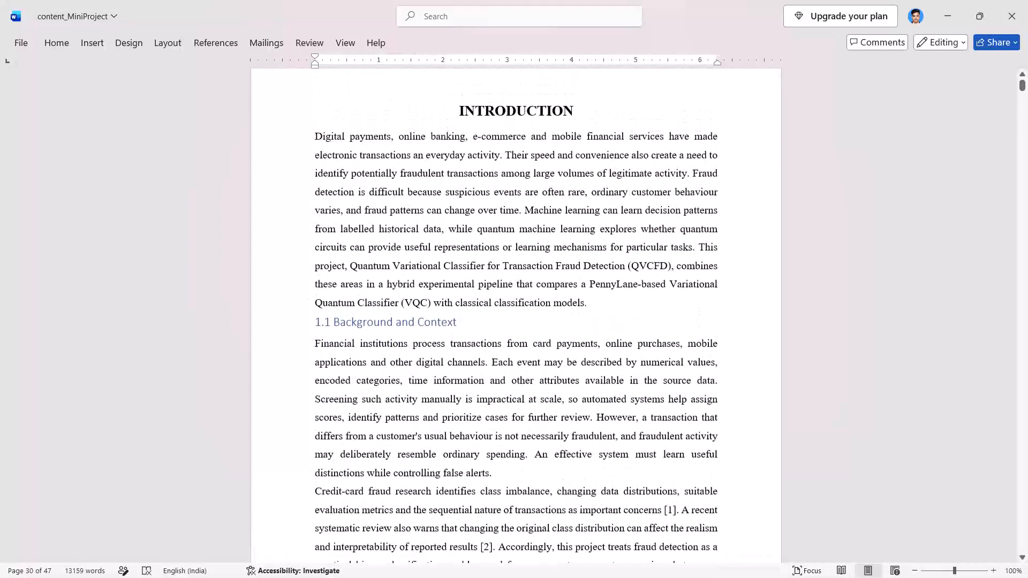
# Save the content_MiniProject document and export it to the Desktop as a PDF named content_MiniProject.
pyautogui.hotkey('ctrl', 's')
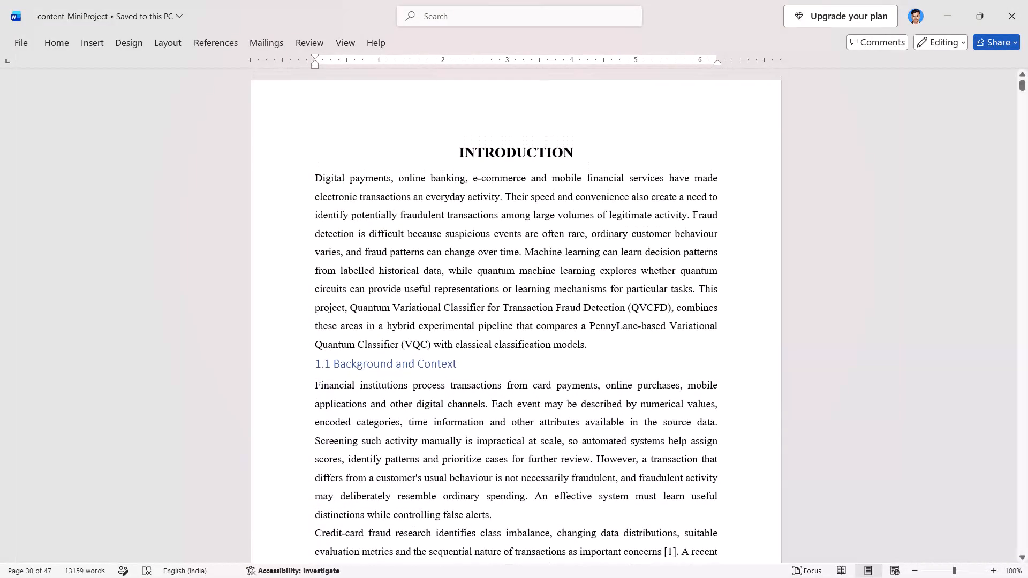
pyautogui.click(13, 42)
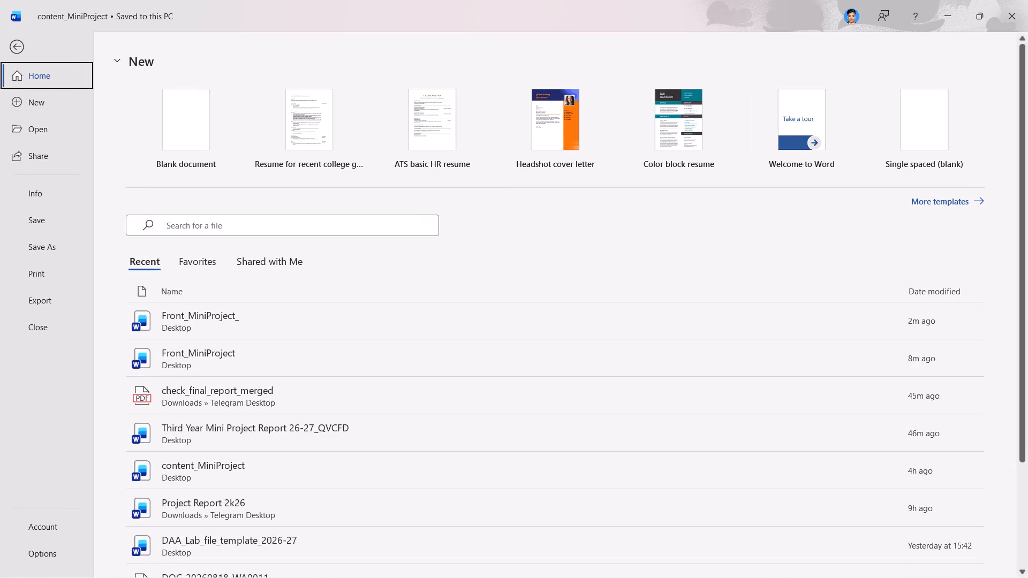
pyautogui.click(44, 242)
pyautogui.click(390, 156)
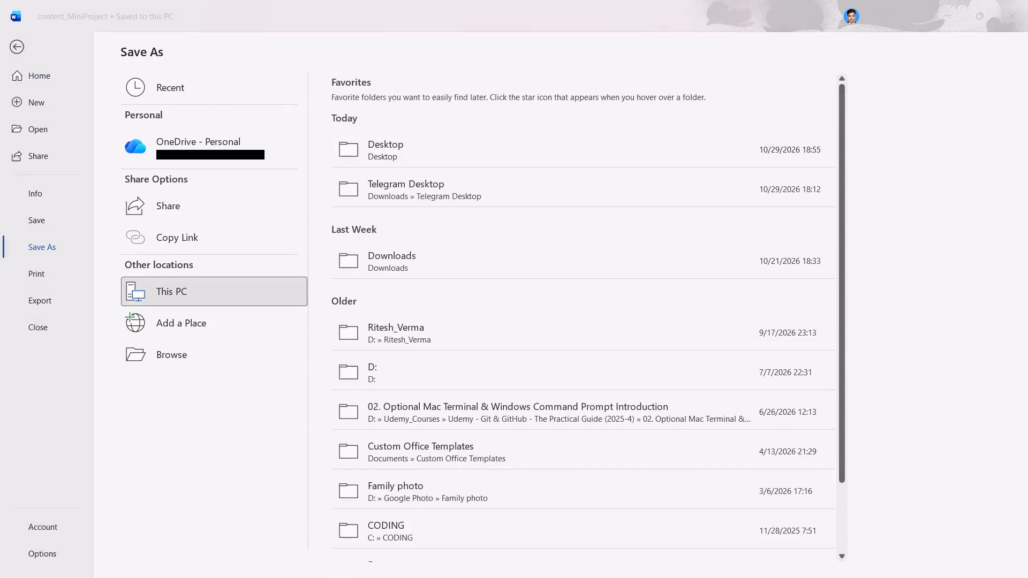
pyautogui.moveTo(148, 238); pyautogui.dragTo(134, 276)
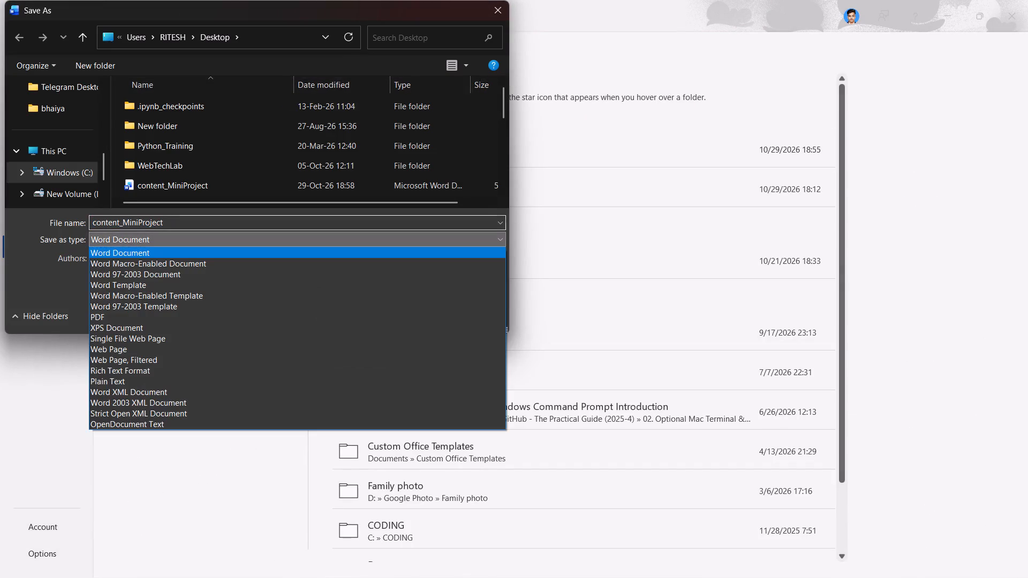
pyautogui.moveTo(134, 276); pyautogui.dragTo(117, 314)
pyautogui.click(117, 314)
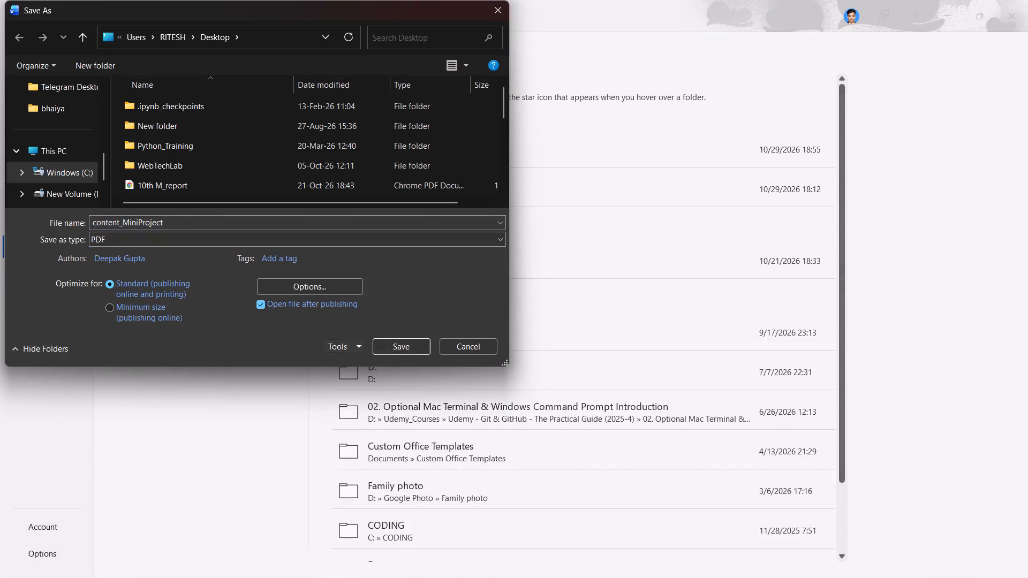
pyautogui.click(391, 350)
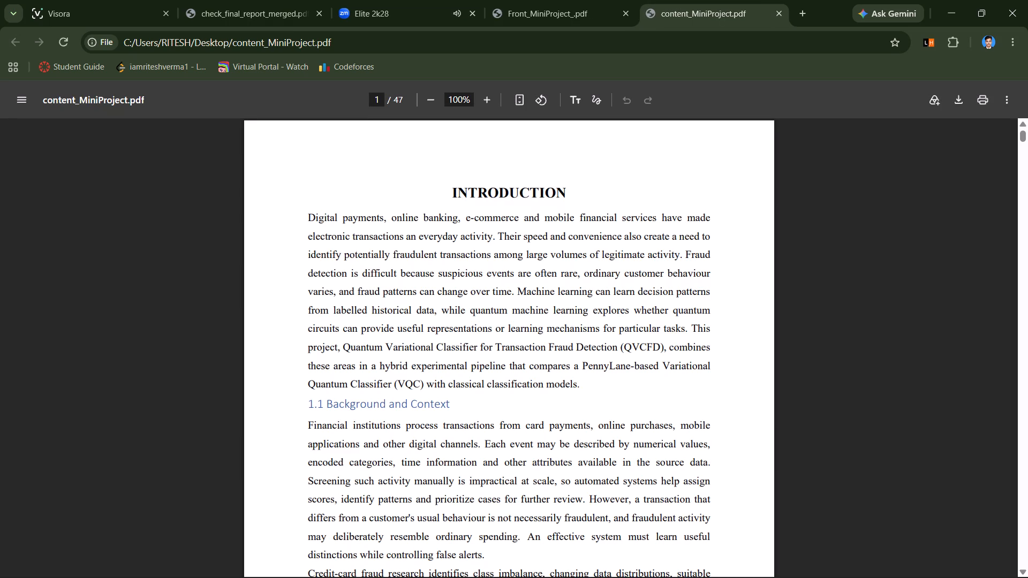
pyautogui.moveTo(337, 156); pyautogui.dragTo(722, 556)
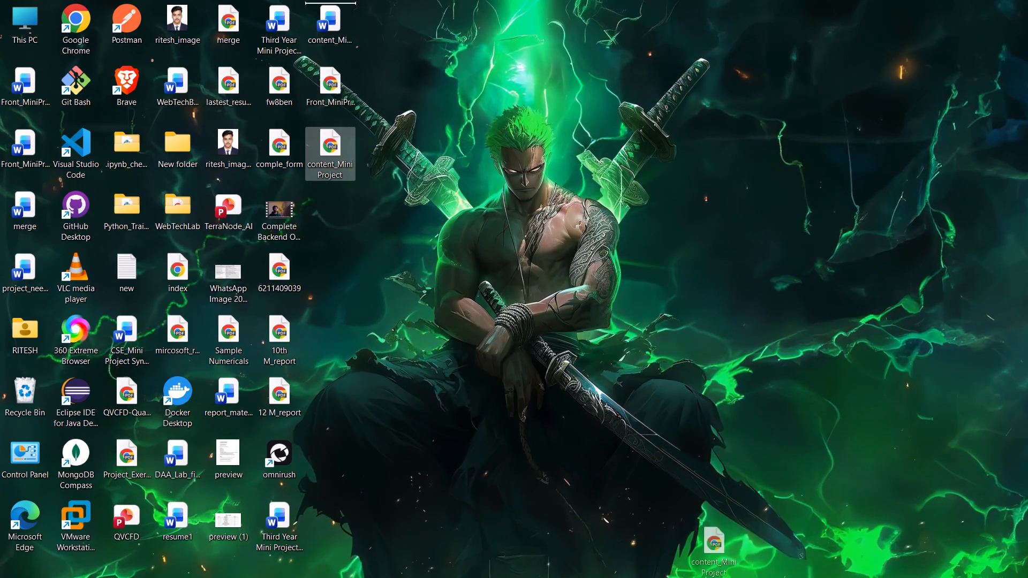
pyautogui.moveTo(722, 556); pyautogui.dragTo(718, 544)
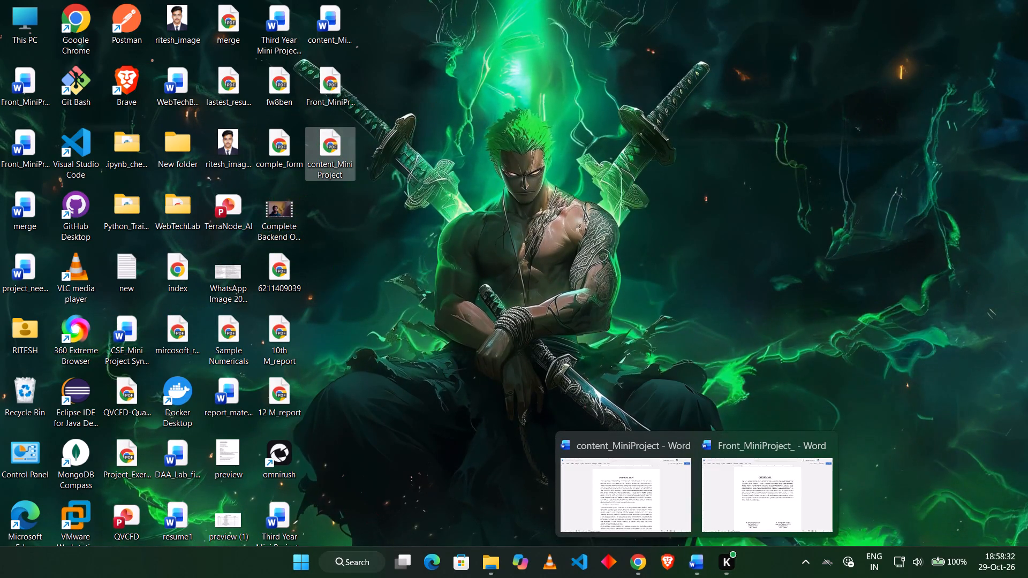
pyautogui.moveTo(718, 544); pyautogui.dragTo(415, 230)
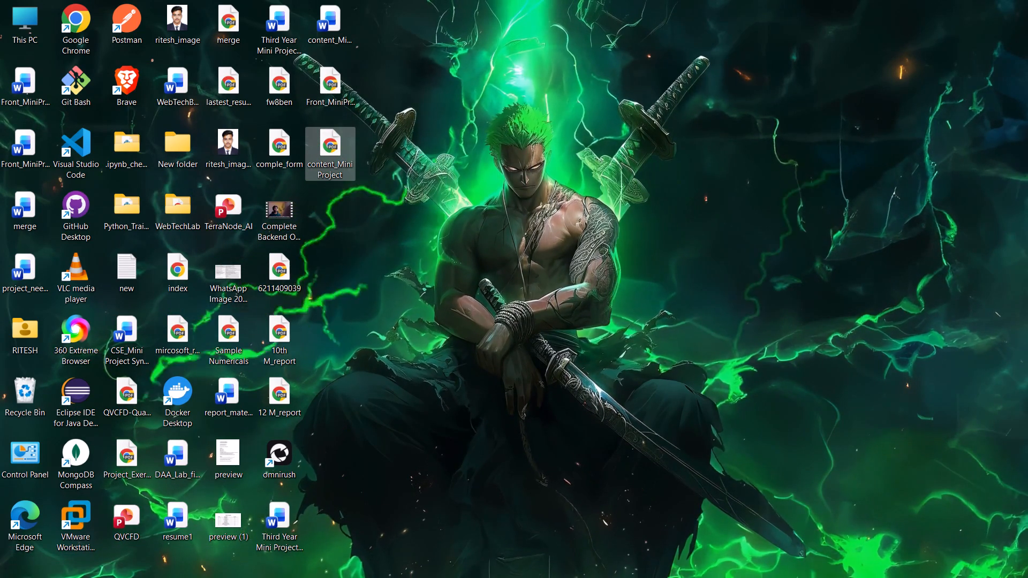
# Search the computer for Telegram and open Telegram Desktop.
pyautogui.write('telegr')
pyautogui.press('Return')
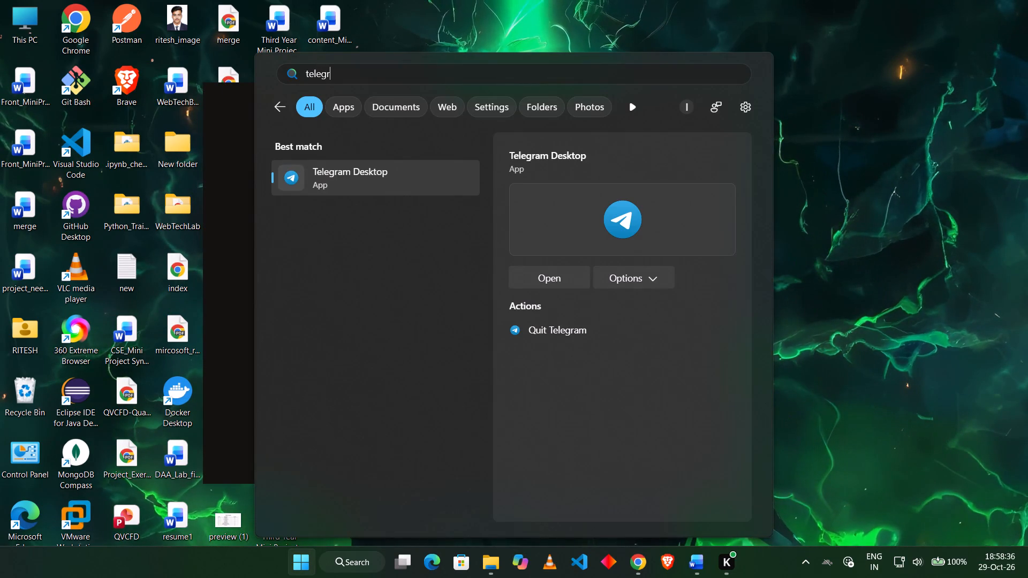